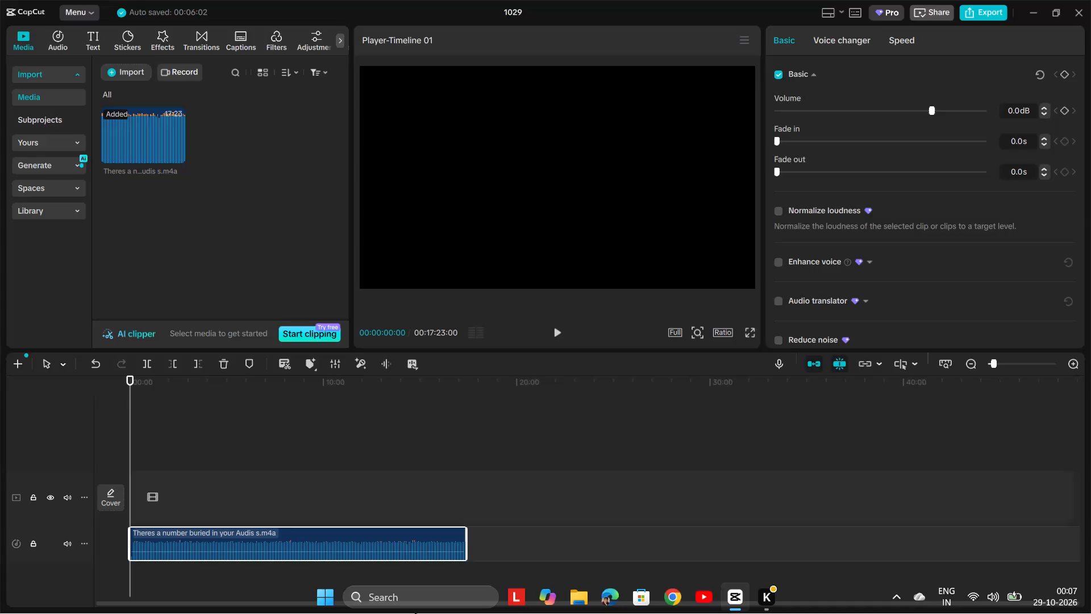
# Import all four Audi MP4 clips from the Intro folder inside Downloads > EDIT into the project media.
pyautogui.click(108, 69)
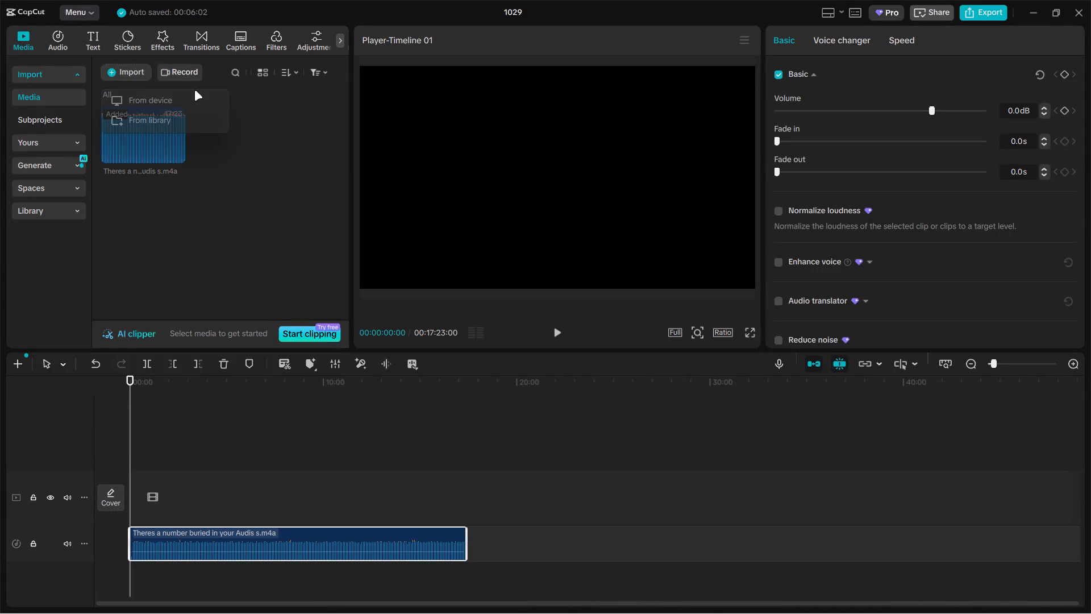
pyautogui.click(186, 99)
pyautogui.scroll(-4, 86, 298)
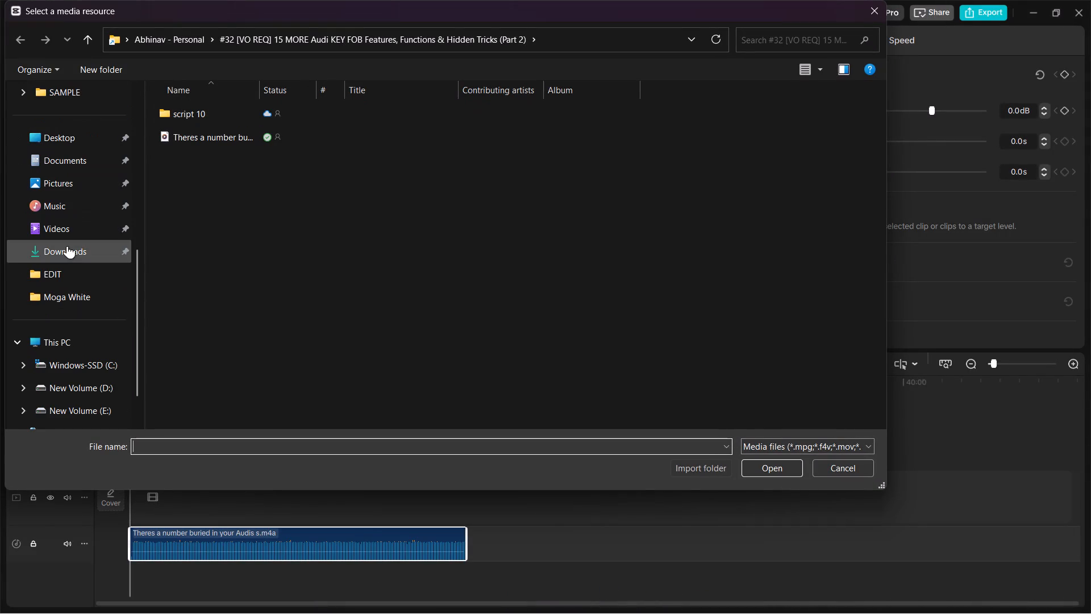
pyautogui.click(67, 246)
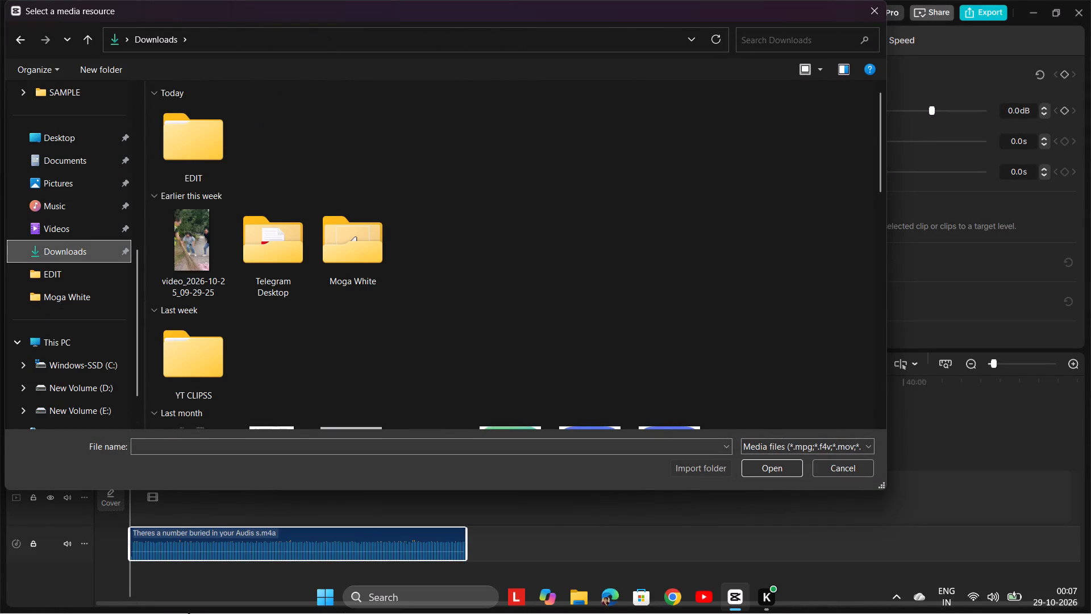
pyautogui.doubleClick(182, 148)
pyautogui.scroll(-3, 266, 213)
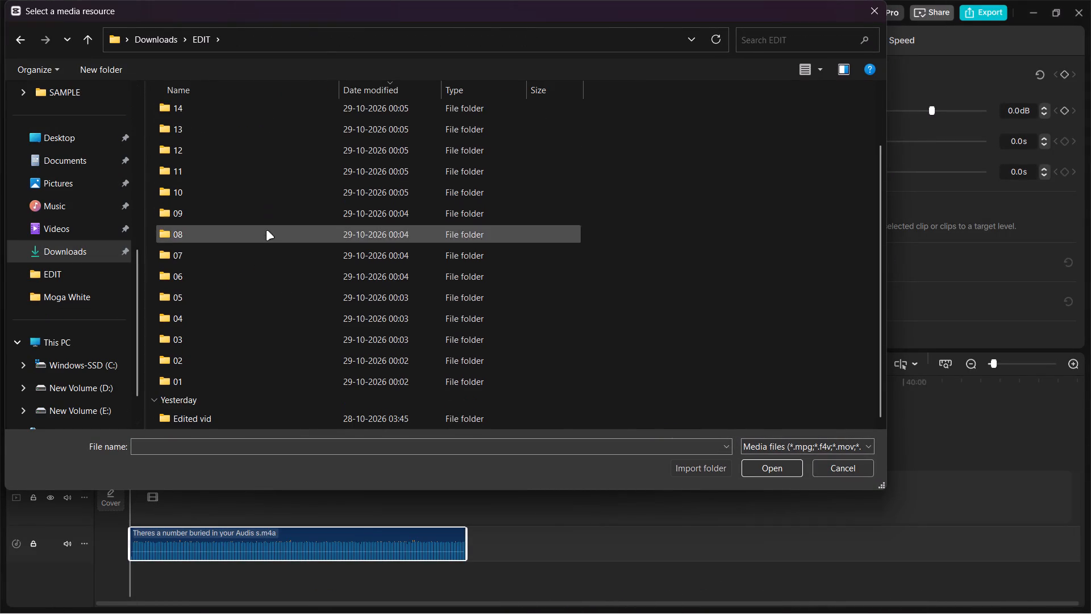
pyautogui.scroll(4, 213, 326)
pyautogui.scroll(1, 220, 125)
pyautogui.doubleClick(220, 123)
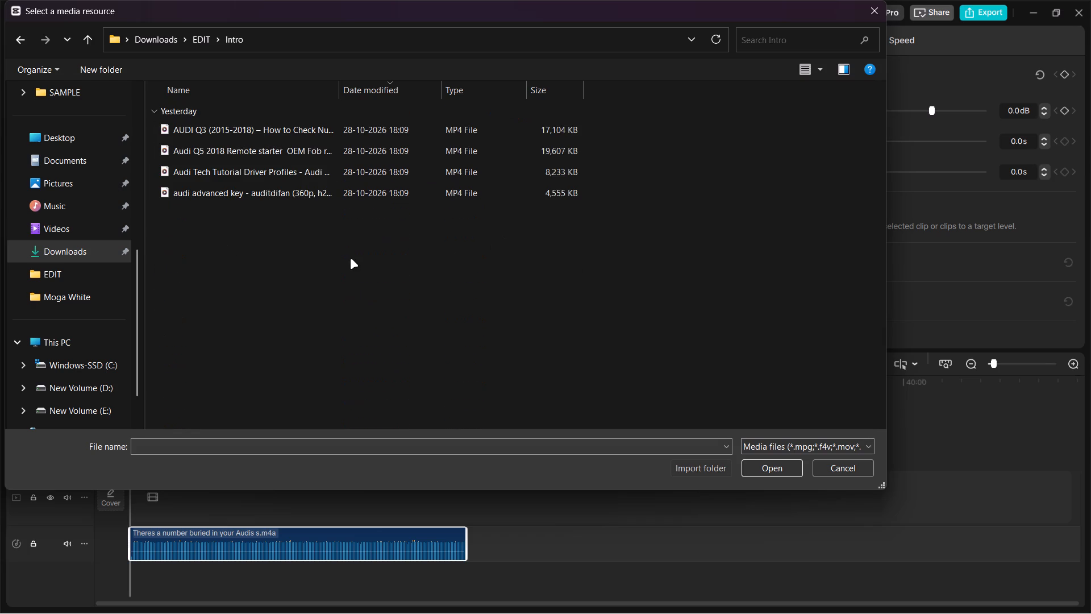
pyautogui.hotkey('ctrl', 'a')
pyautogui.press('Return')
# Place the four imported Audi clips on the main video track from the timeline start and mute that track.
pyautogui.moveTo(232, 124); pyautogui.dragTo(253, 156)
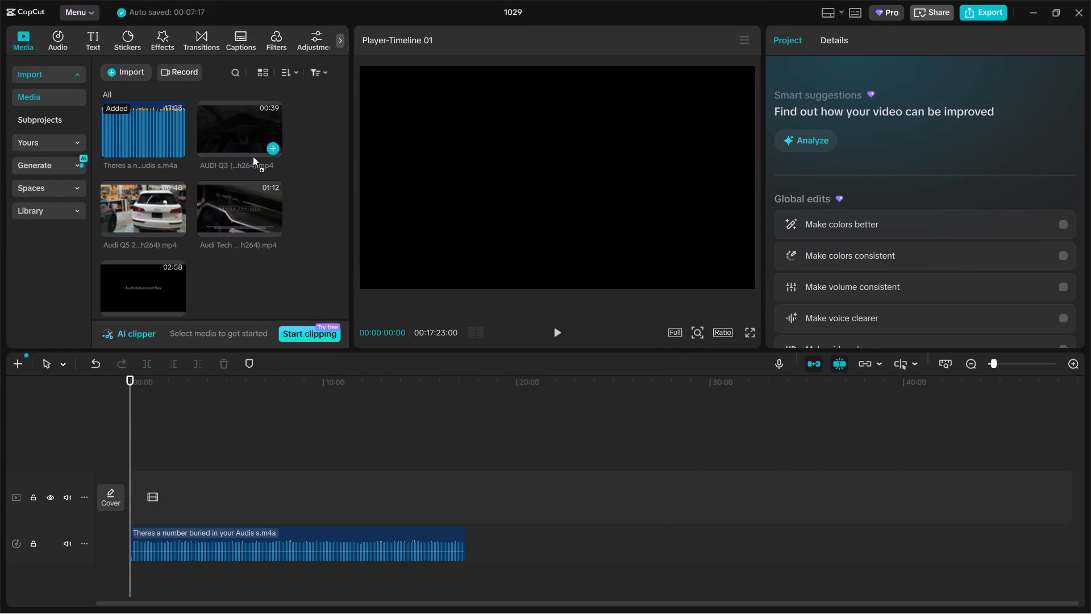
pyautogui.moveTo(253, 156); pyautogui.dragTo(311, 482)
pyautogui.keyDown('ctrl'); pyautogui.scroll(10, 248, 449); pyautogui.keyUp('ctrl')
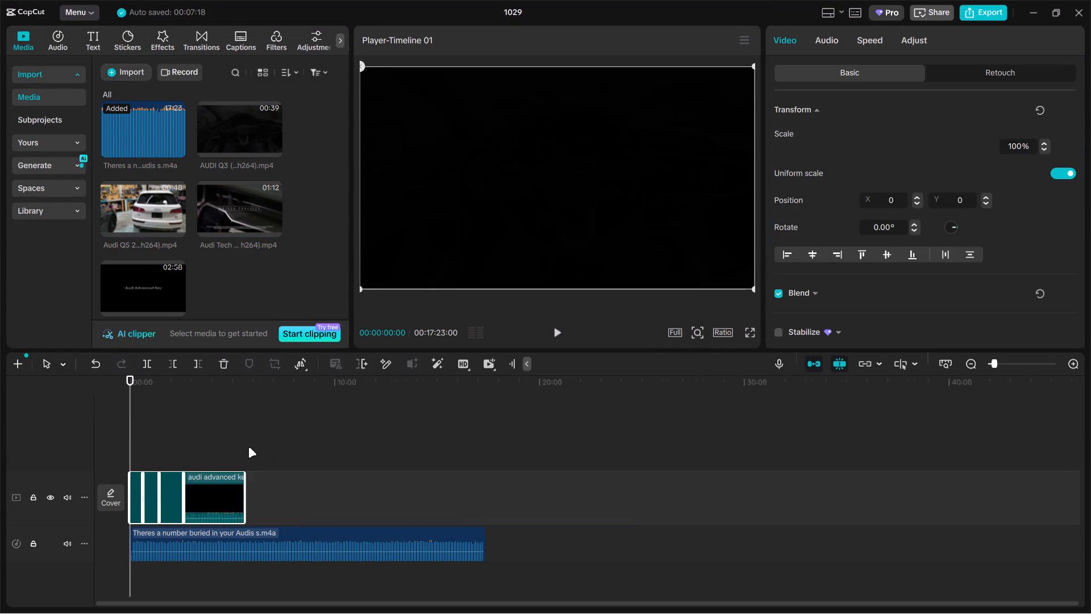
pyautogui.keyDown('ctrl'); pyautogui.scroll(15, 248, 447); pyautogui.keyUp('ctrl')
pyautogui.click(70, 493)
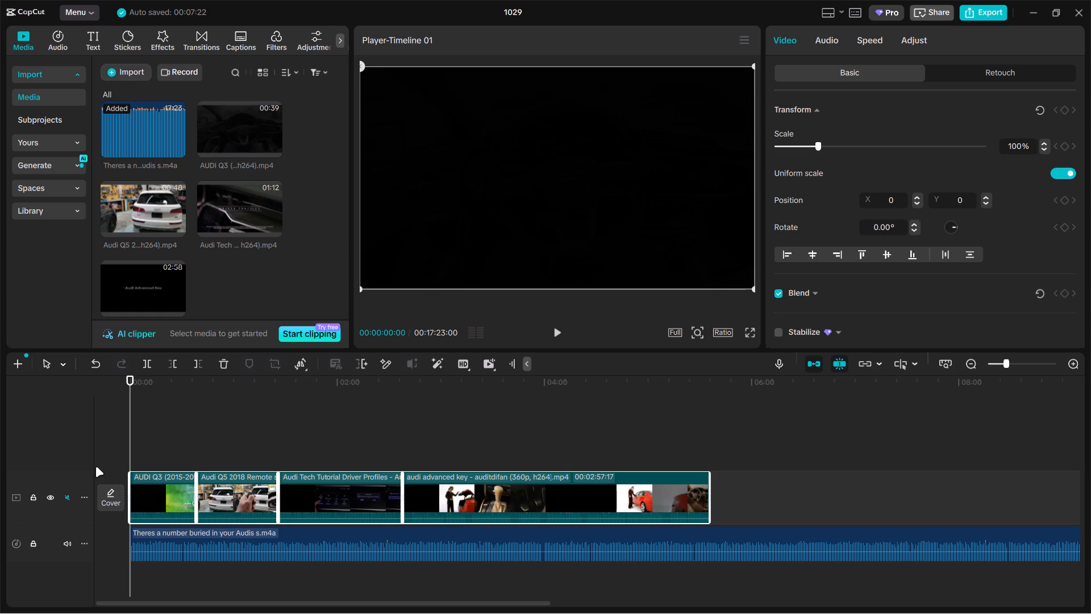
# Play the voiceover near the four-minute point and add a timeline marker at 00:03:59:28.
pyautogui.click(536, 451)
pyautogui.press('space')
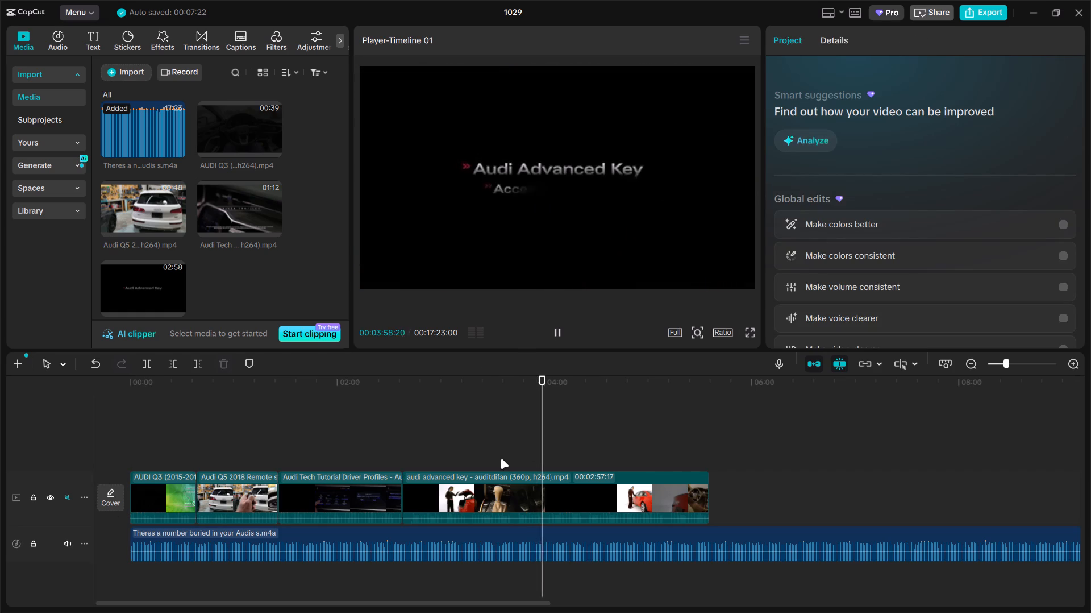
pyautogui.press('space')
pyautogui.write('m')
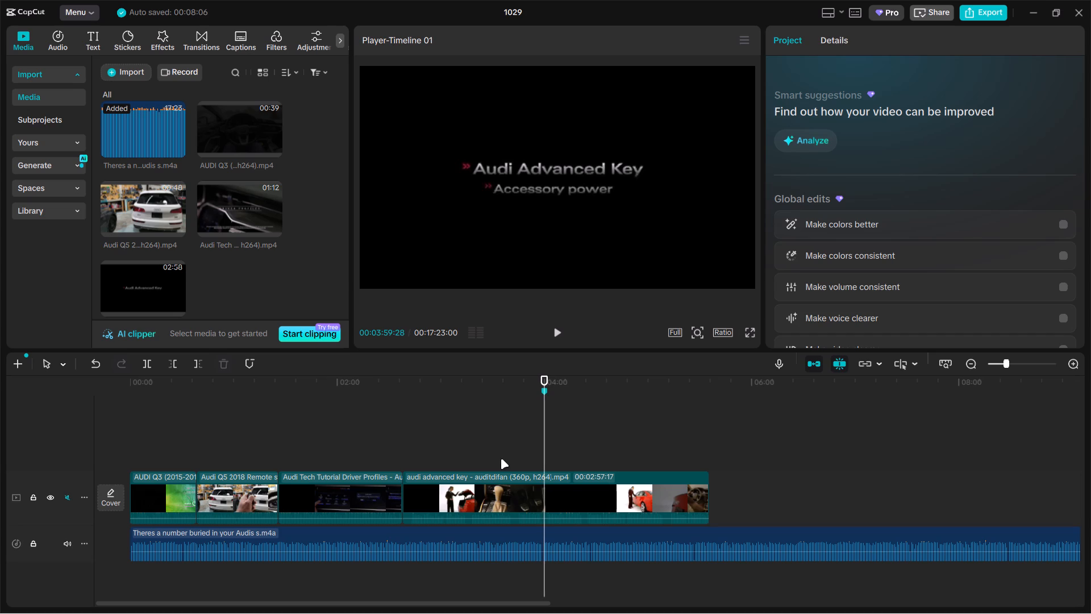
# Play the voiceover from about 1:41 and add a timeline marker at 00:01:50:09.
pyautogui.keyDown('ctrl'); pyautogui.scroll(2, 516, 453); pyautogui.keyUp('ctrl')
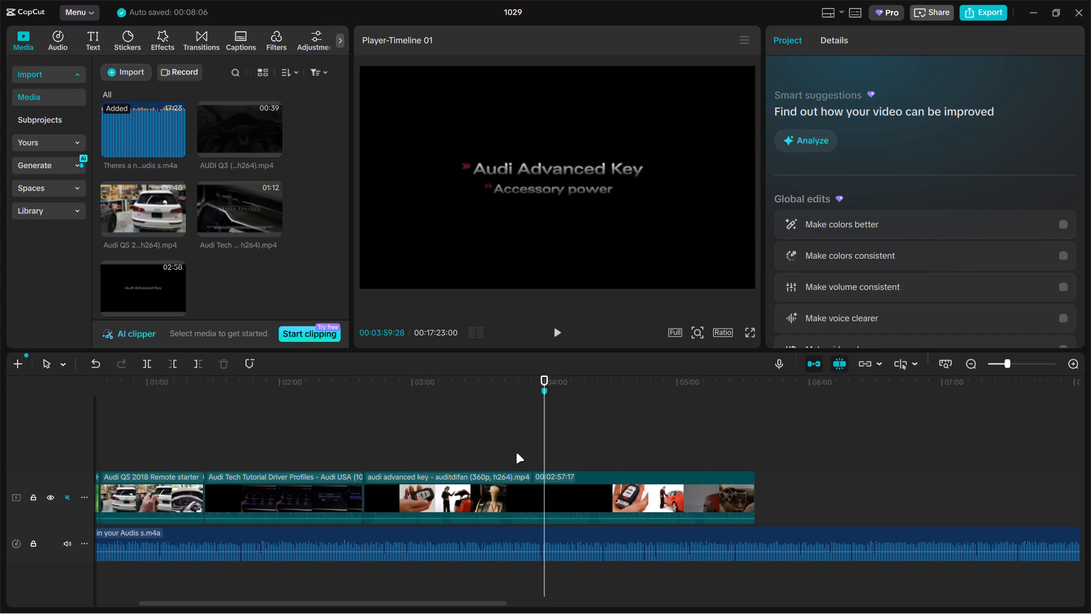
pyautogui.doubleClick(243, 451)
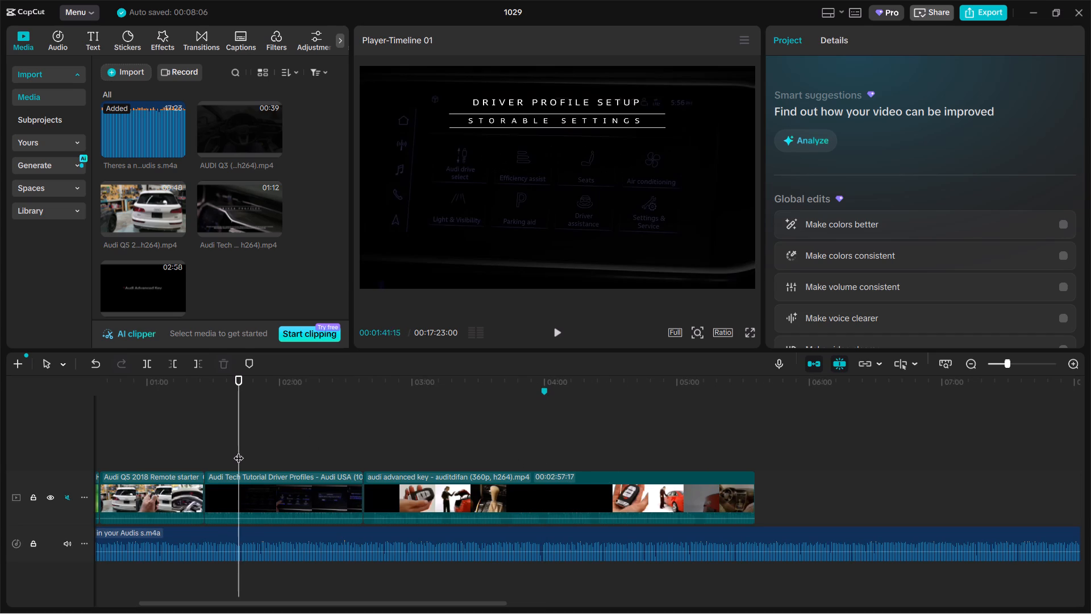
pyautogui.press('space')
pyautogui.keyDown('ctrl'); pyautogui.scroll(1, 353, 455); pyautogui.keyUp('ctrl')
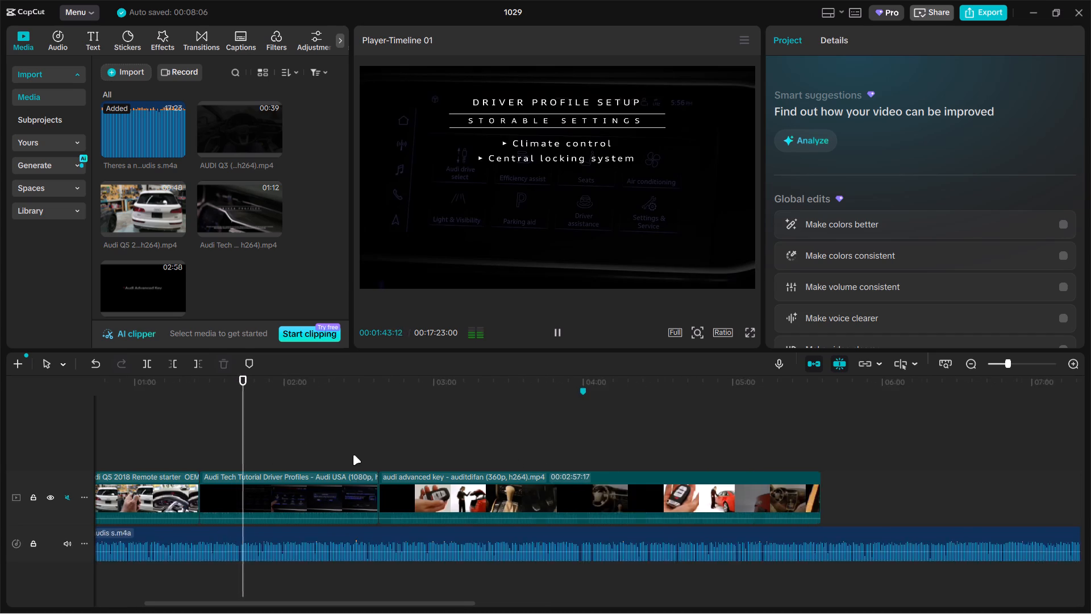
pyautogui.keyDown('ctrl'); pyautogui.scroll(2, 353, 455); pyautogui.keyUp('ctrl')
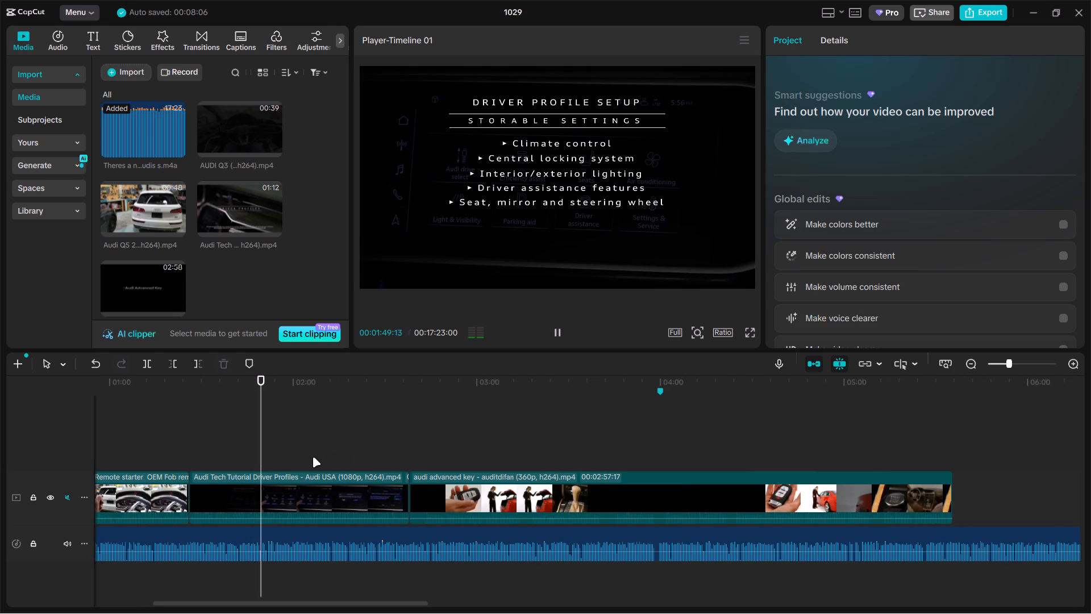
pyautogui.press('space')
pyautogui.write('m')
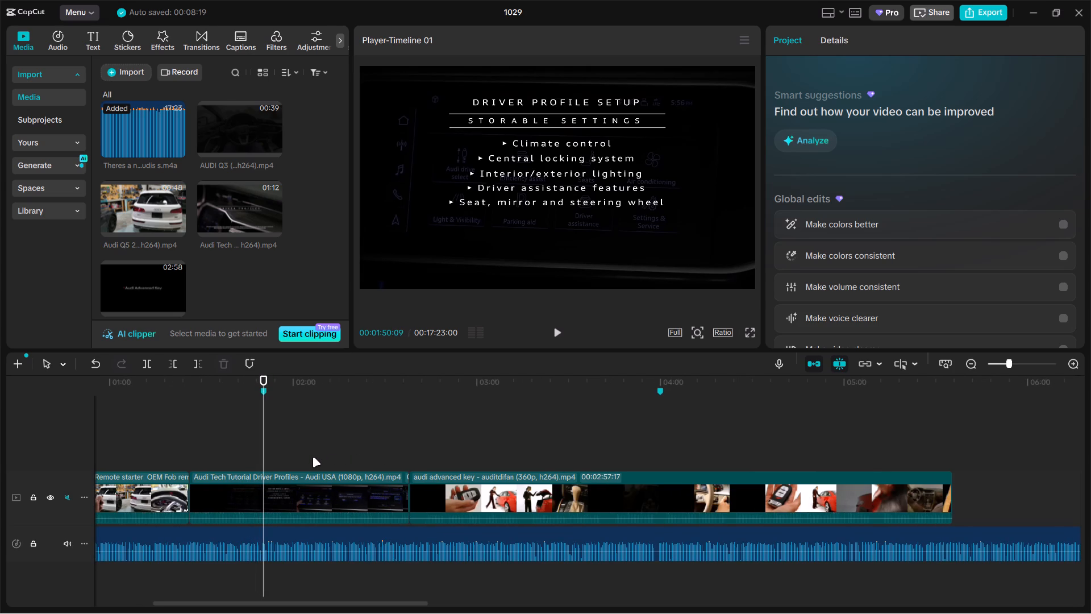
# Listen to the voiceover from about 2:44 and replay it around the two existing markers.
pyautogui.click(429, 453)
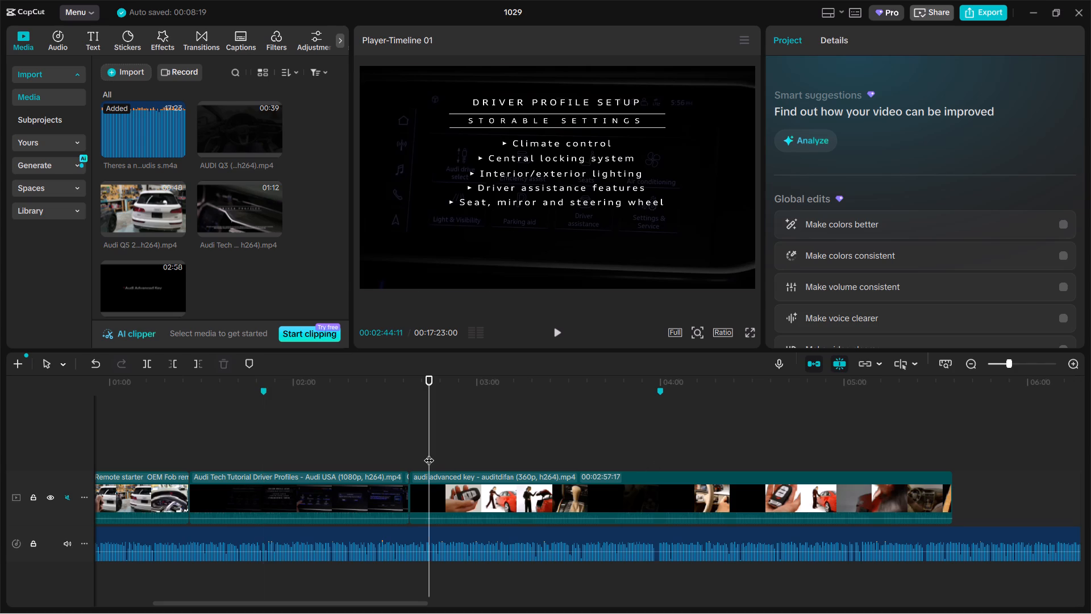
pyautogui.press('space')
pyautogui.keyDown('ctrl'); pyautogui.scroll(1, 459, 453); pyautogui.keyUp('ctrl')
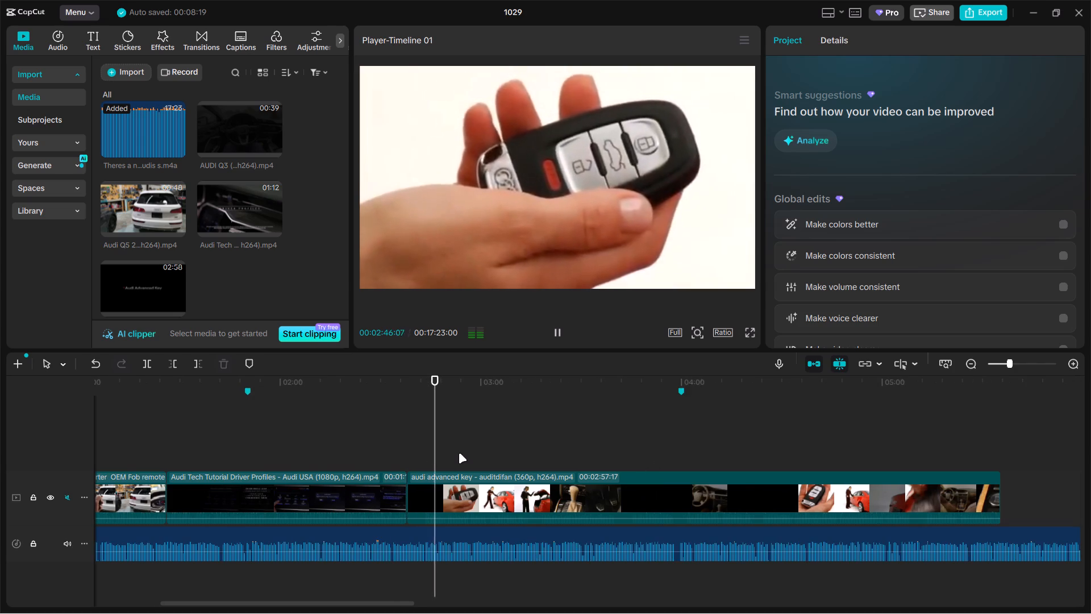
pyautogui.keyDown('ctrl'); pyautogui.scroll(1, 459, 453); pyautogui.keyUp('ctrl')
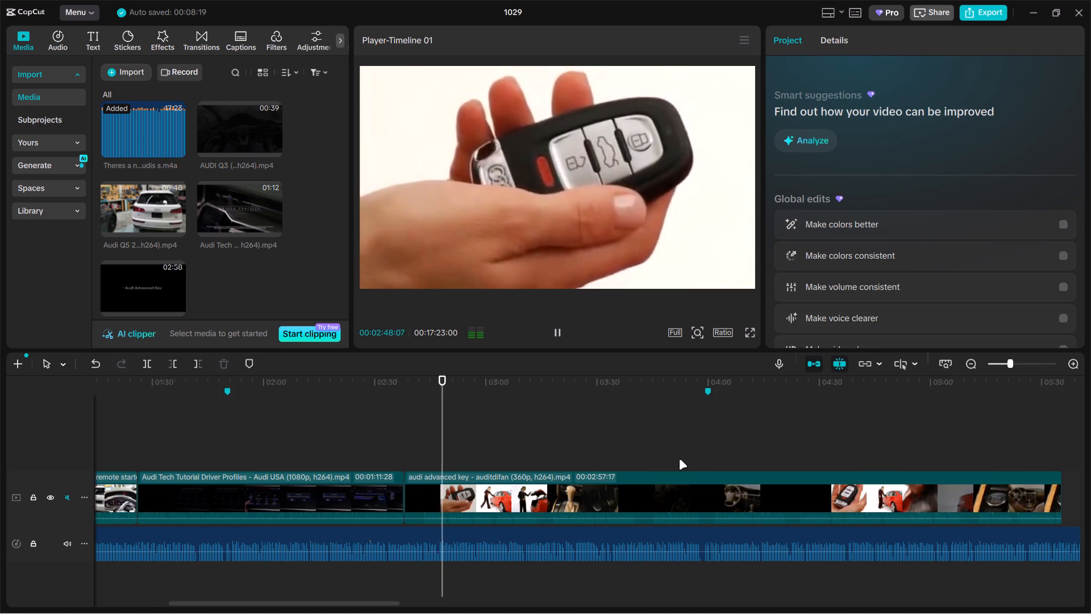
pyautogui.click(700, 457)
pyautogui.press('space')
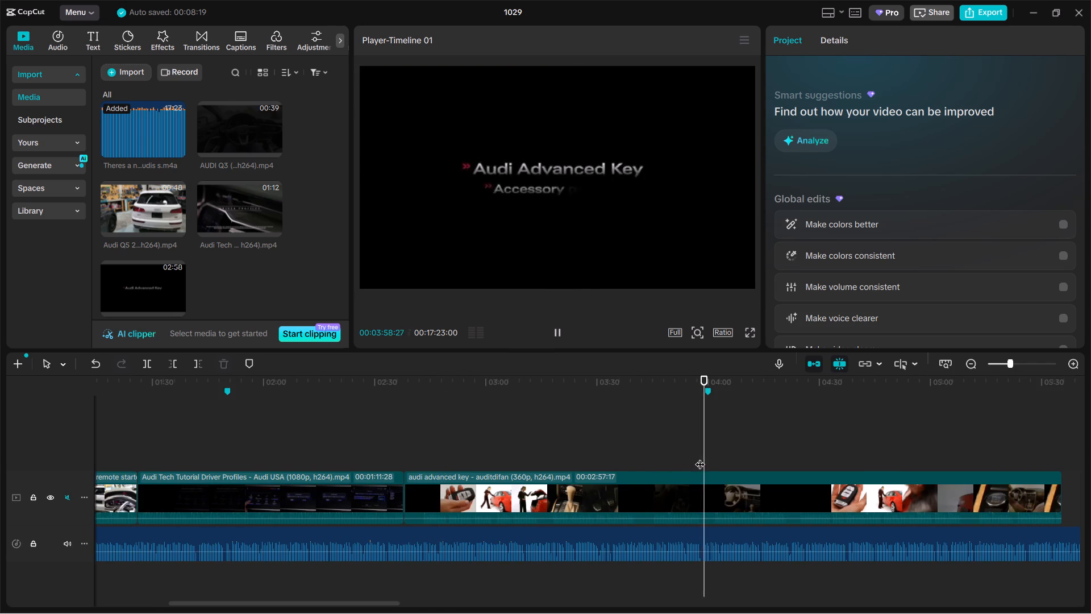
pyautogui.click(223, 420)
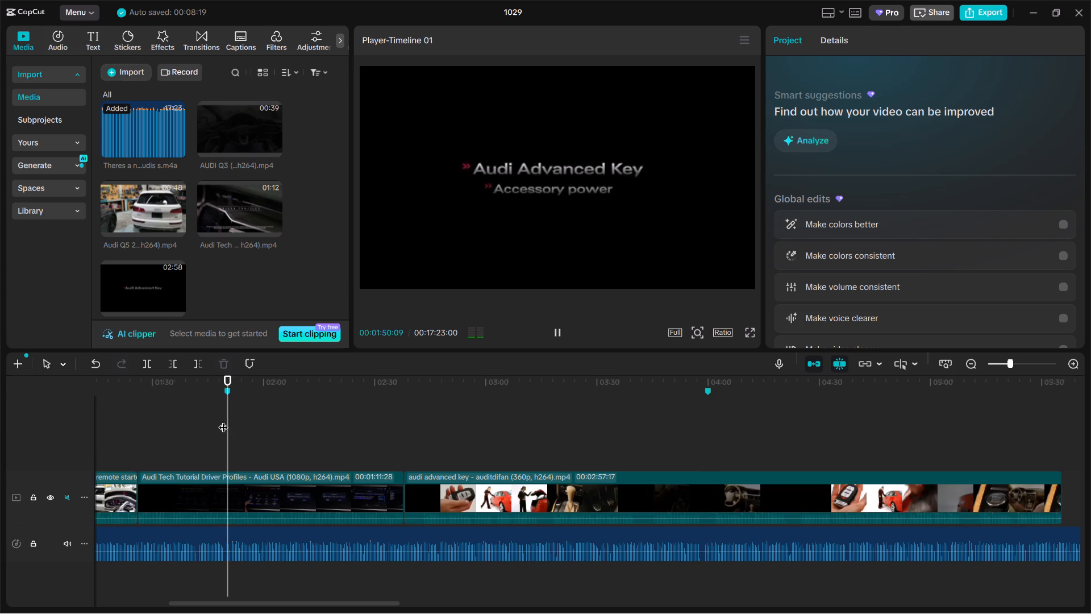
pyautogui.click(223, 421)
pyautogui.press('space')
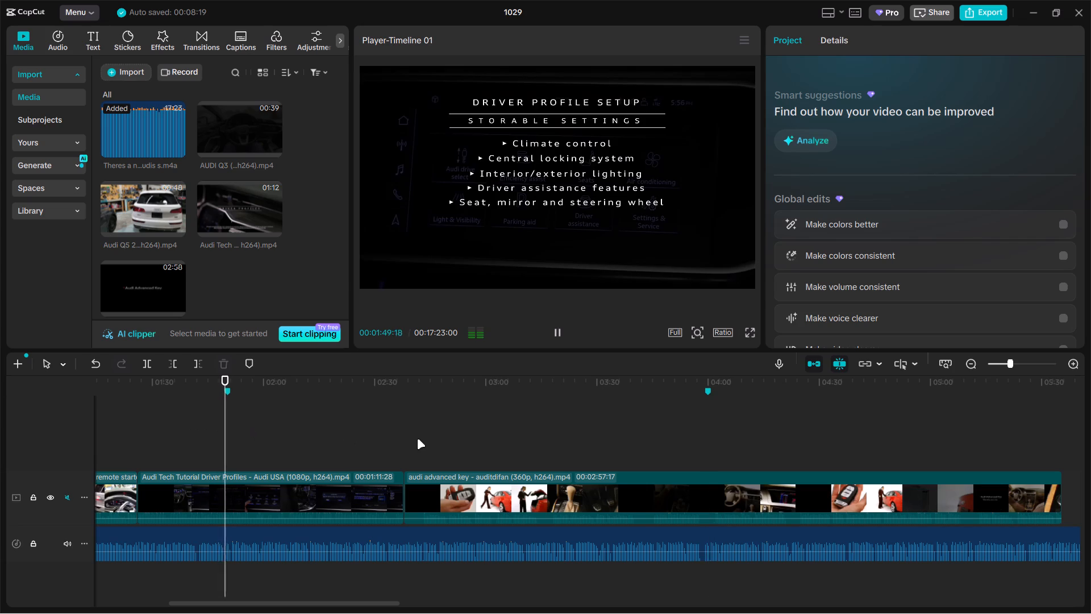
# Listen to the voiceover around the start of the audi advanced key clip and add a timeline marker at 00:02:43:22.
pyautogui.click(444, 434)
pyautogui.moveTo(444, 434); pyautogui.dragTo(454, 435)
pyautogui.press('space')
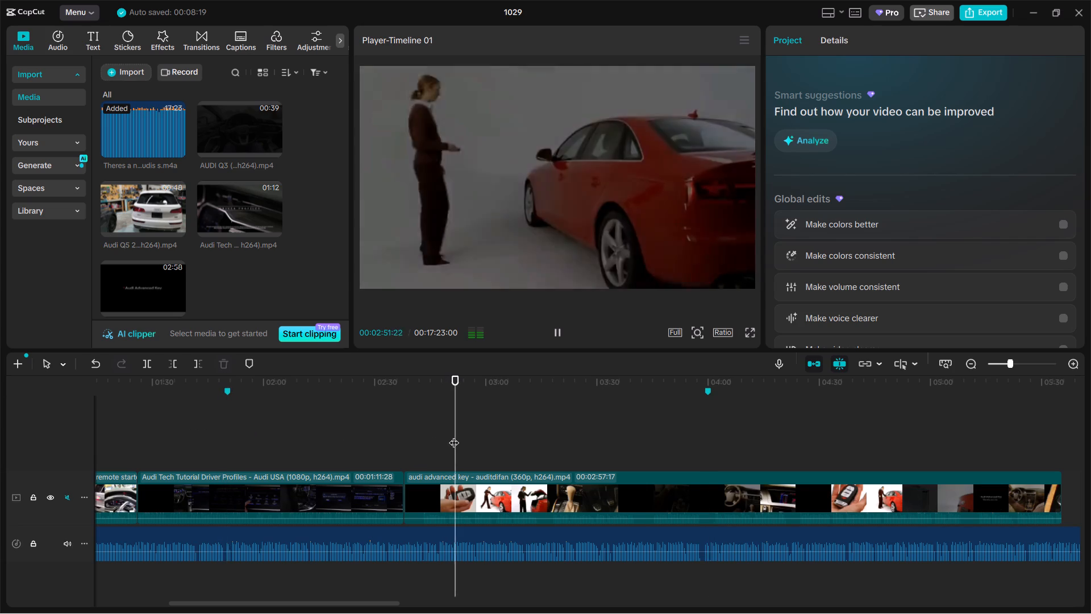
pyautogui.keyDown('ctrl'); pyautogui.scroll(3, 486, 439); pyautogui.keyUp('ctrl')
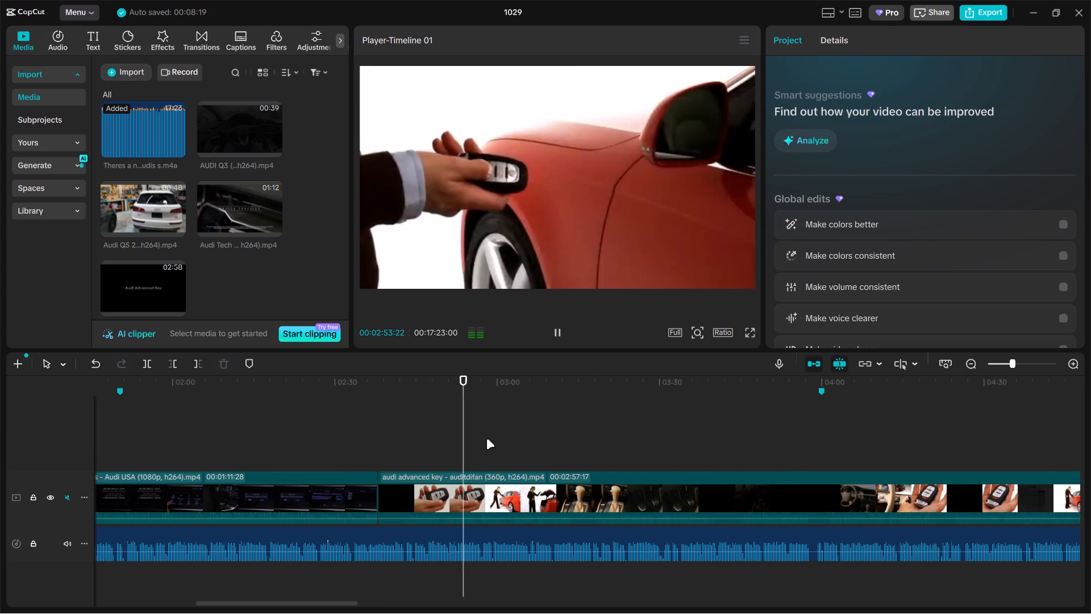
pyautogui.keyDown('ctrl'); pyautogui.scroll(1, 486, 439); pyautogui.keyUp('ctrl')
pyautogui.click(389, 436)
pyautogui.press('space')
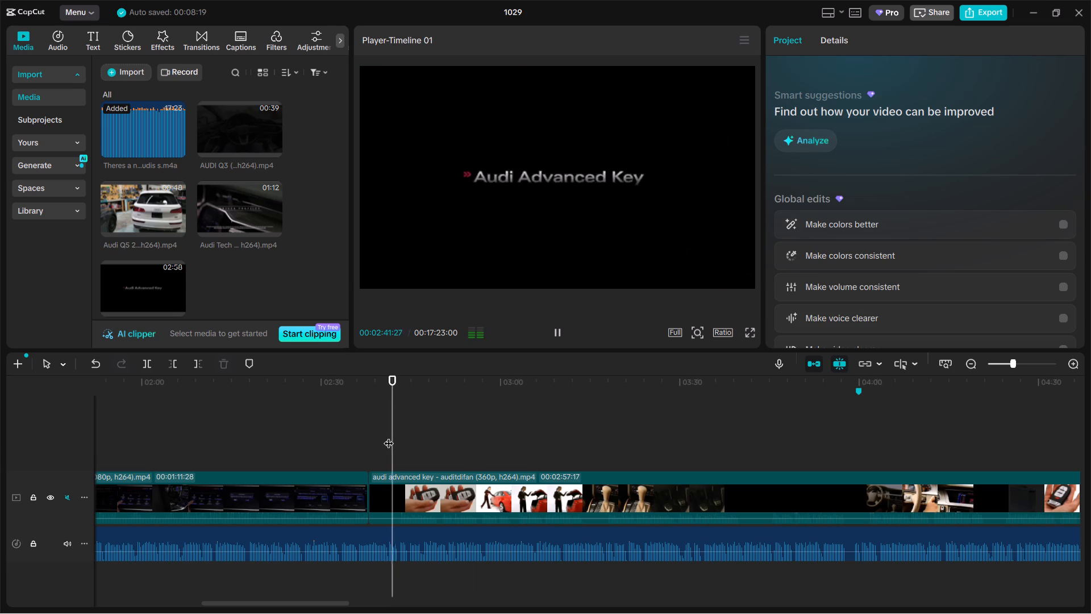
pyautogui.press('space')
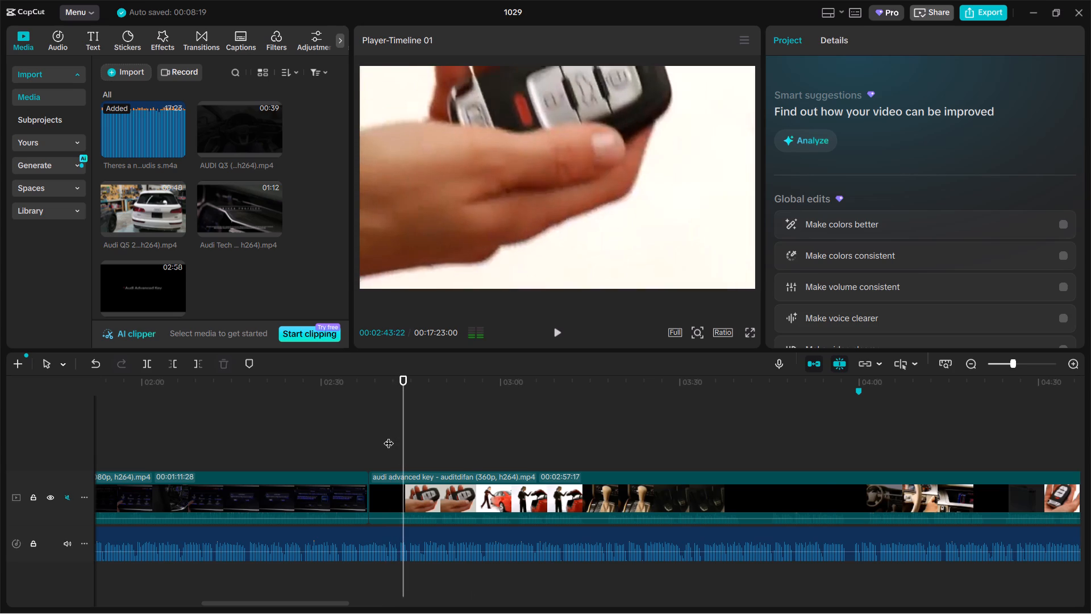
pyautogui.write('m')
# Play the voiceover near the end of the AUDI Q3 clip's first half-minute and add a timeline marker at 00:00:29:03.
pyautogui.keyDown('ctrl'); pyautogui.scroll(-11, 397, 429); pyautogui.keyUp('ctrl')
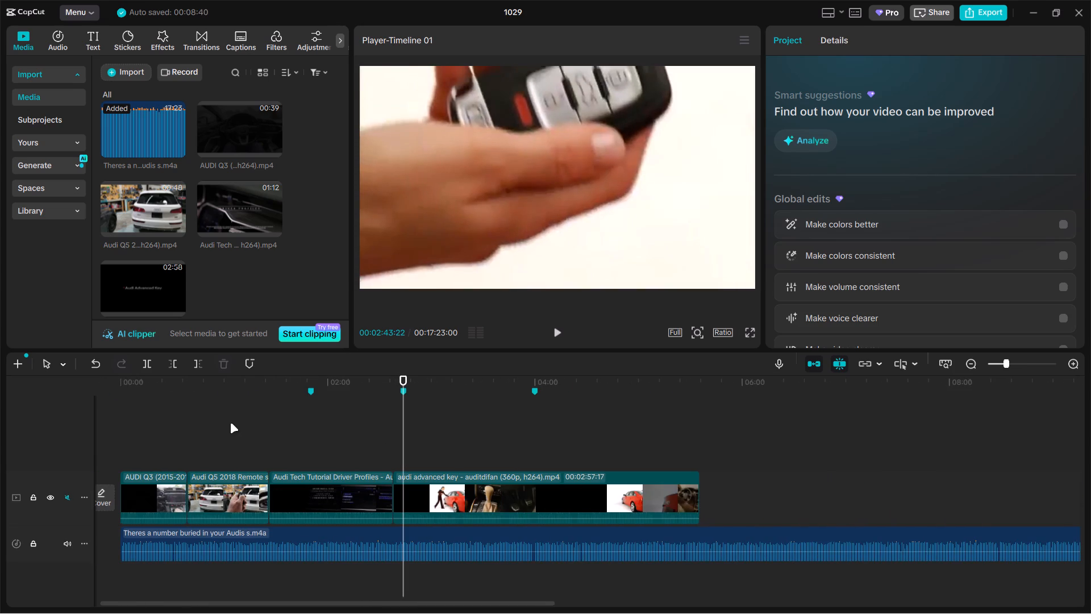
pyautogui.click(207, 433)
pyautogui.keyDown('ctrl'); pyautogui.scroll(5, 207, 433); pyautogui.keyUp('ctrl')
pyautogui.moveTo(207, 433); pyautogui.dragTo(153, 439)
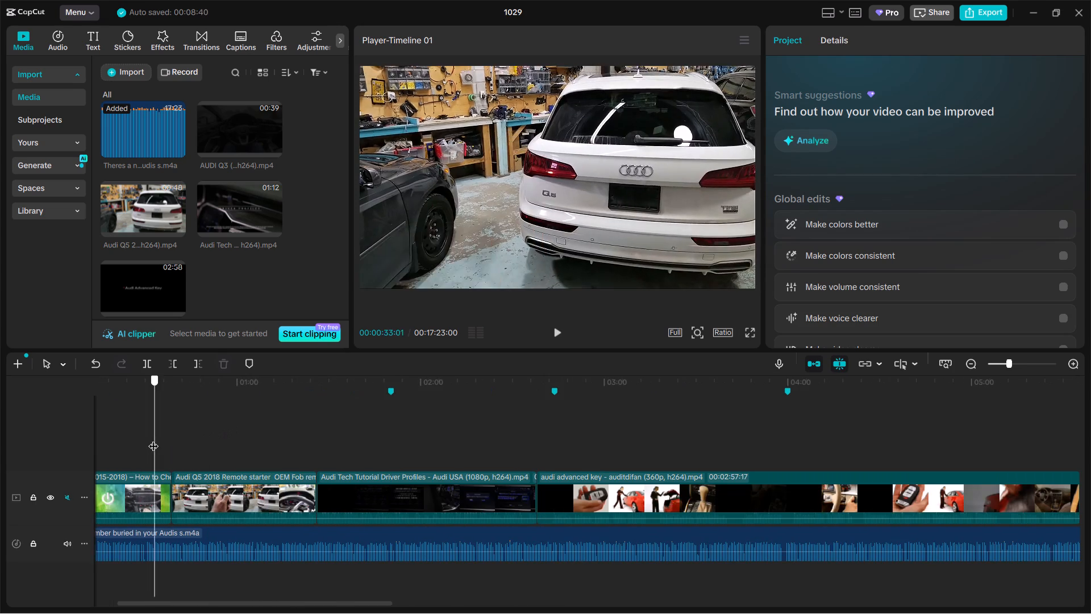
pyautogui.moveTo(153, 439); pyautogui.dragTo(210, 439)
pyautogui.press('space')
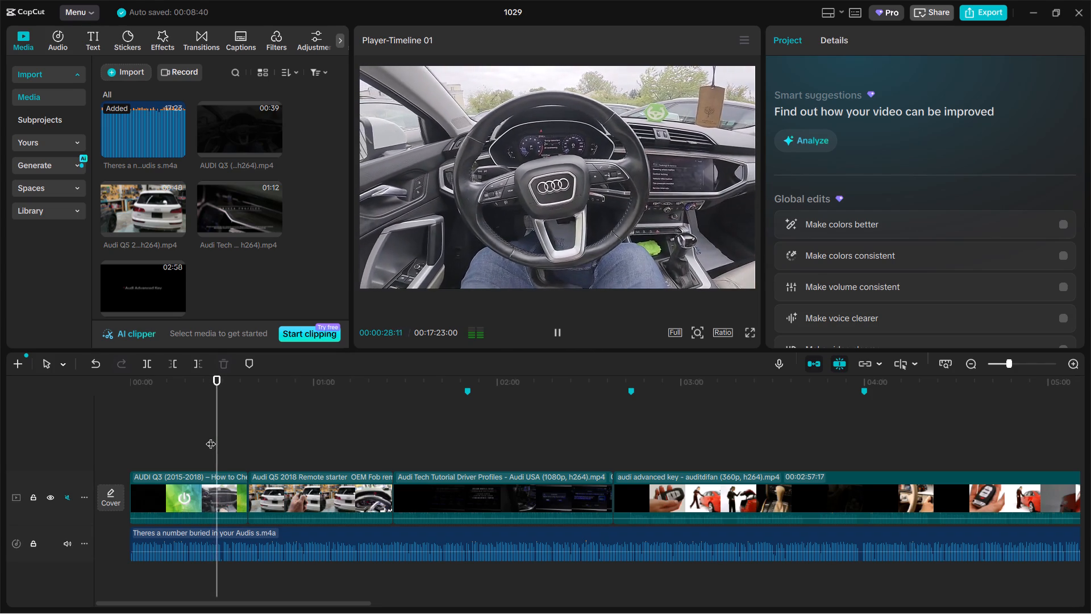
pyautogui.press('space')
pyautogui.write('m')
# Play the voiceover near the five-minute point and add a timeline marker at 00:05:02:15.
pyautogui.keyDown('ctrl'); pyautogui.scroll(-6, 216, 432); pyautogui.keyUp('ctrl')
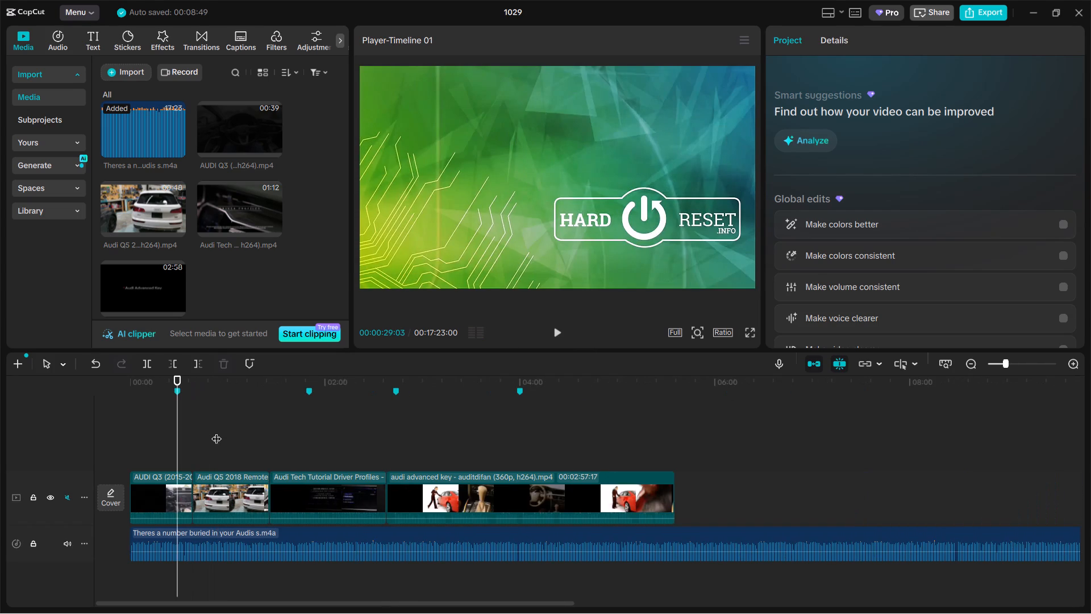
pyautogui.click(639, 428)
pyautogui.keyDown('ctrl'); pyautogui.scroll(5, 639, 428); pyautogui.keyUp('ctrl')
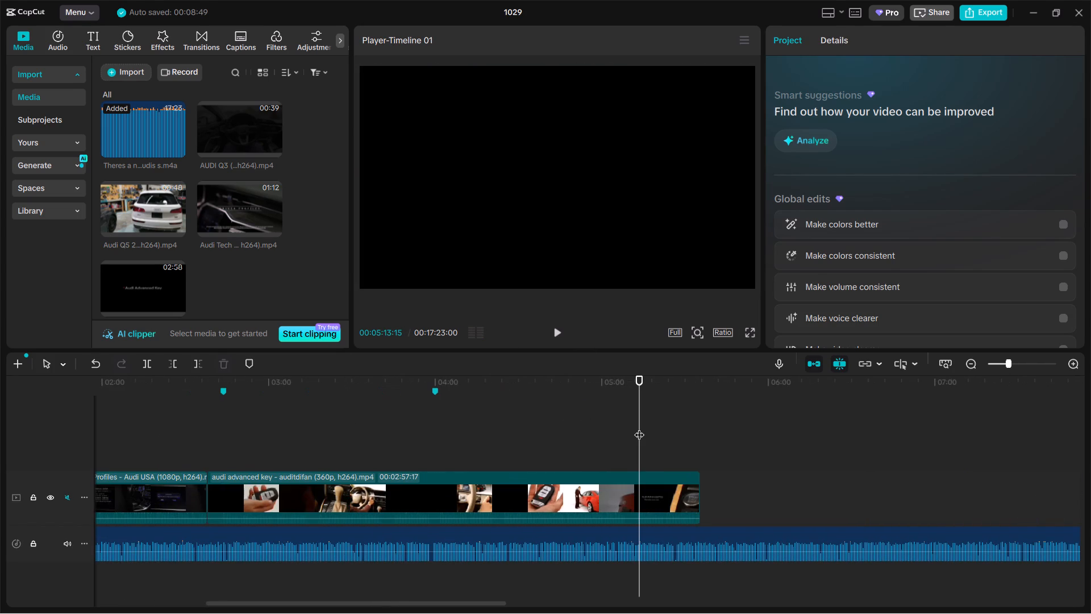
pyautogui.keyDown('ctrl'); pyautogui.scroll(1, 639, 428); pyautogui.keyUp('ctrl')
pyautogui.moveTo(639, 428); pyautogui.dragTo(535, 423)
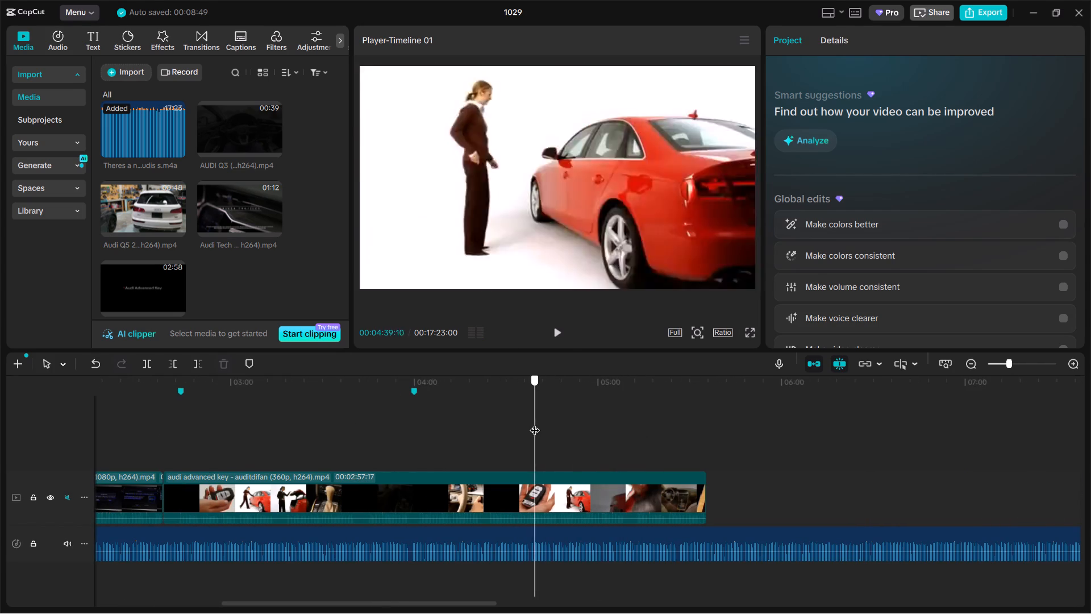
pyautogui.moveTo(535, 423); pyautogui.dragTo(599, 417)
pyautogui.press('space')
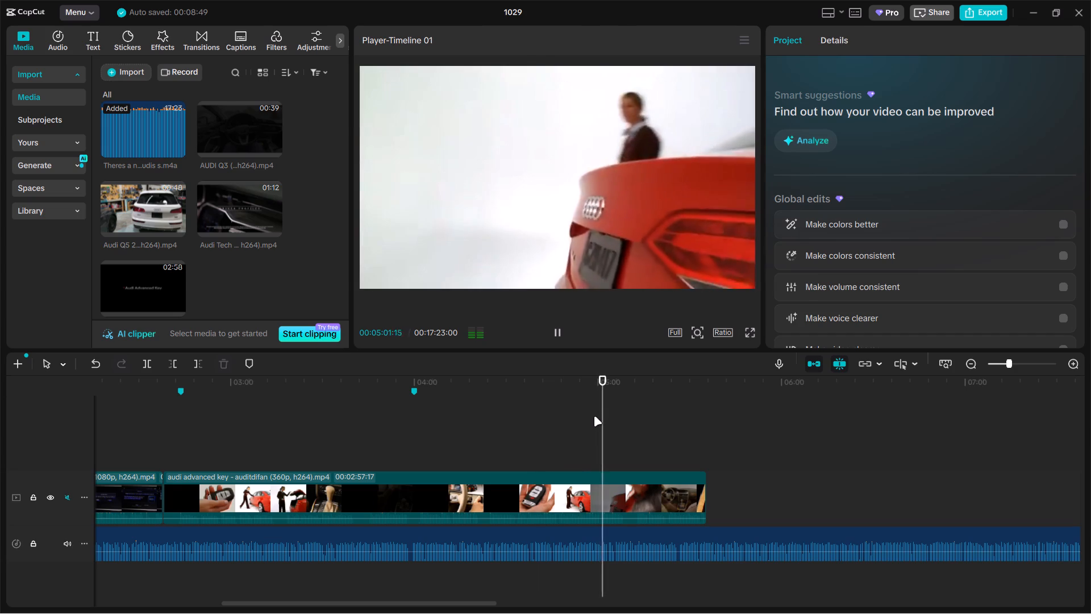
pyautogui.press('space')
pyautogui.write('m')
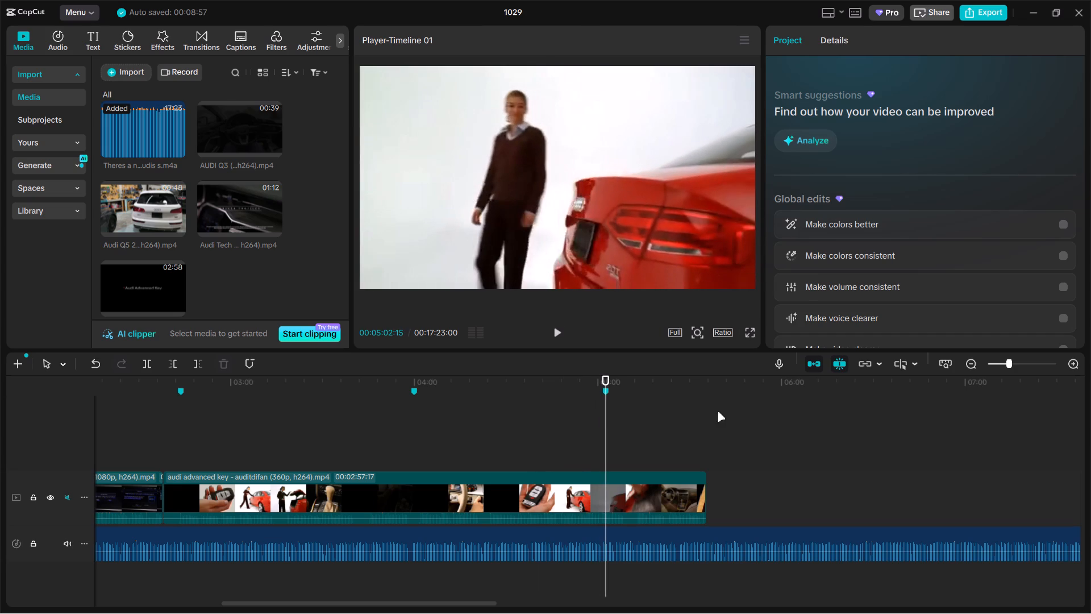
# Play the voiceover past the end of the video clips and add a timeline marker at 00:06:26:02.
pyautogui.click(854, 438)
pyautogui.press('space')
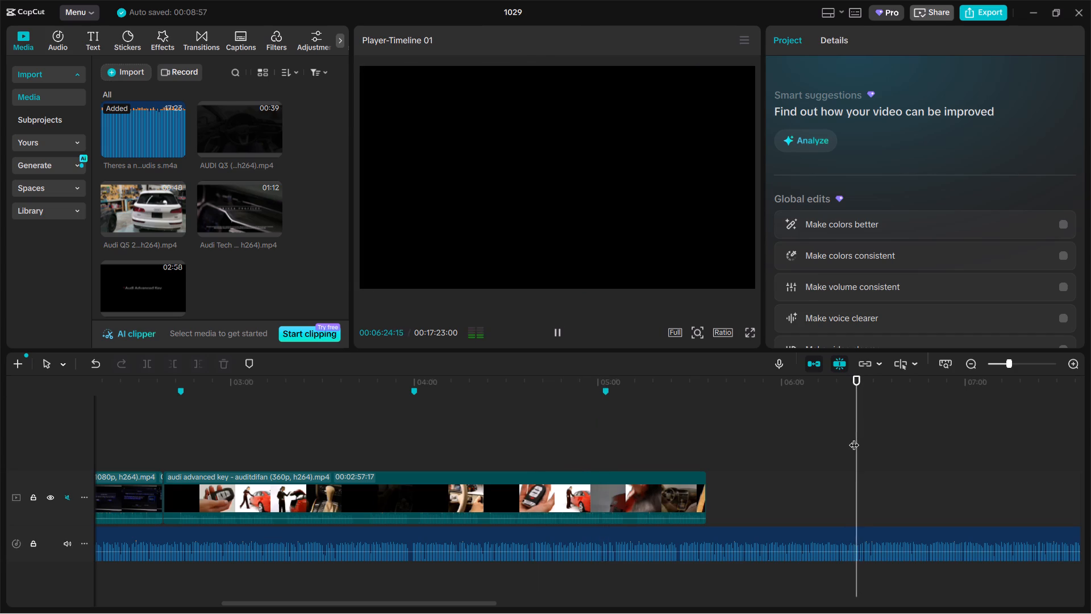
pyautogui.press('space')
pyautogui.write('m')
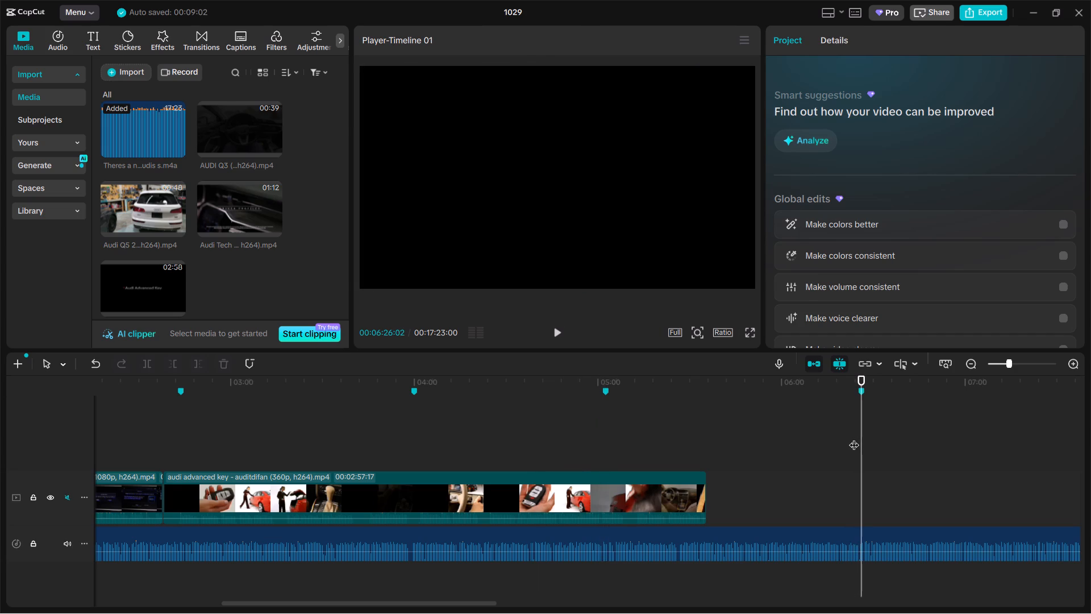
# Play the voiceover shortly past the seven-minute point and add a timeline marker at 00:07:22:16.
pyautogui.moveTo(840, 445); pyautogui.dragTo(766, 464)
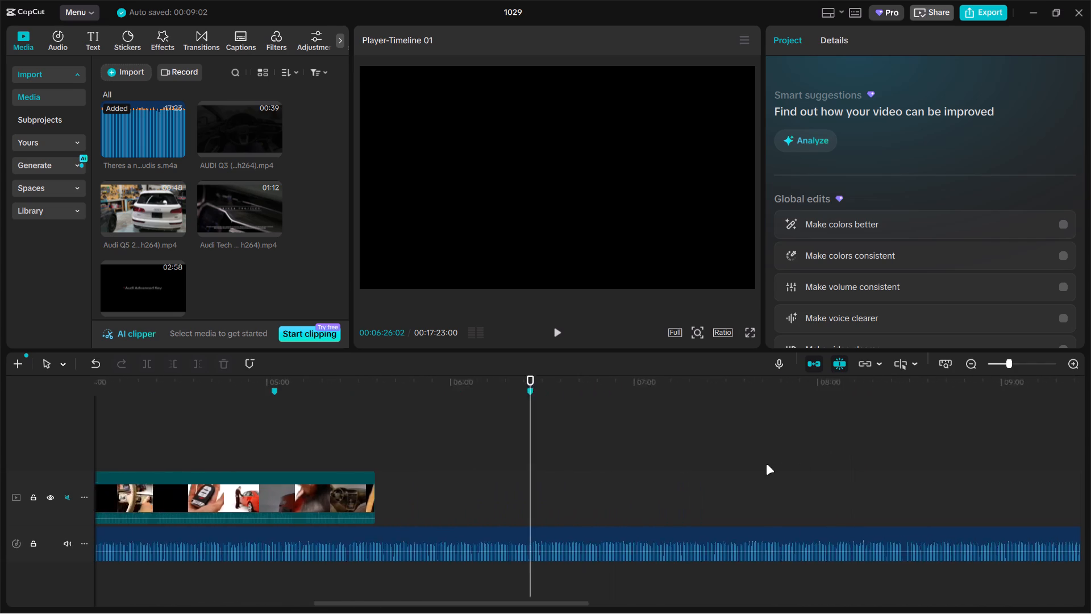
pyautogui.moveTo(766, 464); pyautogui.dragTo(752, 464)
pyautogui.doubleClick(552, 461)
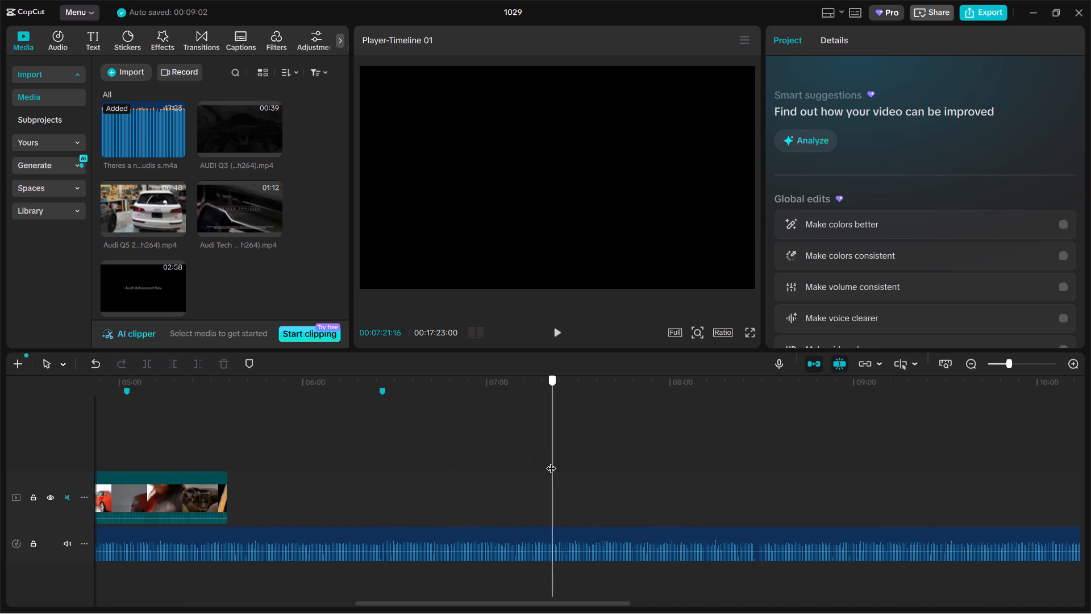
pyautogui.press('space')
pyautogui.press('space')
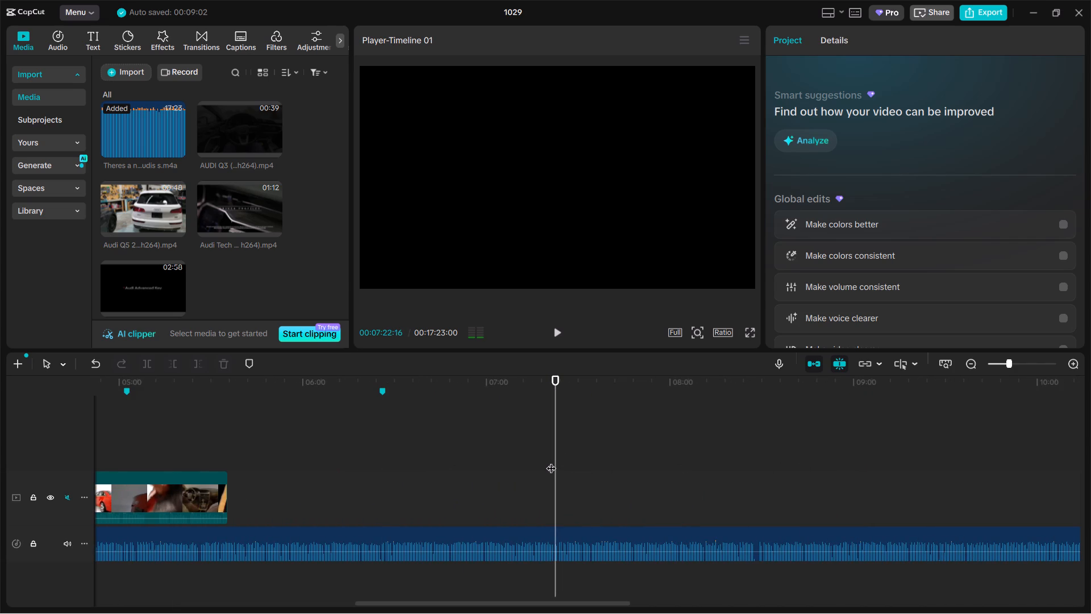
pyautogui.write('m')
# Play the voiceover around the gap near eight and a half minutes and add a timeline marker at 00:08:29:13.
pyautogui.click(759, 478)
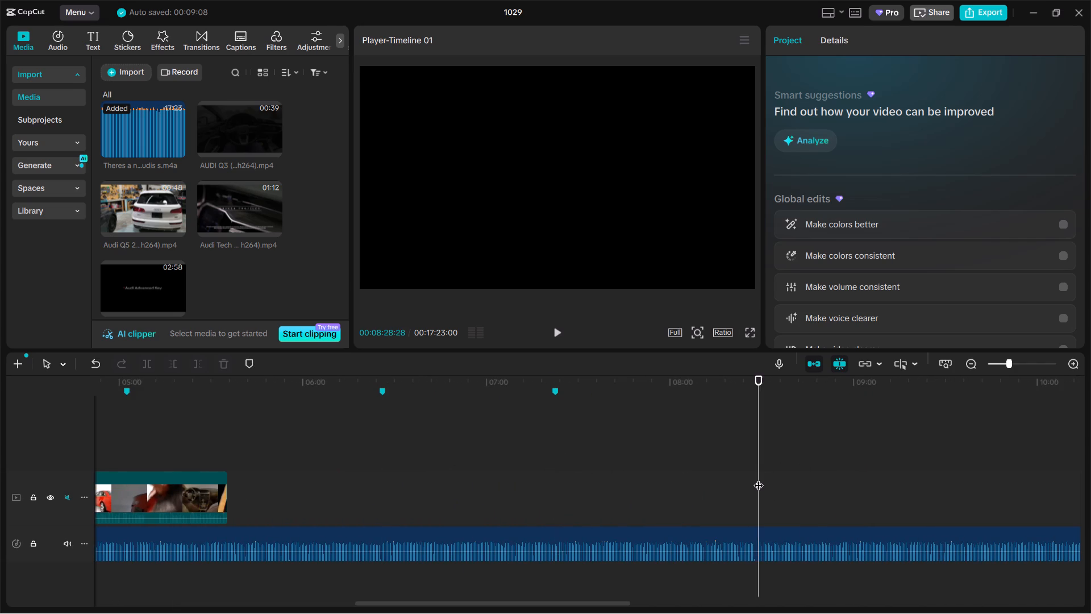
pyautogui.moveTo(759, 478); pyautogui.dragTo(753, 479)
pyautogui.press('space')
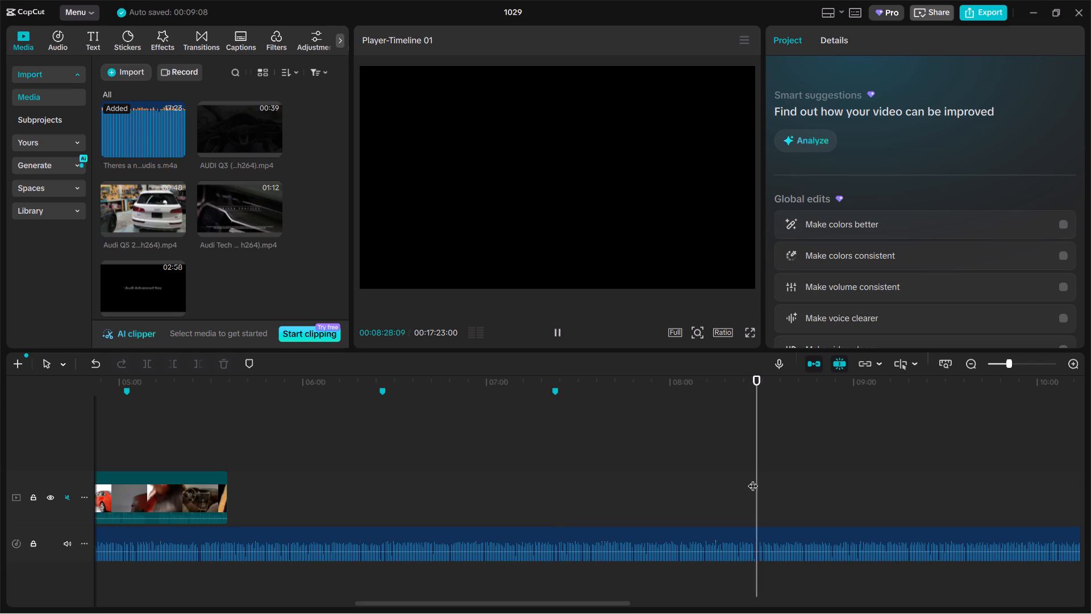
pyautogui.press('space')
pyautogui.write('m')
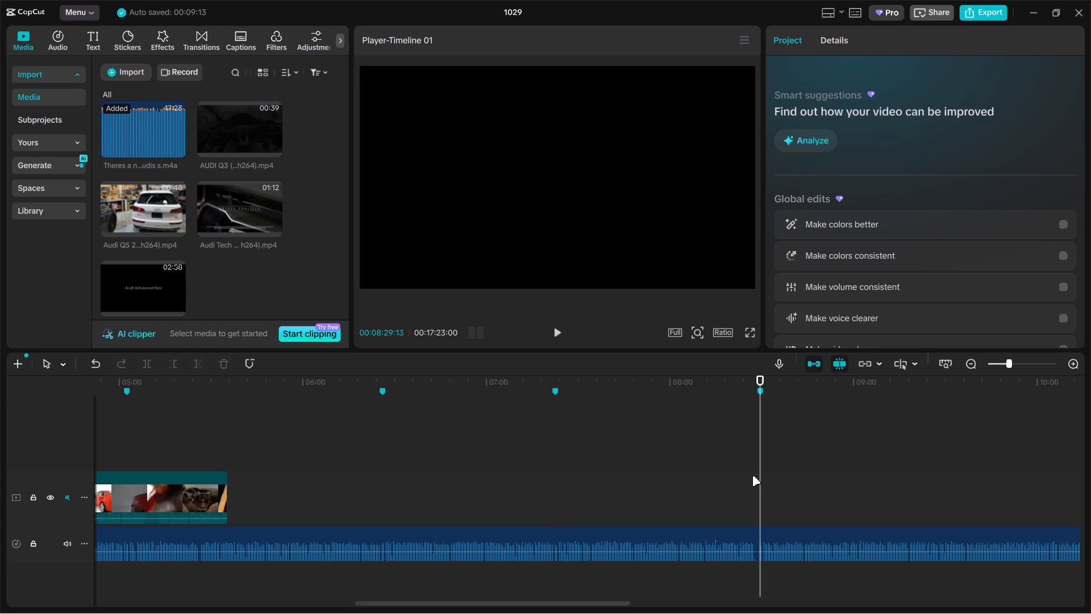
# Listen to the voiceover past the ten-minute point and add a timeline marker at 00:10:55:13.
pyautogui.moveTo(747, 476); pyautogui.dragTo(740, 479)
pyautogui.keyDown('ctrl'); pyautogui.scroll(1, 622, 476); pyautogui.keyUp('ctrl')
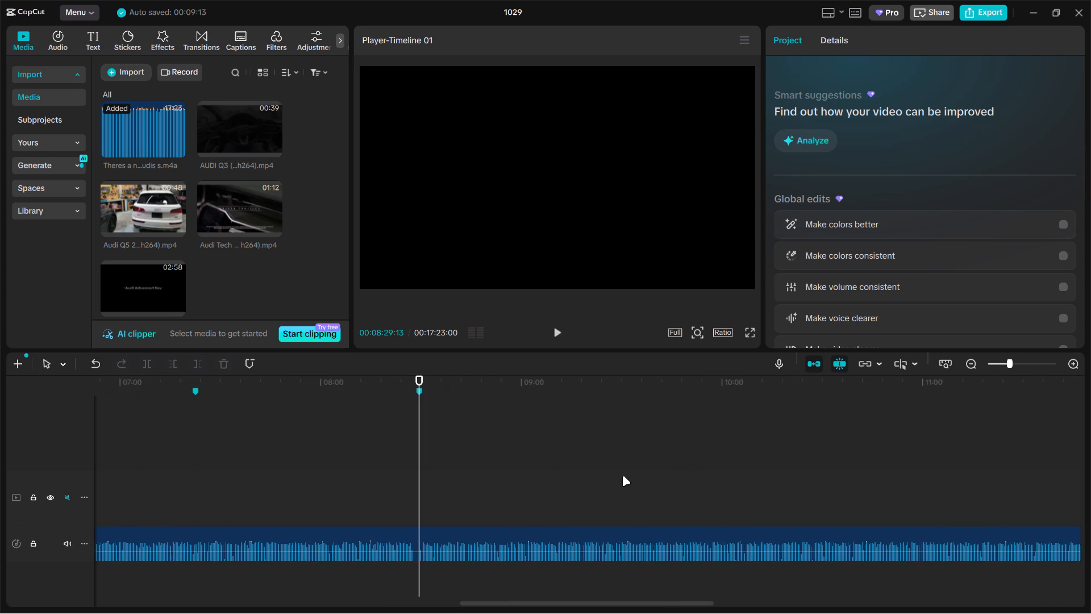
pyautogui.doubleClick(737, 483)
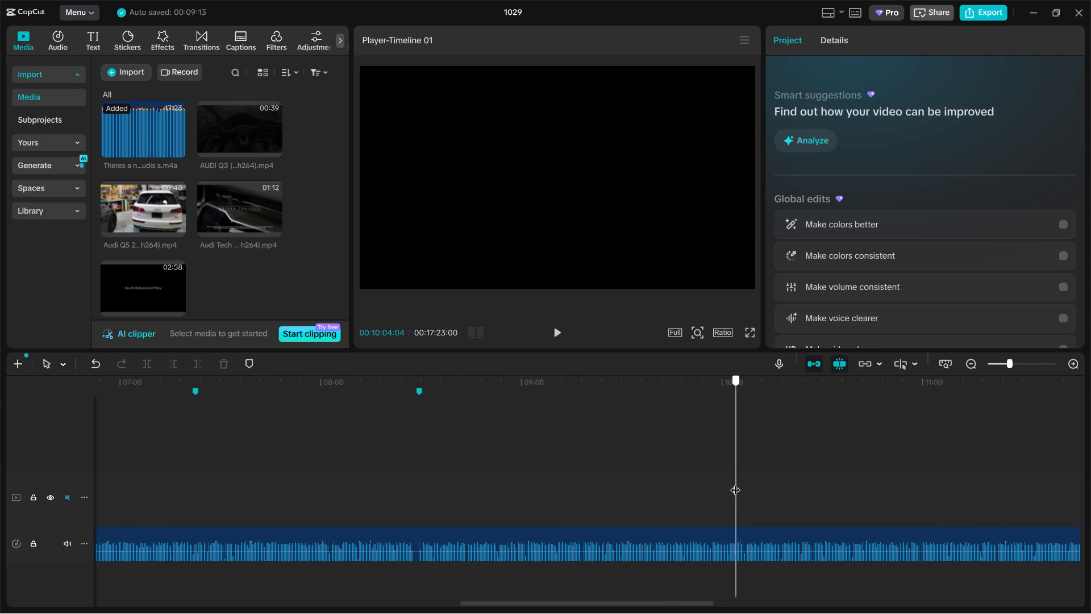
pyautogui.press('space')
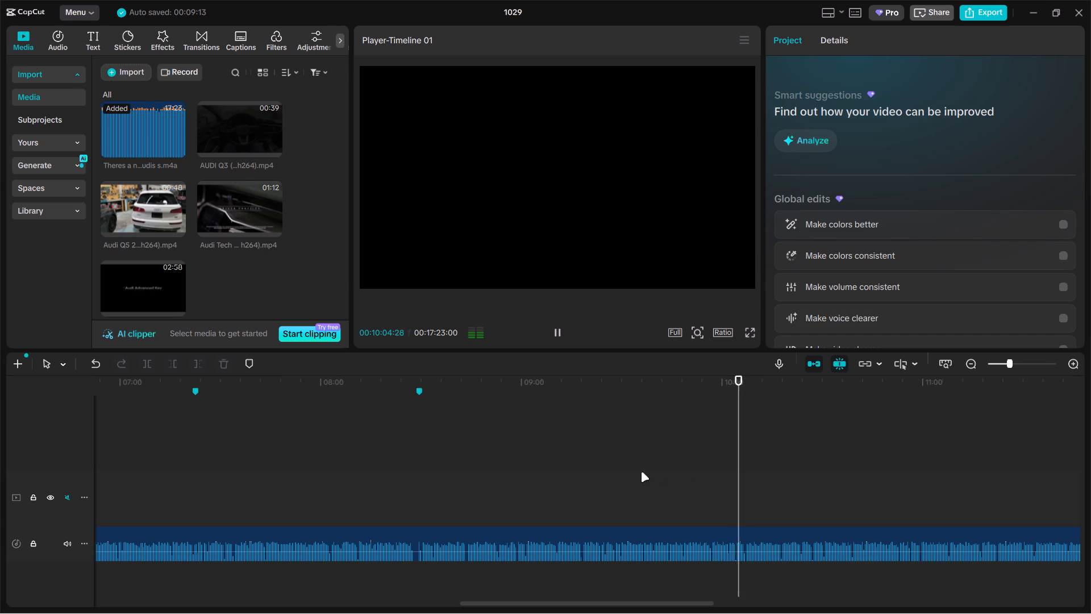
pyautogui.keyDown('ctrl'); pyautogui.scroll(1, 652, 473); pyautogui.keyUp('ctrl')
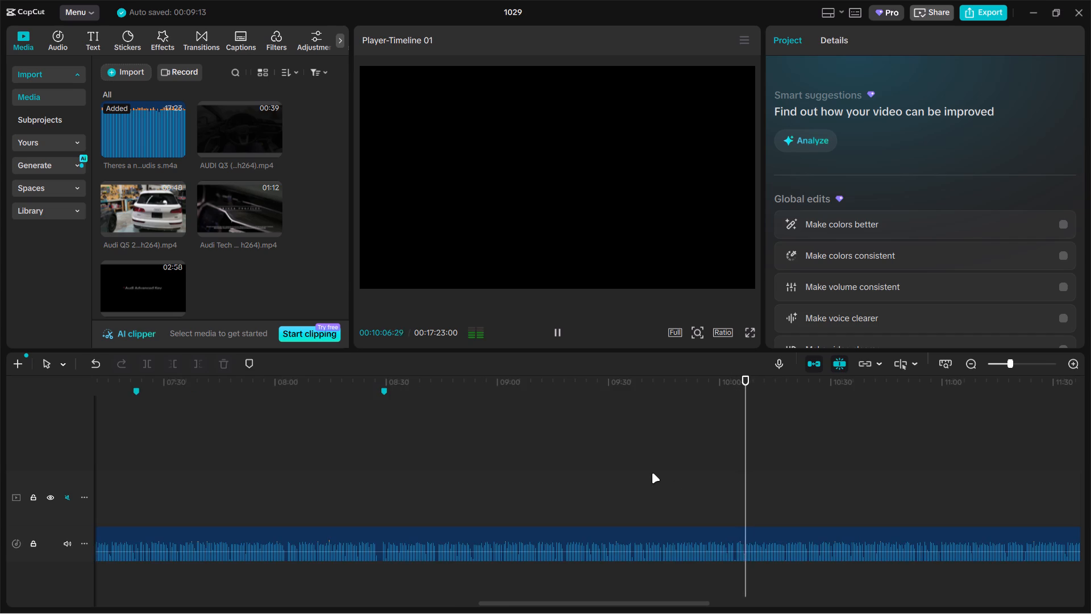
pyautogui.keyDown('ctrl'); pyautogui.scroll(1, 652, 473); pyautogui.keyUp('ctrl')
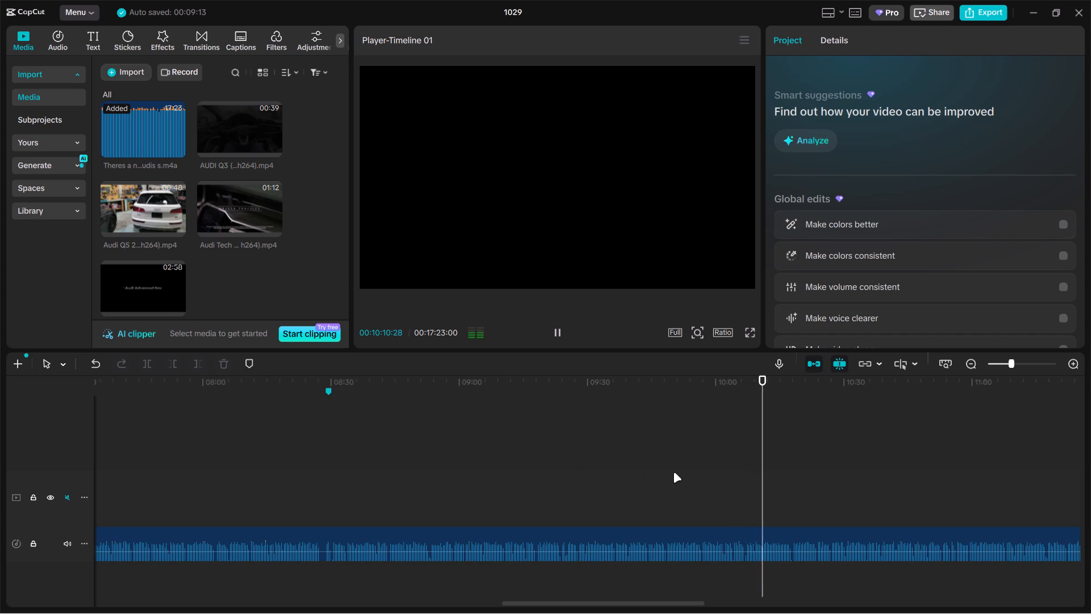
pyautogui.click(929, 464)
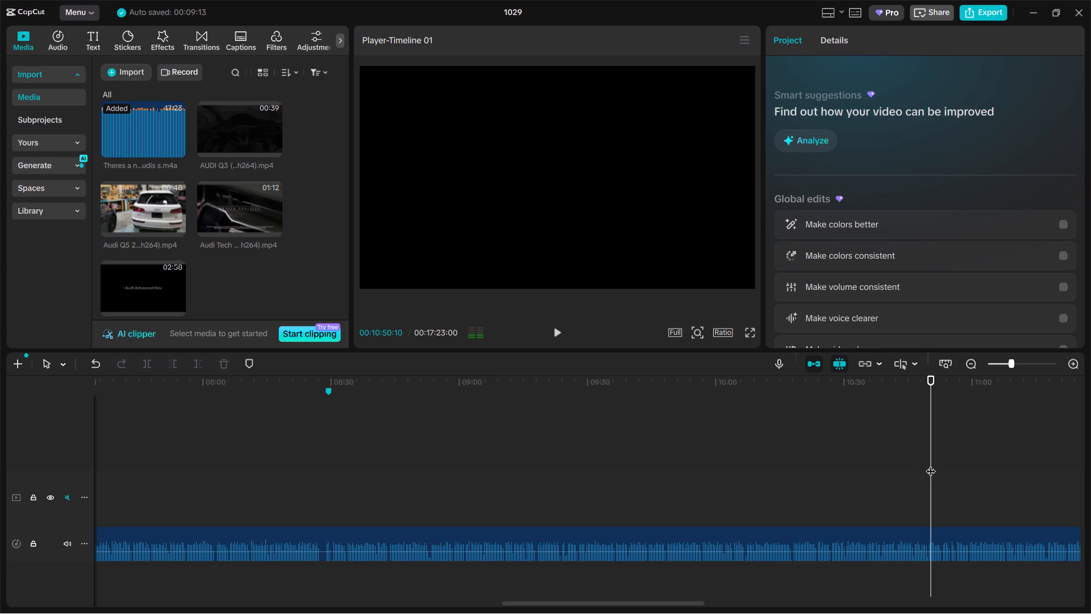
pyautogui.moveTo(931, 464); pyautogui.dragTo(936, 463)
pyautogui.press('space')
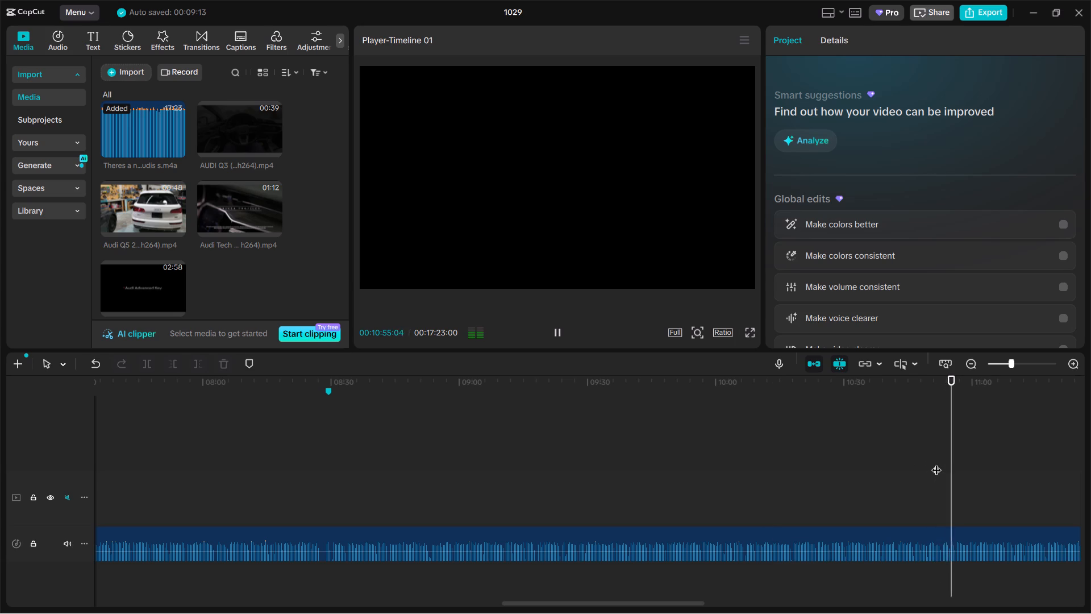
pyautogui.press('space')
pyautogui.write('m')
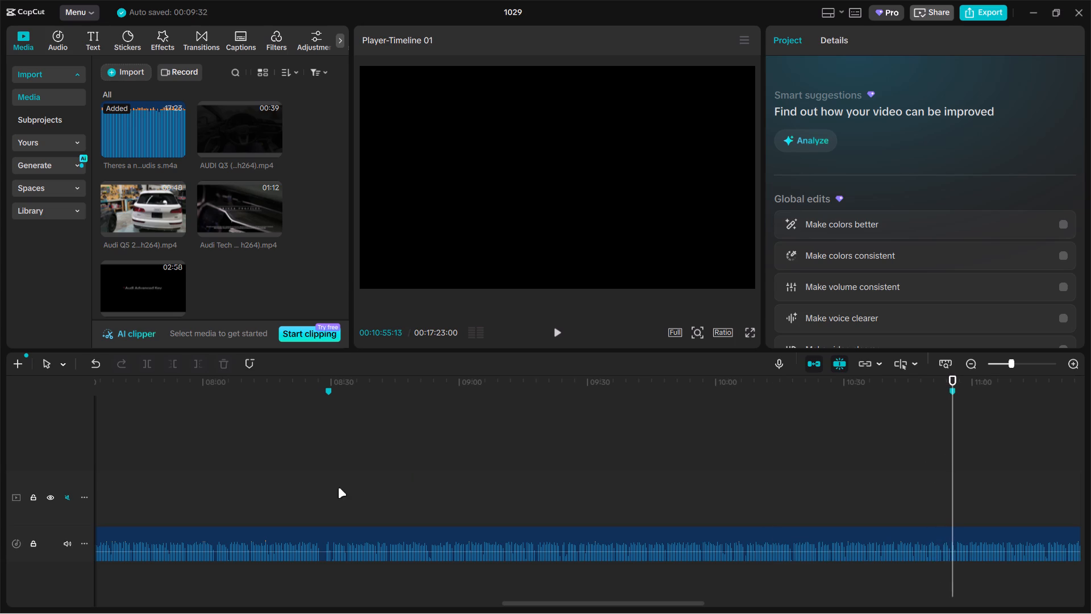
# Listen to the voiceover between the 00:08:29:13 and 00:10:55:13 markers and add a timeline marker at 00:09:24:10.
pyautogui.click(323, 484)
pyautogui.press('space')
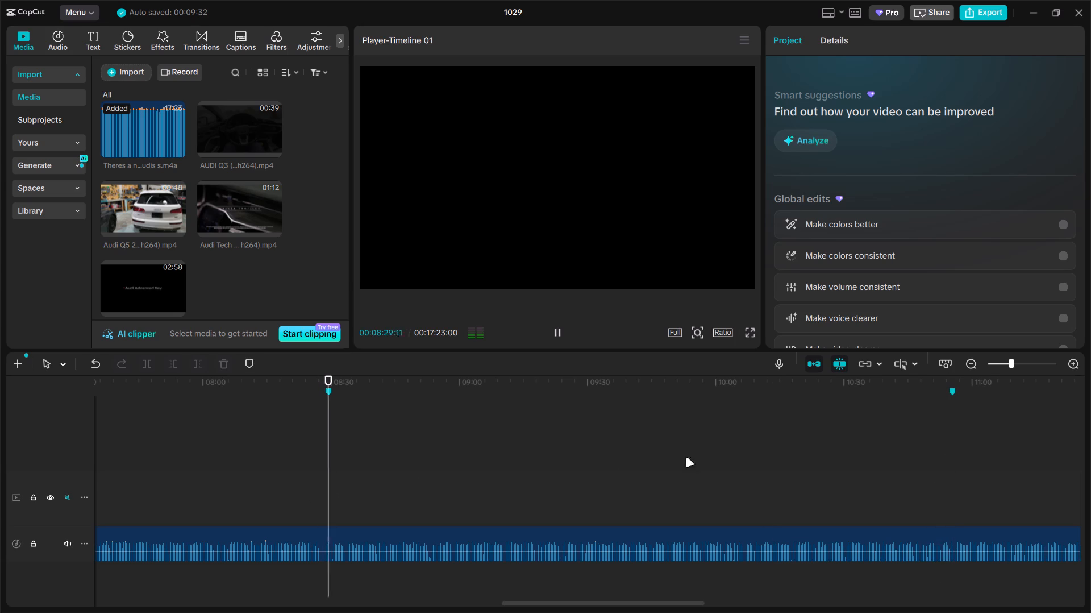
pyautogui.press('space')
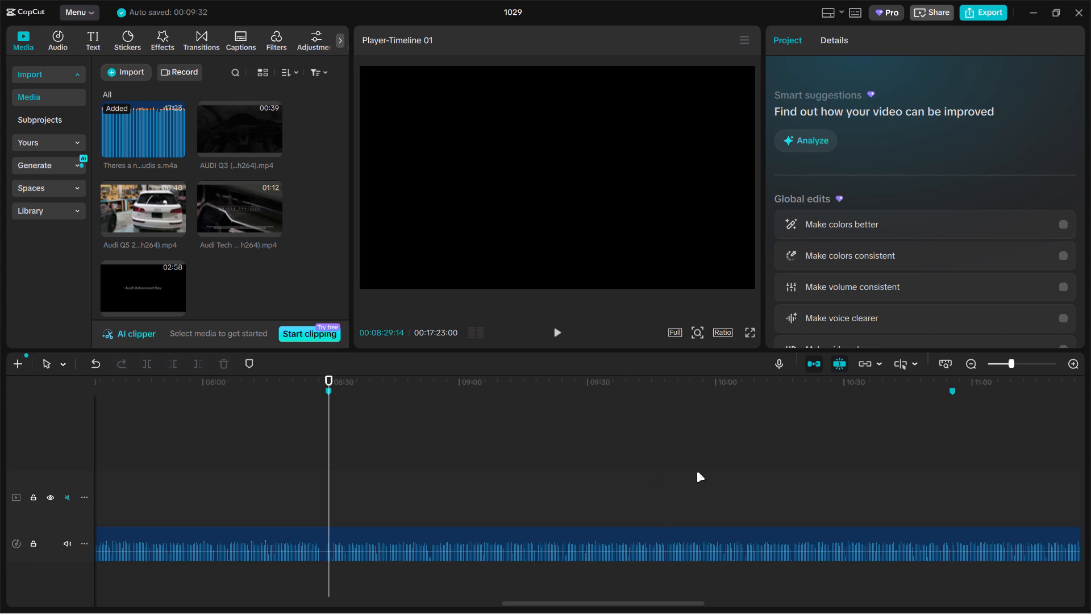
pyautogui.click(730, 476)
pyautogui.press('space')
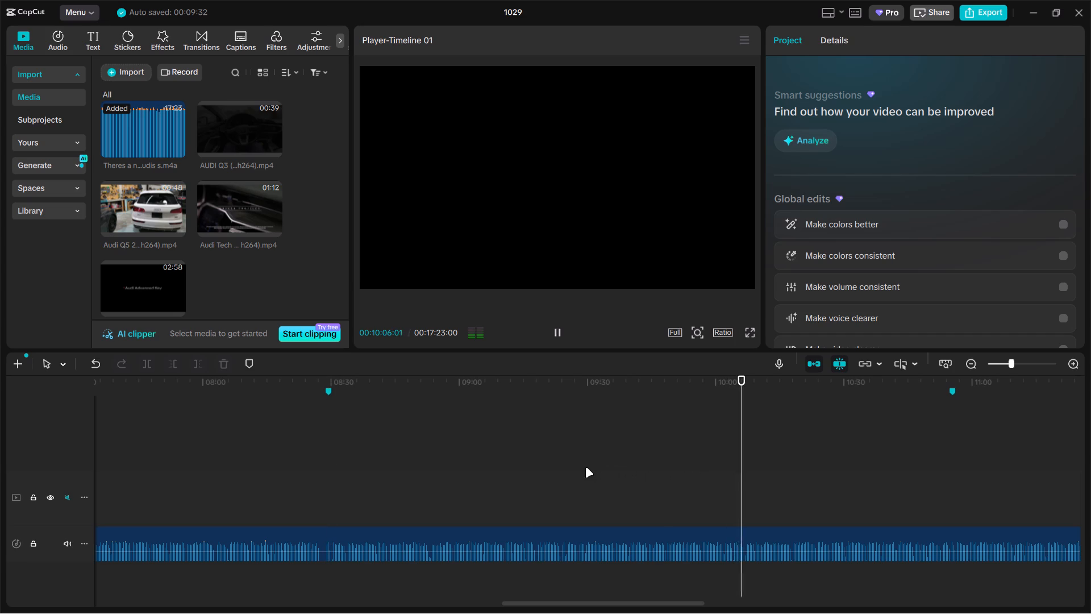
pyautogui.click(555, 470)
pyautogui.press('space')
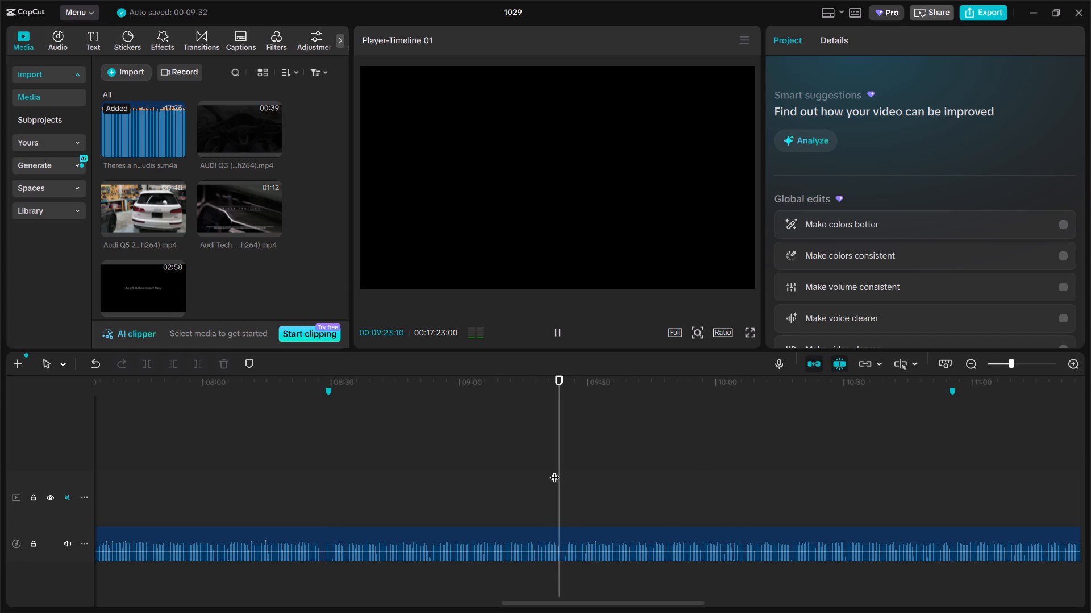
pyautogui.press('space')
pyautogui.write('m')
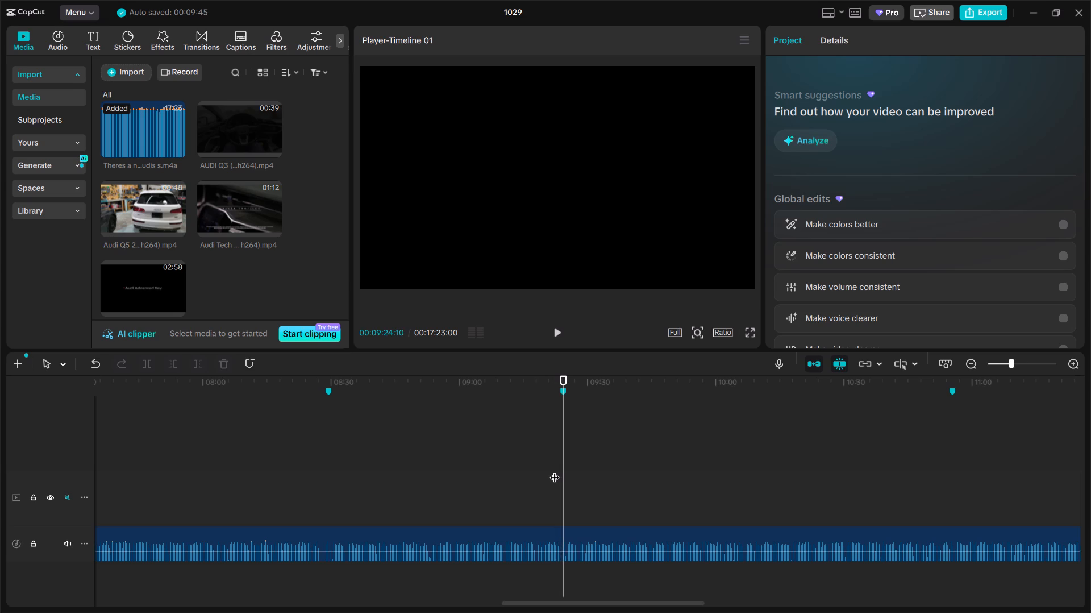
# Play the voiceover from the last marker onward and add a timeline marker at the gap past thirteen minutes, at 00:13:11:27.
pyautogui.keyDown('ctrl'); pyautogui.scroll(-5, 556, 468); pyautogui.keyUp('ctrl')
pyautogui.click(780, 447)
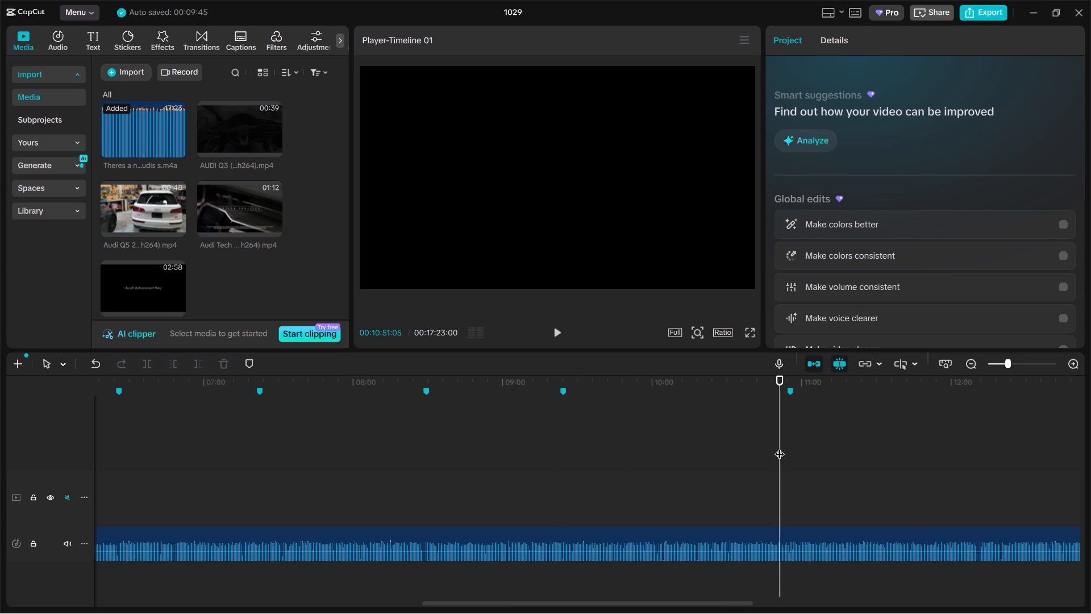
pyautogui.press('space')
pyautogui.moveTo(808, 457); pyautogui.dragTo(526, 434)
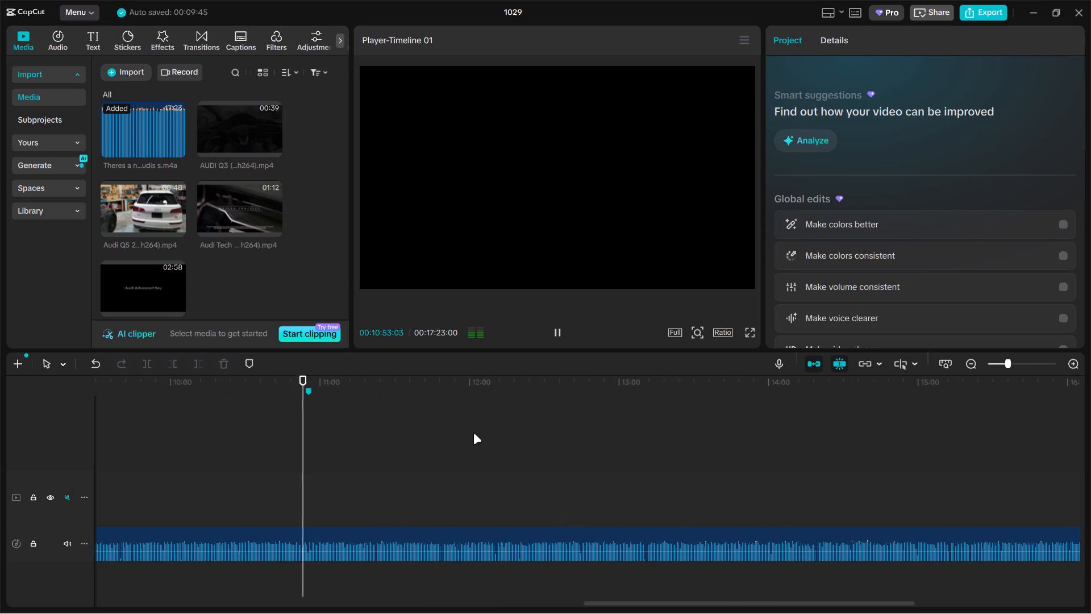
pyautogui.keyDown('ctrl'); pyautogui.scroll(4, 430, 437); pyautogui.keyUp('ctrl')
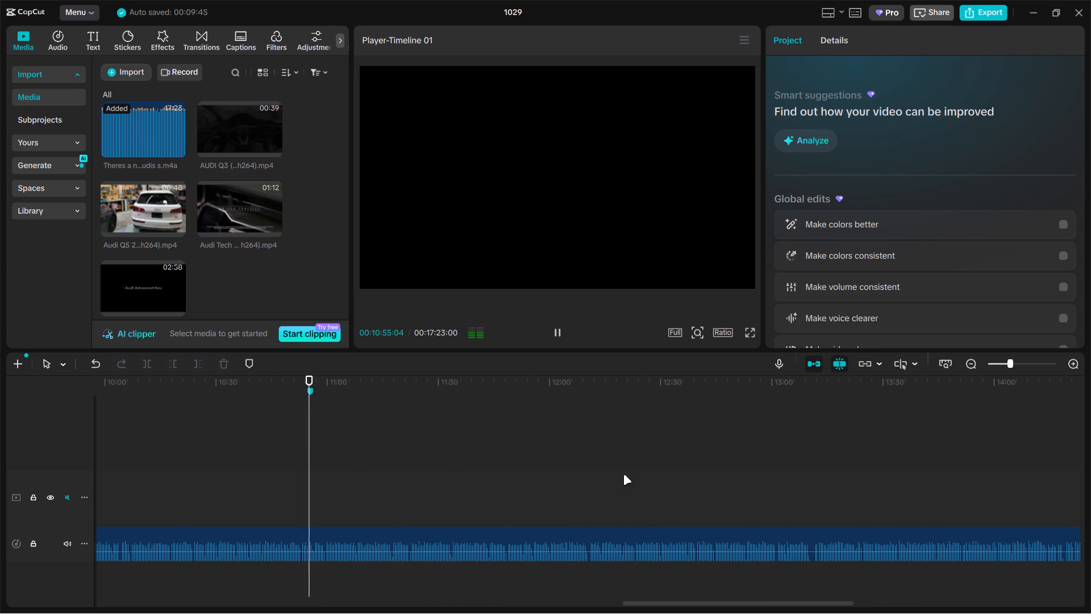
pyautogui.keyDown('ctrl'); pyautogui.scroll(1, 618, 471); pyautogui.keyUp('ctrl')
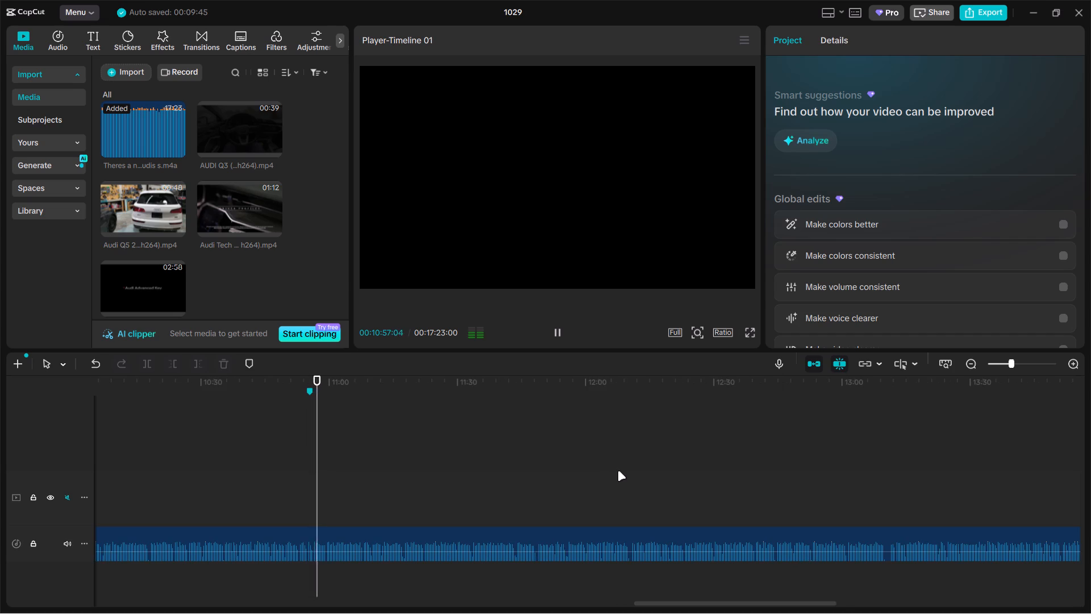
pyautogui.click(890, 468)
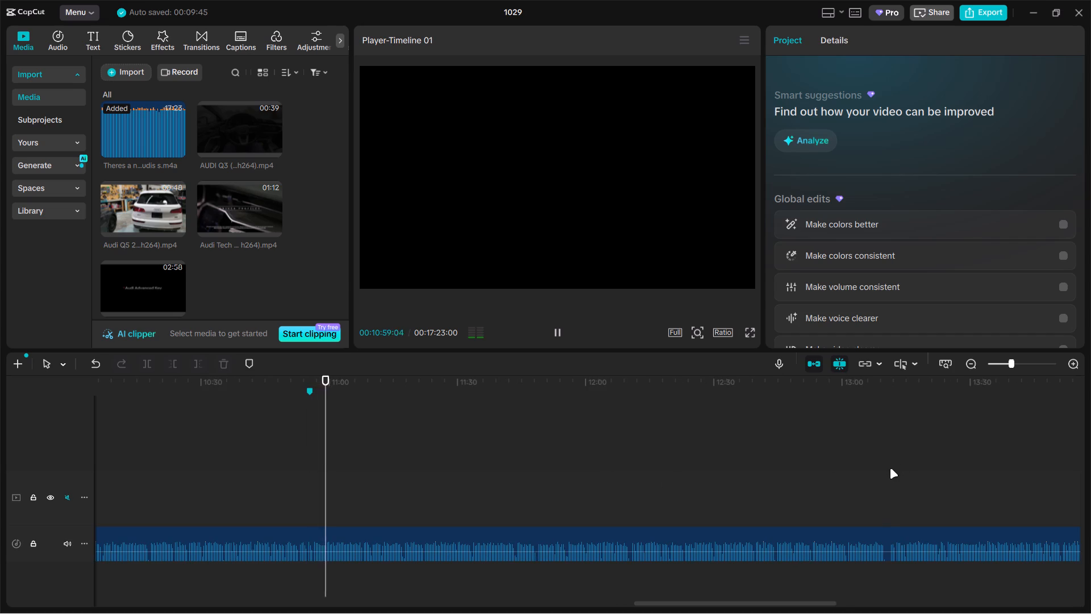
pyautogui.press('space')
pyautogui.press('space')
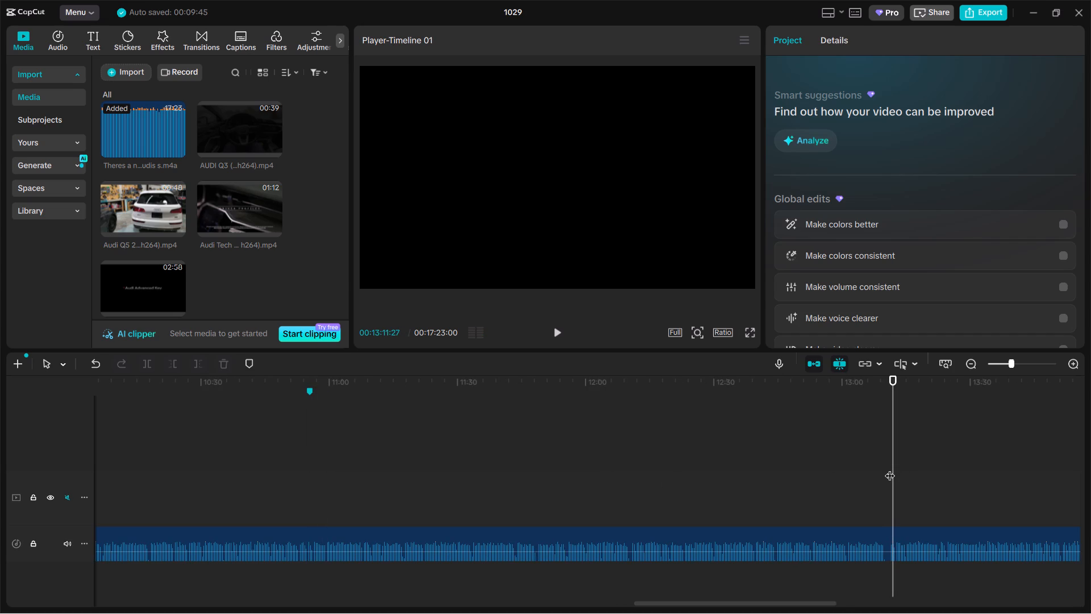
pyautogui.press('m')
# Listen to the voiceover between the last two markers and add a timeline marker at 00:12:11:07.
pyautogui.click(534, 460)
pyautogui.press('space')
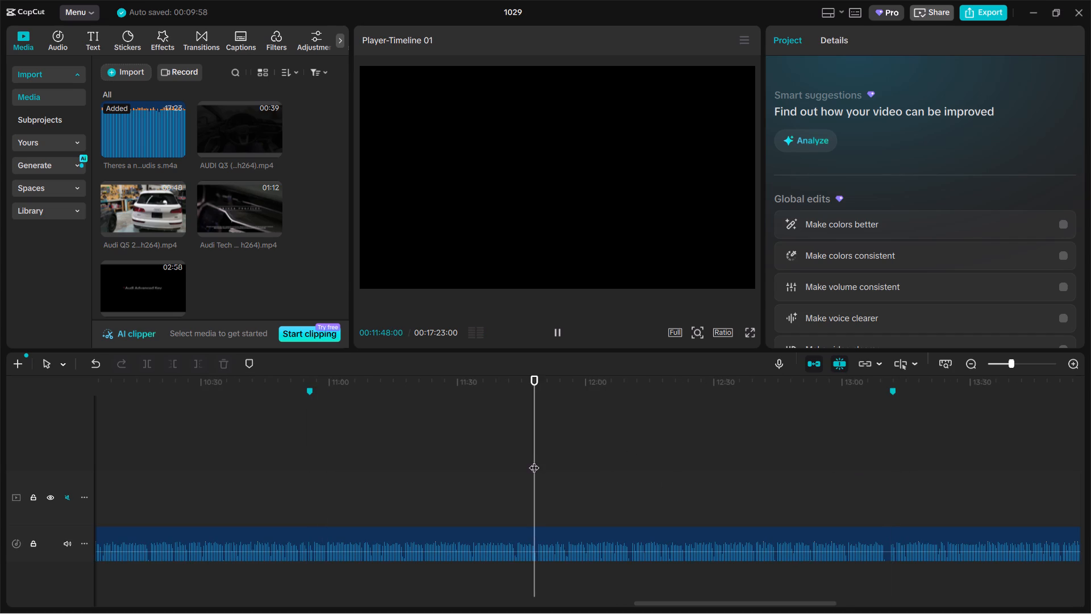
pyautogui.click(628, 472)
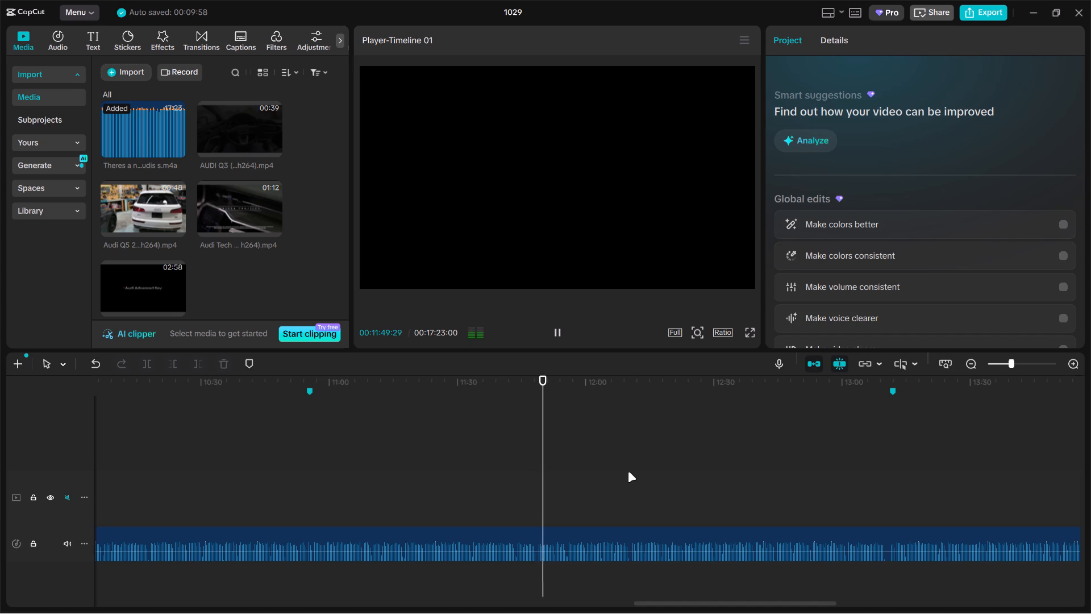
pyautogui.press('space')
pyautogui.press('space')
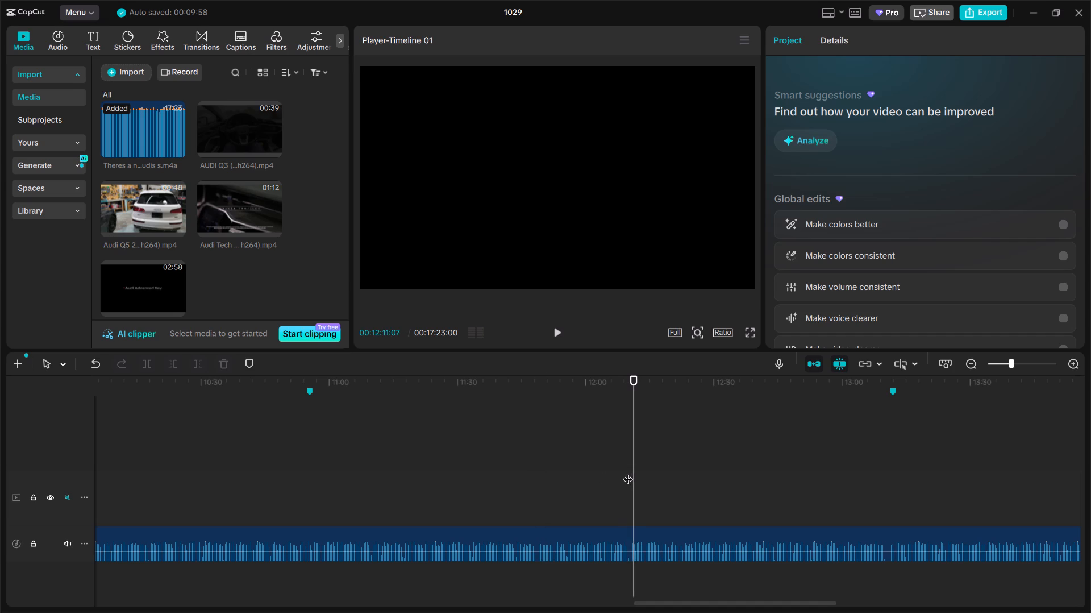
pyautogui.write('m')
# Play the voiceover shortly past the fifteen-minute point and add a timeline marker at 00:15:13:23.
pyautogui.keyDown('ctrl'); pyautogui.scroll(-5, 628, 467); pyautogui.keyUp('ctrl')
pyautogui.moveTo(624, 471); pyautogui.dragTo(618, 484)
pyautogui.click(705, 474)
pyautogui.press('space')
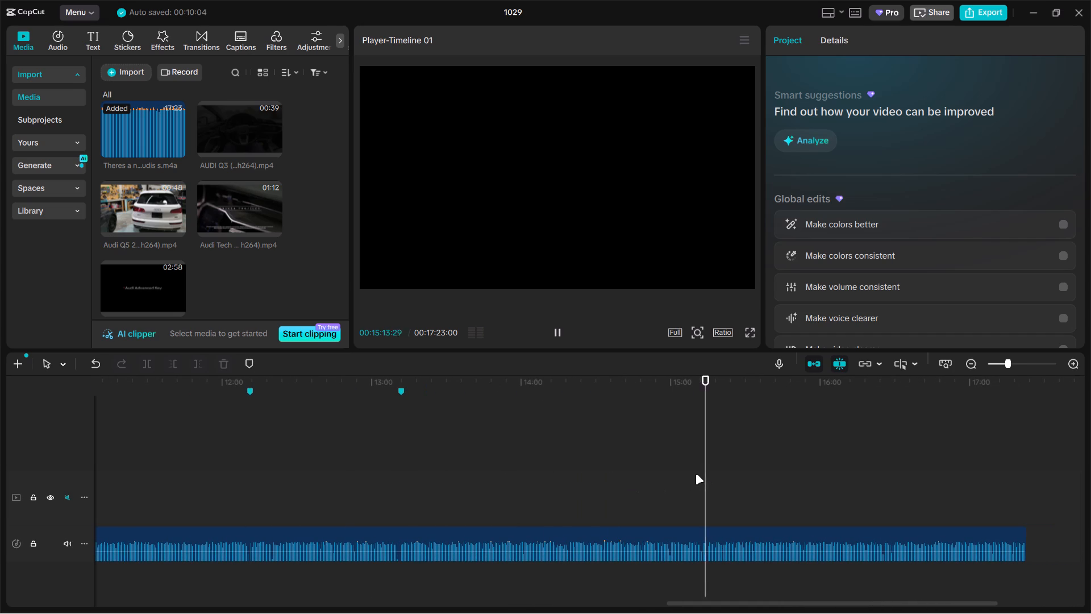
pyautogui.click(696, 474)
pyautogui.press('space')
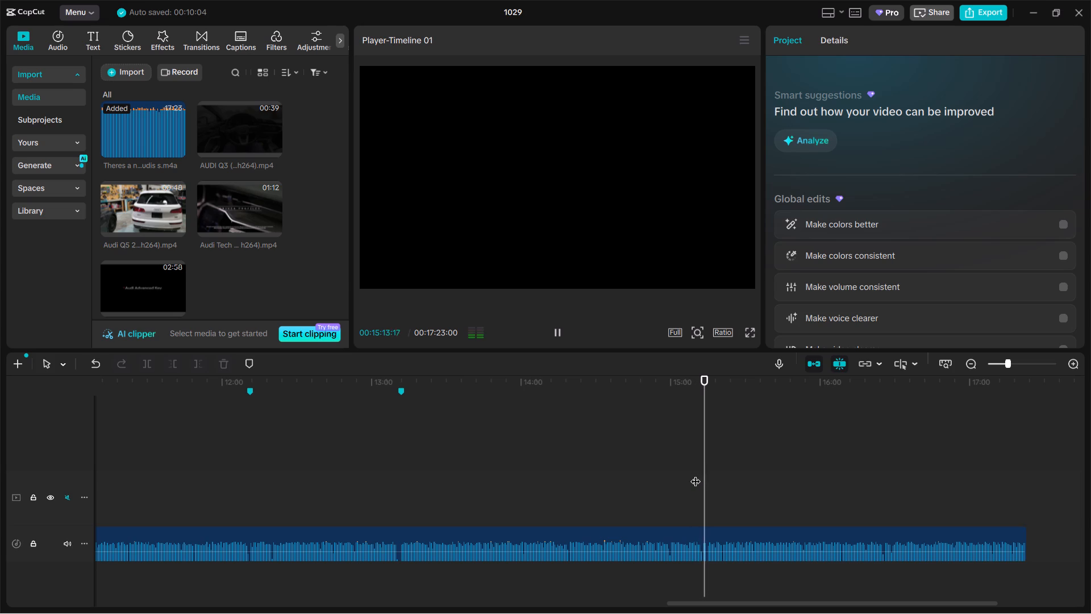
pyautogui.press('space')
pyautogui.press('m')
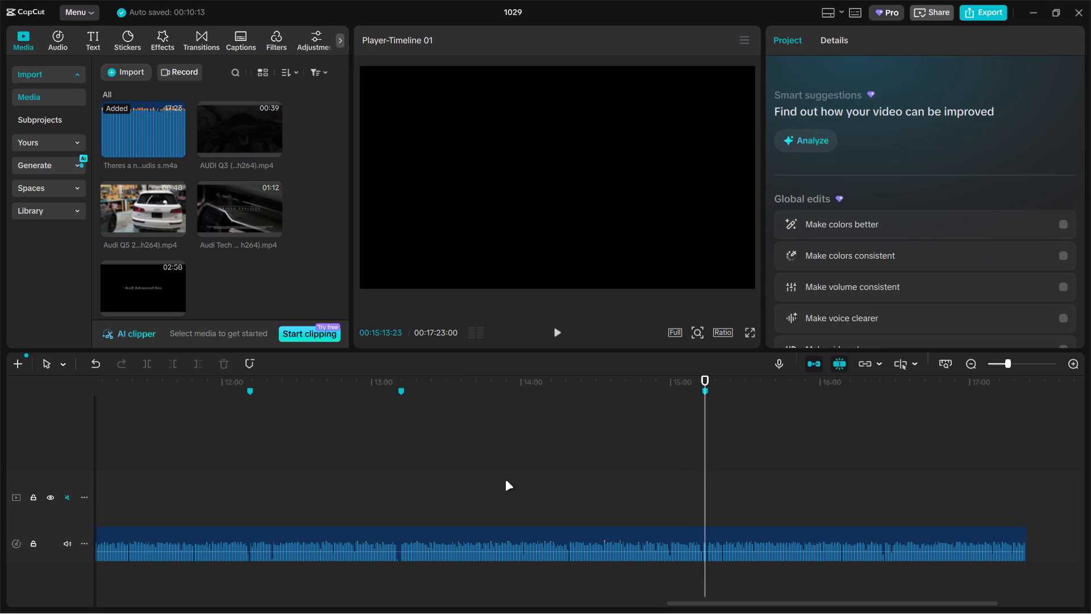
# Listen to the voiceover between the 00:13:11:27 and 00:15:13:23 markers and add a timeline marker at 00:14:17:29.
pyautogui.click(392, 454)
pyautogui.click(392, 454)
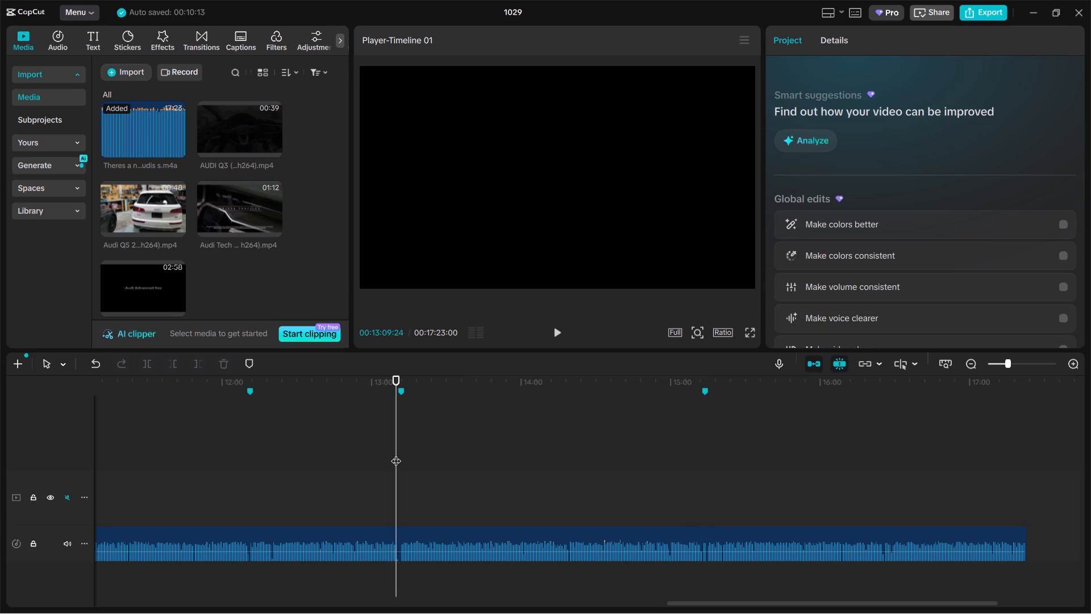
pyautogui.press('space')
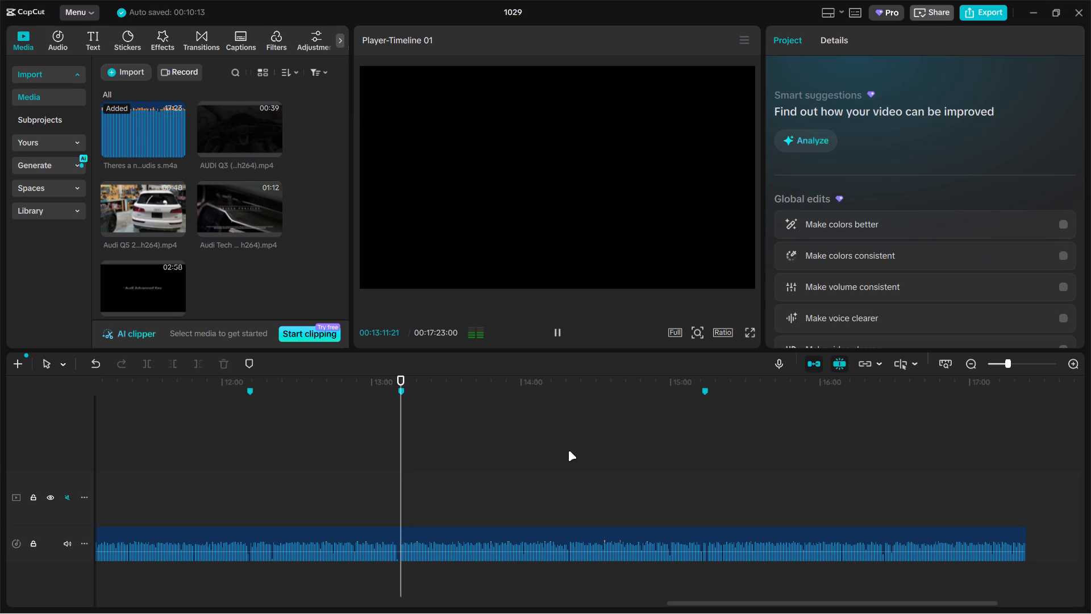
pyautogui.click(568, 451)
pyautogui.click(568, 451)
pyautogui.press('space')
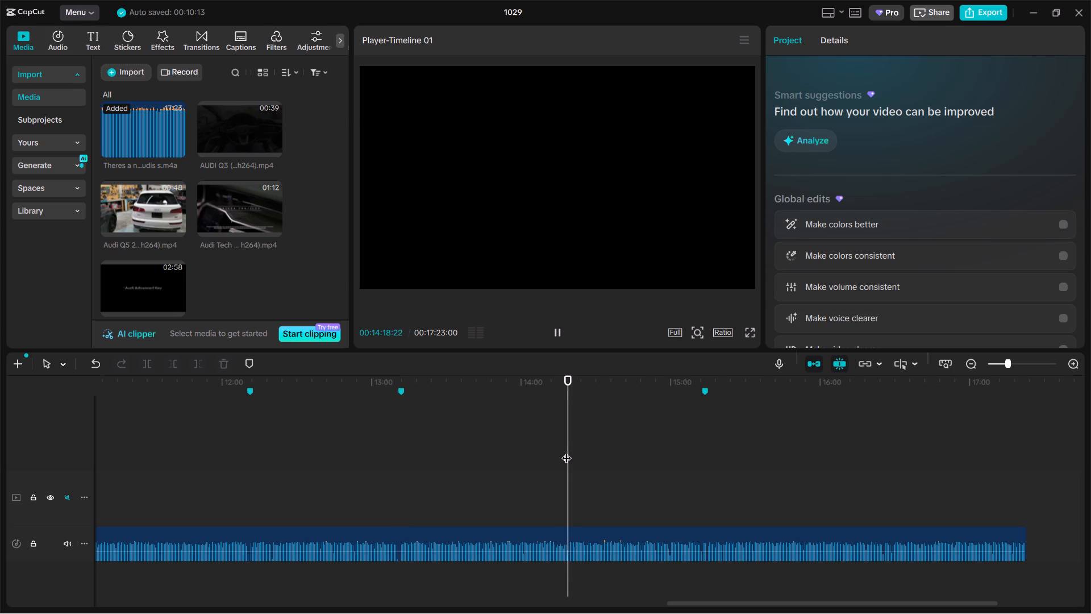
pyautogui.keyDown('ctrl'); pyautogui.scroll(5, 567, 451); pyautogui.keyUp('ctrl')
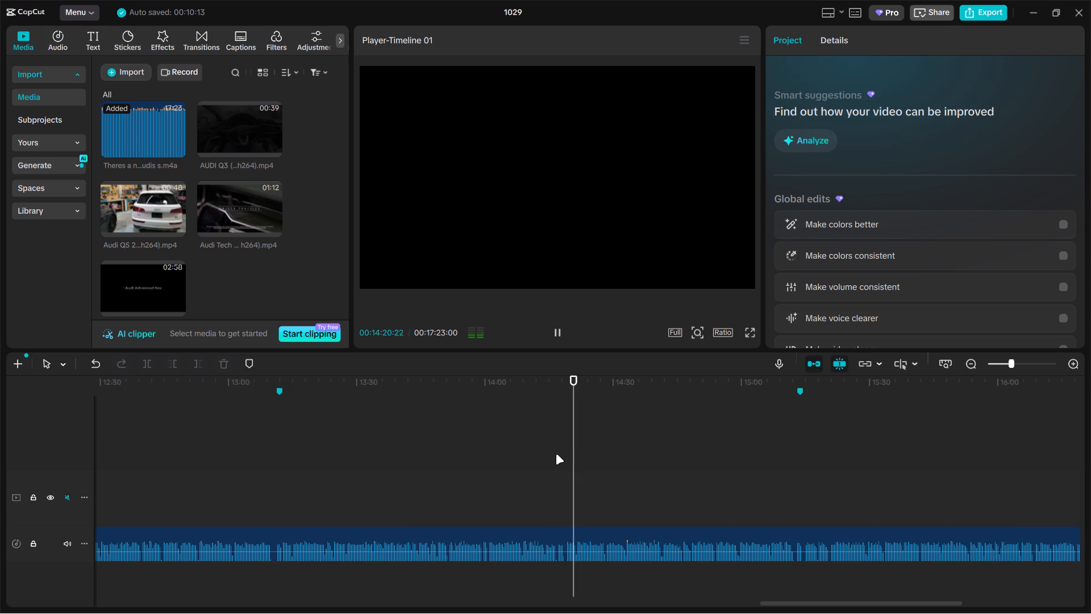
pyautogui.click(546, 459)
pyautogui.press('space')
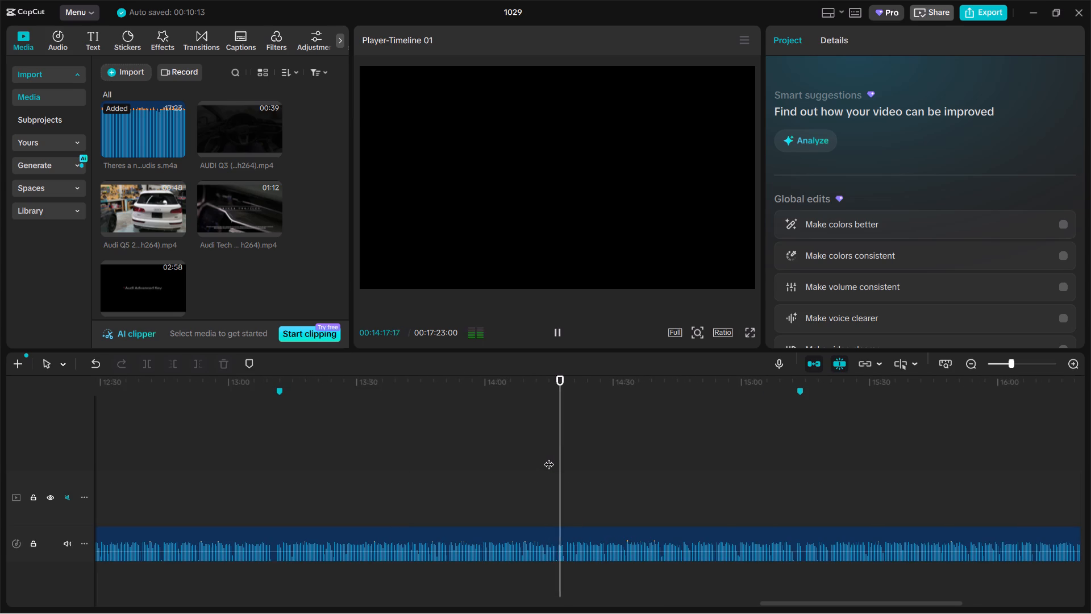
pyautogui.press('space')
pyautogui.hotkey('ctrl', 'm')
pyautogui.press('m')
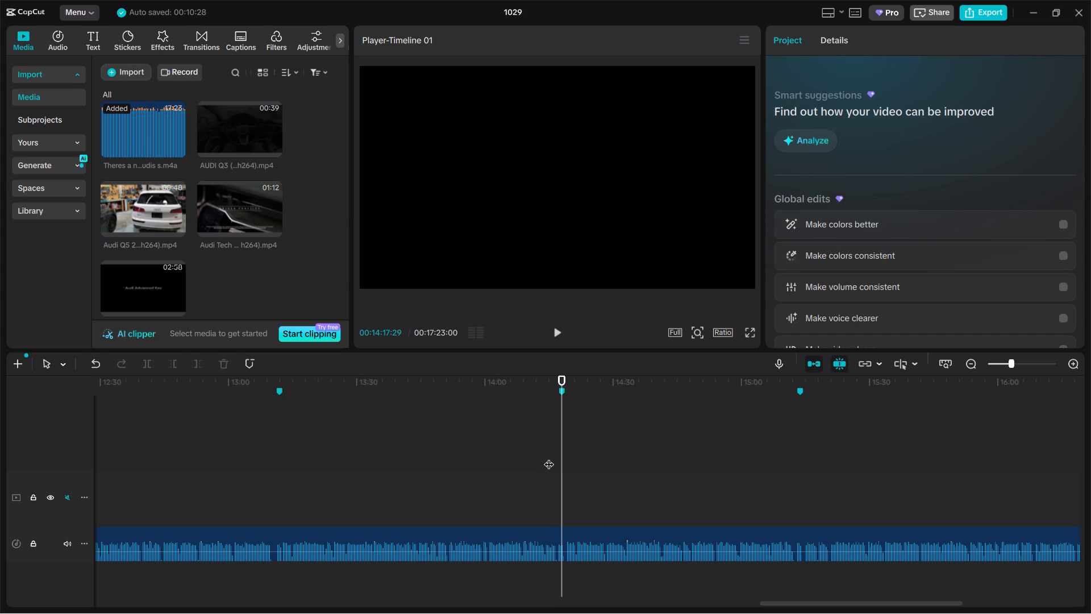
# Play the last stretch of the voiceover beyond the 00:15:13:23 marker and add a timeline marker at 00:16:09:06.
pyautogui.keyDown('ctrl'); pyautogui.scroll(-8, 550, 457); pyautogui.keyUp('ctrl')
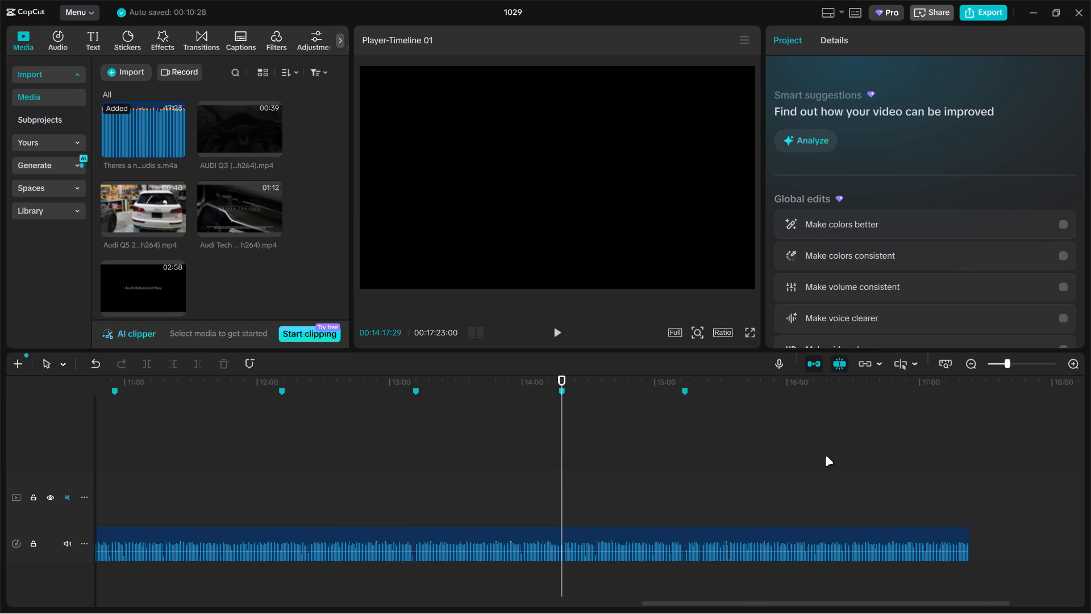
pyautogui.keyDown('ctrl'); pyautogui.scroll(4, 825, 456); pyautogui.keyUp('ctrl')
pyautogui.click(947, 451)
pyautogui.press('space')
pyautogui.moveTo(943, 455); pyautogui.dragTo(715, 453)
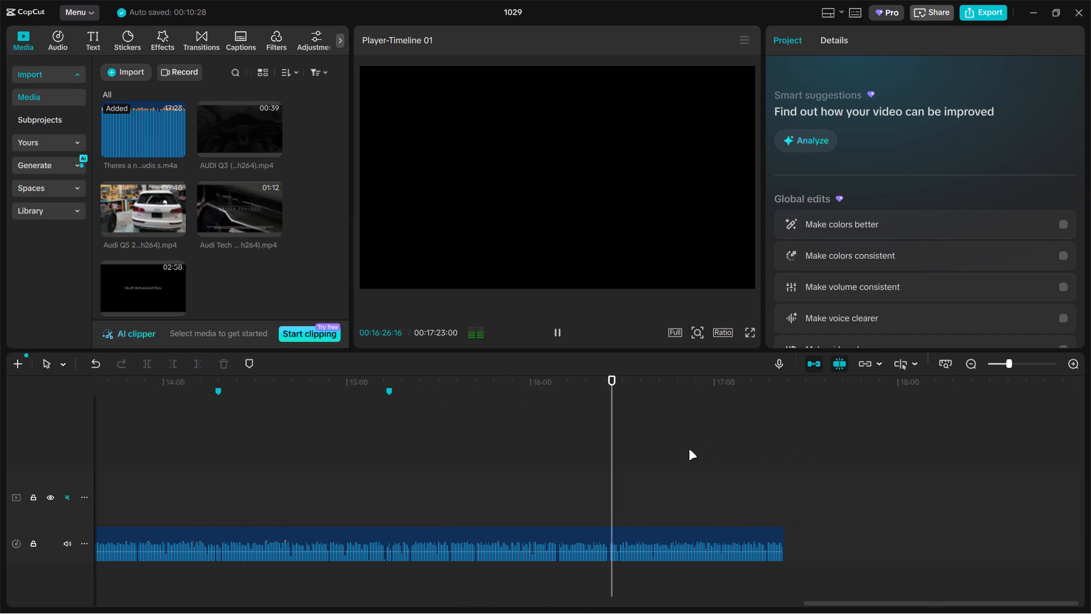
pyautogui.click(557, 456)
pyautogui.press('space')
pyautogui.press('space')
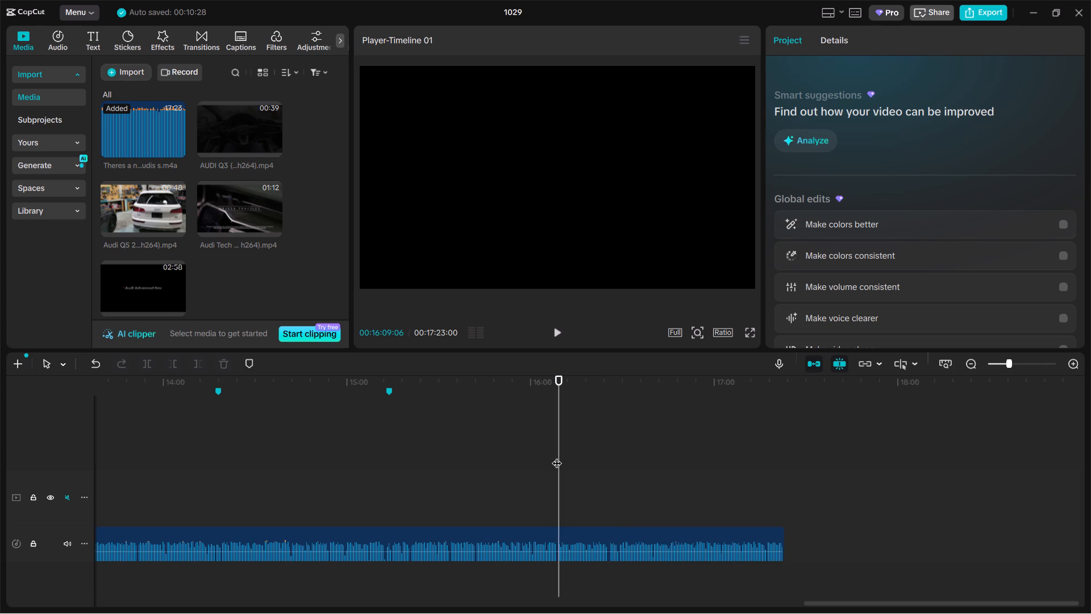
pyautogui.press('m')
# Preview the opening AUDI Q3 clip from the timeline's beginning and trim its start to the frame at 00:00:17:28.
pyautogui.keyDown('ctrl'); pyautogui.scroll(-15, 557, 456); pyautogui.keyUp('ctrl')
pyautogui.click(176, 402)
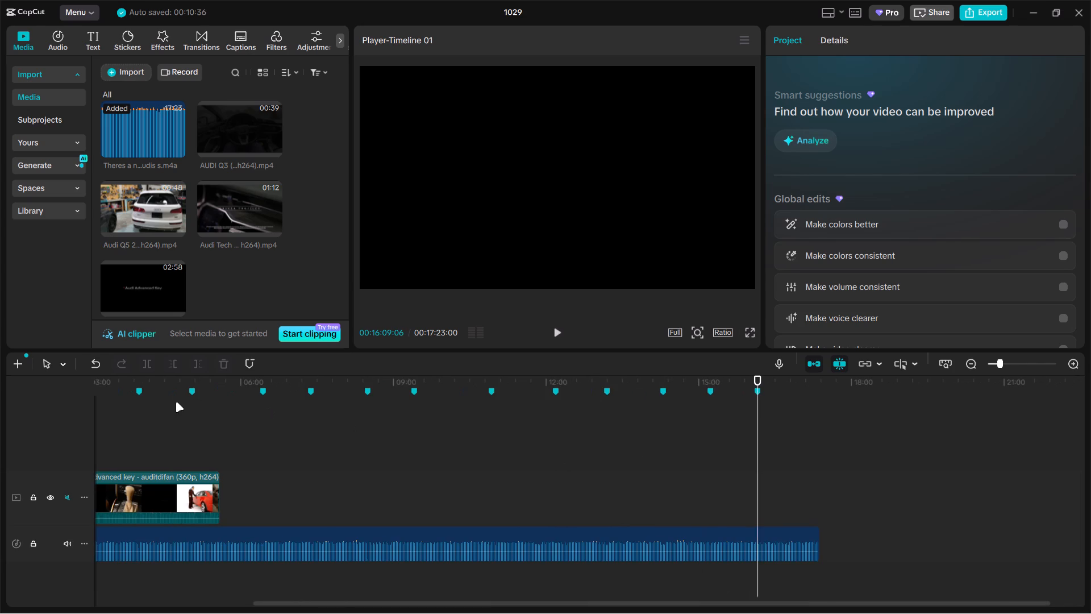
pyautogui.moveTo(169, 413); pyautogui.dragTo(77, 418)
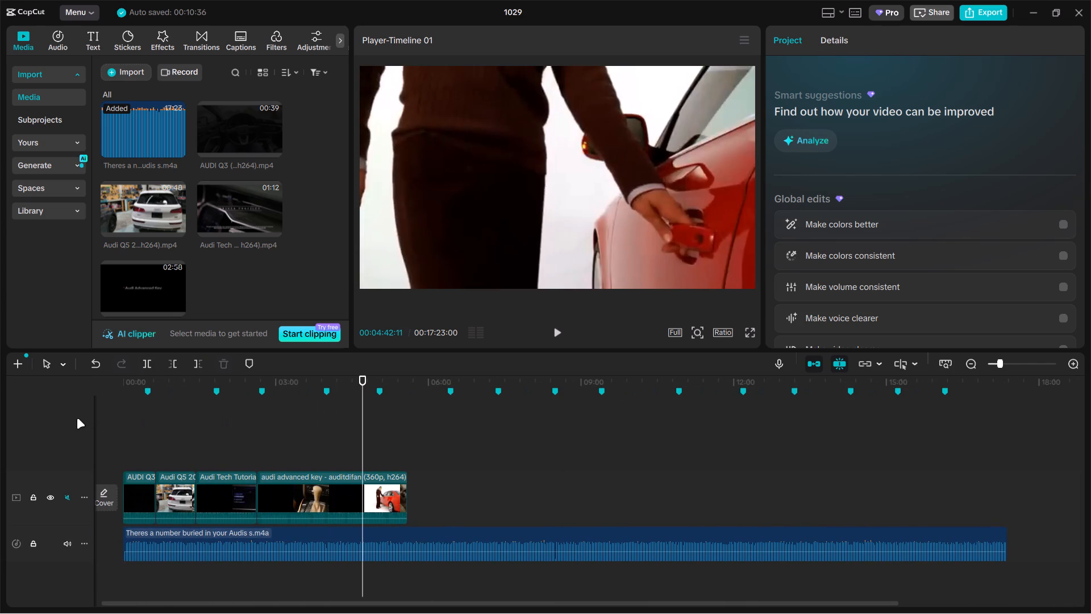
pyautogui.click(169, 446)
pyautogui.moveTo(169, 446); pyautogui.dragTo(115, 458)
pyautogui.keyDown('ctrl'); pyautogui.scroll(5, 164, 459); pyautogui.keyUp('ctrl')
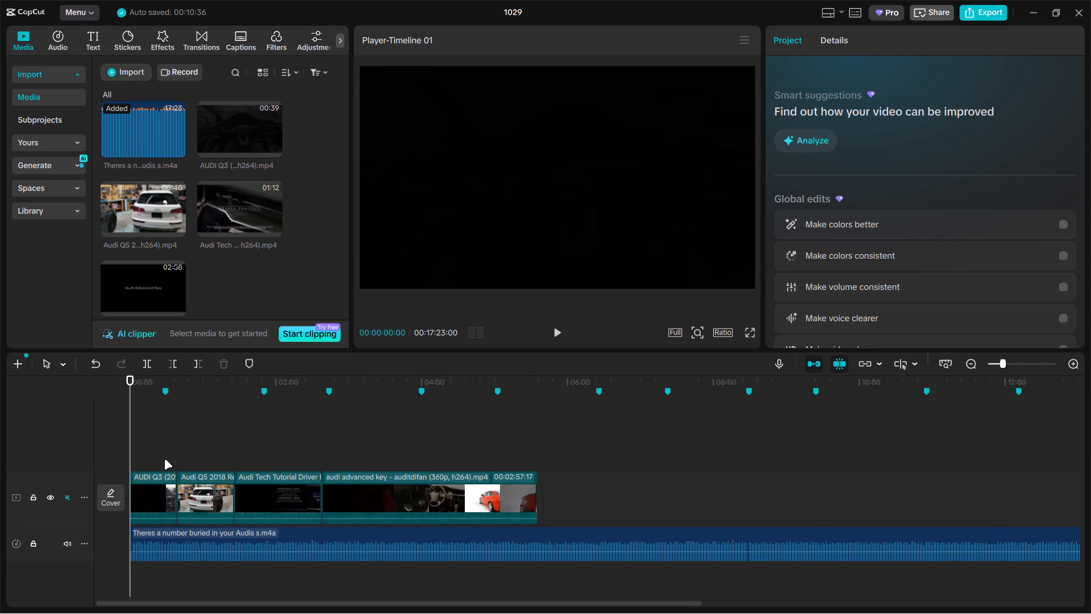
pyautogui.keyDown('ctrl'); pyautogui.scroll(2, 164, 459); pyautogui.keyUp('ctrl')
pyautogui.press('space')
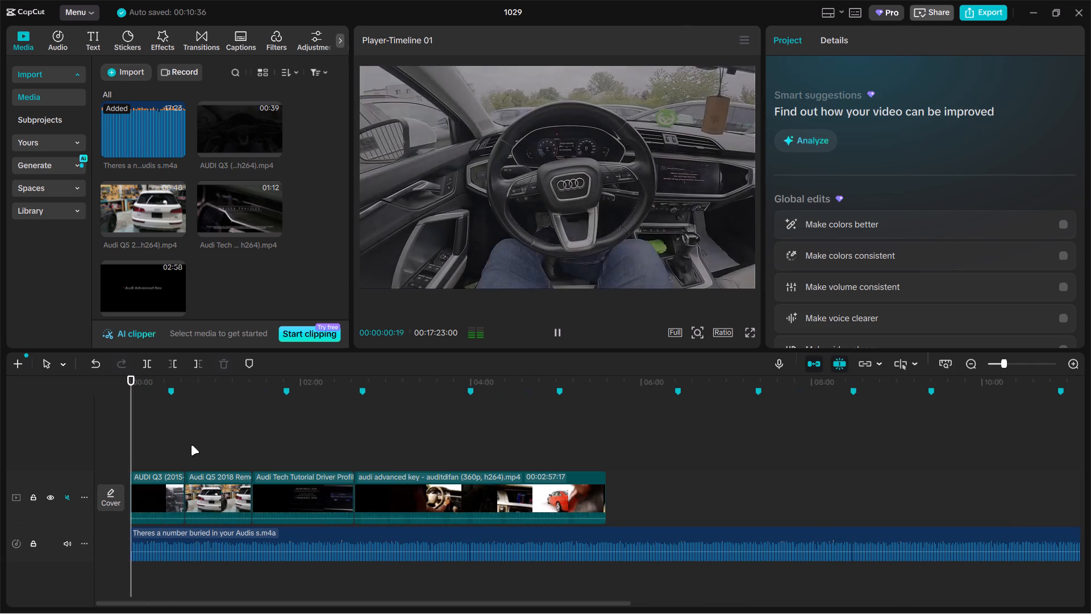
pyautogui.keyDown('ctrl'); pyautogui.scroll(2, 213, 437); pyautogui.keyUp('ctrl')
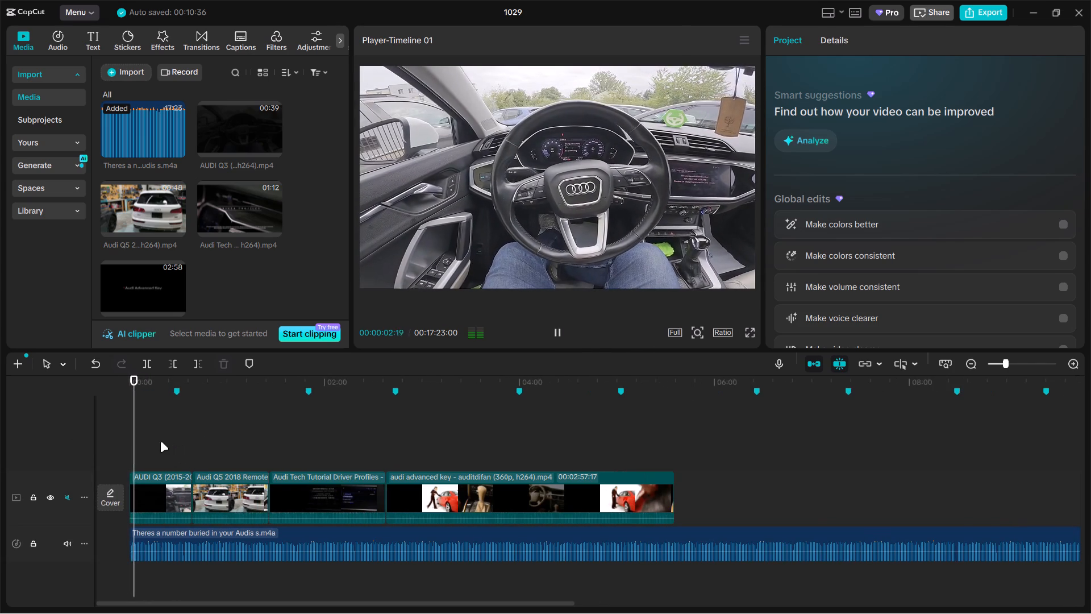
pyautogui.moveTo(139, 447); pyautogui.dragTo(160, 446)
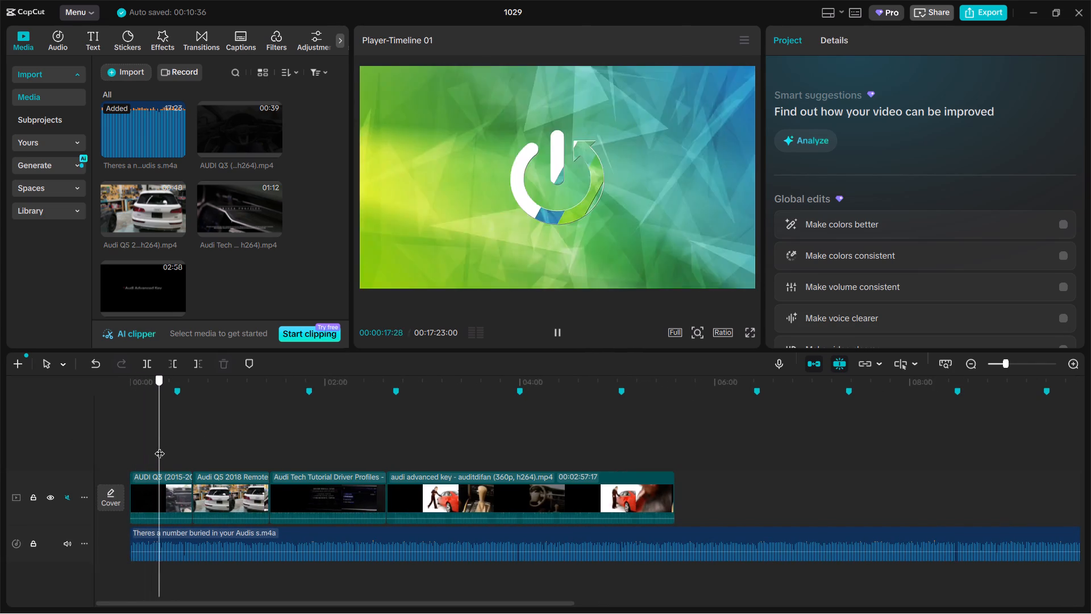
pyautogui.moveTo(160, 446); pyautogui.dragTo(159, 446)
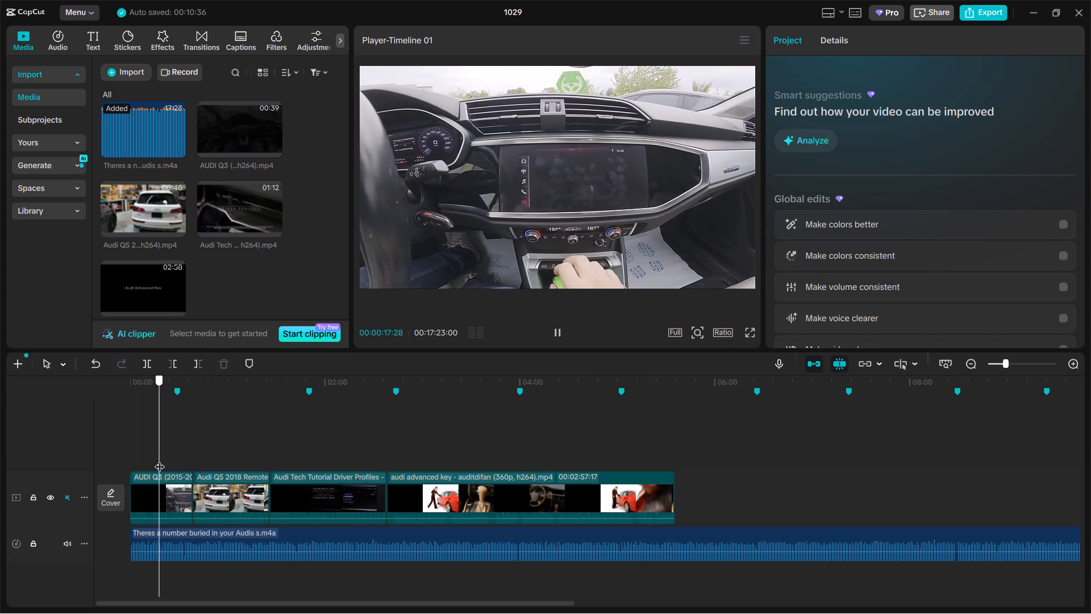
pyautogui.click(165, 495)
pyautogui.moveTo(133, 492); pyautogui.dragTo(161, 492)
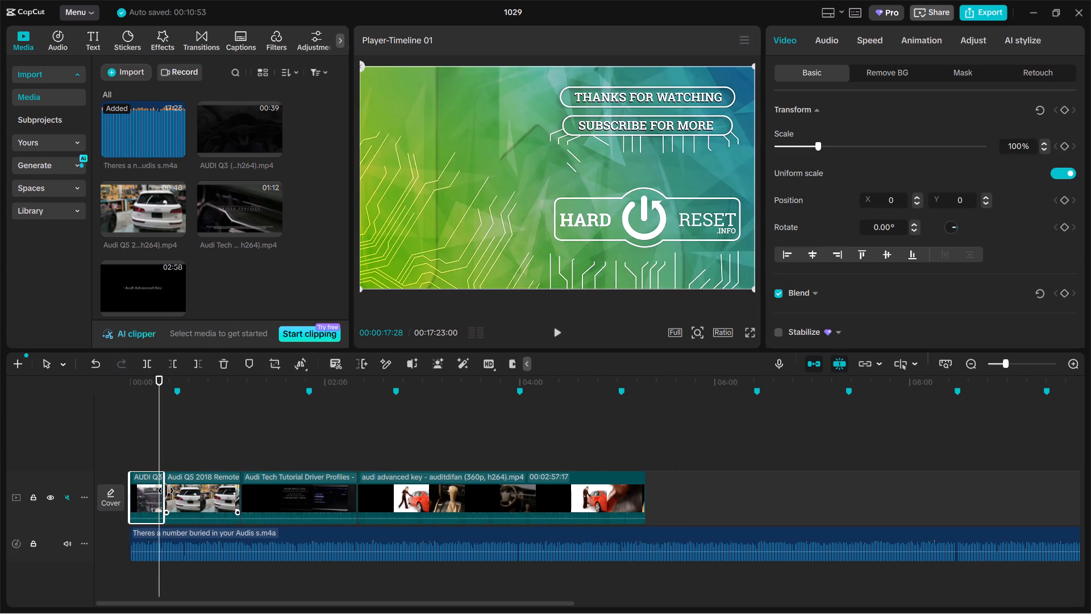
# Trim the end of the AUDI Q3 clip back, stopping at 00:00:08:25 on the timeline.
pyautogui.moveTo(165, 491); pyautogui.dragTo(145, 490)
pyautogui.click(136, 462)
pyautogui.moveTo(136, 462); pyautogui.dragTo(126, 460)
pyautogui.keyDown('ctrl'); pyautogui.scroll(6, 131, 459); pyautogui.keyUp('ctrl')
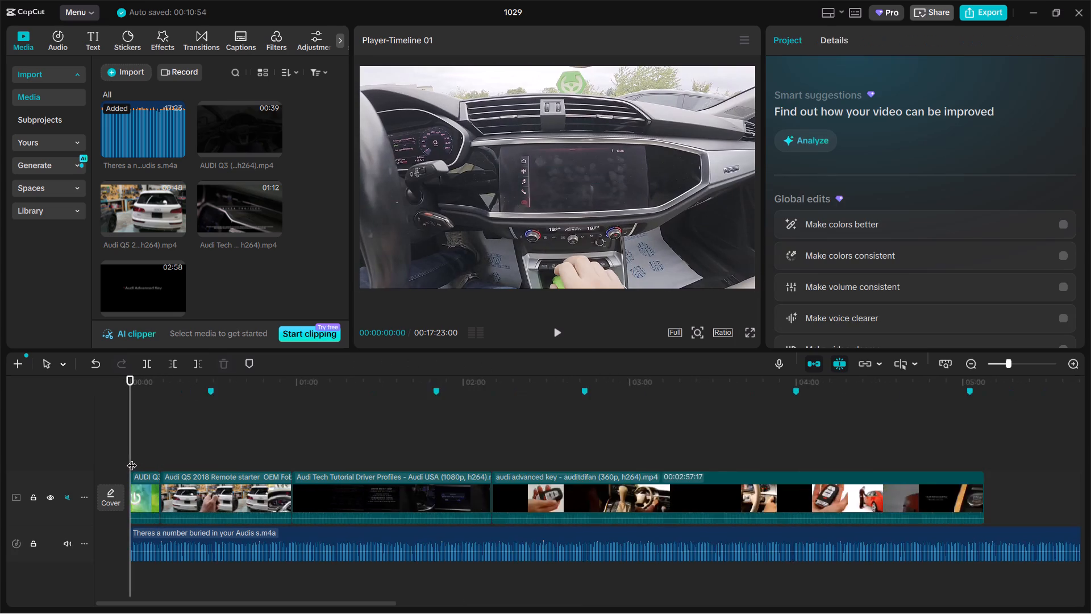
pyautogui.keyDown('ctrl'); pyautogui.scroll(4, 132, 458); pyautogui.keyUp('ctrl')
pyautogui.moveTo(133, 455); pyautogui.dragTo(156, 451)
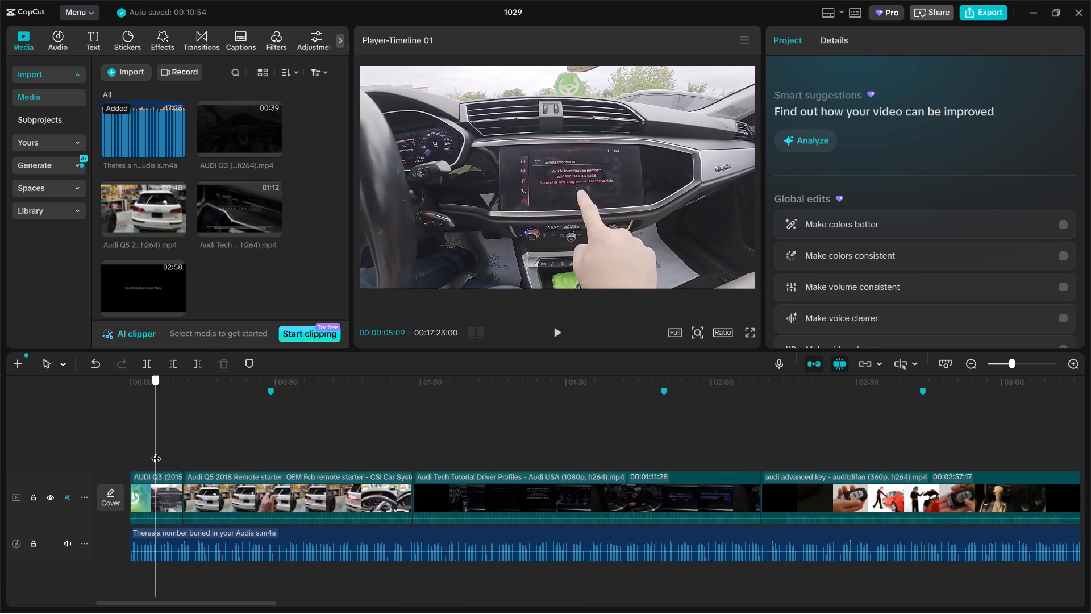
pyautogui.moveTo(156, 451); pyautogui.dragTo(169, 451)
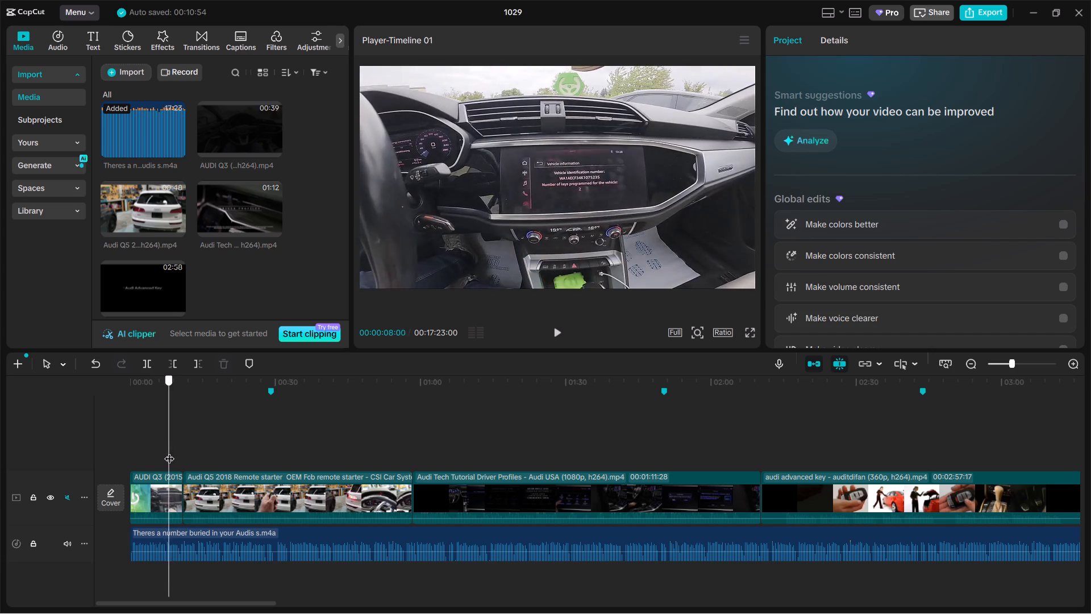
pyautogui.moveTo(169, 451); pyautogui.dragTo(173, 450)
pyautogui.click(172, 491)
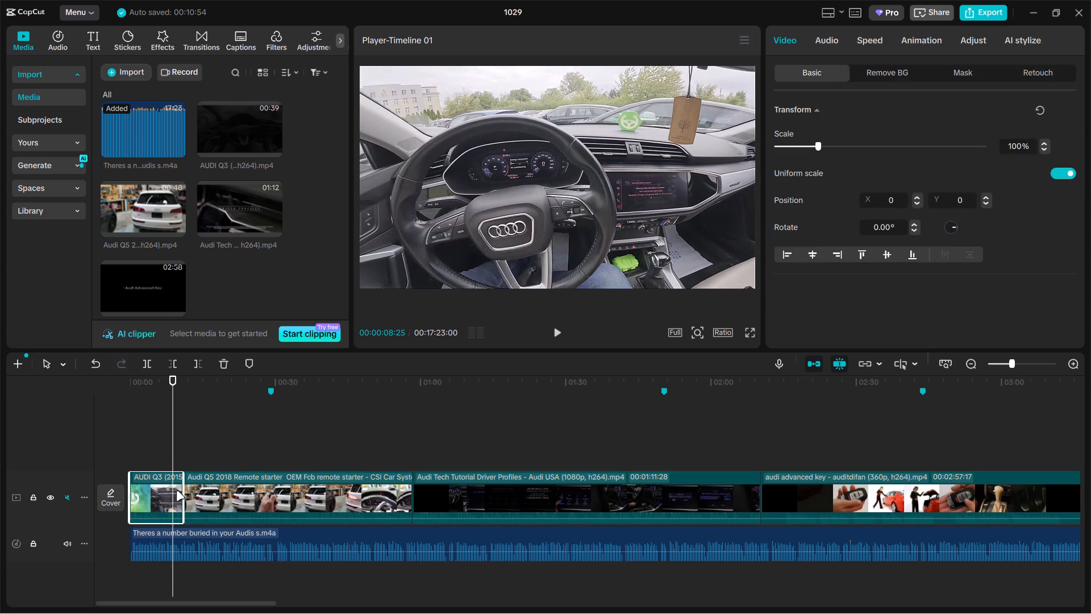
pyautogui.moveTo(186, 489); pyautogui.dragTo(173, 482)
# Scrub through the Audi Q5 remote starter clip and trim its start to the frame at 00:00:24:17.
pyautogui.click(152, 450)
pyautogui.moveTo(152, 450); pyautogui.dragTo(130, 446)
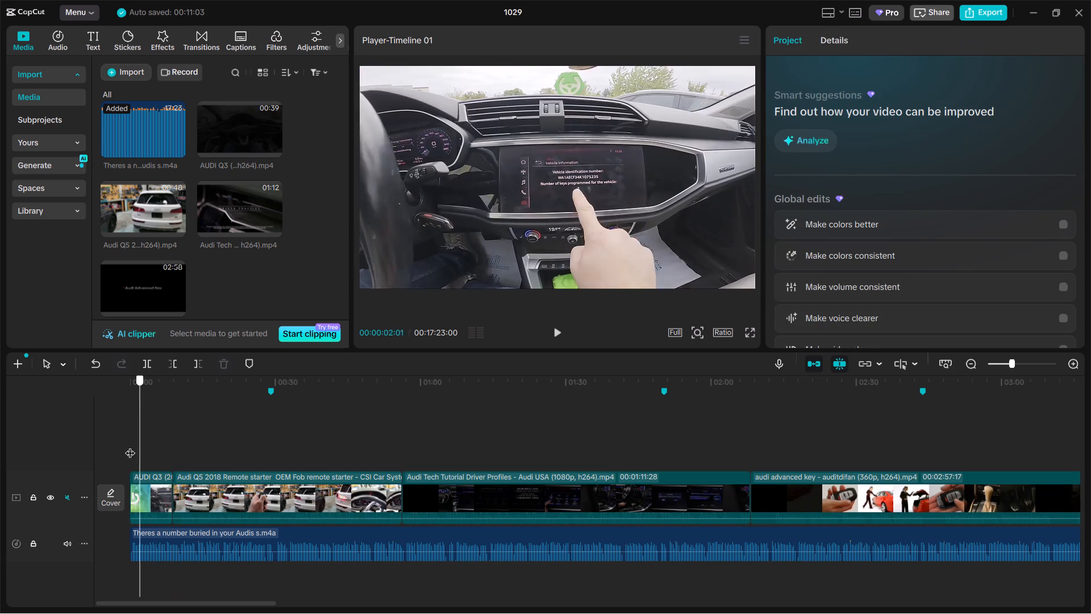
pyautogui.moveTo(130, 446); pyautogui.dragTo(283, 451)
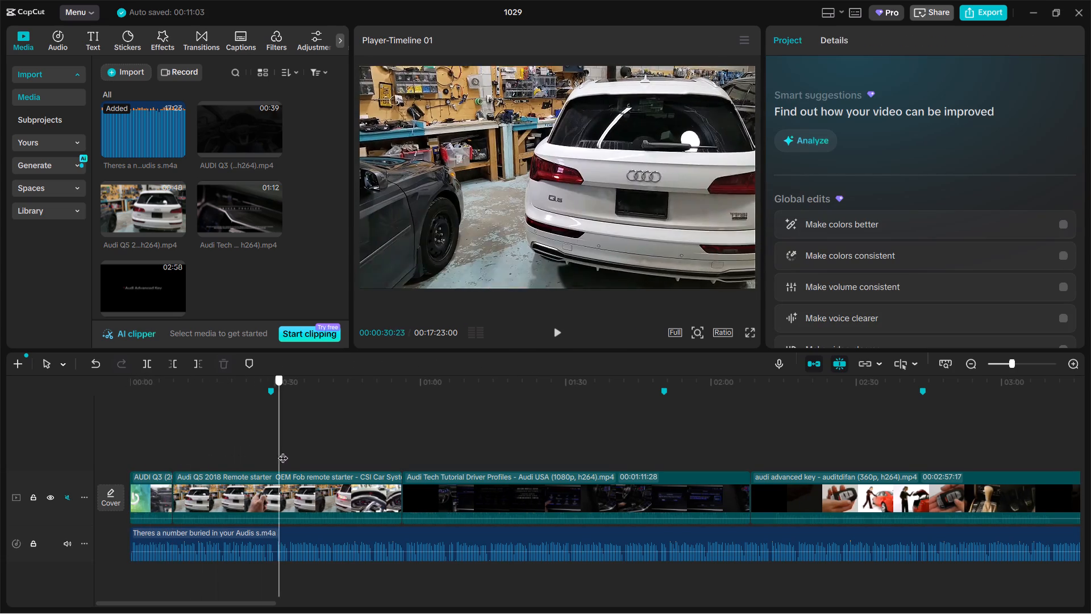
pyautogui.moveTo(283, 451); pyautogui.dragTo(249, 447)
pyautogui.click(256, 494)
pyautogui.moveTo(175, 485); pyautogui.dragTo(210, 484)
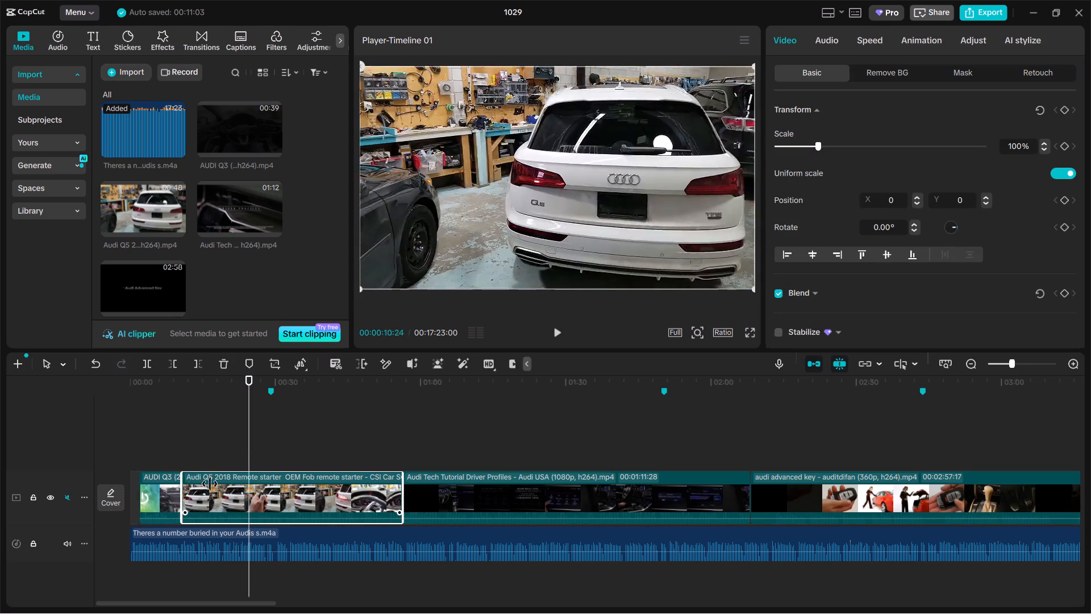
pyautogui.moveTo(210, 484); pyautogui.dragTo(250, 481)
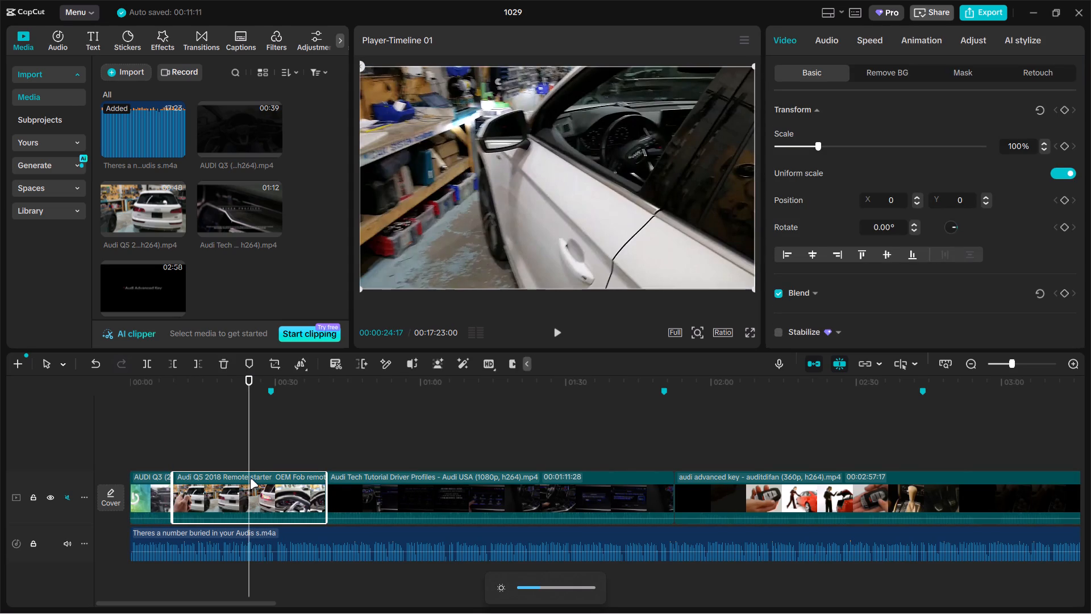
# Split the Audi Q5 clip at 00:00:16:21 and delete the part after the cut.
pyautogui.doubleClick(207, 460)
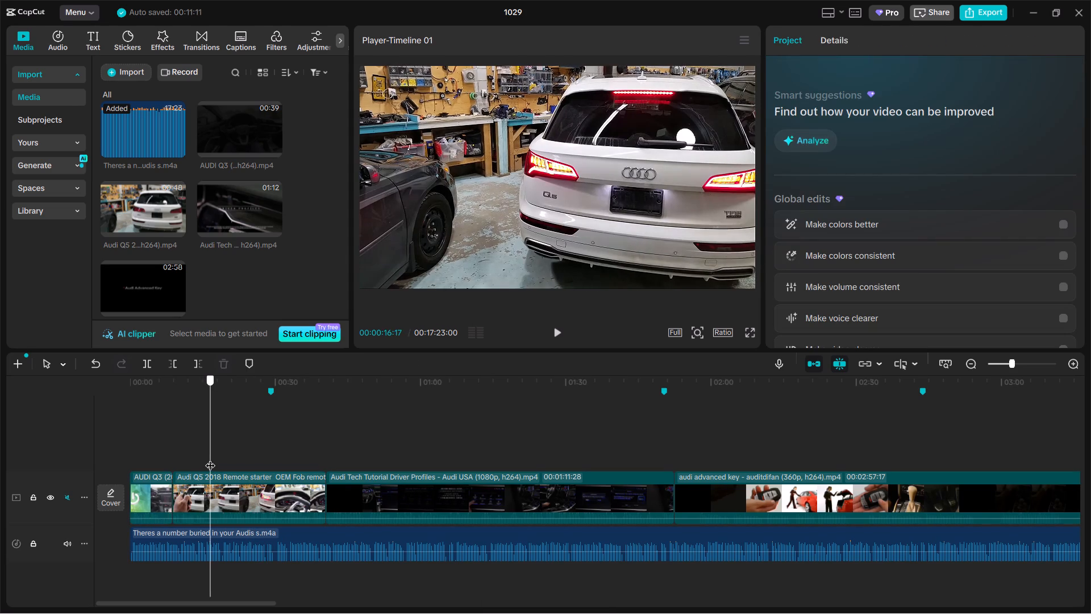
pyautogui.click(241, 499)
pyautogui.hotkey('ctrl', 'b')
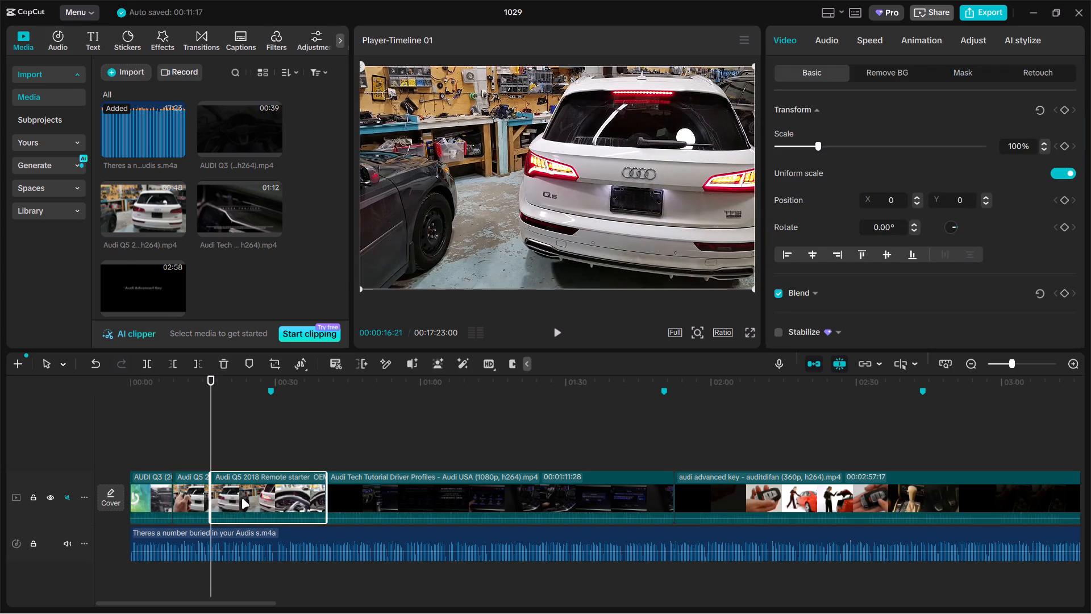
pyautogui.press('BackSpace')
# Split the Audi Tech Tutorial Driver Profiles clip at 00:00:46:26 and delete the part before the cut.
pyautogui.click(234, 458)
pyautogui.moveTo(234, 458); pyautogui.dragTo(367, 445)
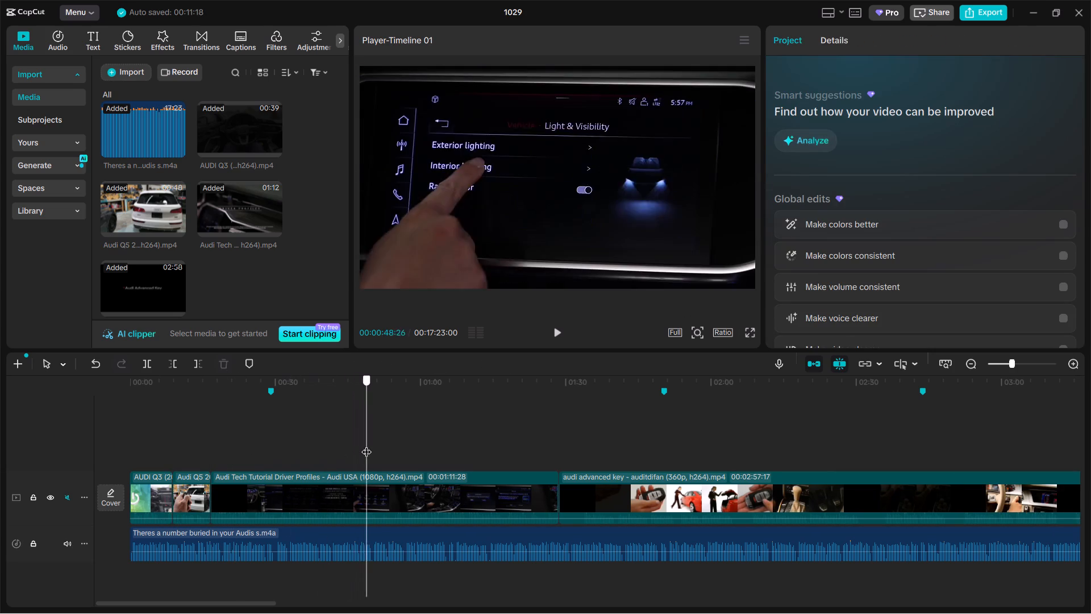
pyautogui.moveTo(367, 445); pyautogui.dragTo(357, 447)
pyautogui.click(369, 497)
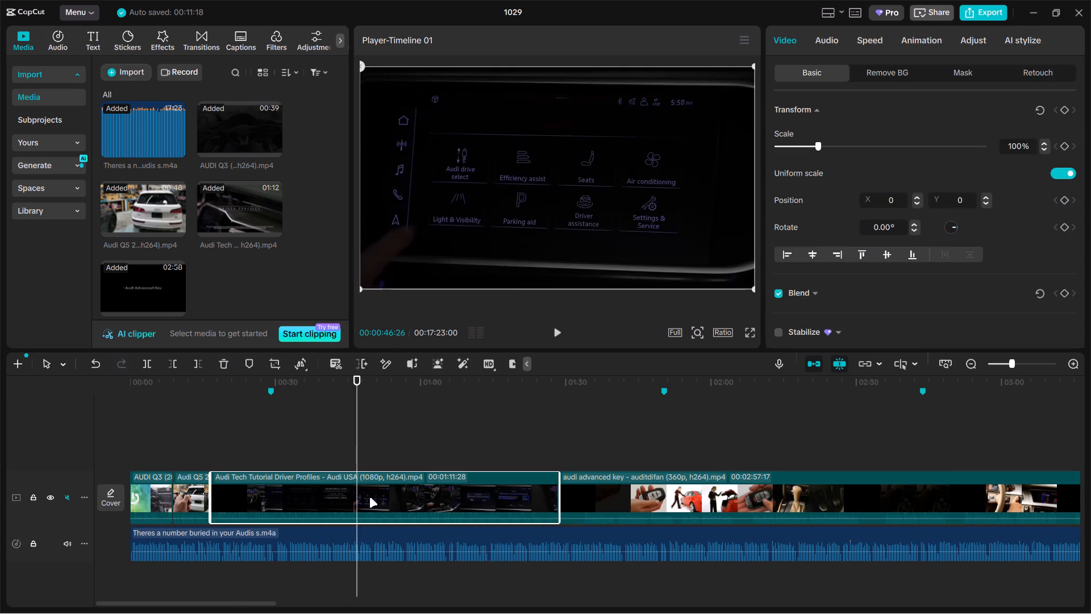
pyautogui.hotkey('ctrl', 'b')
pyautogui.click(316, 496)
pyautogui.press('BackSpace')
# Split the remaining Audi Tech Tutorial clip at 00:00:22:20 and delete the part after the cut.
pyautogui.click(243, 463)
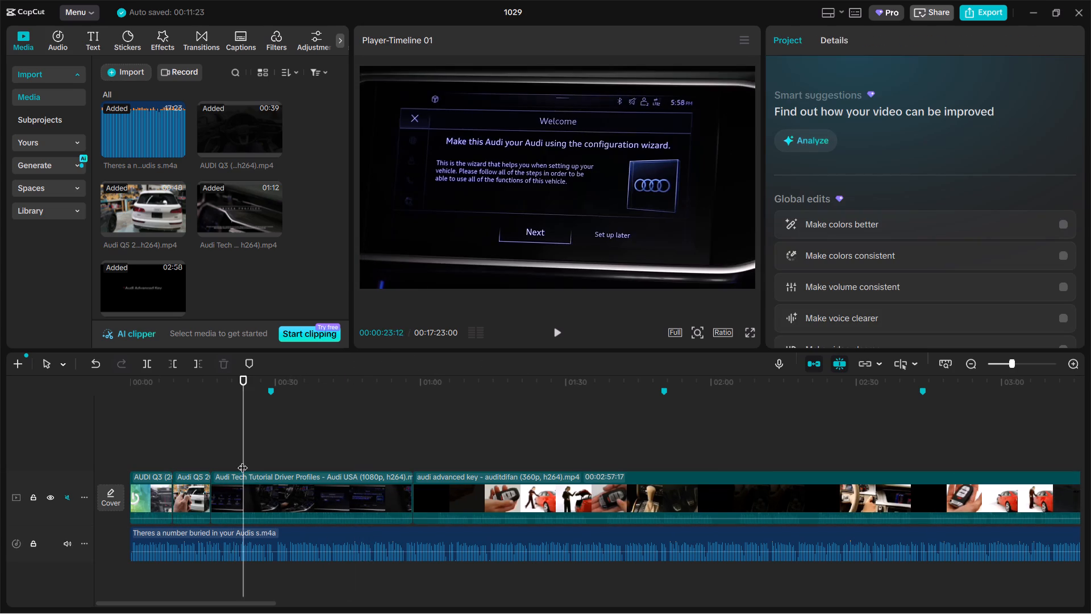
pyautogui.moveTo(243, 460); pyautogui.dragTo(242, 455)
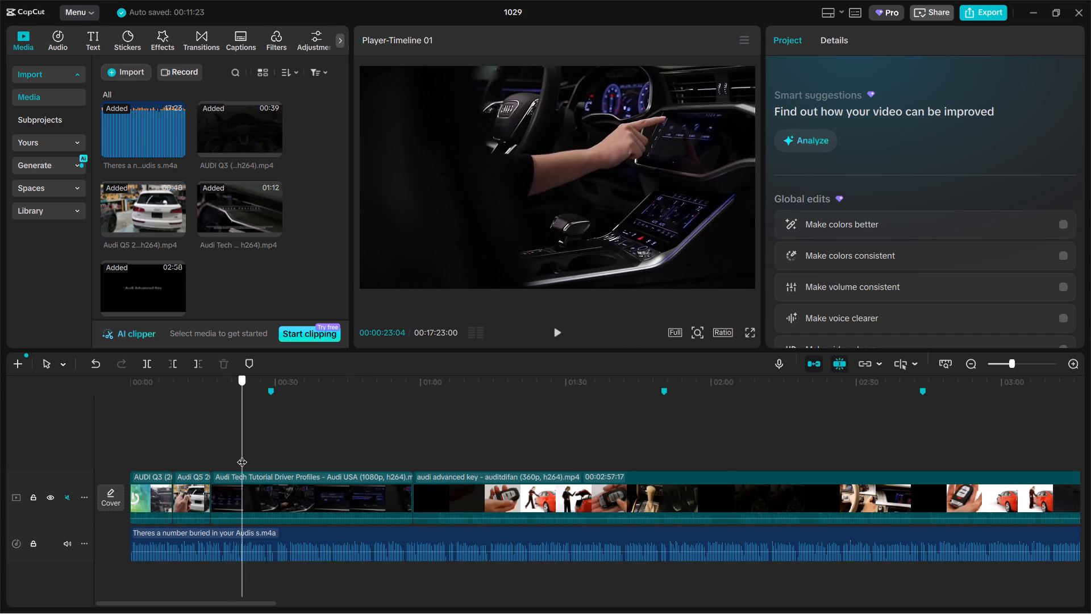
pyautogui.moveTo(242, 455); pyautogui.dragTo(240, 455)
pyautogui.click(242, 488)
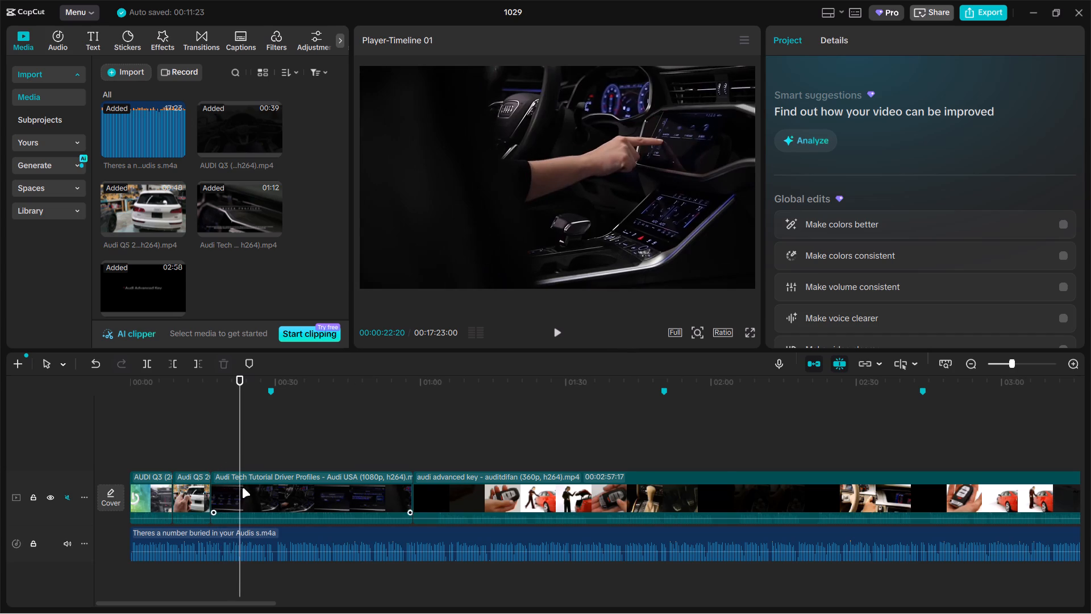
pyautogui.hotkey('ctrl', 'b')
pyautogui.press('BackSpace')
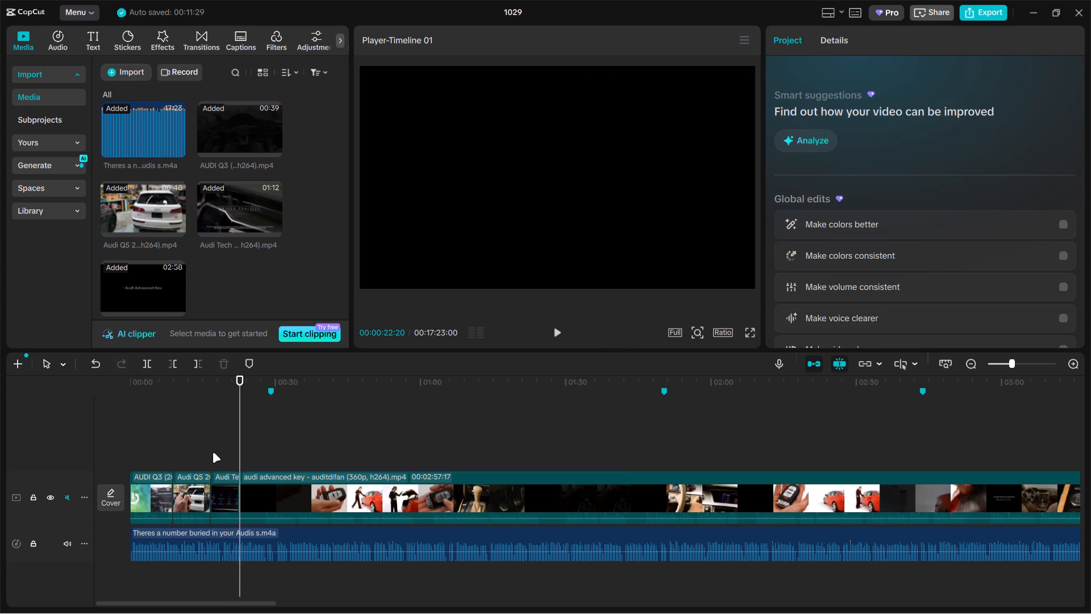
# Shorten the AUDI Q3 clip further by trimming its end to a point between five and six seconds.
pyautogui.click(157, 454)
pyautogui.click(154, 479)
pyautogui.moveTo(173, 487); pyautogui.dragTo(169, 487)
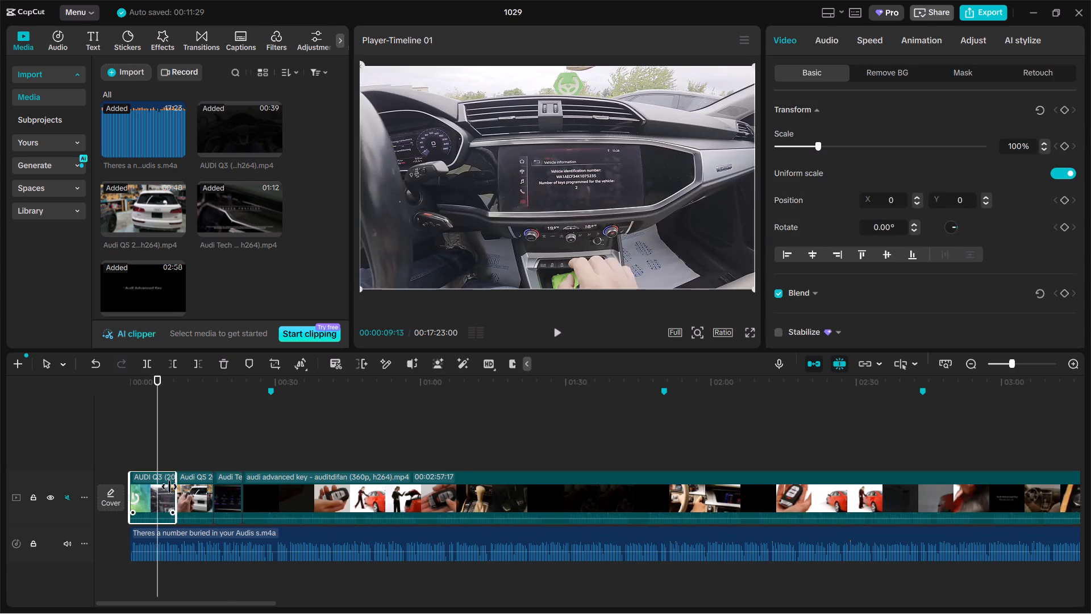
pyautogui.moveTo(169, 487); pyautogui.dragTo(158, 486)
# Shorten the Audi Q5 clip by trimming its end back to about 11 seconds on the timeline.
pyautogui.click(182, 450)
pyautogui.click(181, 478)
pyautogui.moveTo(194, 488); pyautogui.dragTo(193, 488)
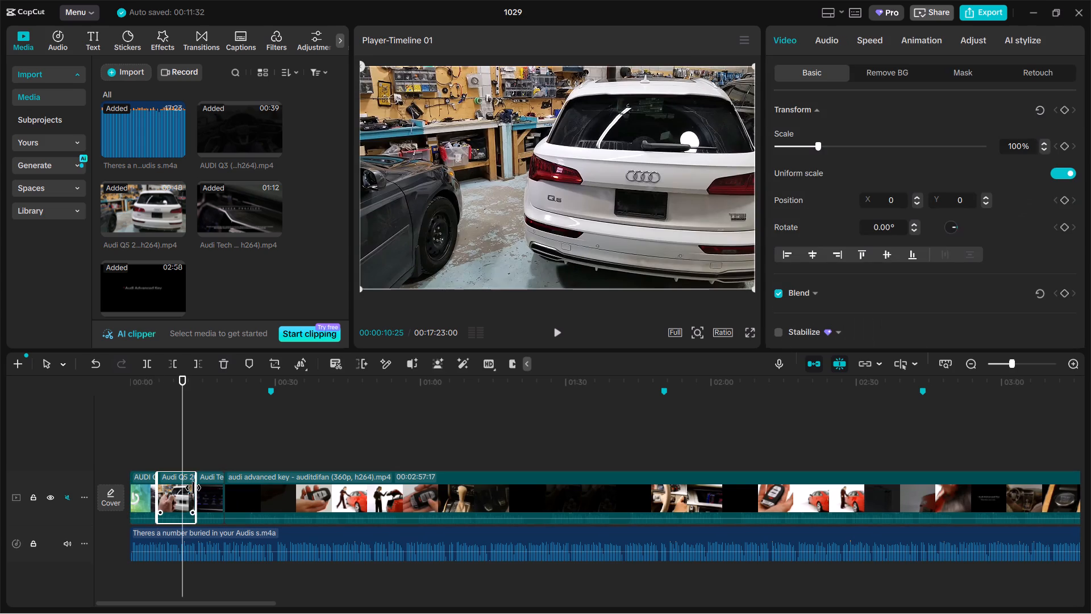
pyautogui.moveTo(193, 488); pyautogui.dragTo(183, 488)
# Split the audi advanced key clip at 00:00:32:09 and delete the part before the cut.
pyautogui.click(194, 451)
pyautogui.click(204, 455)
pyautogui.moveTo(204, 455); pyautogui.dragTo(223, 449)
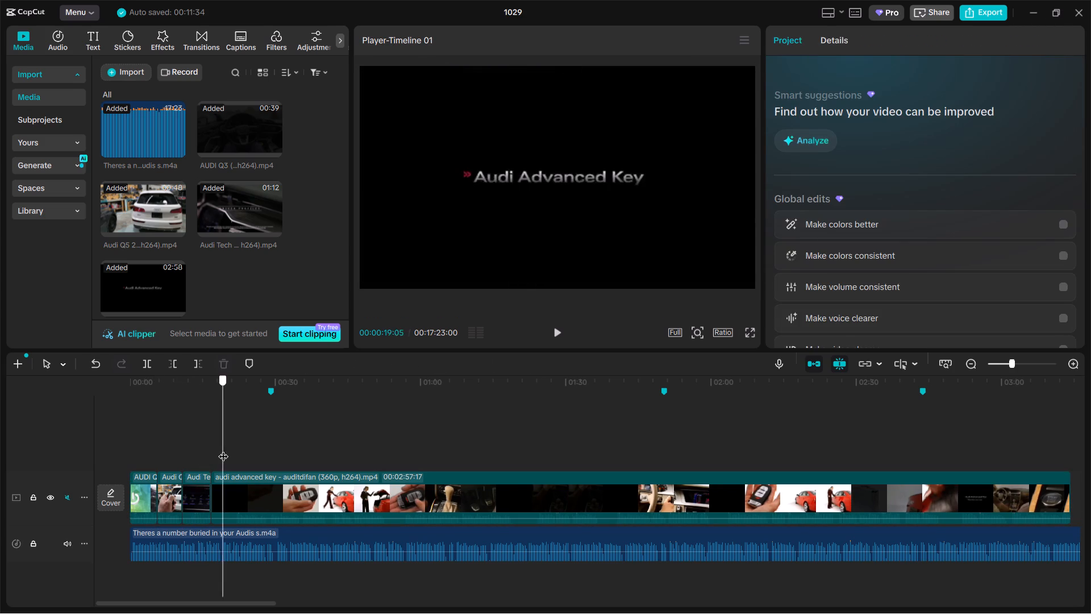
pyautogui.moveTo(223, 449); pyautogui.dragTo(286, 449)
pyautogui.click(289, 503)
pyautogui.hotkey('ctrl', 'b')
pyautogui.click(270, 500)
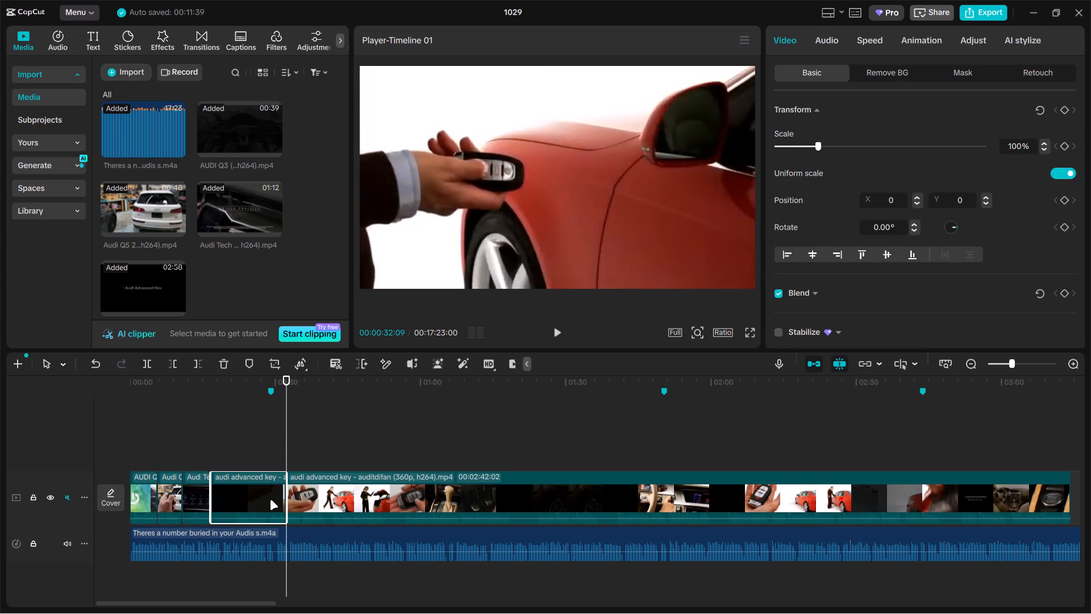
pyautogui.press('BackSpace')
# Split the remaining audi advanced key clip at 00:00:21:22 and delete the part after the cut.
pyautogui.doubleClick(235, 461)
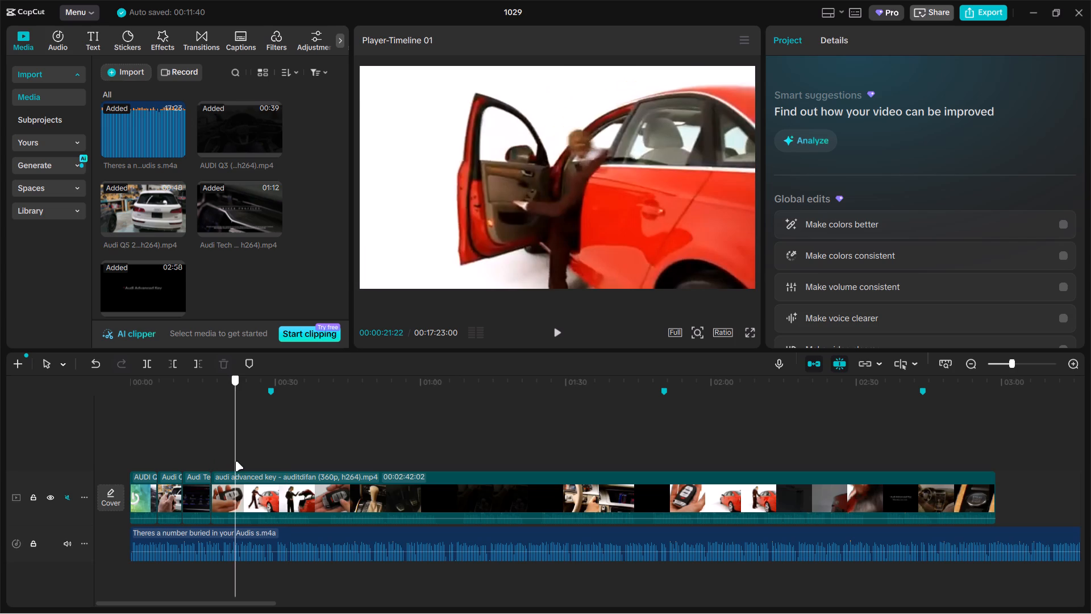
pyautogui.click(253, 496)
pyautogui.hotkey('ctrl', 'b')
pyautogui.press('BackSpace')
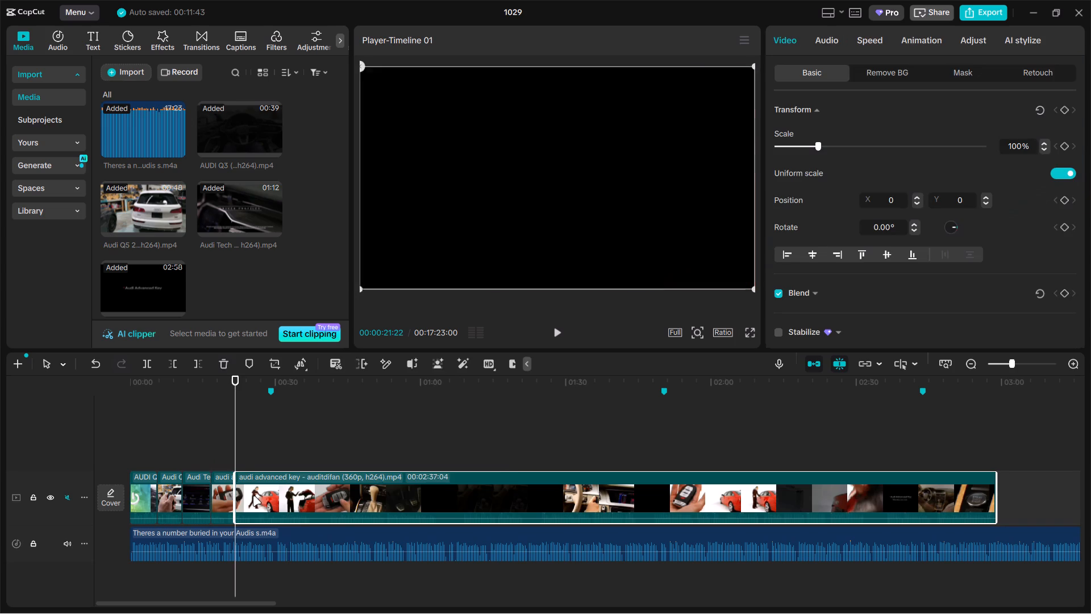
# Slightly lengthen the AUDI Q3, Audi Q5, Audi Tech Tutorial and audi advanced key shots by extending each one's end.
pyautogui.click(149, 456)
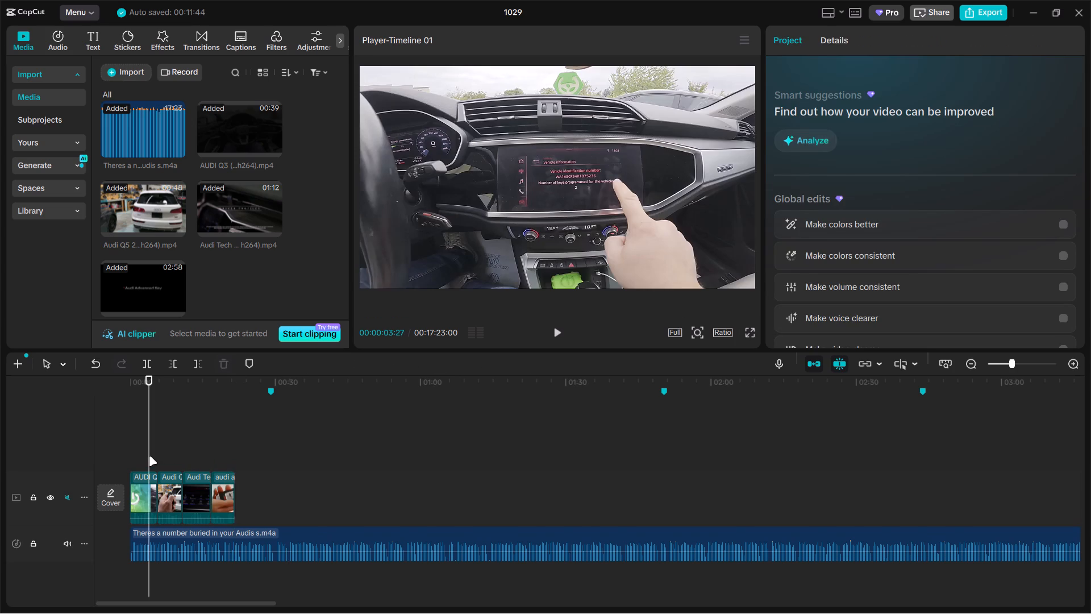
pyautogui.keyDown('ctrl'); pyautogui.scroll(4, 149, 456); pyautogui.keyUp('ctrl')
pyautogui.click(153, 478)
pyautogui.click(165, 486)
pyautogui.click(177, 482)
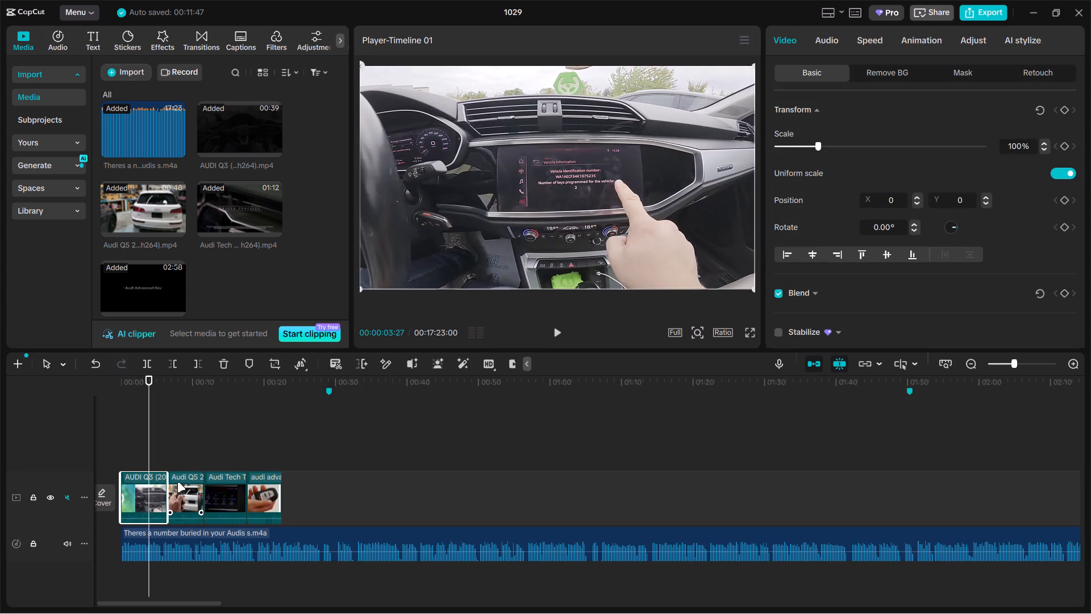
pyautogui.click(206, 495)
pyautogui.click(241, 496)
pyautogui.click(256, 494)
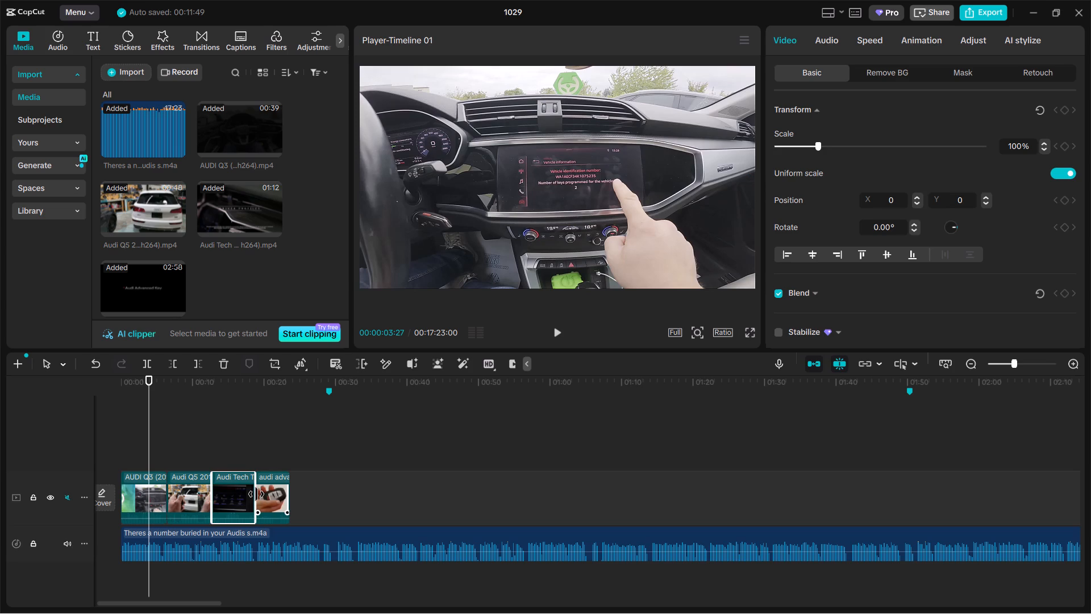
pyautogui.click(293, 496)
pyautogui.moveTo(292, 497); pyautogui.dragTo(301, 496)
# Extend the ends of all four Audi shots so the sequence runs to about 28 seconds, and play back its ending.
pyautogui.moveTo(143, 454); pyautogui.dragTo(105, 455)
pyautogui.moveTo(138, 455); pyautogui.dragTo(130, 455)
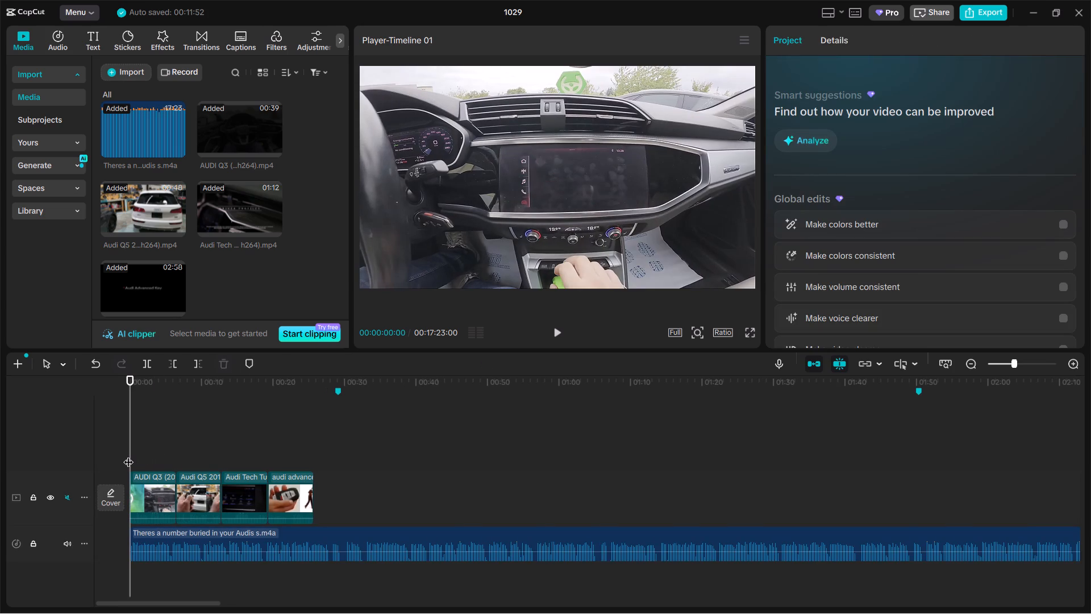
pyautogui.moveTo(128, 455); pyautogui.dragTo(169, 448)
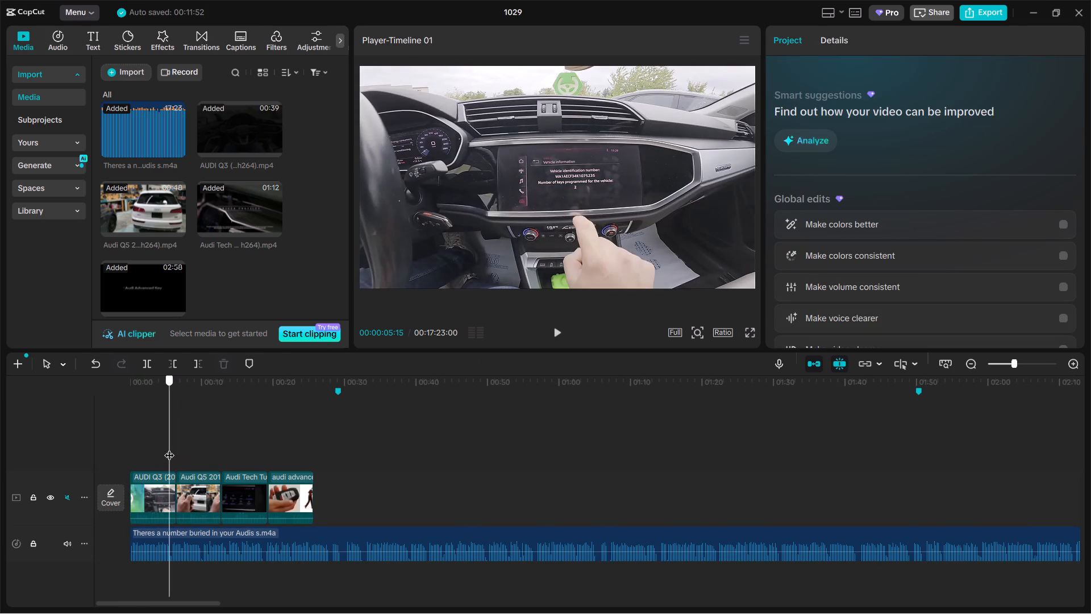
pyautogui.moveTo(169, 448); pyautogui.dragTo(175, 448)
pyautogui.click(151, 503)
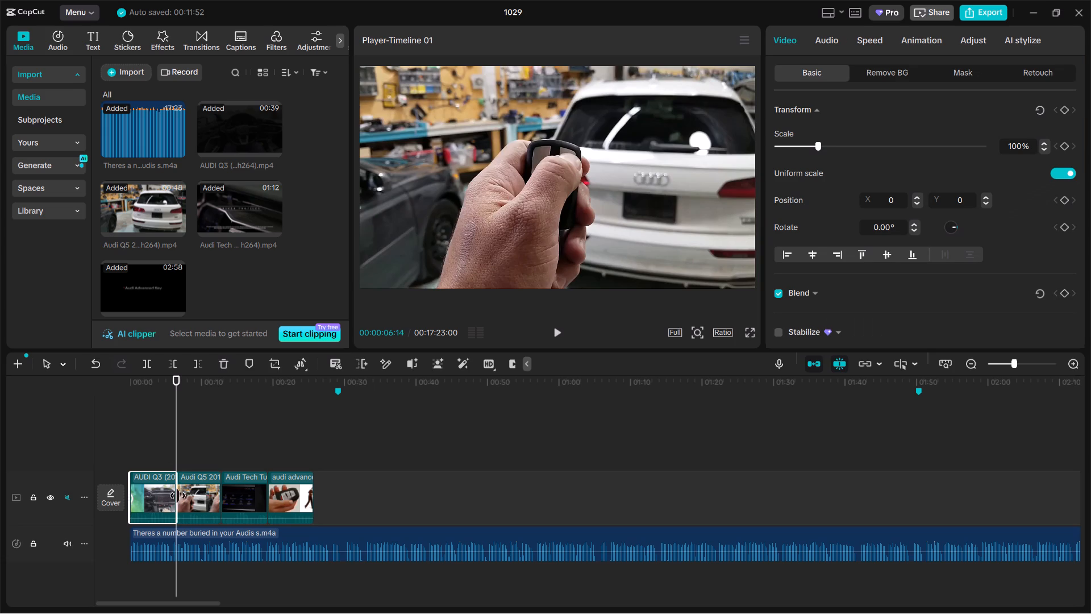
pyautogui.moveTo(178, 496); pyautogui.dragTo(184, 491)
pyautogui.click(201, 487)
pyautogui.click(228, 488)
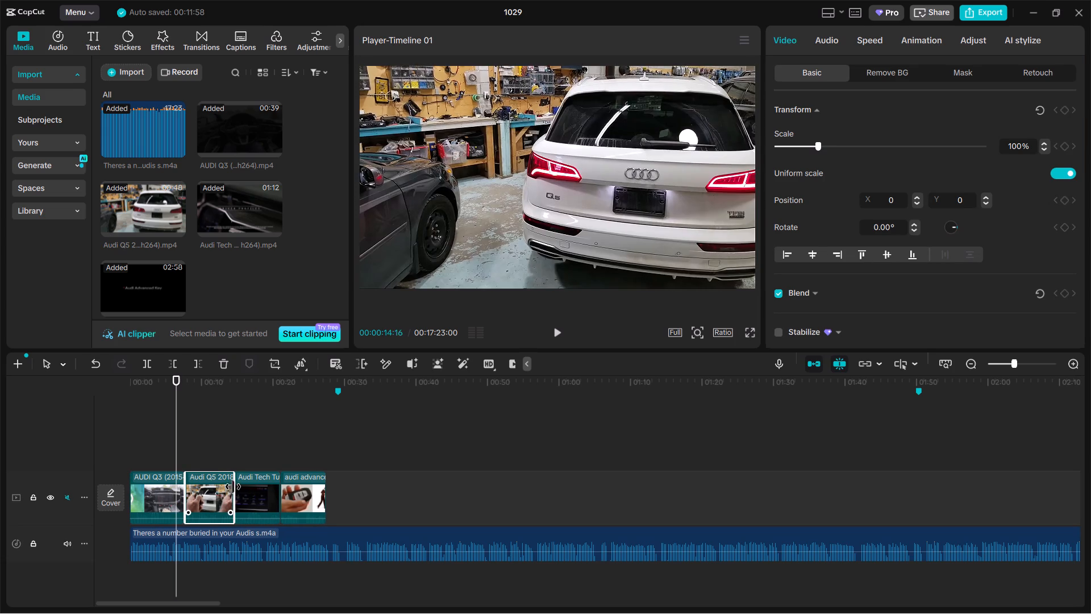
pyautogui.click(268, 491)
pyautogui.click(304, 492)
pyautogui.click(326, 496)
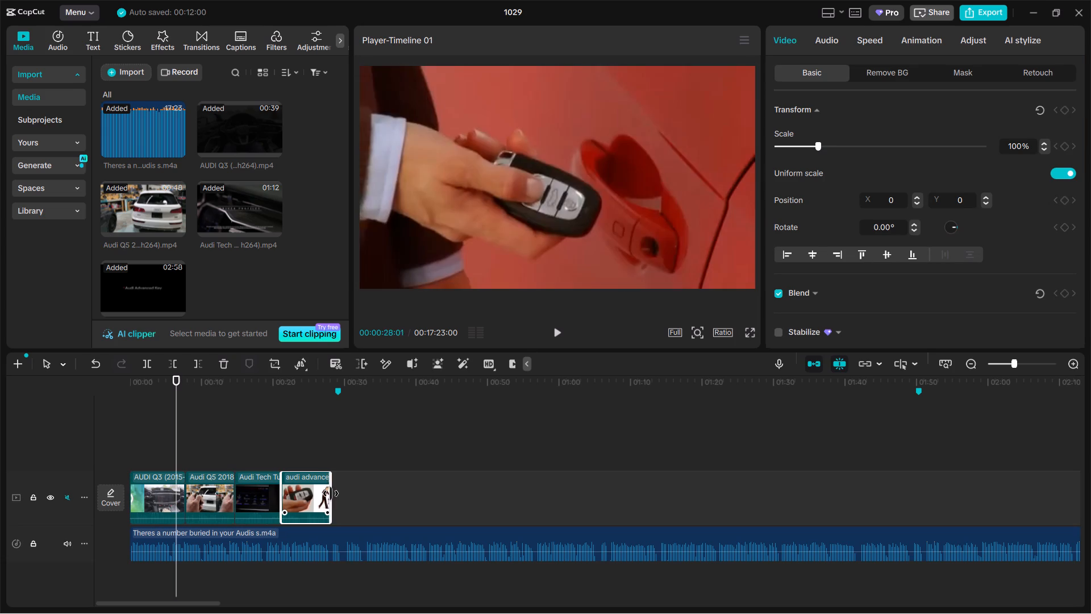
pyautogui.click(320, 458)
pyautogui.press('space')
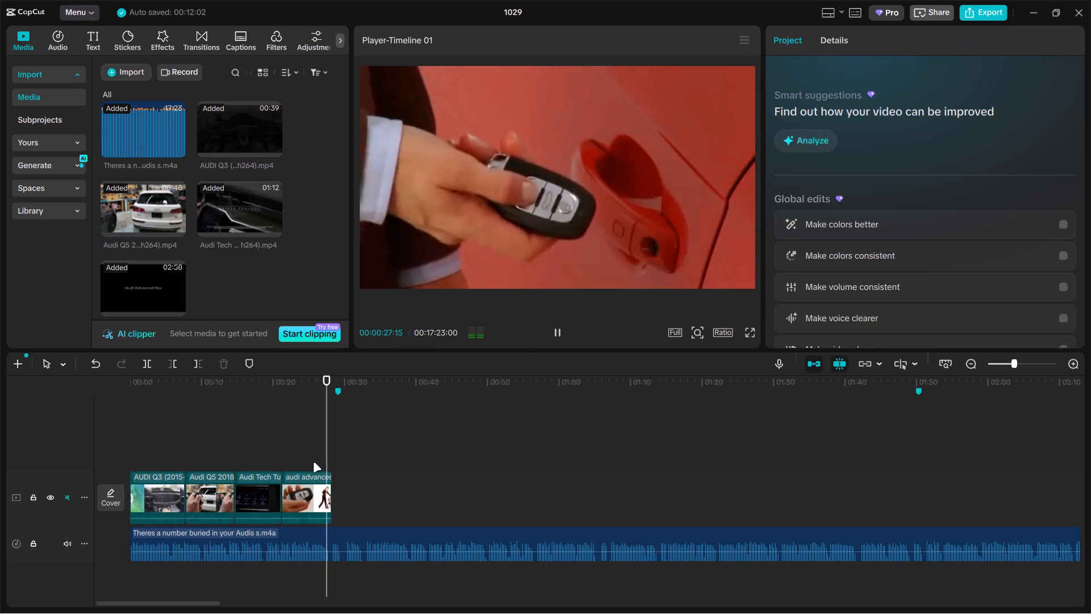
pyautogui.press('space')
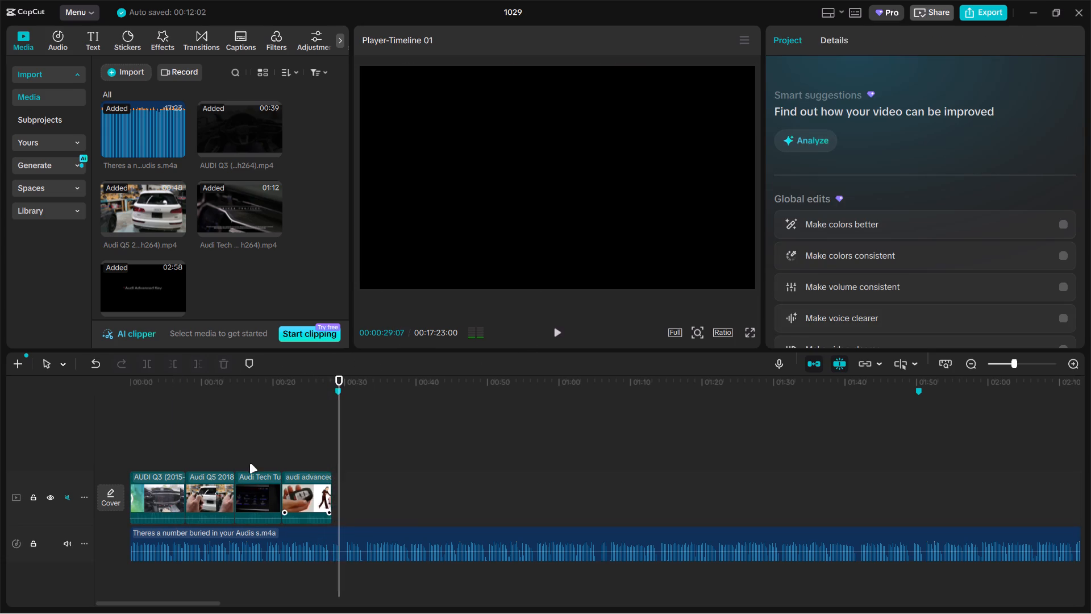
# Extend the Audi Tech Tutorial, Audi Q5 and audi advanced key shots to reach the first marker, and play back the ending.
pyautogui.click(252, 451)
pyautogui.click(252, 480)
pyautogui.moveTo(281, 489); pyautogui.dragTo(282, 488)
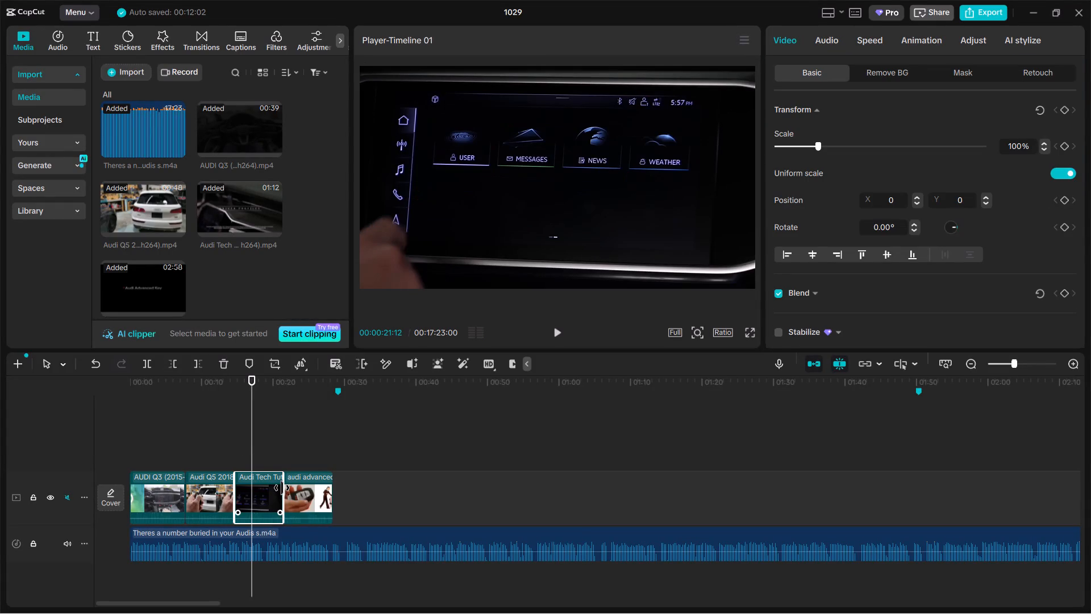
pyautogui.moveTo(282, 488); pyautogui.dragTo(282, 483)
pyautogui.click(209, 483)
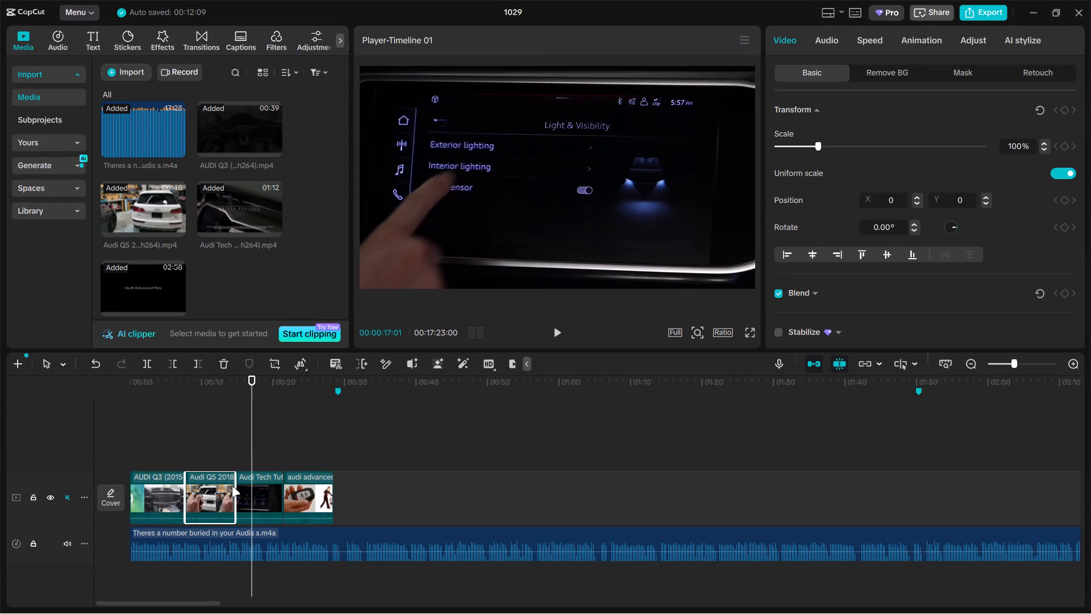
pyautogui.click(234, 489)
pyautogui.click(313, 462)
pyautogui.click(317, 496)
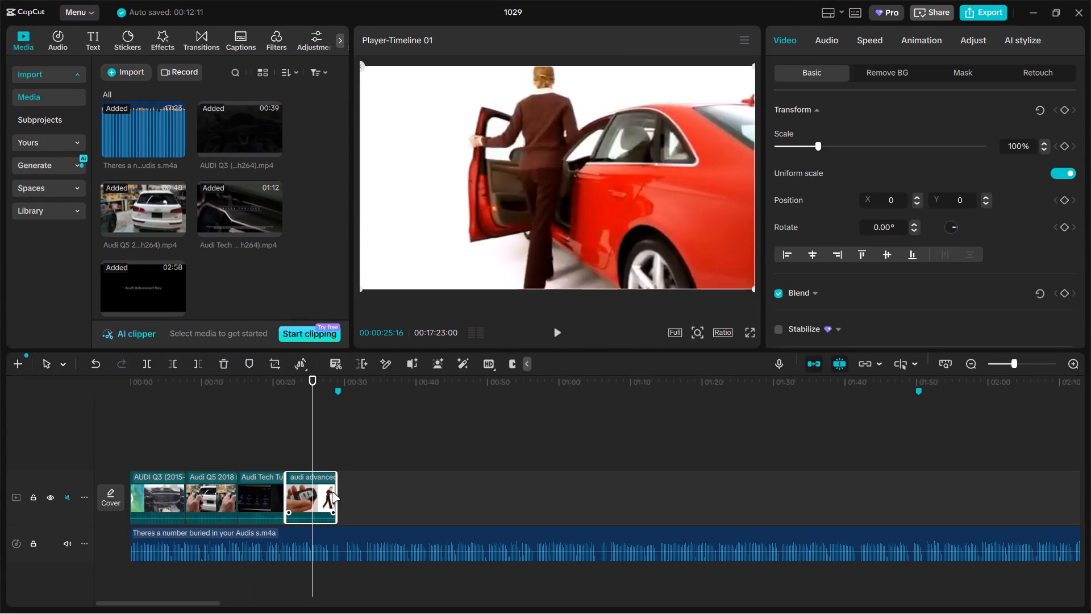
pyautogui.click(338, 491)
pyautogui.click(330, 455)
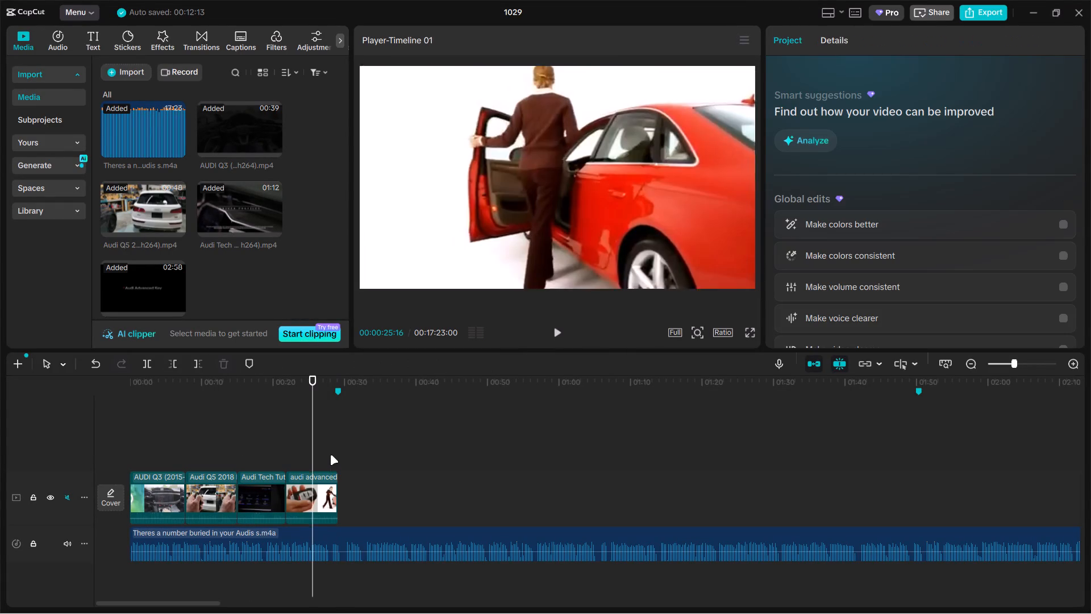
pyautogui.press('space')
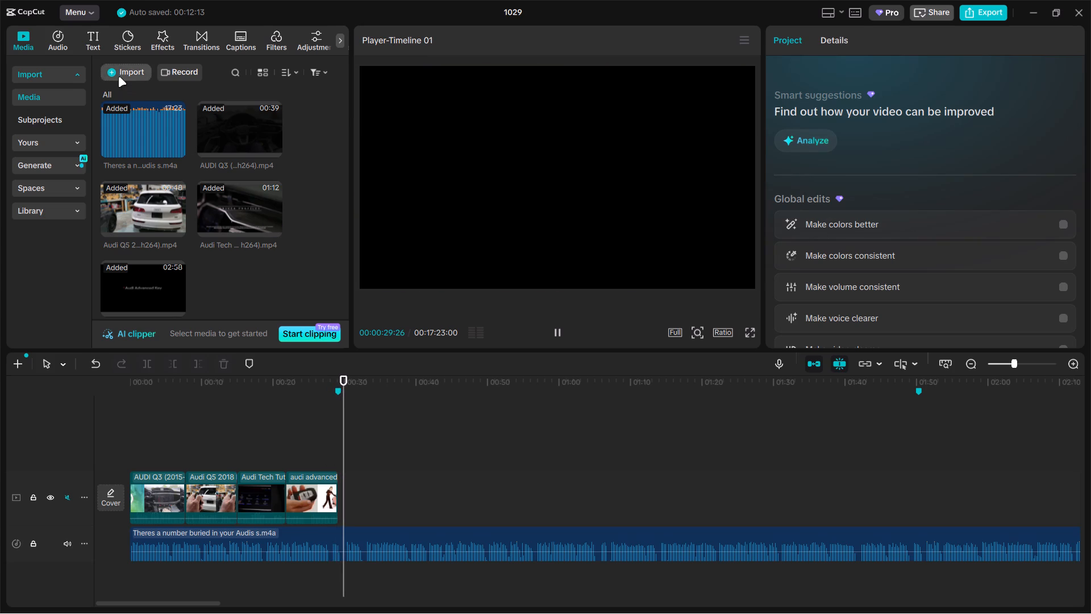
pyautogui.press('space')
# Import all eight video files from the EDIT folder's subfolder 15.
pyautogui.click(118, 77)
pyautogui.click(152, 102)
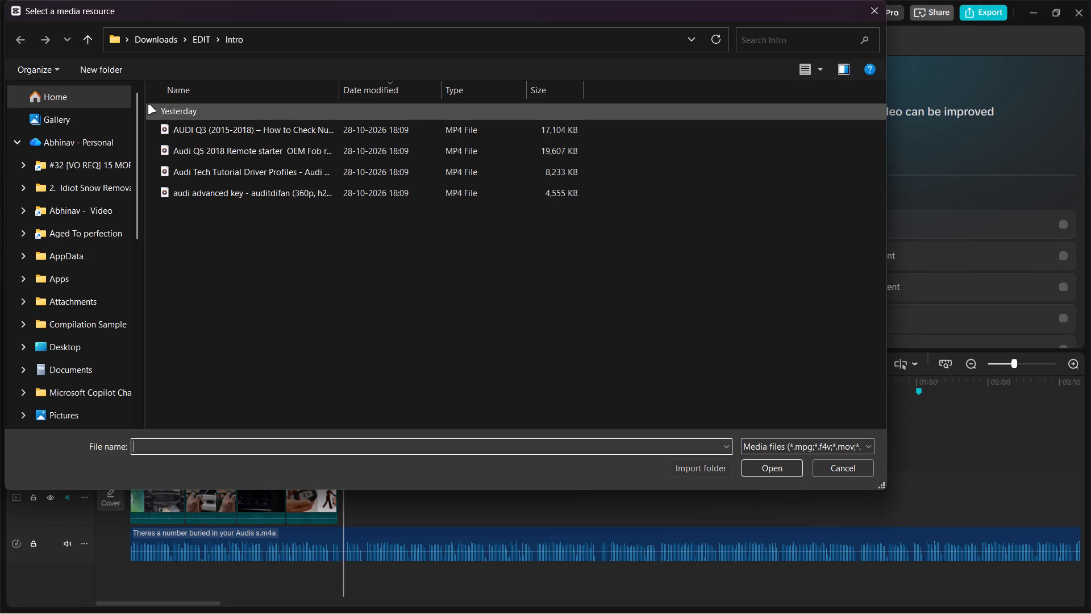
pyautogui.click(84, 22)
pyautogui.click(85, 39)
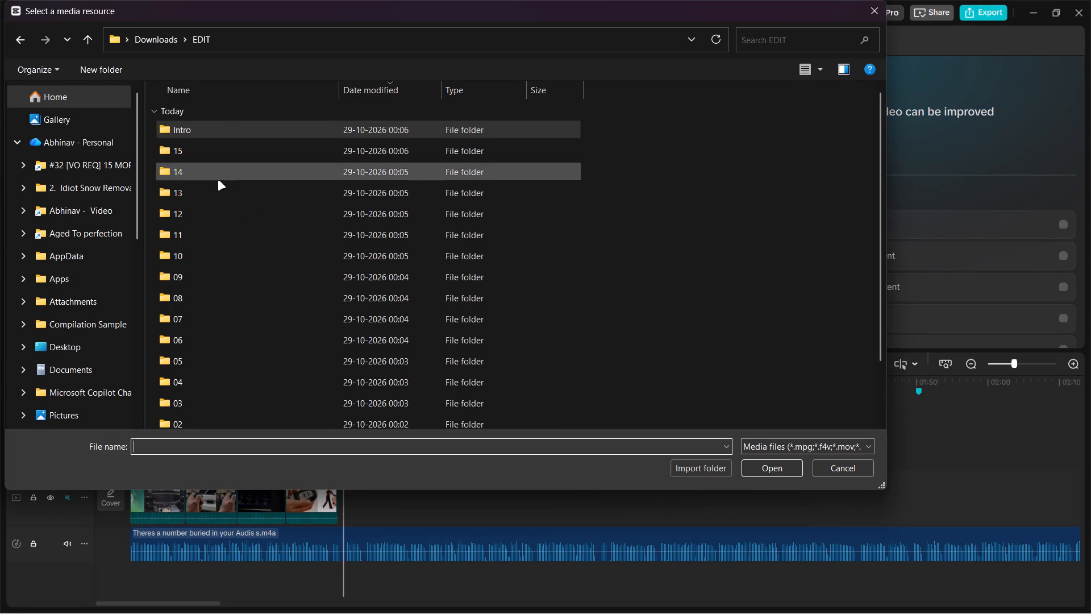
pyautogui.doubleClick(215, 158)
pyautogui.hotkey('ctrl', 'a')
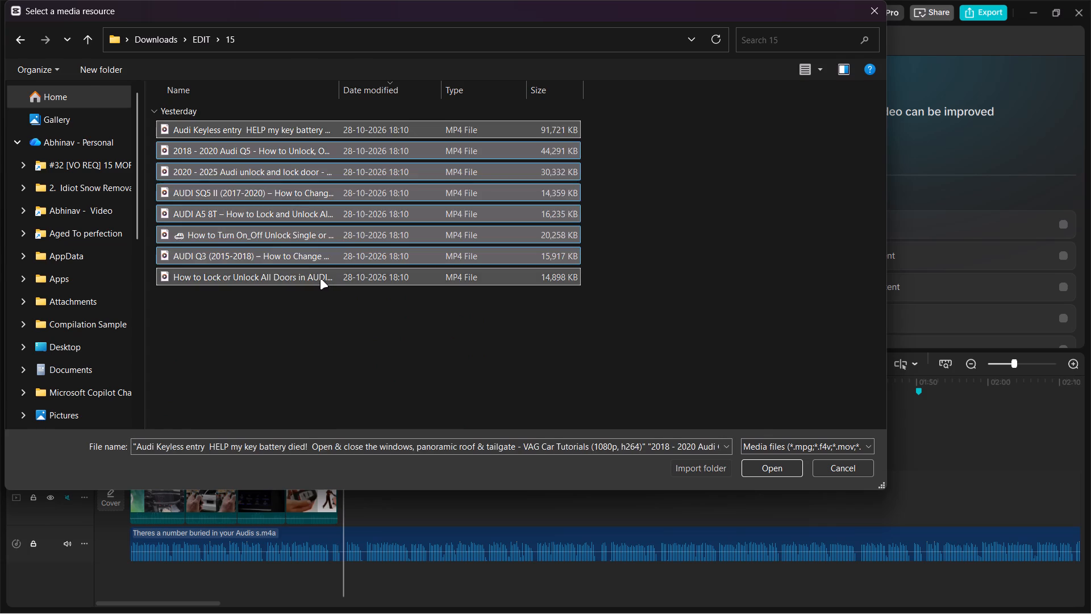
pyautogui.press('Return')
# Place the eight imported clips on the main video track directly after the audi advanced key shot.
pyautogui.moveTo(222, 139); pyautogui.dragTo(387, 486)
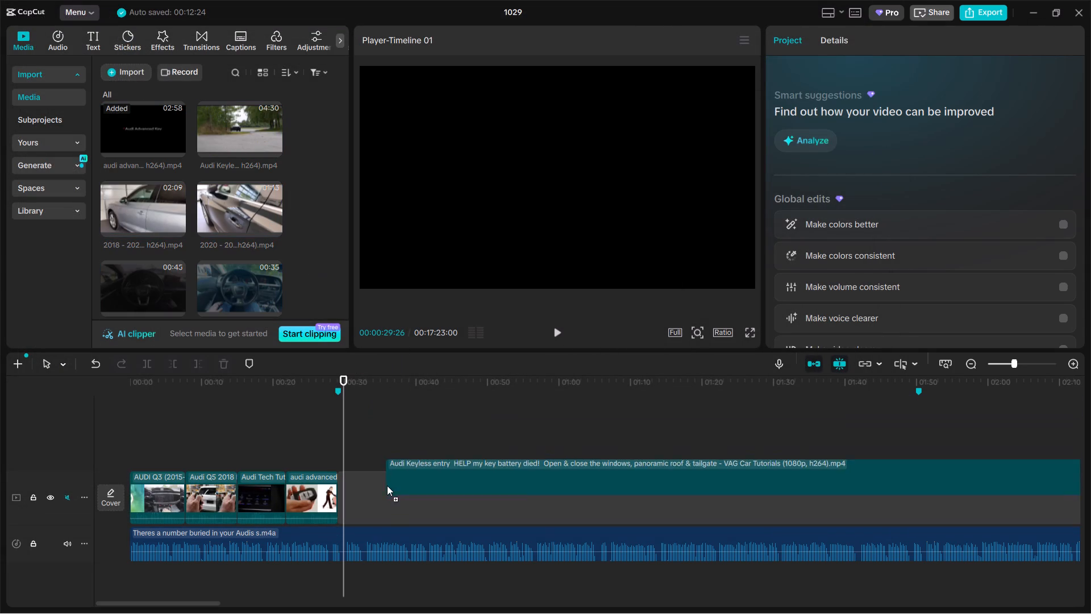
pyautogui.moveTo(387, 486); pyautogui.dragTo(388, 491)
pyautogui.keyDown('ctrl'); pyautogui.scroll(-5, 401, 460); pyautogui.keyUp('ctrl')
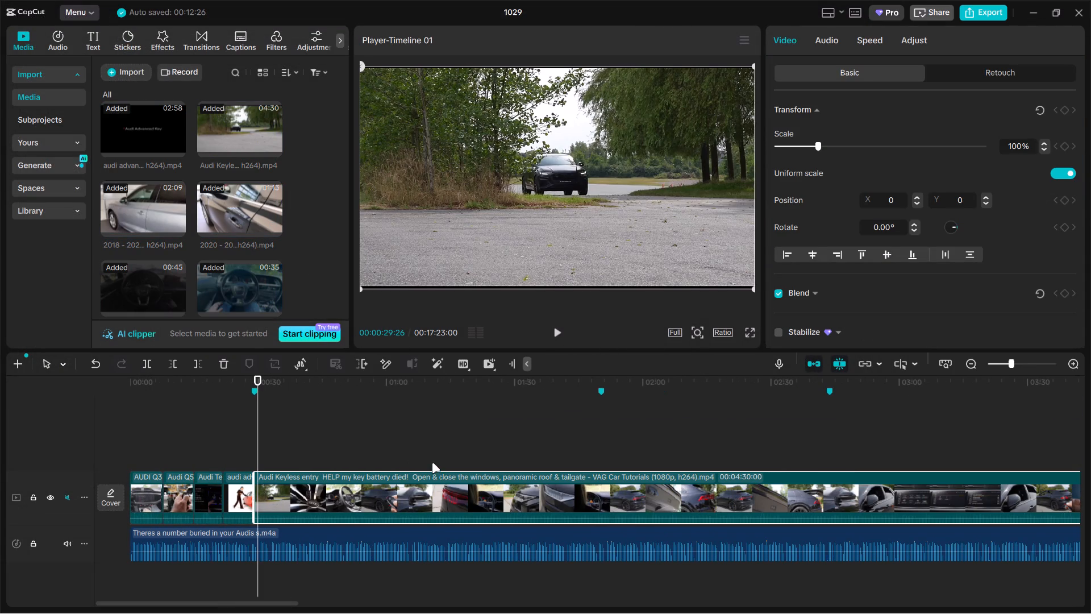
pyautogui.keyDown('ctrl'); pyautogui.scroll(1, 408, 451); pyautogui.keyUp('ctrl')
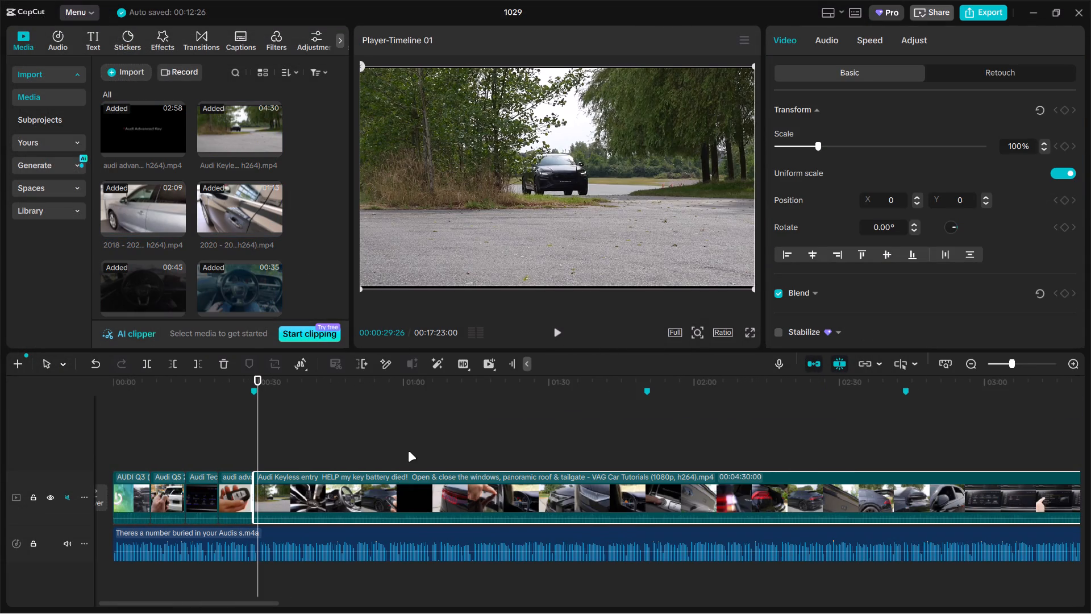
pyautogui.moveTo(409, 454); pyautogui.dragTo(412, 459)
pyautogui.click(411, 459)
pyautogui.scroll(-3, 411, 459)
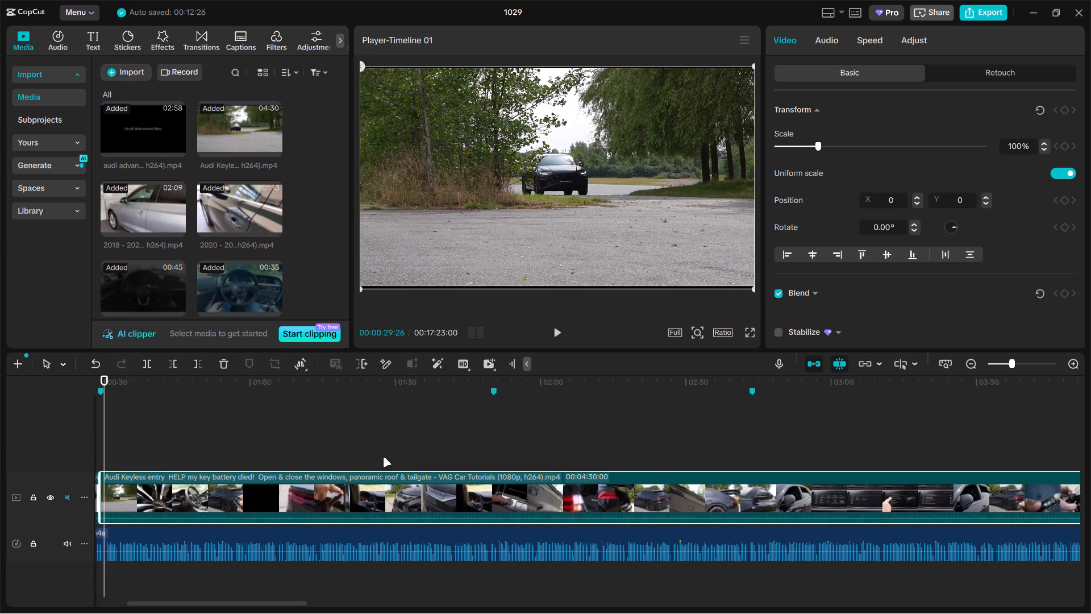
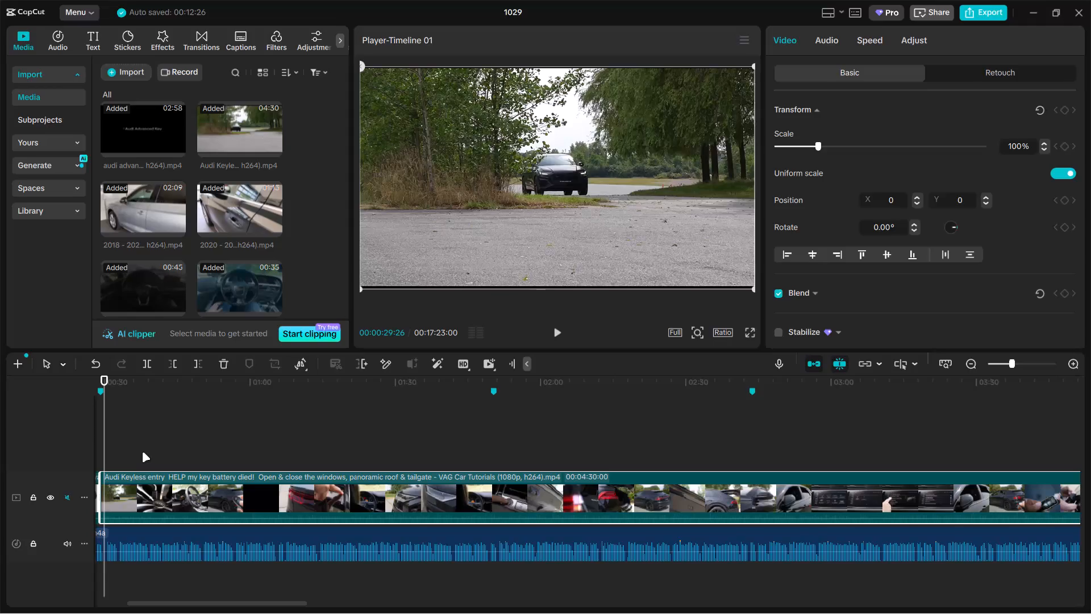
# Examine the Audi Keyless entry clip from start to finish for usable key fob and locking footage.
pyautogui.click(163, 440)
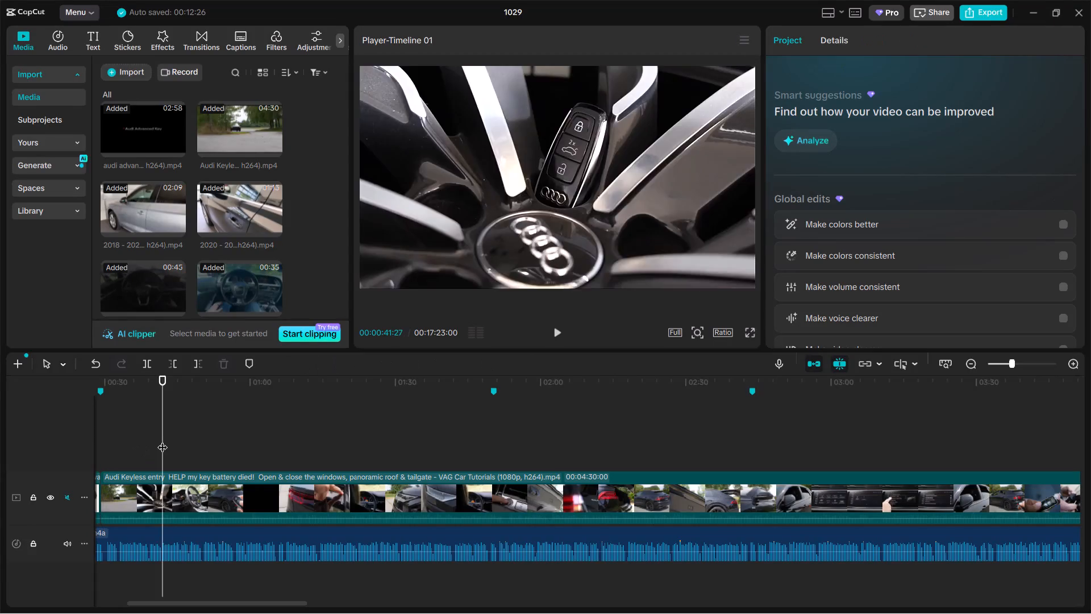
pyautogui.moveTo(163, 440); pyautogui.dragTo(243, 440)
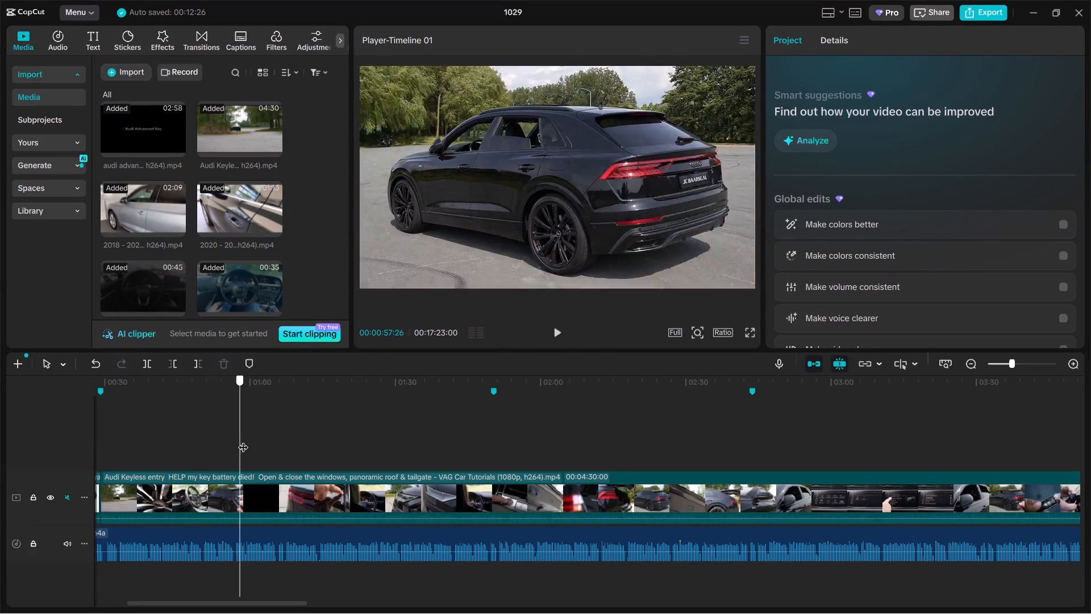
pyautogui.moveTo(243, 440); pyautogui.dragTo(413, 457)
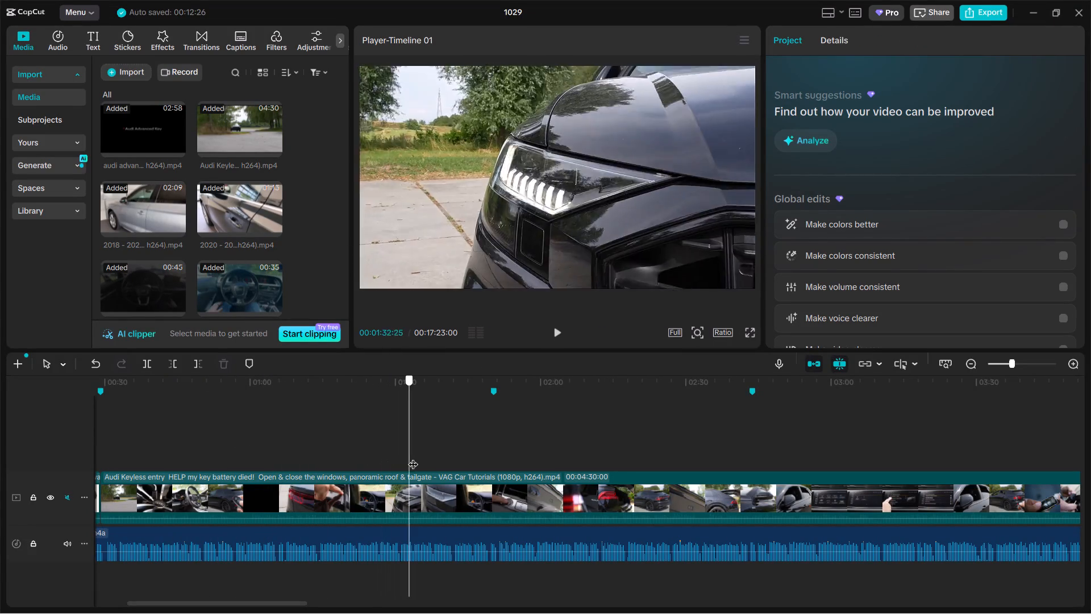
pyautogui.moveTo(413, 457); pyautogui.dragTo(545, 468)
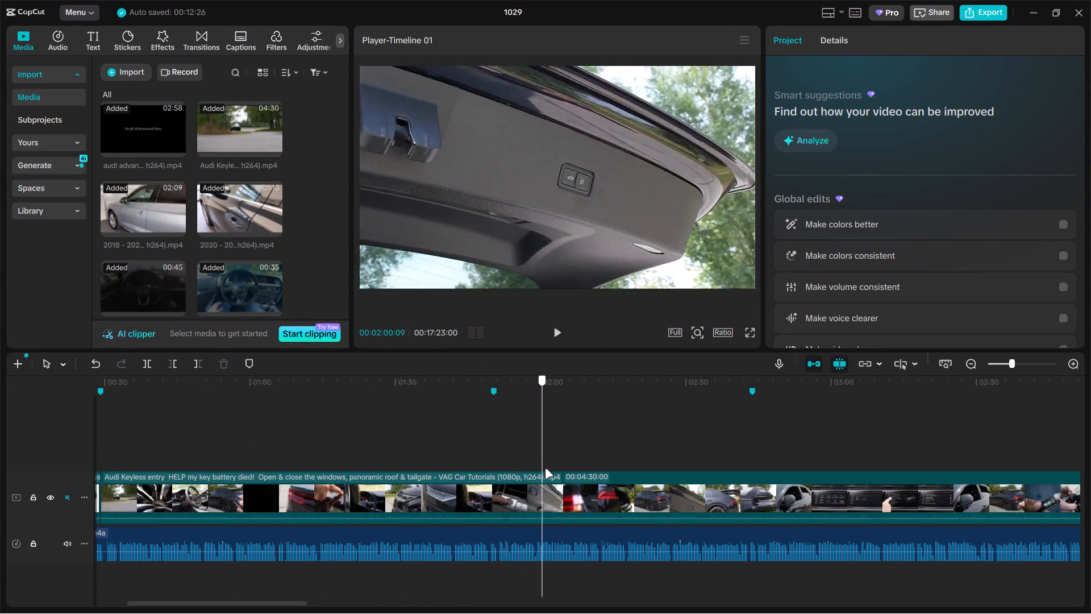
pyautogui.moveTo(545, 468); pyautogui.dragTo(557, 468)
pyautogui.moveTo(566, 468); pyautogui.dragTo(585, 472)
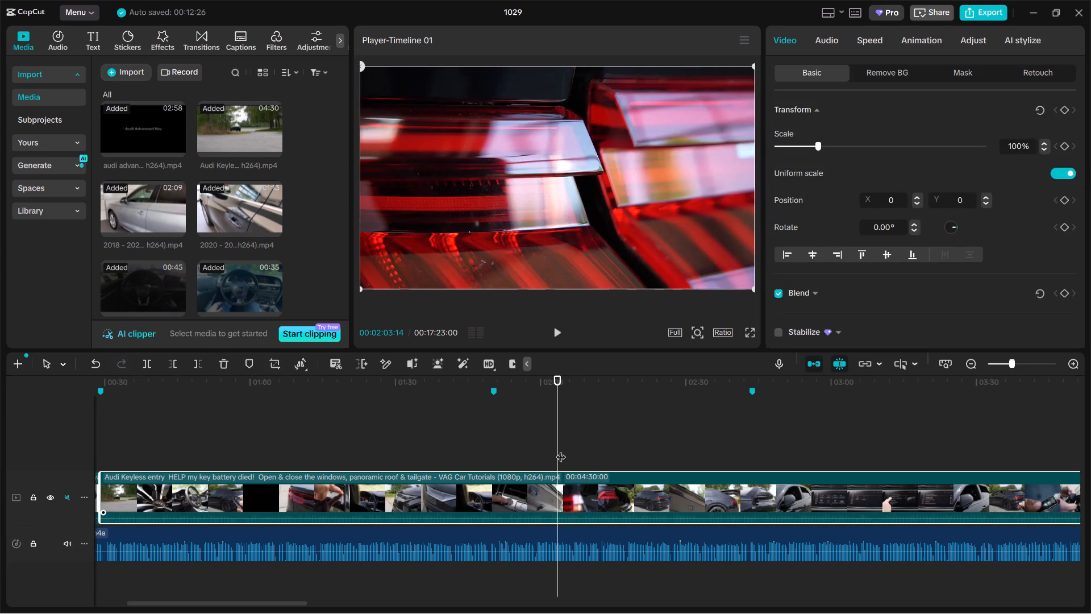
pyautogui.moveTo(561, 450); pyautogui.dragTo(586, 450)
pyautogui.keyDown('ctrl'); pyautogui.scroll(-3, 586, 450); pyautogui.keyUp('ctrl')
pyautogui.moveTo(567, 433); pyautogui.dragTo(599, 431)
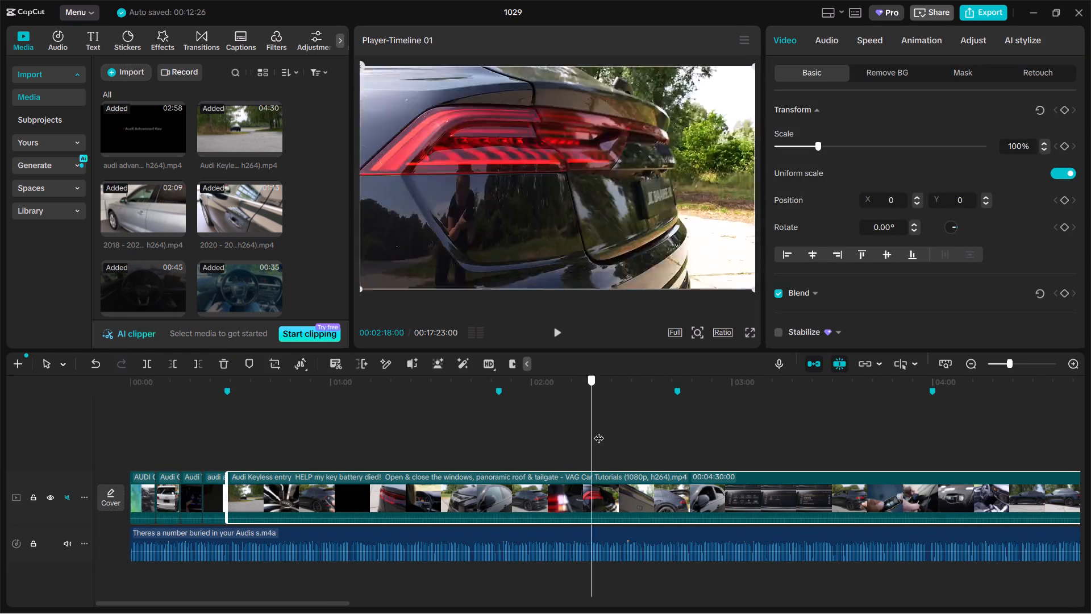
pyautogui.moveTo(599, 431); pyautogui.dragTo(749, 429)
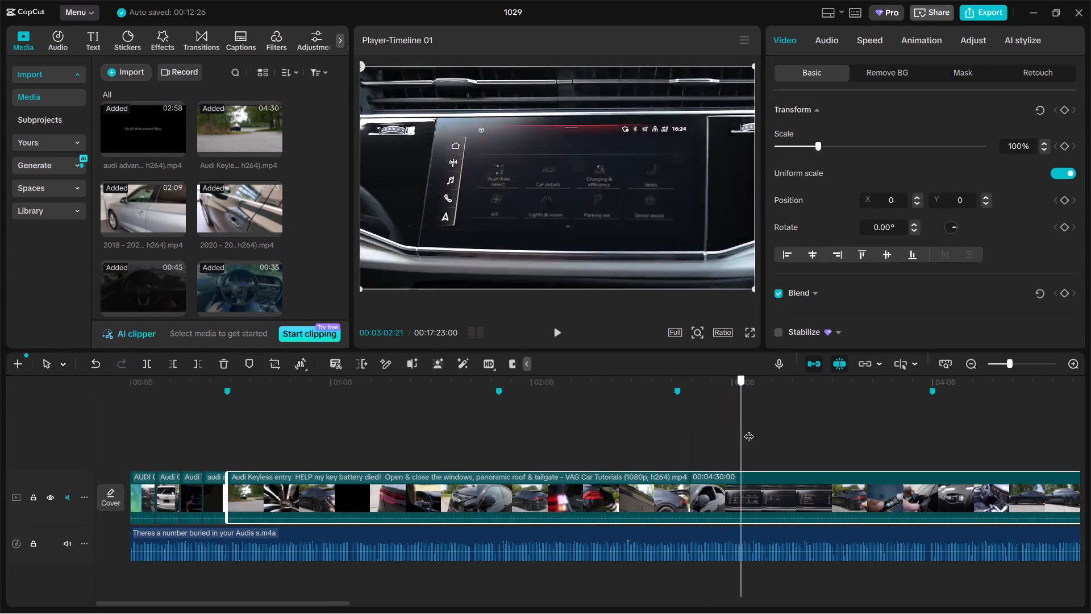
pyautogui.moveTo(749, 429); pyautogui.dragTo(871, 436)
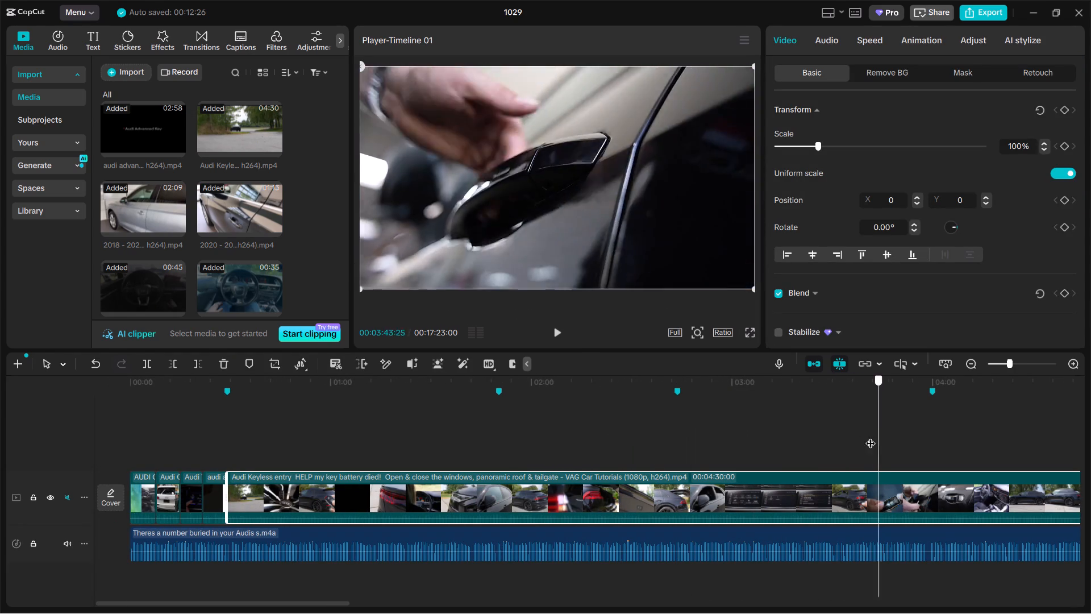
pyautogui.moveTo(871, 436); pyautogui.dragTo(972, 437)
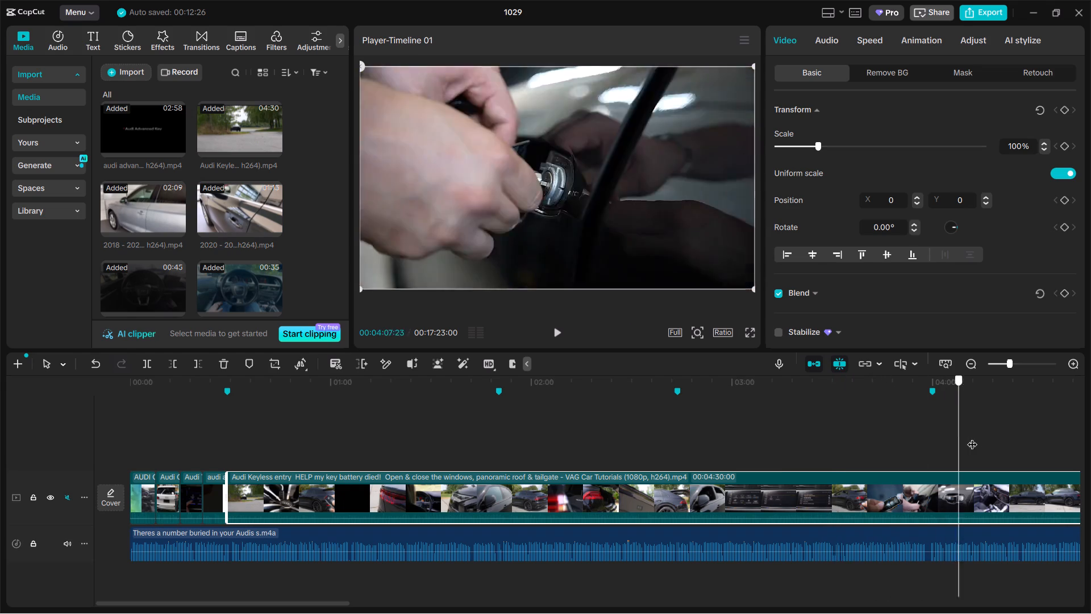
pyautogui.moveTo(972, 437); pyautogui.dragTo(1074, 439)
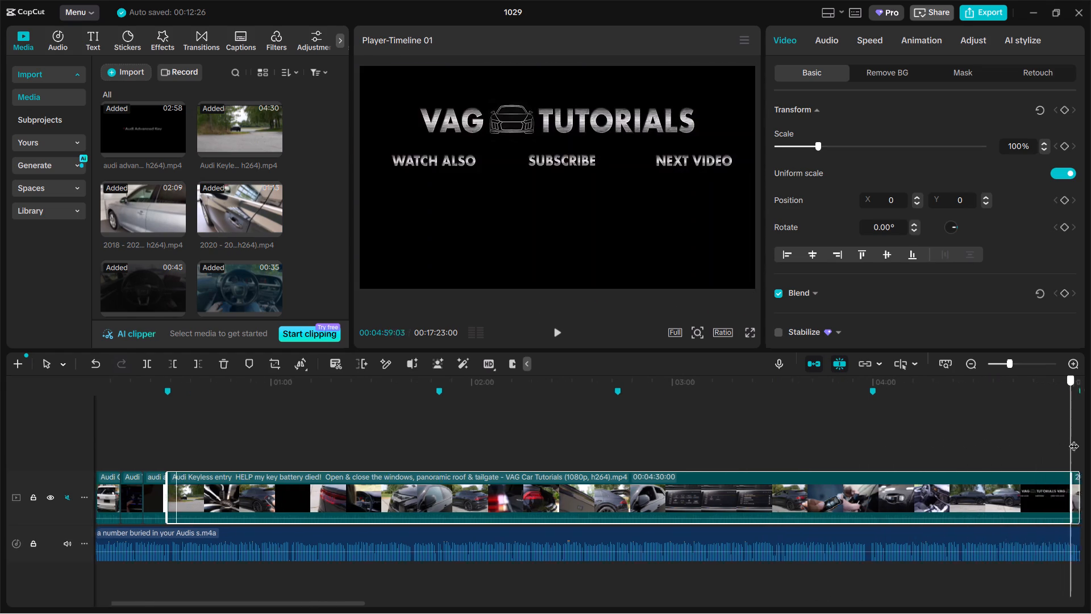
pyautogui.moveTo(1074, 439); pyautogui.dragTo(264, 391)
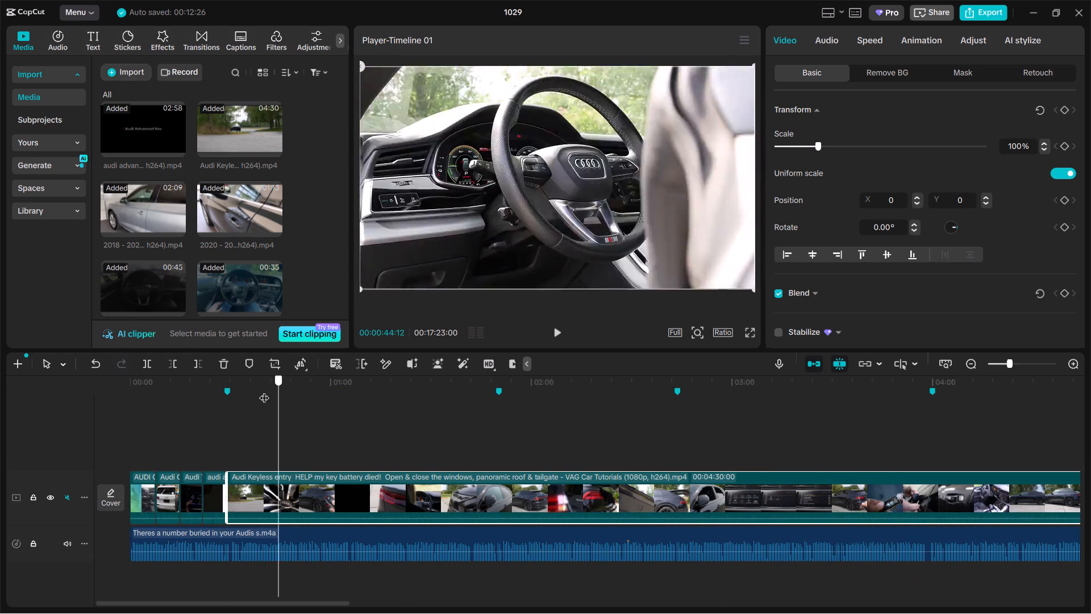
# Trim about 15 seconds off the Audi Keyless entry clip's start, split it at about 0:41, and delete the remainder.
pyautogui.moveTo(264, 391); pyautogui.dragTo(281, 388)
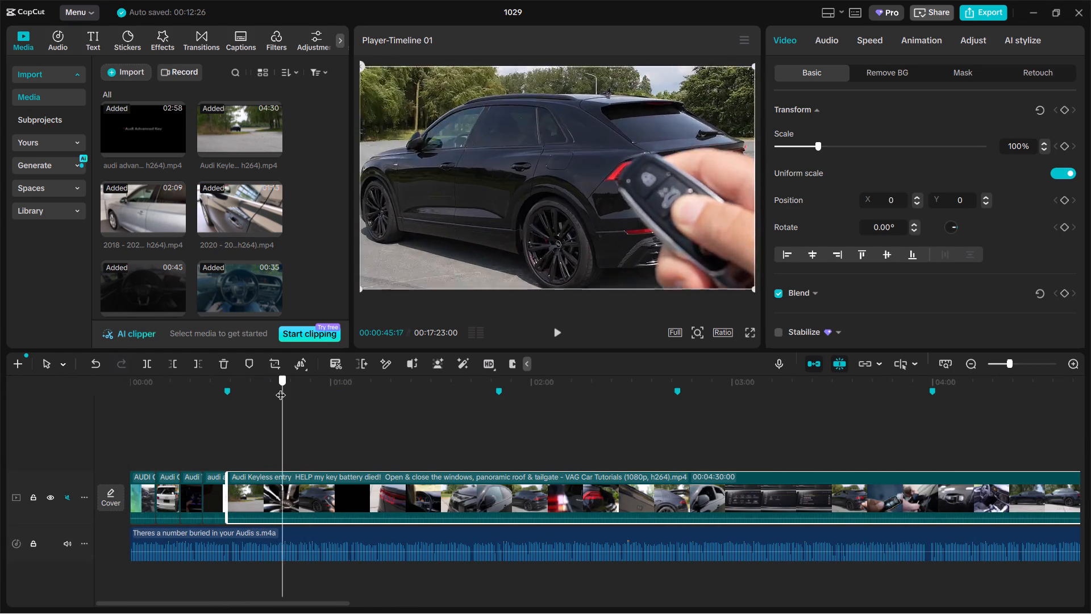
pyautogui.moveTo(281, 388); pyautogui.dragTo(279, 388)
pyautogui.moveTo(230, 491); pyautogui.dragTo(261, 493)
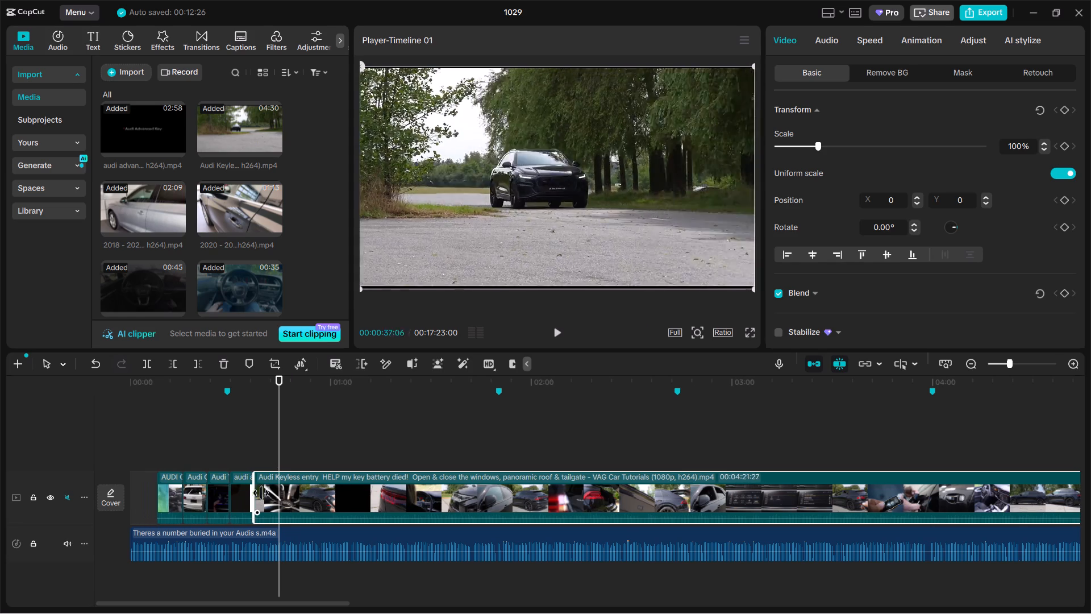
pyautogui.moveTo(261, 493); pyautogui.dragTo(281, 492)
pyautogui.moveTo(278, 457); pyautogui.dragTo(268, 457)
pyautogui.hotkey('ctrl', 'v')
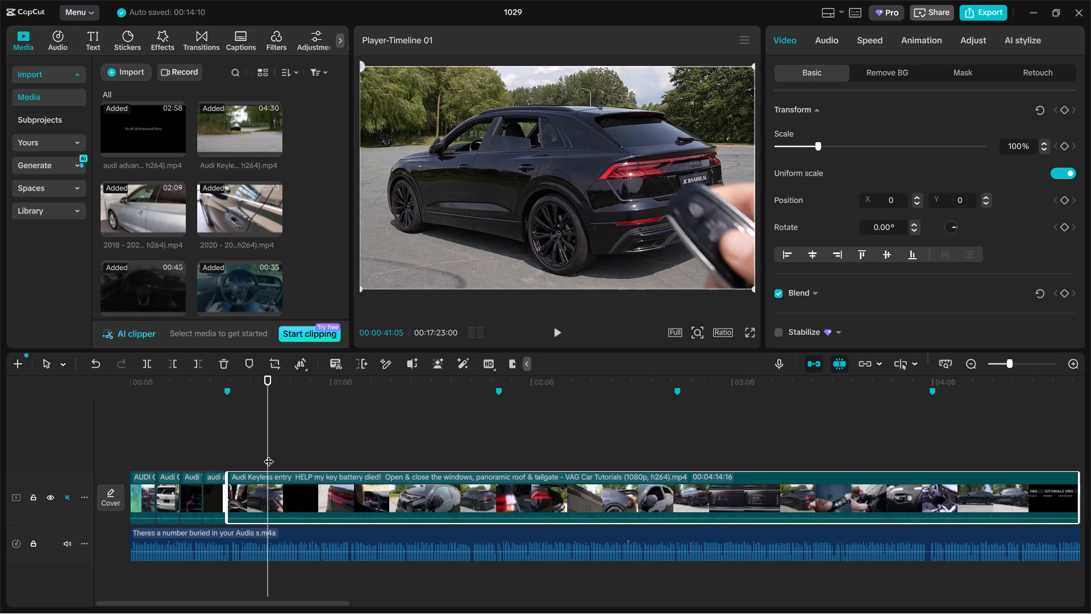
pyautogui.hotkey('ctrl', 'b')
pyautogui.press('BackSpace')
# Split the 2018 - 2020 Audi Q5 clip at about 1:07, where hands hold the key, and delete its opening part.
pyautogui.moveTo(269, 443); pyautogui.dragTo(389, 439)
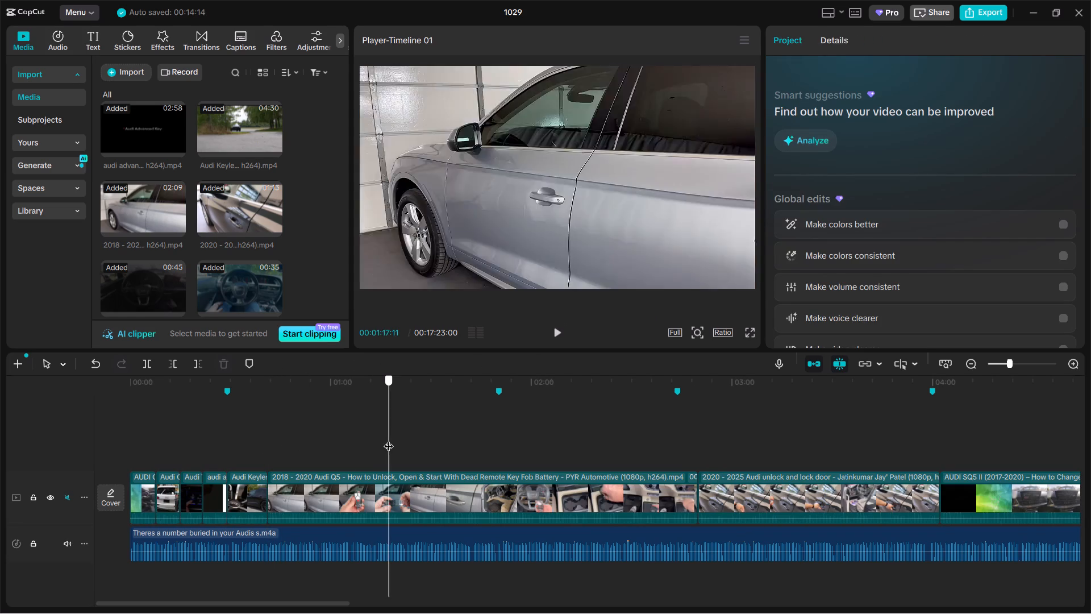
pyautogui.moveTo(389, 439); pyautogui.dragTo(353, 439)
pyautogui.click(383, 486)
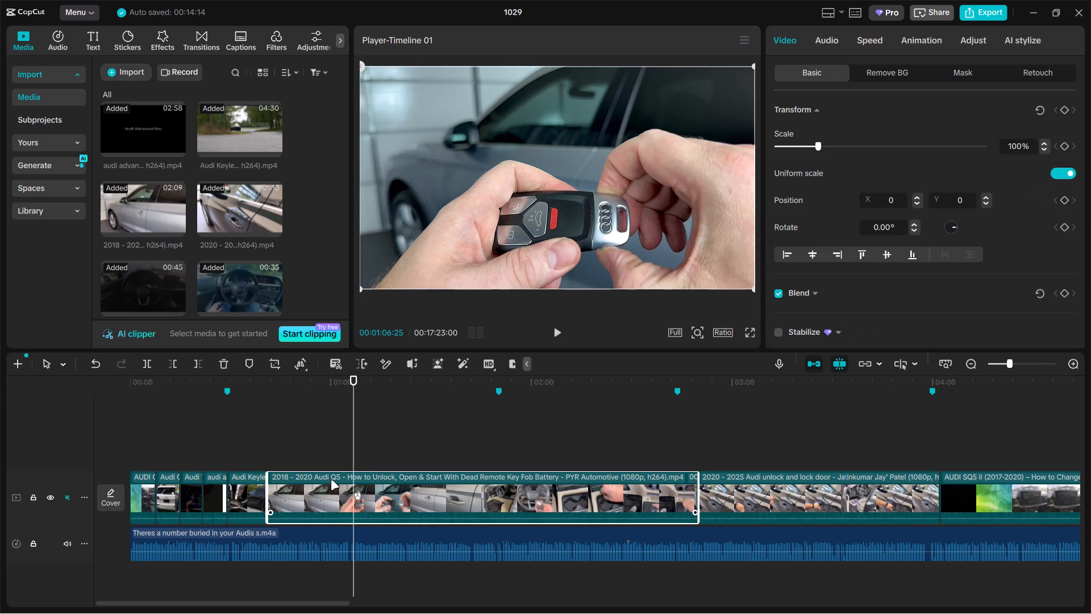
pyautogui.hotkey('ctrl', 'b')
pyautogui.click(311, 480)
pyautogui.press('BackSpace')
# Trim about 15 more seconds off the Audi Q5 clip's start, then split it at about 0:53 and delete the remainder.
pyautogui.click(294, 443)
pyautogui.moveTo(294, 443); pyautogui.dragTo(298, 440)
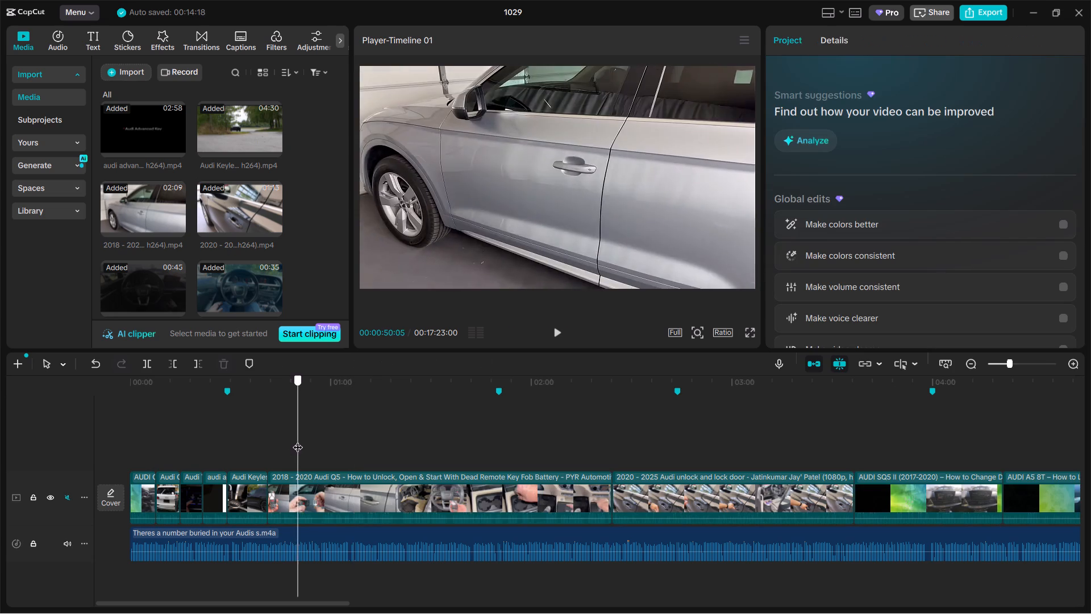
pyautogui.moveTo(298, 440); pyautogui.dragTo(289, 439)
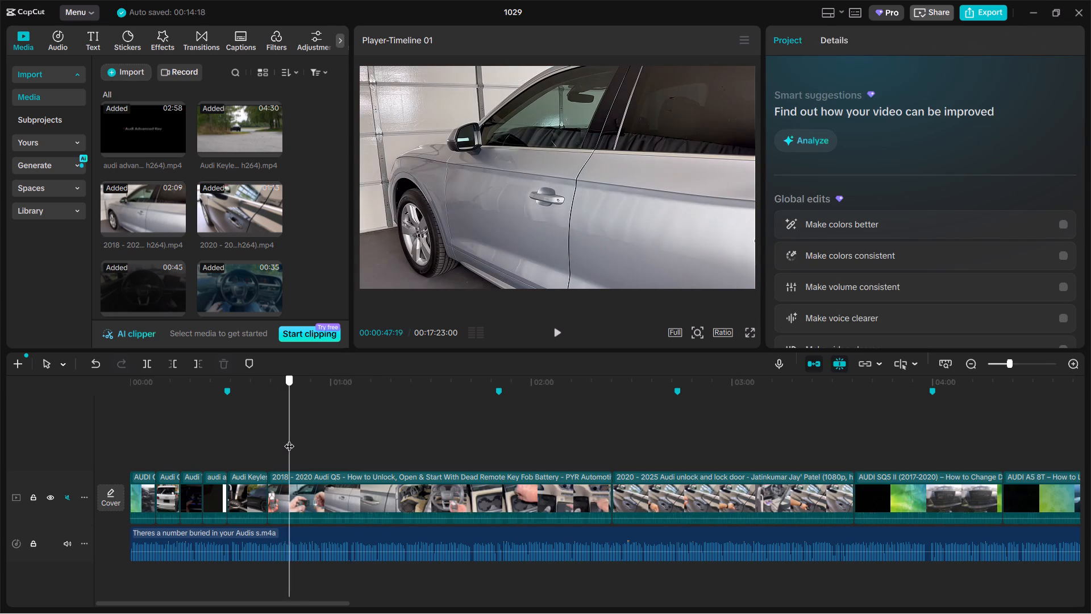
pyautogui.moveTo(289, 439); pyautogui.dragTo(319, 439)
pyautogui.click(326, 494)
pyautogui.moveTo(268, 482); pyautogui.dragTo(323, 483)
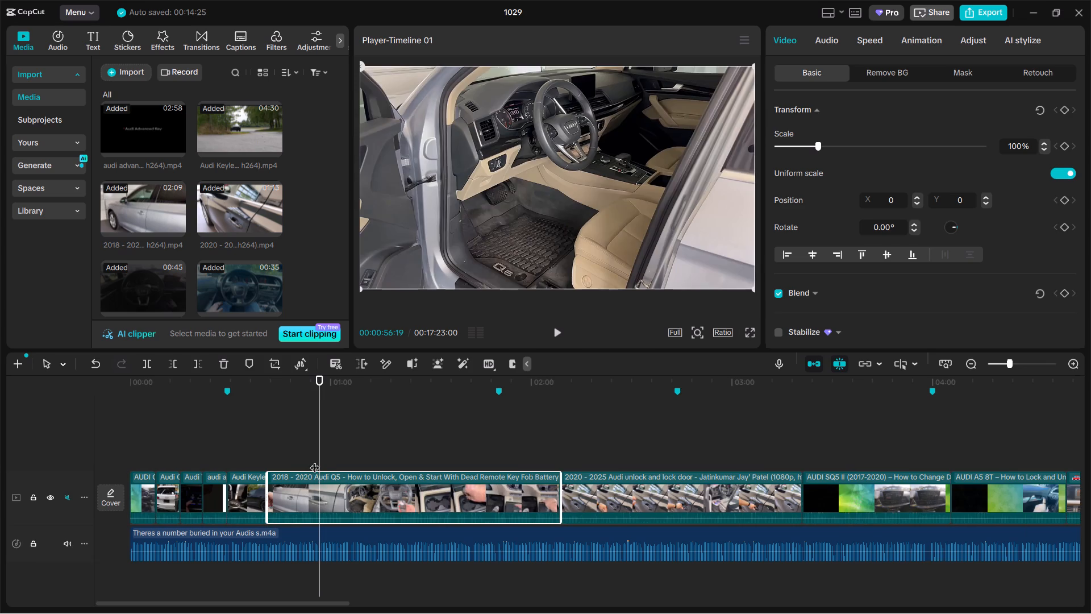
pyautogui.moveTo(317, 457); pyautogui.dragTo(307, 457)
pyautogui.hotkey('ctrl', 'b')
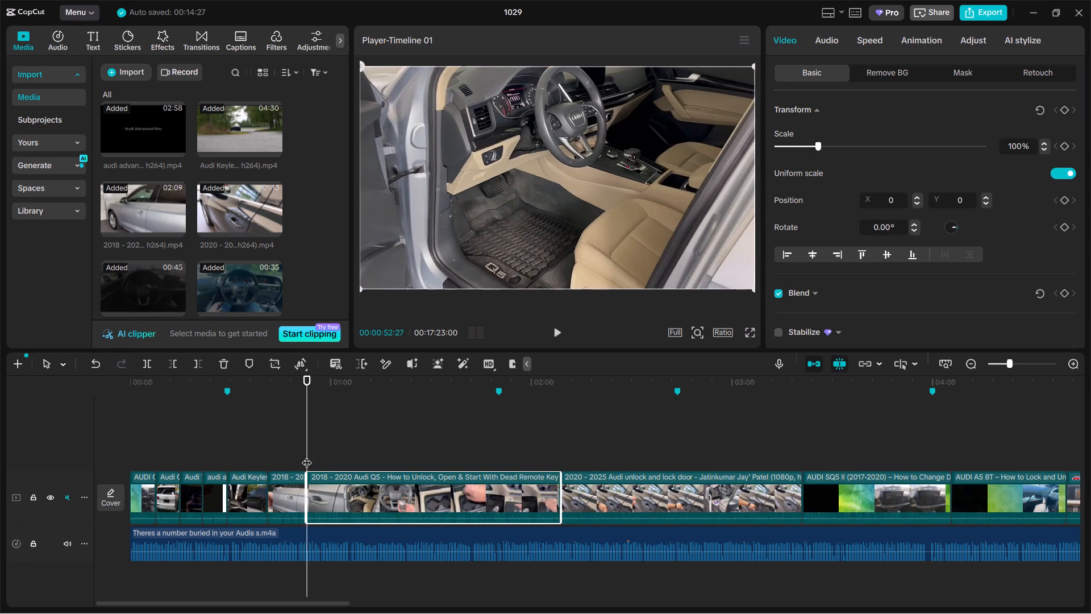
pyautogui.press('BackSpace')
# Split the 2020 - 2025 Audi unlock and lock door clip at about 1:06 and delete everything after the cut.
pyautogui.moveTo(307, 454); pyautogui.dragTo(344, 447)
pyautogui.click(338, 495)
pyautogui.click(326, 460)
pyautogui.moveTo(326, 460); pyautogui.dragTo(309, 460)
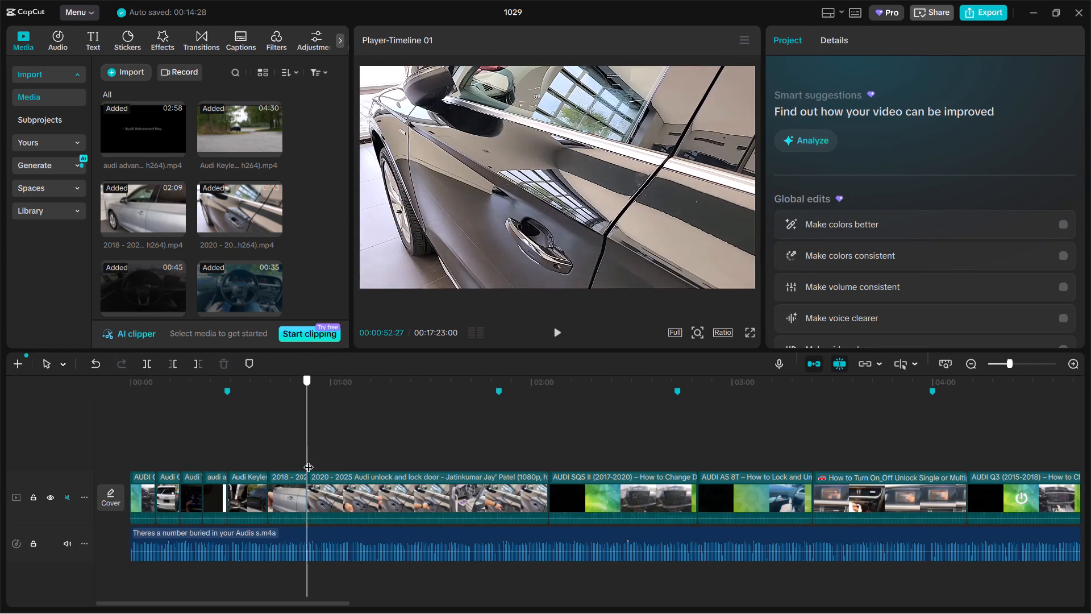
pyautogui.moveTo(309, 460); pyautogui.dragTo(352, 457)
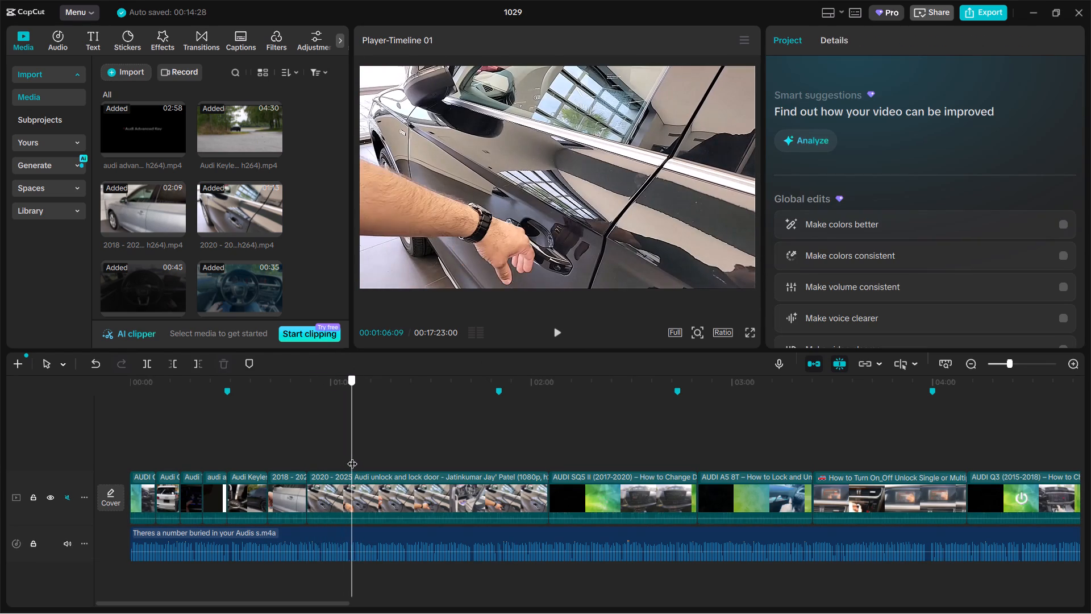
pyautogui.moveTo(352, 457); pyautogui.dragTo(351, 457)
pyautogui.click(373, 493)
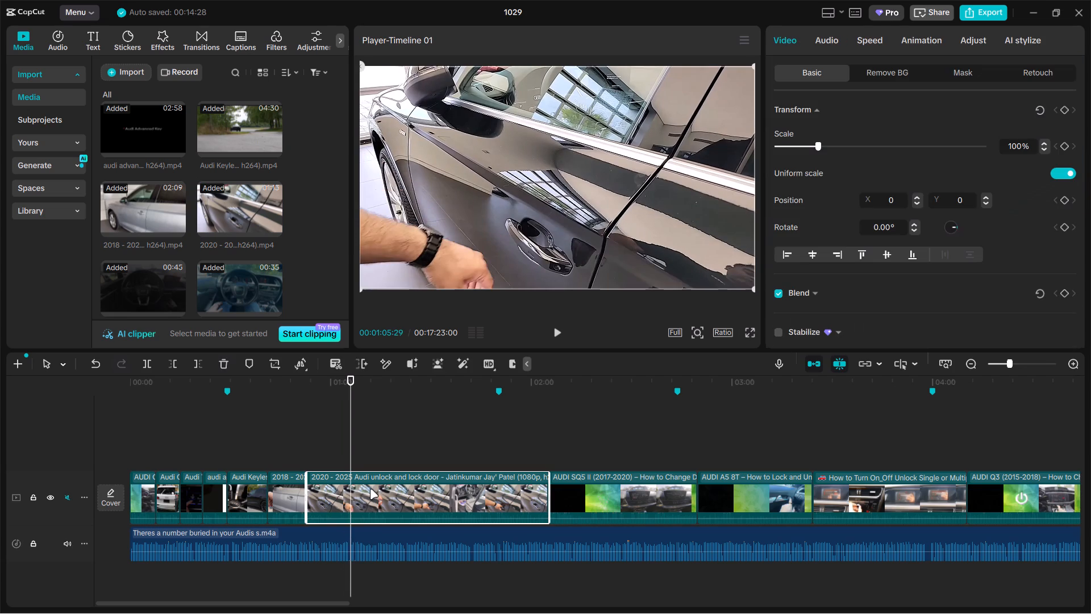
pyautogui.hotkey('ctrl', 'b')
pyautogui.press('BackSpace')
# Trim the AUDI SQ5 II clip at both ends to about 10 seconds, starting at its central locking menu footage.
pyautogui.moveTo(352, 447); pyautogui.dragTo(382, 447)
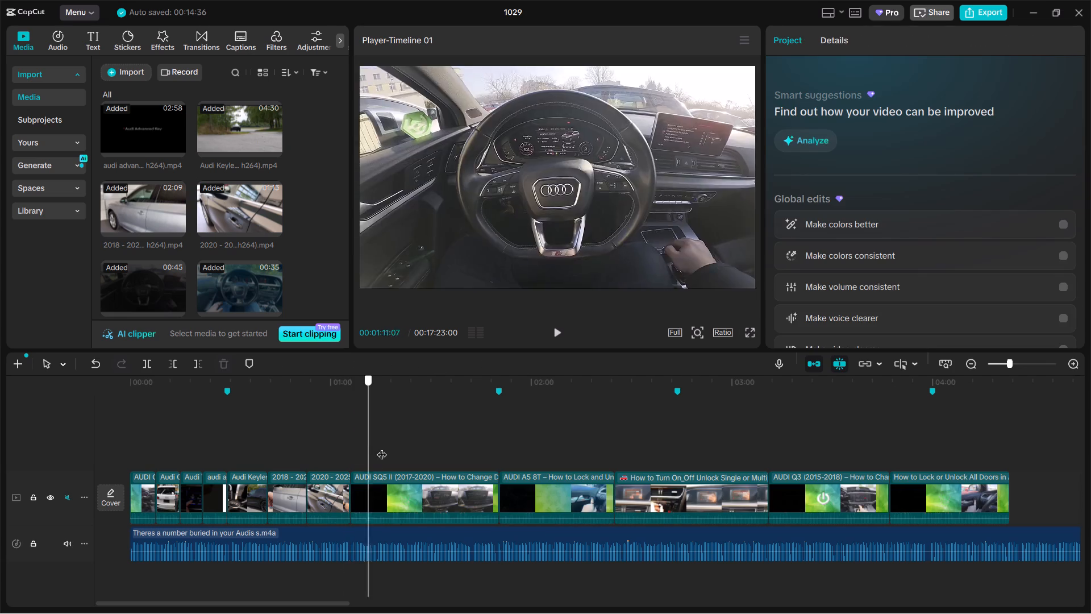
pyautogui.moveTo(382, 447); pyautogui.dragTo(410, 448)
pyautogui.click(399, 489)
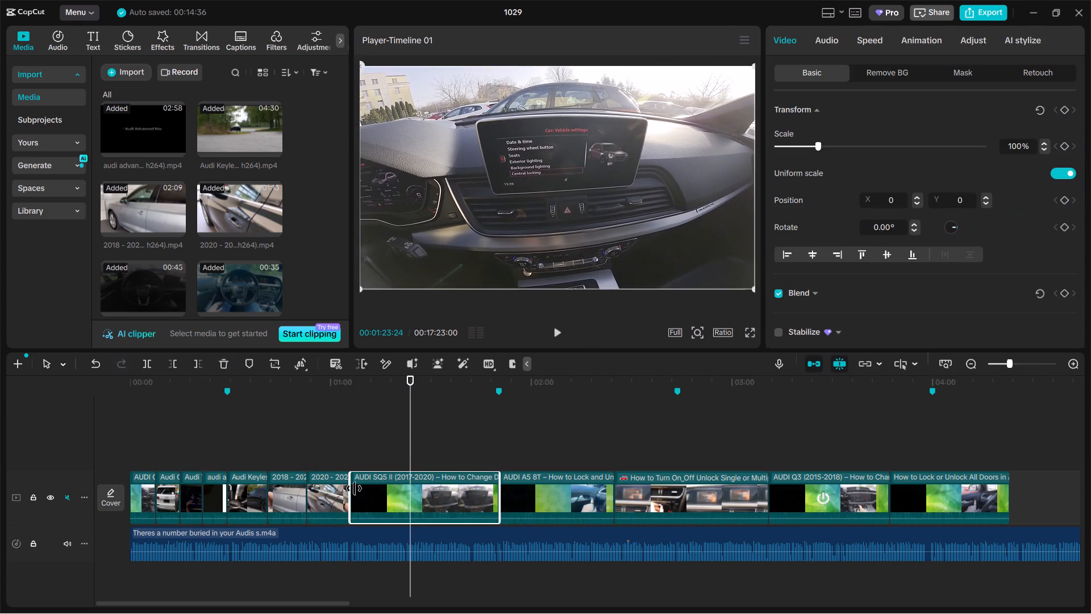
pyautogui.moveTo(354, 488); pyautogui.dragTo(414, 487)
pyautogui.moveTo(439, 489); pyautogui.dragTo(390, 492)
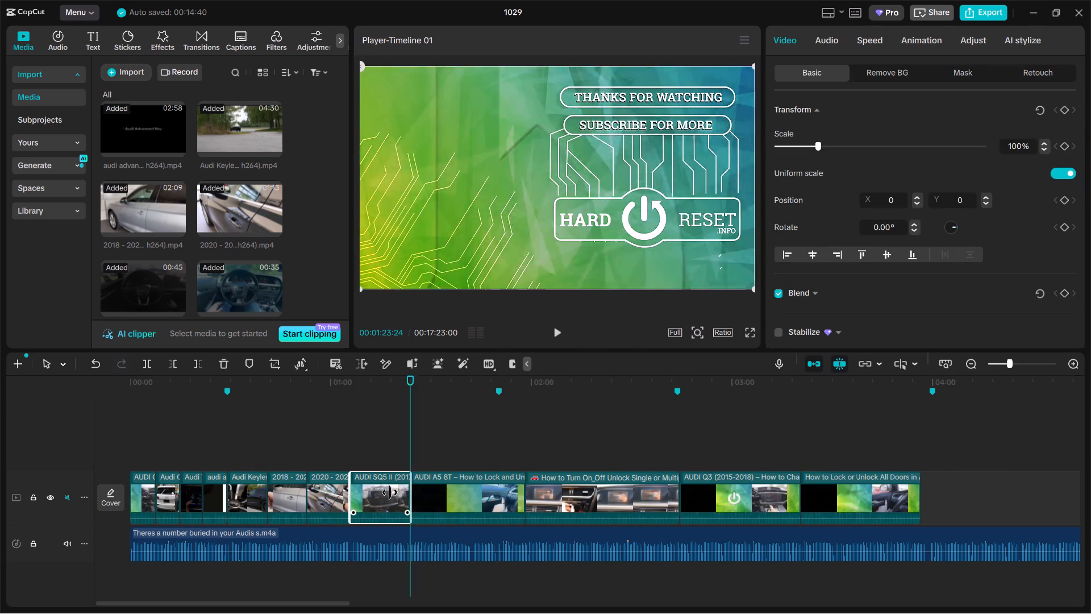
pyautogui.moveTo(390, 492); pyautogui.dragTo(379, 492)
# Trim the AUDI A5 8T clip at both ends to about 11 seconds of in-car footage, and check its beginning.
pyautogui.moveTo(413, 457); pyautogui.dragTo(411, 459)
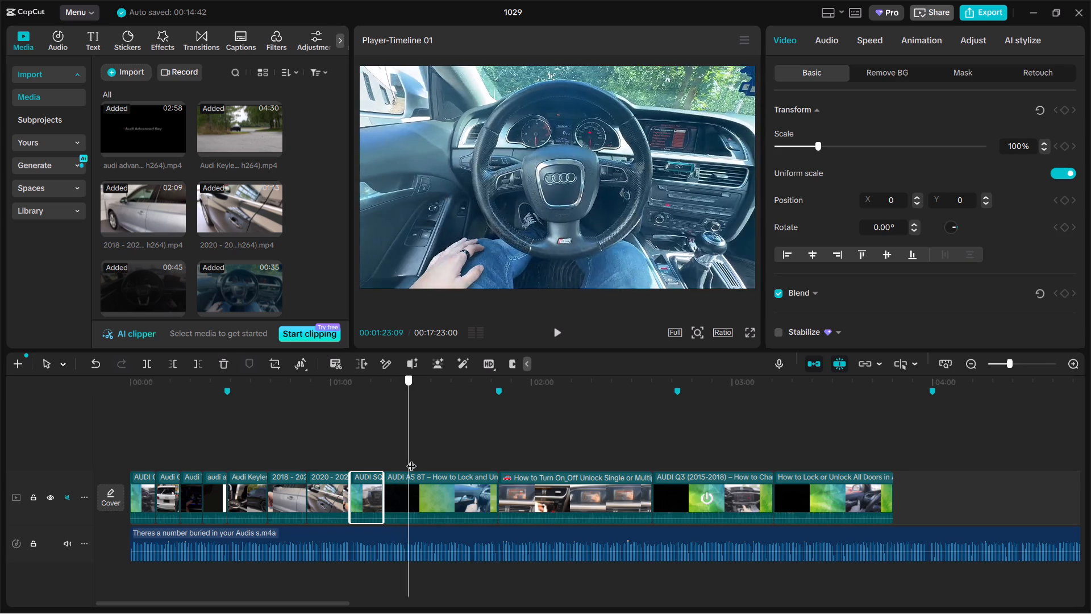
pyautogui.moveTo(411, 459); pyautogui.dragTo(442, 458)
pyautogui.click(438, 503)
pyautogui.moveTo(386, 493); pyautogui.dragTo(448, 491)
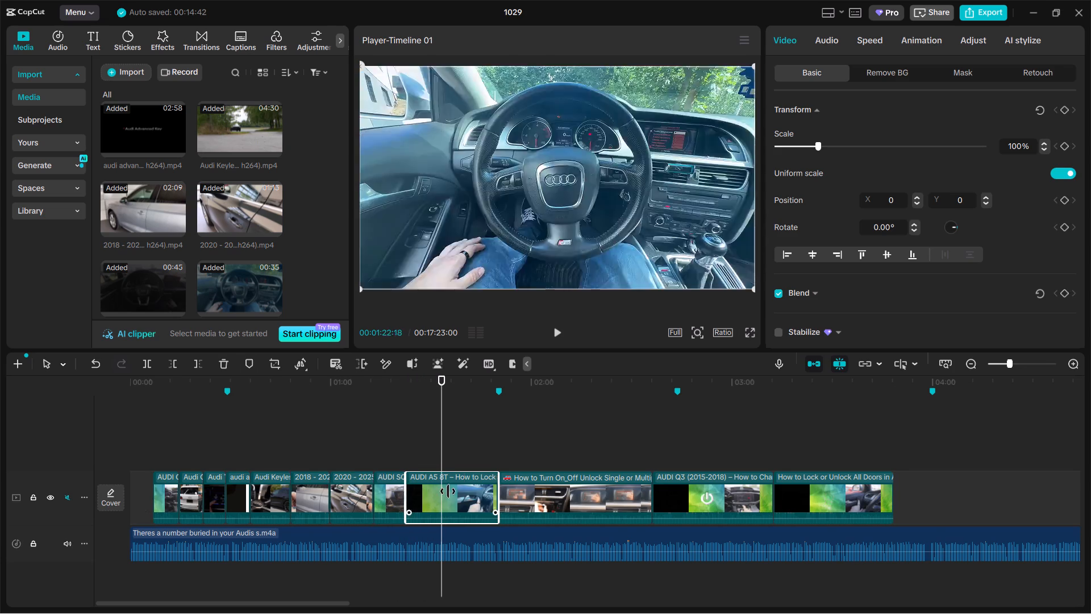
pyautogui.moveTo(448, 491); pyautogui.dragTo(448, 491)
pyautogui.moveTo(439, 491); pyautogui.dragTo(411, 492)
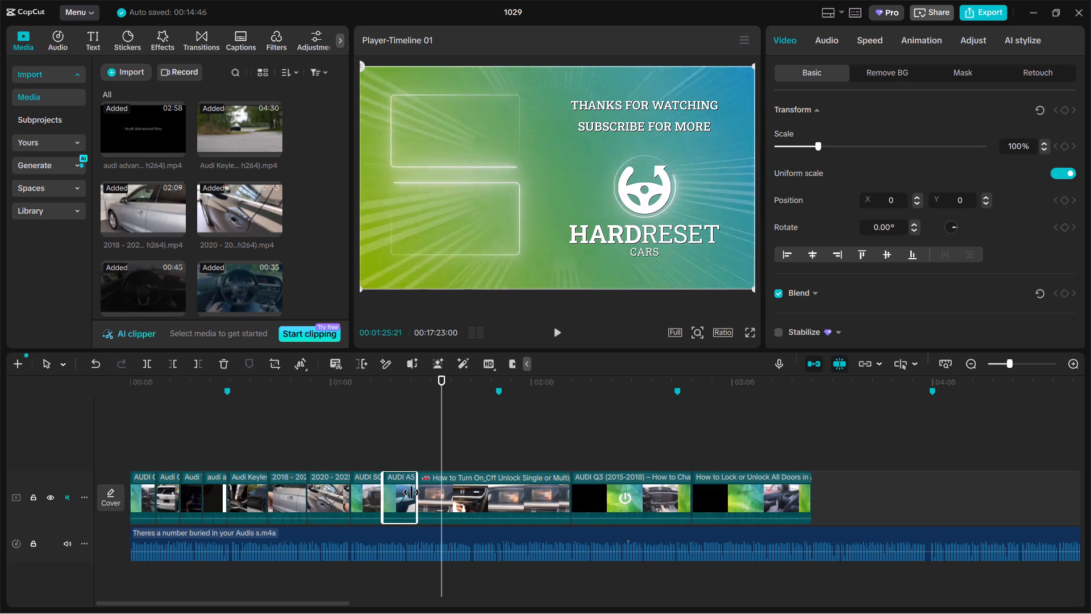
pyautogui.moveTo(411, 492); pyautogui.dragTo(406, 490)
pyautogui.moveTo(381, 491); pyautogui.dragTo(375, 491)
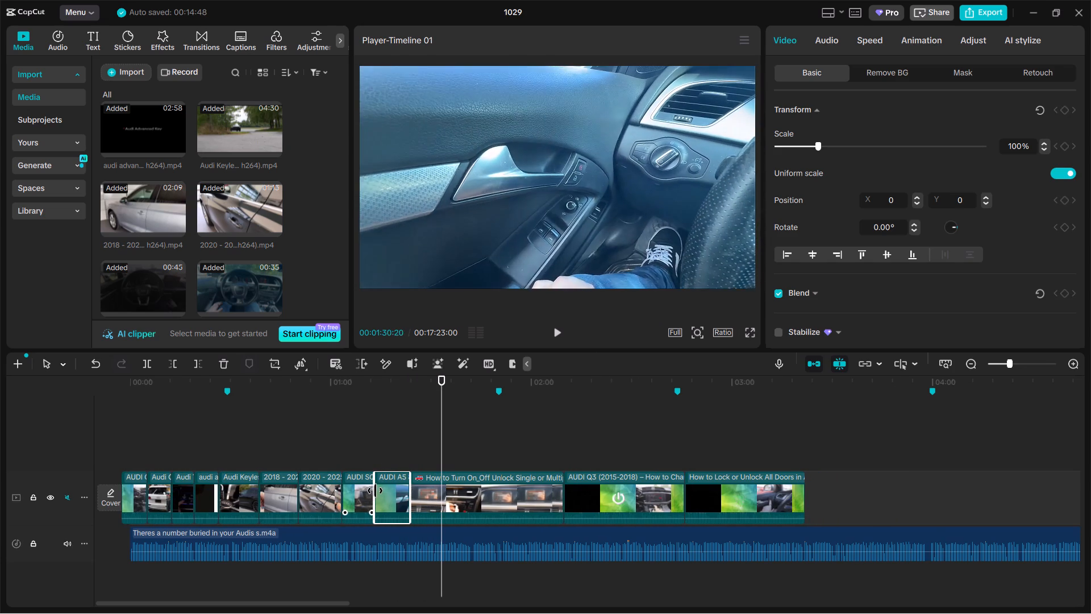
pyautogui.moveTo(375, 491); pyautogui.dragTo(371, 490)
pyautogui.click(376, 455)
pyautogui.moveTo(376, 455); pyautogui.dragTo(389, 454)
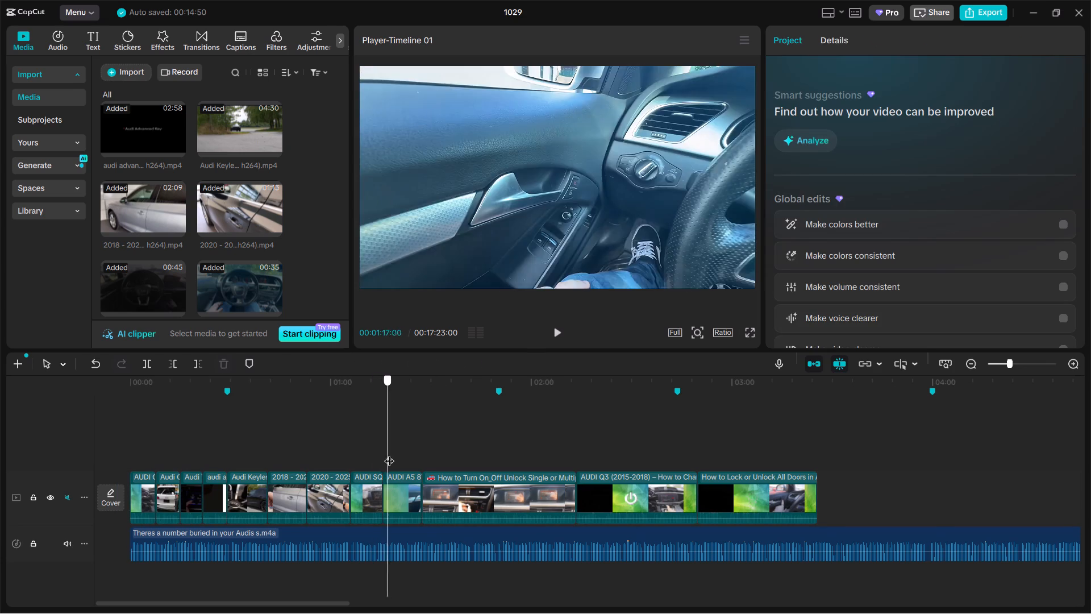
# Trim both ends of the How to Turn On_Off Unlock Single or Multi clip, leaving about 10 seconds.
pyautogui.moveTo(389, 454); pyautogui.dragTo(485, 452)
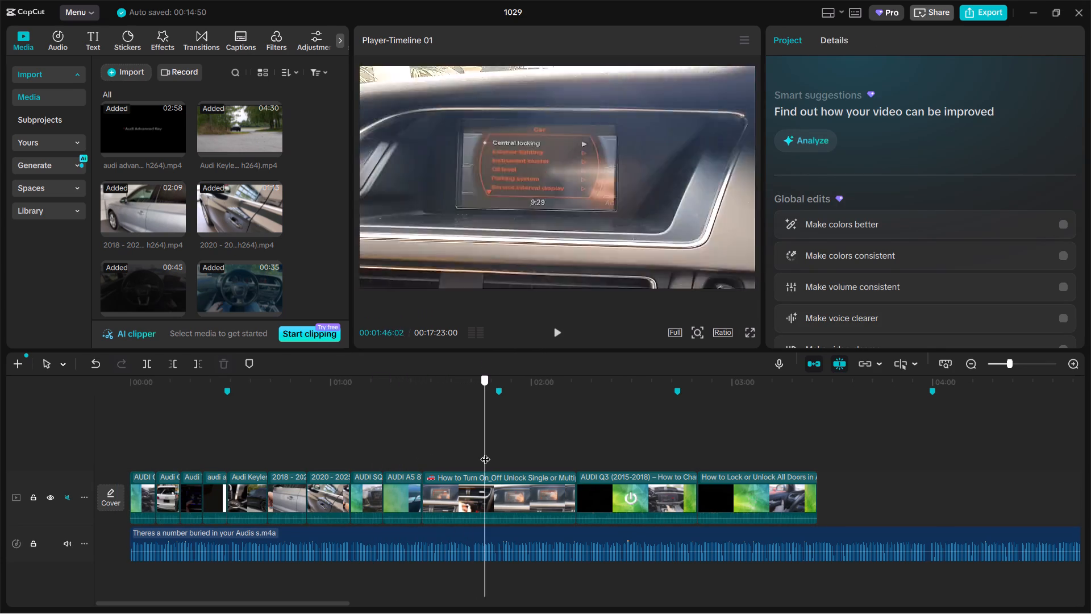
pyautogui.moveTo(485, 452); pyautogui.dragTo(470, 458)
pyautogui.click(474, 508)
pyautogui.moveTo(426, 493); pyautogui.dragTo(470, 491)
pyautogui.moveTo(531, 488); pyautogui.dragTo(453, 487)
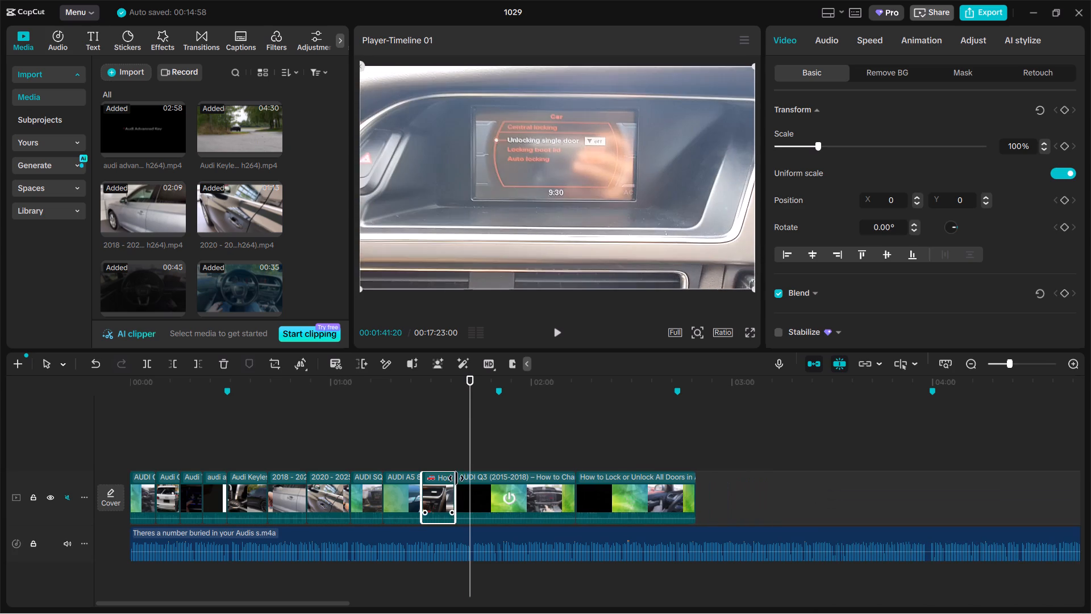
# Trim the AUDI Q3 (2015-2018) clip at both ends to about 7 seconds of its in-car settings menu footage.
pyautogui.moveTo(472, 446); pyautogui.dragTo(510, 450)
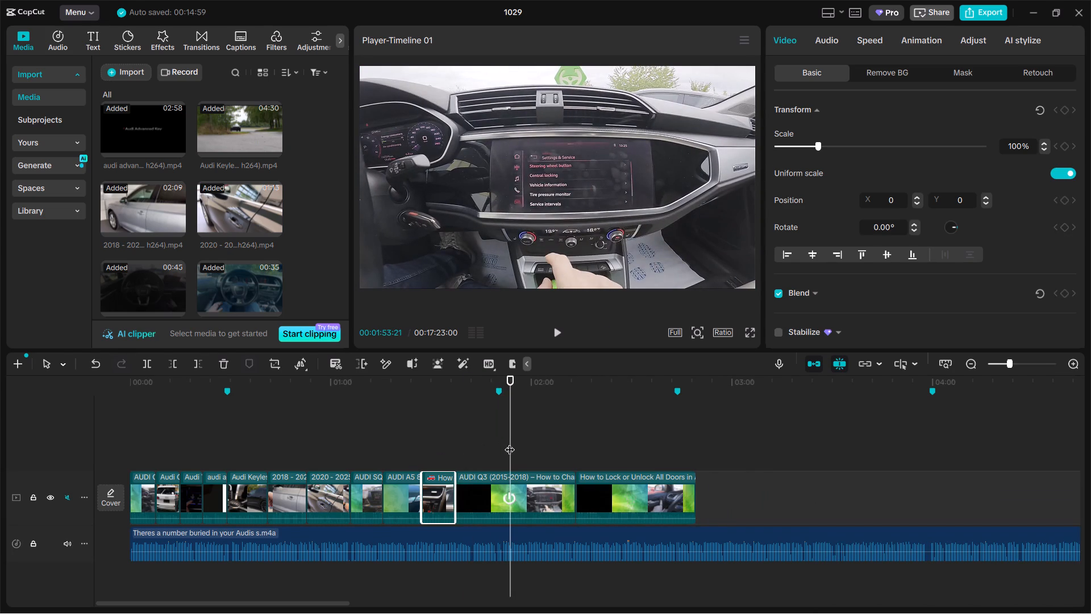
pyautogui.keyDown('ctrl'); pyautogui.scroll(2, 510, 442); pyautogui.keyUp('ctrl')
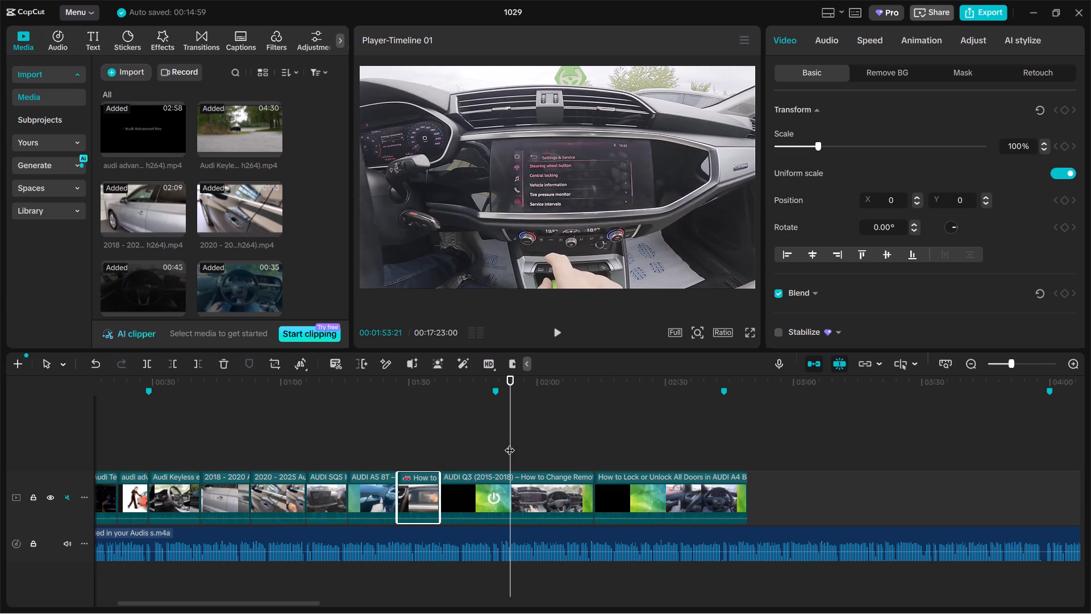
pyautogui.moveTo(507, 448); pyautogui.dragTo(482, 448)
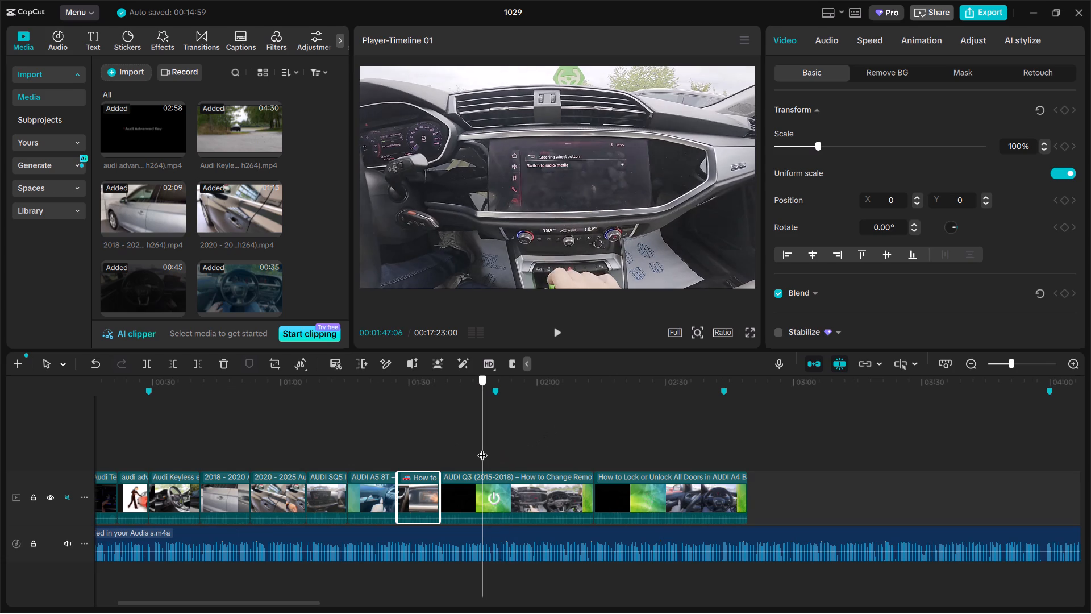
pyautogui.moveTo(482, 448); pyautogui.dragTo(517, 448)
pyautogui.click(514, 495)
pyautogui.moveTo(438, 491); pyautogui.dragTo(515, 489)
pyautogui.moveTo(515, 487); pyautogui.dragTo(468, 491)
# Trim both ends of the How to Lock or Unlock All Doors clip so it ends at the marker near 1:50, and check that point.
pyautogui.moveTo(516, 452); pyautogui.dragTo(568, 451)
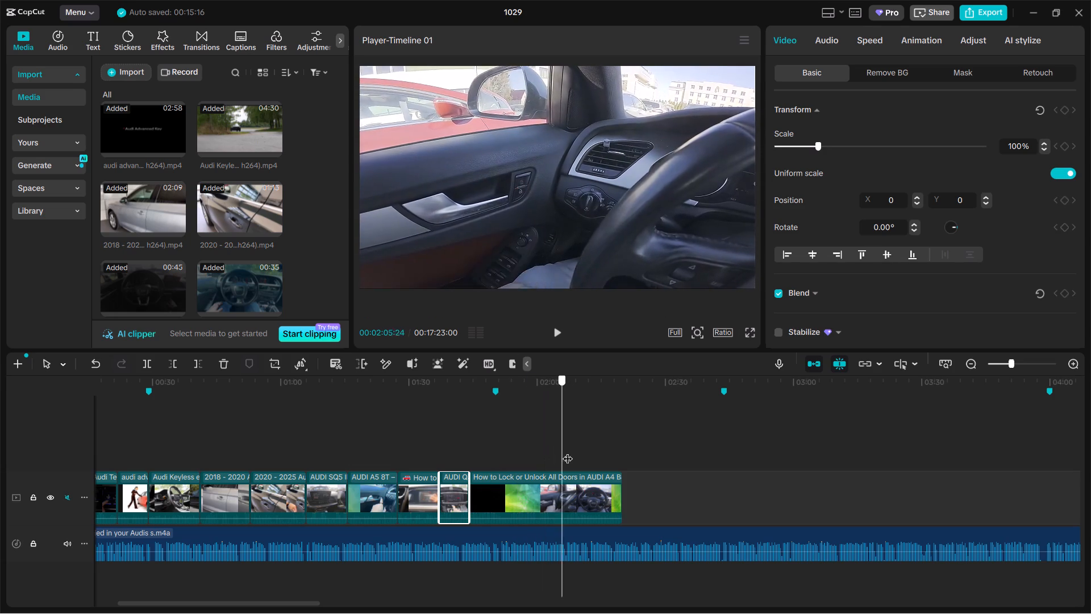
pyautogui.moveTo(568, 451); pyautogui.dragTo(537, 452)
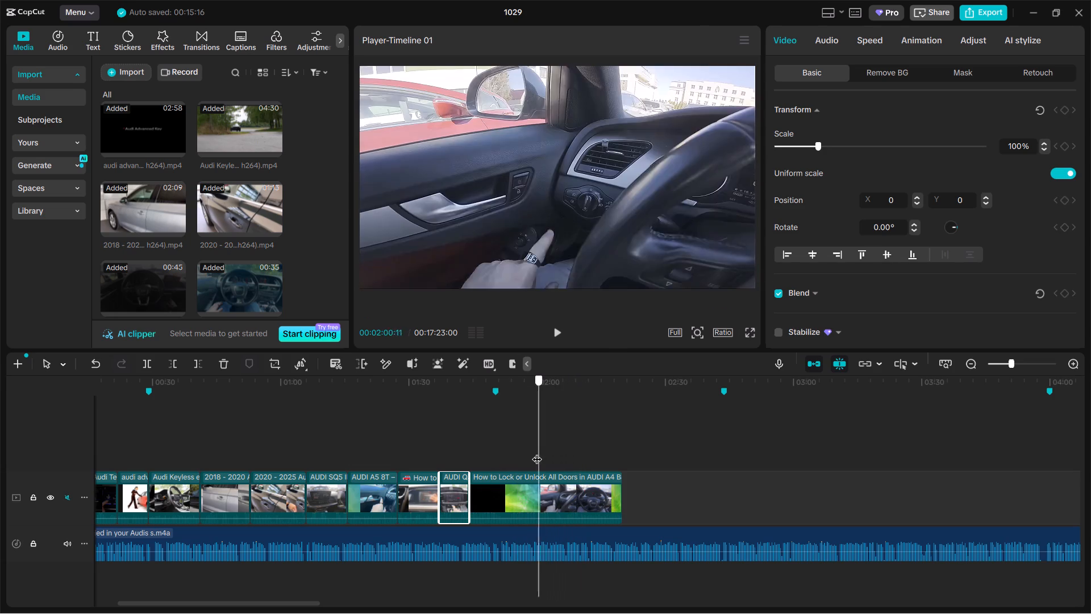
pyautogui.moveTo(537, 452); pyautogui.dragTo(527, 452)
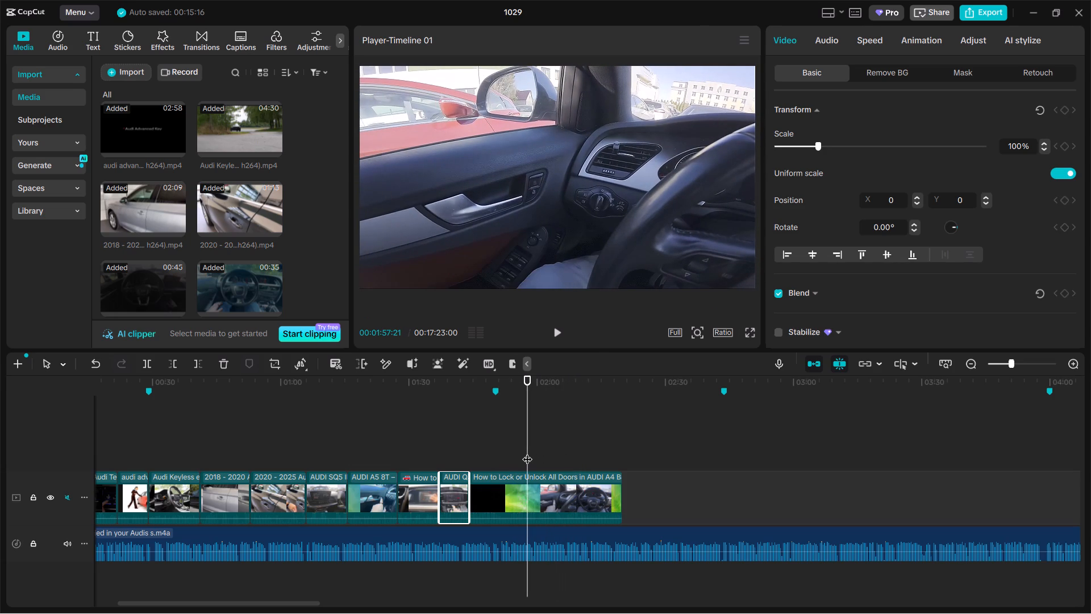
pyautogui.click(524, 486)
pyautogui.moveTo(470, 493); pyautogui.dragTo(510, 487)
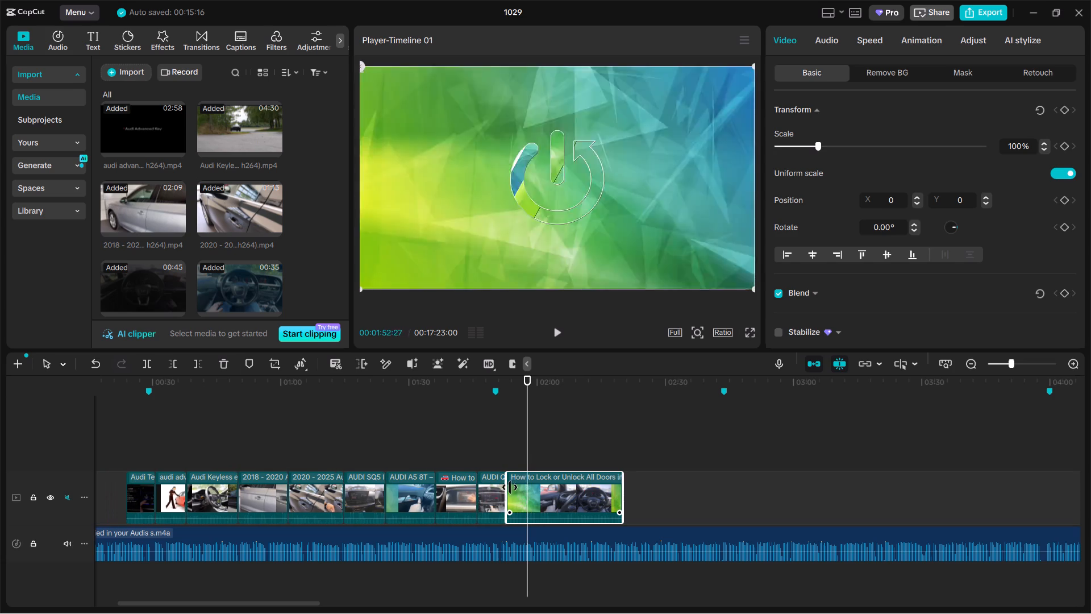
pyautogui.moveTo(510, 487); pyautogui.dragTo(515, 486)
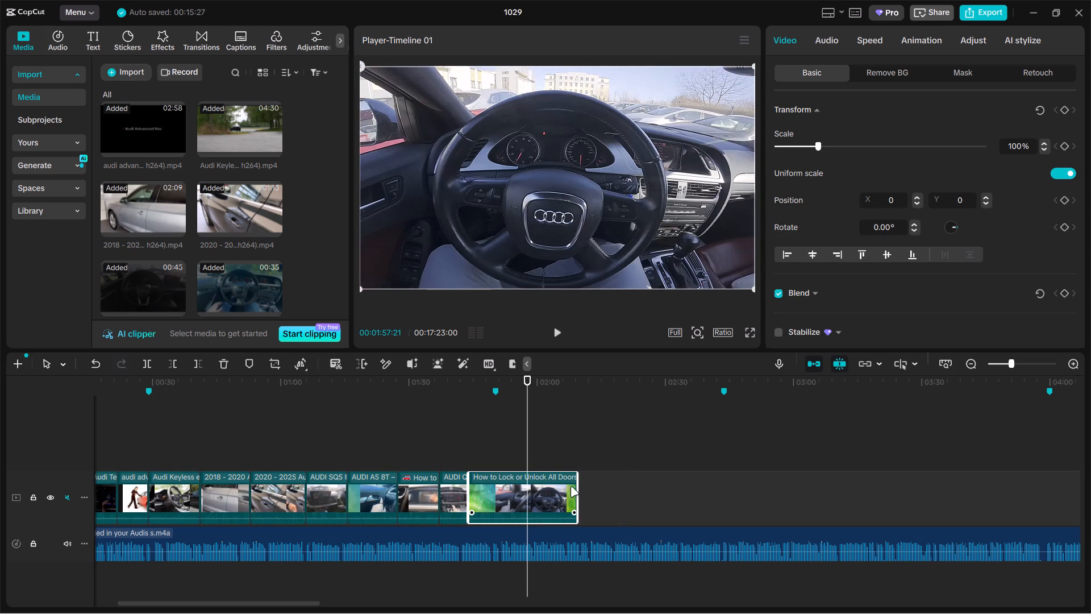
pyautogui.click(574, 487)
pyautogui.moveTo(576, 487); pyautogui.dragTo(515, 490)
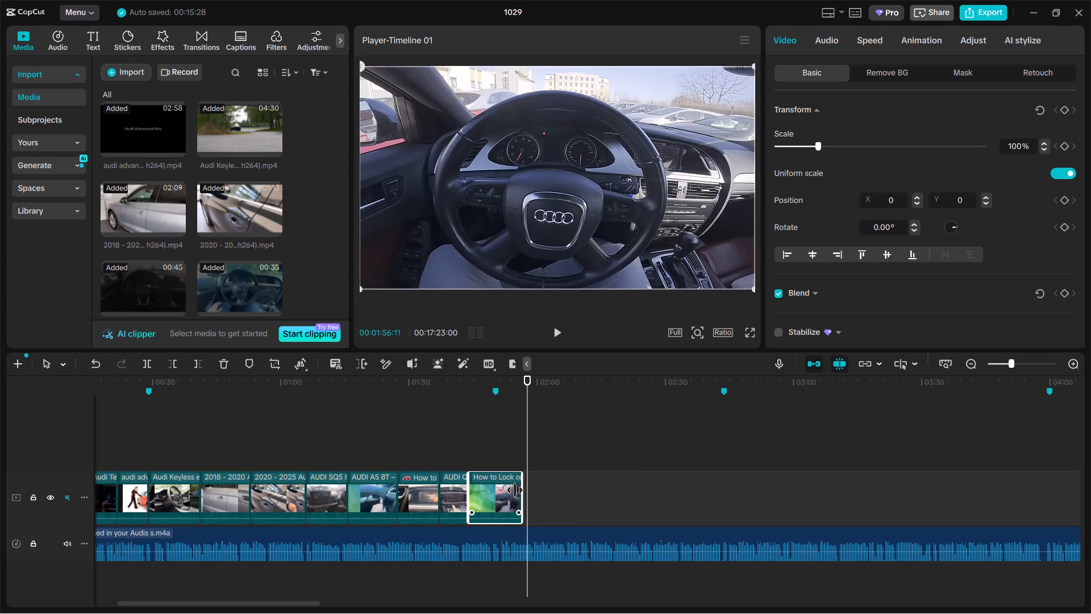
pyautogui.moveTo(515, 490); pyautogui.dragTo(493, 488)
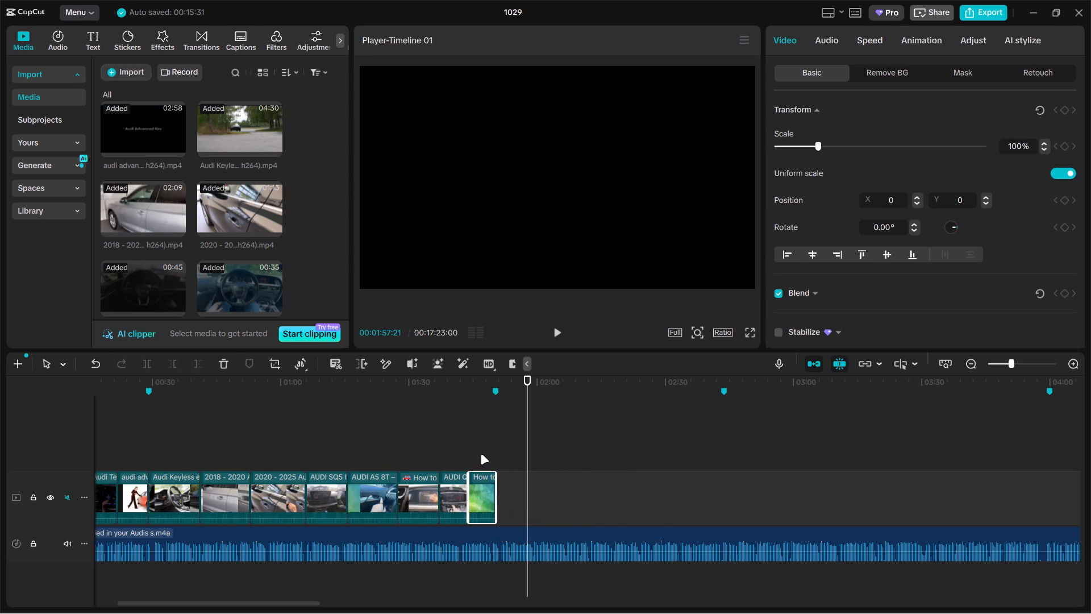
pyautogui.click(491, 451)
pyautogui.press('space')
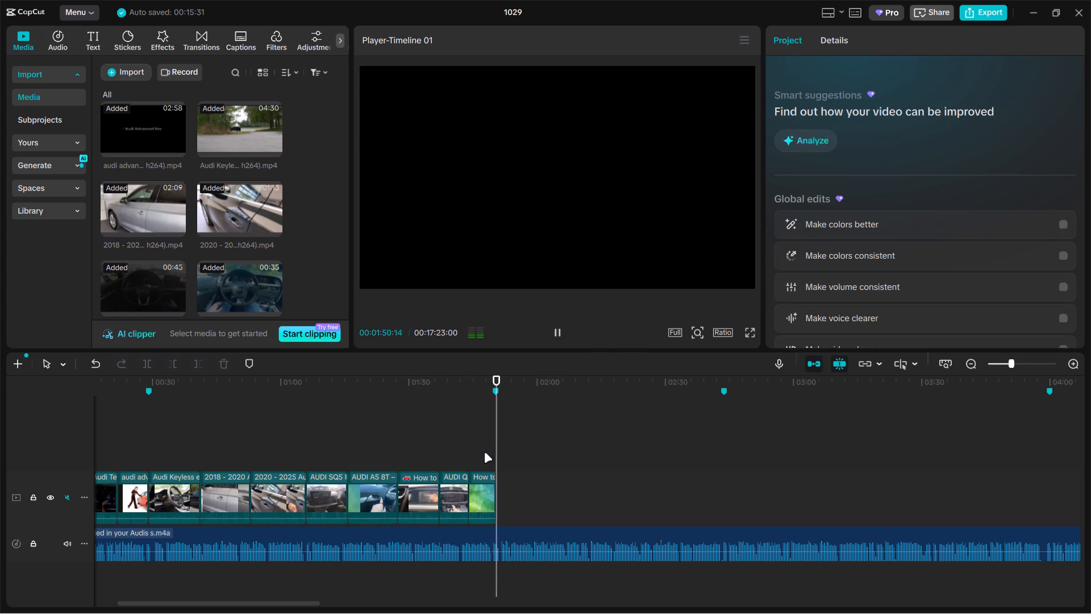
pyautogui.press('space')
# Import all the clips from folder 14 and place them on the video track after section 15's last clip.
pyautogui.click(127, 70)
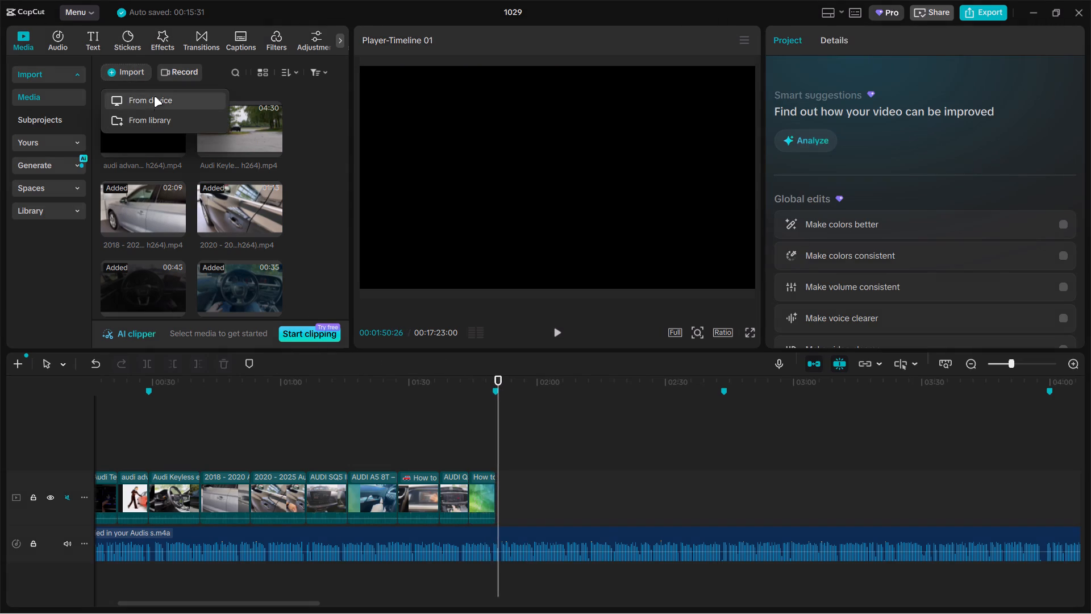
pyautogui.click(154, 97)
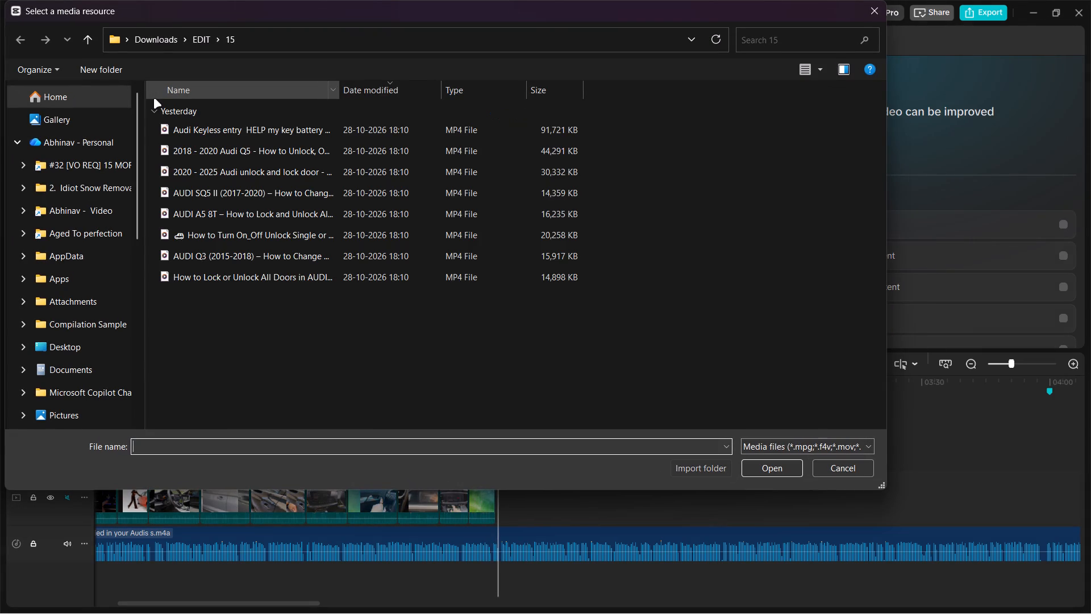
pyautogui.click(85, 43)
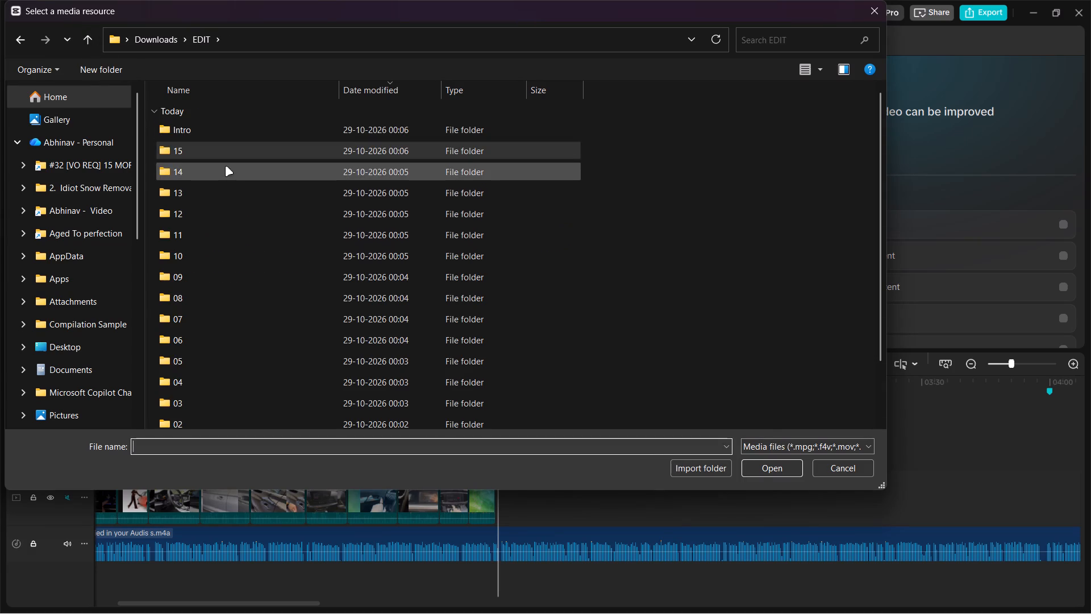
pyautogui.doubleClick(225, 166)
pyautogui.hotkey('ctrl', 'a')
pyautogui.press('Return')
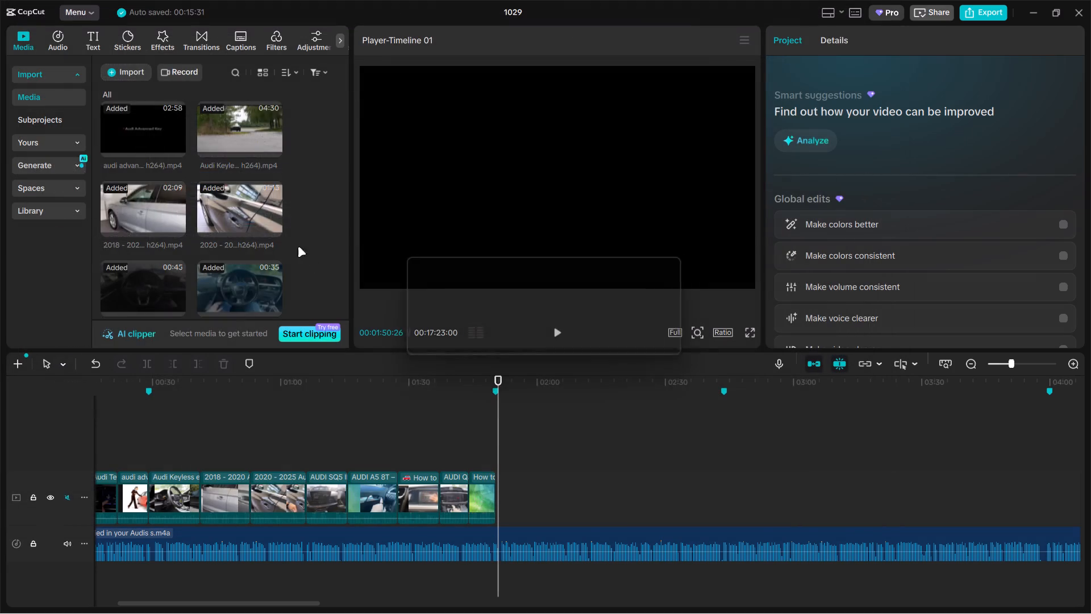
pyautogui.moveTo(211, 132); pyautogui.dragTo(529, 493)
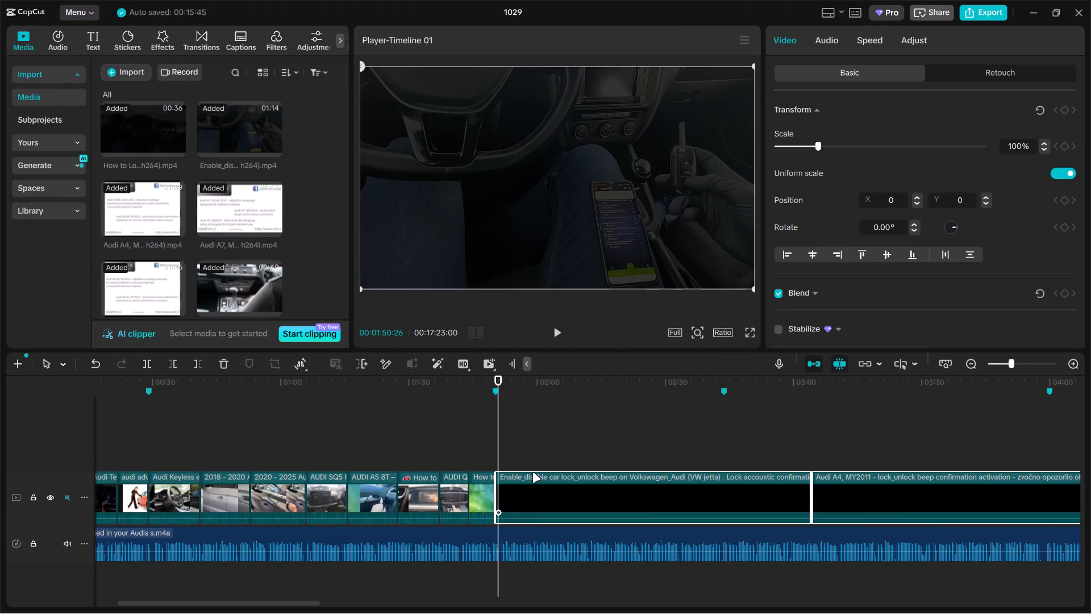
# Look through the new clips, split the Audi A4, MY2011 clip at about 3:30 and delete everything before the cut.
pyautogui.keyDown('ctrl'); pyautogui.scroll(-1, 532, 471); pyautogui.keyUp('ctrl')
pyautogui.moveTo(529, 470); pyautogui.dragTo(519, 462)
pyautogui.click(422, 432)
pyautogui.moveTo(422, 432); pyautogui.dragTo(388, 428)
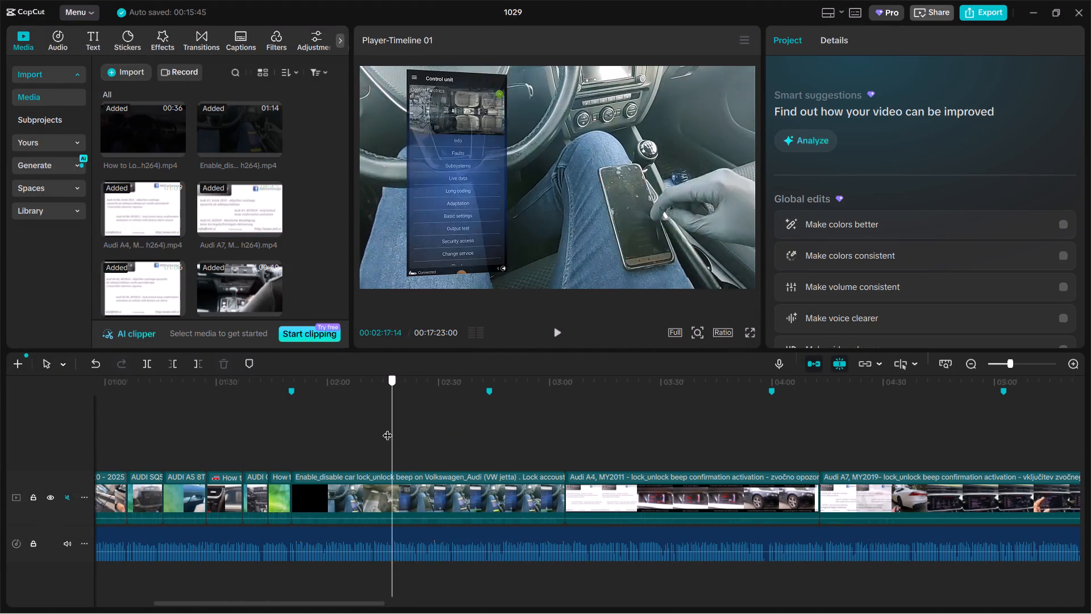
pyautogui.moveTo(388, 428); pyautogui.dragTo(548, 445)
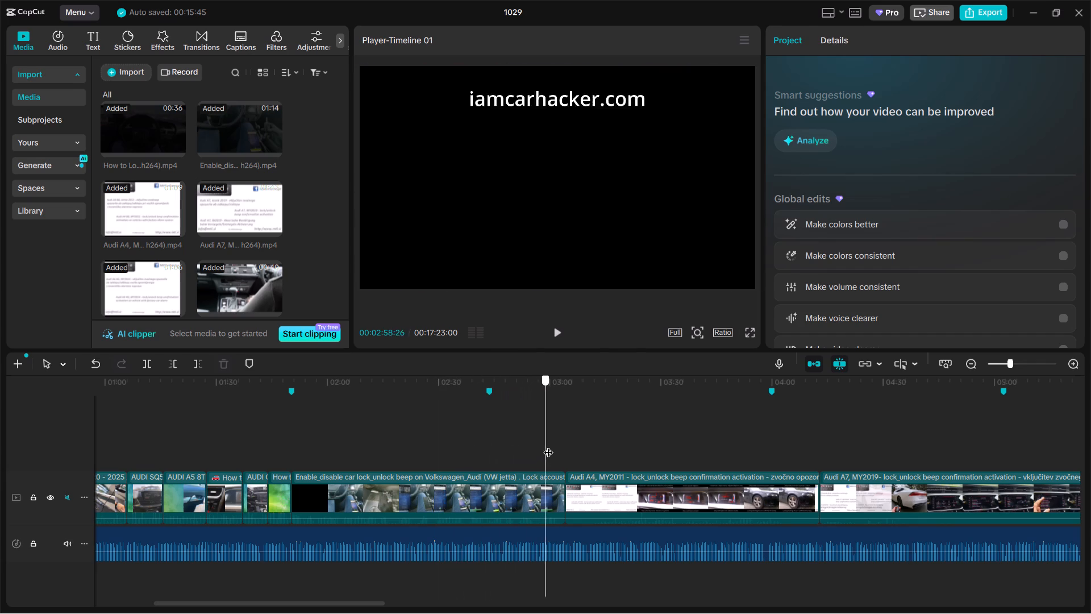
pyautogui.moveTo(548, 445); pyautogui.dragTo(647, 455)
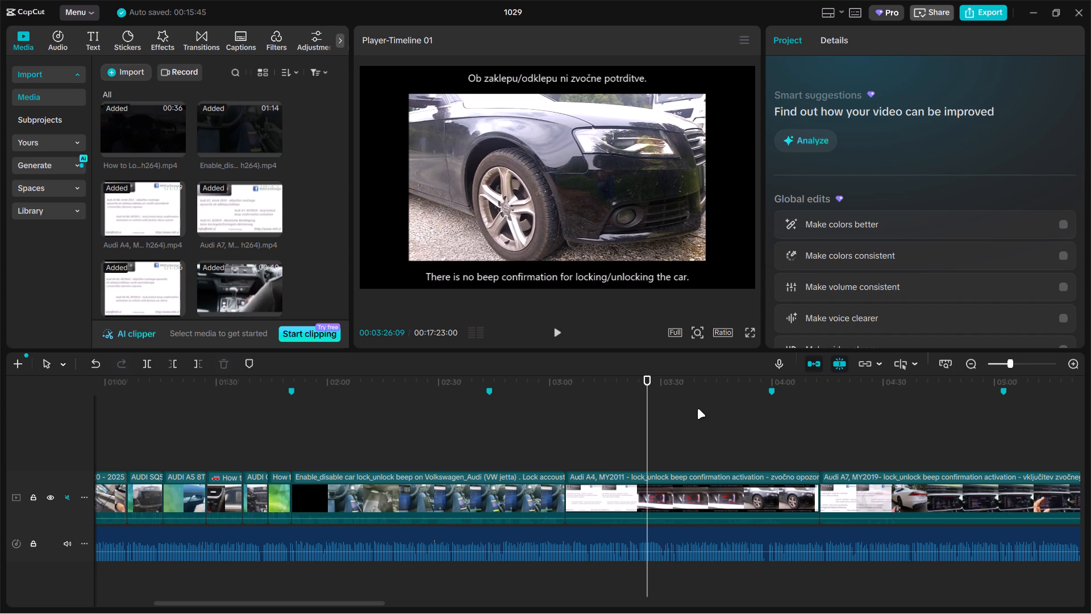
pyautogui.doubleClick(661, 451)
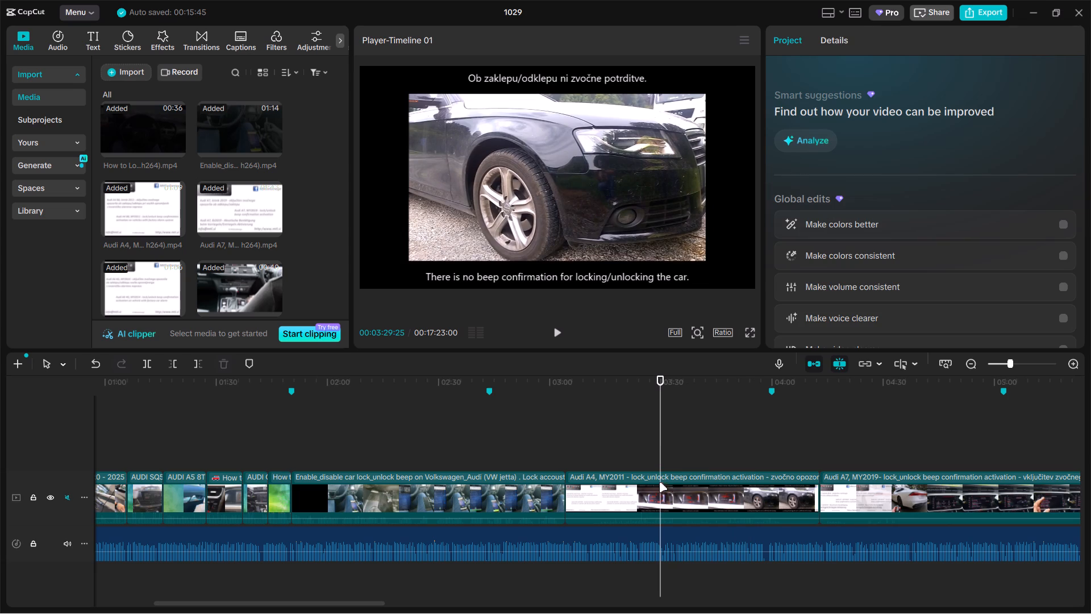
pyautogui.click(655, 507)
pyautogui.hotkey('ctrl', 'b')
pyautogui.click(596, 512)
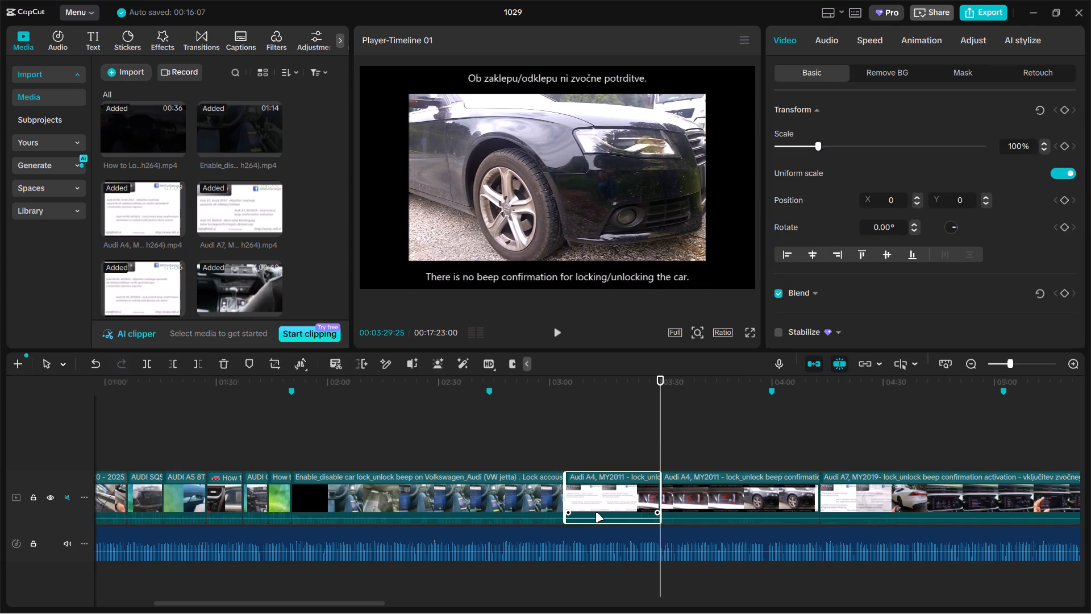
pyautogui.press('BackSpace')
# Cut the Enable_disable car lock_unlock beep clip at both ends to about 7 seconds, starting at its footwell footage.
pyautogui.doubleClick(353, 447)
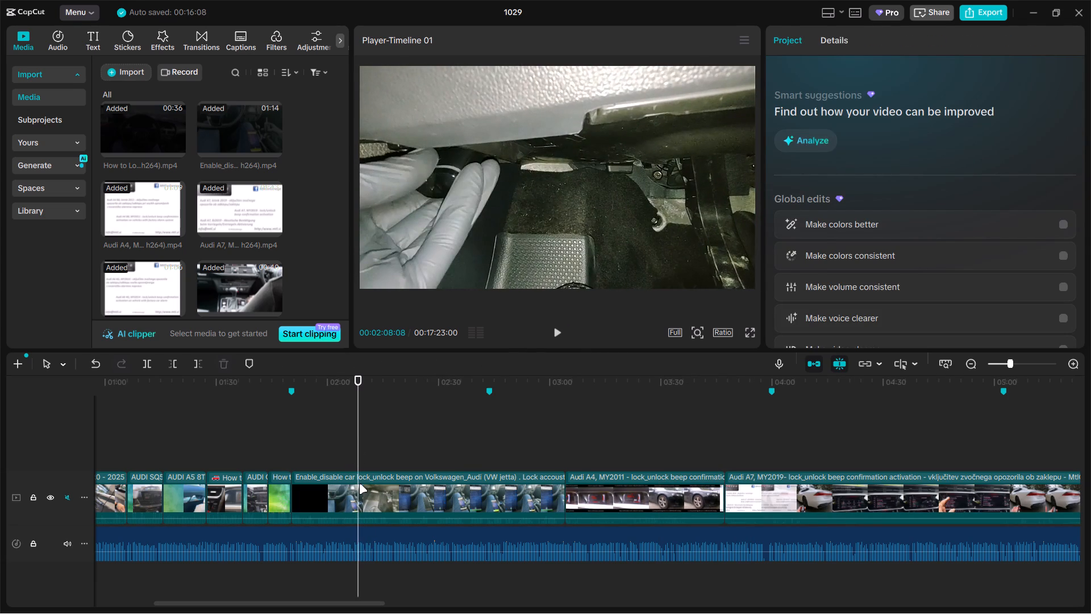
pyautogui.click(359, 484)
pyautogui.hotkey('ctrl', 'b')
pyautogui.click(334, 487)
pyautogui.press('BackSpace')
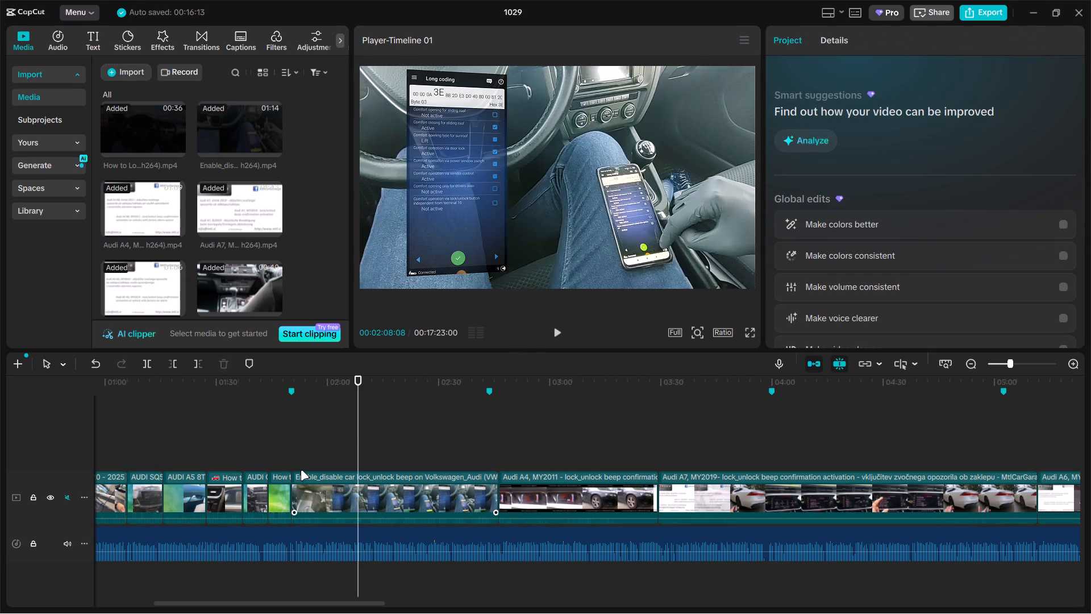
pyautogui.click(302, 455)
pyautogui.moveTo(302, 455); pyautogui.dragTo(319, 448)
pyautogui.click(338, 489)
pyautogui.hotkey('ctrl', 'b')
pyautogui.press('BackSpace')
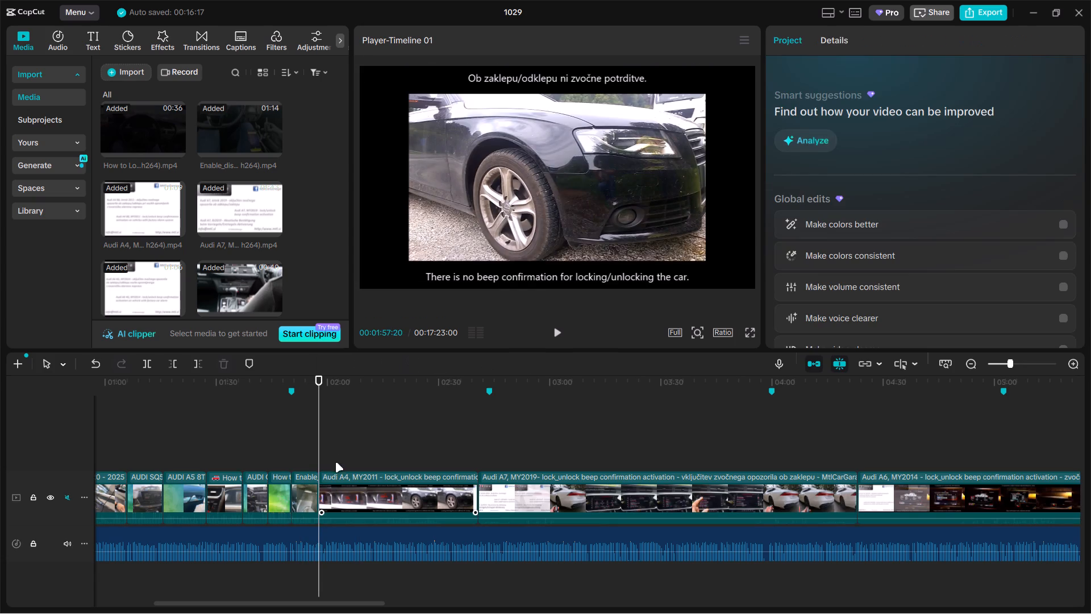
# Split the Audi A4, MY2011 clip at about 2:06, during its central locking menu footage.
pyautogui.moveTo(323, 445); pyautogui.dragTo(351, 444)
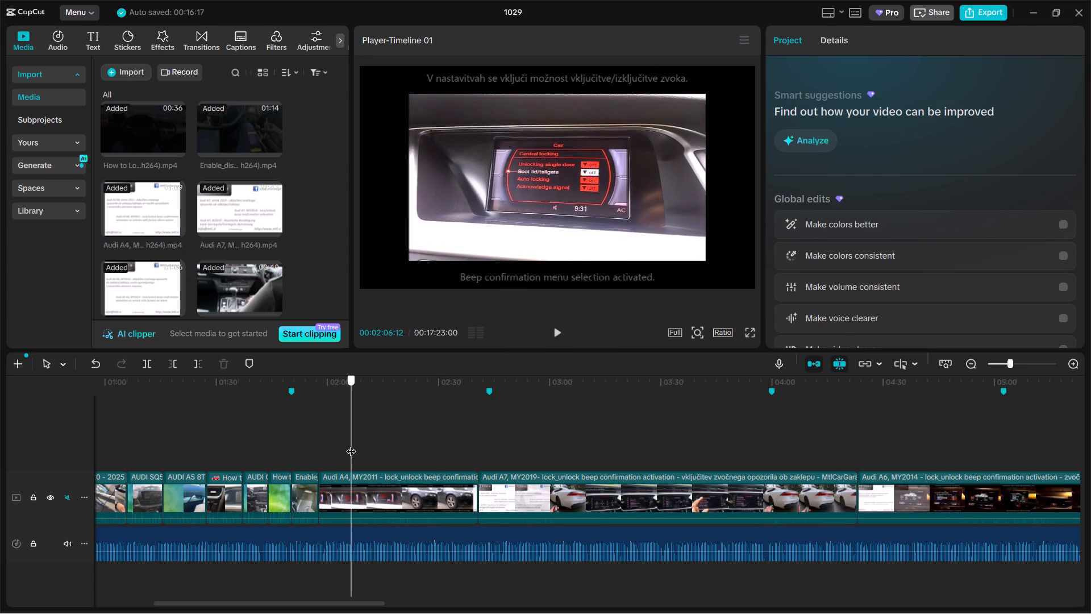
pyautogui.moveTo(351, 444); pyautogui.dragTo(349, 445)
pyautogui.hotkey('ctrl', 'n')
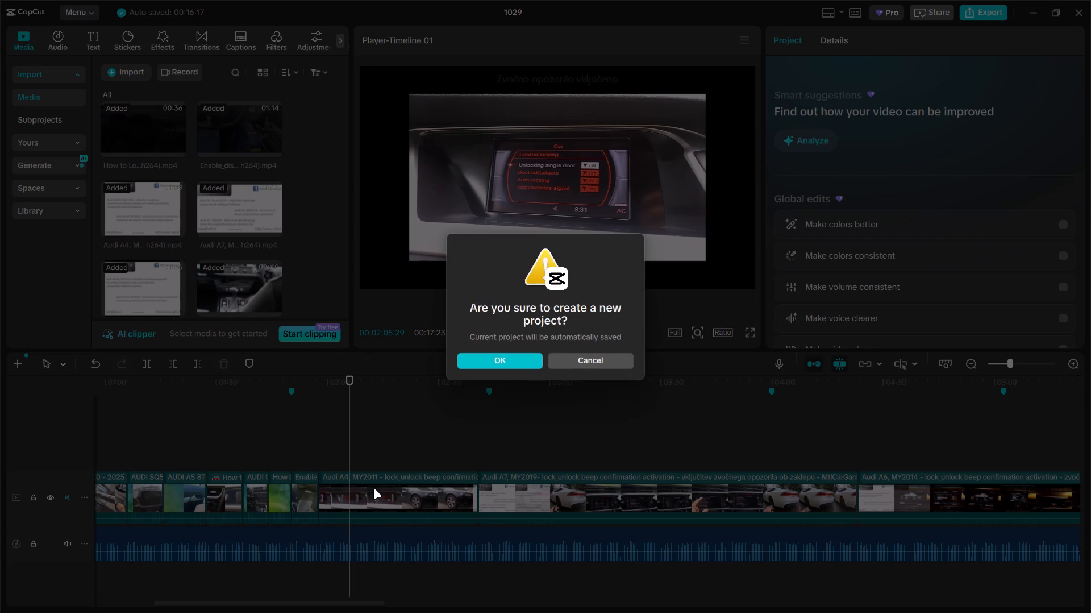
pyautogui.click(568, 360)
pyautogui.keyDown('ctrl'); pyautogui.click(410, 488); pyautogui.keyUp('ctrl')
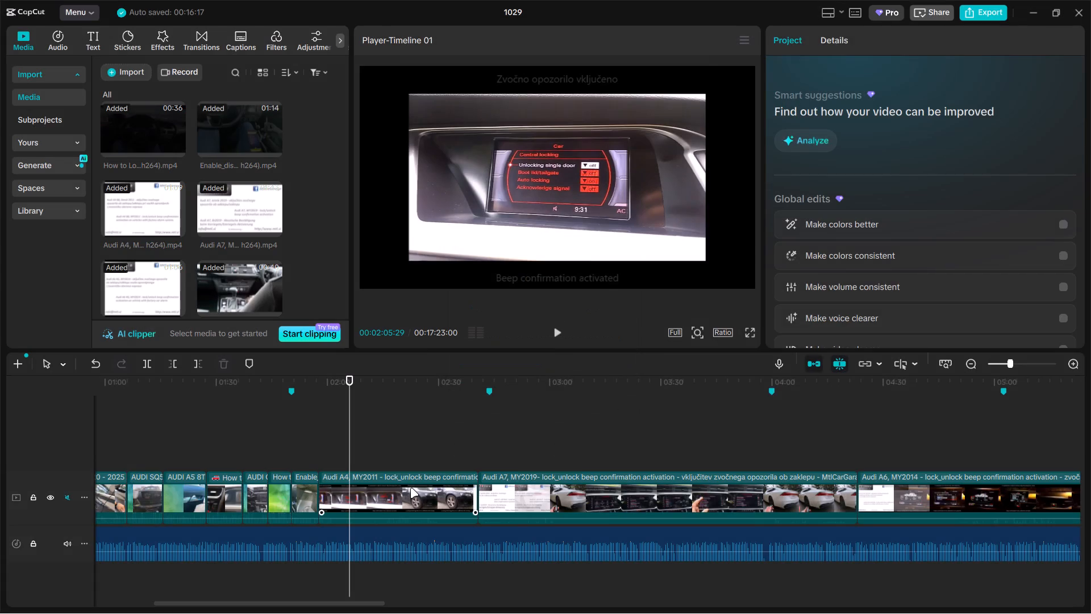
pyautogui.hotkey('ctrl', 'b')
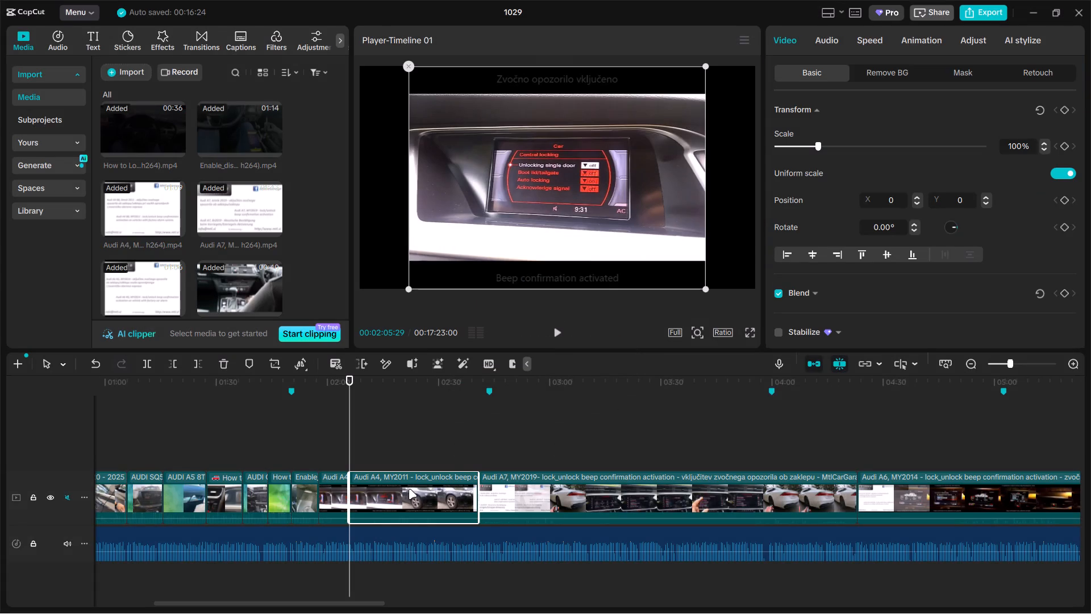
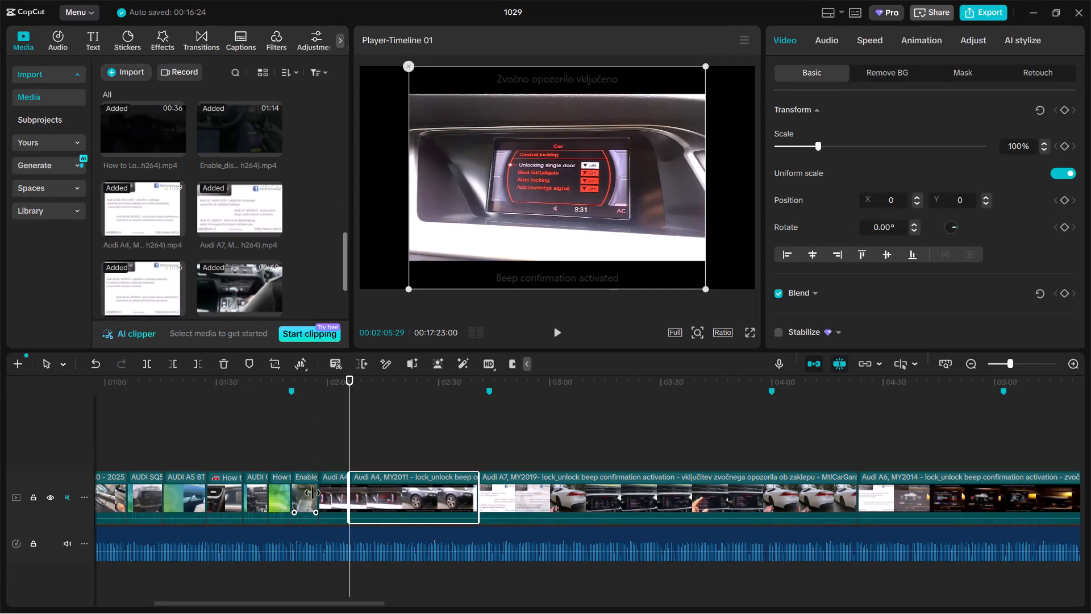
# Look through the rest of the Audi A4, MY2011 clip after the split, from the acknowledge signal menu to the exterior car footage.
pyautogui.click(520, 451)
pyautogui.click(364, 457)
pyautogui.click(307, 453)
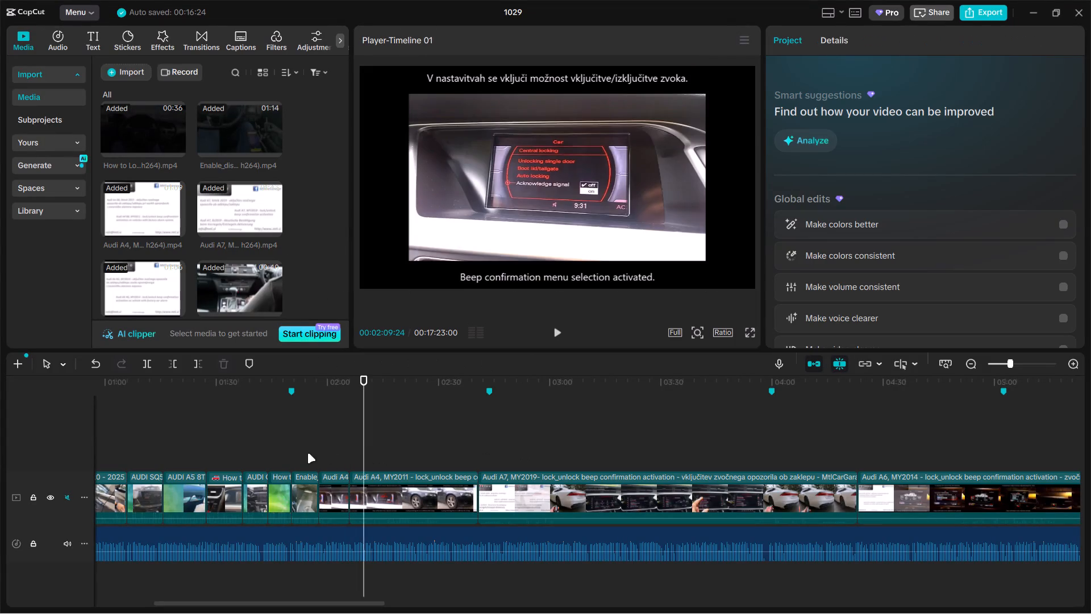
pyautogui.click(343, 441)
pyautogui.click(361, 441)
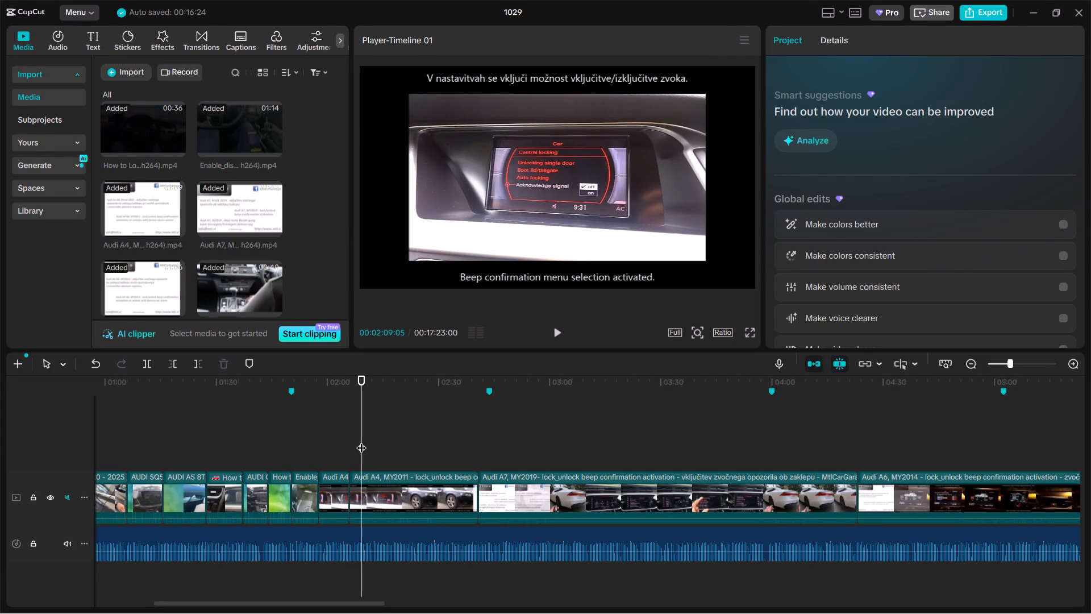
pyautogui.click(397, 435)
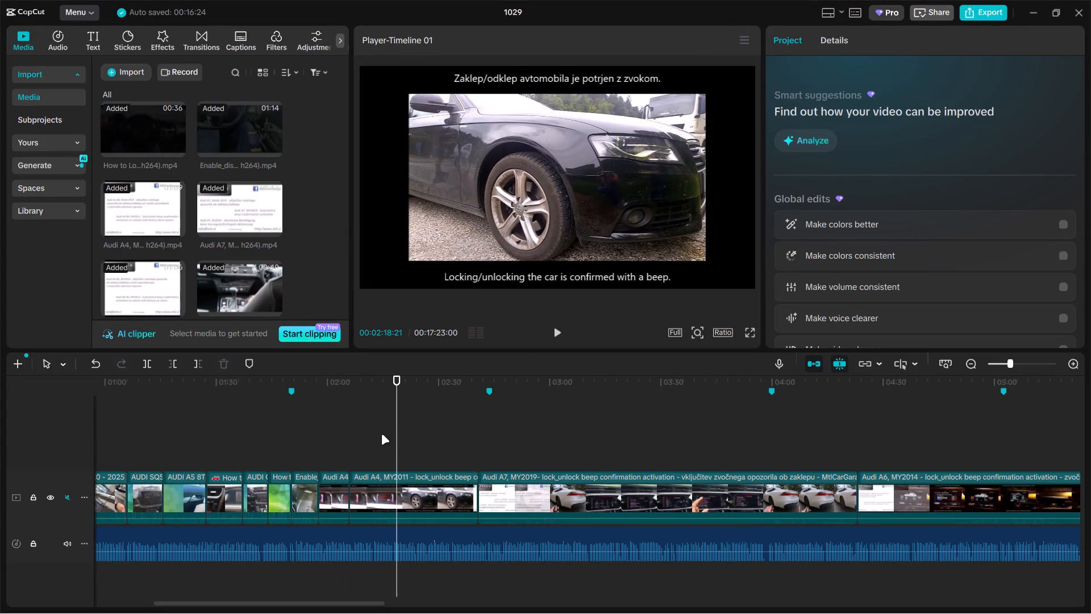
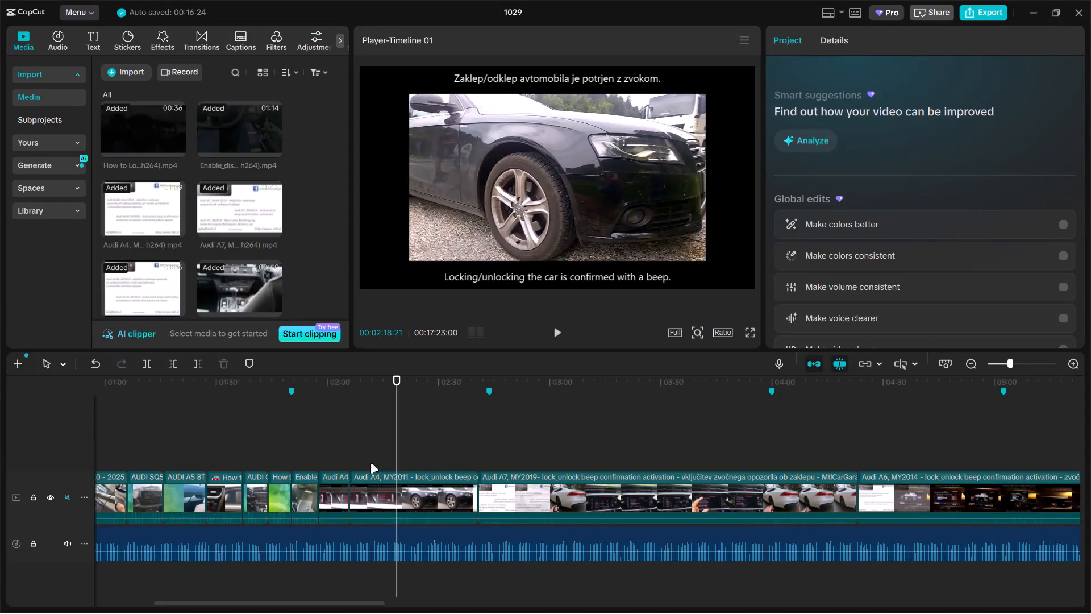
# Check the short Audi A4, MY2011 clip before the split and enlarge its picture to fill the frame and hide the black borders.
pyautogui.click(351, 449)
pyautogui.moveTo(351, 449); pyautogui.dragTo(332, 454)
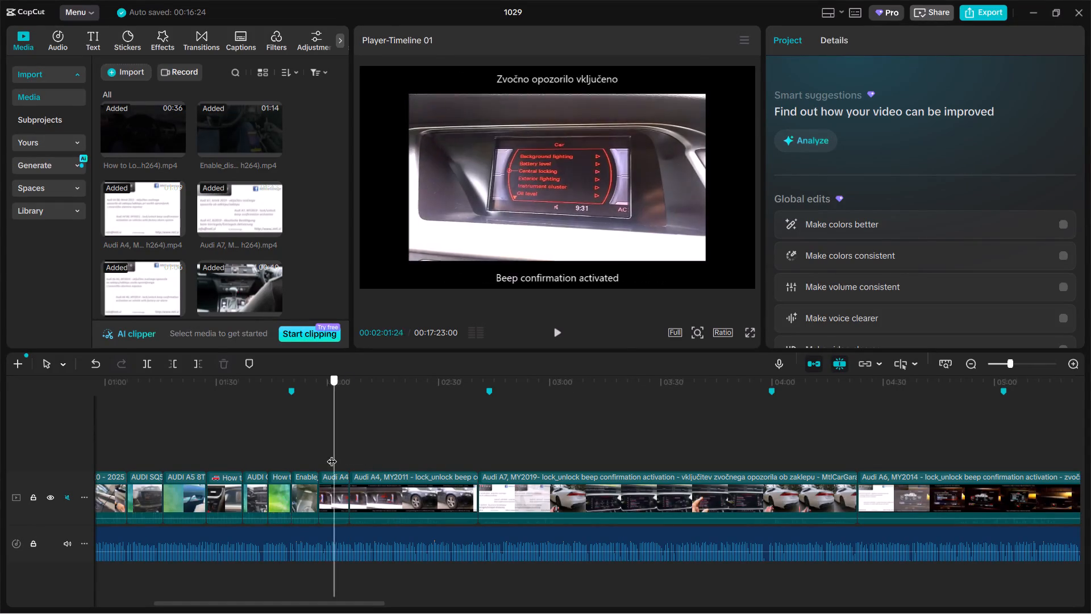
pyautogui.moveTo(332, 454); pyautogui.dragTo(349, 455)
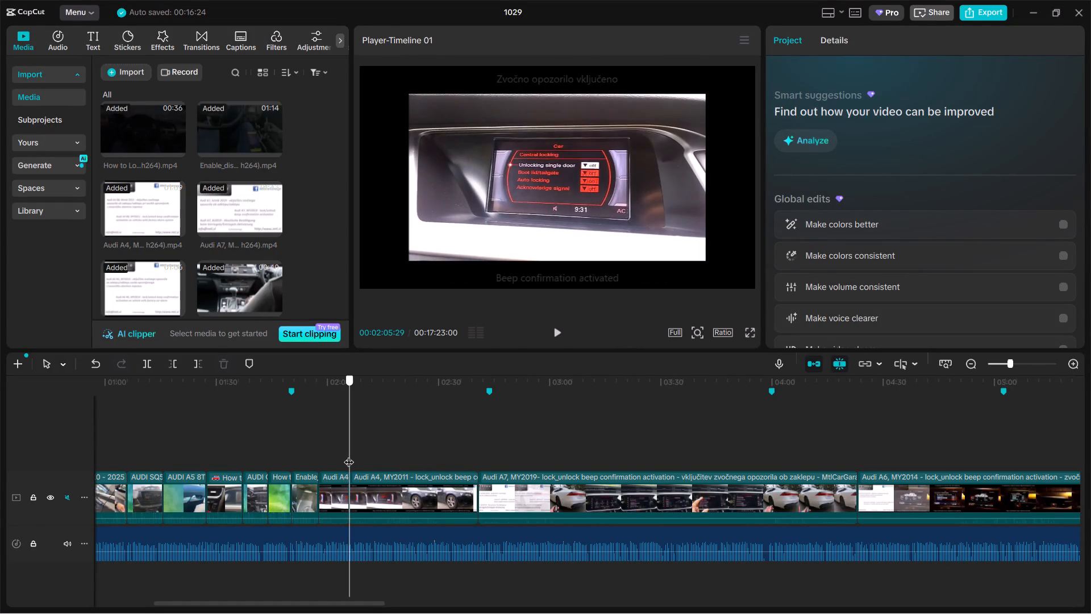
pyautogui.moveTo(349, 455); pyautogui.dragTo(338, 454)
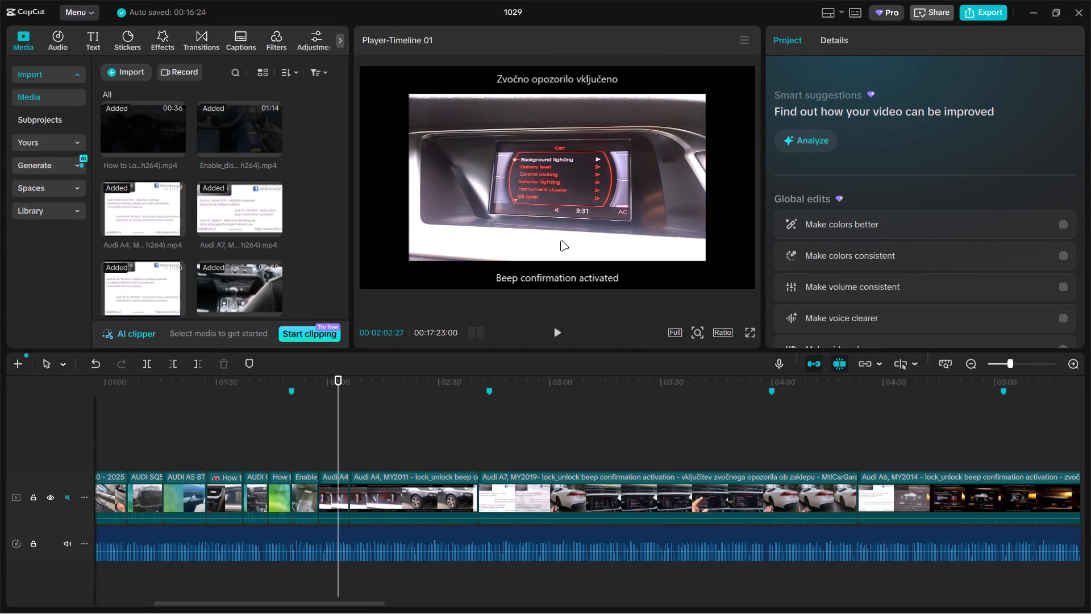
pyautogui.click(560, 240)
pyautogui.moveTo(822, 145); pyautogui.dragTo(839, 142)
# Delete the remaining part of the Audi A4, MY2011 clip after the split, closing the gap.
pyautogui.click(441, 486)
pyautogui.press('BackSpace')
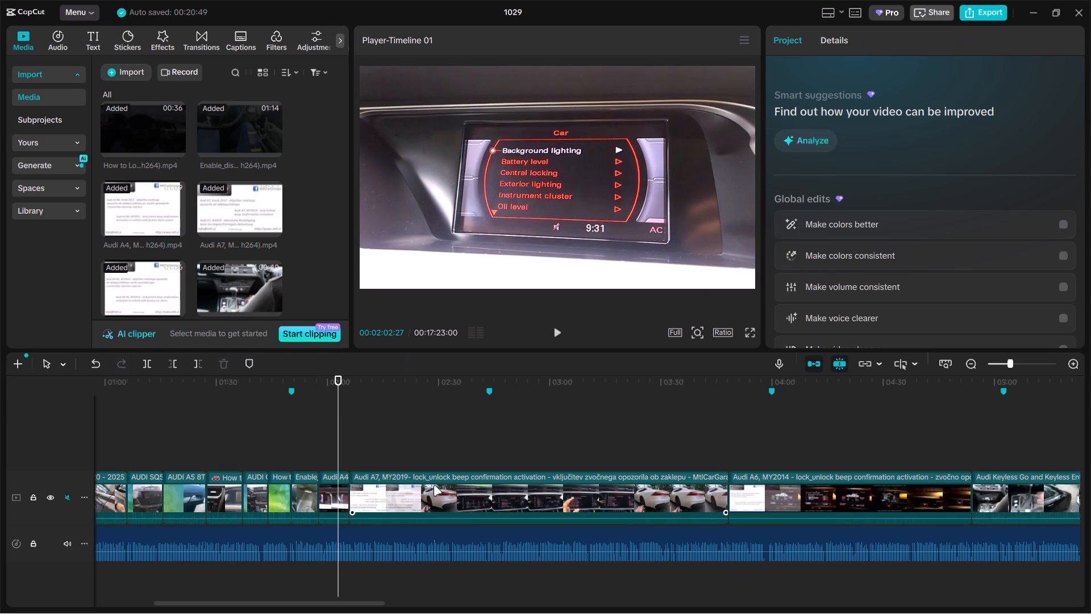
# Split the Audi A7, MY2019 clip at about 02:37:21, where the finger scrolls the Central locking menu, and delete the part before it.
pyautogui.click(349, 438)
pyautogui.moveTo(349, 438); pyautogui.dragTo(482, 404)
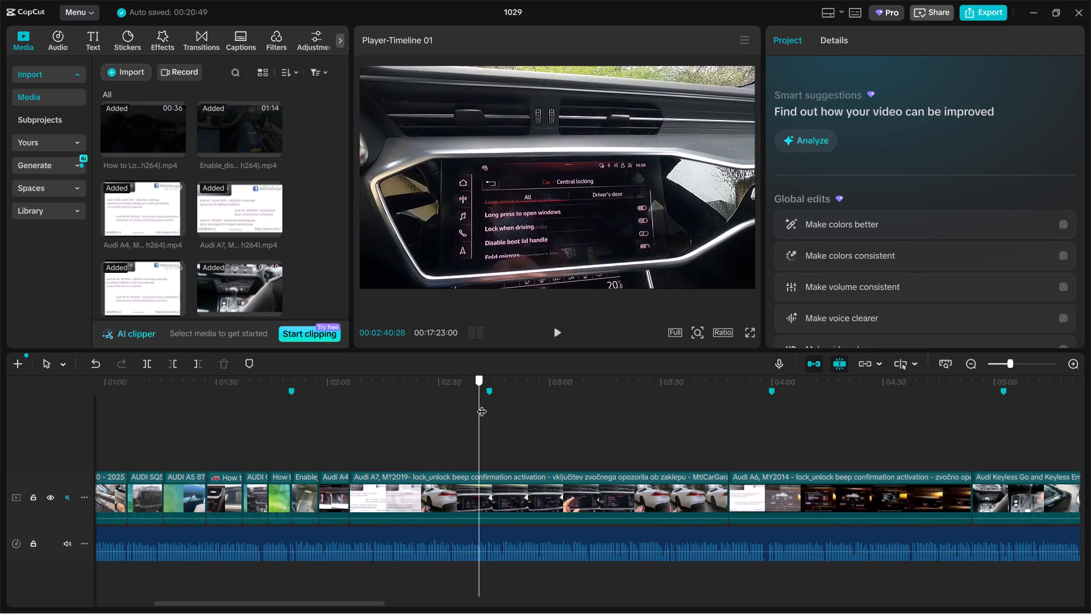
pyautogui.moveTo(482, 404); pyautogui.dragTo(445, 404)
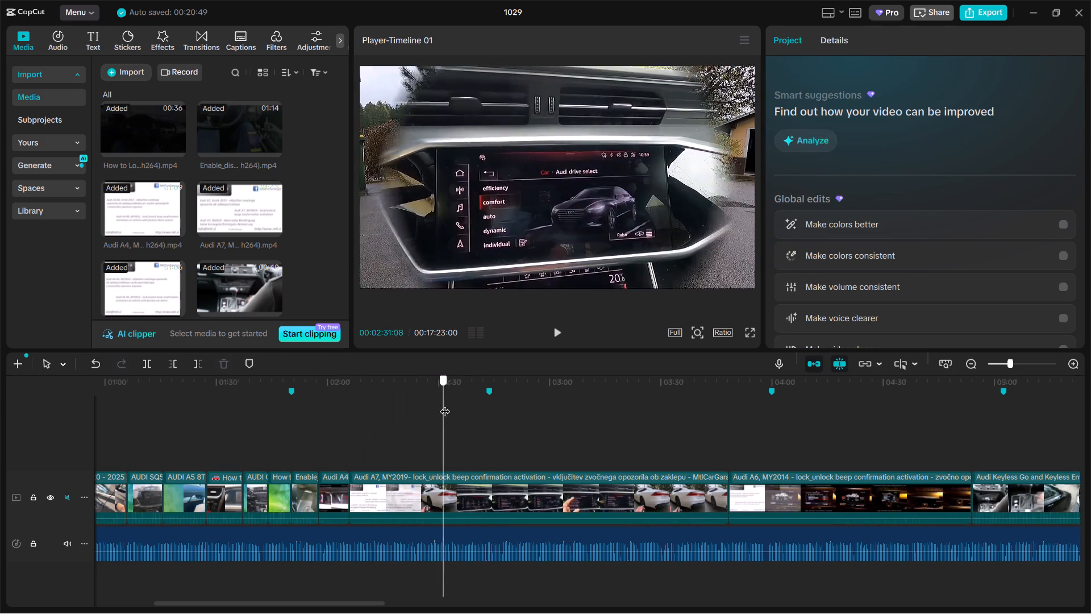
pyautogui.moveTo(445, 404); pyautogui.dragTo(474, 393)
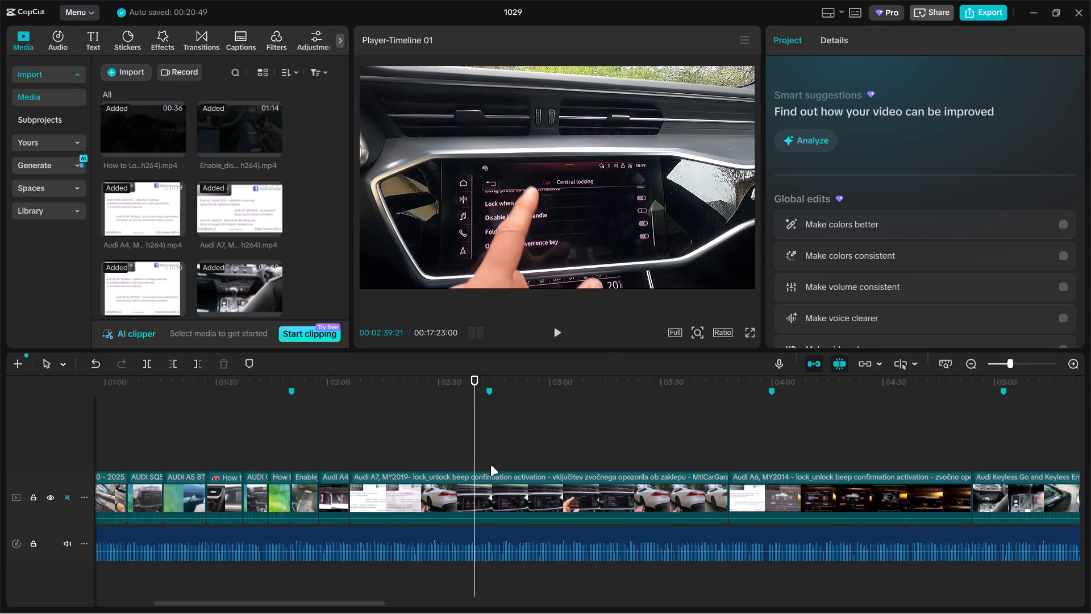
pyautogui.click(550, 433)
pyautogui.moveTo(550, 433); pyautogui.dragTo(647, 429)
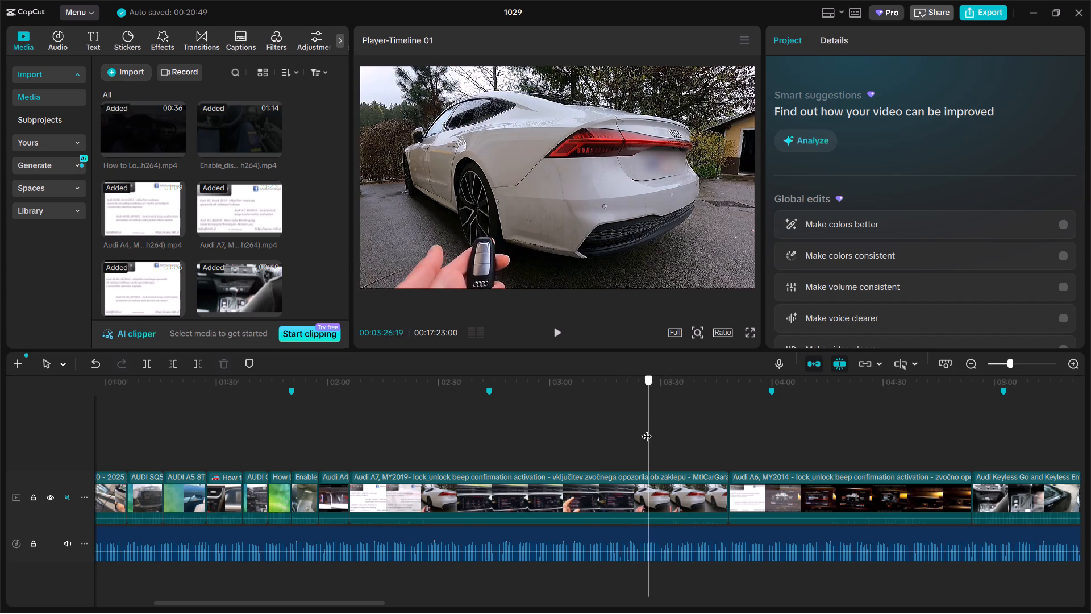
pyautogui.moveTo(647, 429); pyautogui.dragTo(433, 435)
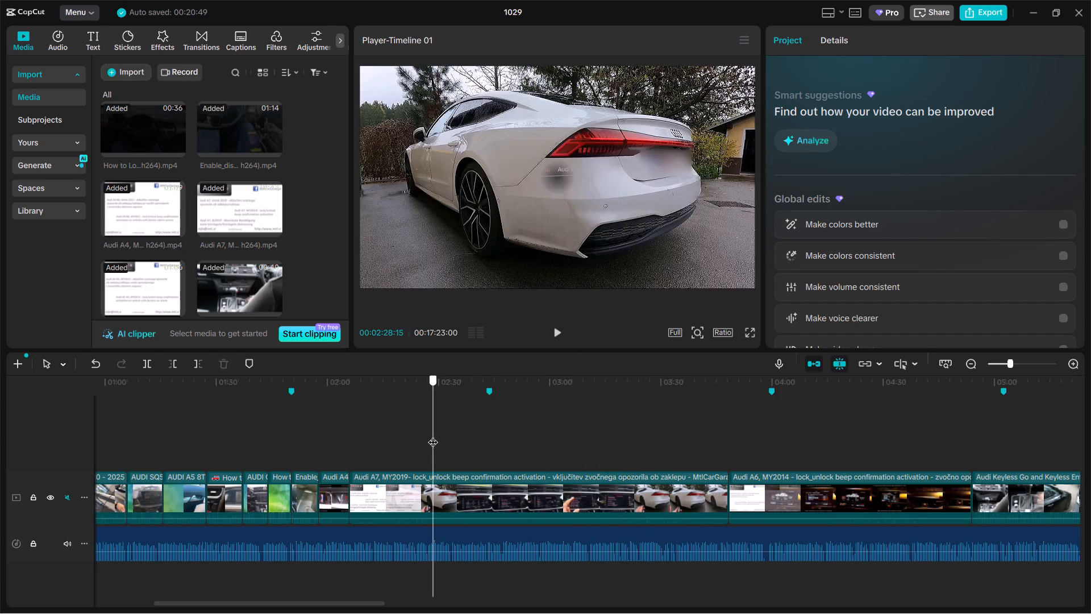
pyautogui.moveTo(433, 435); pyautogui.dragTo(467, 417)
pyautogui.click(473, 479)
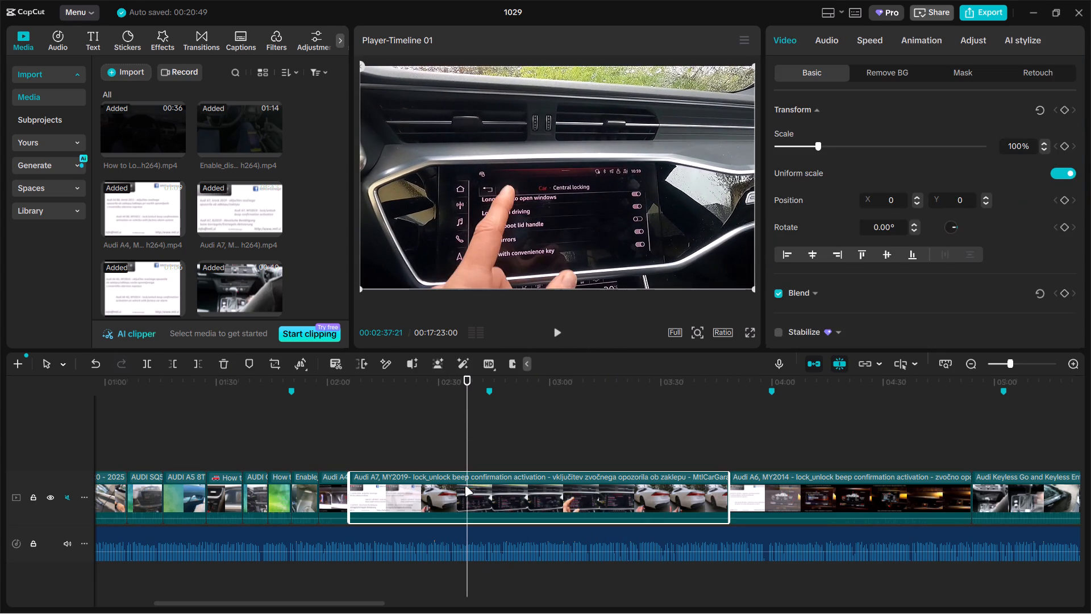
pyautogui.hotkey('ctrl', 'b')
pyautogui.click(451, 490)
pyautogui.press('BackSpace')
# Split the Audi A7, MY2019 clip at 02:14:12 and delete everything after the cut.
pyautogui.click(382, 454)
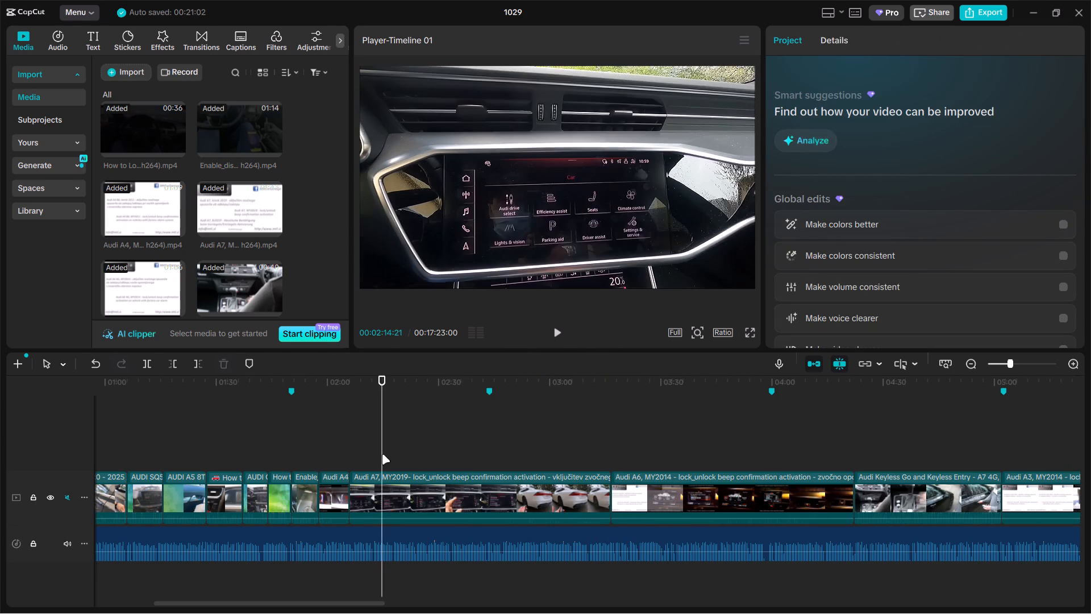
pyautogui.click(381, 454)
pyautogui.click(396, 487)
pyautogui.hotkey('ctrl', 'n')
pyautogui.hotkey('ctrl', 'b')
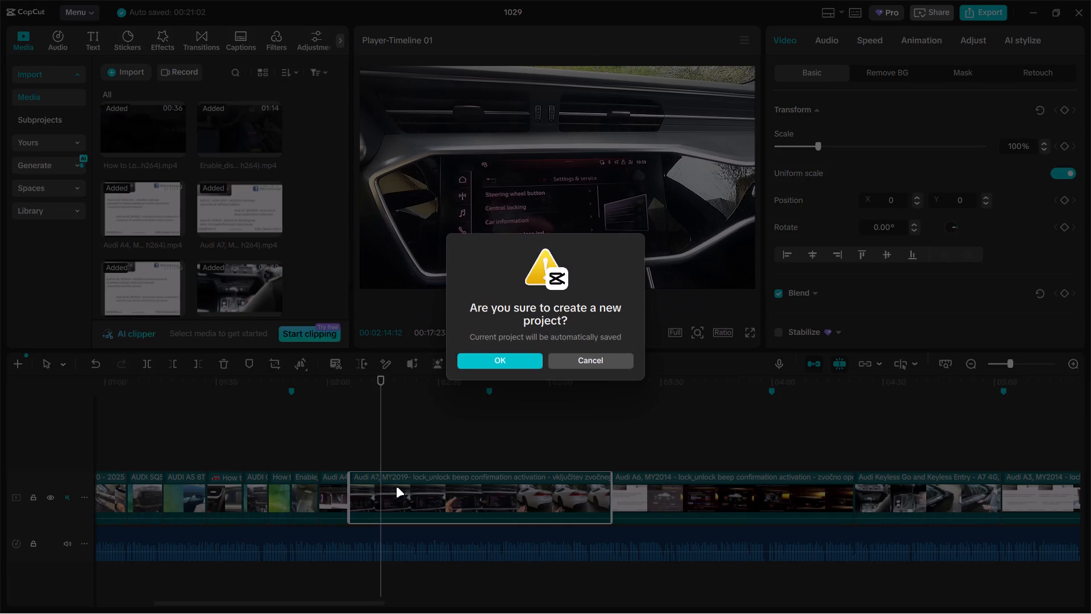
pyautogui.click(579, 361)
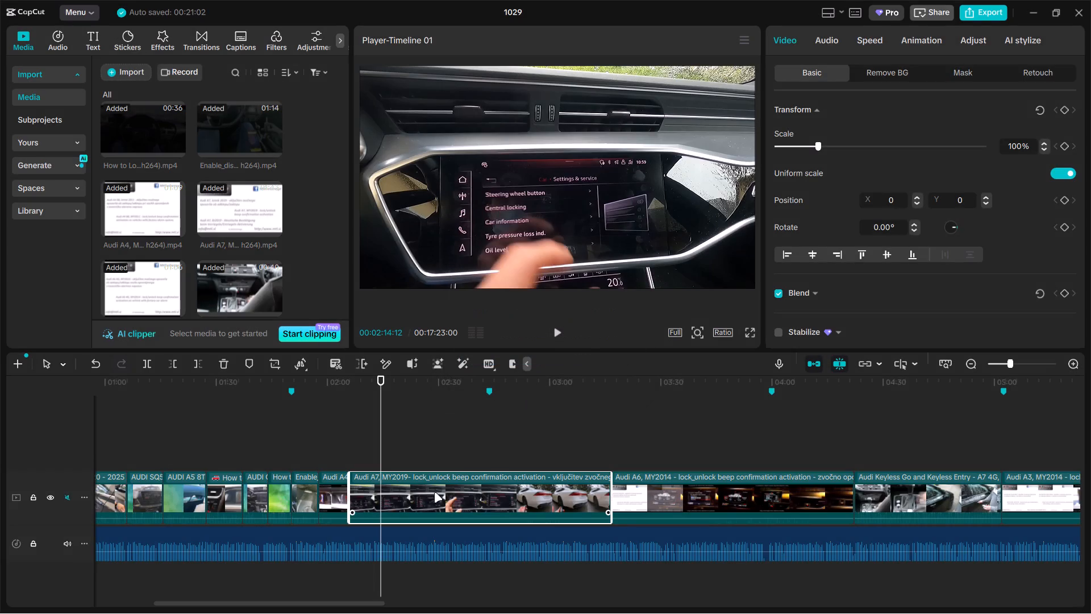
pyautogui.hotkey('ctrl', 'b')
pyautogui.press('BackSpace')
# Split the Audi A6, MY2014 clip at 02:41:07, on the Vehicle settings menu, and delete its opening part.
pyautogui.click(414, 445)
pyautogui.moveTo(414, 445); pyautogui.dragTo(497, 422)
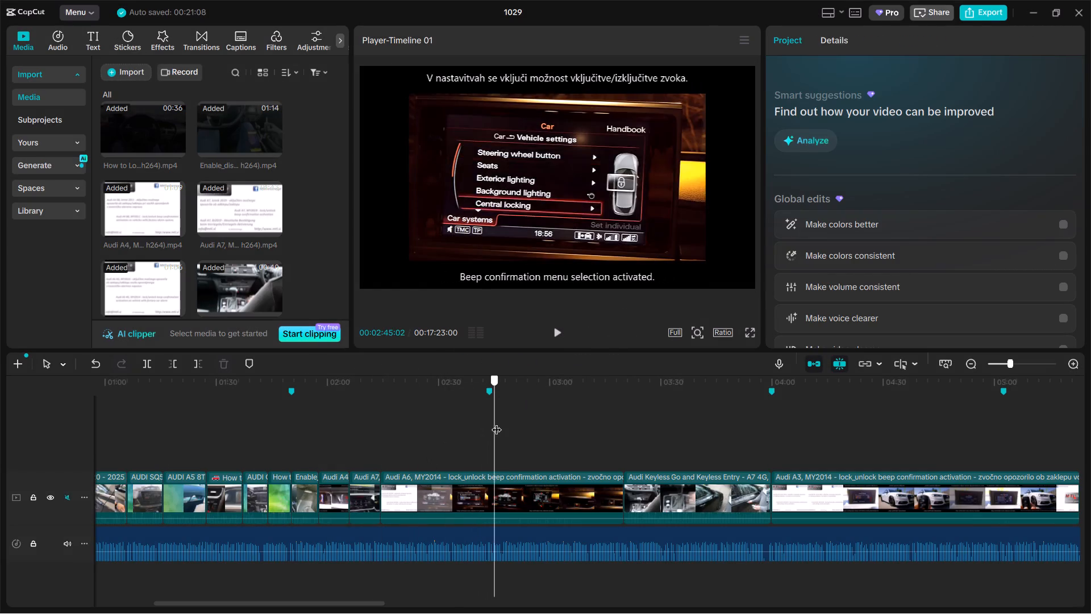
pyautogui.moveTo(497, 422); pyautogui.dragTo(480, 429)
pyautogui.click(484, 496)
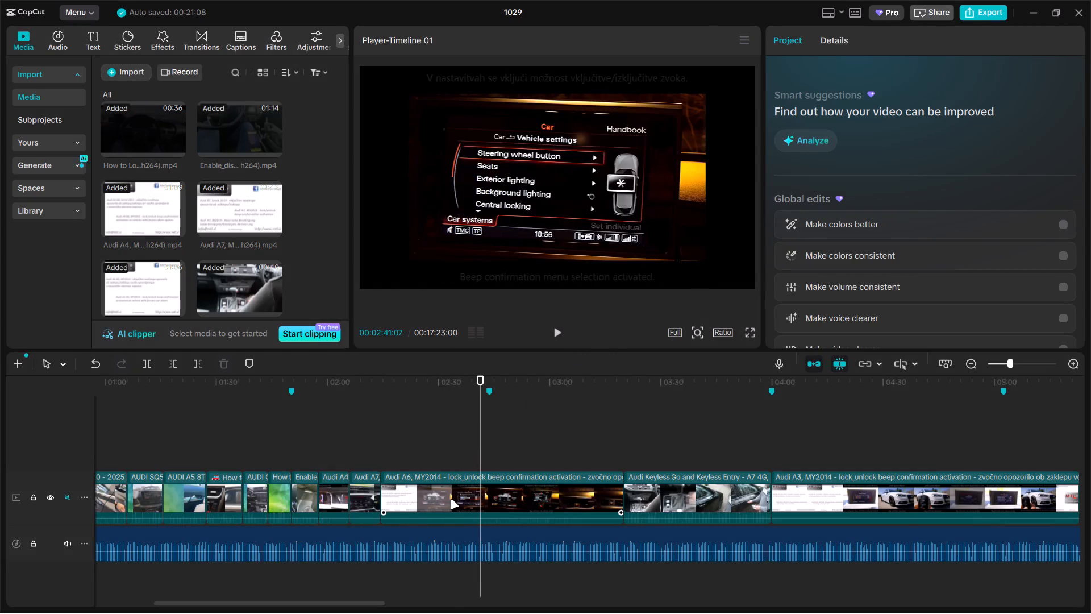
pyautogui.hotkey('ctrl', 'b')
pyautogui.click(449, 499)
pyautogui.press('BackSpace')
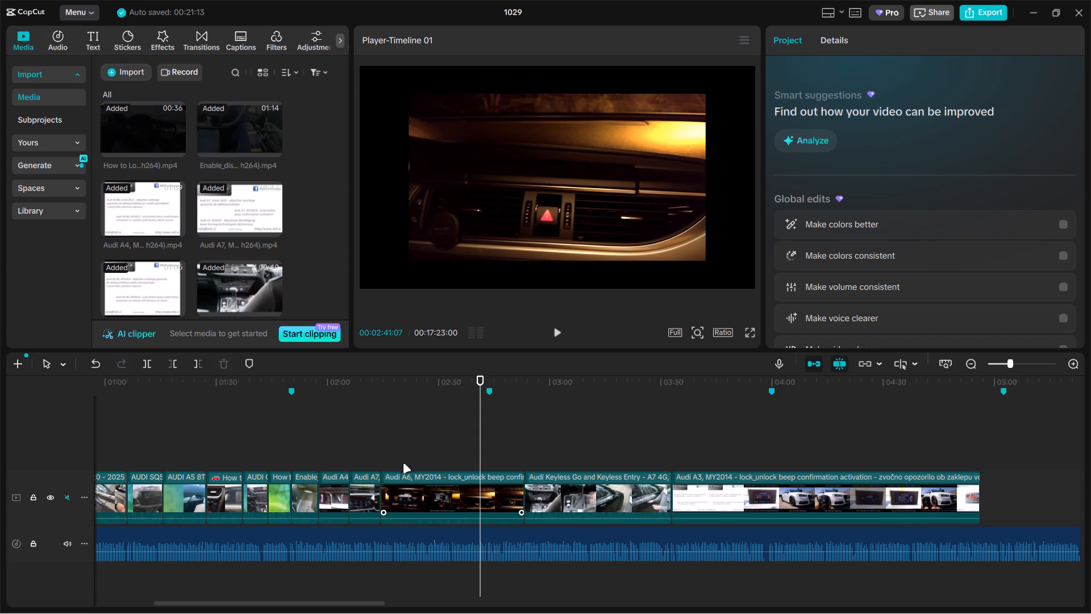
# Split the Audi A6, MY2014 clip at 02:22:20, on the Tone when locking setting, and delete the rest.
pyautogui.click(394, 446)
pyautogui.moveTo(394, 446); pyautogui.dragTo(411, 441)
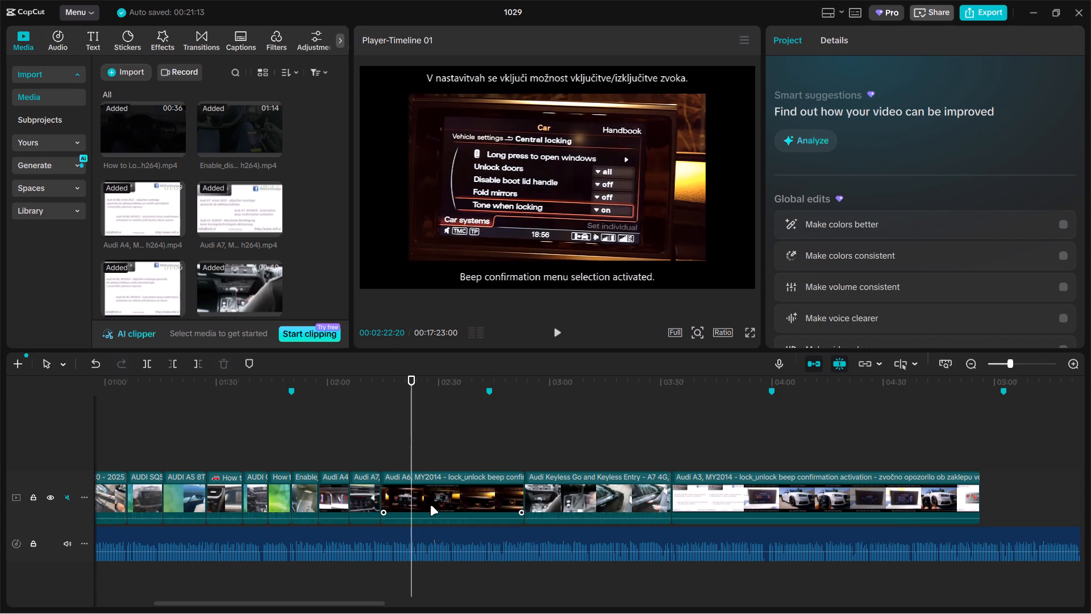
pyautogui.click(430, 504)
pyautogui.hotkey('ctrl', 'b')
pyautogui.press('BackSpace')
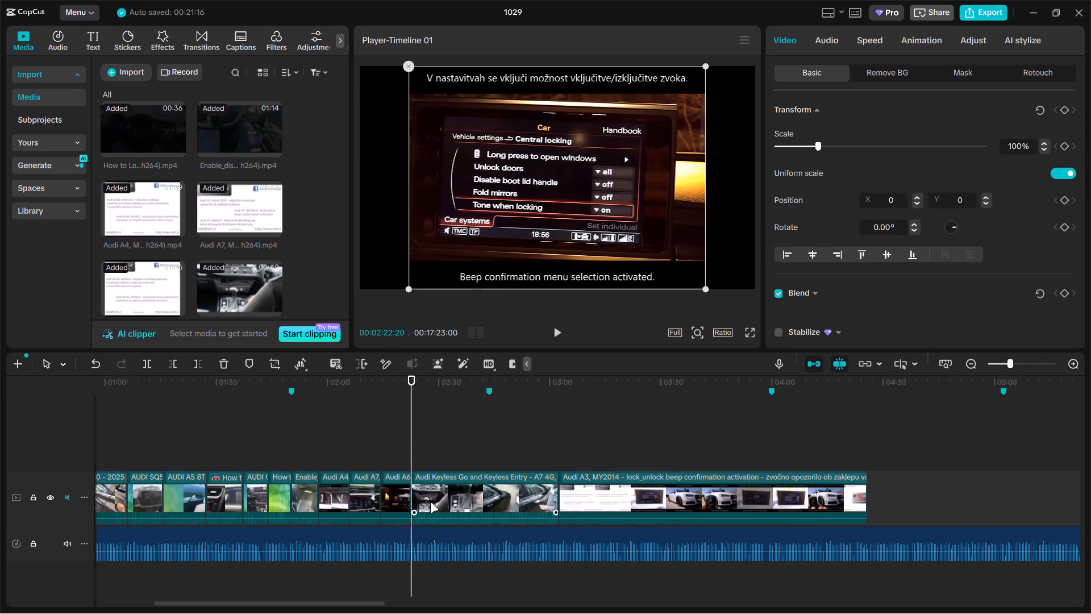
# Enlarge the Audi A6, MY2014 clip's picture to fill the frame and hide the black borders.
pyautogui.click(392, 448)
pyautogui.click(499, 140)
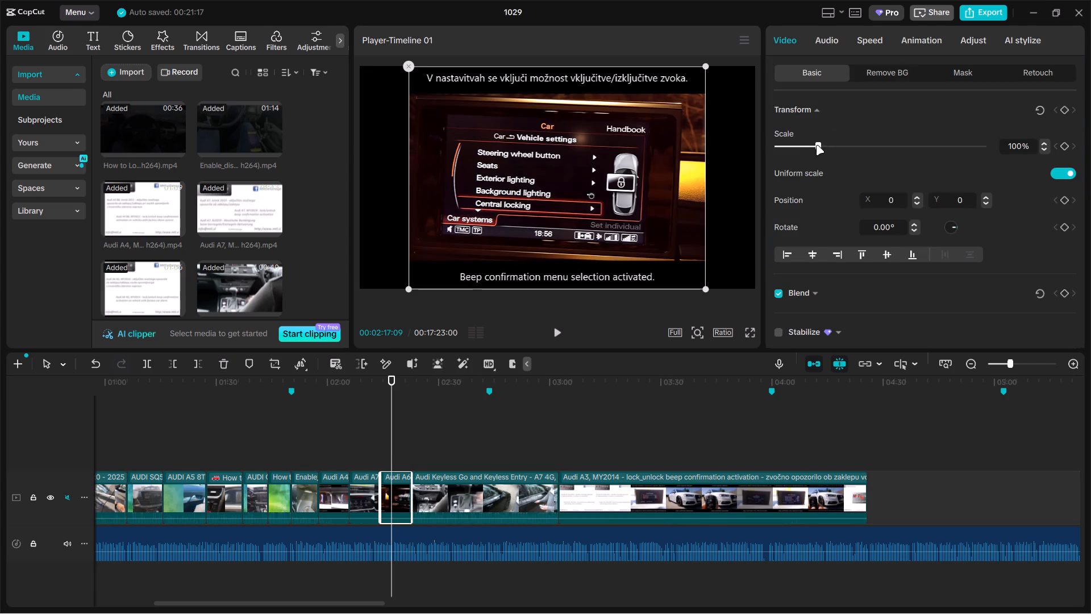
pyautogui.moveTo(820, 145); pyautogui.dragTo(839, 140)
# Trim the start of the Audi Keyless Go and Keyless Entry clip past the cabin footage, leaving only the key demonstration beside the door.
pyautogui.doubleClick(451, 446)
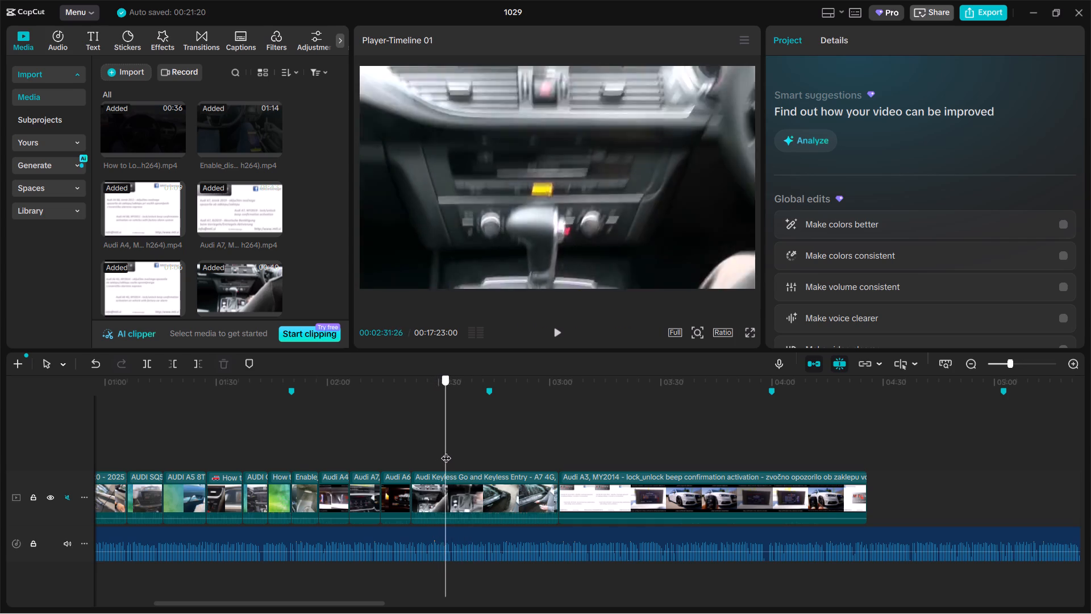
pyautogui.click(446, 505)
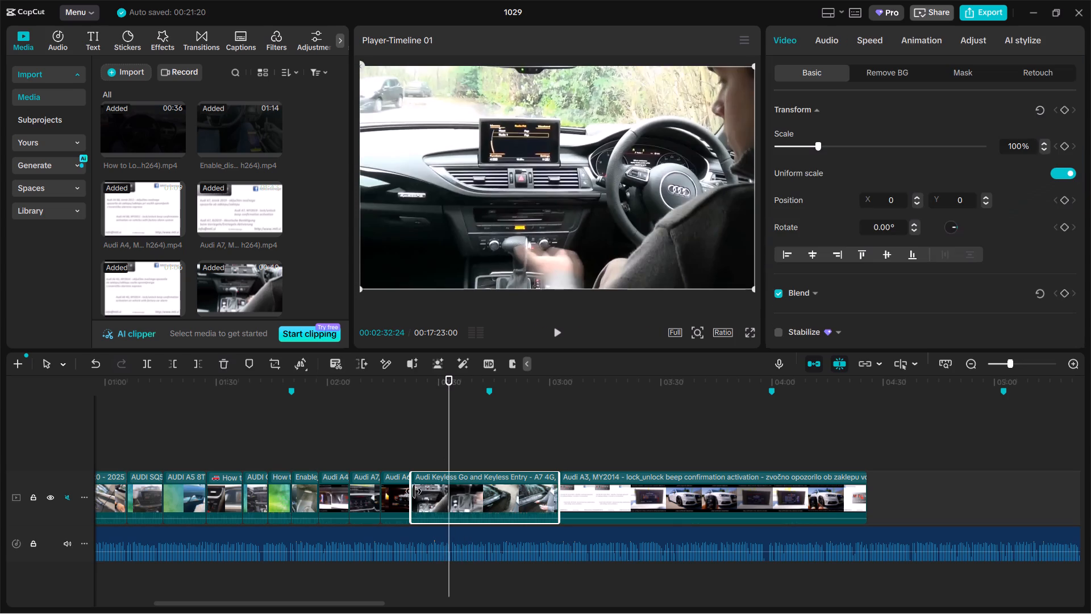
pyautogui.moveTo(413, 491); pyautogui.dragTo(451, 485)
pyautogui.click(422, 459)
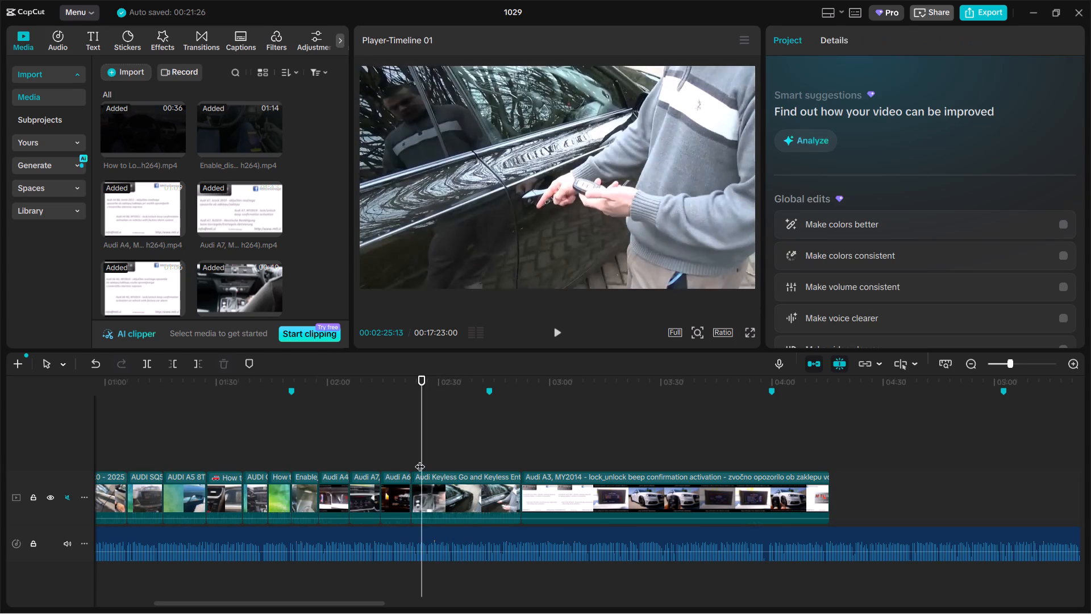
pyautogui.moveTo(419, 459); pyautogui.dragTo(446, 455)
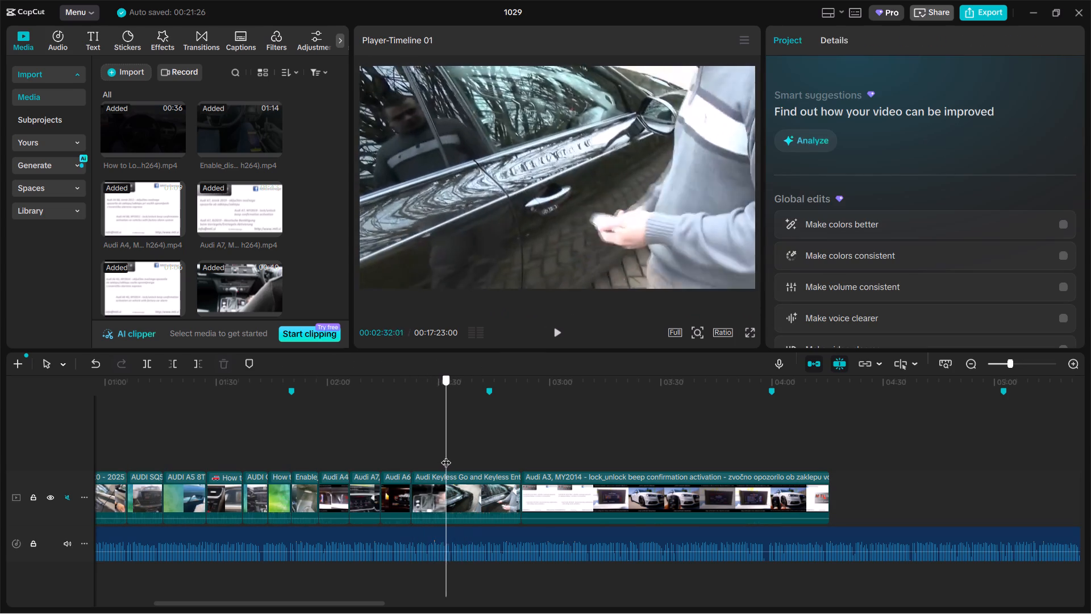
pyautogui.moveTo(446, 455); pyautogui.dragTo(441, 457)
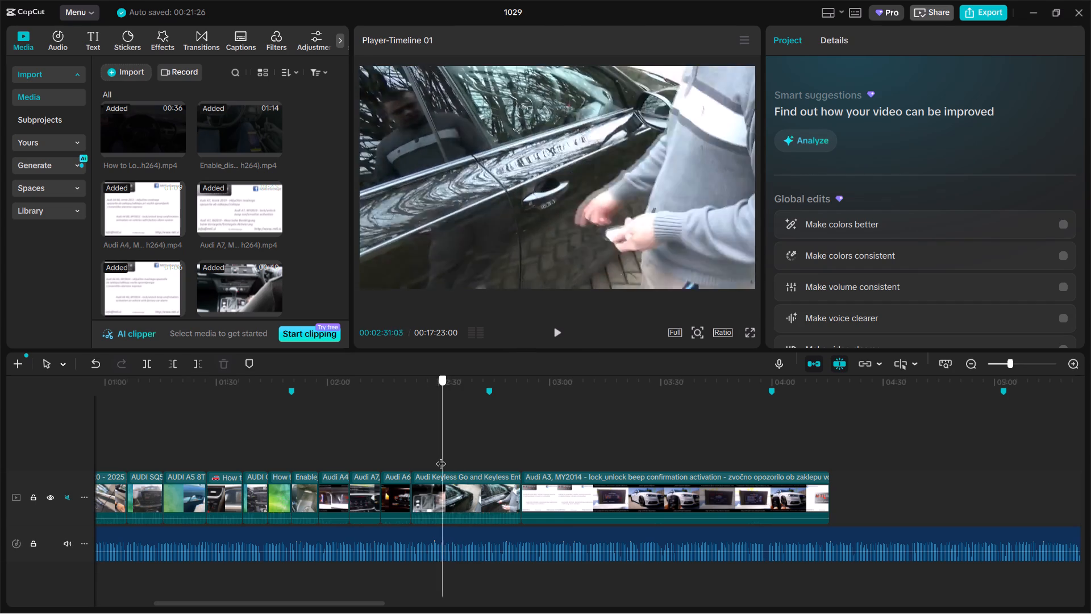
pyautogui.moveTo(441, 457); pyautogui.dragTo(432, 458)
pyautogui.click(432, 503)
pyautogui.moveTo(410, 493); pyautogui.dragTo(428, 488)
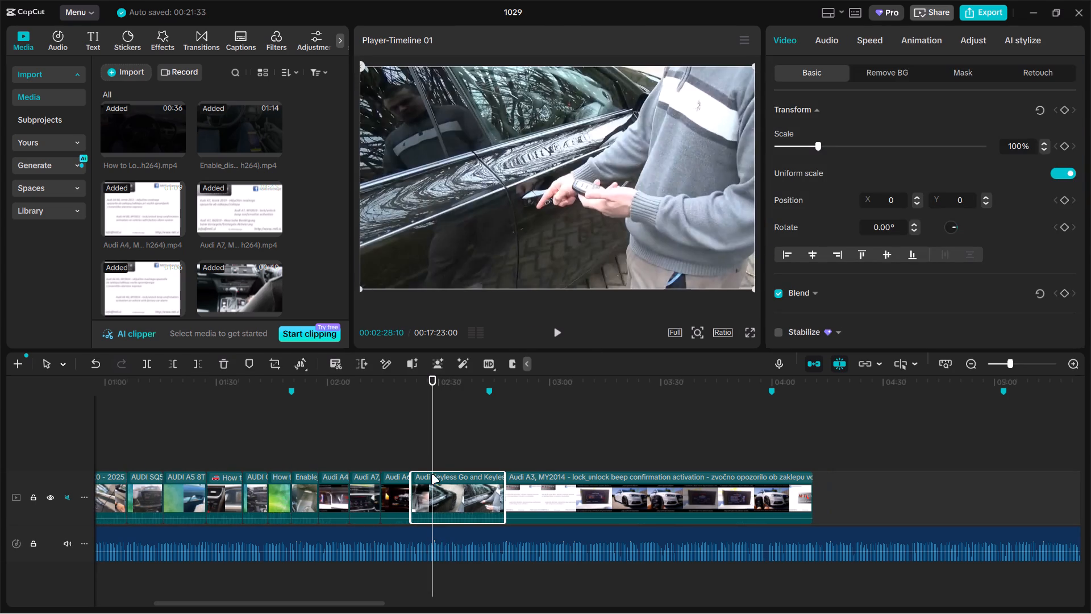
# Split the Audi Keyless Go and Keyless Entry clip at 02:31:12 and delete the part after the cut.
pyautogui.click(418, 458)
pyautogui.moveTo(417, 458); pyautogui.dragTo(439, 458)
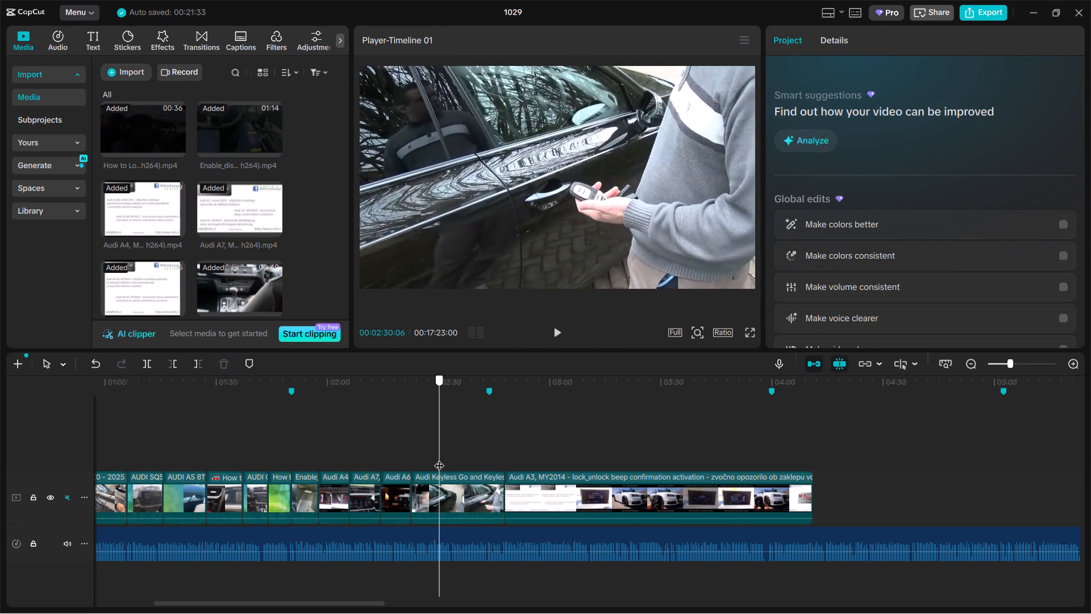
pyautogui.moveTo(439, 458); pyautogui.dragTo(444, 458)
pyautogui.click(446, 495)
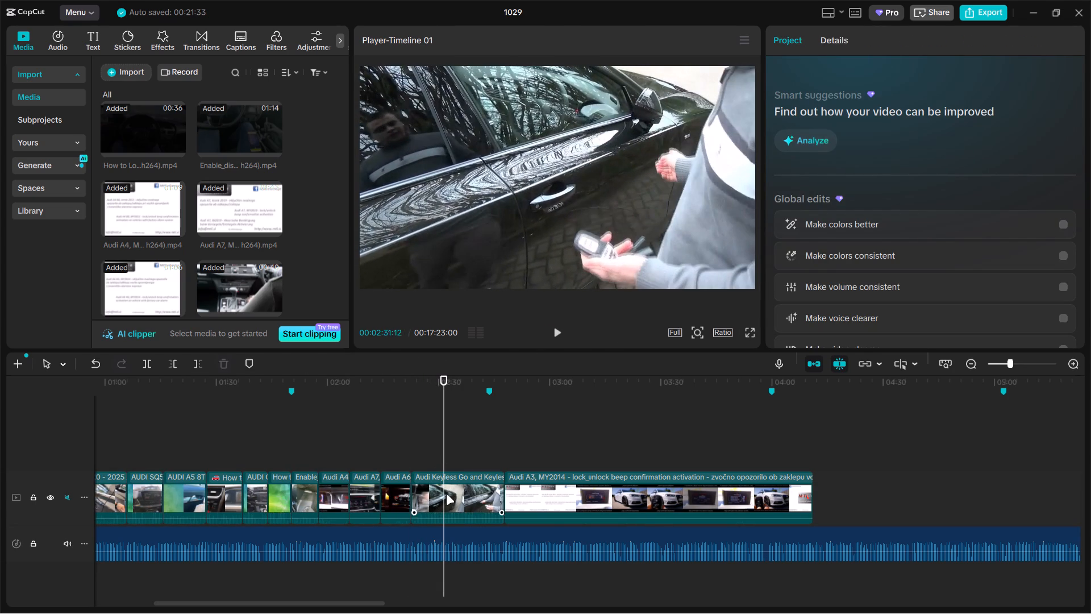
pyautogui.hotkey('ctrl', 'b')
pyautogui.press('BackSpace')
# Split the Audi A3, MY2014 clip at 03:09:04, ahead of the central locking menu footage, and delete the part before the cut.
pyautogui.click(463, 450)
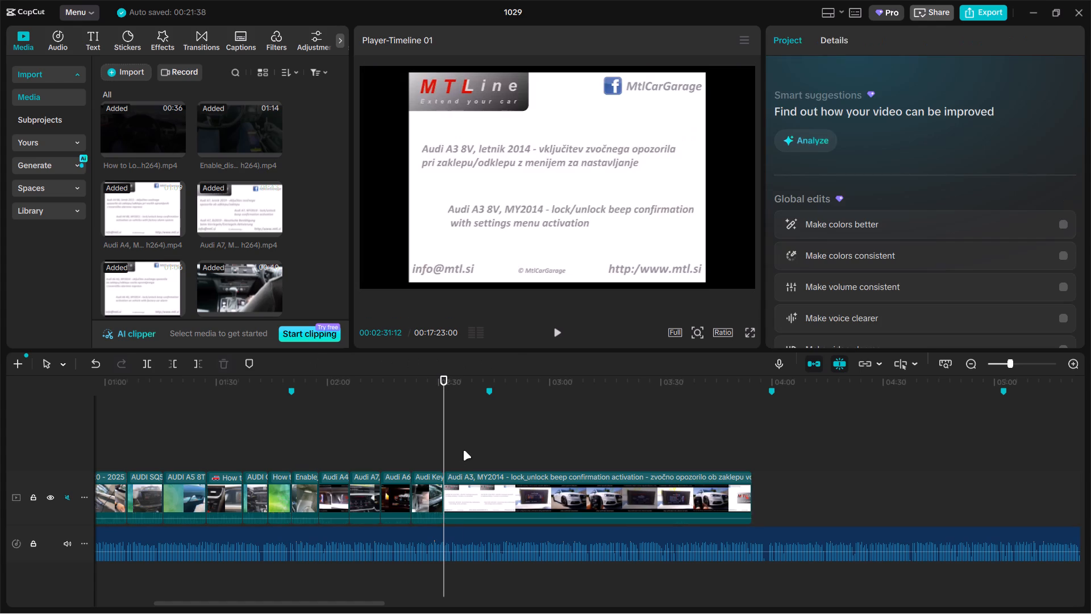
pyautogui.moveTo(463, 450); pyautogui.dragTo(631, 434)
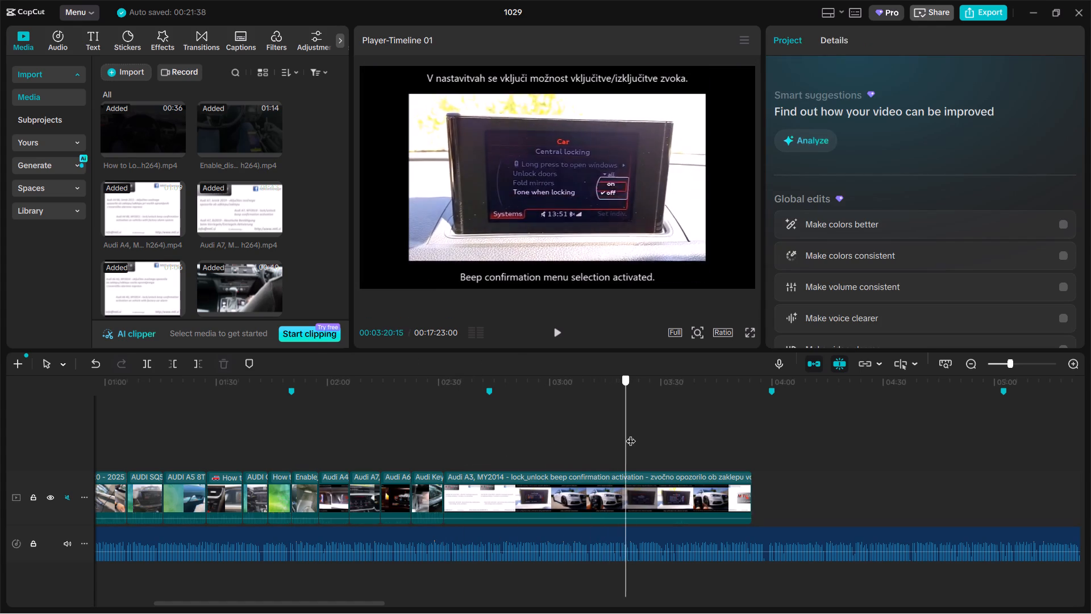
pyautogui.moveTo(631, 434); pyautogui.dragTo(589, 443)
pyautogui.moveTo(589, 454); pyautogui.dragTo(584, 454)
pyautogui.click(597, 492)
pyautogui.hotkey('ctrl', 'b')
pyautogui.click(537, 504)
pyautogui.press('BackSpace')
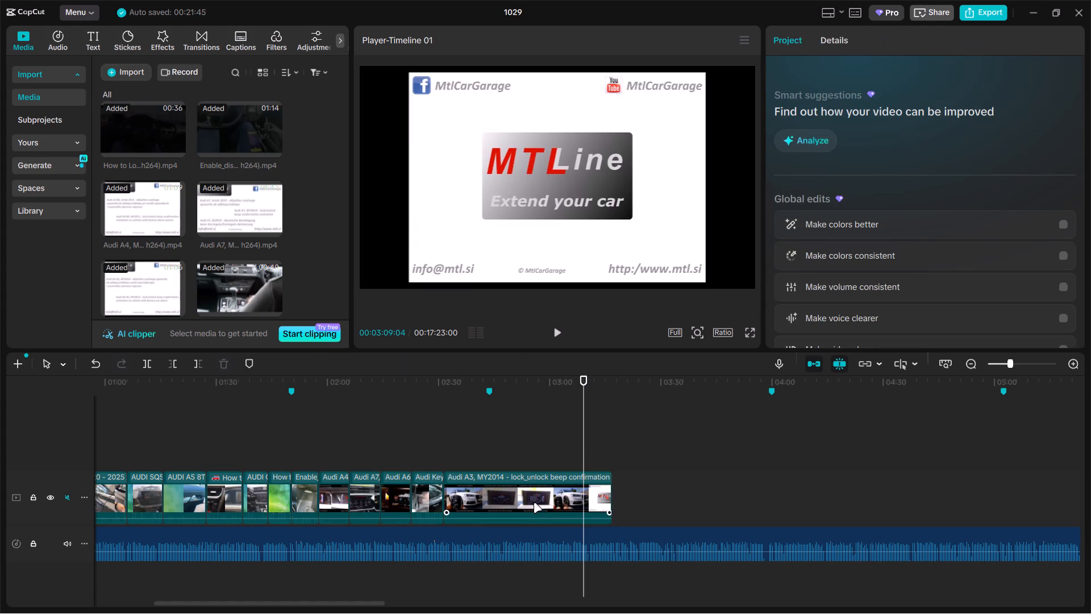
# Split the Audi A3, MY2014 clip at 02:40:05, on the Vehicle settings menu, and delete the remainder.
pyautogui.click(466, 447)
pyautogui.moveTo(466, 447); pyautogui.dragTo(476, 443)
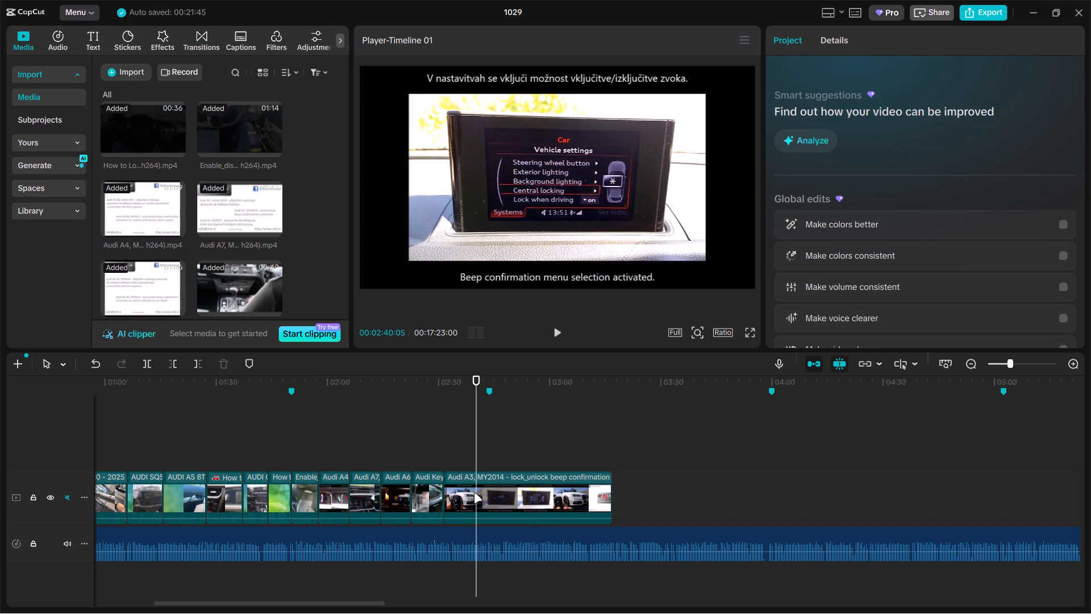
pyautogui.click(474, 496)
pyautogui.hotkey('ctrl', 'b')
pyautogui.press('BackSpace')
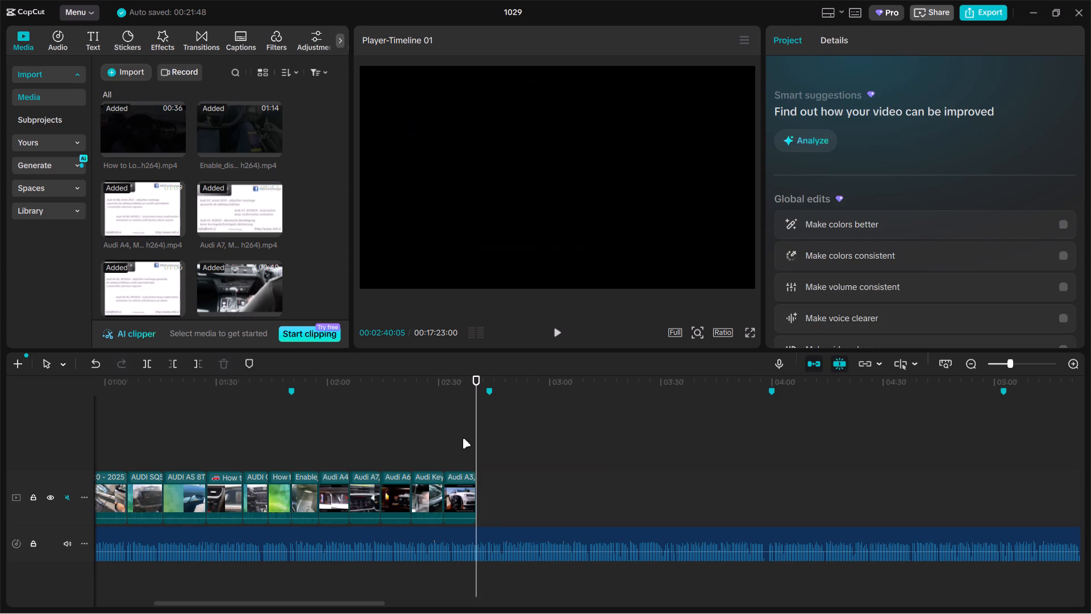
# Scale the Audi A3, MY2014 clip to 164% so its picture fills the frame.
pyautogui.click(463, 438)
pyautogui.click(509, 188)
pyautogui.moveTo(825, 146); pyautogui.dragTo(844, 147)
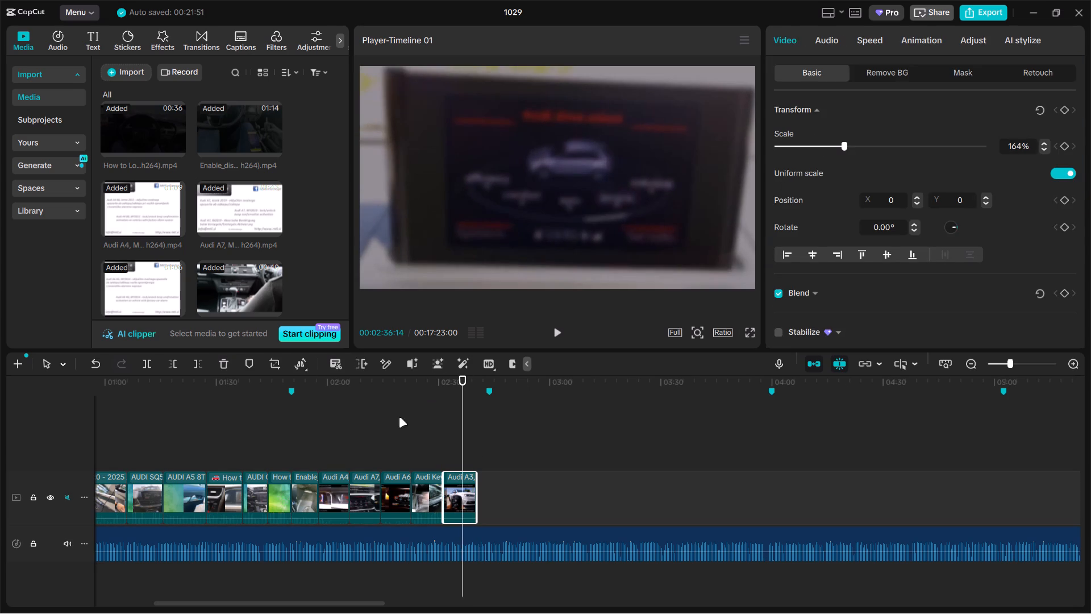
# Extend the end of the Enable clip slightly, just before the Audi A4 clip, and check the Audi A4 clip that follows.
pyautogui.click(307, 456)
pyautogui.click(307, 483)
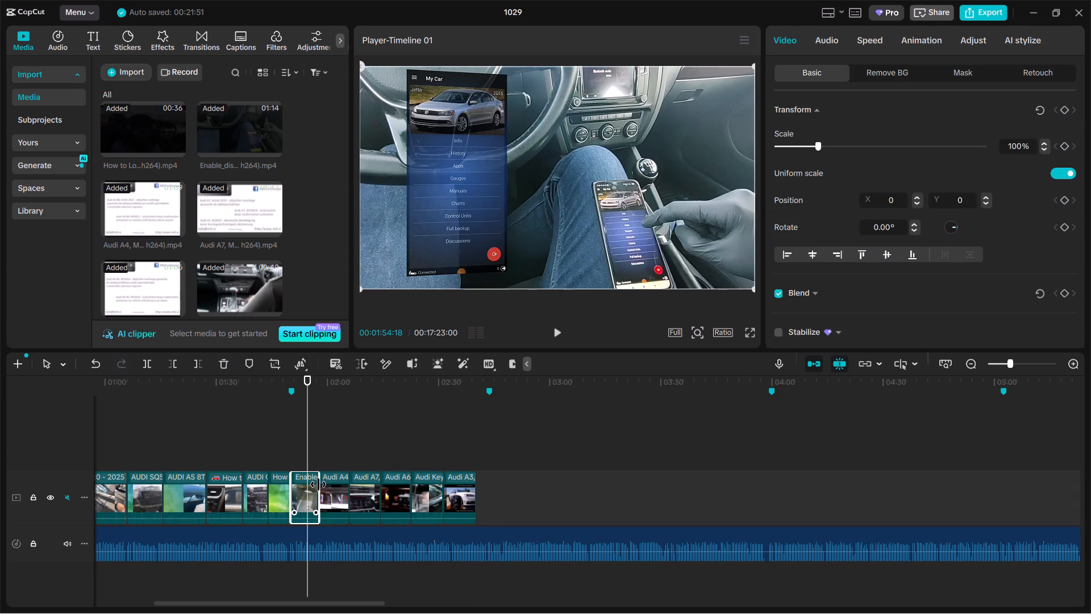
pyautogui.click(318, 484)
pyautogui.click(334, 456)
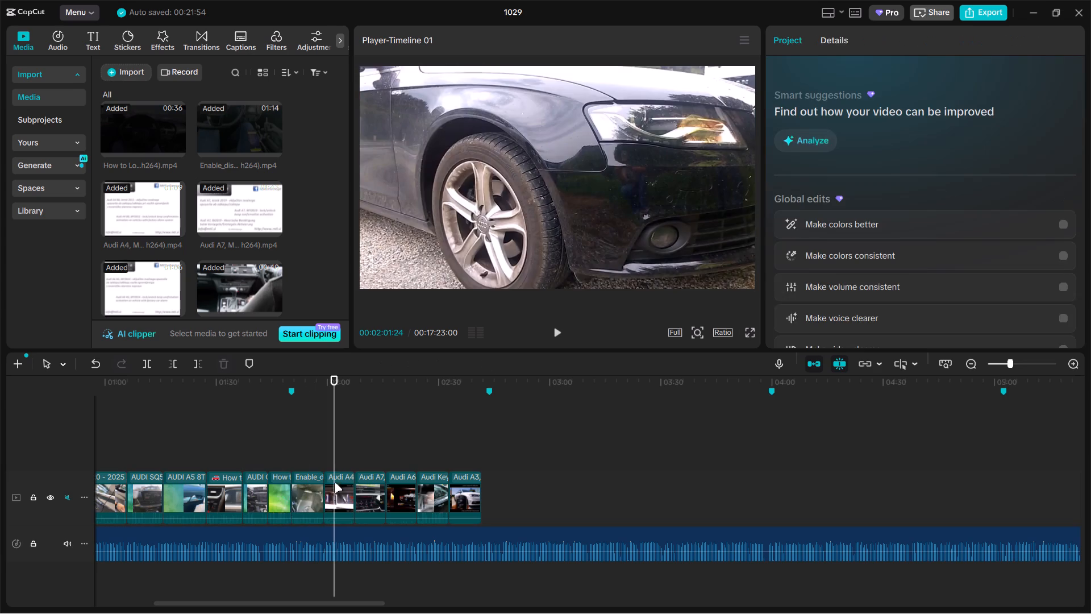
# Extend the ends of the Audi A4 and Audi A7 clips slightly so section 14 reaches the marker, and play the section's ending.
pyautogui.click(334, 491)
pyautogui.click(353, 490)
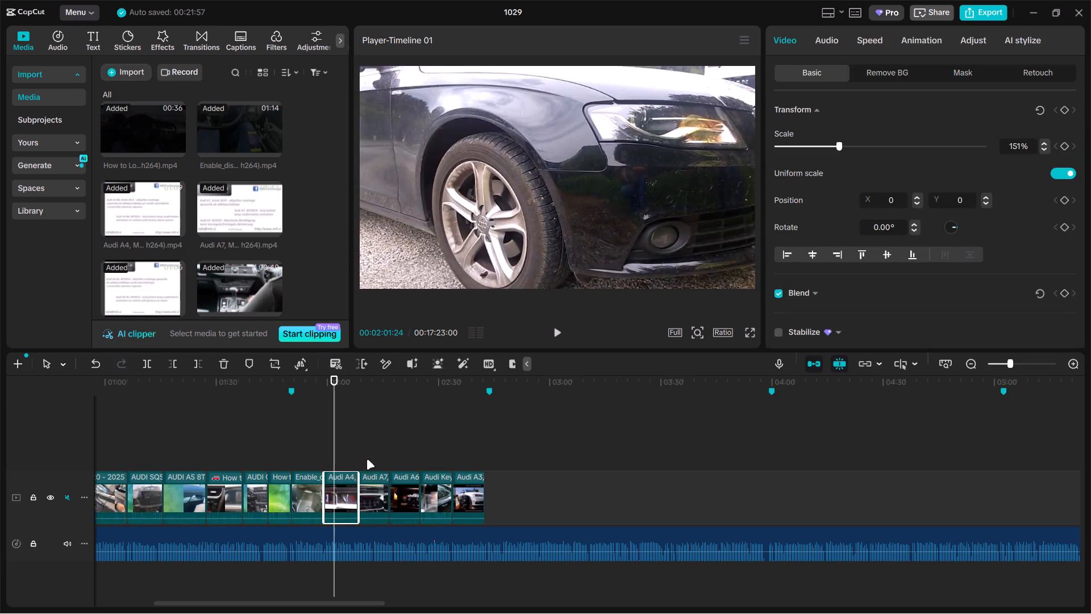
pyautogui.click(367, 457)
pyautogui.click(371, 492)
pyautogui.click(392, 491)
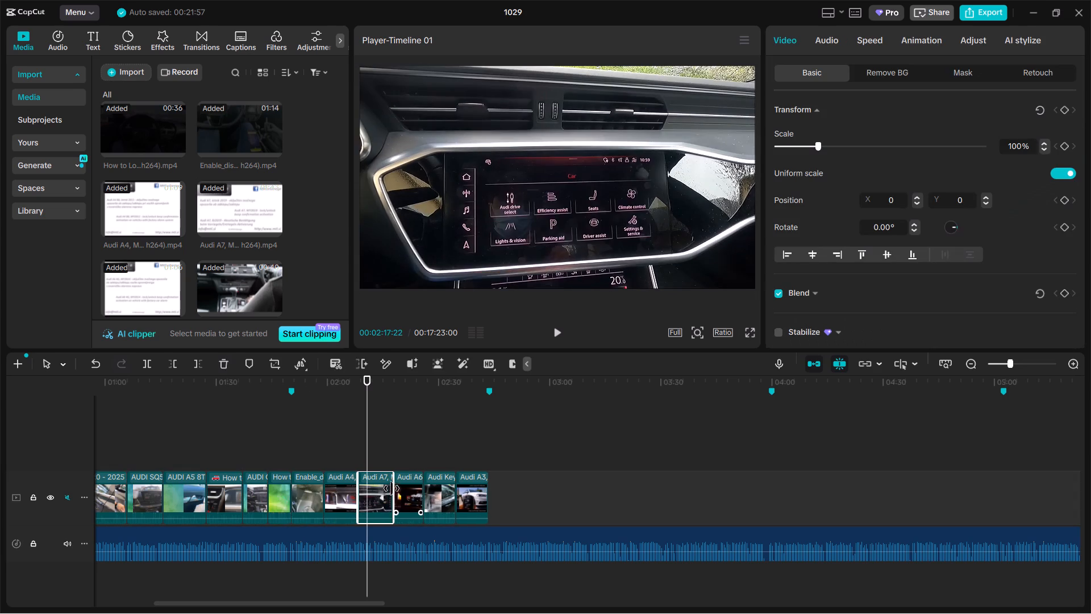
pyautogui.click(397, 453)
pyautogui.click(415, 490)
pyautogui.click(425, 495)
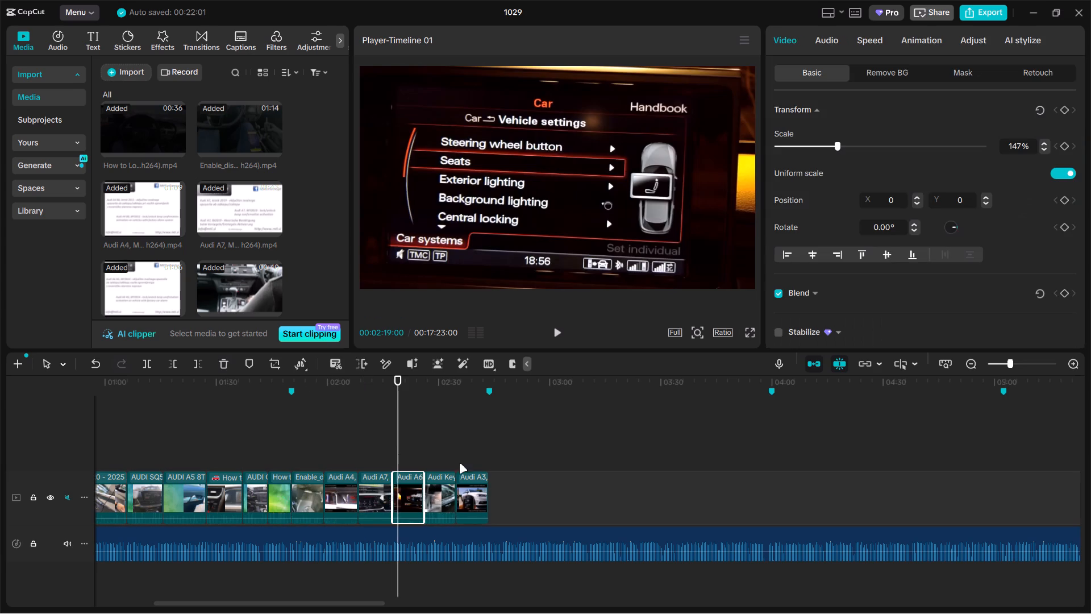
pyautogui.click(478, 447)
pyautogui.press('space')
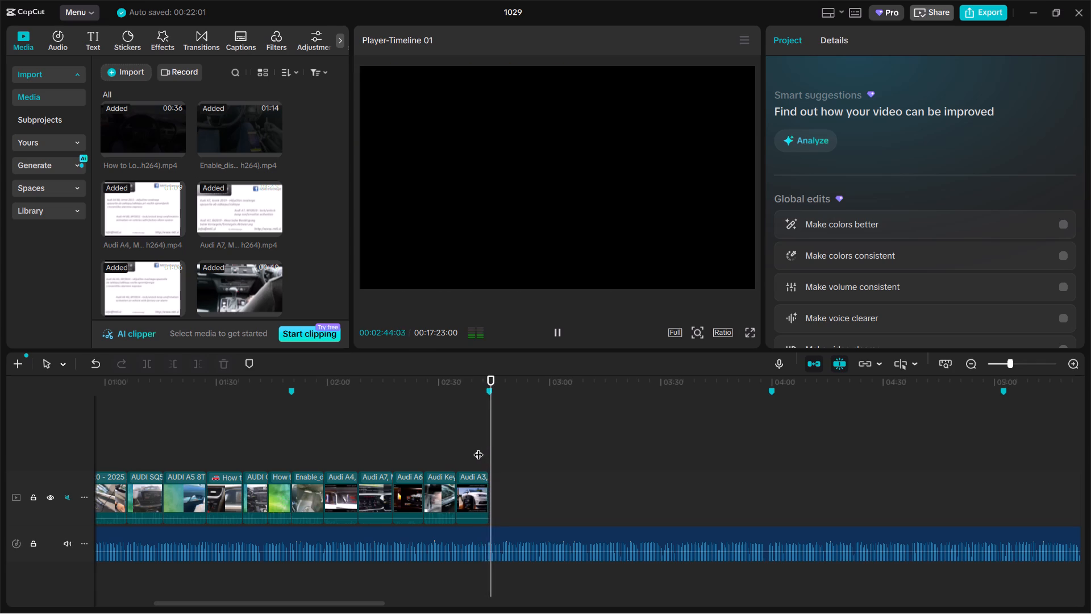
pyautogui.press('space')
# Import all the clips from folder 13 in the EDIT folder and place them on the timeline directly after the Audi A3 clip.
pyautogui.click(131, 78)
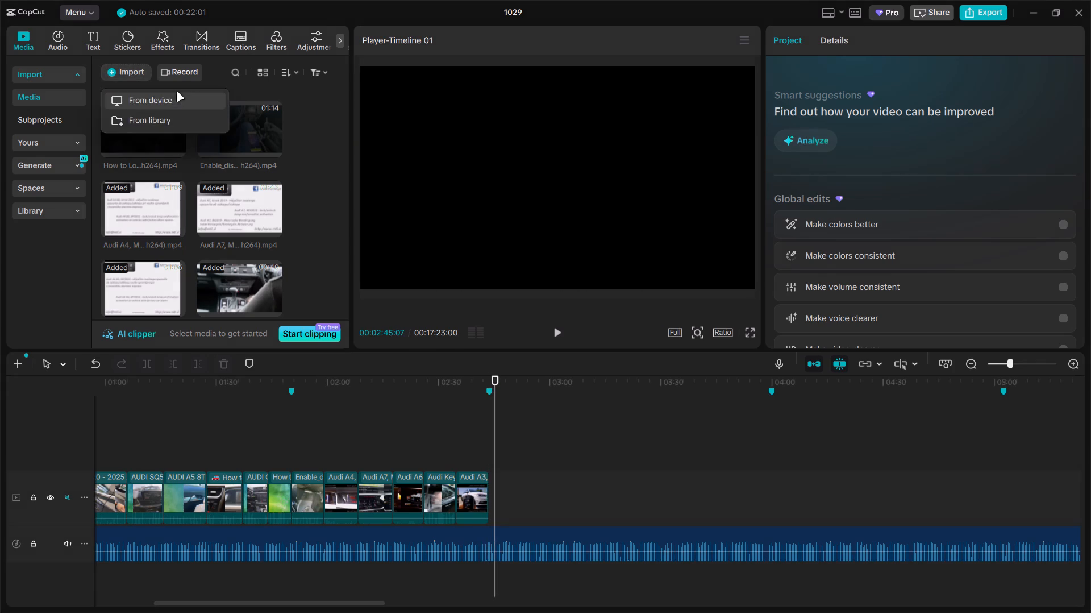
pyautogui.click(176, 92)
pyautogui.click(87, 40)
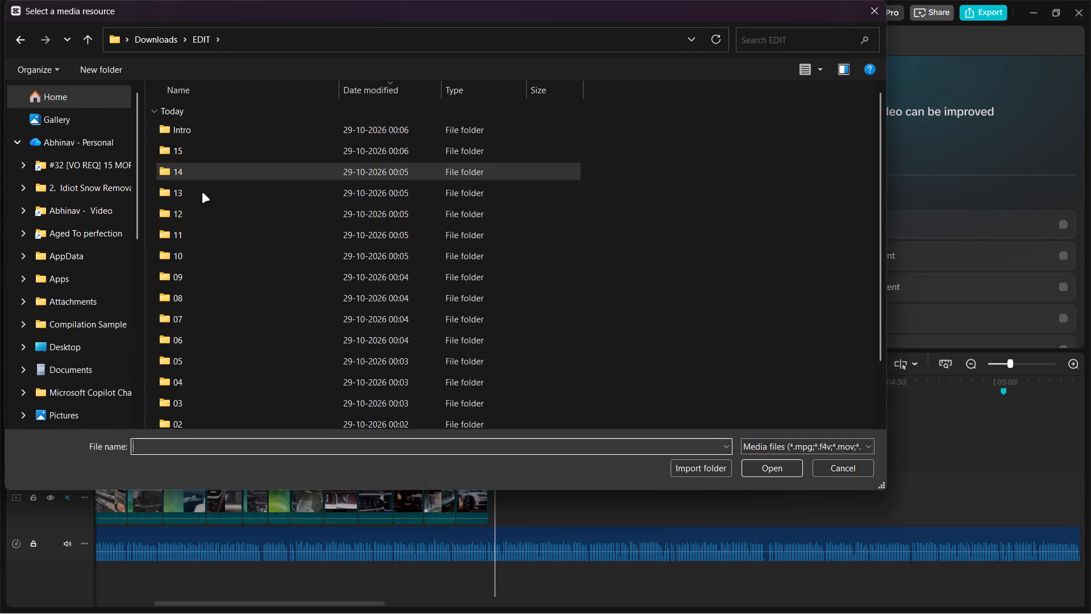
pyautogui.doubleClick(202, 192)
pyautogui.hotkey('ctrl', 'a')
pyautogui.press('Return')
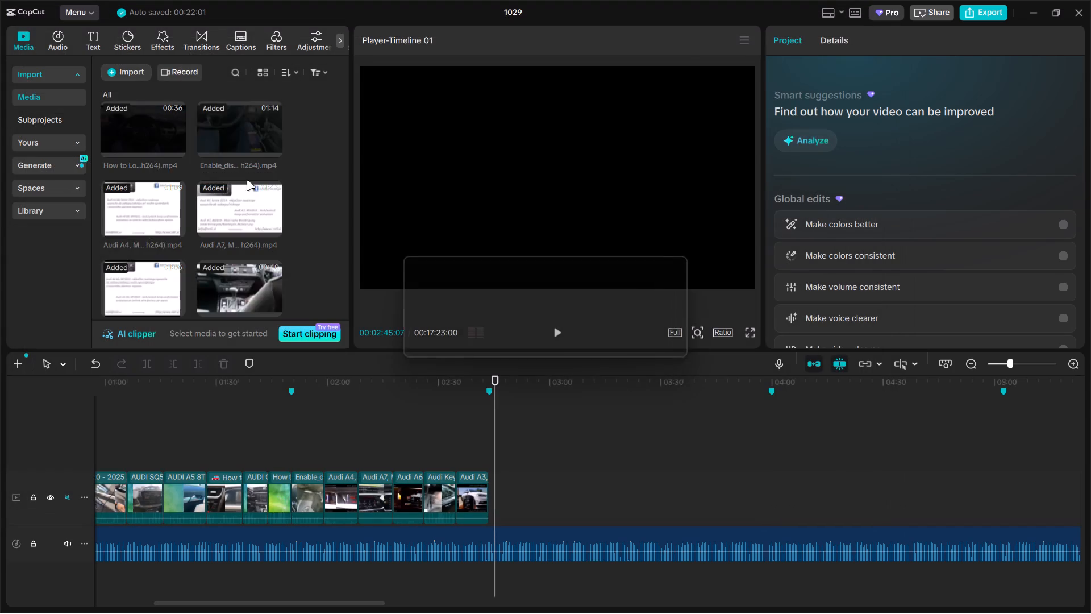
pyautogui.moveTo(223, 136); pyautogui.dragTo(545, 511)
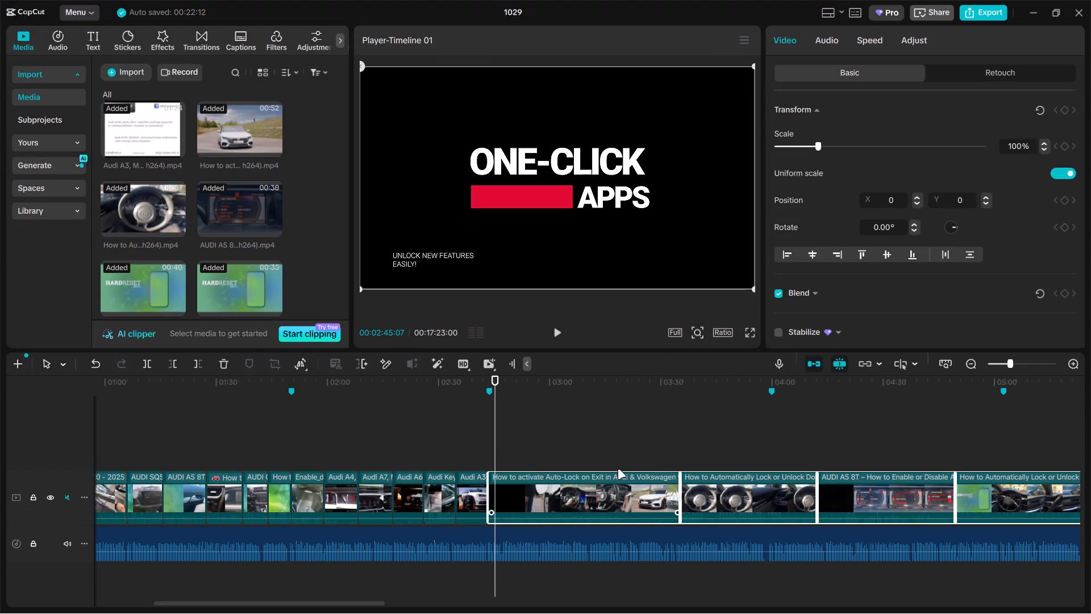
# Split the "How to activate Auto-Lock on Exit" clip at 03:13:13, on the phone activation shot, and delete the part before the cut.
pyautogui.click(526, 441)
pyautogui.moveTo(526, 441); pyautogui.dragTo(564, 439)
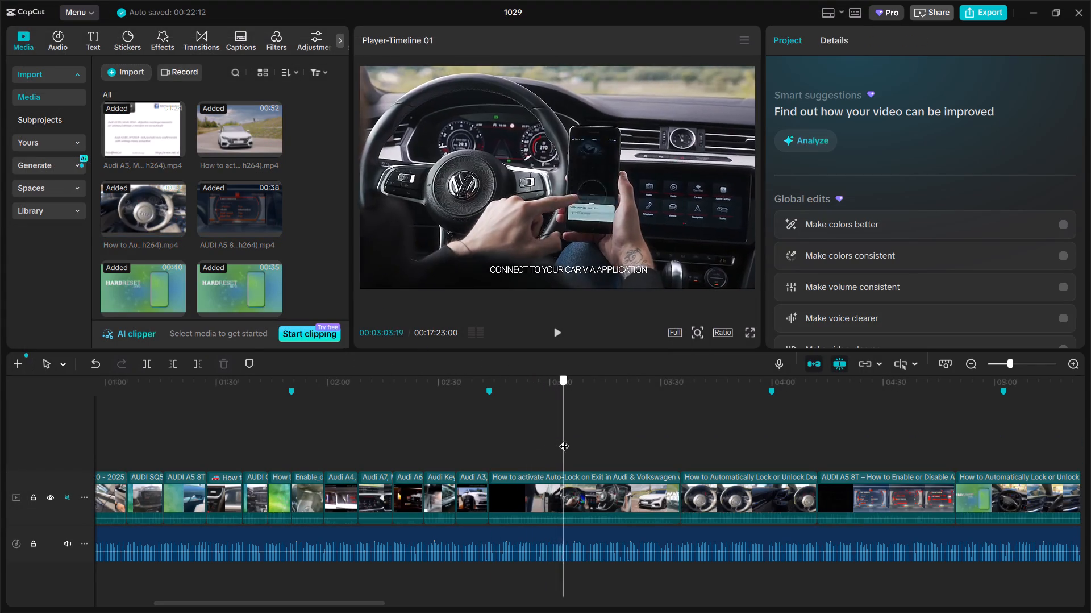
pyautogui.moveTo(564, 439); pyautogui.dragTo(610, 438)
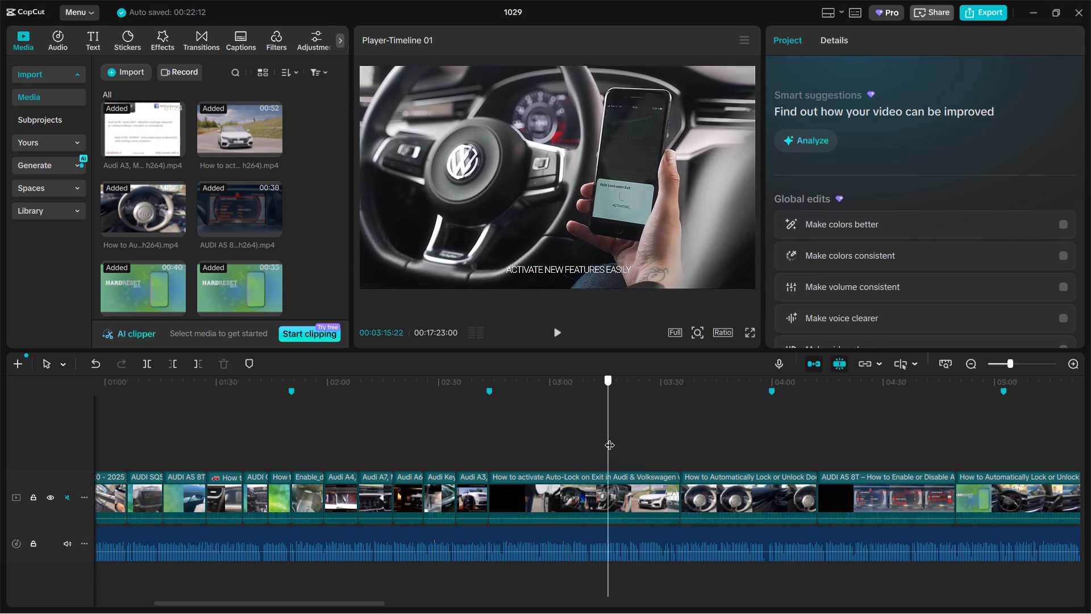
pyautogui.moveTo(610, 438); pyautogui.dragTo(624, 438)
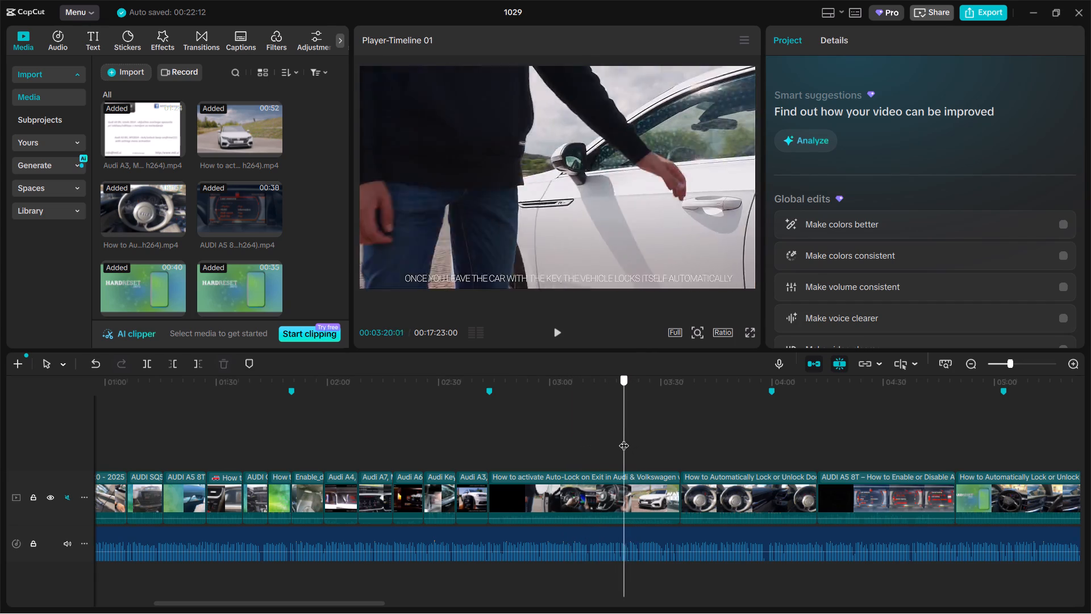
pyautogui.moveTo(624, 438); pyautogui.dragTo(599, 443)
pyautogui.click(593, 500)
pyautogui.hotkey('ctrl', 'b')
pyautogui.click(548, 501)
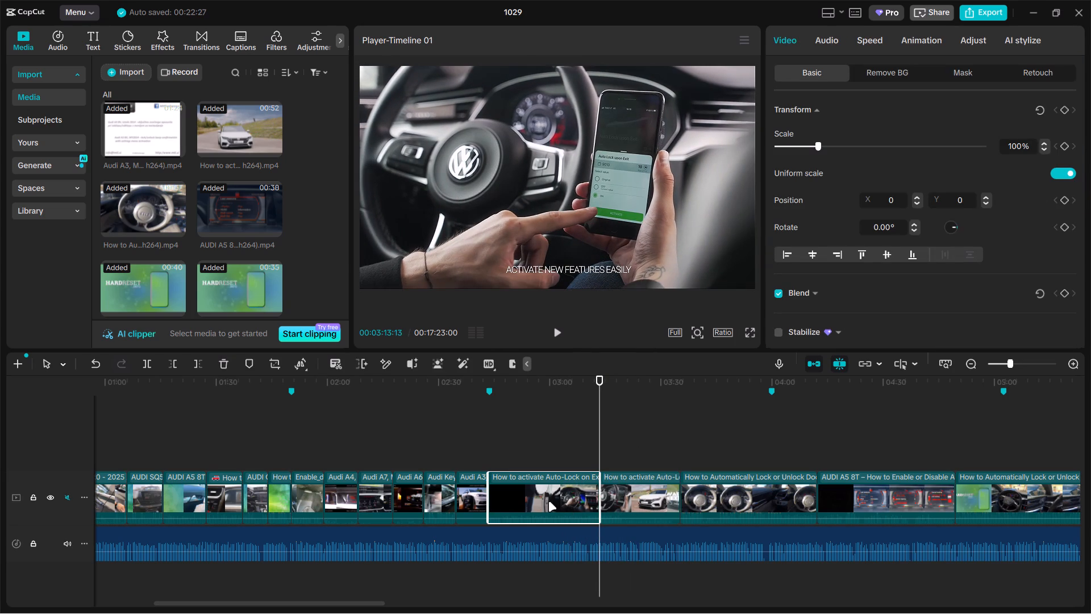
pyautogui.press('BackSpace')
# Split the Auto-Lock on Exit clip at 02:53:24, on the white car's front view, and delete the remainder.
pyautogui.click(514, 459)
pyautogui.moveTo(514, 459); pyautogui.dragTo(526, 453)
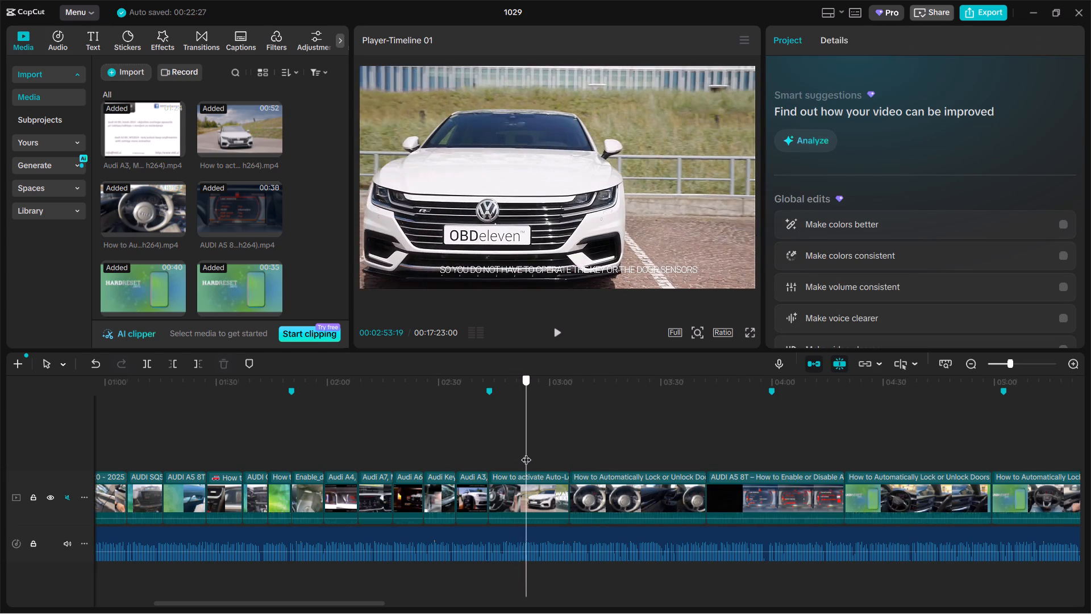
pyautogui.moveTo(526, 453); pyautogui.dragTo(527, 453)
pyautogui.click(530, 486)
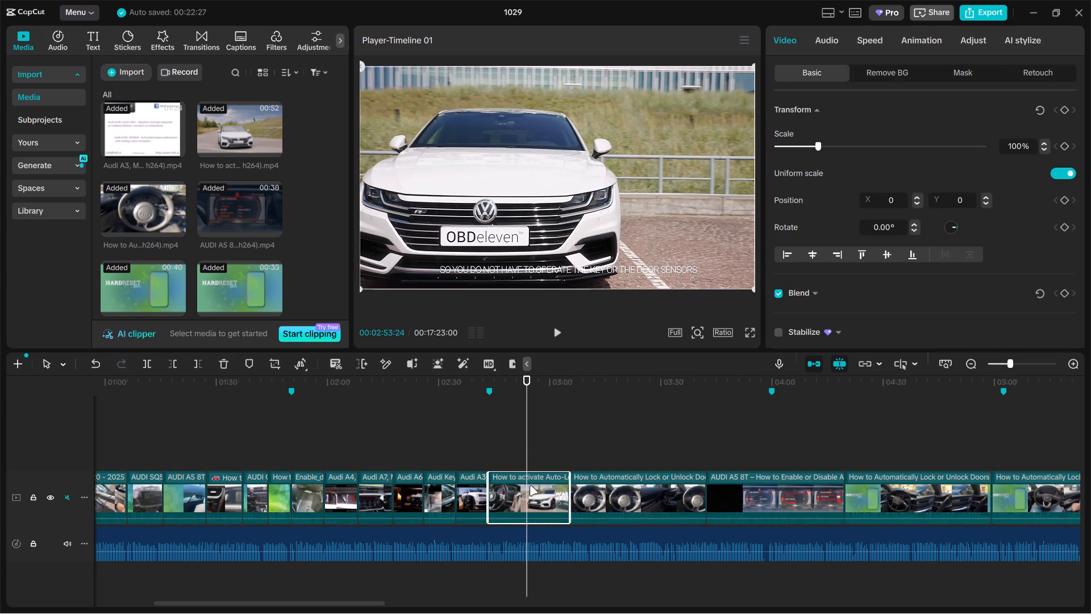
pyautogui.hotkey('ctrl', 'b')
pyautogui.press('BackSpace')
# Scale the Auto-Lock on Exit clip to 124% and shift its picture down to Y -121 to crop out the subtitles, reviewing the framing.
pyautogui.click(515, 451)
pyautogui.click(589, 245)
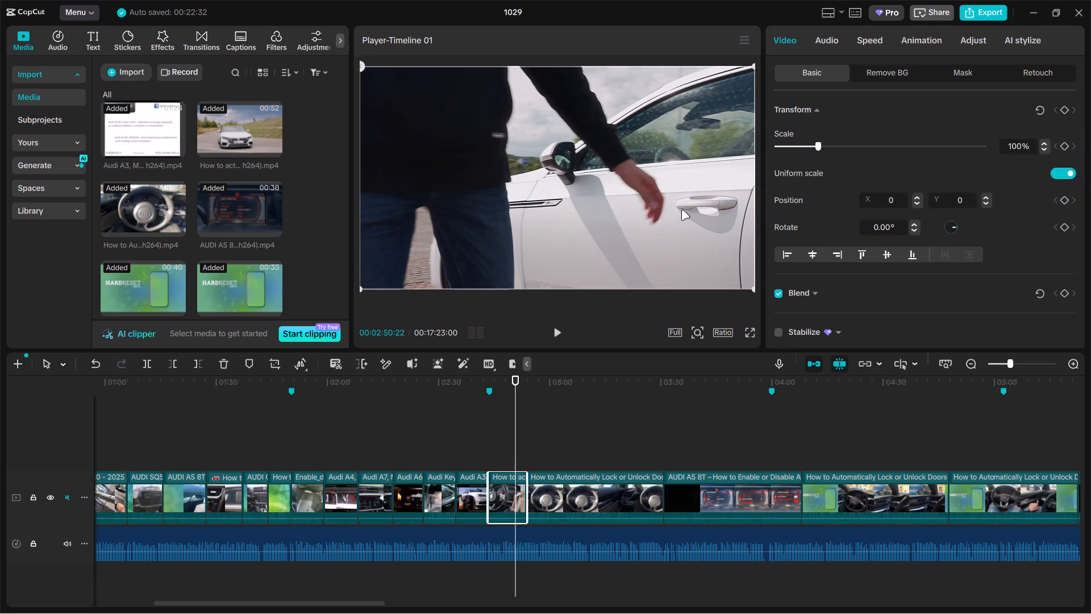
pyautogui.click(515, 451)
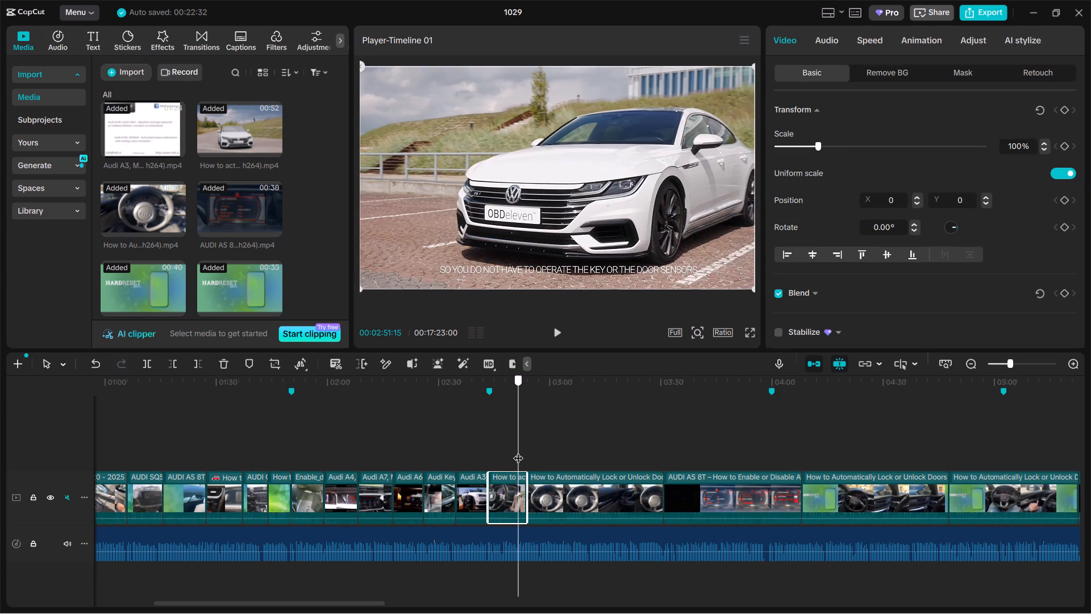
pyautogui.moveTo(812, 147); pyautogui.dragTo(828, 147)
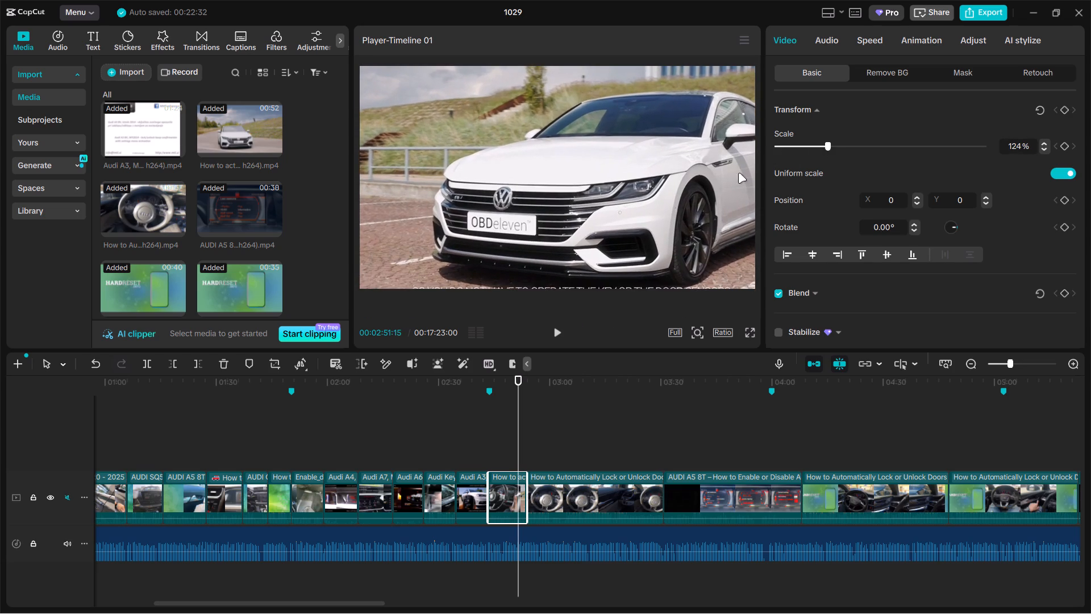
pyautogui.moveTo(696, 176); pyautogui.dragTo(694, 188)
pyautogui.moveTo(517, 444); pyautogui.dragTo(495, 445)
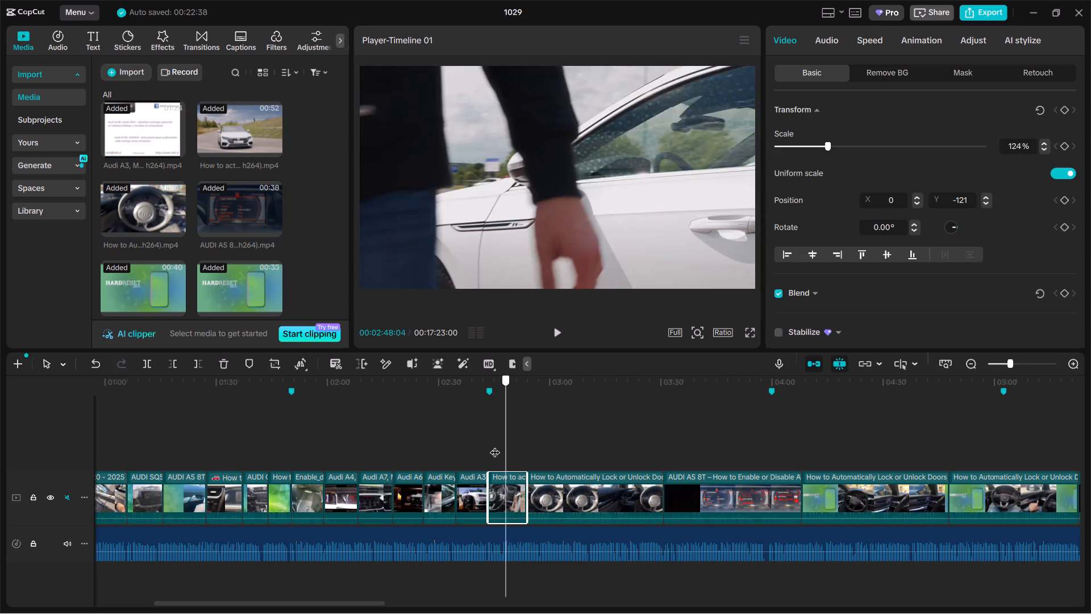
pyautogui.moveTo(495, 445); pyautogui.dragTo(518, 440)
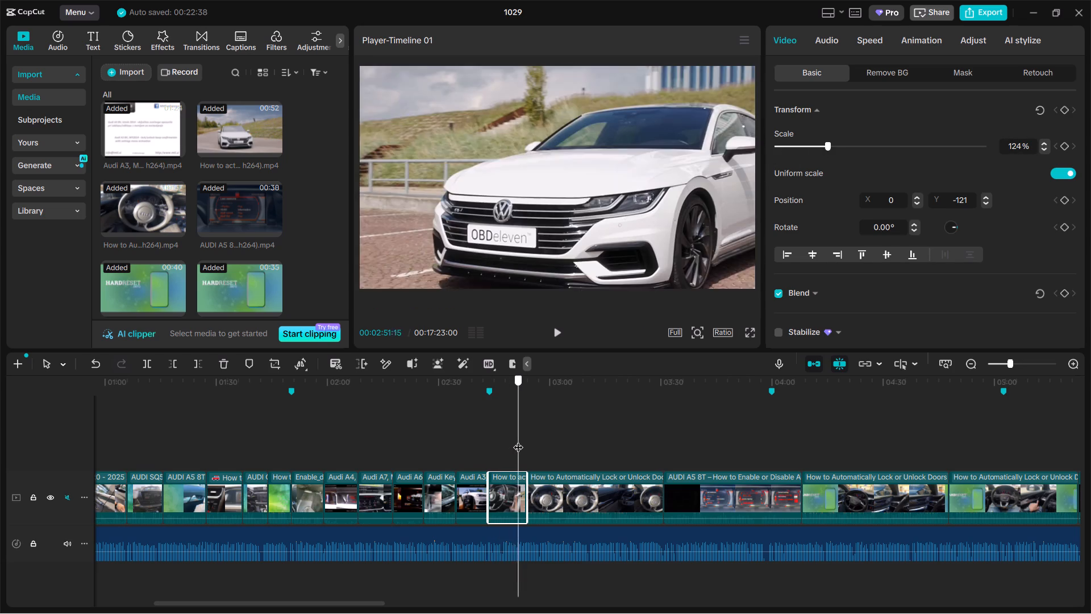
pyautogui.moveTo(518, 440); pyautogui.dragTo(490, 443)
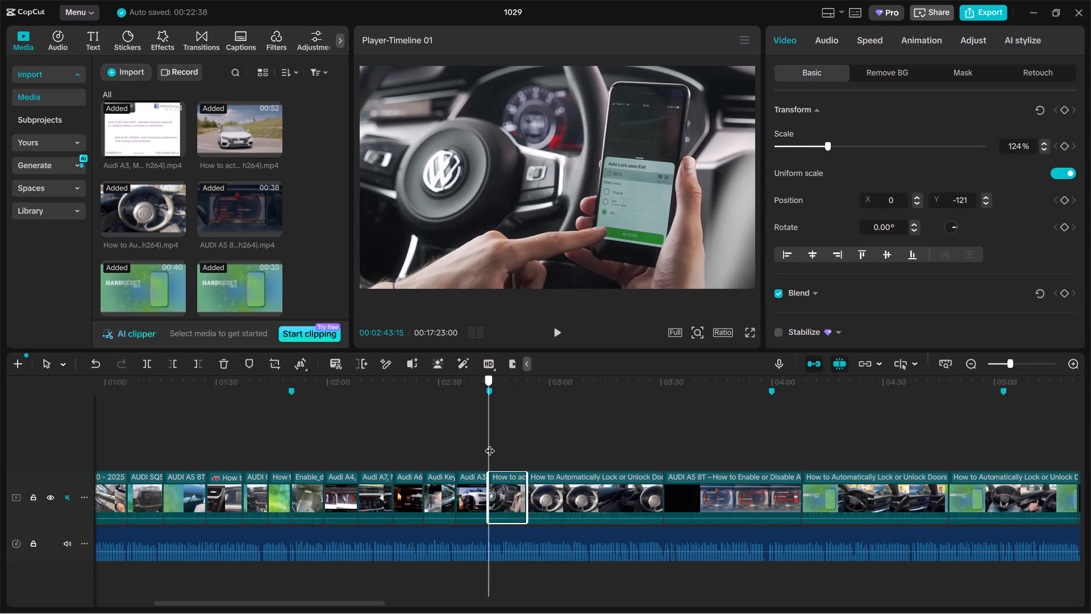
pyautogui.moveTo(490, 443); pyautogui.dragTo(509, 443)
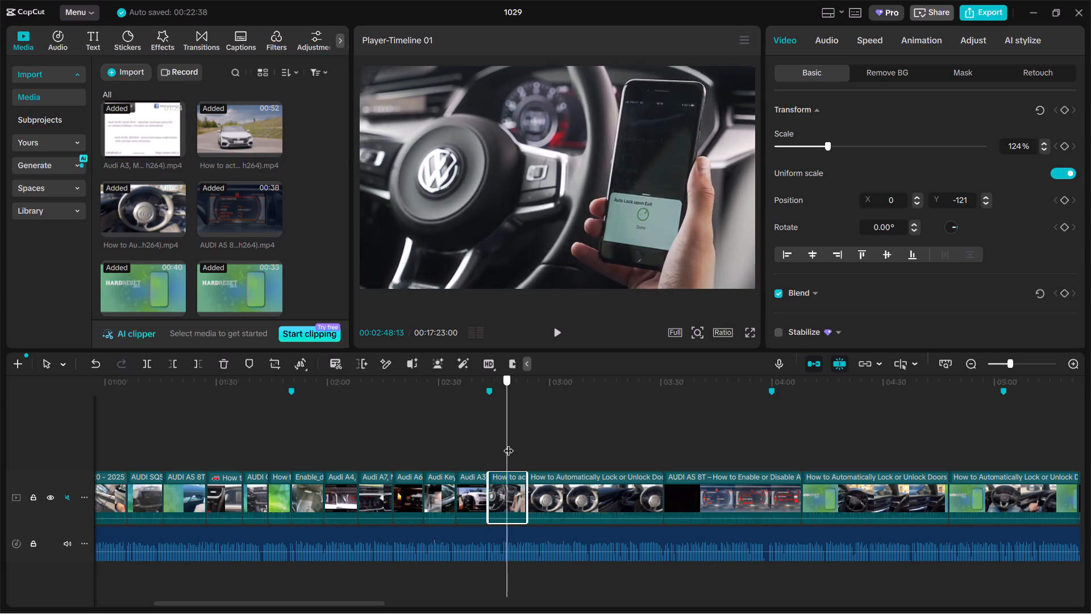
# Trim the start of the first "How to Automatically Lock or Unlock Doors" clip to 03:08:16, on the door and dashboard view.
pyautogui.moveTo(509, 443); pyautogui.dragTo(545, 442)
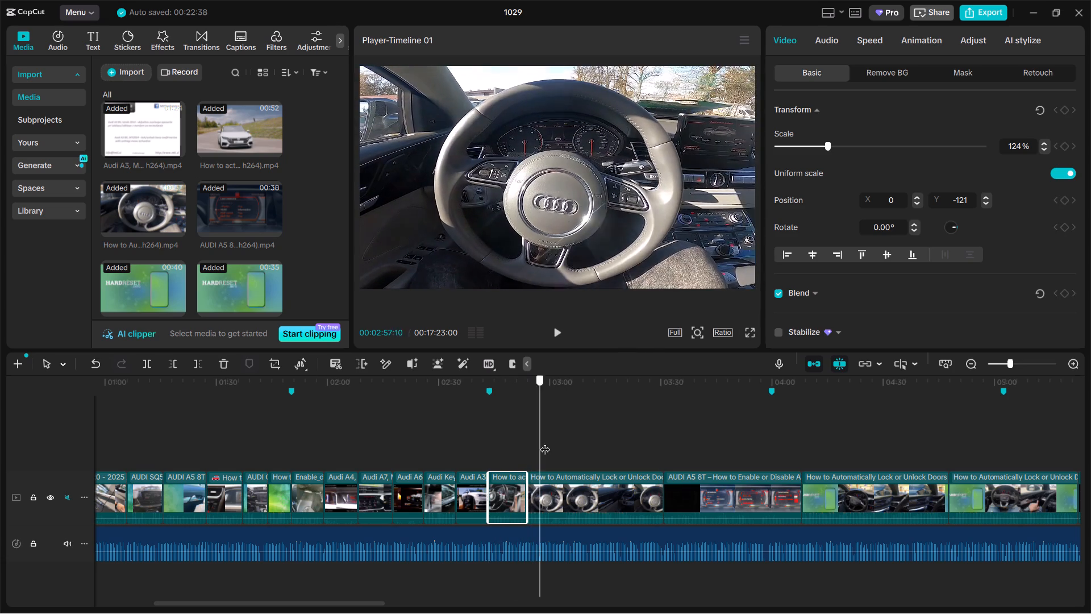
pyautogui.moveTo(545, 442); pyautogui.dragTo(586, 451)
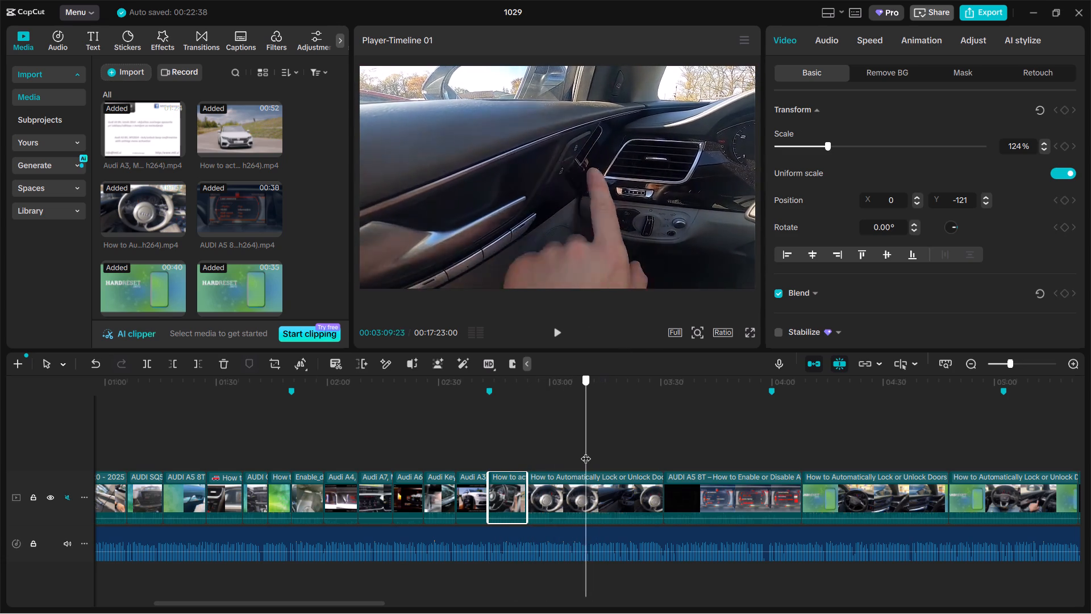
pyautogui.moveTo(586, 451); pyautogui.dragTo(581, 454)
pyautogui.click(582, 503)
pyautogui.moveTo(532, 500); pyautogui.dragTo(574, 488)
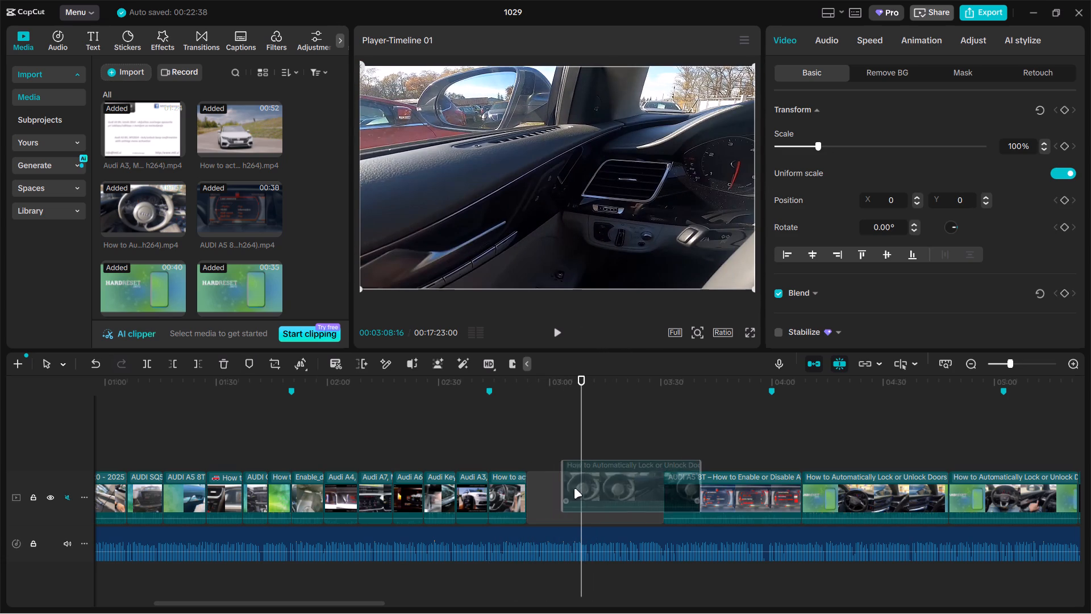
pyautogui.moveTo(574, 488); pyautogui.dragTo(573, 488)
pyautogui.moveTo(525, 498); pyautogui.dragTo(582, 489)
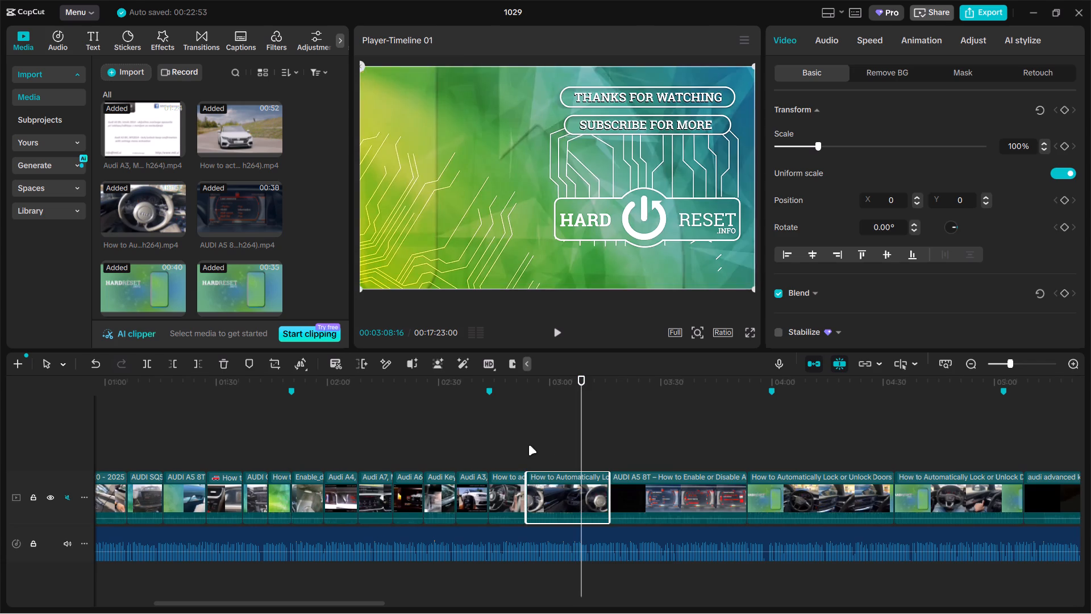
# Split that Lock or Unlock Doors clip at 03:03:28, on the steering wheel view, and delete the remainder.
pyautogui.click(528, 445)
pyautogui.moveTo(528, 445); pyautogui.dragTo(569, 445)
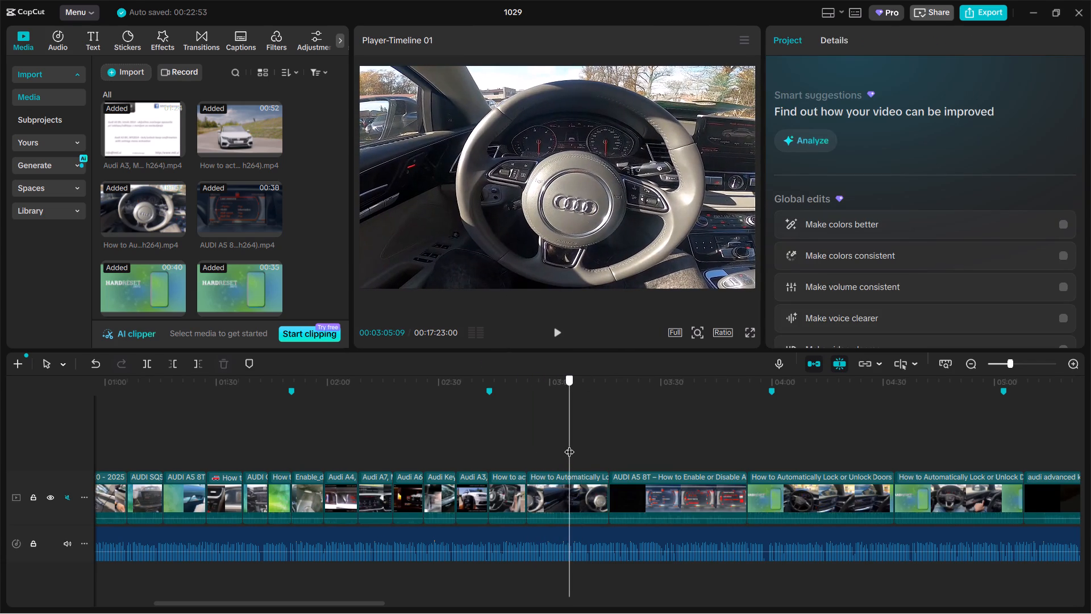
pyautogui.moveTo(569, 445); pyautogui.dragTo(564, 449)
pyautogui.click(567, 488)
pyautogui.hotkey('ctrl', 'b')
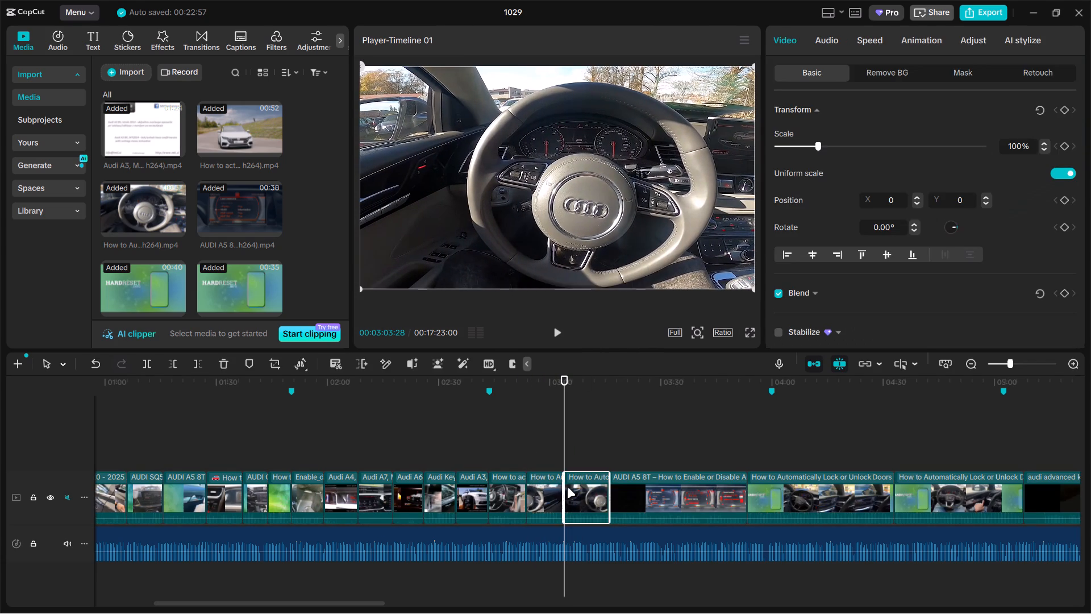
pyautogui.press('BackSpace')
# Split the AUDI A5 8T clip at 03:21:26, on the Car menu with Exterior lighting highlighted.
pyautogui.moveTo(565, 439); pyautogui.dragTo(631, 435)
pyautogui.click(631, 502)
pyautogui.hotkey('ctrl', 'b')
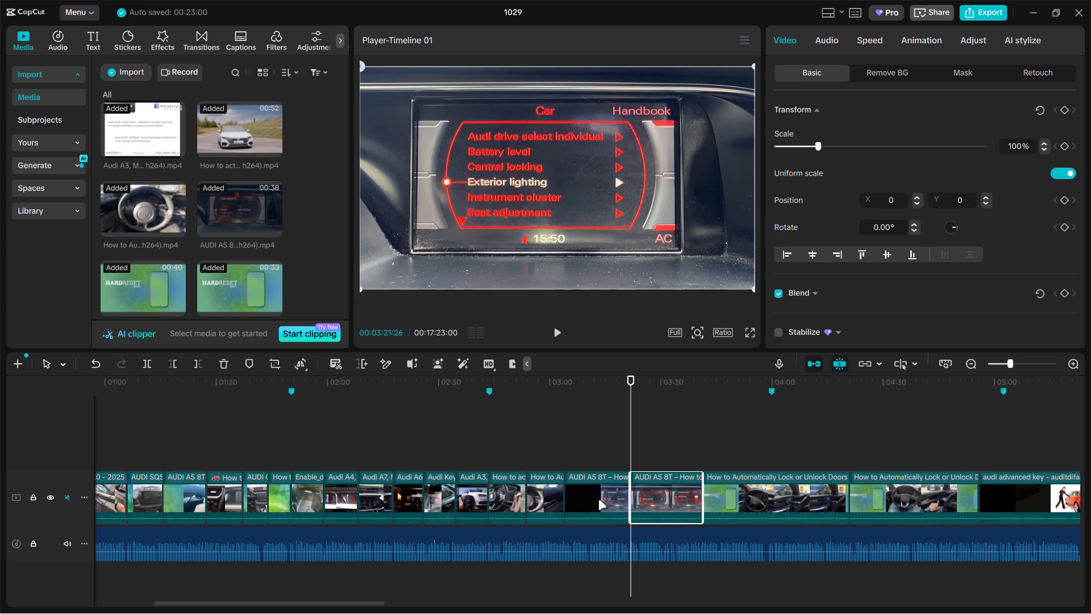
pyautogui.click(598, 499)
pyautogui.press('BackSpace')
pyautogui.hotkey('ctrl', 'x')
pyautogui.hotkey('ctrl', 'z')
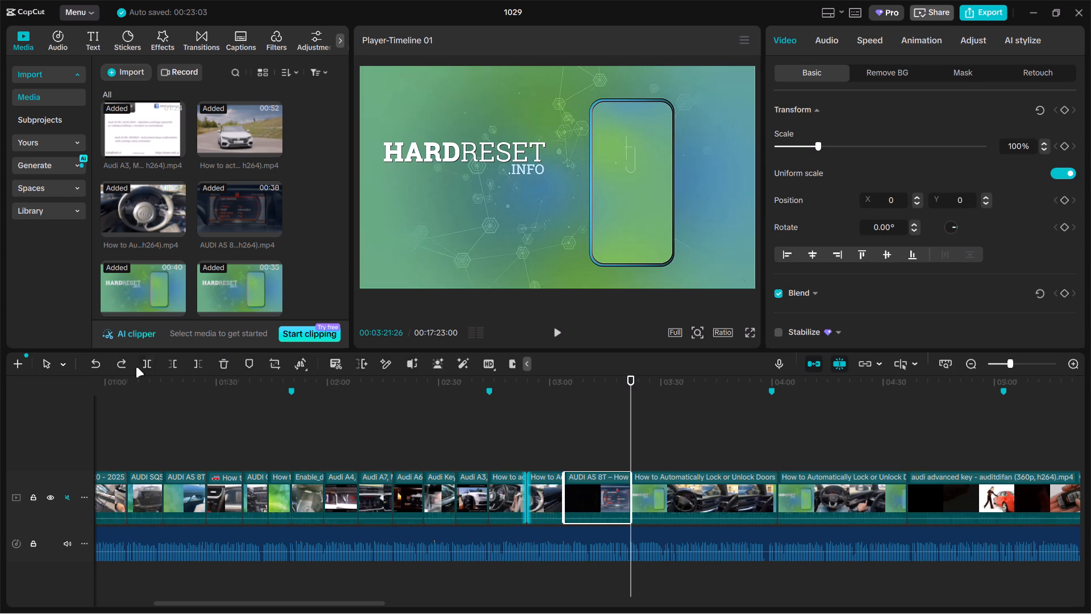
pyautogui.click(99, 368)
# Delete the part of the AUDI A5 8T clip before the cut.
pyautogui.click(601, 499)
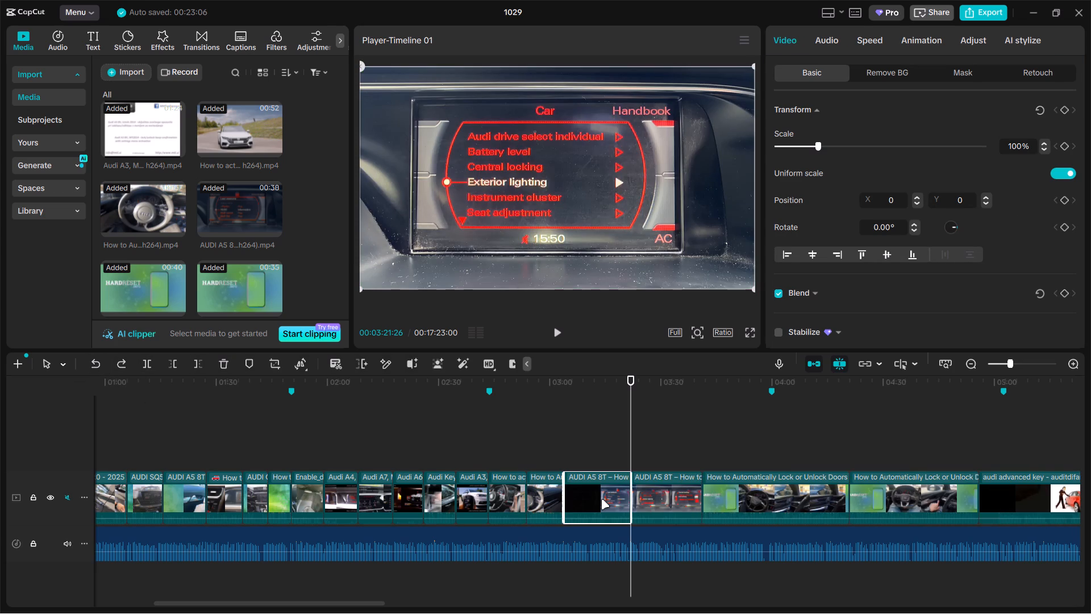
pyautogui.press('BackSpace')
# Trim the end of the AUDI A5 8T clip back to 03:12:06, on the Central locking menu's Auto locking setting.
pyautogui.click(564, 450)
pyautogui.moveTo(564, 450); pyautogui.dragTo(586, 441)
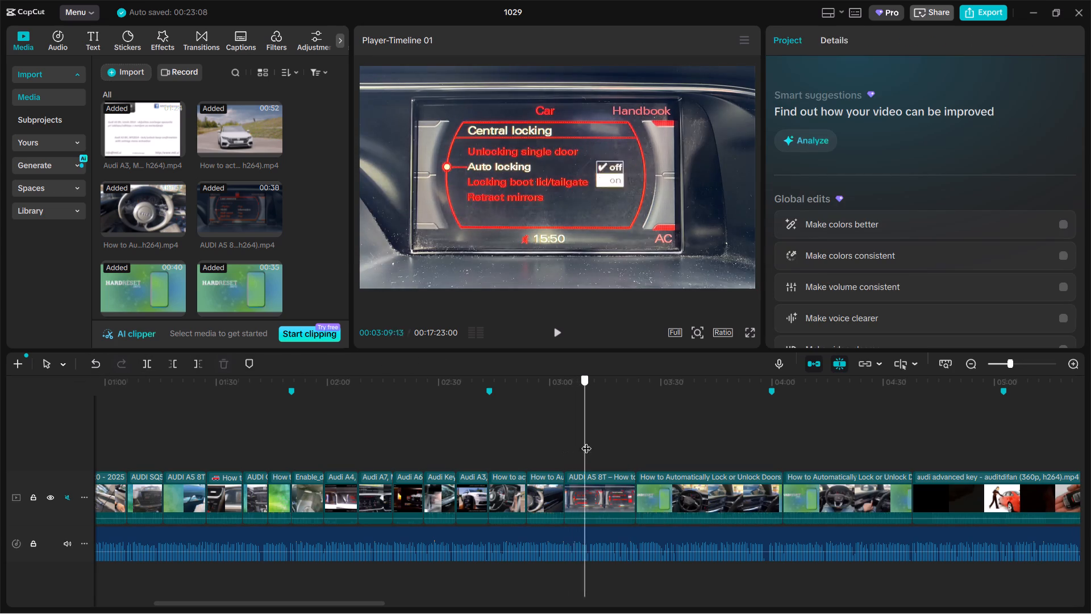
pyautogui.moveTo(586, 441); pyautogui.dragTo(595, 438)
pyautogui.click(615, 507)
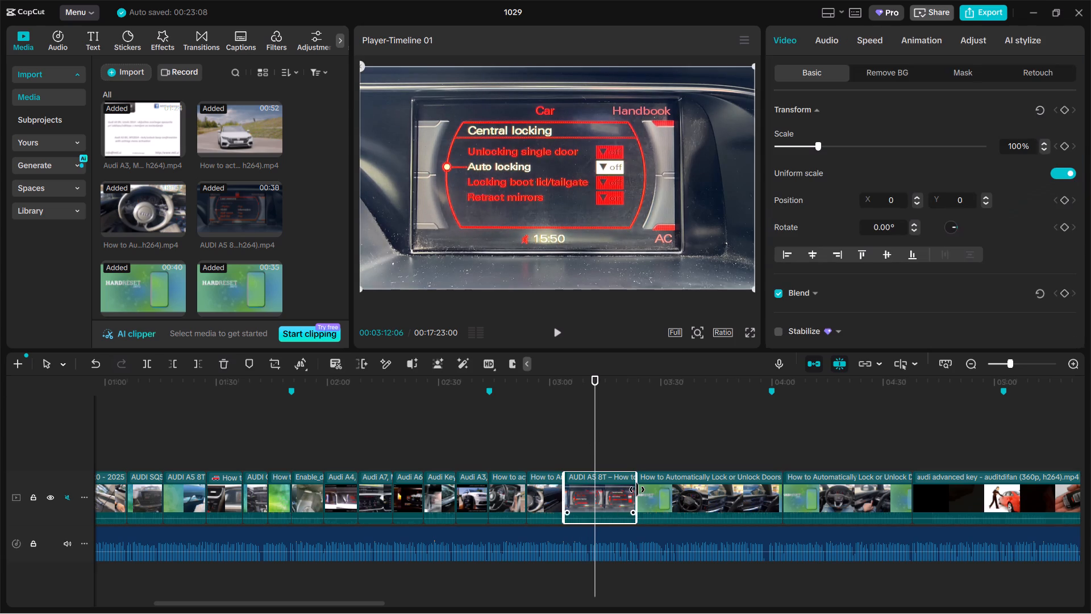
pyautogui.moveTo(637, 489); pyautogui.dragTo(596, 487)
# Trim the start of the Audi A6 C8 Lock or Unlock Doors clip past its title to the door button footage near 03:28:28.
pyautogui.moveTo(597, 455); pyautogui.dragTo(616, 453)
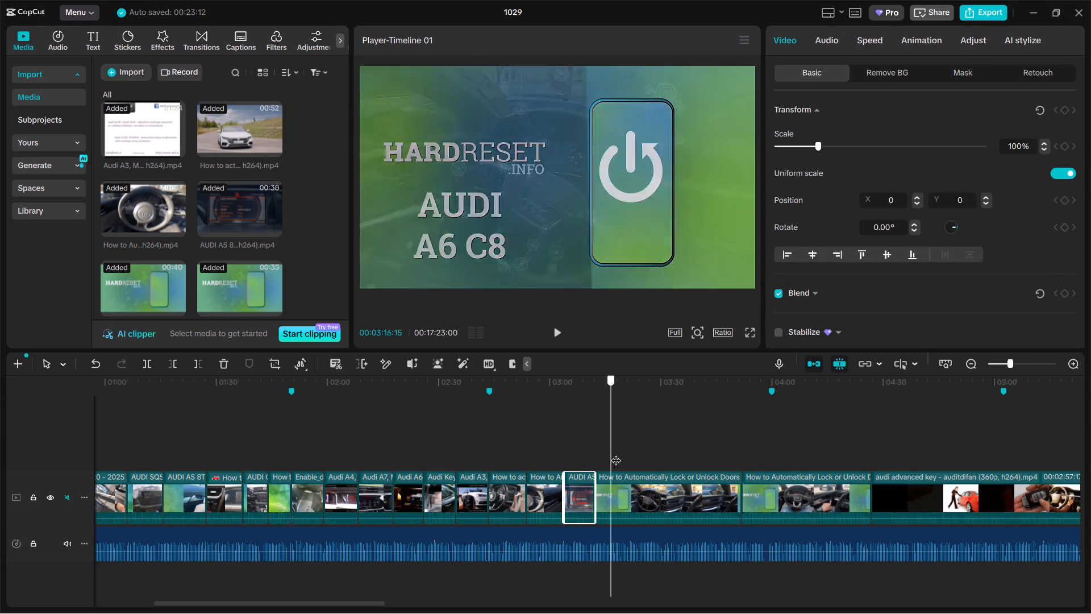
pyautogui.moveTo(616, 453); pyautogui.dragTo(657, 455)
pyautogui.click(653, 493)
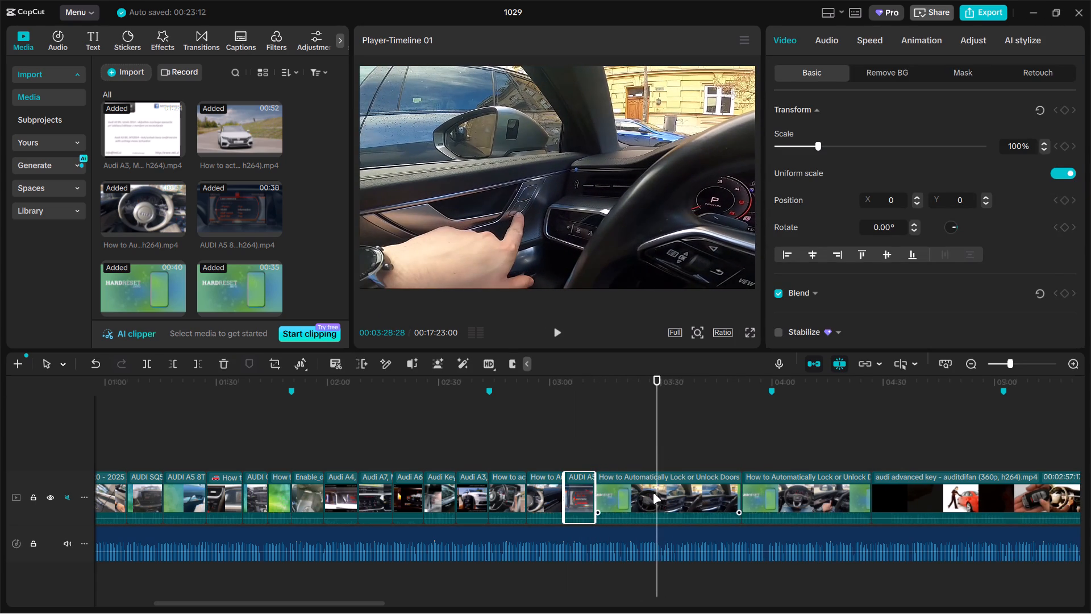
pyautogui.moveTo(596, 499); pyautogui.dragTo(665, 488)
pyautogui.click(619, 455)
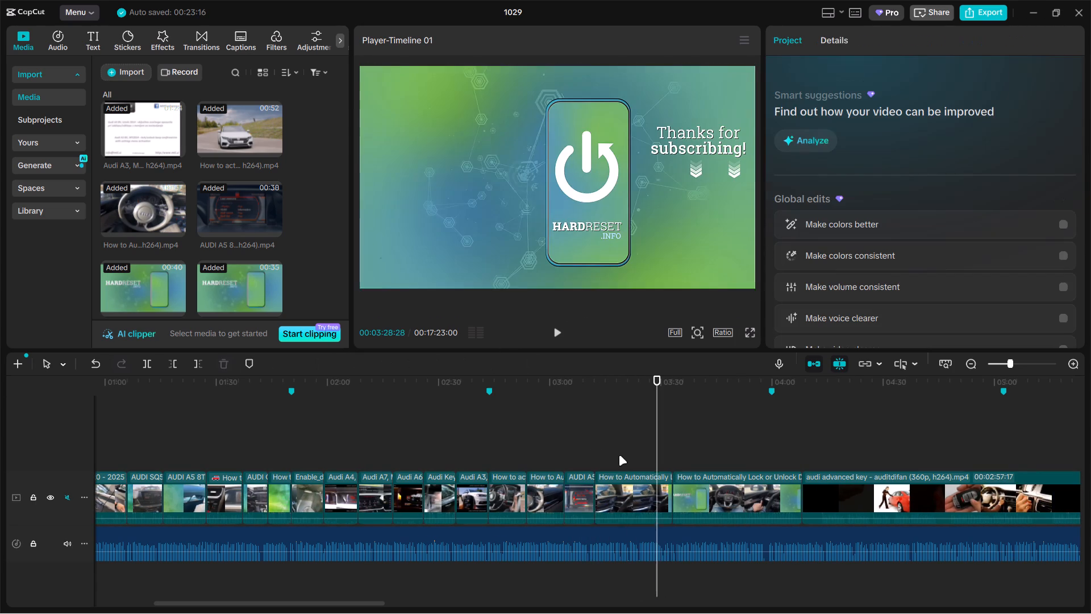
# Trim the end of the Audi A6 C8 Lock or Unlock Doors clip back to 03:22:14, on the door and mirror footage.
pyautogui.moveTo(619, 455); pyautogui.dragTo(634, 455)
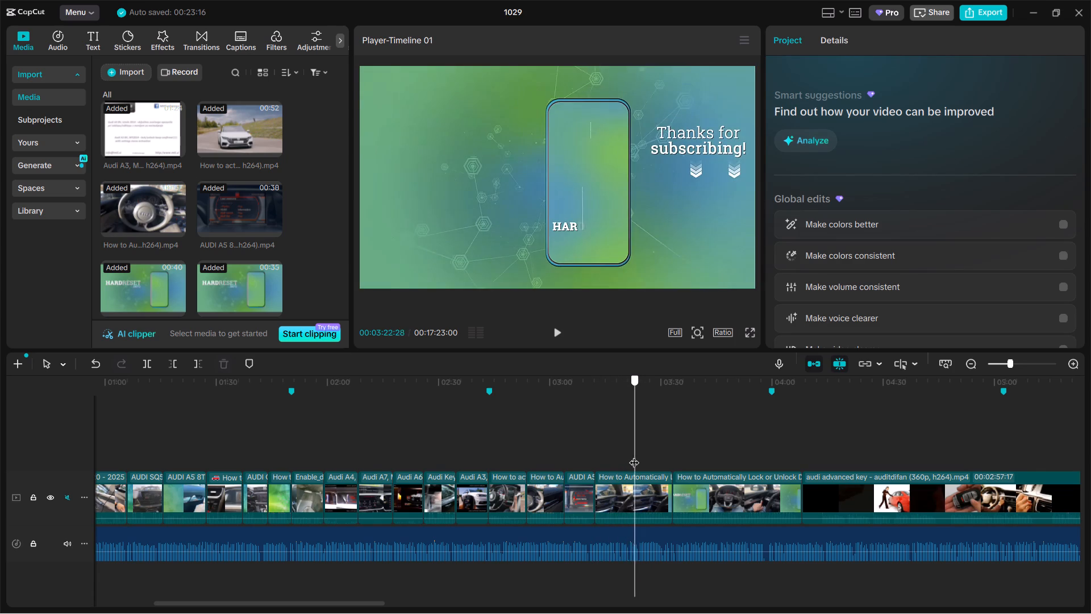
pyautogui.moveTo(634, 455); pyautogui.dragTo(633, 455)
pyautogui.click(615, 496)
pyautogui.click(597, 494)
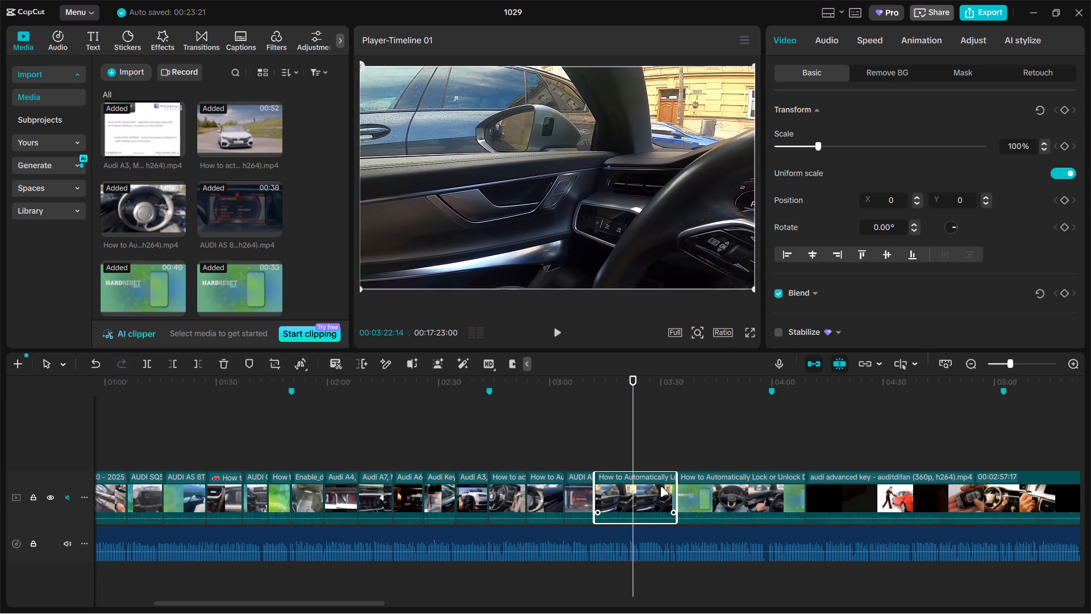
pyautogui.moveTo(675, 488); pyautogui.dragTo(632, 488)
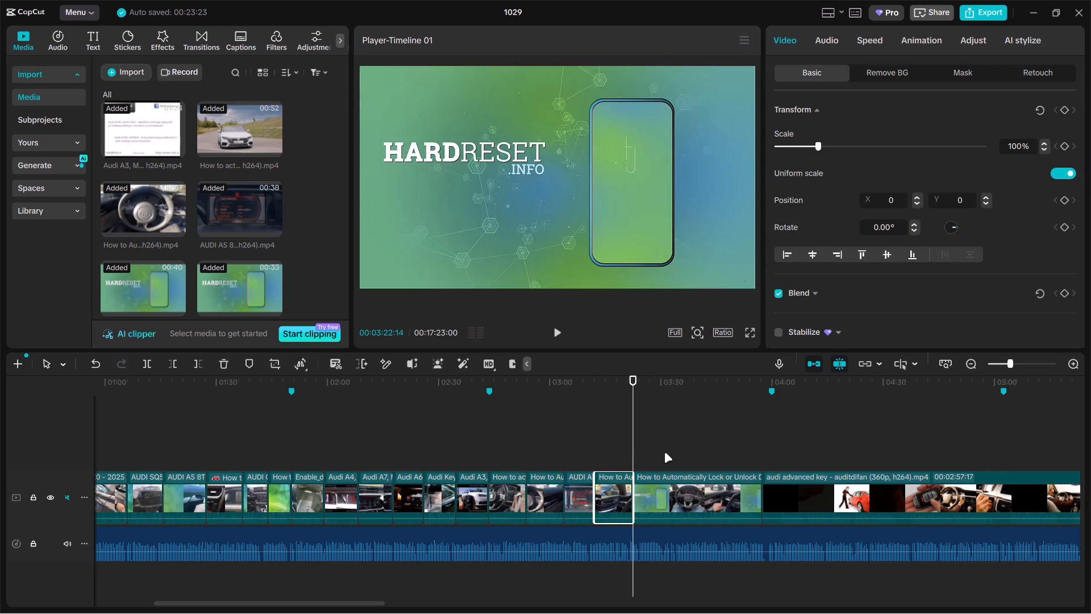
# Delete the second How to Automatically Lock or Unlock Doors clip, the one before the audi advanced key clip.
pyautogui.click(664, 453)
pyautogui.moveTo(664, 453); pyautogui.dragTo(696, 451)
pyautogui.click(696, 492)
pyautogui.press('BackSpace')
# Split the audi advanced key clip at 04:16:23, on the pedal footage, and delete the part before the cut.
pyautogui.click(656, 456)
pyautogui.moveTo(656, 456); pyautogui.dragTo(672, 453)
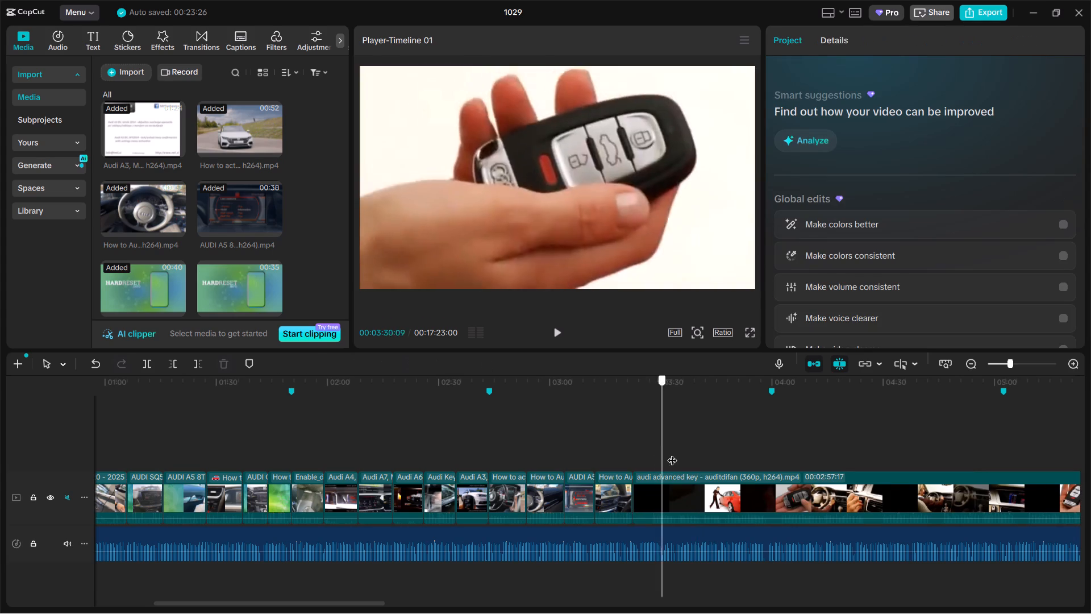
pyautogui.moveTo(672, 453); pyautogui.dragTo(853, 442)
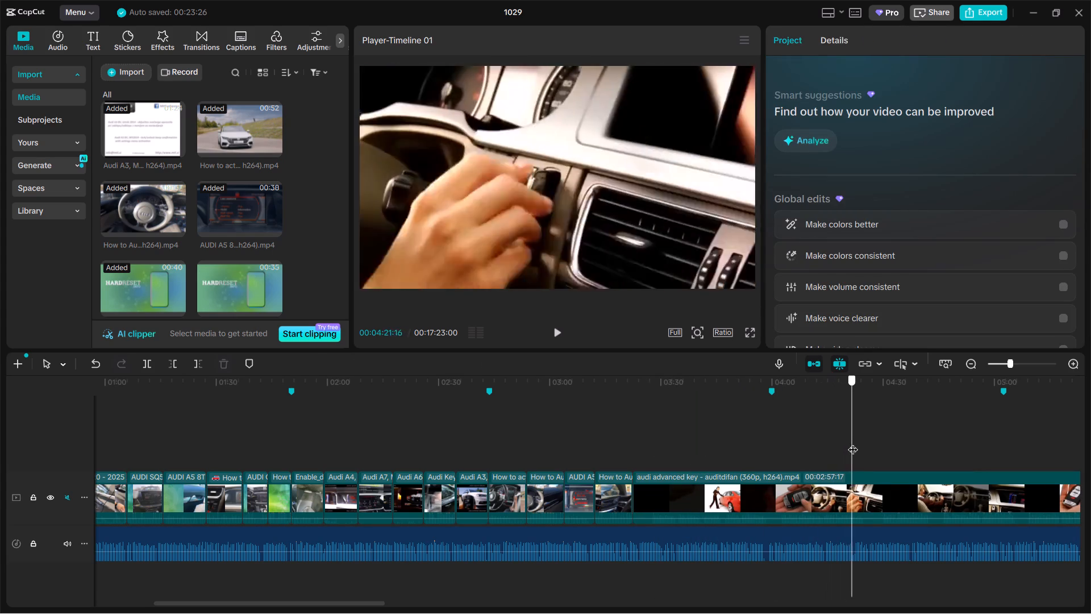
pyautogui.moveTo(853, 442); pyautogui.dragTo(834, 447)
pyautogui.click(834, 484)
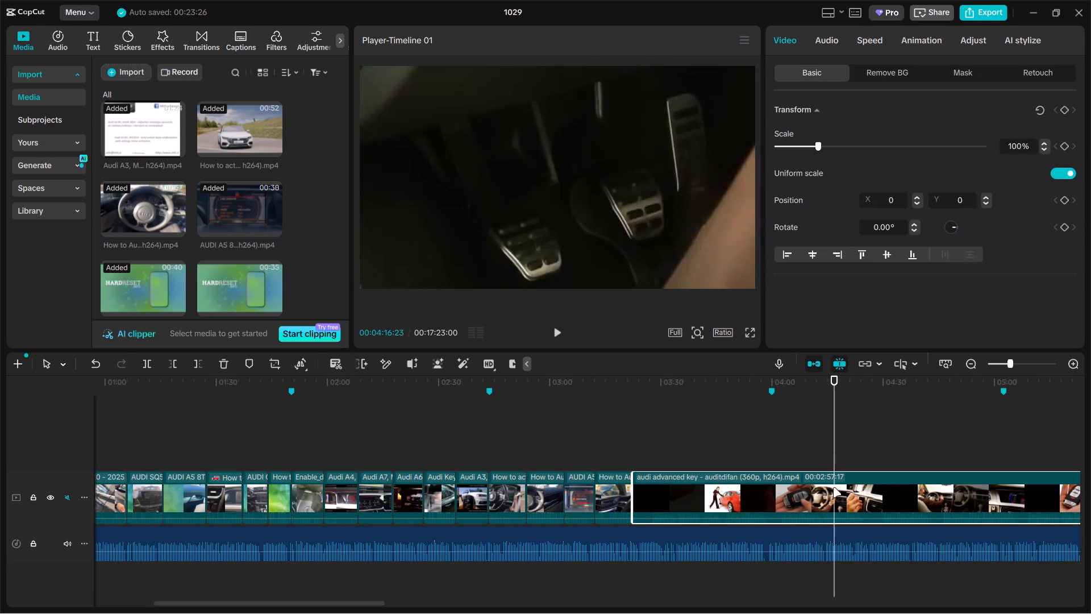
pyautogui.hotkey('ctrl', 'b')
pyautogui.click(743, 500)
pyautogui.press('BackSpace')
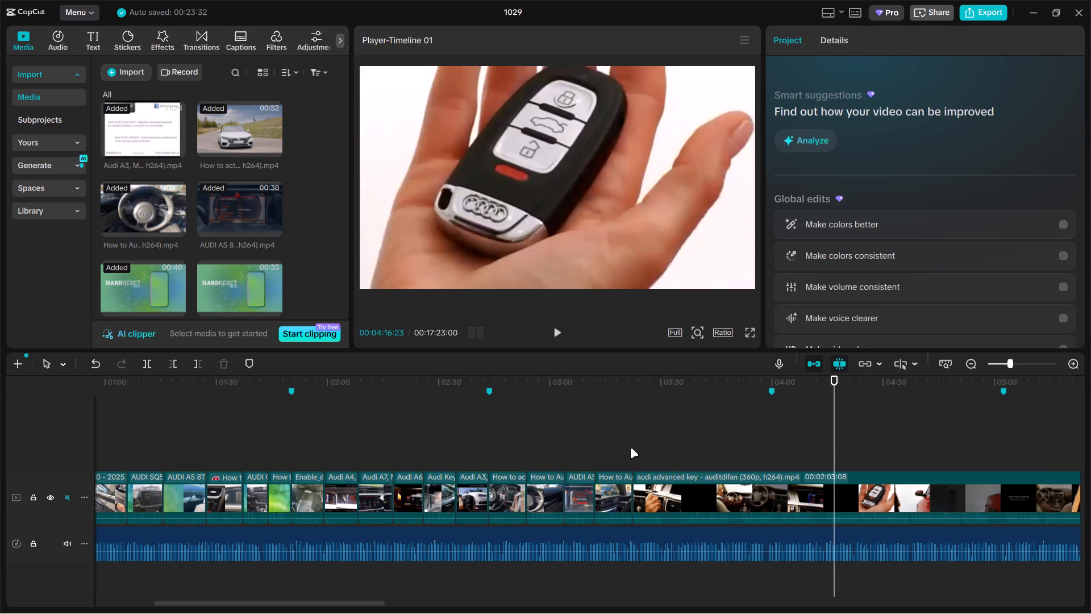
# Trim the start of the audi advanced key clip forward to 03:37:24, in the section on turning off the engine.
pyautogui.click(624, 447)
pyautogui.moveTo(624, 447); pyautogui.dragTo(686, 442)
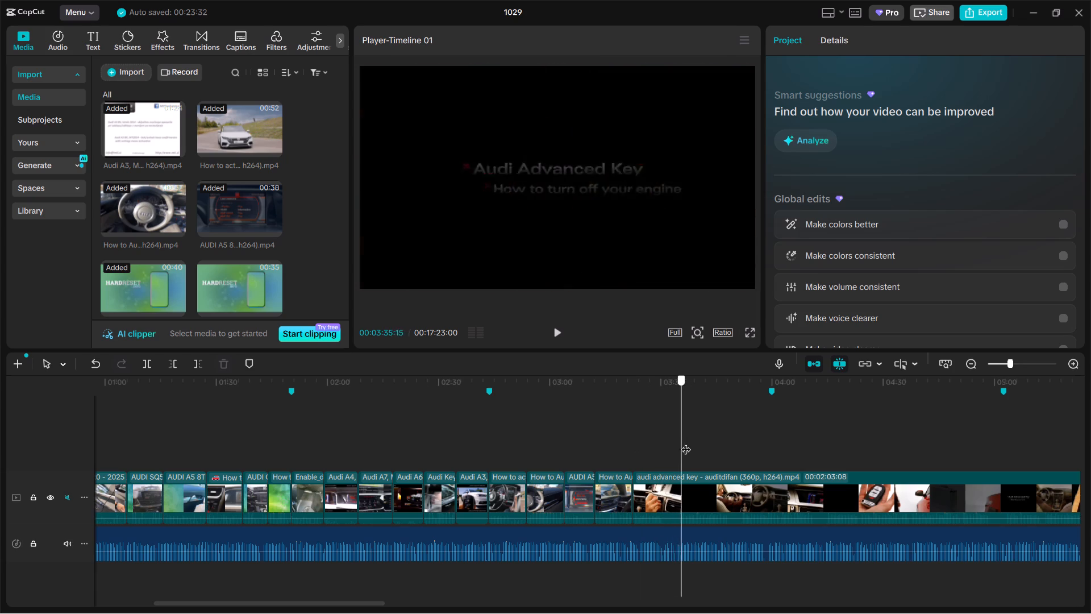
pyautogui.moveTo(686, 442); pyautogui.dragTo(690, 442)
pyautogui.click(680, 492)
pyautogui.moveTo(633, 492); pyautogui.dragTo(689, 487)
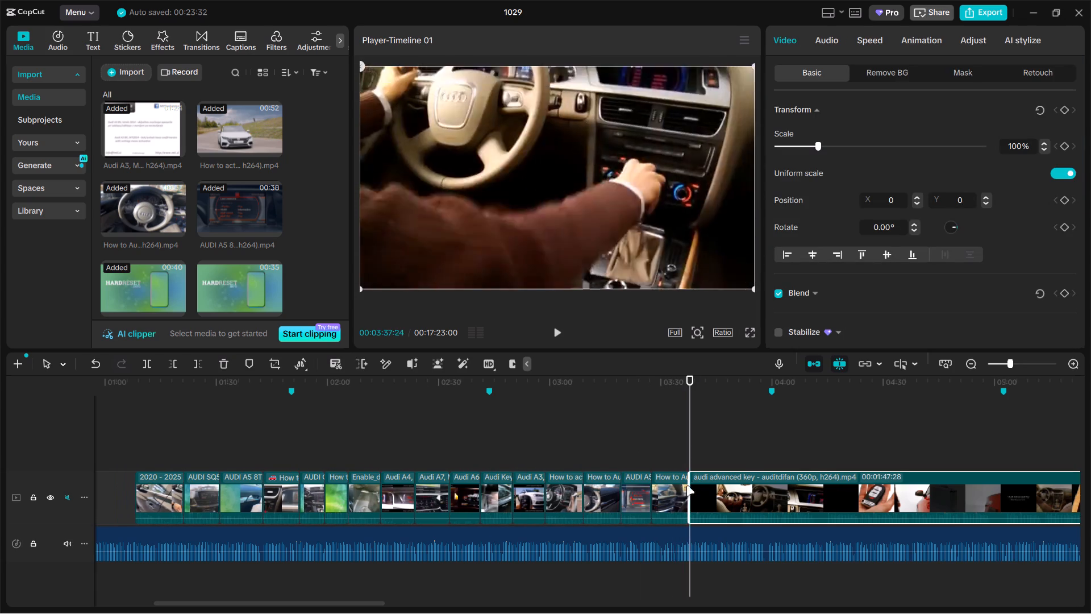
# Trim the start of the audi advanced key clip further to 03:37:20, on the steering wheel and dashboard footage.
pyautogui.moveTo(615, 445); pyautogui.dragTo(621, 442)
pyautogui.click(626, 443)
pyautogui.moveTo(629, 443); pyautogui.dragTo(670, 443)
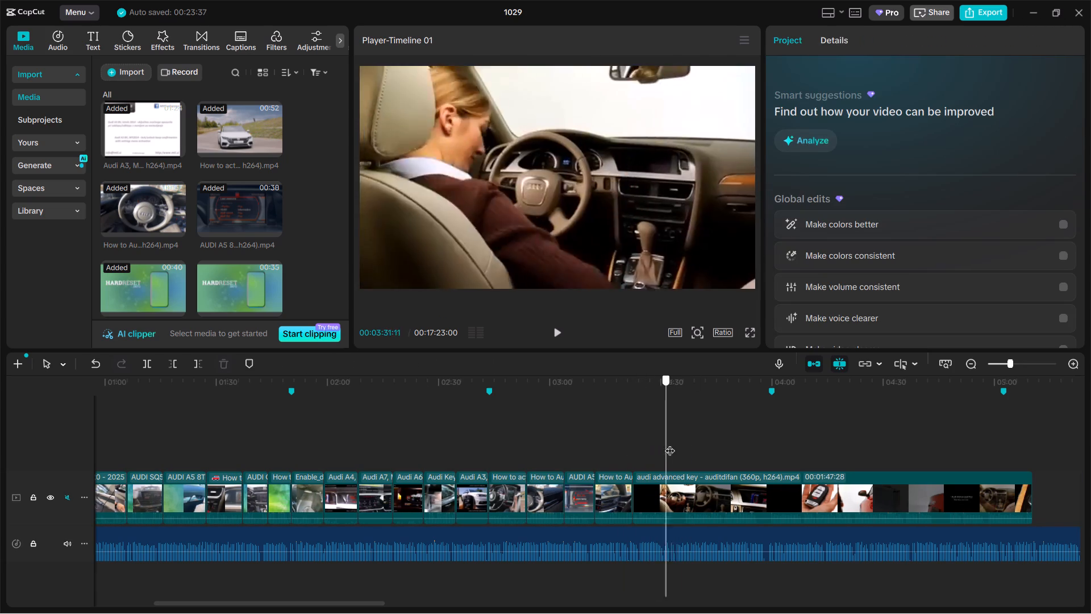
pyautogui.moveTo(670, 443); pyautogui.dragTo(726, 442)
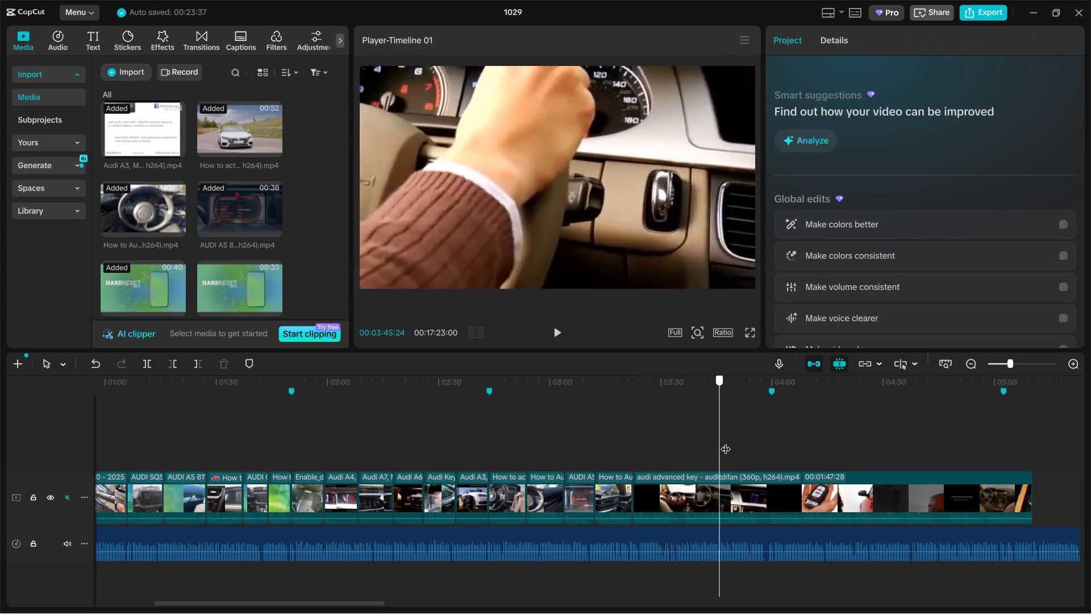
pyautogui.moveTo(726, 442); pyautogui.dragTo(712, 447)
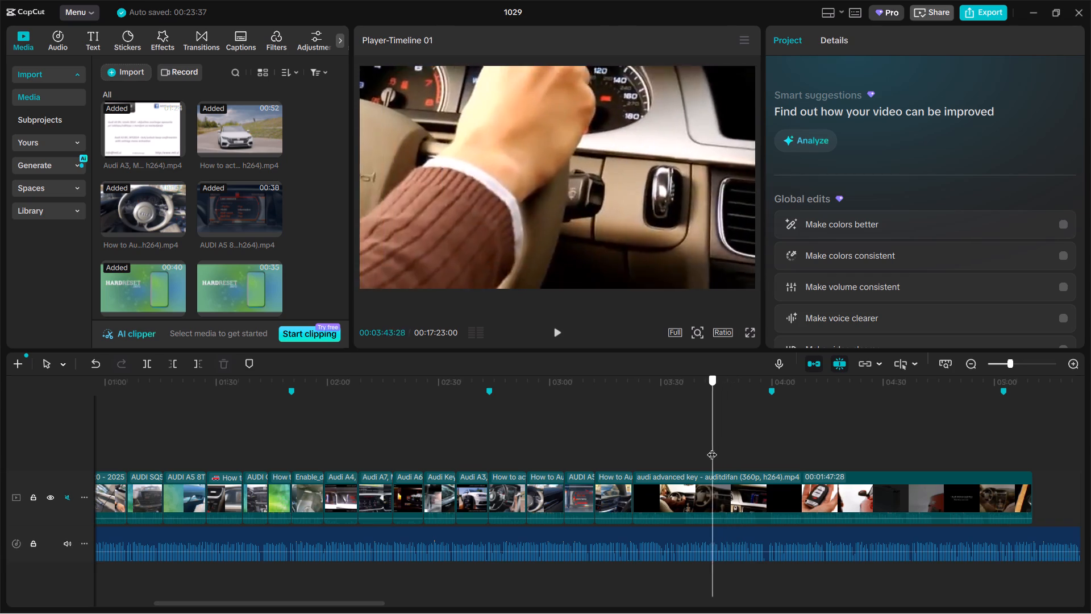
pyautogui.moveTo(712, 447); pyautogui.dragTo(689, 445)
pyautogui.click(689, 486)
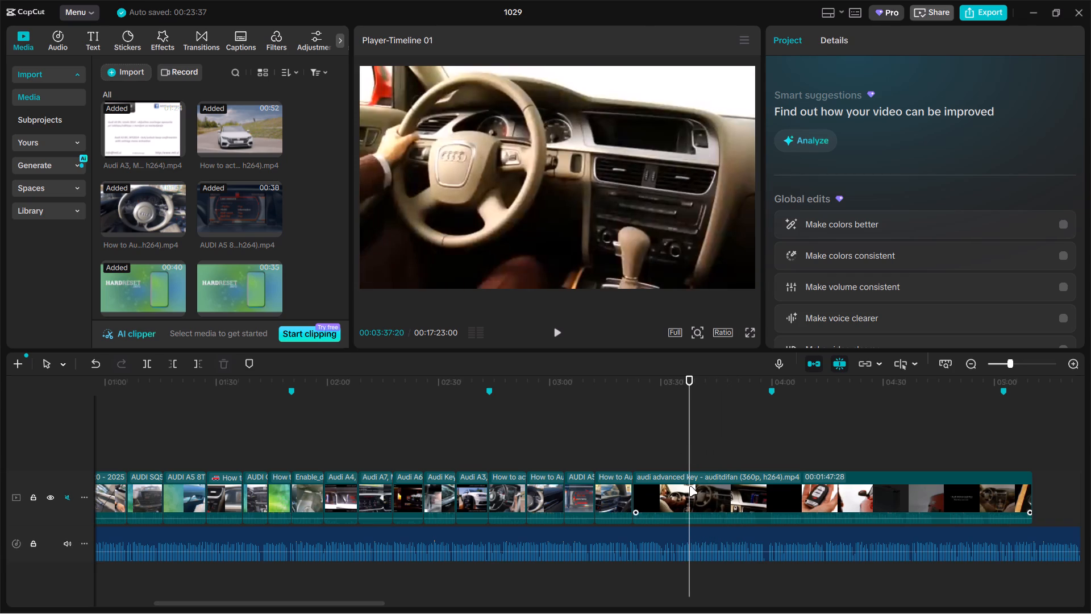
pyautogui.moveTo(635, 491); pyautogui.dragTo(692, 483)
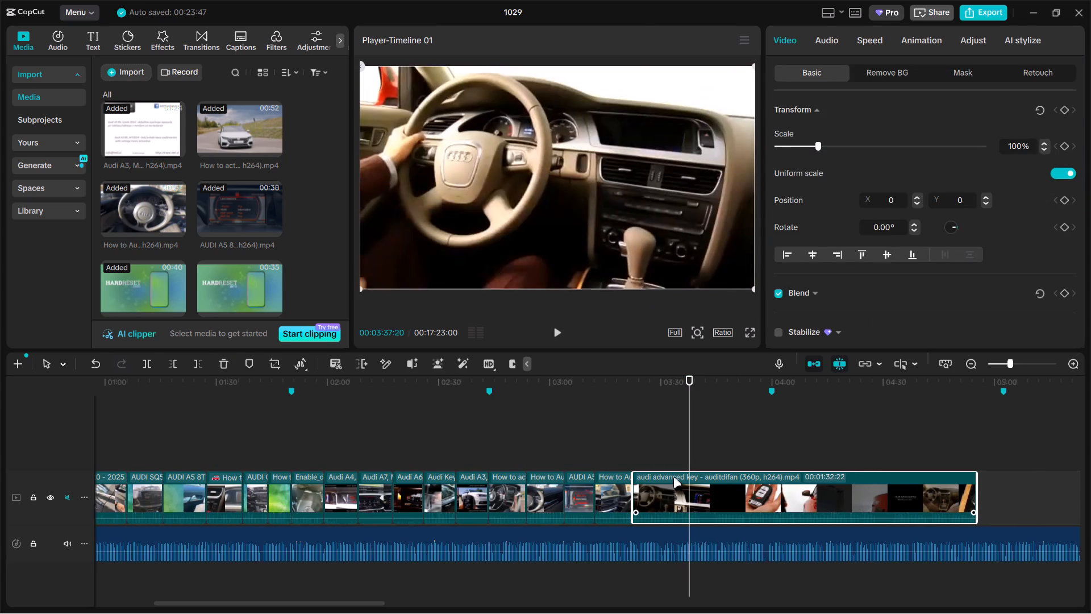
# Split the audi advanced key clip at 03:31:20, on the radio display shot, and delete the part after the cut.
pyautogui.click(630, 453)
pyautogui.moveTo(630, 453); pyautogui.dragTo(665, 450)
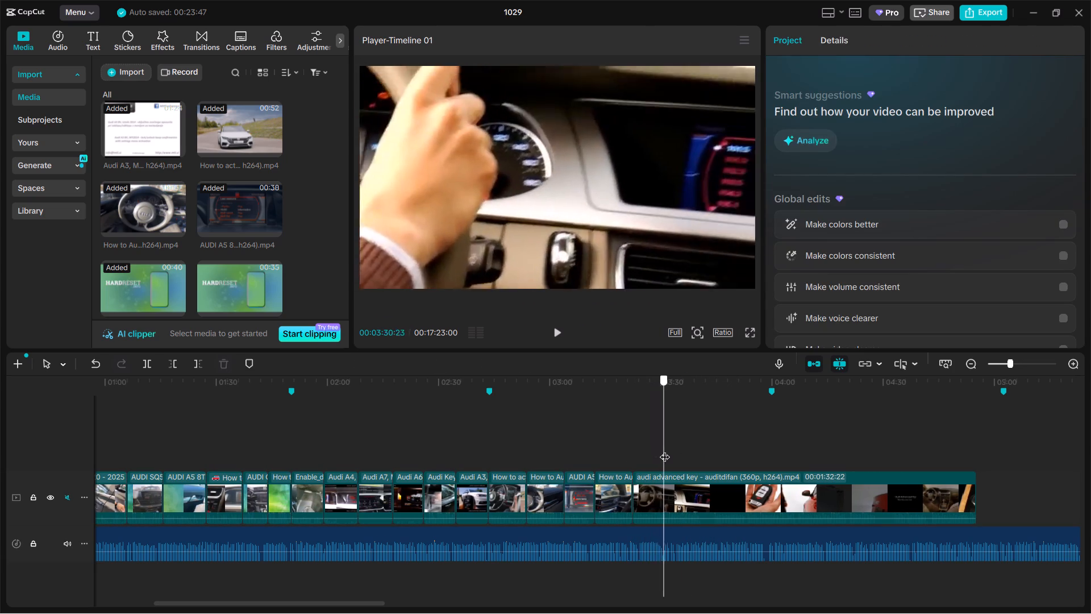
pyautogui.moveTo(665, 450); pyautogui.dragTo(667, 451)
pyautogui.click(688, 488)
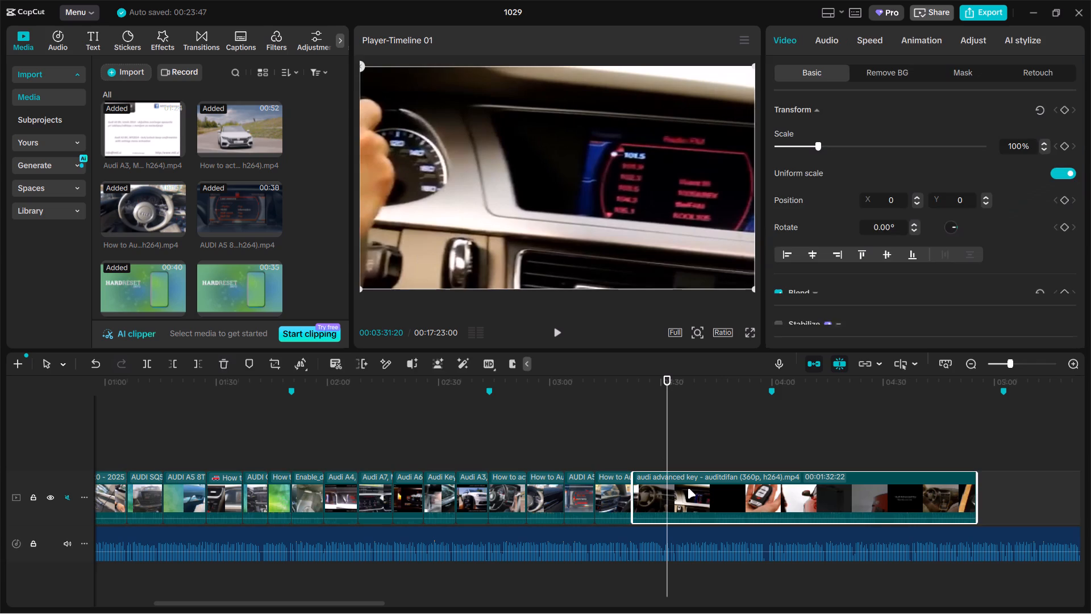
pyautogui.hotkey('ctrl', 'v')
pyautogui.hotkey('ctrl', 'b')
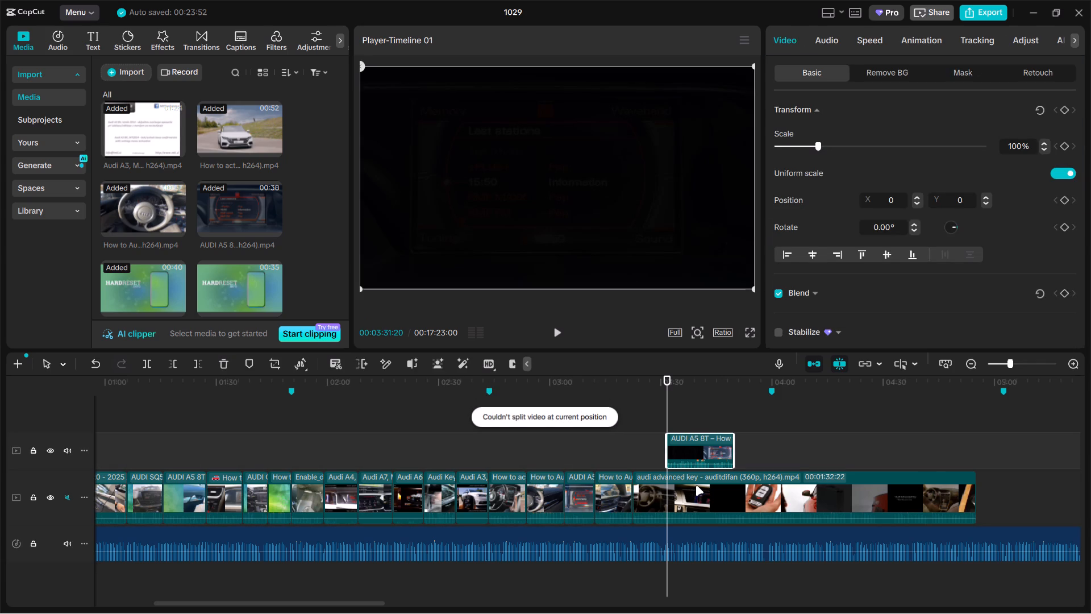
pyautogui.hotkey('ctrl', 'z')
pyautogui.keyDown('ctrl'); pyautogui.click(696, 486); pyautogui.keyUp('ctrl')
pyautogui.hotkey('ctrl', 'b')
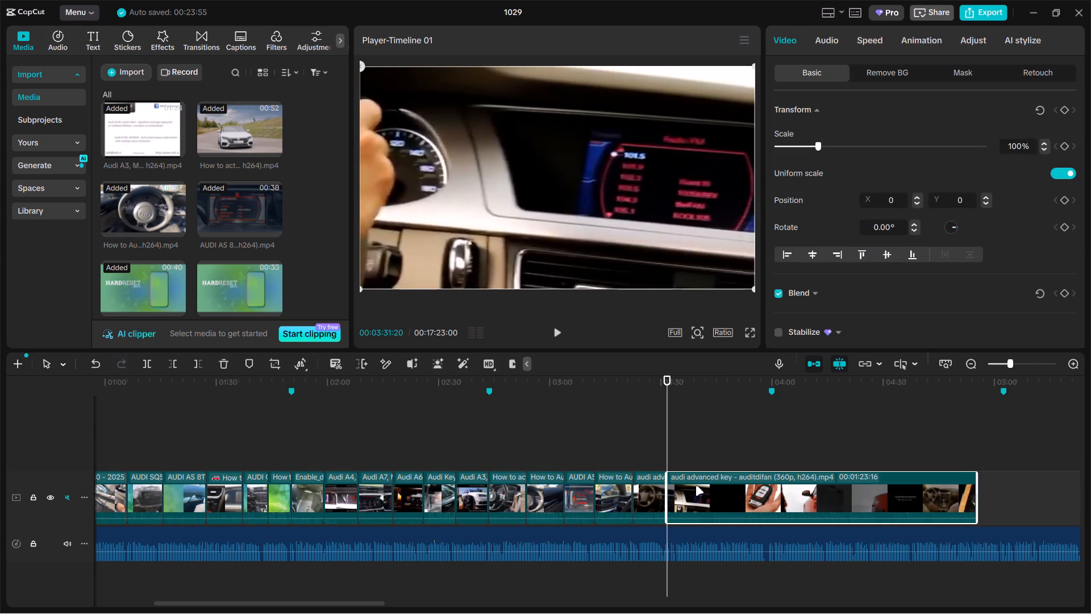
pyautogui.press('BackSpace')
# Copy the Audi A4 clip near 02:02:22 and place the copy on the main track after the audi advanced key clip.
pyautogui.click(510, 453)
pyautogui.moveTo(510, 453); pyautogui.dragTo(374, 392)
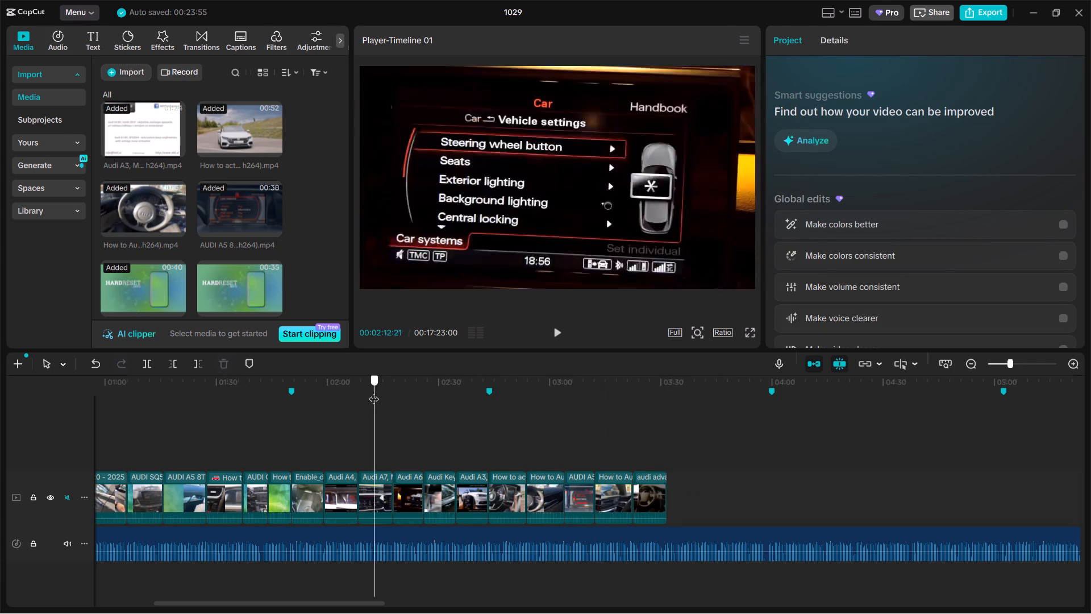
pyautogui.moveTo(374, 392); pyautogui.dragTo(340, 390)
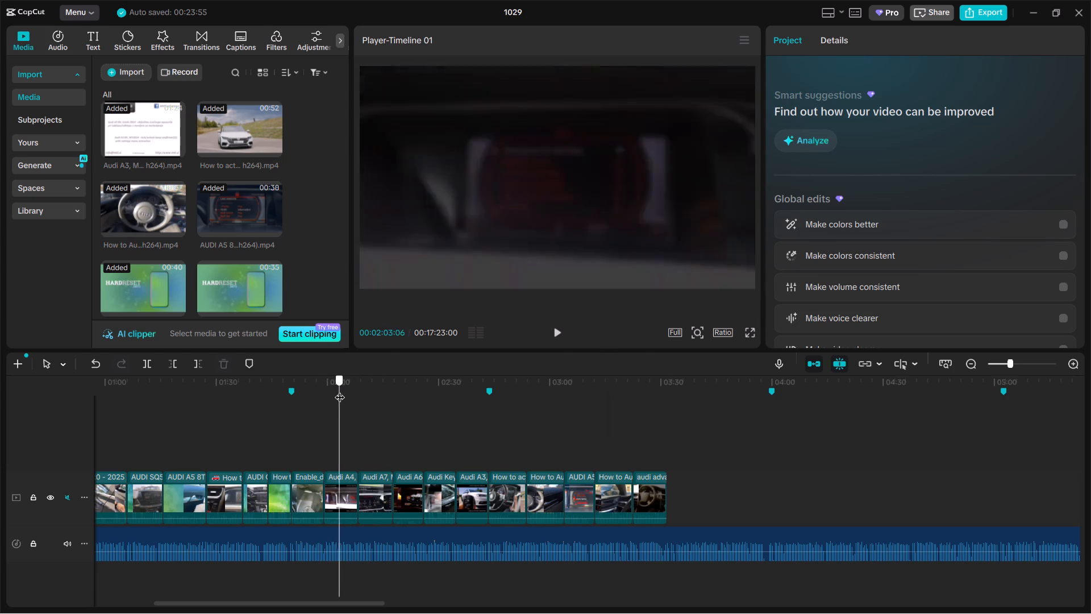
pyautogui.moveTo(340, 390); pyautogui.dragTo(338, 389)
pyautogui.click(323, 489)
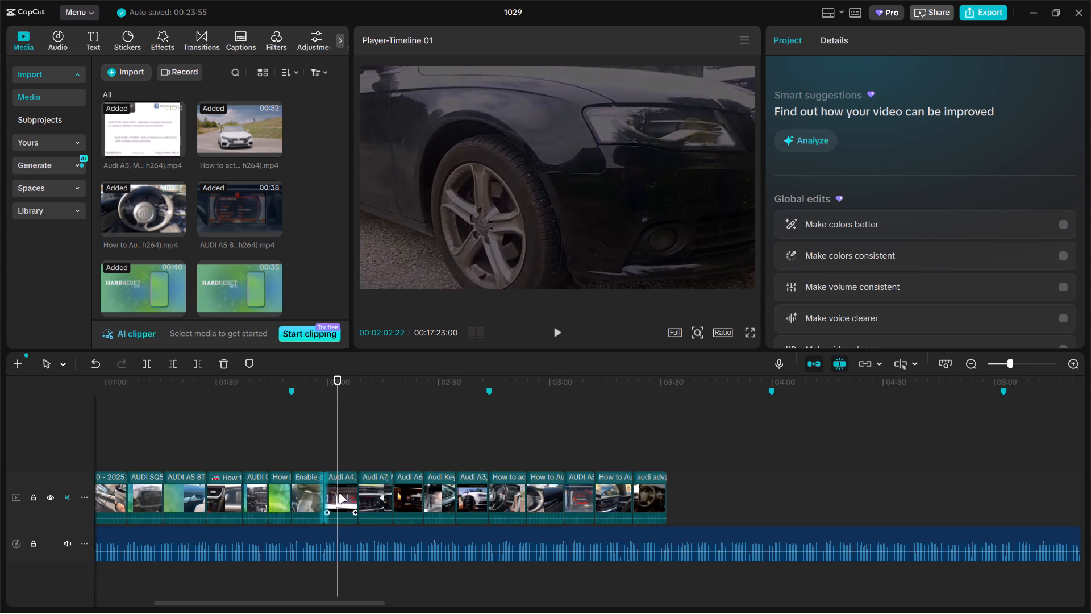
pyautogui.click(340, 494)
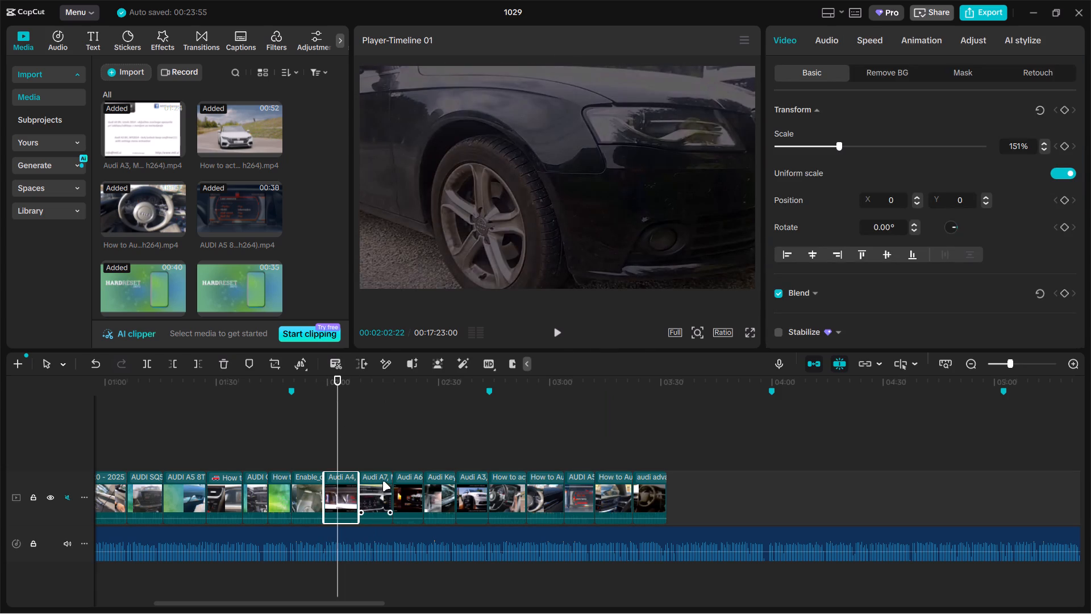
pyautogui.hotkey('ctrl', 'c')
pyautogui.keyDown('ctrl'); pyautogui.click(671, 449); pyautogui.keyUp('ctrl')
pyautogui.hotkey('ctrl', 'v')
pyautogui.moveTo(673, 447); pyautogui.dragTo(680, 492)
# Trim the copied Audi A4 clip's start past its dark fade-in and extend its end to about 03:40:21.
pyautogui.moveTo(667, 489); pyautogui.dragTo(673, 487)
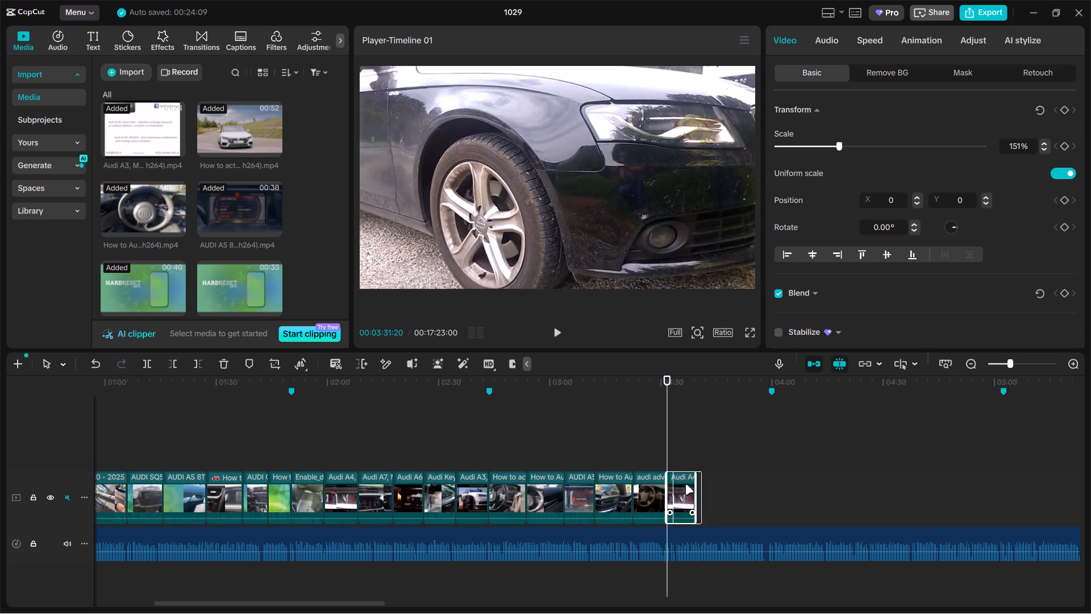
pyautogui.moveTo(695, 484); pyautogui.dragTo(697, 479)
# Copy the AUDI Q3 clip near 01:41:13 and place the copy on the main track after the copied Audi A4 clip.
pyautogui.moveTo(665, 454); pyautogui.dragTo(223, 451)
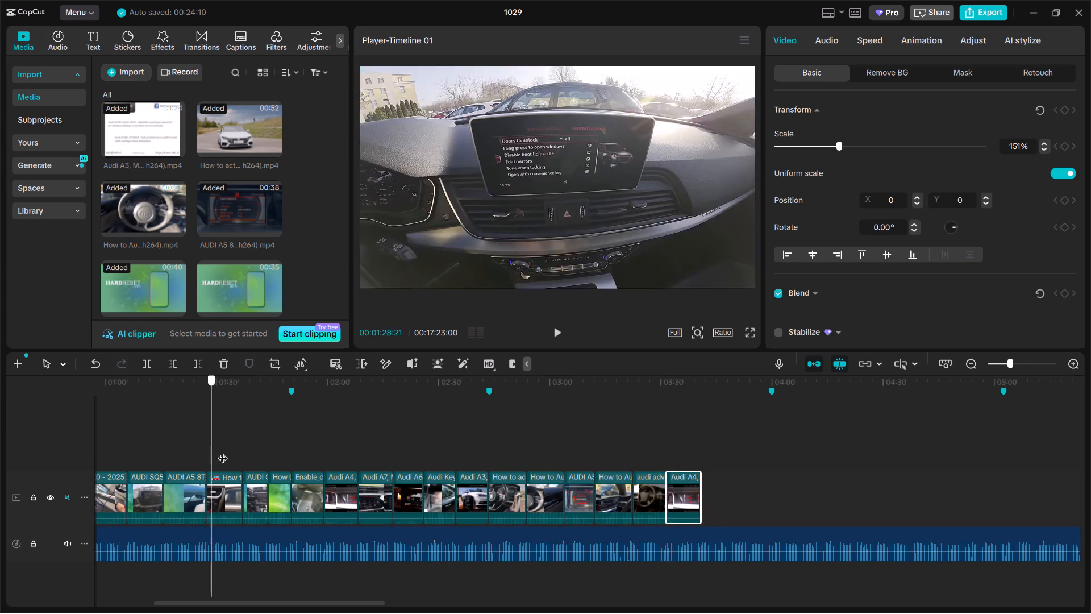
pyautogui.moveTo(223, 451); pyautogui.dragTo(259, 447)
pyautogui.click(253, 480)
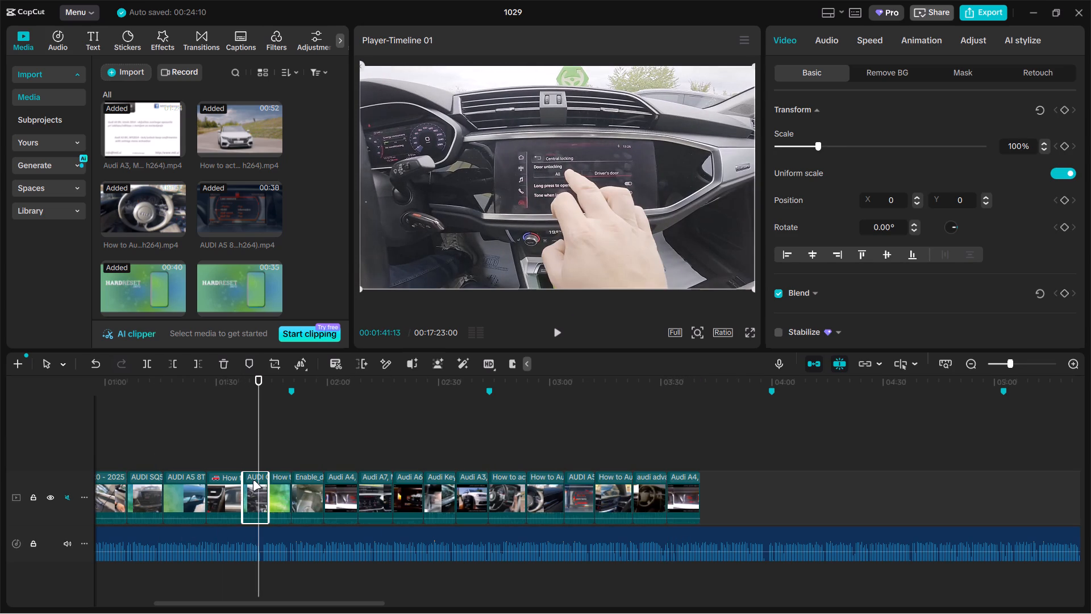
pyautogui.hotkey('ctrl', 'c')
pyautogui.keyDown('ctrl'); pyautogui.click(701, 453); pyautogui.keyUp('ctrl')
pyautogui.hotkey('ctrl', 'v')
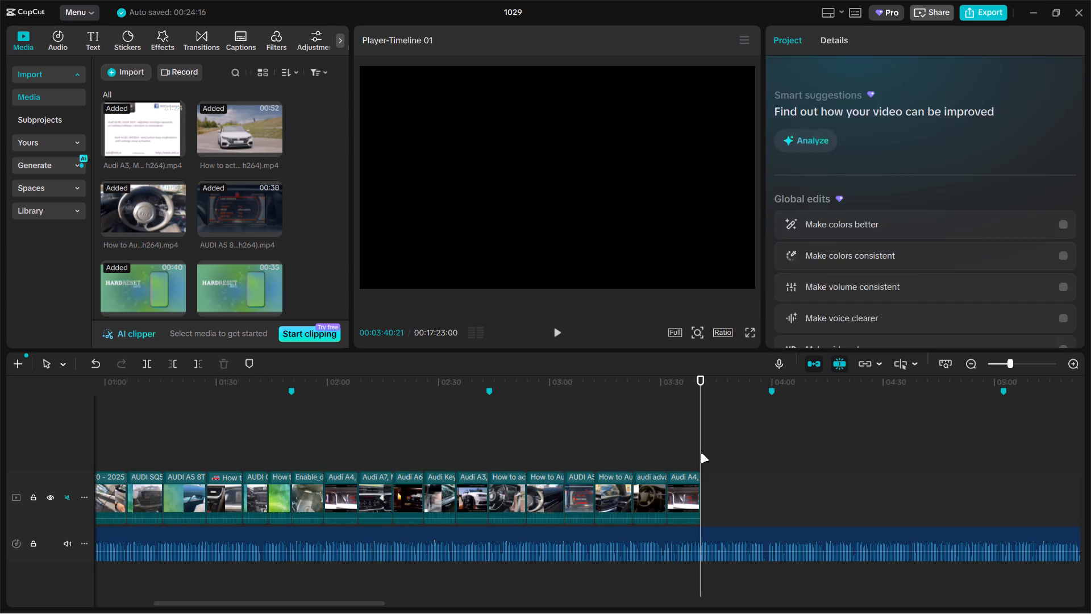
pyautogui.moveTo(709, 453); pyautogui.dragTo(715, 491)
pyautogui.click(726, 492)
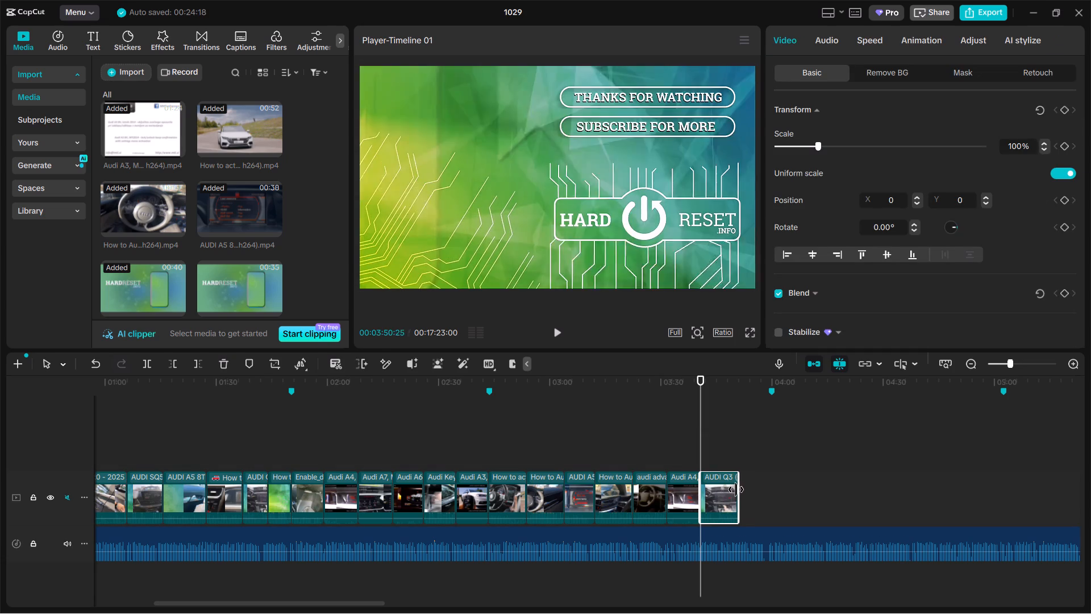
# Move the copied AUDI Q3 clip between the Lock or Unlock Doors clip and the audi advanced key clip.
pyautogui.moveTo(715, 496); pyautogui.dragTo(672, 500)
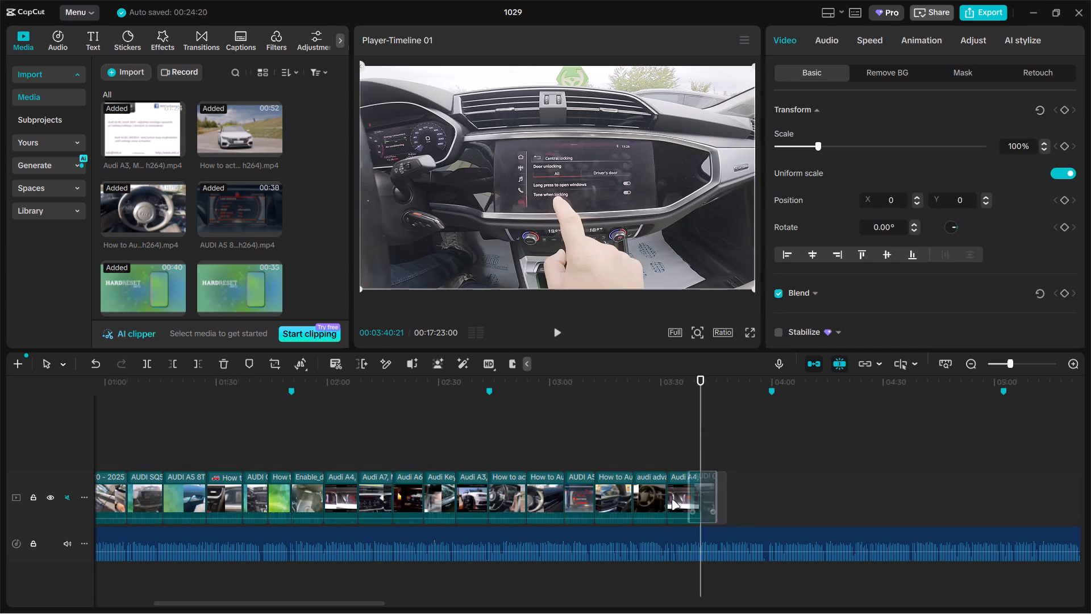
pyautogui.moveTo(672, 500); pyautogui.dragTo(620, 503)
# Copy the How to activate Auto-Lock clip near 02:48:18 and place the copy at the end of the main track.
pyautogui.click(599, 457)
pyautogui.moveTo(599, 457); pyautogui.dragTo(614, 454)
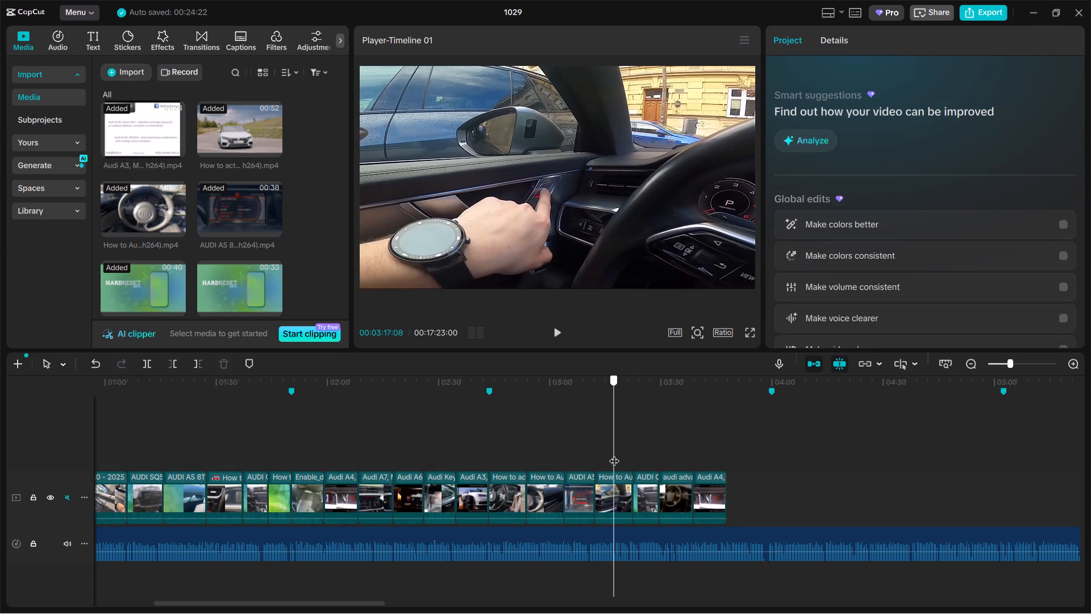
pyautogui.moveTo(614, 454); pyautogui.dragTo(578, 453)
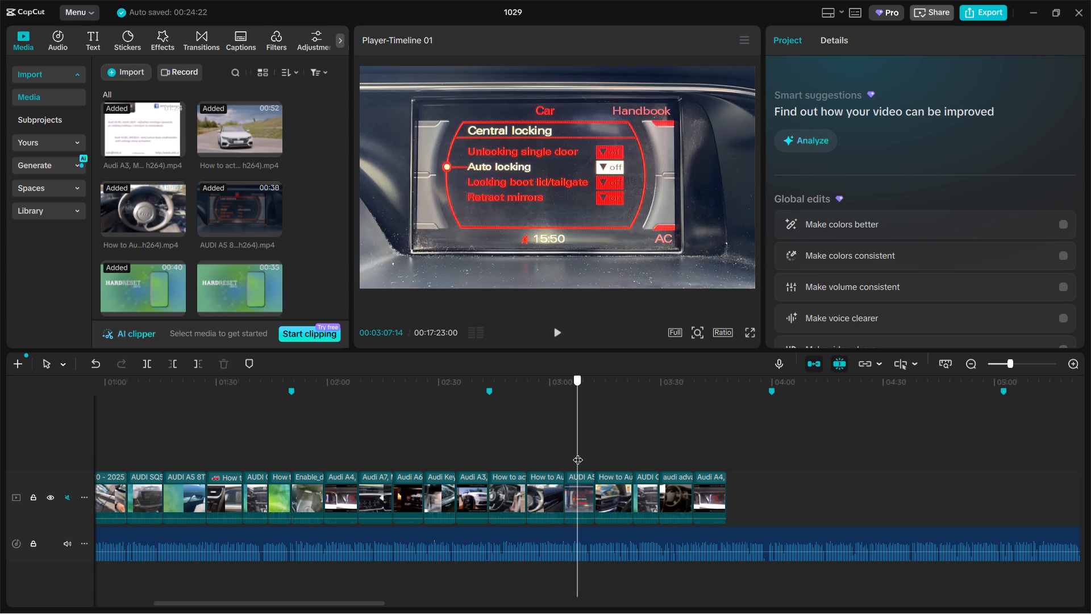
pyautogui.moveTo(578, 453); pyautogui.dragTo(507, 460)
pyautogui.click(504, 508)
pyautogui.hotkey('ctrl', 'c')
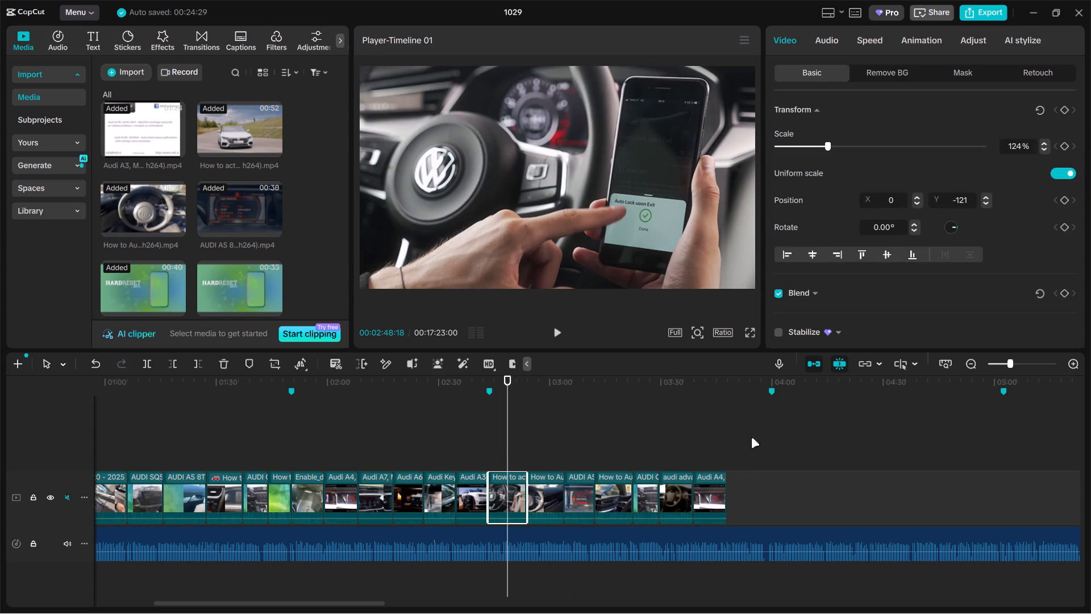
pyautogui.keyDown('ctrl'); pyautogui.click(717, 443); pyautogui.keyUp('ctrl')
pyautogui.hotkey('ctrl', 'v')
pyautogui.moveTo(726, 443); pyautogui.dragTo(742, 488)
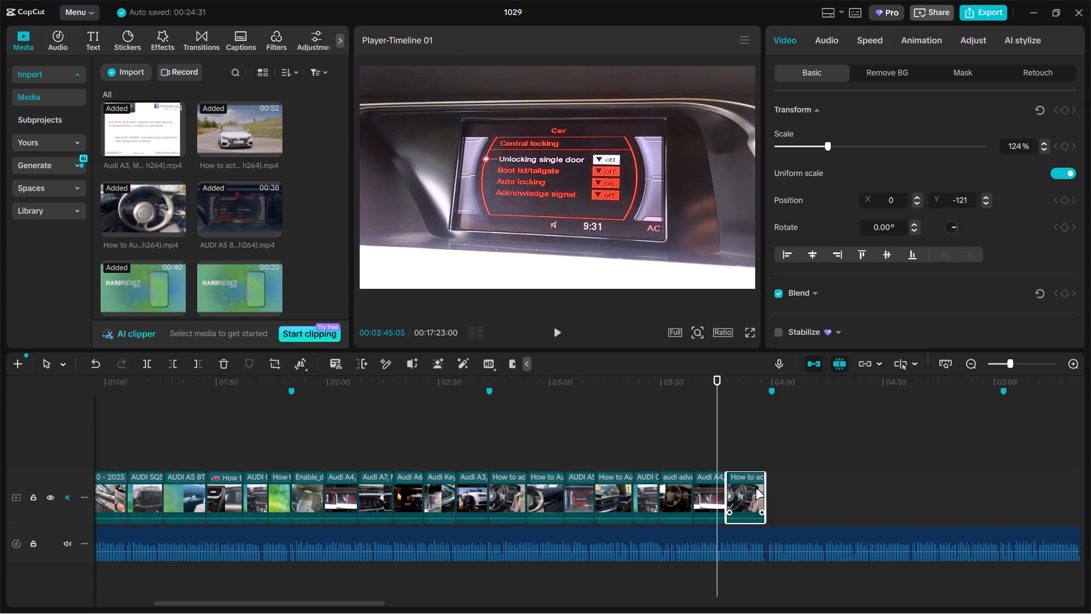
# Extend both ends of the copied How to activate Auto-Lock clip to bring back its trimmed source footage.
pyautogui.moveTo(768, 487); pyautogui.dragTo(850, 473)
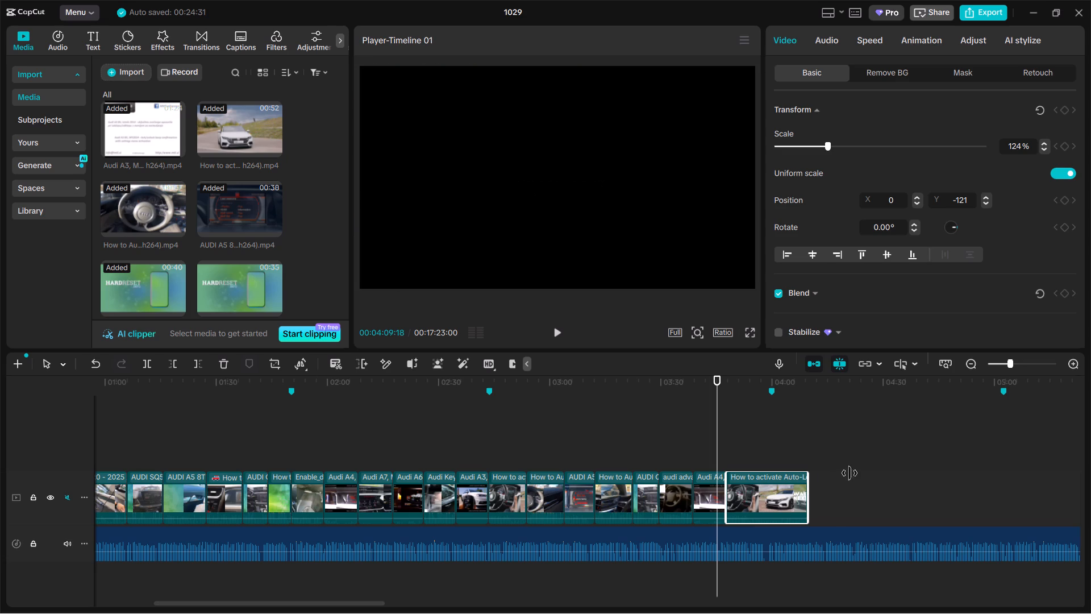
pyautogui.moveTo(850, 473); pyautogui.dragTo(851, 474)
pyautogui.moveTo(725, 491); pyautogui.dragTo(592, 488)
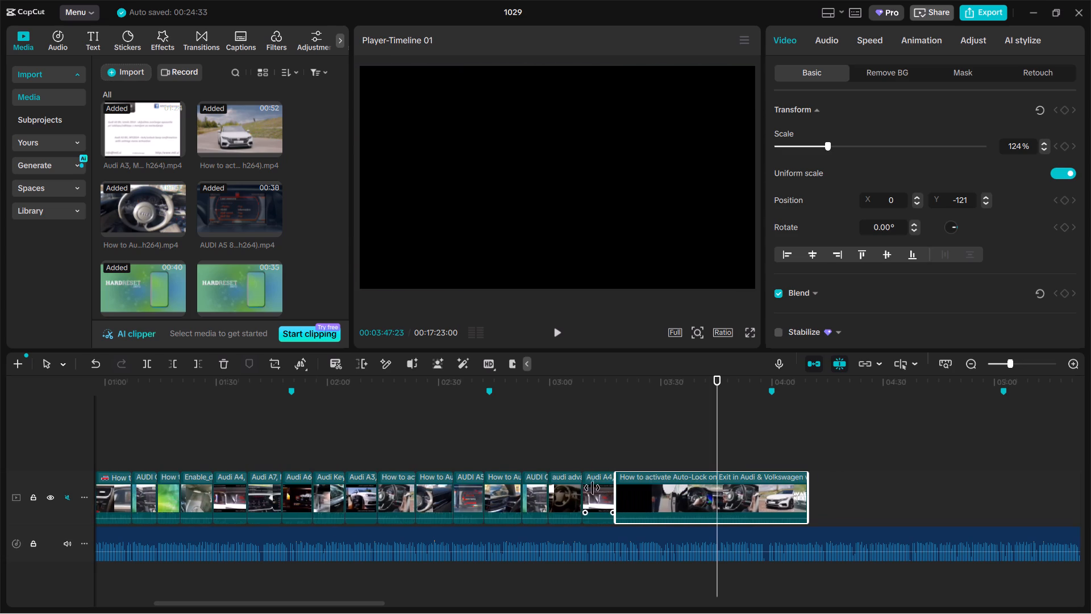
pyautogui.moveTo(592, 488); pyautogui.dragTo(585, 488)
# Trim the start of the copied How to activate Auto-Lock clip to the white car shot at 03:59:28.
pyautogui.click(736, 454)
pyautogui.moveTo(736, 454); pyautogui.dragTo(781, 454)
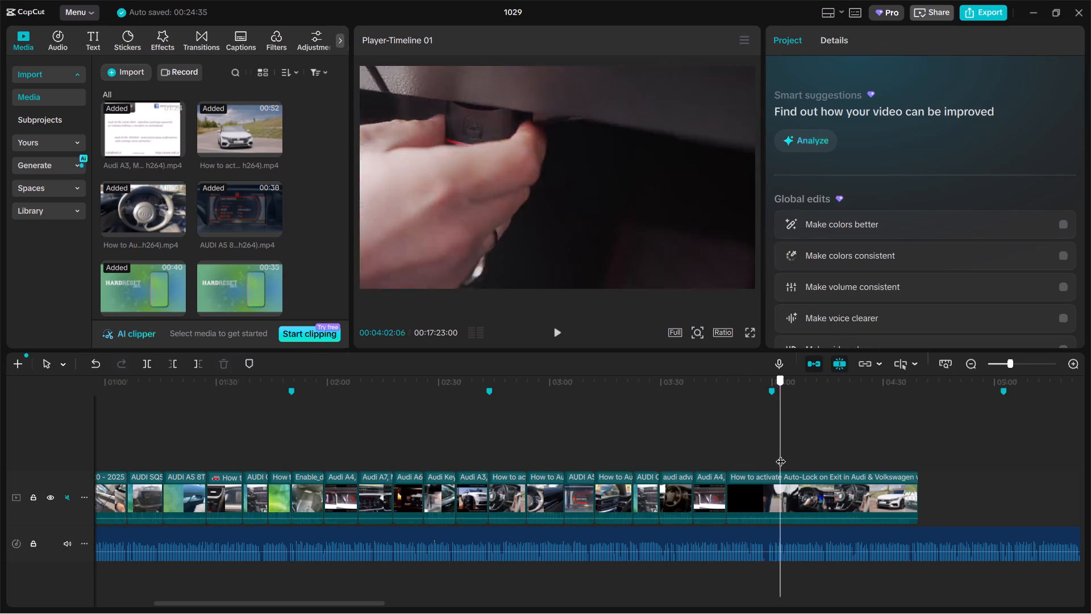
pyautogui.moveTo(781, 454); pyautogui.dragTo(778, 454)
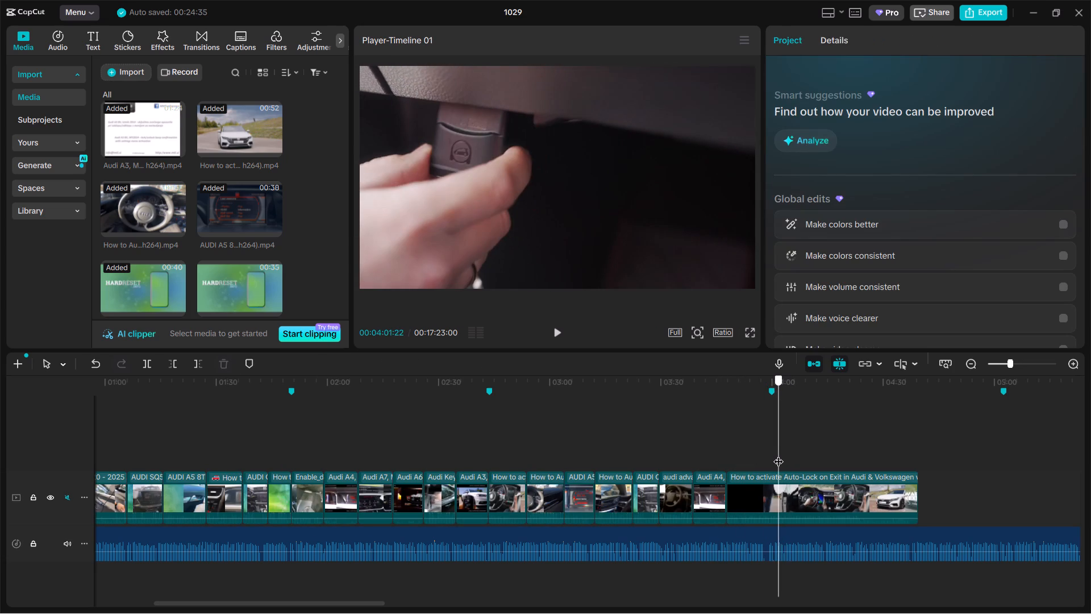
pyautogui.moveTo(778, 454); pyautogui.dragTo(776, 459)
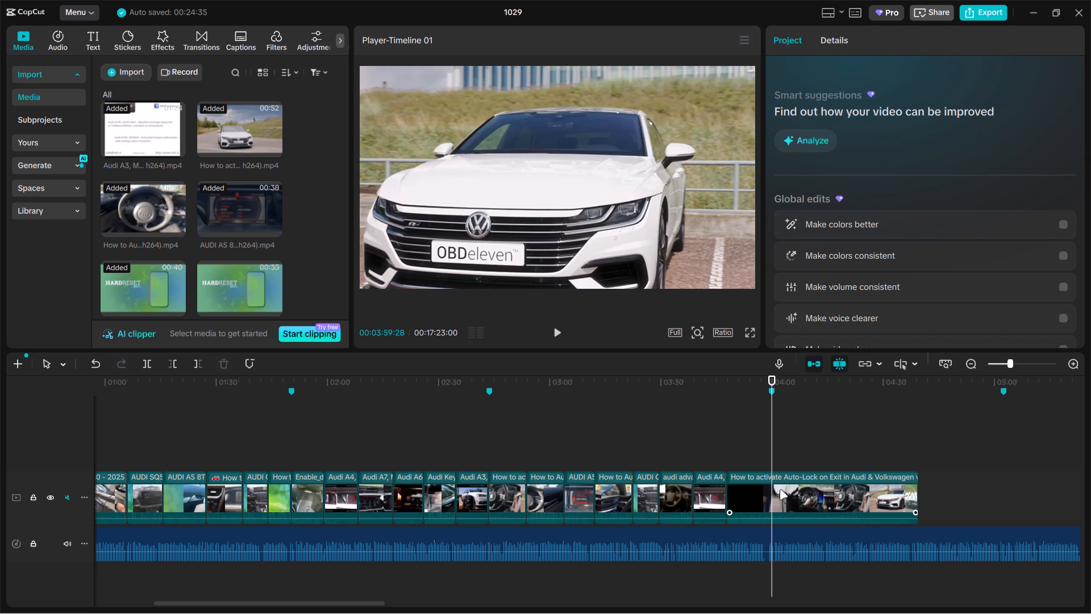
pyautogui.click(759, 489)
pyautogui.moveTo(731, 491); pyautogui.dragTo(754, 486)
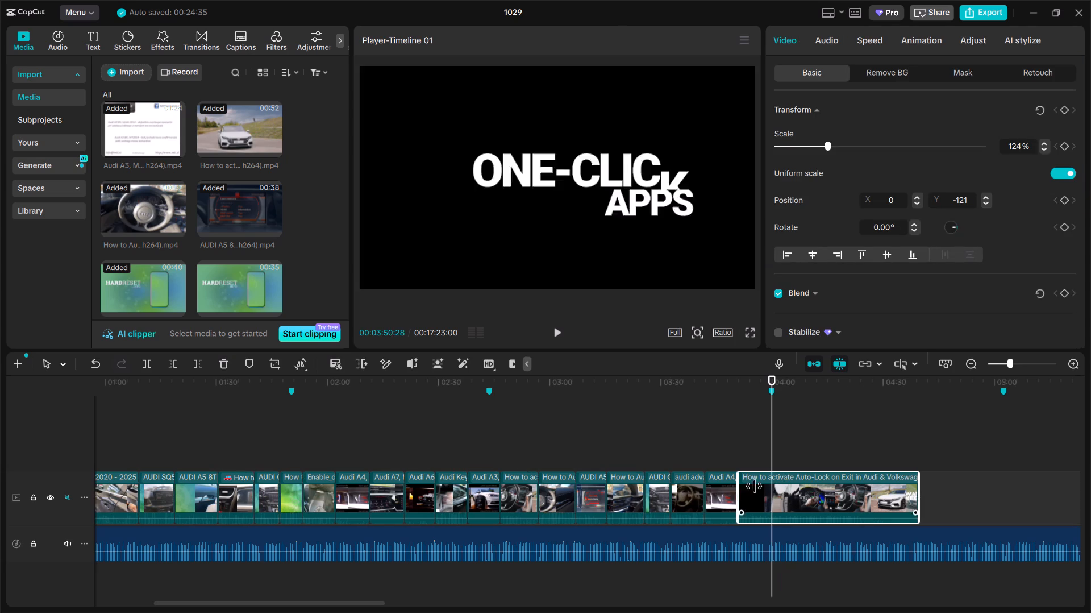
pyautogui.moveTo(754, 486); pyautogui.dragTo(773, 482)
# Split the How to activate Auto-Lock clip at 03:57:04, delete the part after the cut, and play the result.
pyautogui.click(726, 456)
pyautogui.moveTo(726, 456); pyautogui.dragTo(761, 453)
pyautogui.click(771, 478)
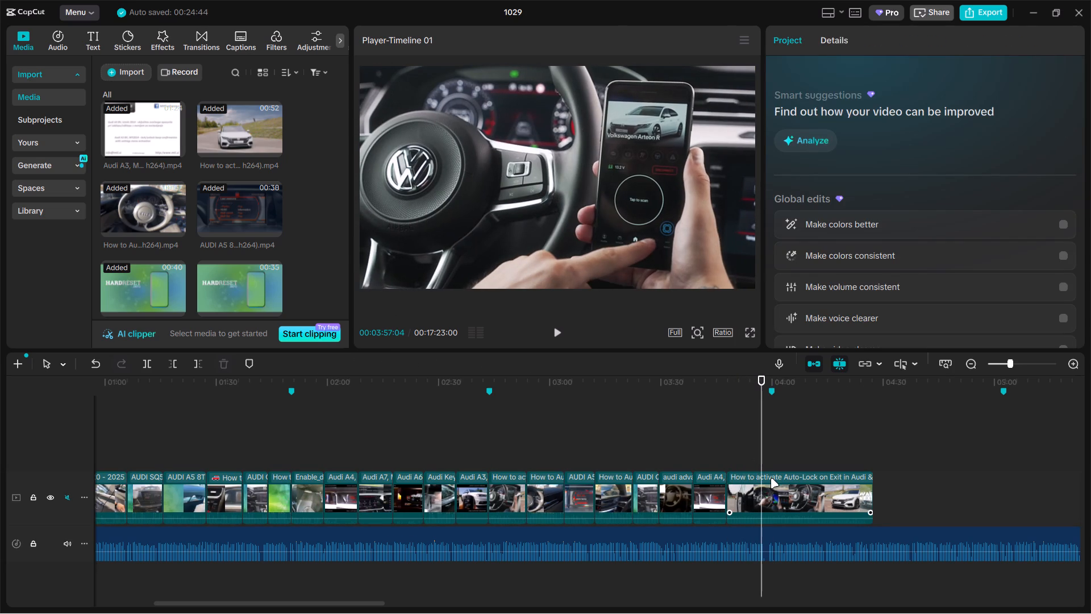
pyautogui.hotkey('ctrl', 'b')
pyautogui.press('BackSpace')
pyautogui.press('space')
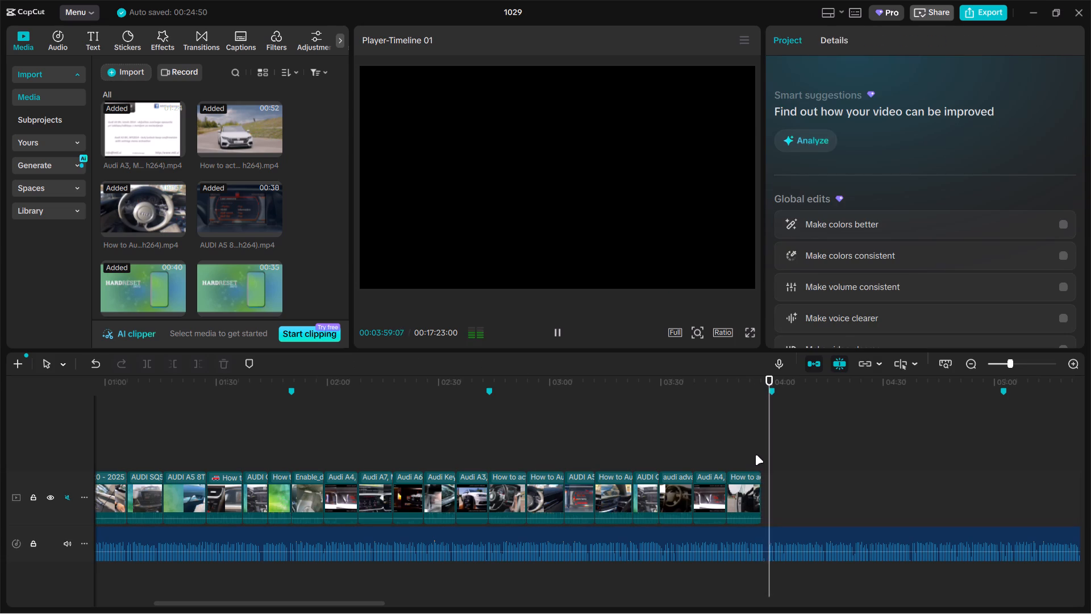
# Extend the end of the How to activate Auto-Lock clip to about 03:58:21 and review the section up to the four-minute marker.
pyautogui.click(750, 455)
pyautogui.click(754, 476)
pyautogui.click(765, 484)
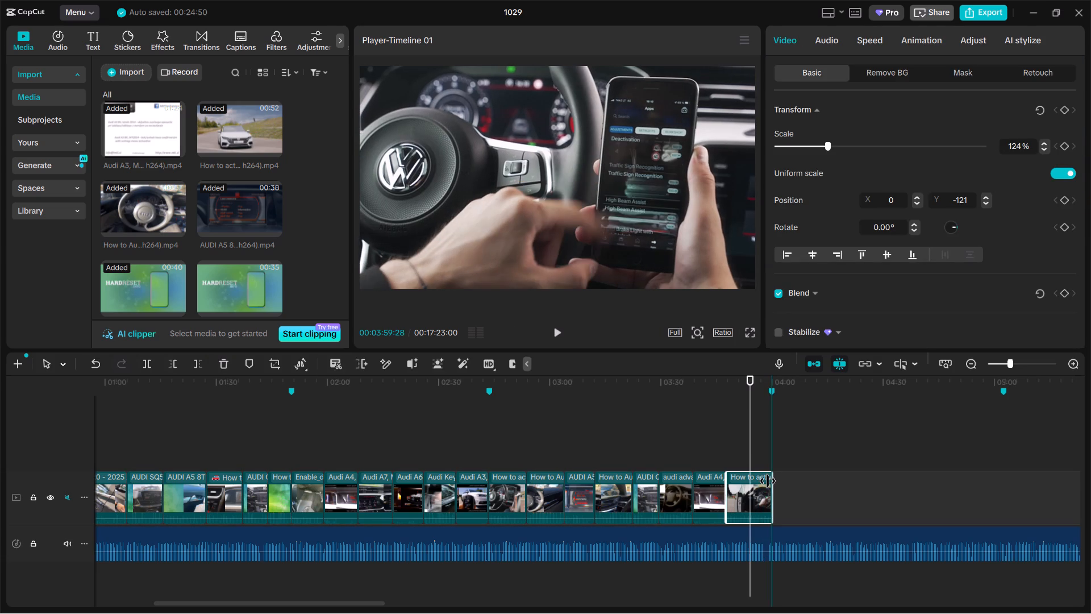
pyautogui.click(729, 462)
pyautogui.moveTo(729, 462); pyautogui.dragTo(727, 462)
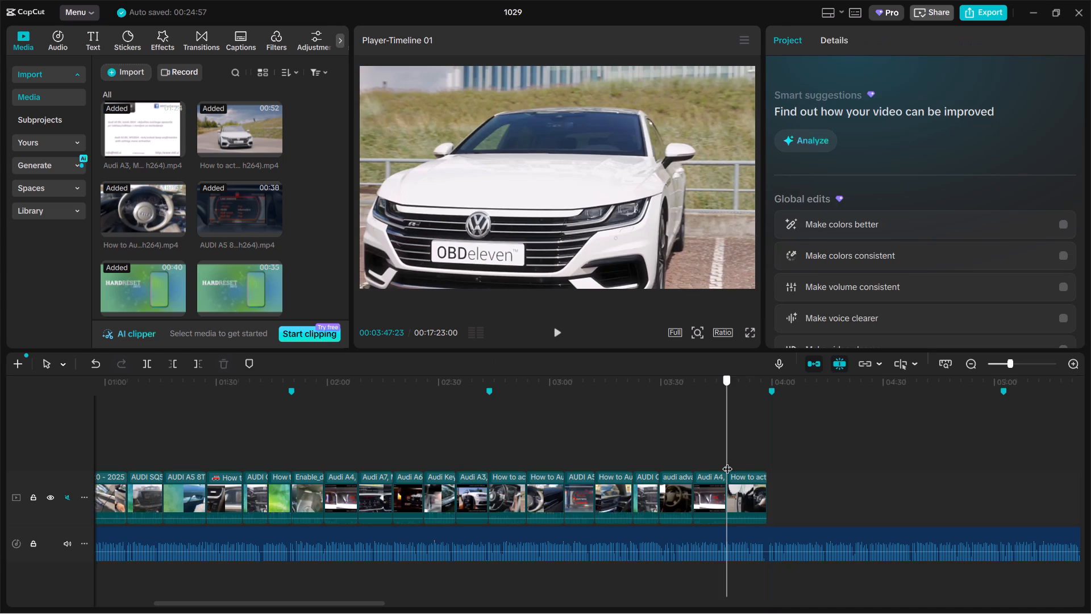
pyautogui.moveTo(727, 462); pyautogui.dragTo(766, 455)
pyautogui.press('space')
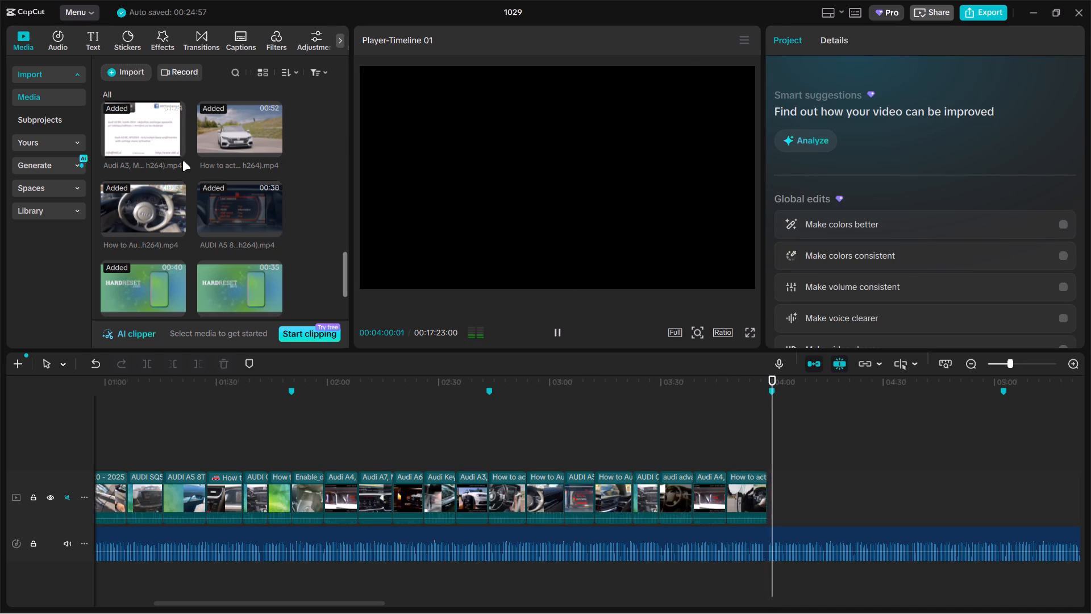
pyautogui.press('space')
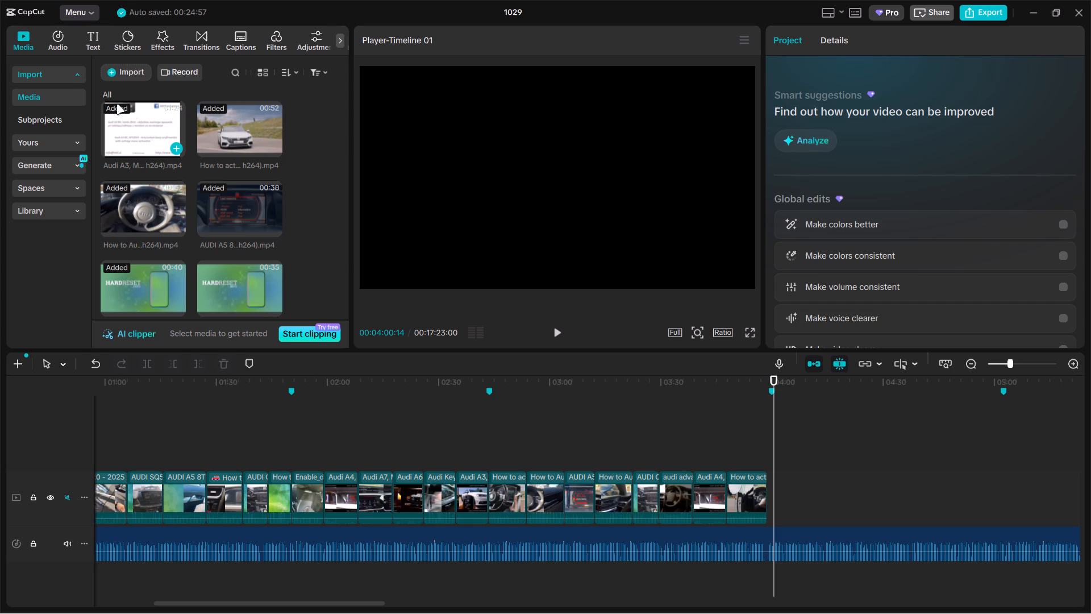
# Import all the Audi keyless entry videos from folder 12 inside Downloads > EDIT.
pyautogui.click(132, 74)
pyautogui.click(161, 97)
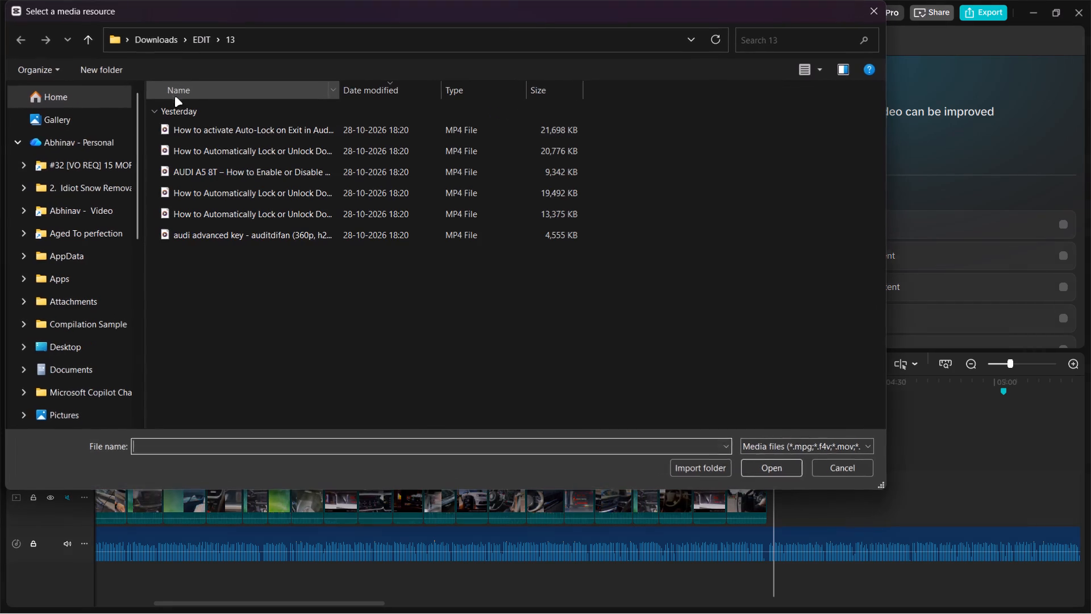
pyautogui.click(95, 43)
pyautogui.doubleClick(269, 210)
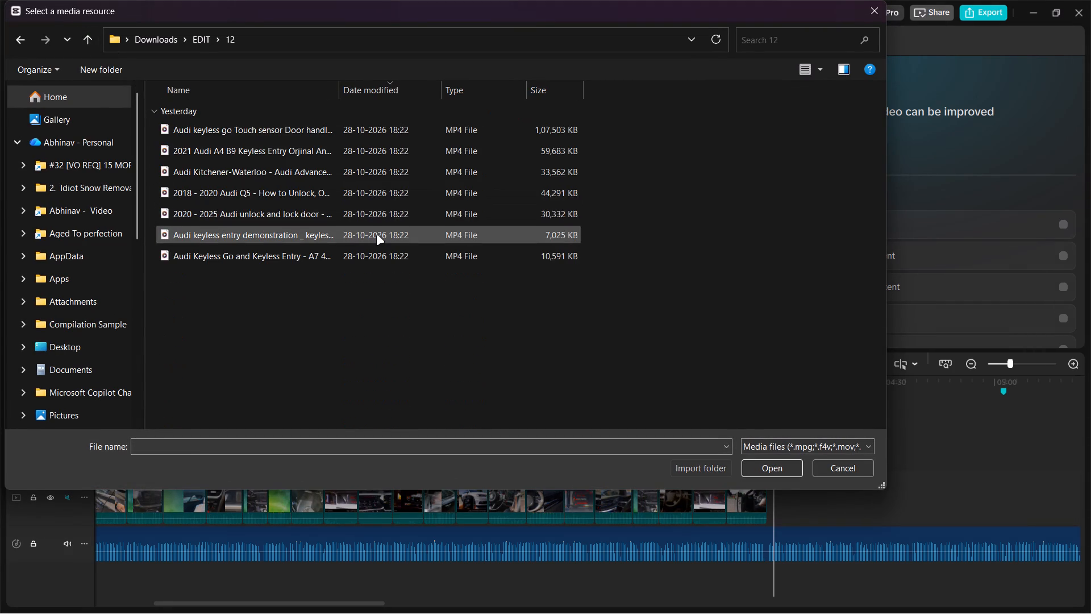
pyautogui.hotkey('ctrl', 'a')
pyautogui.press('Return')
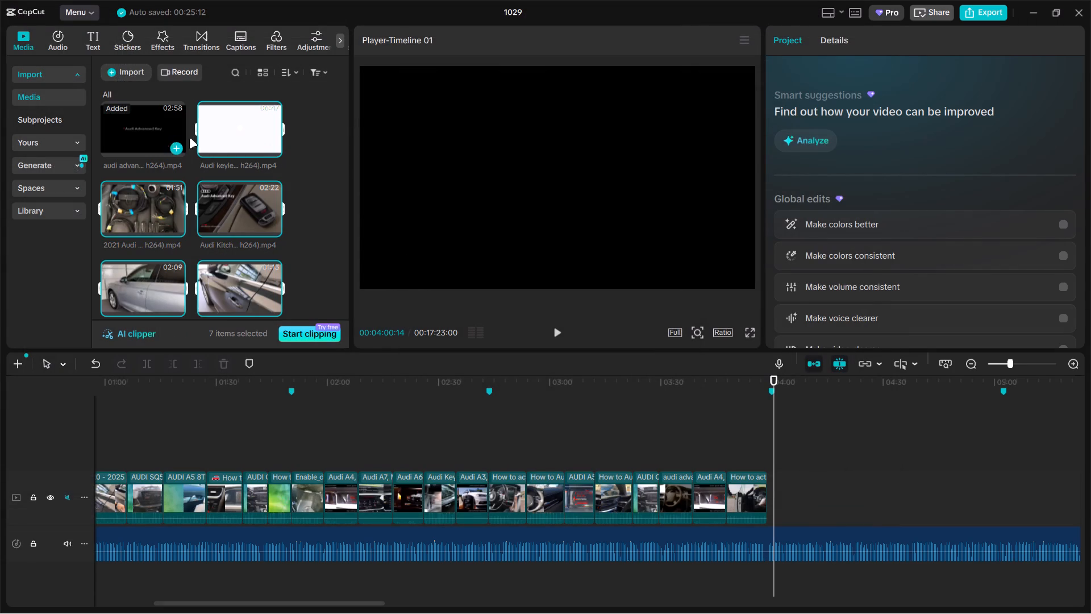
# Place all the newly imported Audi clips at the end of the main track.
pyautogui.moveTo(219, 135); pyautogui.dragTo(820, 500)
pyautogui.click(824, 502)
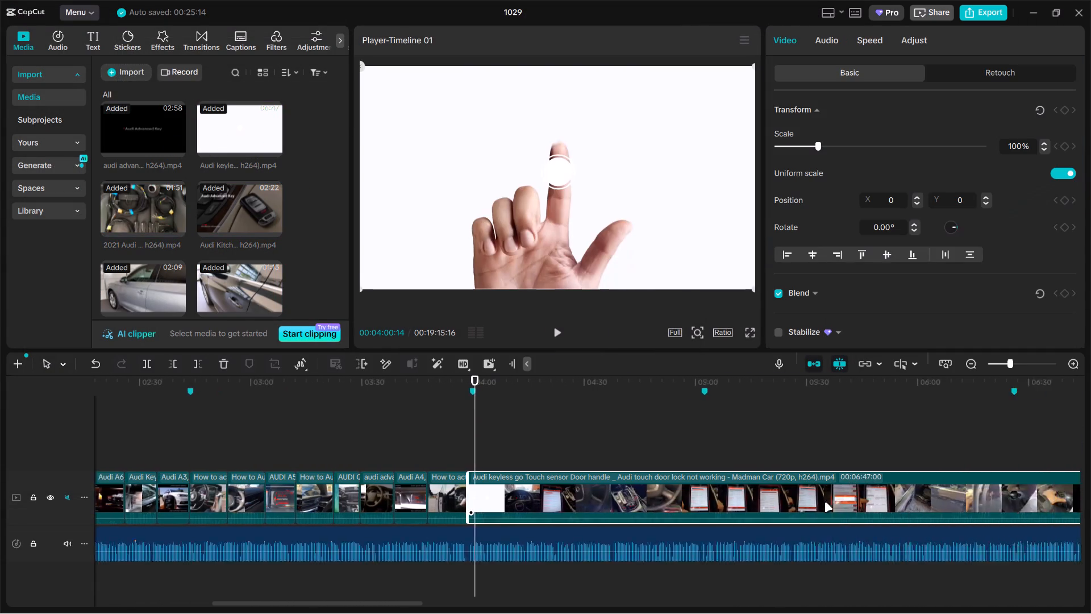
# Split the Audi keyless go Touch sensor clip at the door-handle shot at 05:55:03 and delete the part before the cut.
pyautogui.click(371, 443)
pyautogui.moveTo(371, 443); pyautogui.dragTo(314, 434)
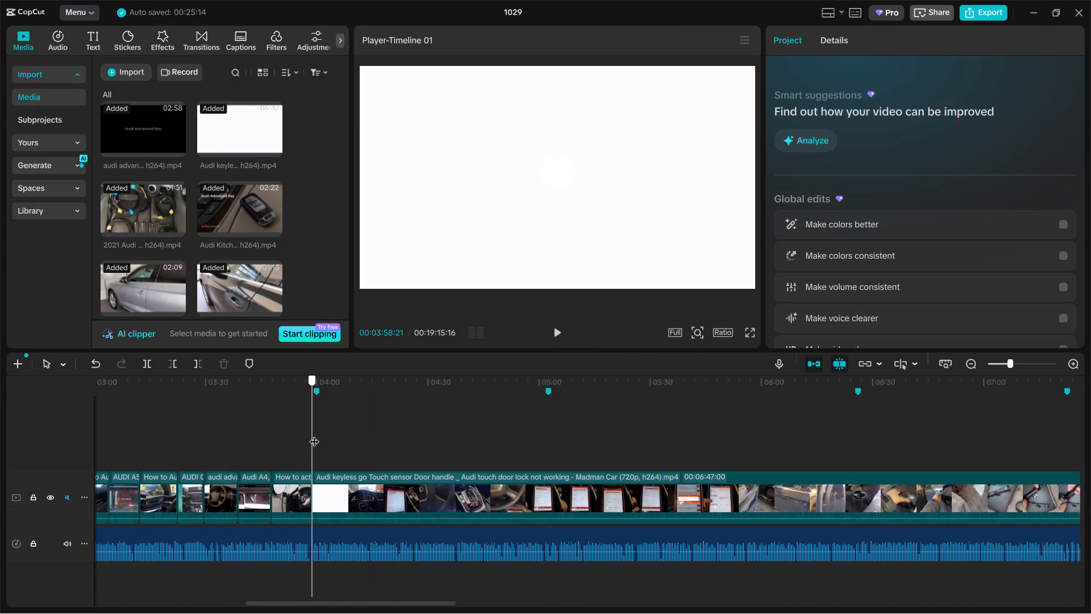
pyautogui.moveTo(314, 434); pyautogui.dragTo(306, 434)
pyautogui.press('space')
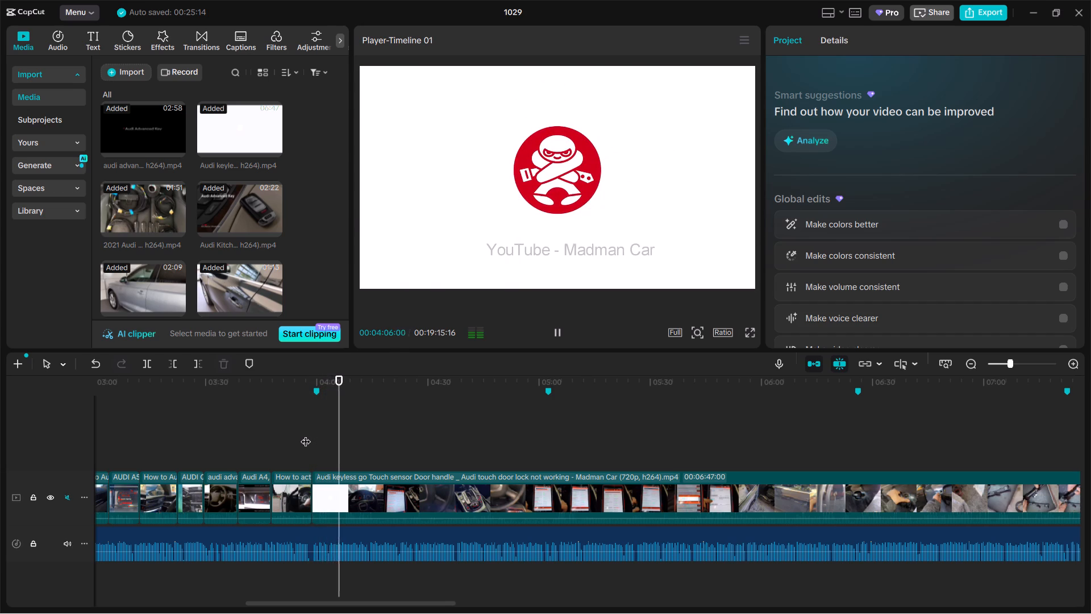
pyautogui.click(394, 442)
pyautogui.moveTo(394, 442); pyautogui.dragTo(440, 455)
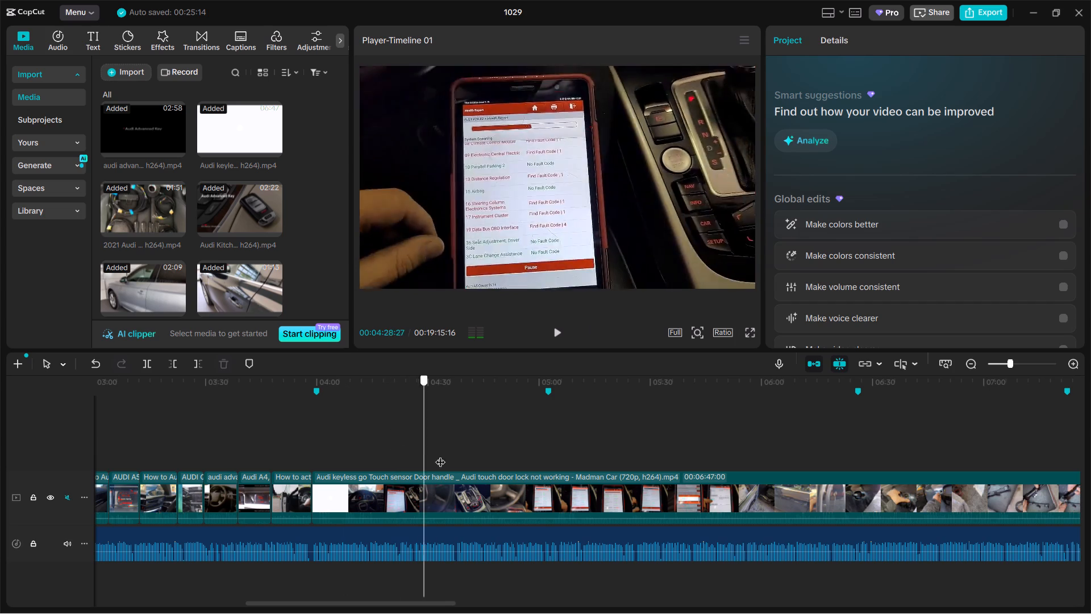
pyautogui.moveTo(440, 455); pyautogui.dragTo(792, 487)
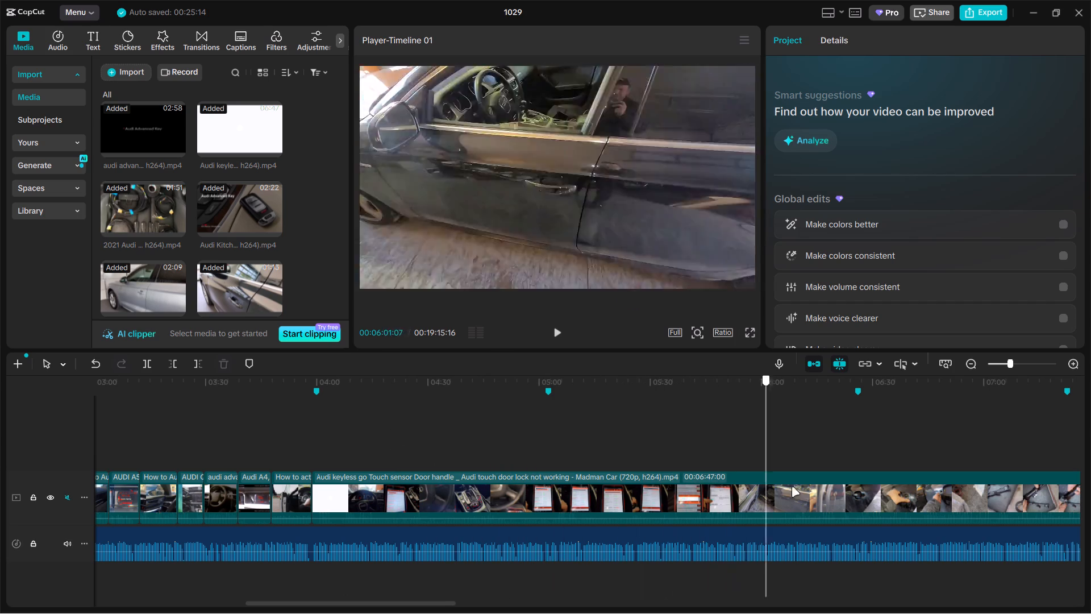
pyautogui.moveTo(792, 487); pyautogui.dragTo(753, 491)
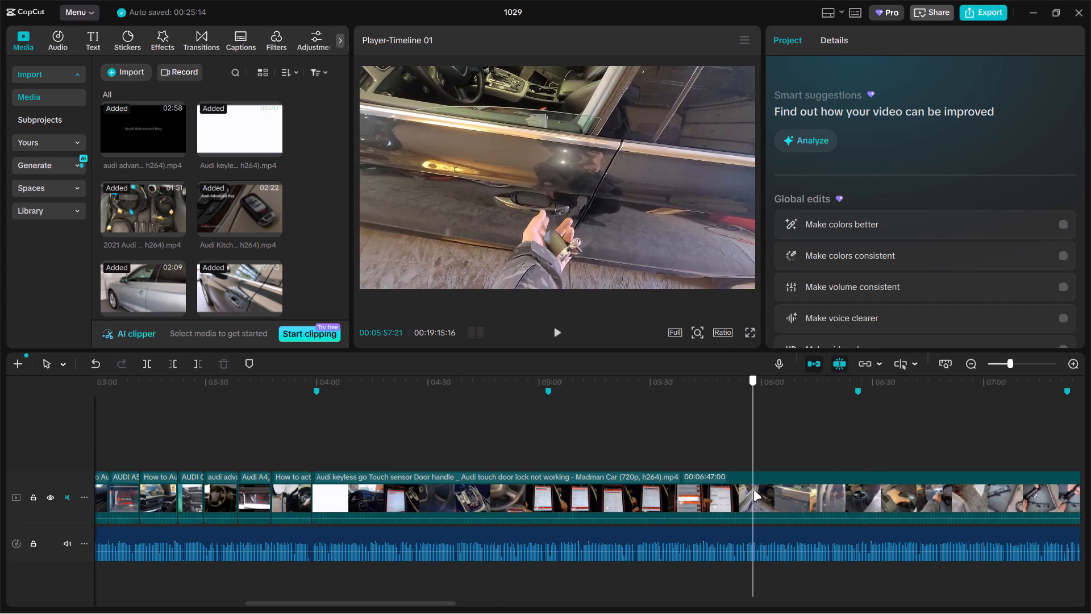
pyautogui.moveTo(753, 491); pyautogui.dragTo(768, 486)
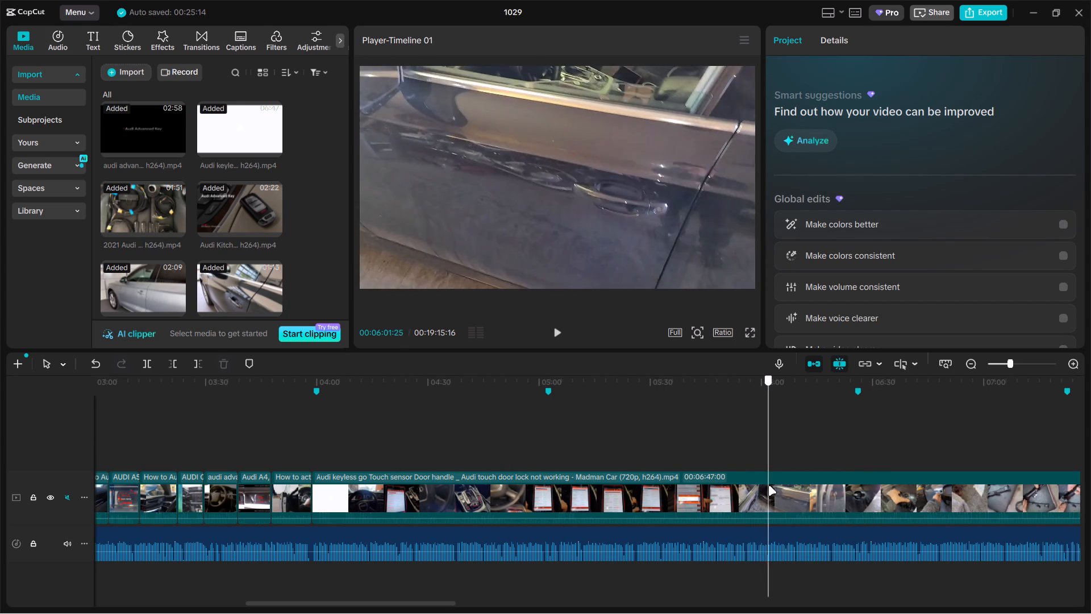
pyautogui.moveTo(768, 486); pyautogui.dragTo(743, 486)
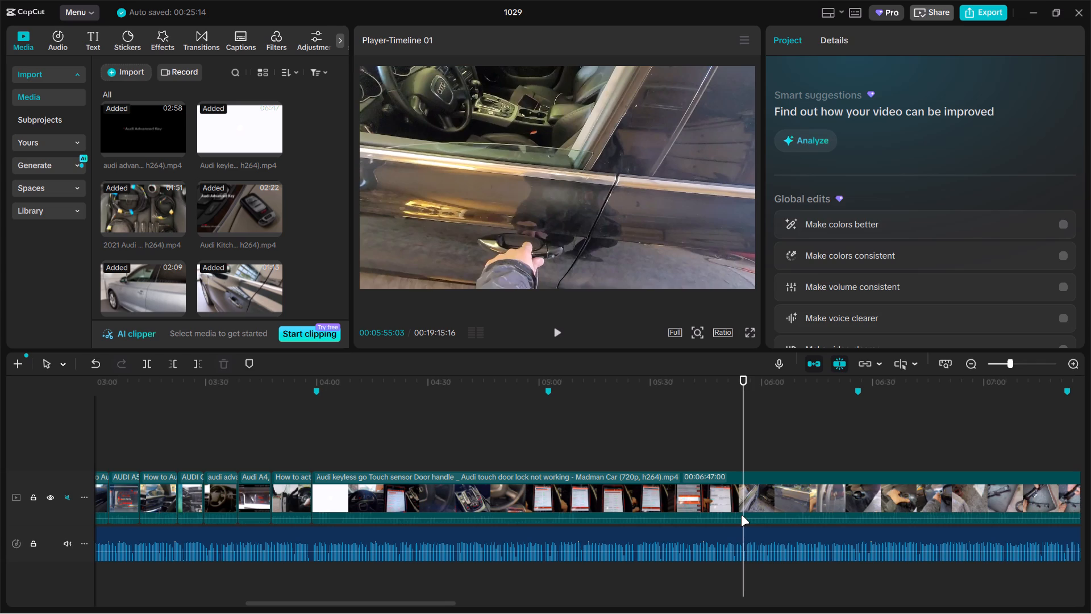
pyautogui.click(741, 516)
pyautogui.hotkey('ctrl', 'b')
pyautogui.click(640, 512)
pyautogui.press('BackSpace')
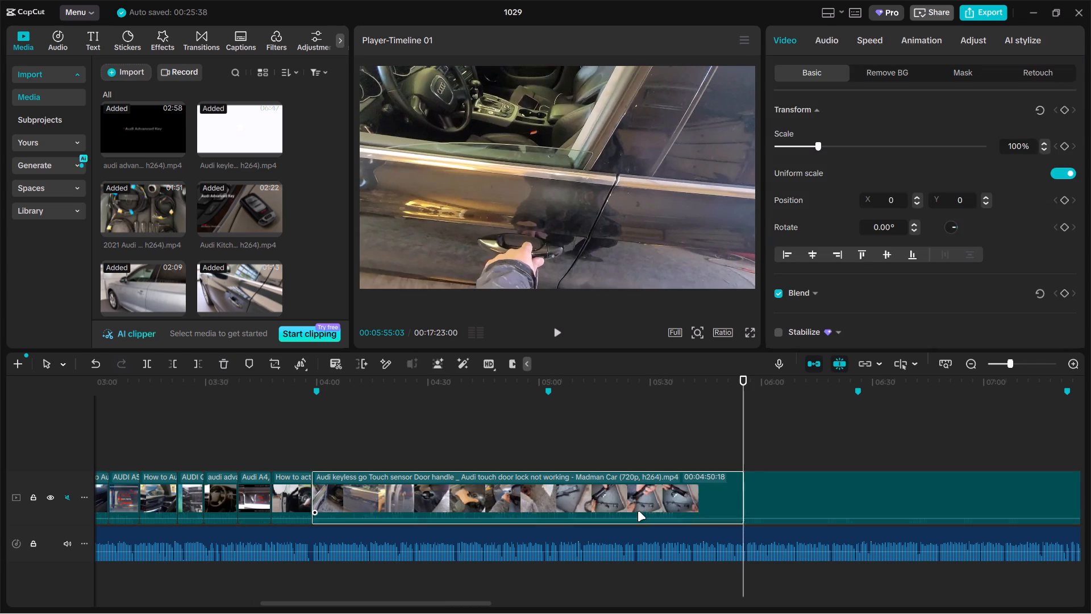
# Split the Audi keyless go Touch sensor clip at 04:07:13 and delete the part after the cut.
pyautogui.click(313, 449)
pyautogui.moveTo(313, 449); pyautogui.dragTo(328, 446)
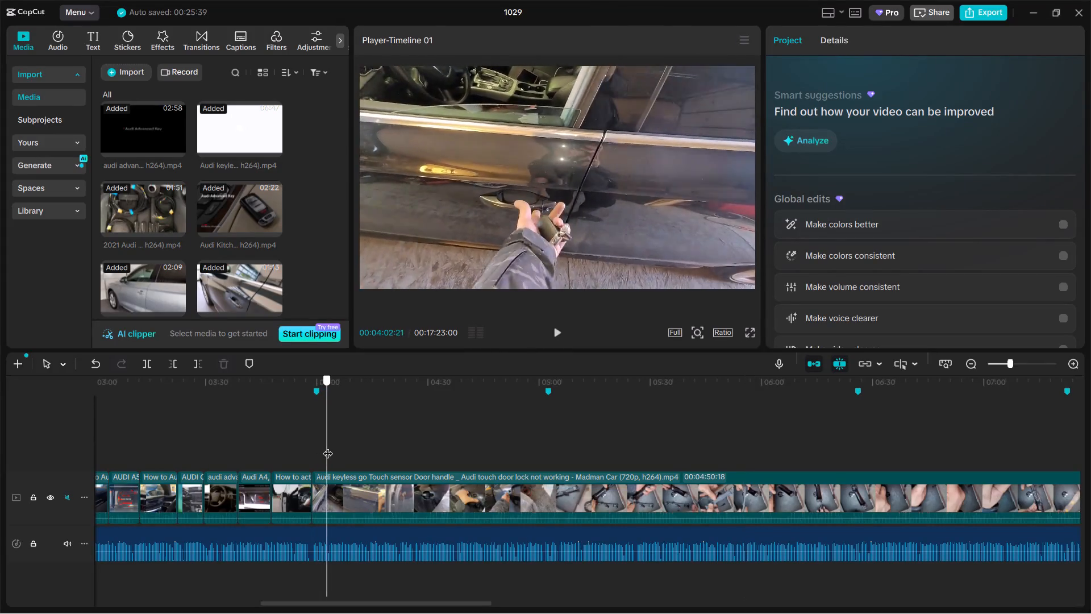
pyautogui.moveTo(328, 446); pyautogui.dragTo(343, 442)
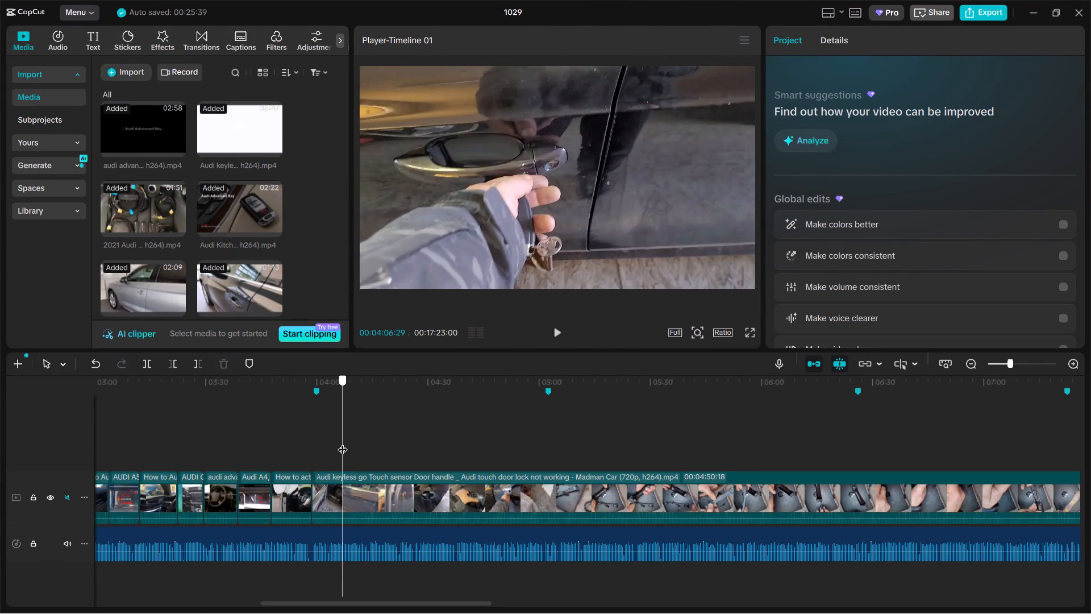
pyautogui.moveTo(343, 442); pyautogui.dragTo(344, 441)
pyautogui.click(368, 478)
pyautogui.hotkey('ctrl', 'v')
pyautogui.hotkey('ctrl', 'z')
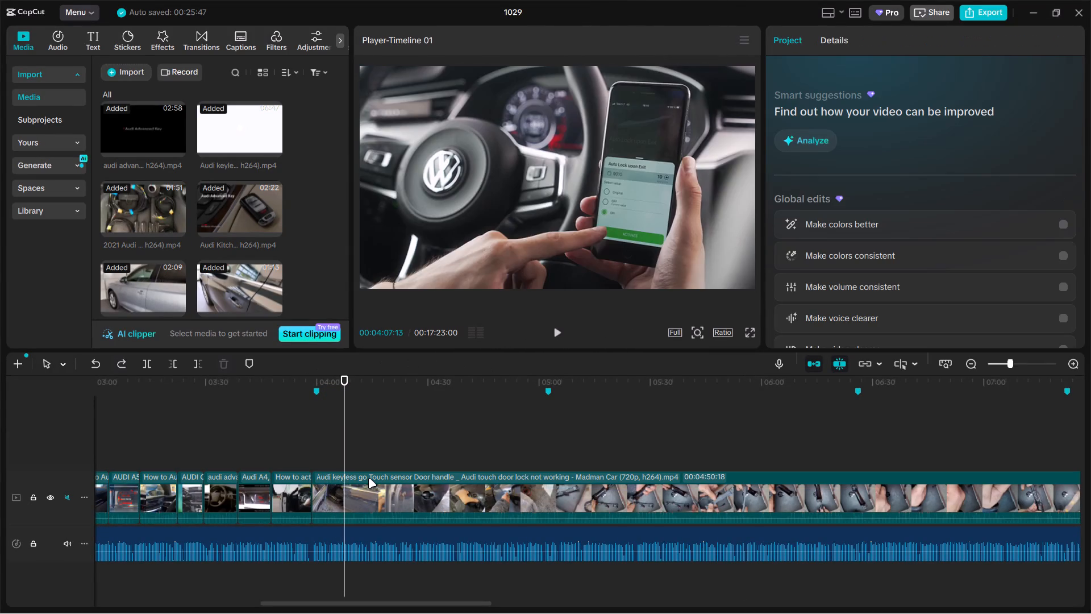
pyautogui.hotkey('ctrl', 'b')
pyautogui.click(396, 484)
pyautogui.press('BackSpace')
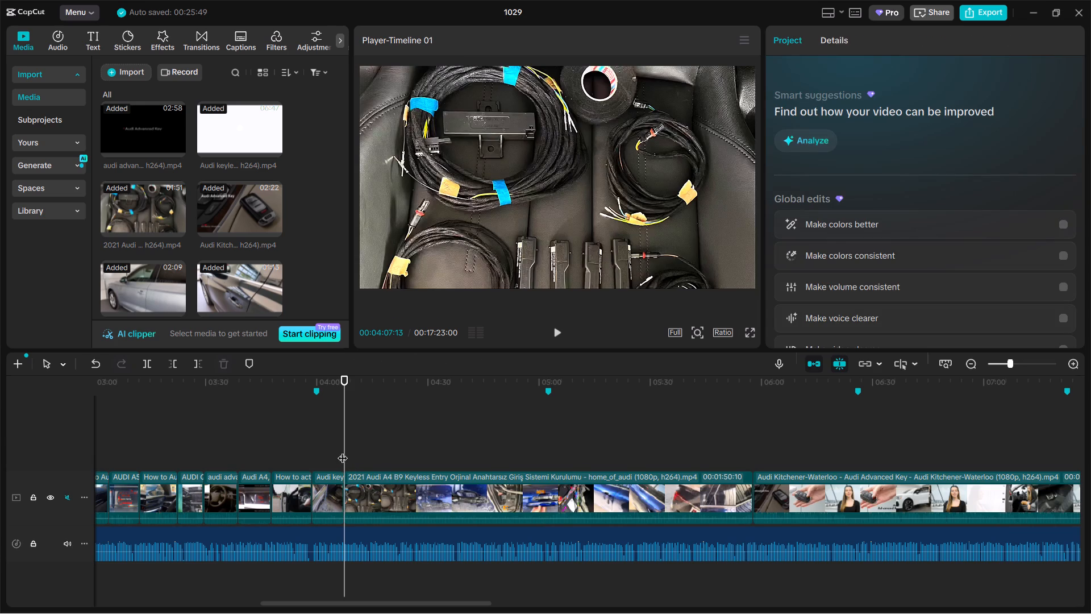
# Split the 2021 Audi A4 B9 Keyless Entry clip at the blue door shot at 05:20:22 and delete the part before the cut.
pyautogui.moveTo(345, 447); pyautogui.dragTo(542, 449)
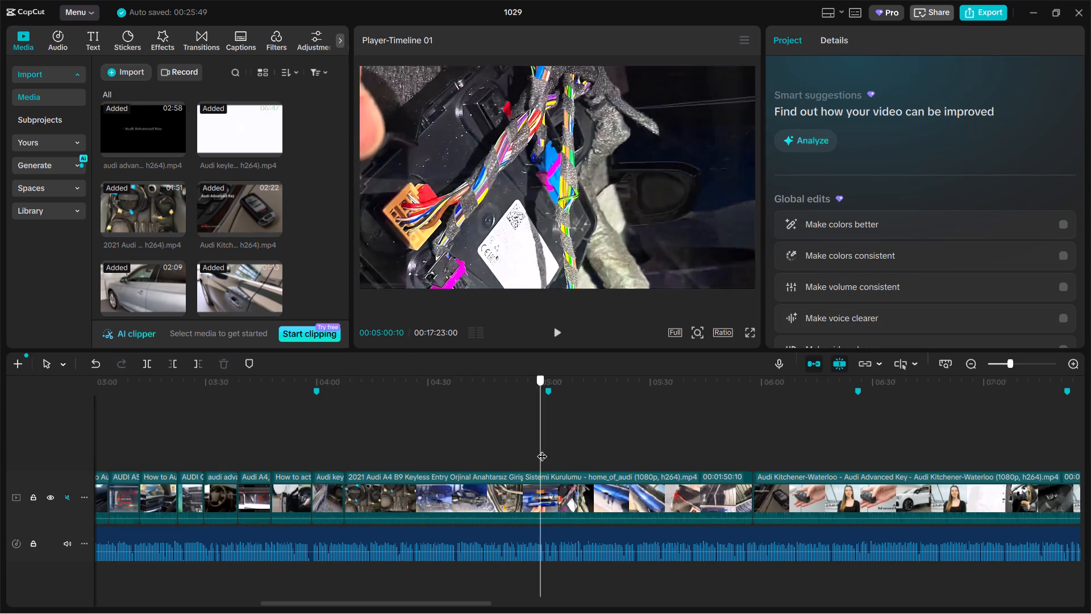
pyautogui.moveTo(542, 449); pyautogui.dragTo(583, 452)
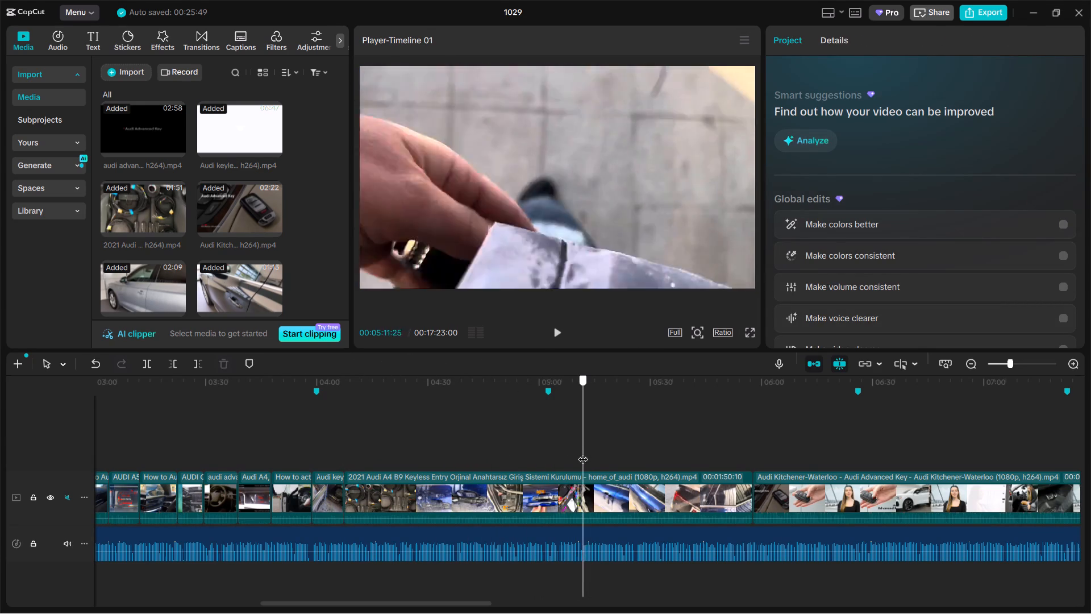
pyautogui.moveTo(583, 452); pyautogui.dragTo(619, 452)
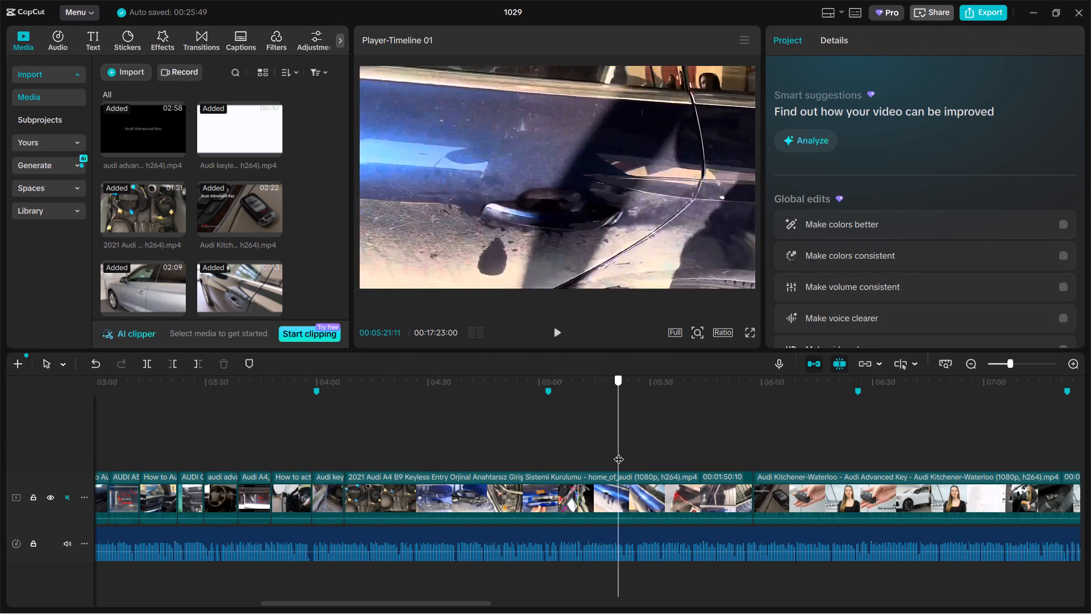
pyautogui.moveTo(619, 452); pyautogui.dragTo(642, 450)
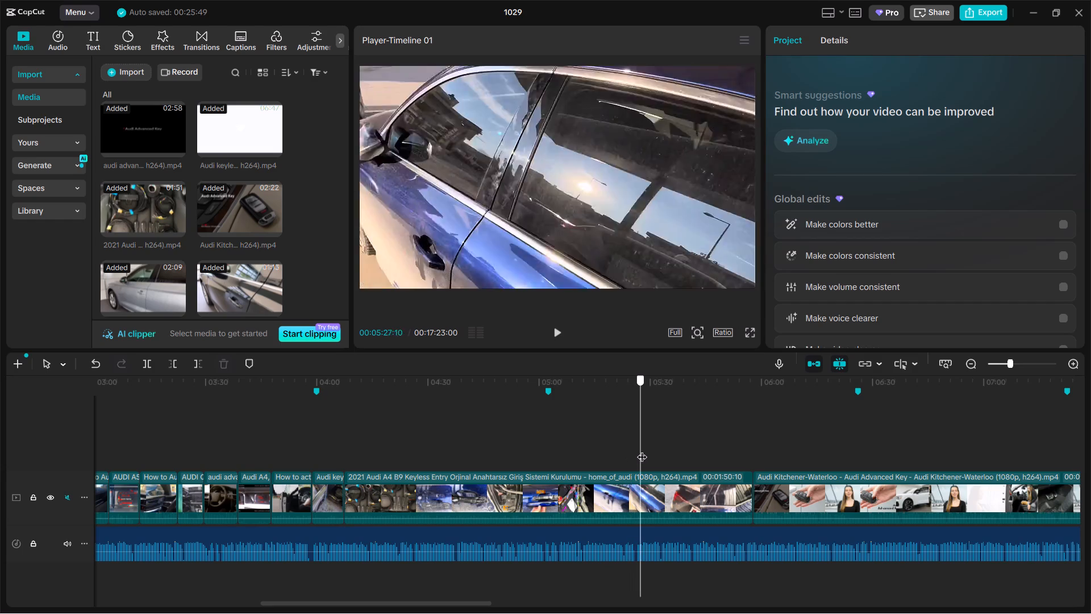
pyautogui.moveTo(642, 450); pyautogui.dragTo(637, 449)
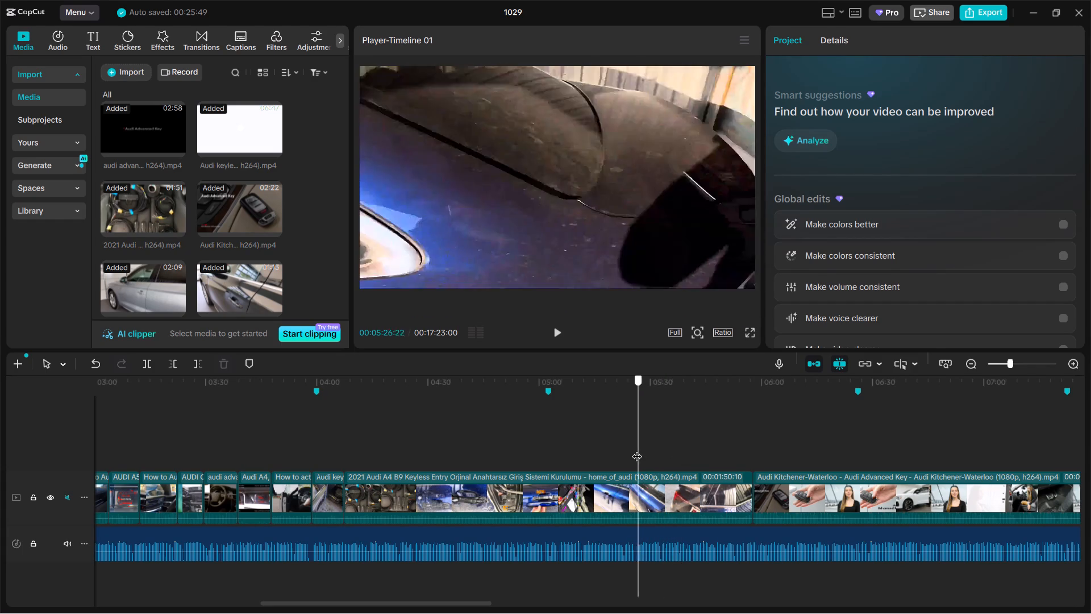
pyautogui.moveTo(637, 449); pyautogui.dragTo(616, 447)
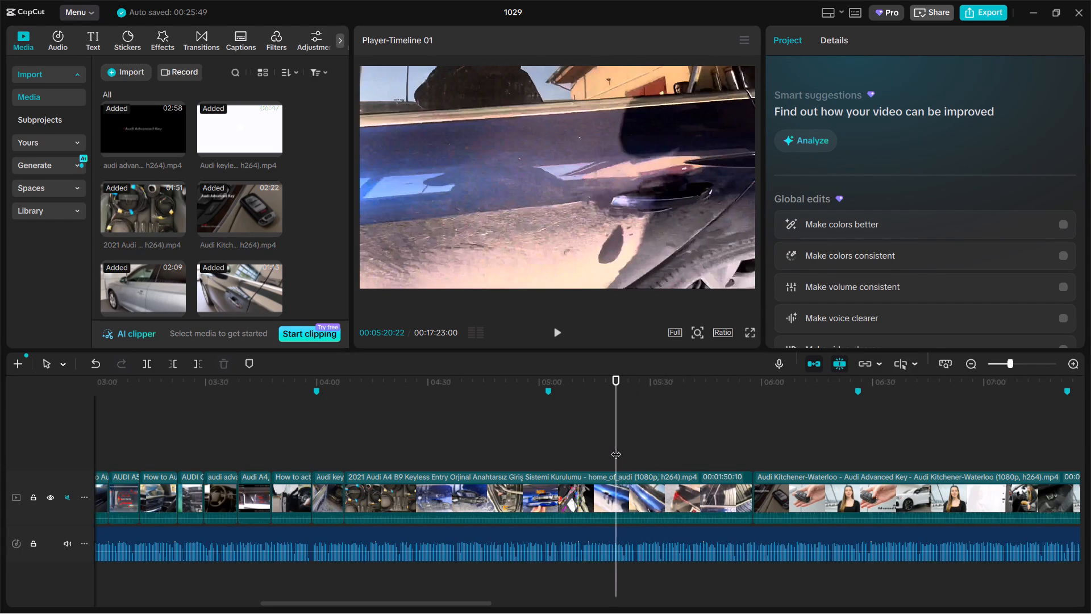
pyautogui.click(632, 499)
pyautogui.hotkey('ctrl', 'b')
pyautogui.click(546, 496)
pyautogui.press('BackSpace')
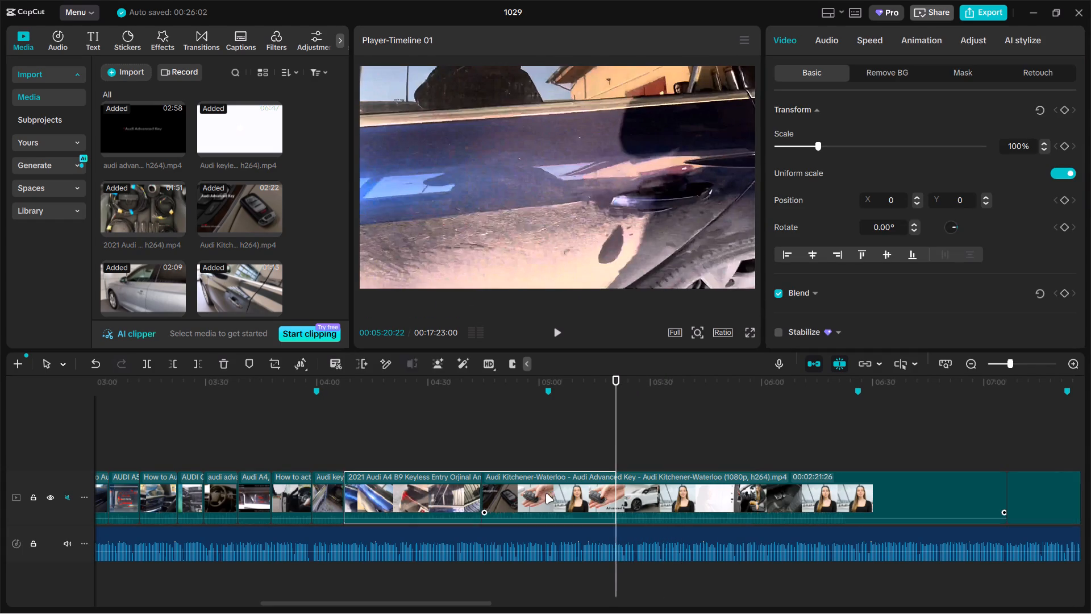
# Split the 2021 Audi A4 B9 Keyless Entry clip at 04:16:01 and delete the part after the cut.
pyautogui.click(340, 451)
pyautogui.moveTo(340, 451); pyautogui.dragTo(361, 444)
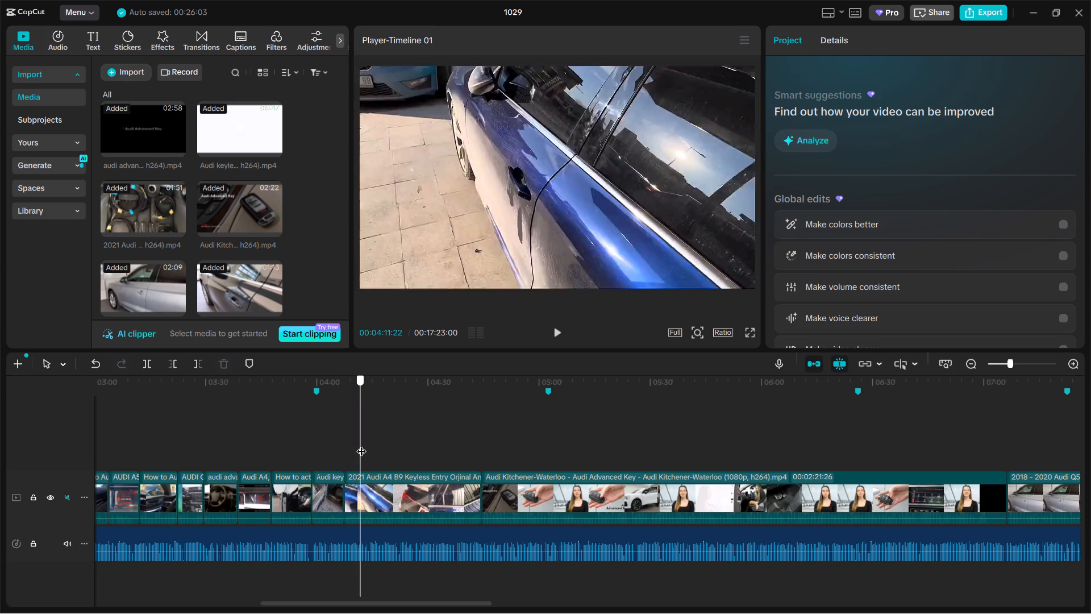
pyautogui.moveTo(361, 444); pyautogui.dragTo(376, 440)
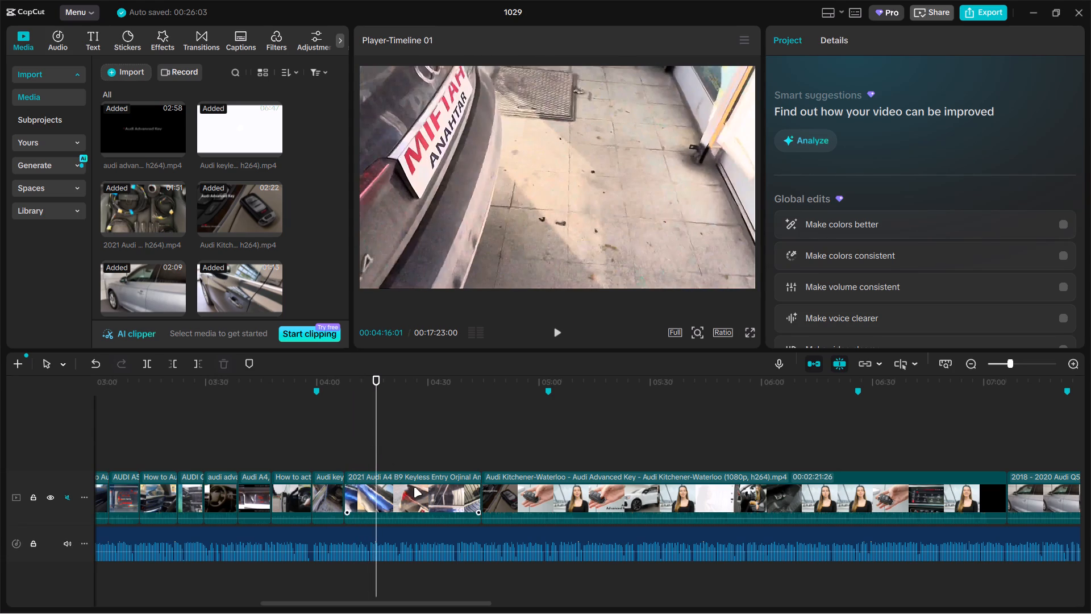
pyautogui.click(414, 487)
pyautogui.hotkey('ctrl', 'b')
pyautogui.press('BackSpace')
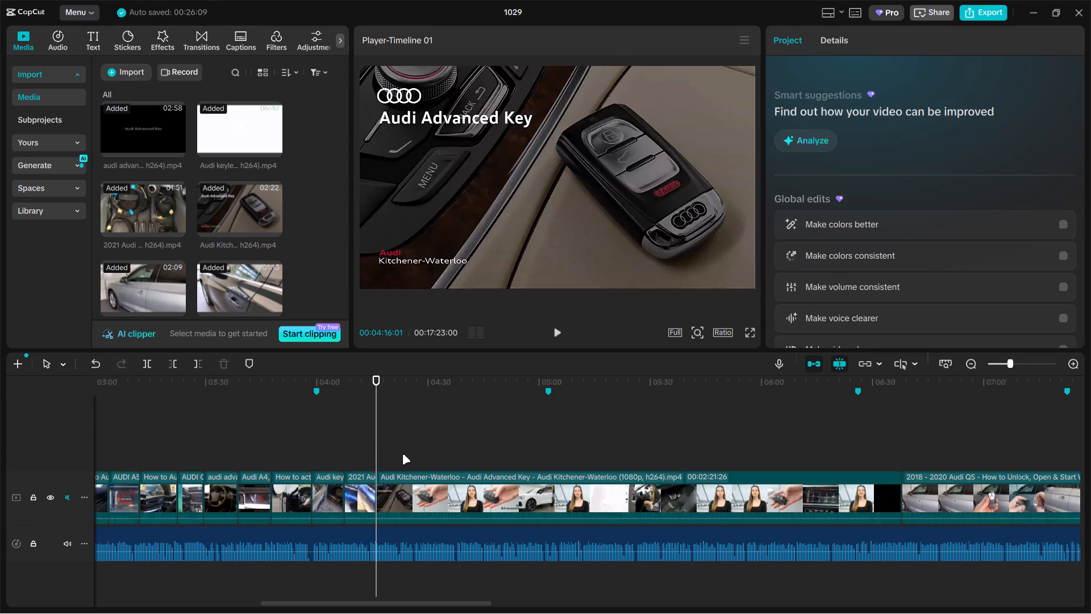
# Look through the Audi Kitchener-Waterloo Advanced Key clip and trim off its opening up to the shot at 04:24:00.
pyautogui.click(402, 454)
pyautogui.moveTo(402, 454); pyautogui.dragTo(484, 446)
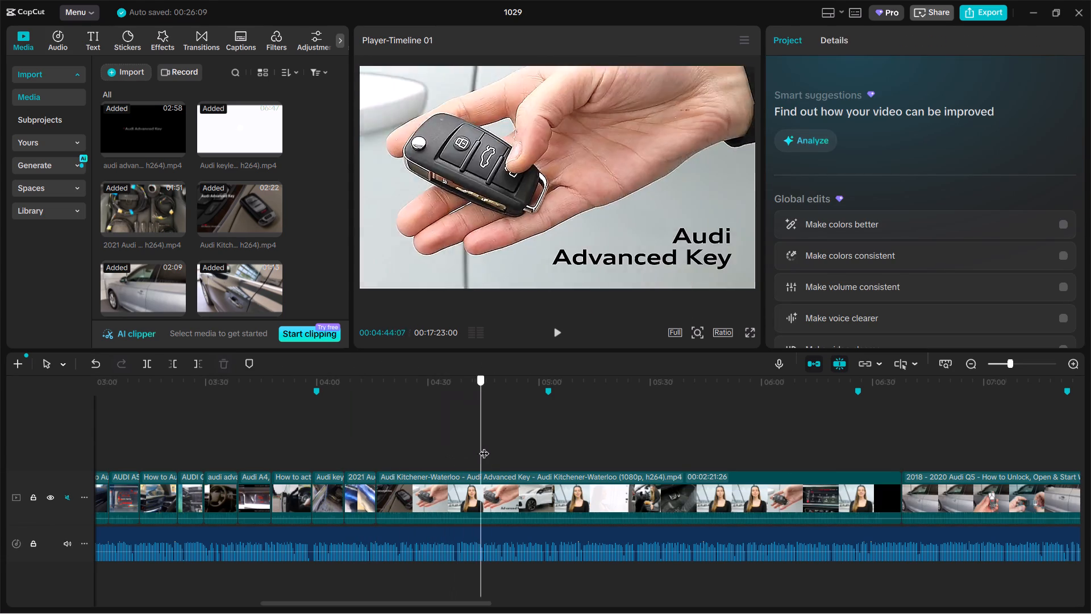
pyautogui.moveTo(484, 446); pyautogui.dragTo(581, 446)
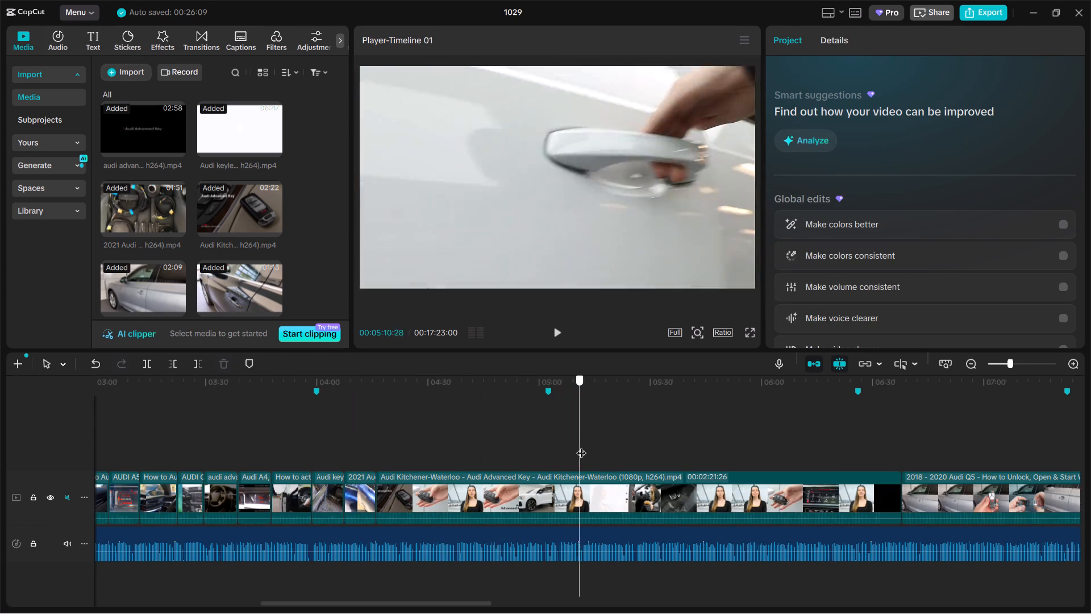
pyautogui.moveTo(581, 446); pyautogui.dragTo(615, 446)
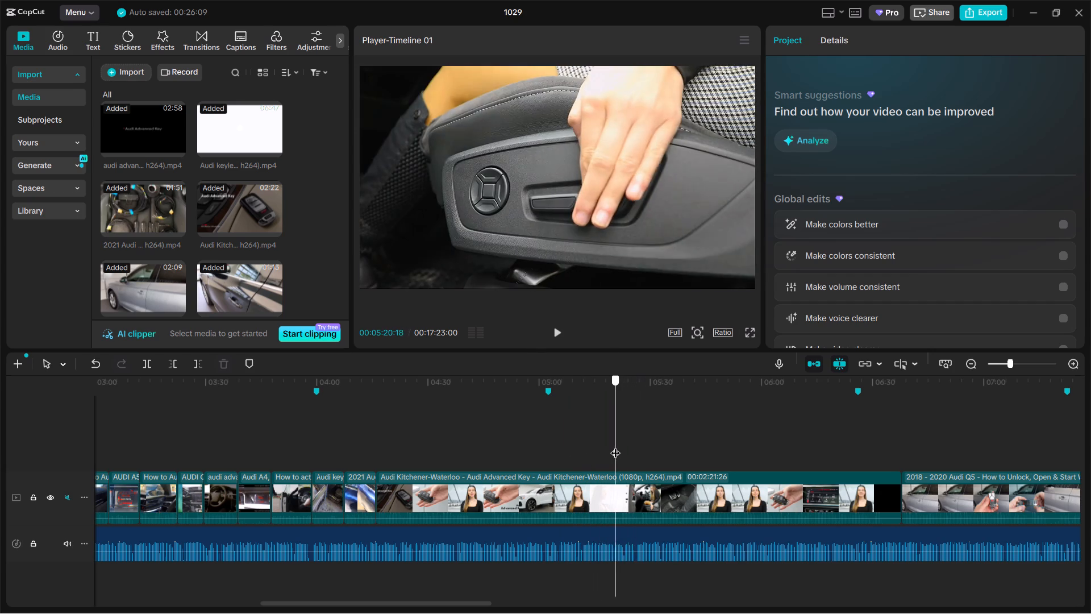
pyautogui.moveTo(615, 446); pyautogui.dragTo(715, 446)
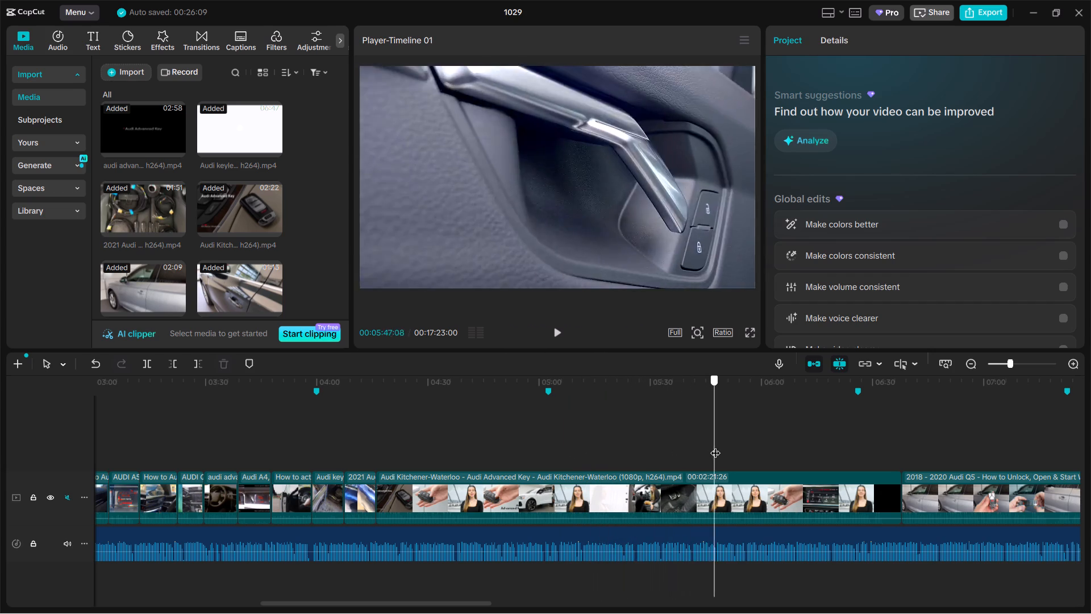
pyautogui.moveTo(715, 446); pyautogui.dragTo(792, 446)
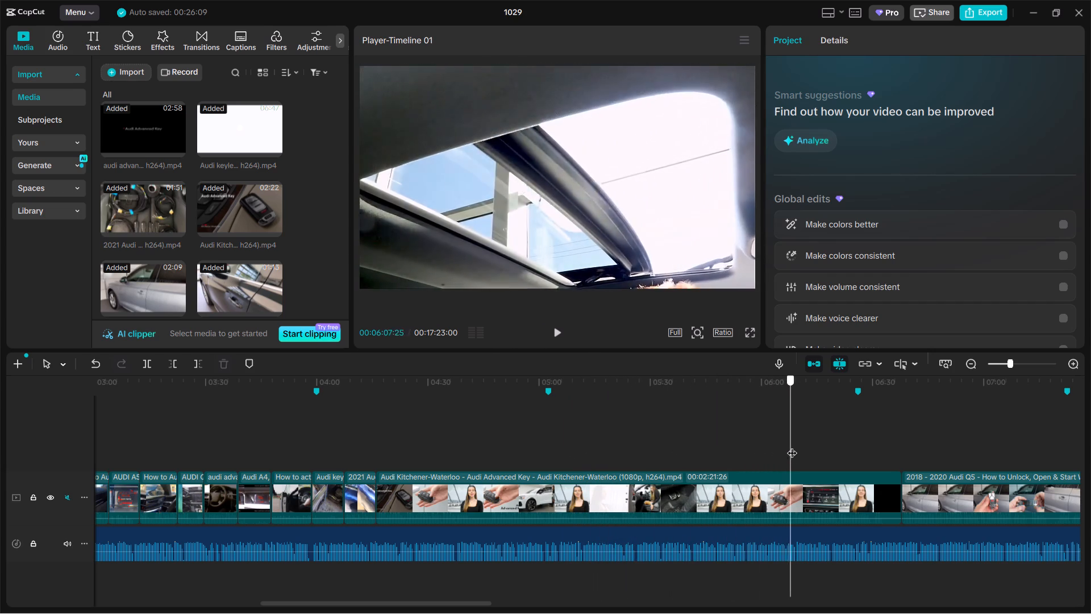
pyautogui.moveTo(792, 446); pyautogui.dragTo(512, 412)
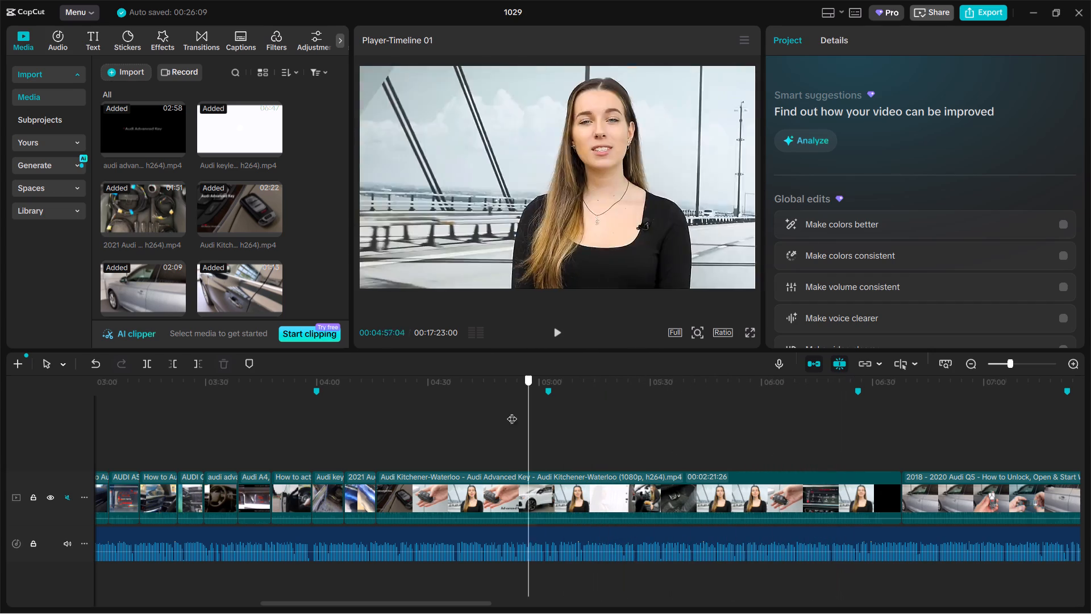
pyautogui.moveTo(512, 412); pyautogui.dragTo(400, 404)
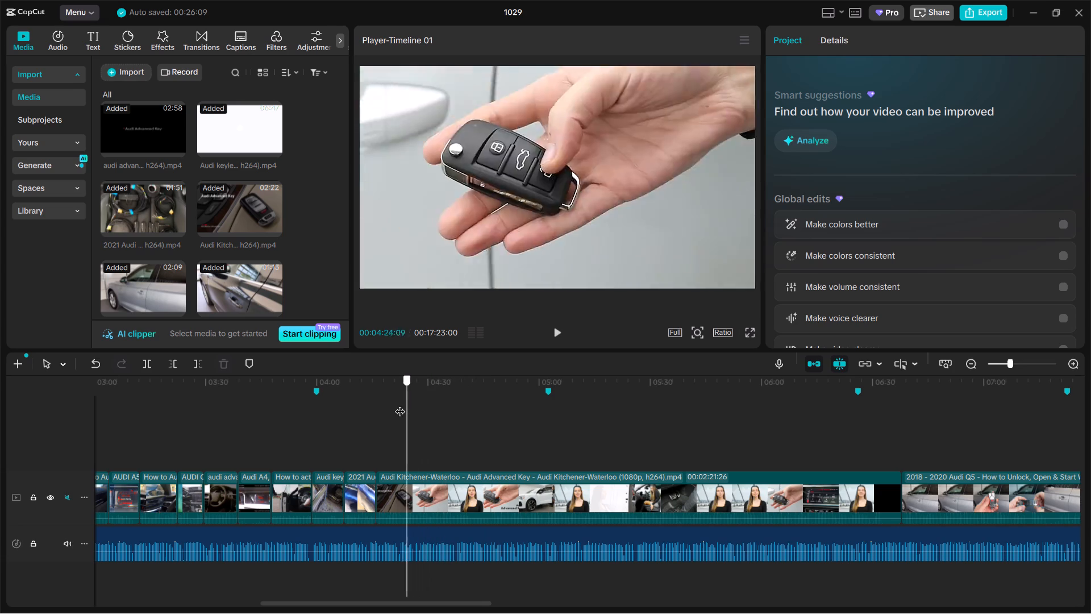
pyautogui.moveTo(400, 404); pyautogui.dragTo(412, 396)
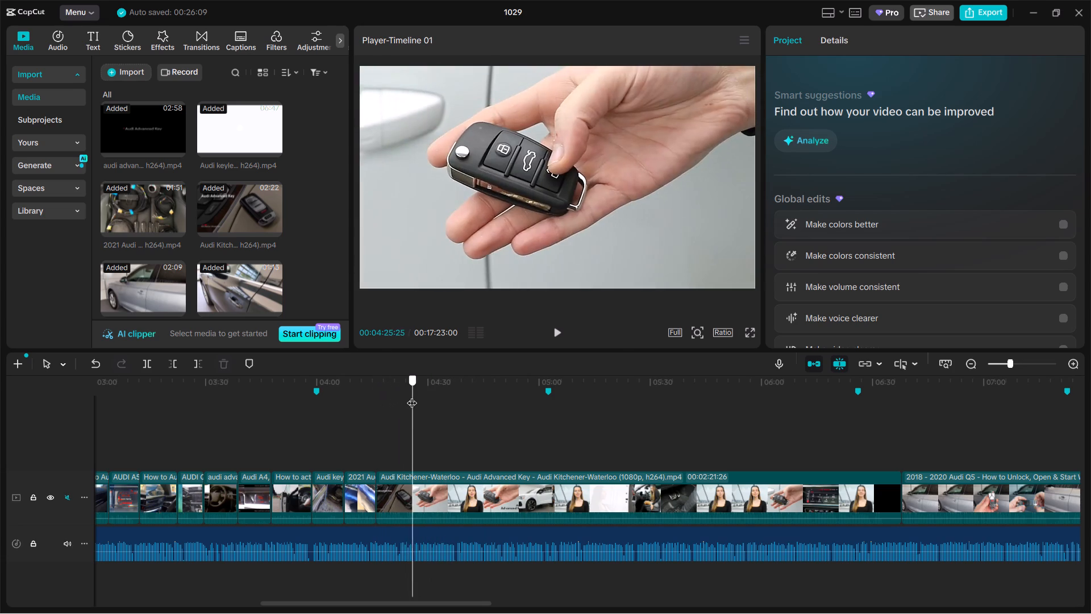
pyautogui.moveTo(412, 396); pyautogui.dragTo(404, 397)
pyautogui.click(406, 445)
pyautogui.click(398, 483)
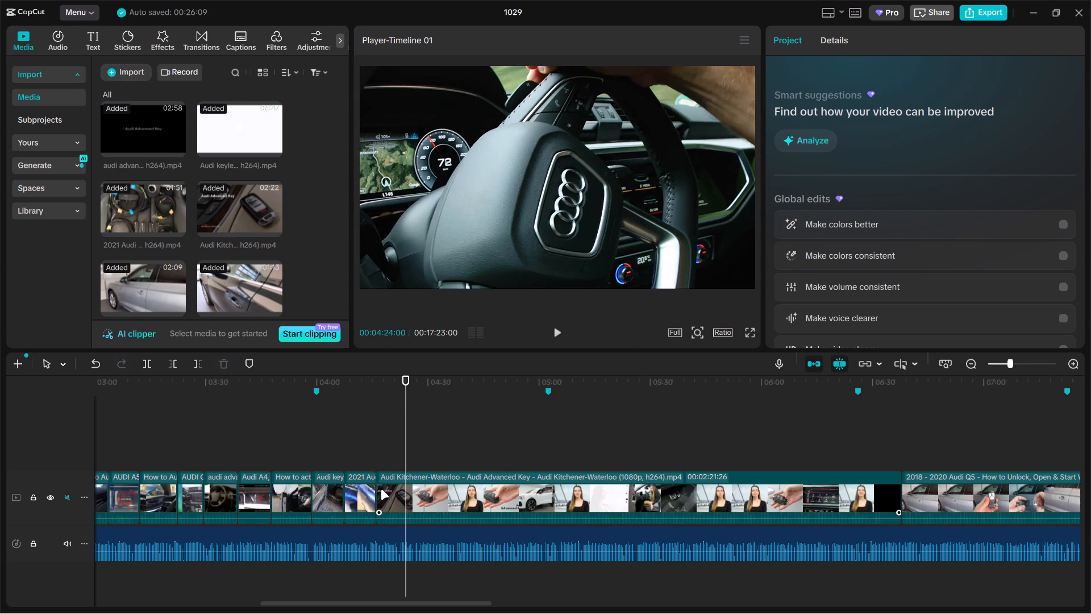
pyautogui.moveTo(374, 492); pyautogui.dragTo(406, 488)
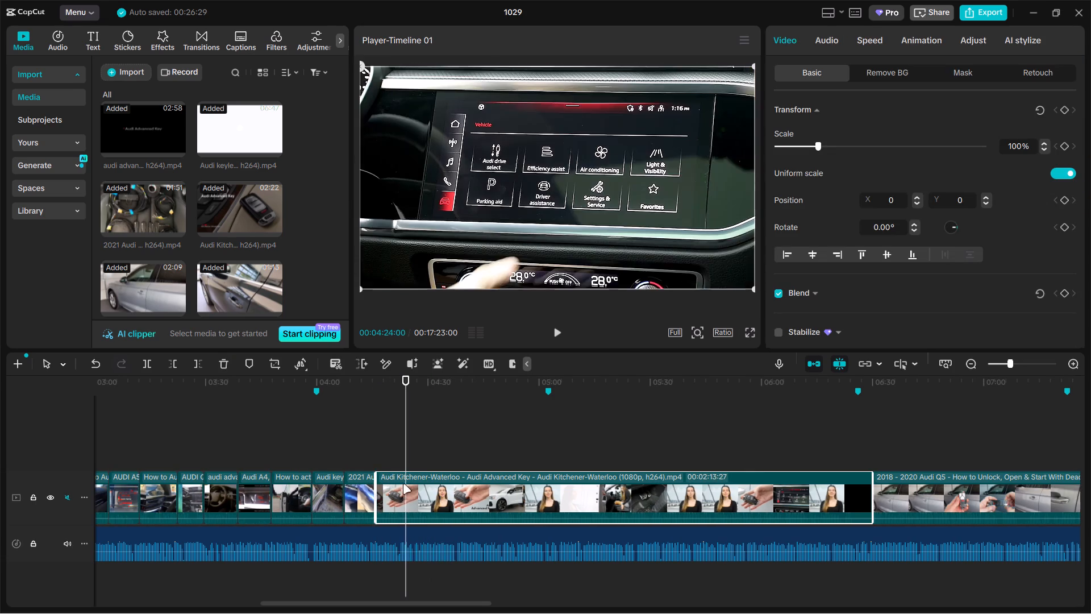
# Trim the start of the Audi Kitchener-Waterloo clip further, up to the taillight shot at 04:21:07.
pyautogui.click(372, 459)
pyautogui.moveTo(372, 459); pyautogui.dragTo(399, 454)
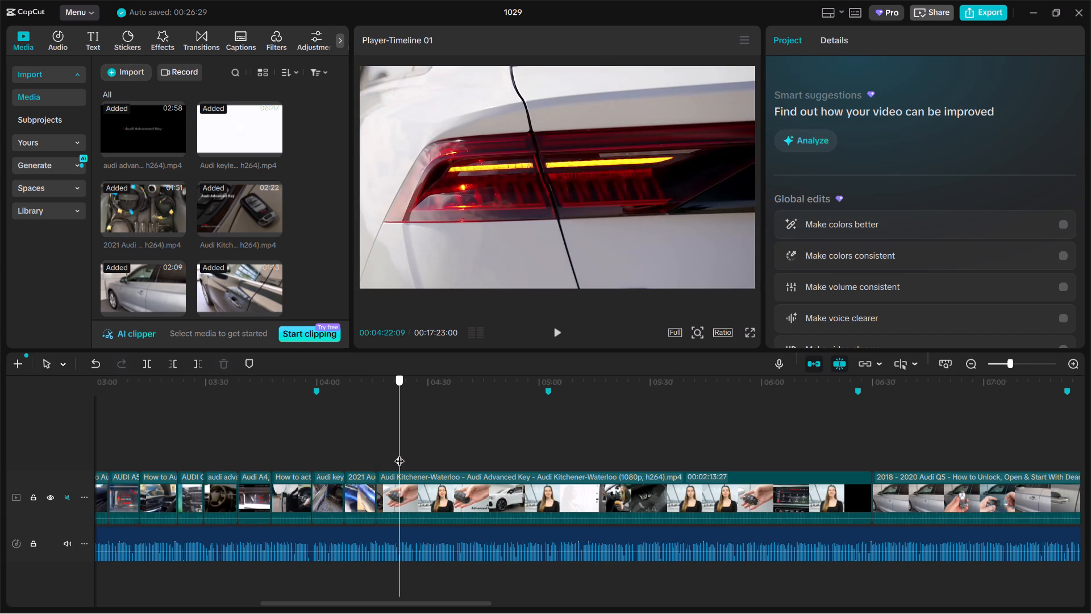
pyautogui.moveTo(399, 454); pyautogui.dragTo(395, 457)
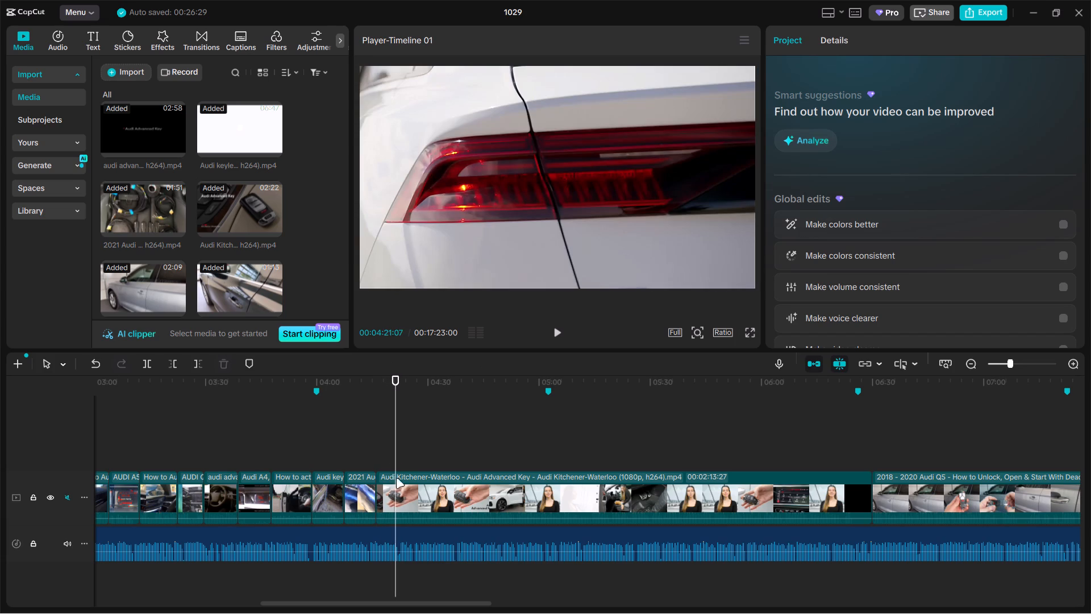
pyautogui.click(400, 493)
pyautogui.moveTo(379, 493); pyautogui.dragTo(397, 491)
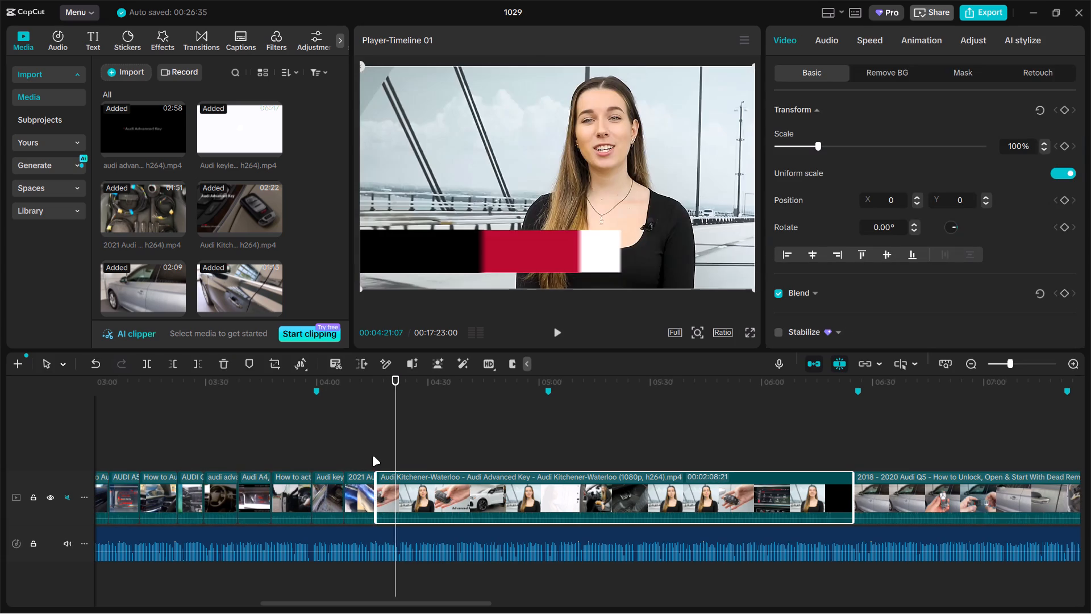
# Split the Audi Kitchener-Waterloo clip at 04:20:19, where the touchscreen shot ends and the presenter appears.
pyautogui.click(372, 456)
pyautogui.moveTo(372, 456); pyautogui.dragTo(406, 451)
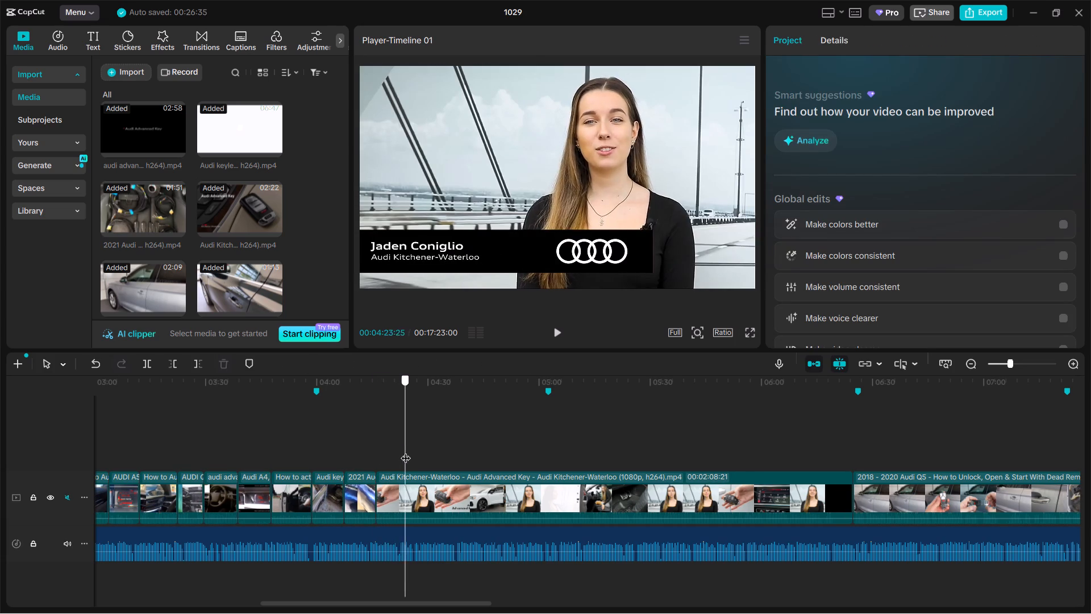
pyautogui.moveTo(406, 451); pyautogui.dragTo(460, 445)
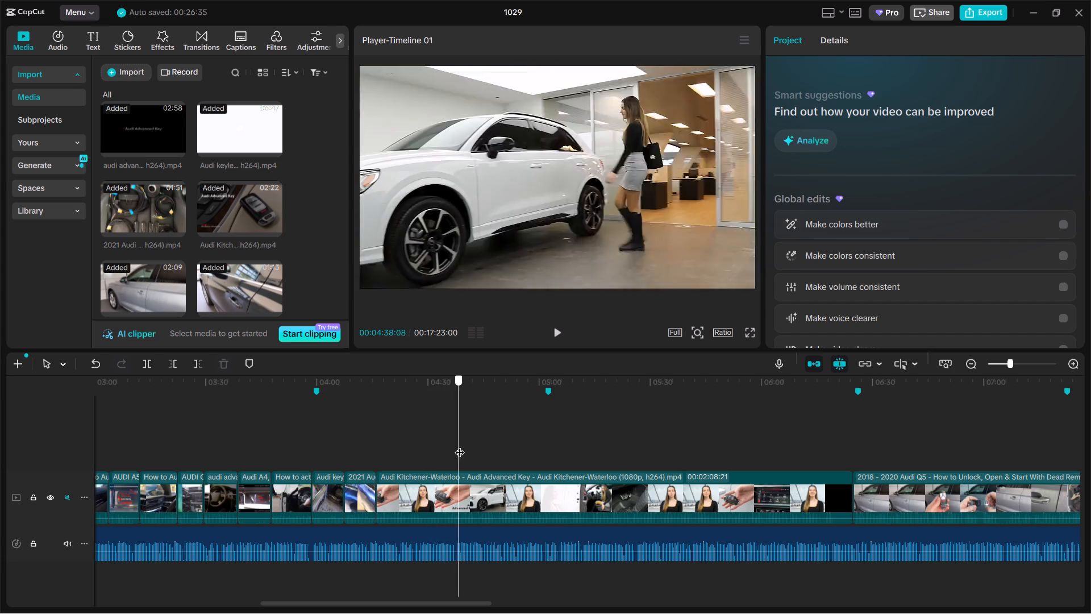
pyautogui.moveTo(460, 445); pyautogui.dragTo(393, 447)
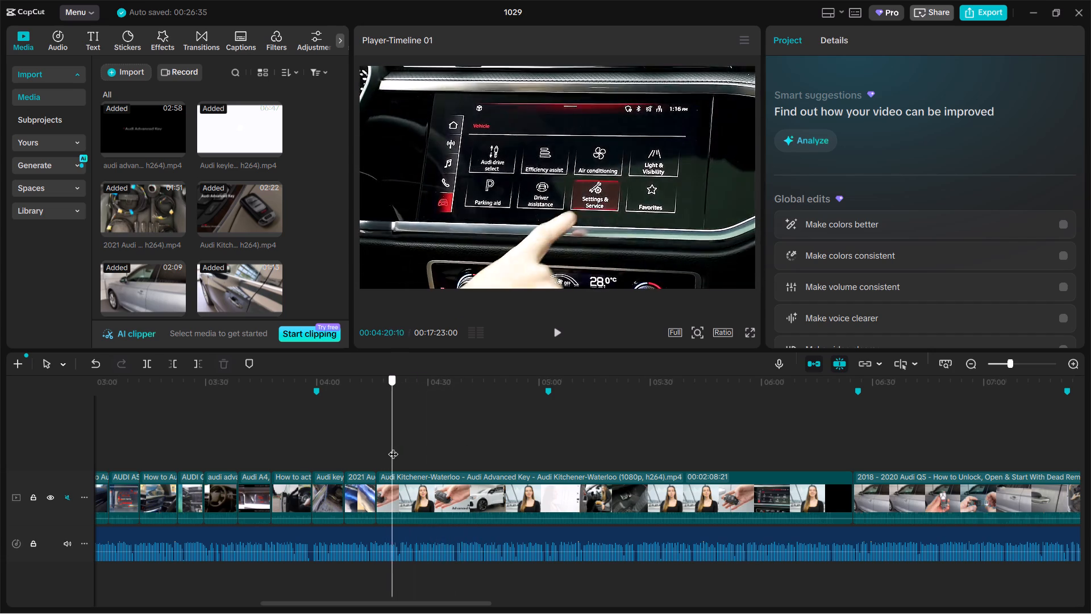
pyautogui.moveTo(393, 447); pyautogui.dragTo(394, 448)
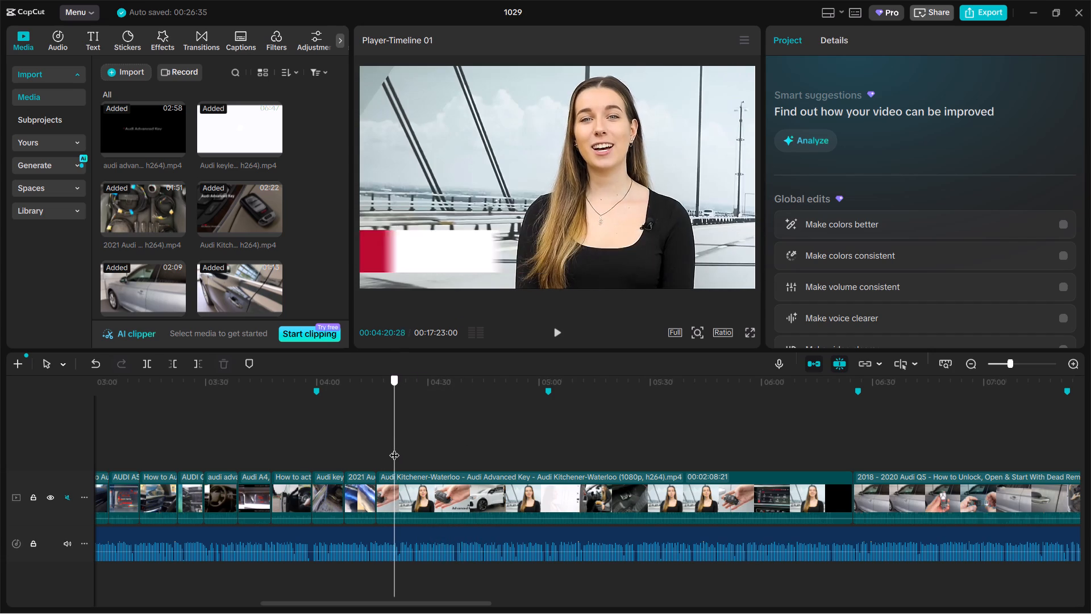
pyautogui.moveTo(394, 448); pyautogui.dragTo(393, 450)
pyautogui.click(420, 491)
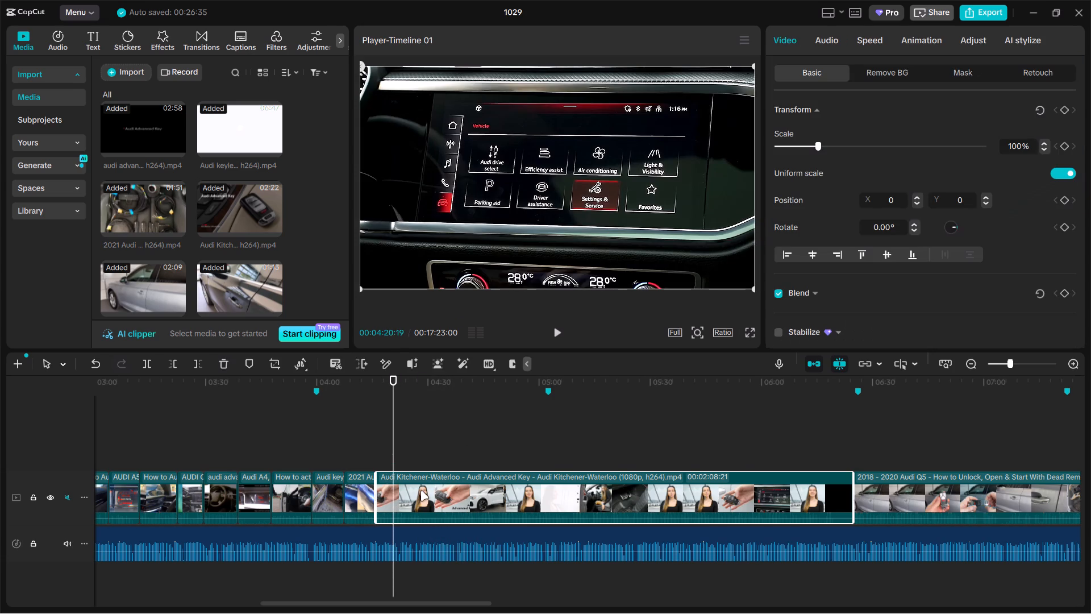
pyautogui.hotkey('ctrl', 'b')
# Split the remaining Audi Kitchener-Waterloo clip at 05:05:26 and 05:13:25 to isolate the seat-adjustment shot.
pyautogui.click(443, 450)
pyautogui.moveTo(443, 450); pyautogui.dragTo(506, 453)
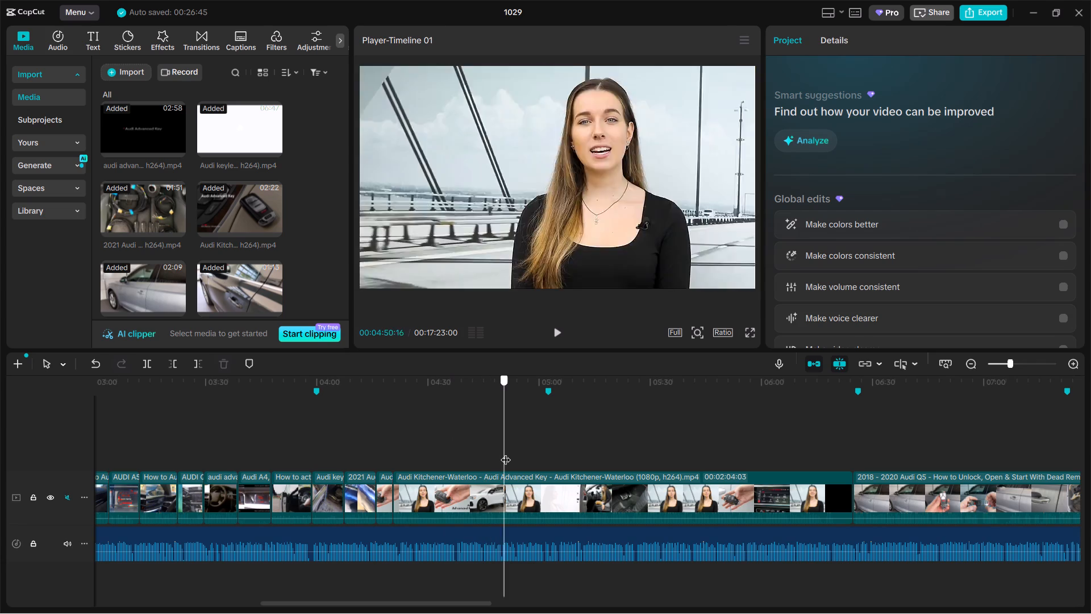
pyautogui.moveTo(506, 453); pyautogui.dragTo(556, 453)
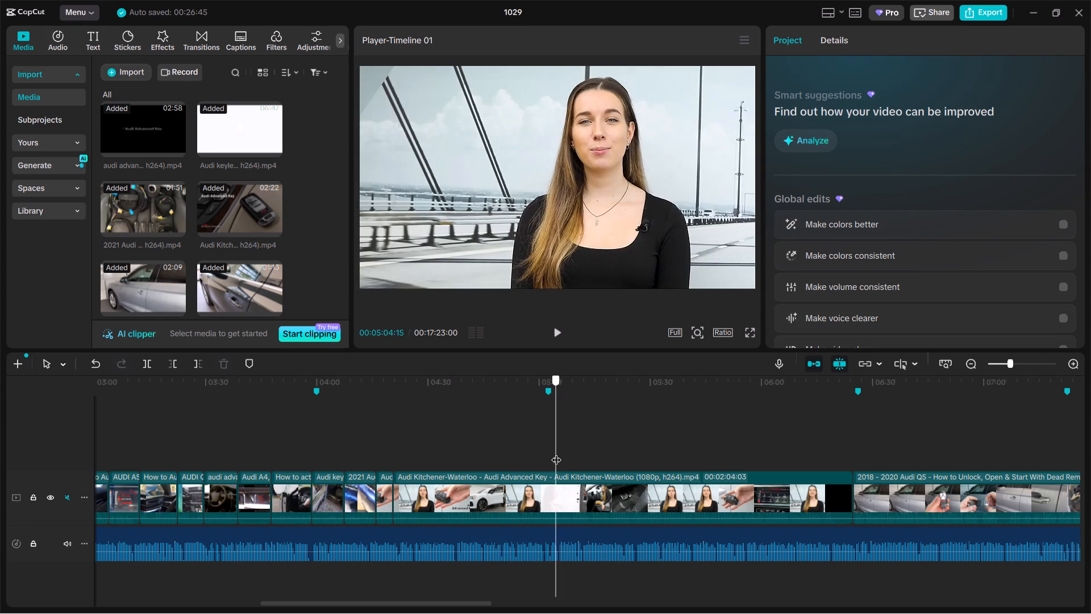
pyautogui.moveTo(556, 453); pyautogui.dragTo(559, 453)
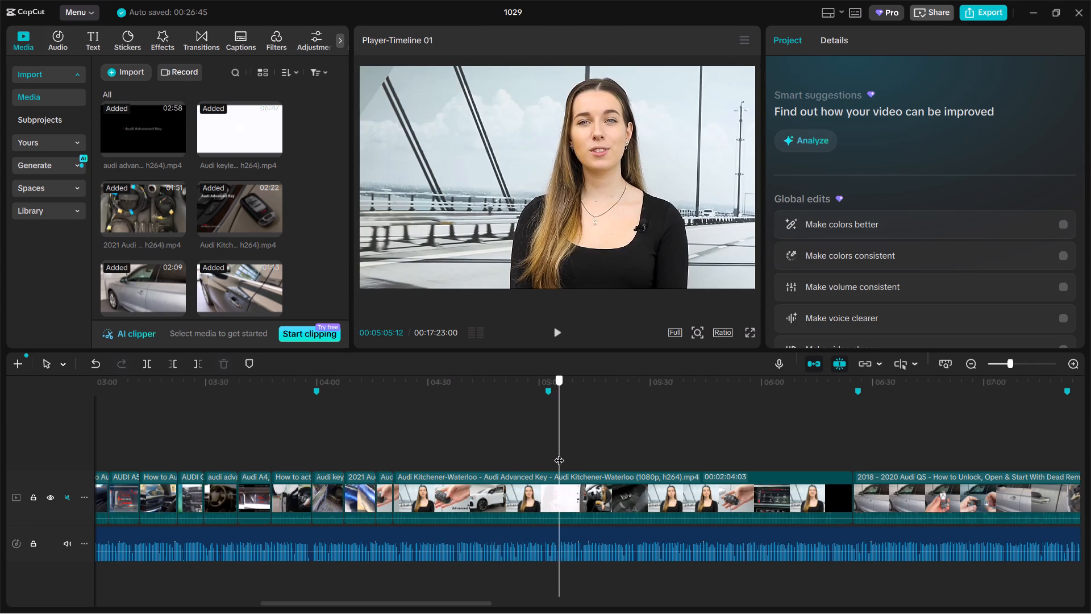
pyautogui.moveTo(559, 453); pyautogui.dragTo(561, 453)
pyautogui.click(569, 510)
pyautogui.hotkey('ctrl', 'b')
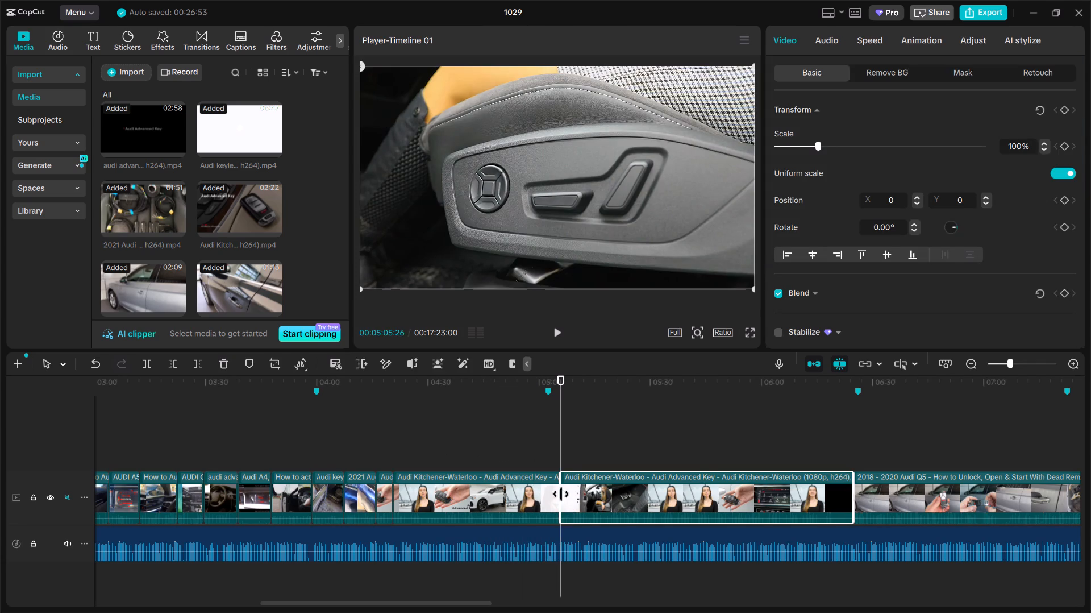
pyautogui.moveTo(563, 459); pyautogui.dragTo(586, 453)
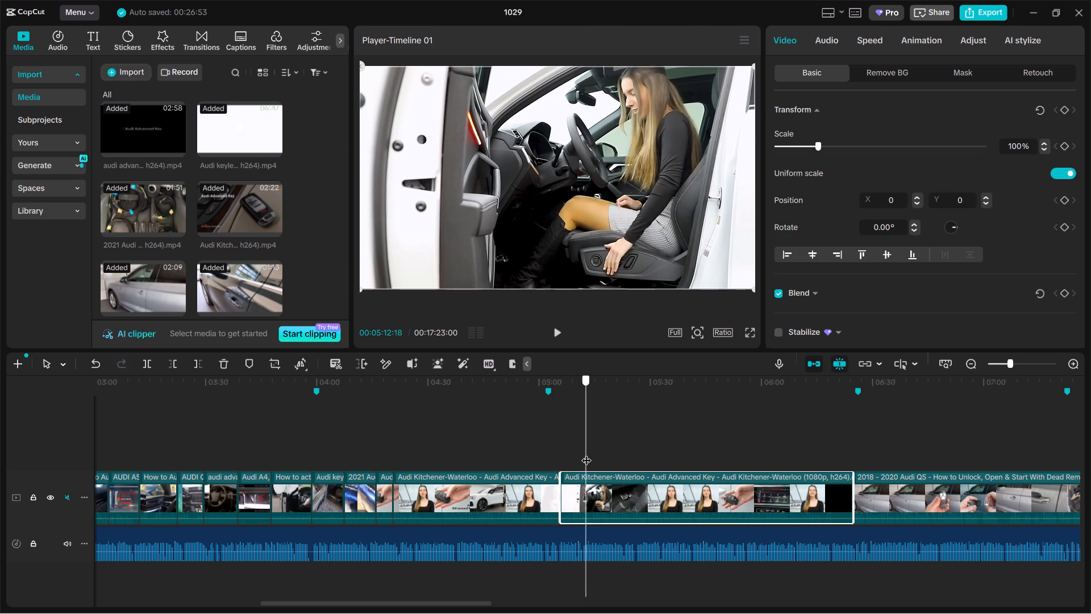
pyautogui.moveTo(586, 453); pyautogui.dragTo(590, 453)
pyautogui.hotkey('ctrl', 'b')
# Delete the Audi Kitchener-Waterloo segment with the presenter that precedes the seat-adjustment shot.
pyautogui.click(526, 491)
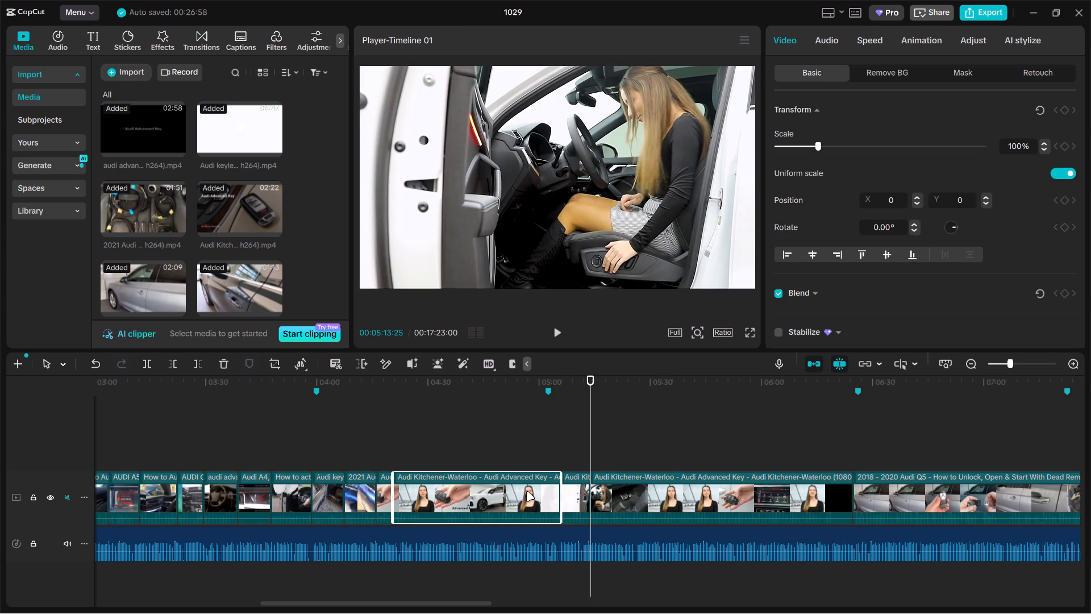
pyautogui.press('BackSpace')
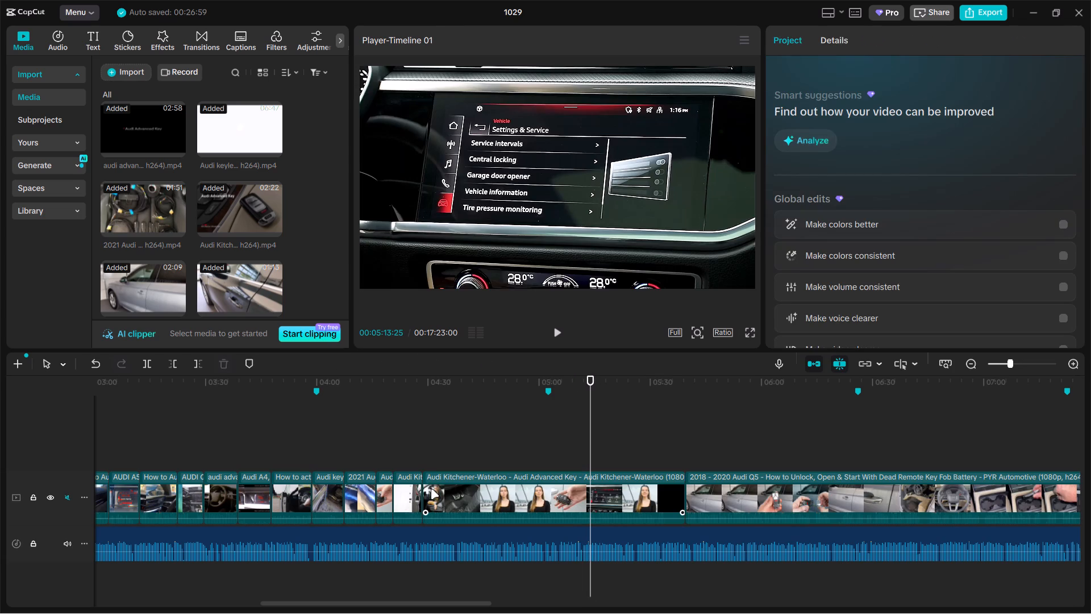
# Check the rest of the Audi Kitchener-Waterloo clip after the seat-adjustment shot and delete that remaining part.
pyautogui.click(432, 489)
pyautogui.click(530, 445)
pyautogui.moveTo(530, 445); pyautogui.dragTo(624, 447)
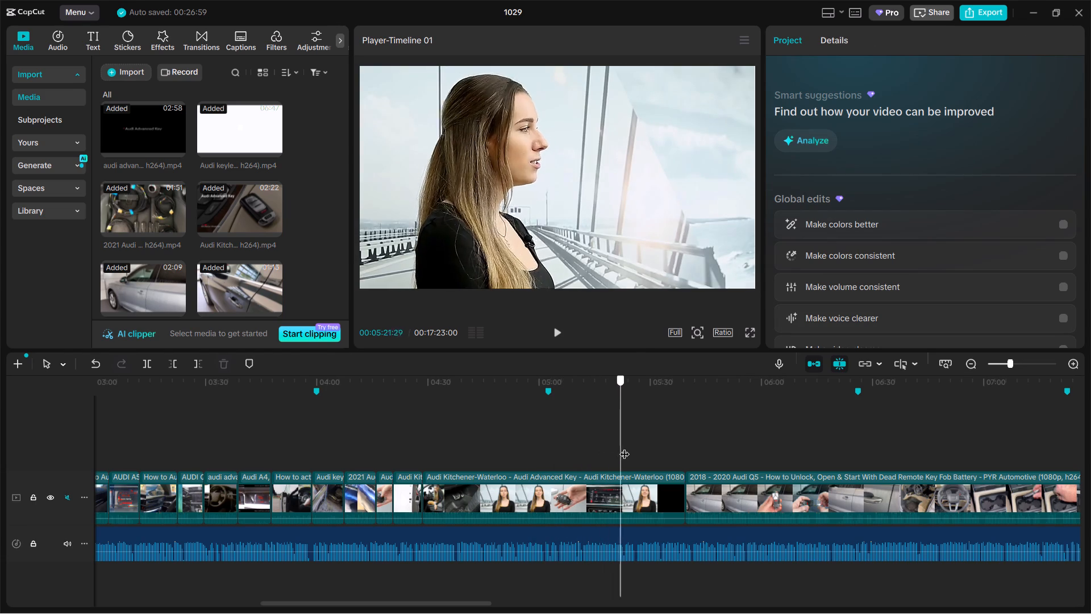
pyautogui.moveTo(624, 447); pyautogui.dragTo(644, 447)
pyautogui.click(593, 499)
pyautogui.press('BackSpace')
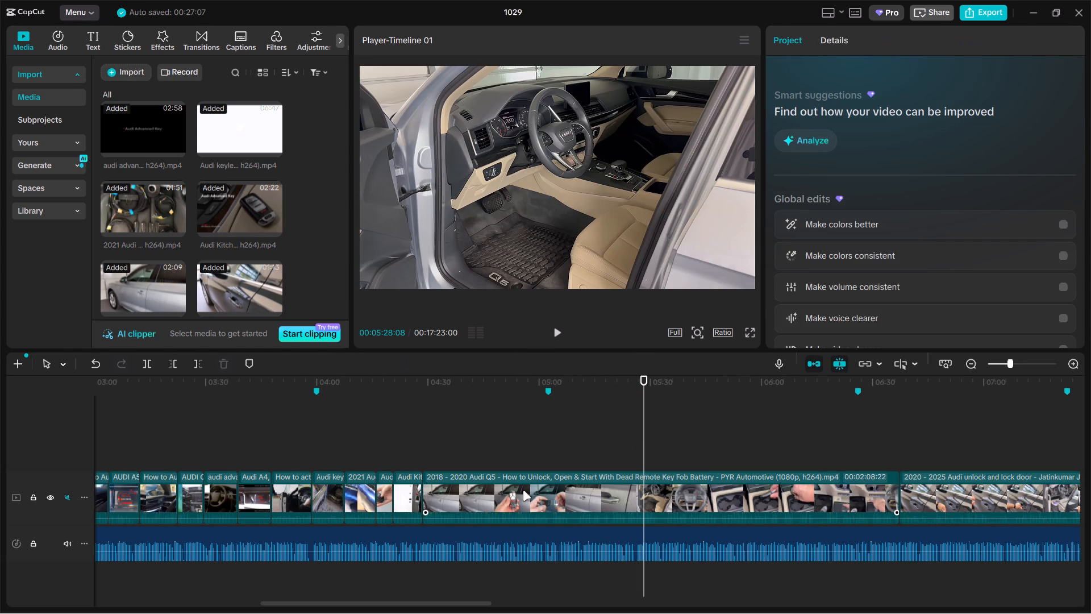
# Move the short seat-adjustment segment onto a new track above the 2021 Audi A4 clip.
pyautogui.click(407, 497)
pyautogui.click(405, 464)
pyautogui.moveTo(405, 464); pyautogui.dragTo(412, 460)
pyautogui.moveTo(403, 490); pyautogui.dragTo(357, 445)
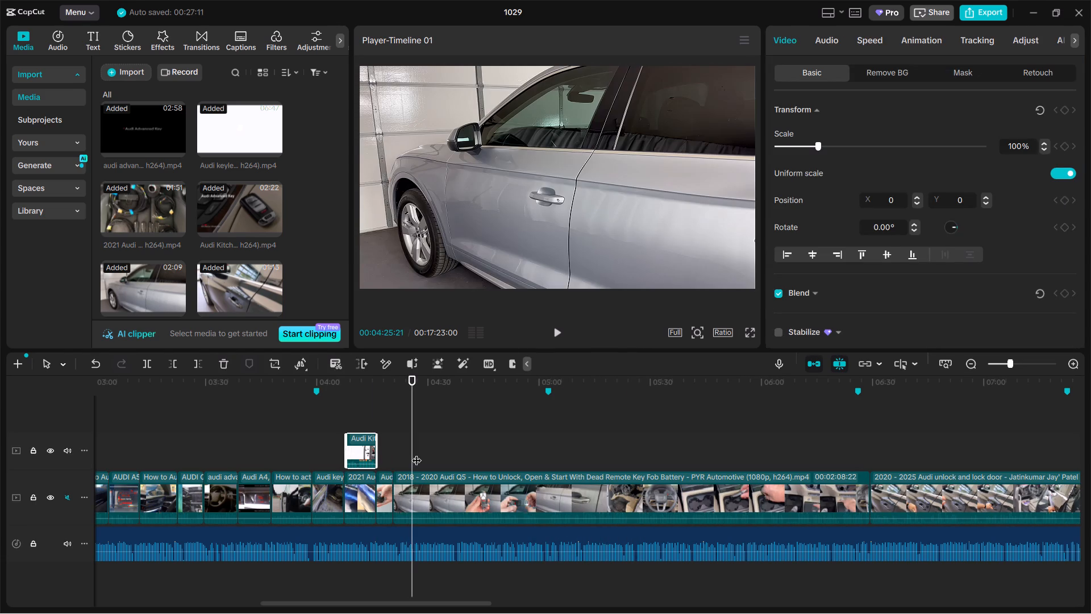
# Split the 2018 - 2020 Audi Q5 clip at 04:59:13, just before the door handle shot, and delete the part before it.
pyautogui.moveTo(410, 453); pyautogui.dragTo(537, 454)
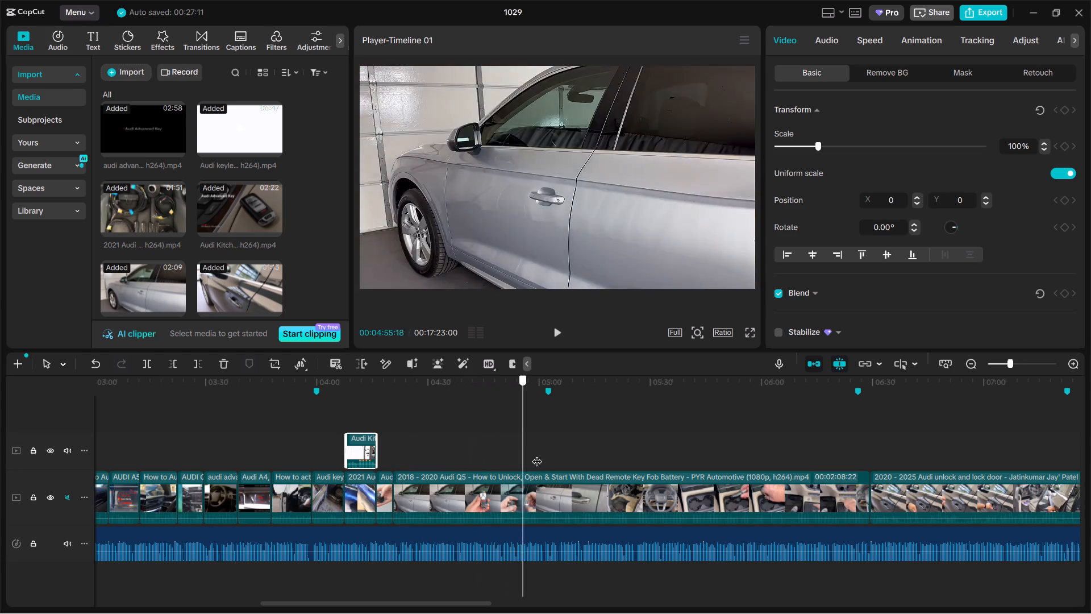
pyautogui.moveTo(537, 454); pyautogui.dragTo(726, 458)
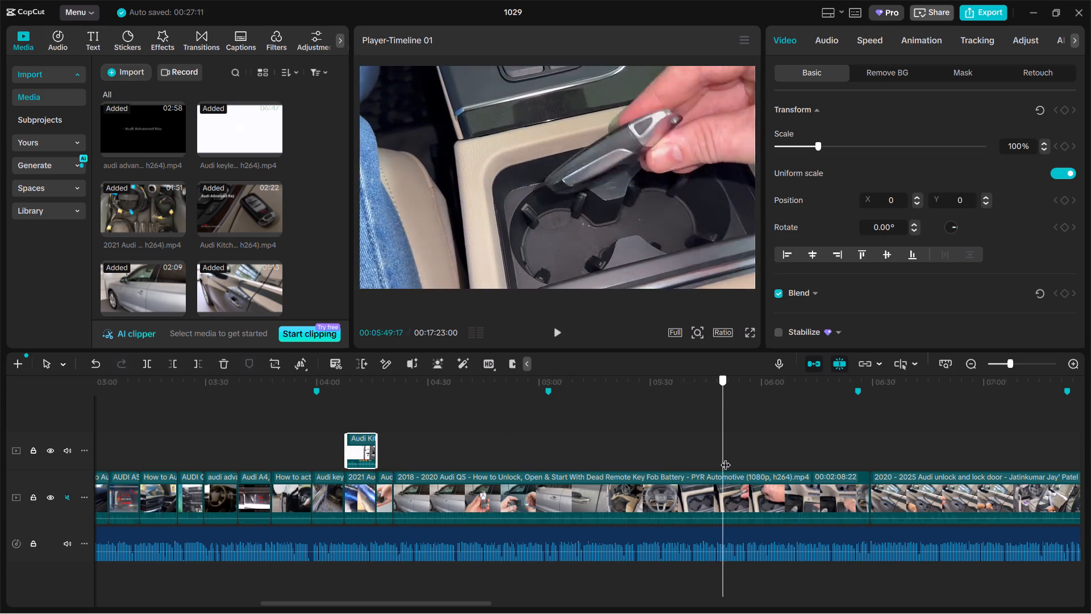
pyautogui.moveTo(726, 458); pyautogui.dragTo(502, 447)
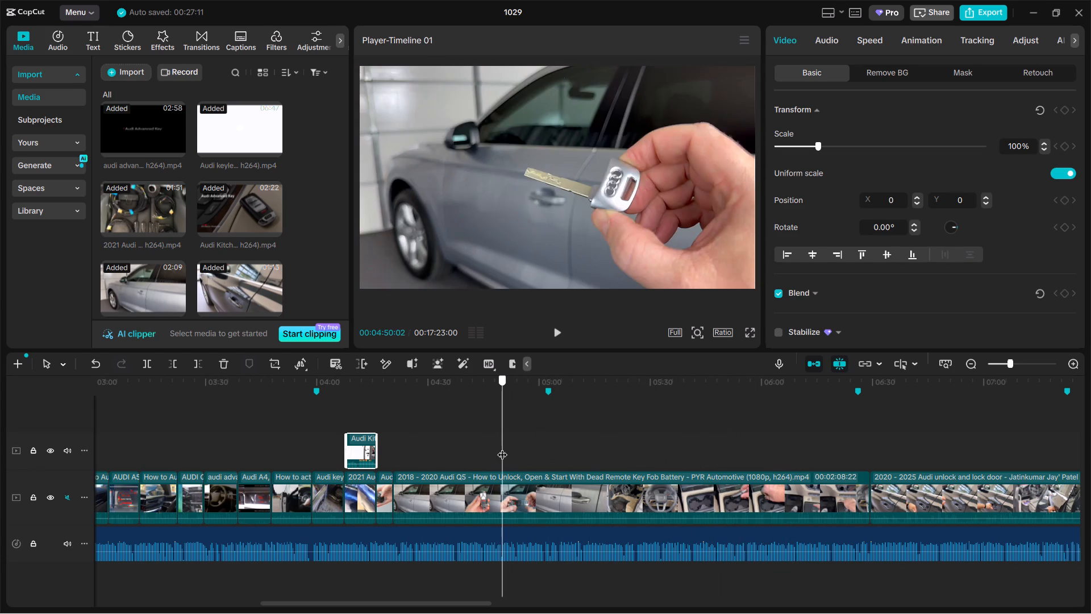
pyautogui.moveTo(502, 447); pyautogui.dragTo(543, 441)
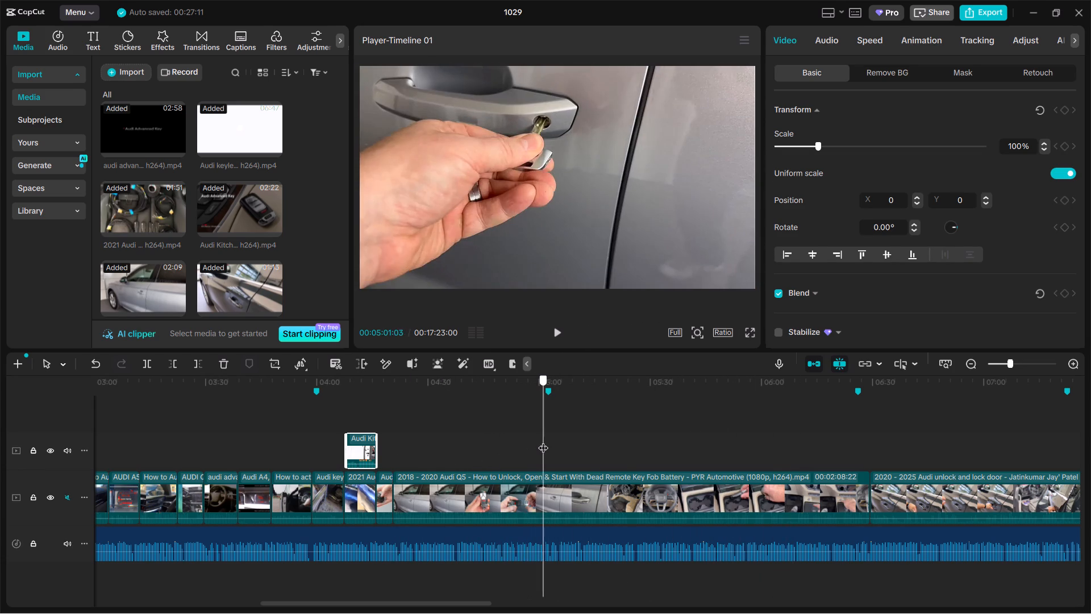
pyautogui.moveTo(543, 441); pyautogui.dragTo(537, 447)
pyautogui.click(568, 502)
pyautogui.hotkey('ctrl', 'b')
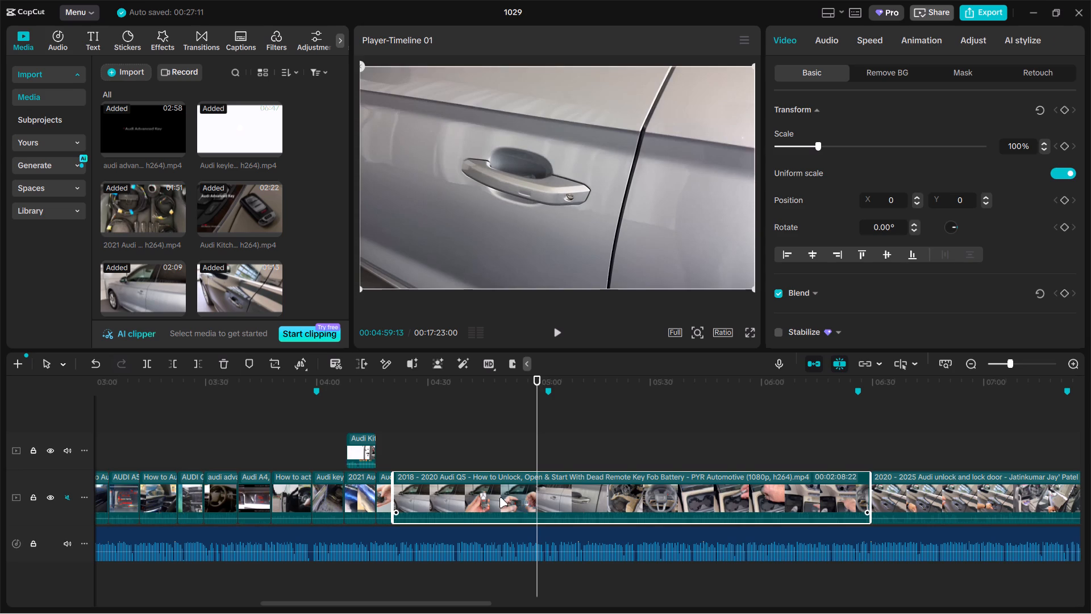
pyautogui.click(499, 497)
pyautogui.press('BackSpace')
# Split the remaining 2018 - 2020 Audi Q5 clip at 04:28:13 and delete everything after the door handle shot.
pyautogui.click(431, 462)
pyautogui.moveTo(430, 462); pyautogui.dragTo(418, 462)
pyautogui.moveTo(413, 458); pyautogui.dragTo(396, 458)
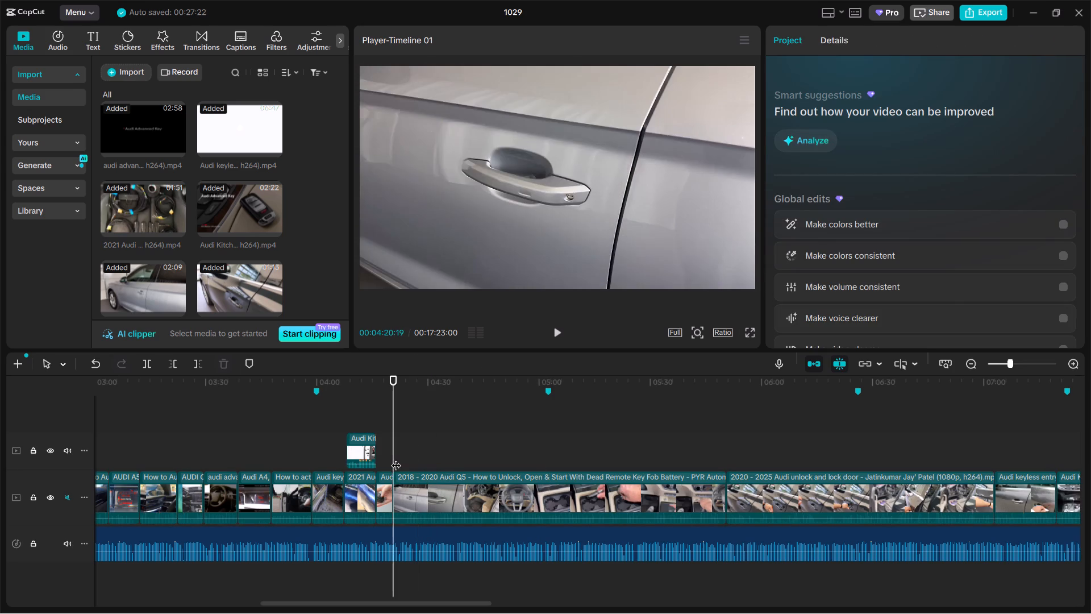
pyautogui.moveTo(396, 458); pyautogui.dragTo(394, 456)
pyautogui.moveTo(394, 456); pyautogui.dragTo(422, 455)
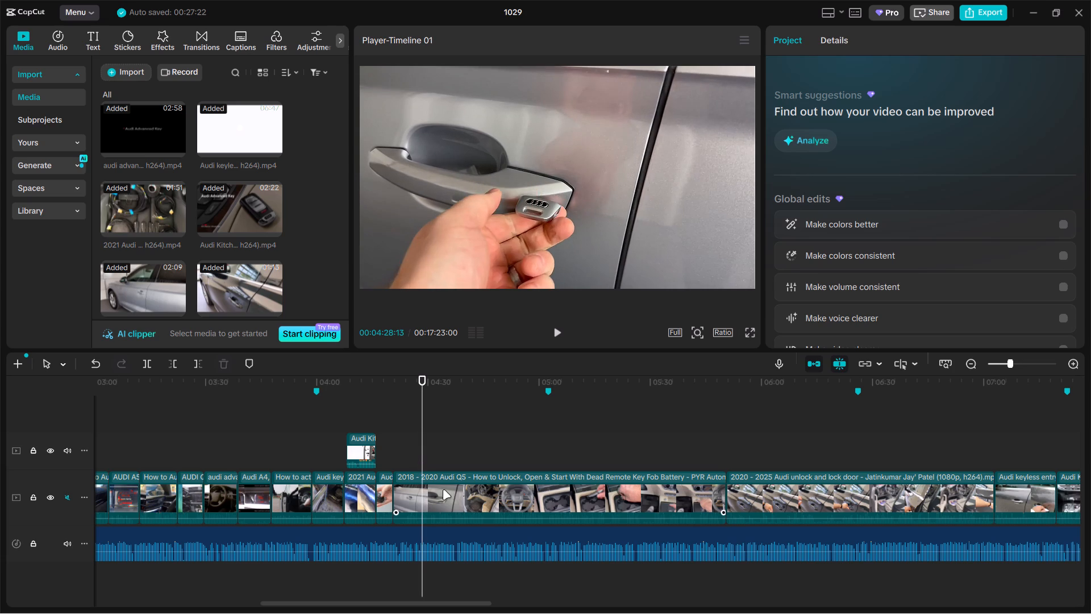
pyautogui.click(443, 490)
pyautogui.hotkey('ctrl', 'b')
pyautogui.press('BackSpace')
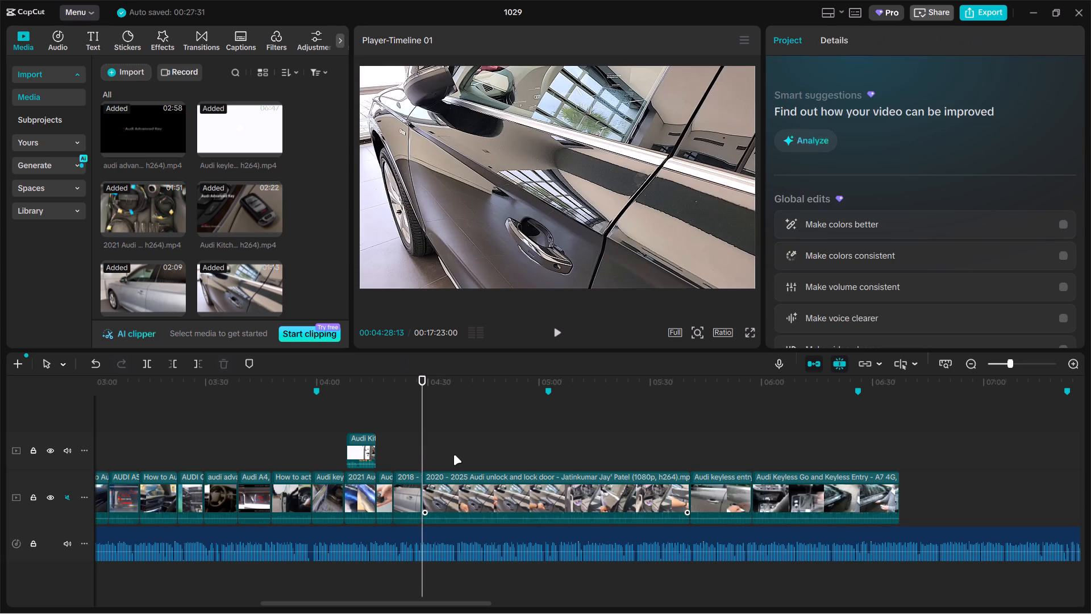
# Split the 2020 - 2025 Audi unlock and lock door clip at 04:48:25 and delete the part before the split.
pyautogui.click(459, 450)
pyautogui.moveTo(459, 450); pyautogui.dragTo(519, 456)
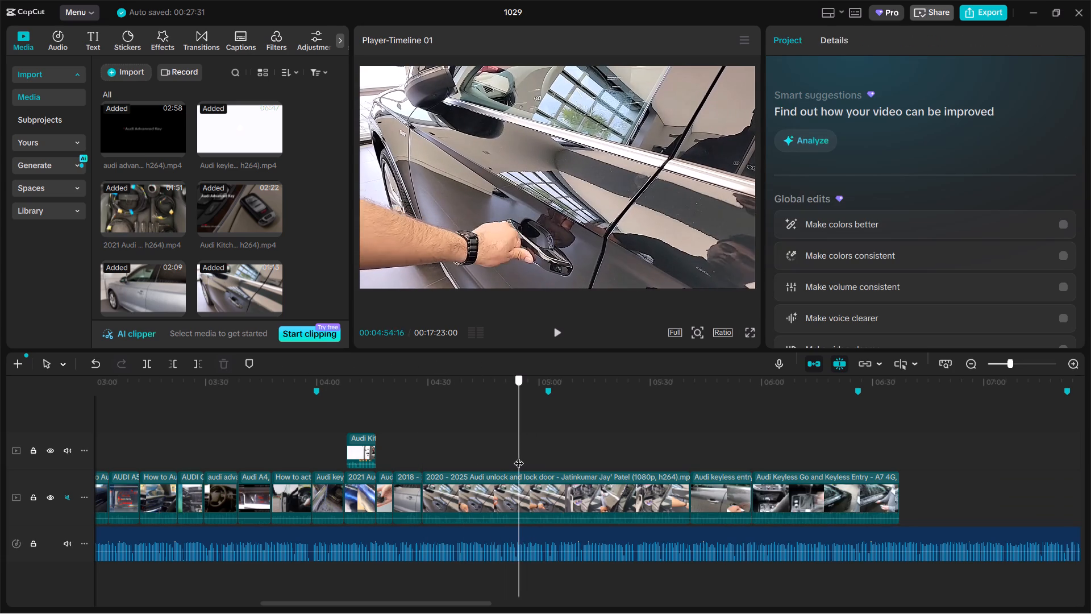
pyautogui.moveTo(519, 456); pyautogui.dragTo(491, 464)
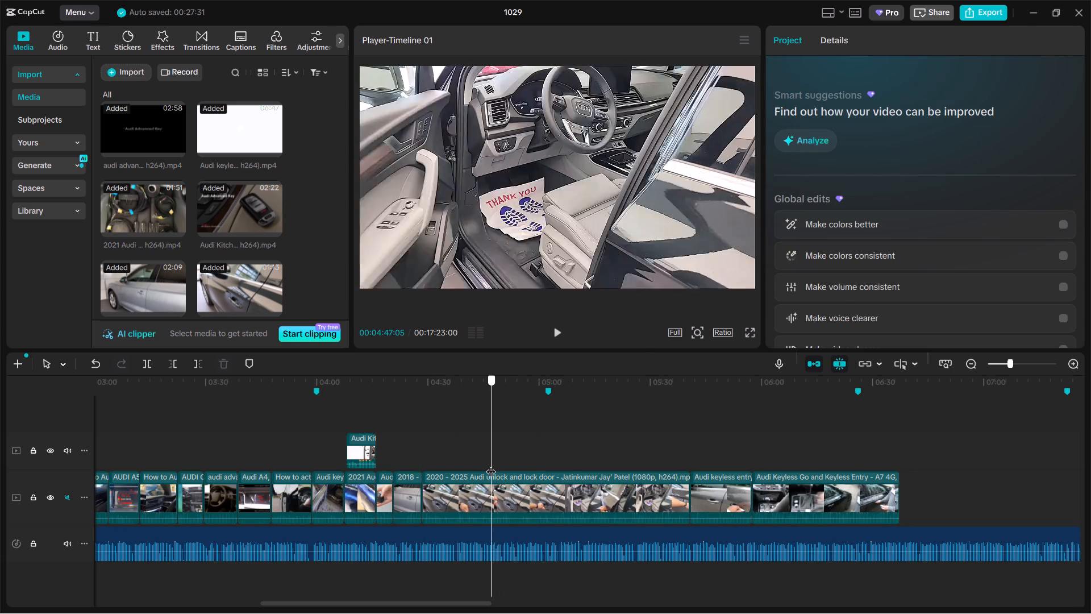
pyautogui.moveTo(491, 464); pyautogui.dragTo(487, 465)
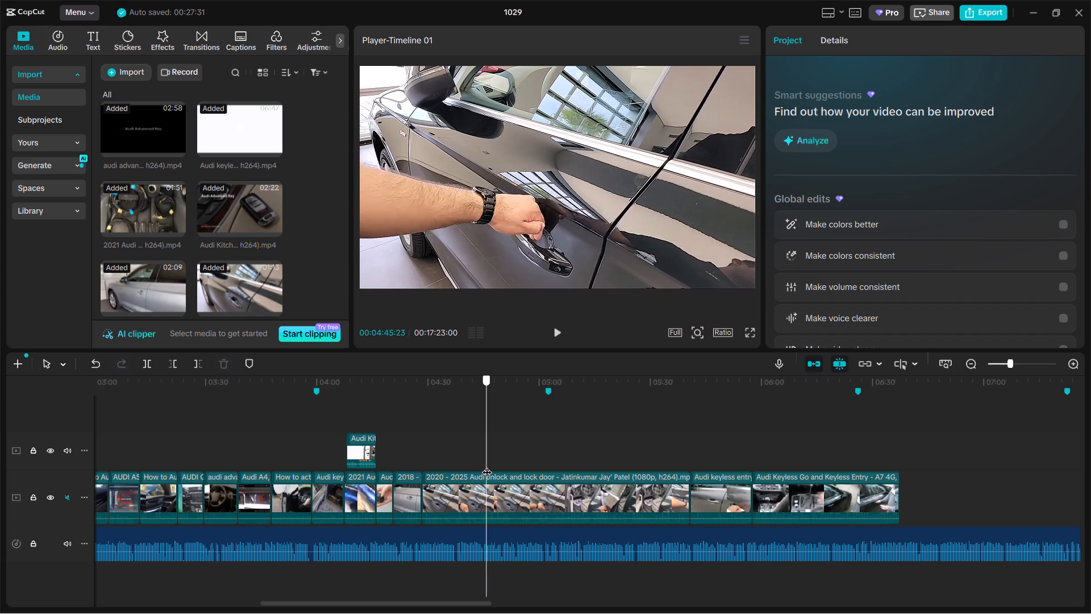
pyautogui.moveTo(487, 465); pyautogui.dragTo(501, 460)
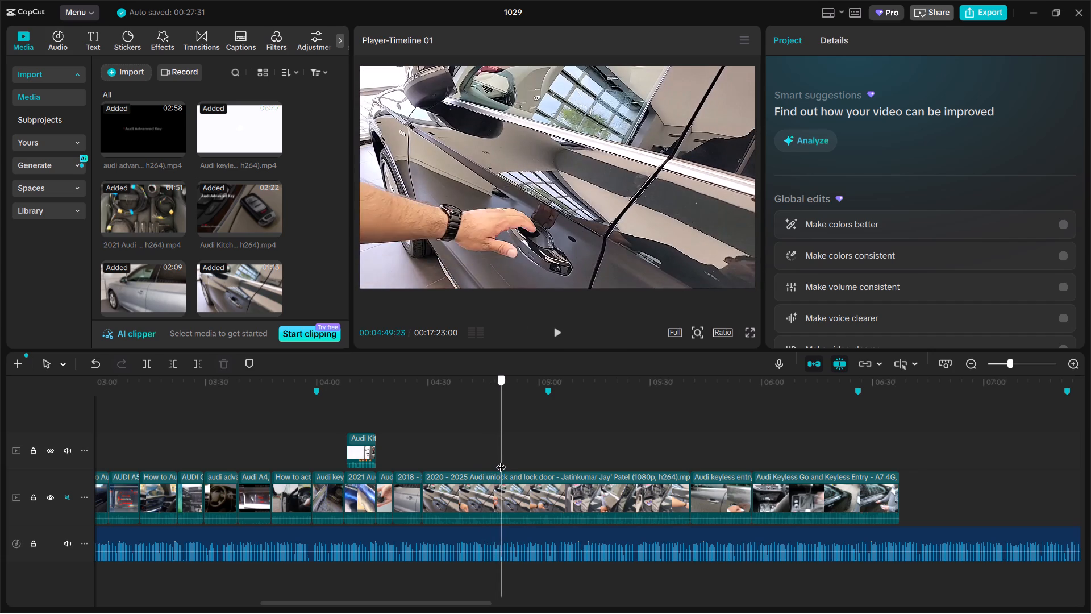
pyautogui.moveTo(501, 460); pyautogui.dragTo(498, 460)
pyautogui.click(507, 496)
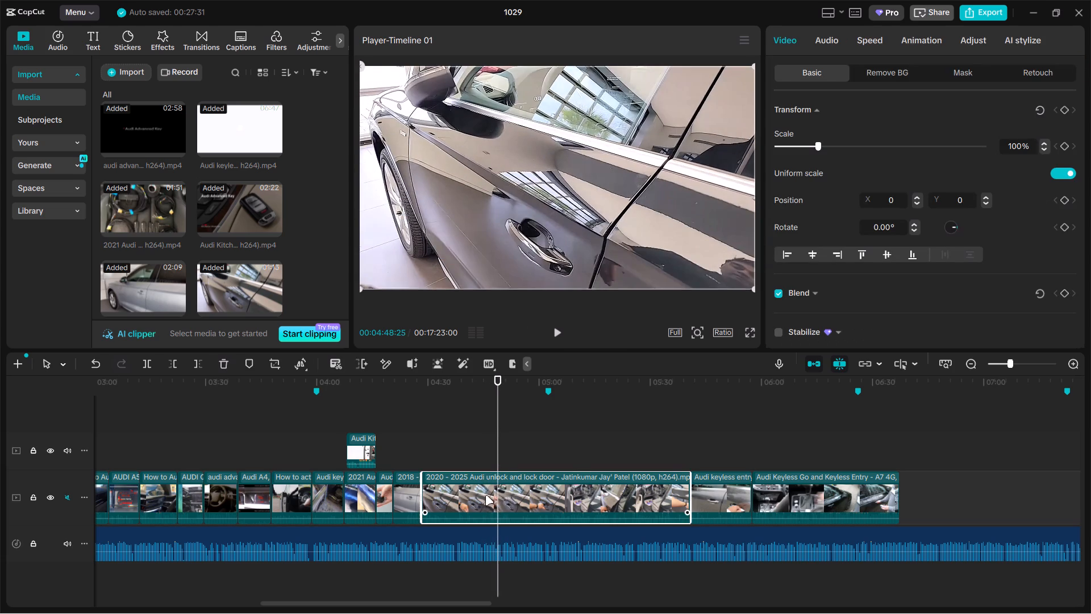
pyautogui.hotkey('ctrl', 'b')
pyautogui.click(478, 492)
pyautogui.press('BackSpace')
# Trim about 7 seconds off the start of the 2020 - 2025 Audi unlock clip so it begins with the hand on the door handle.
pyautogui.click(429, 457)
pyautogui.moveTo(429, 457); pyautogui.dragTo(428, 457)
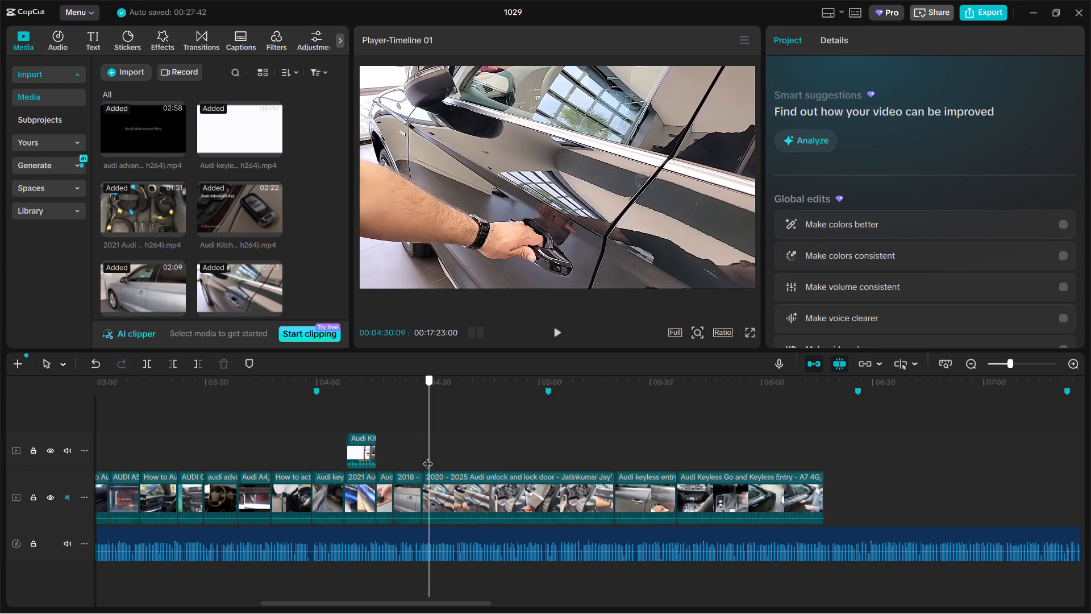
pyautogui.moveTo(428, 457); pyautogui.dragTo(442, 451)
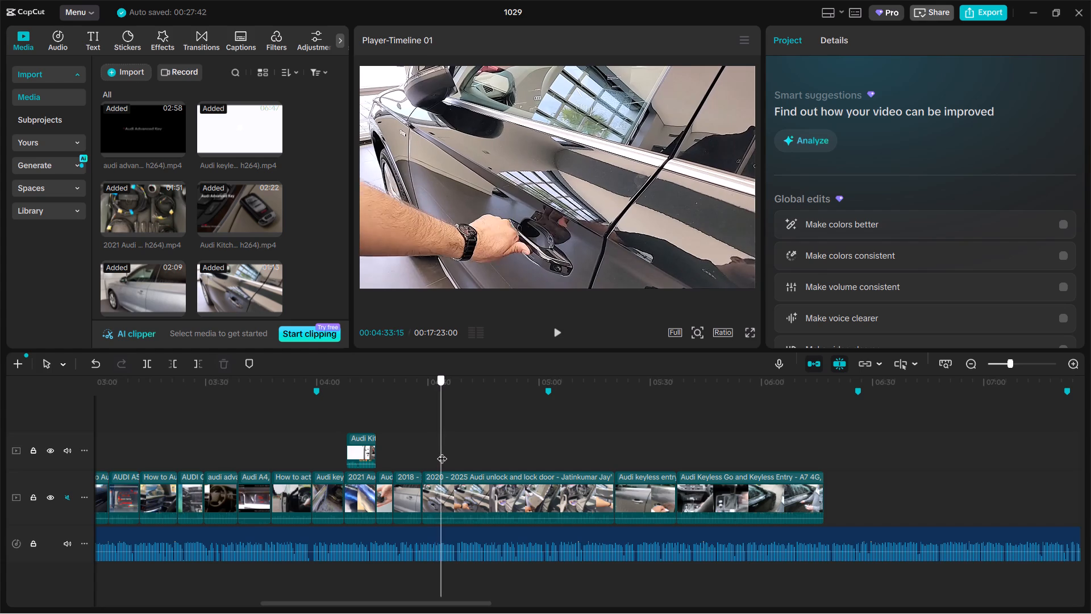
pyautogui.moveTo(442, 451); pyautogui.dragTo(472, 446)
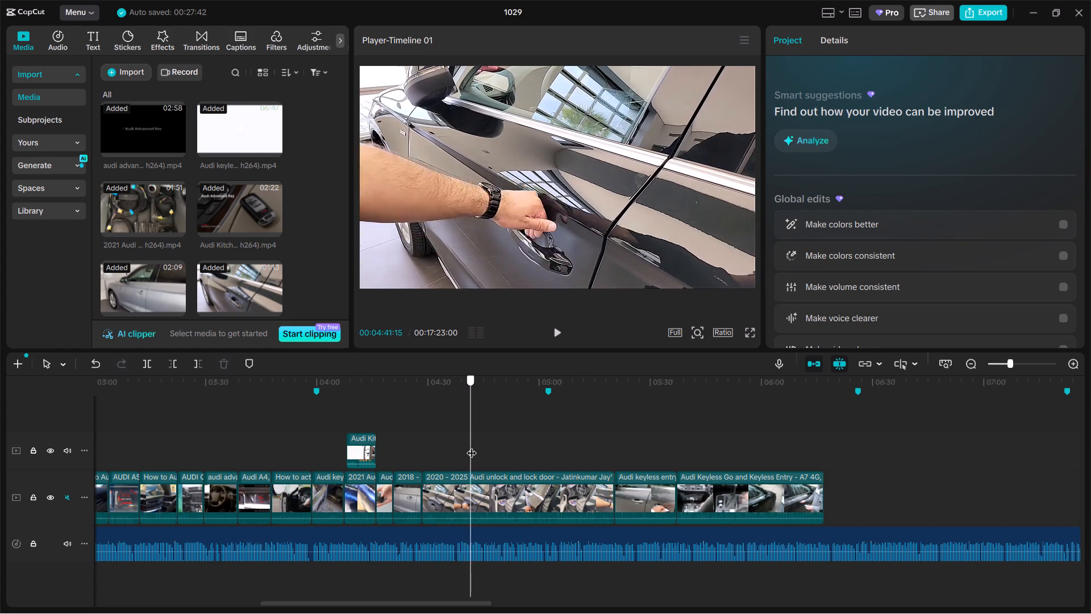
pyautogui.moveTo(472, 446); pyautogui.dragTo(506, 441)
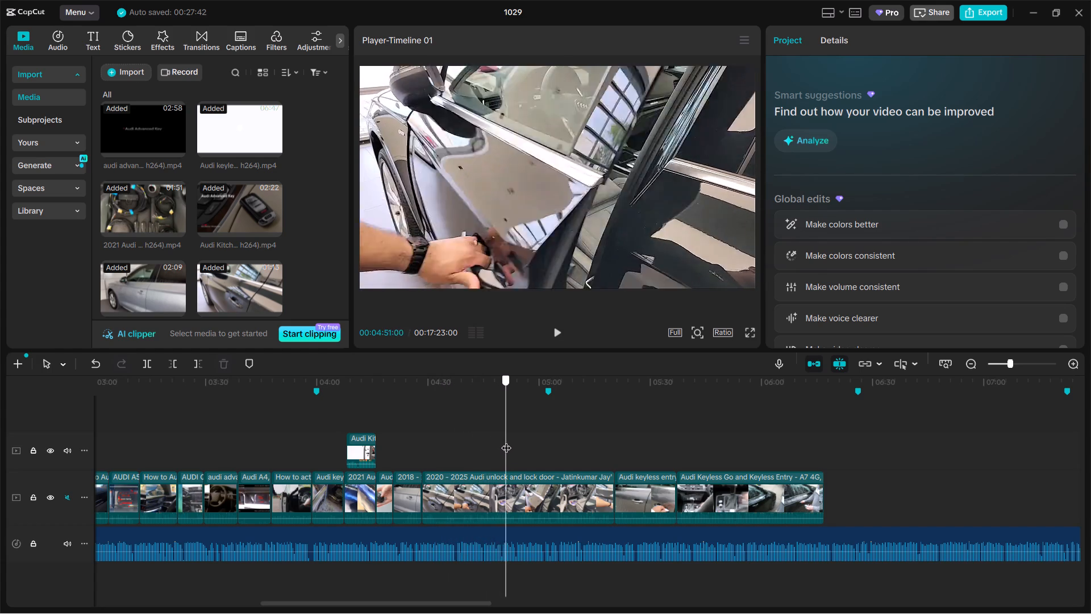
pyautogui.moveTo(506, 441); pyautogui.dragTo(434, 437)
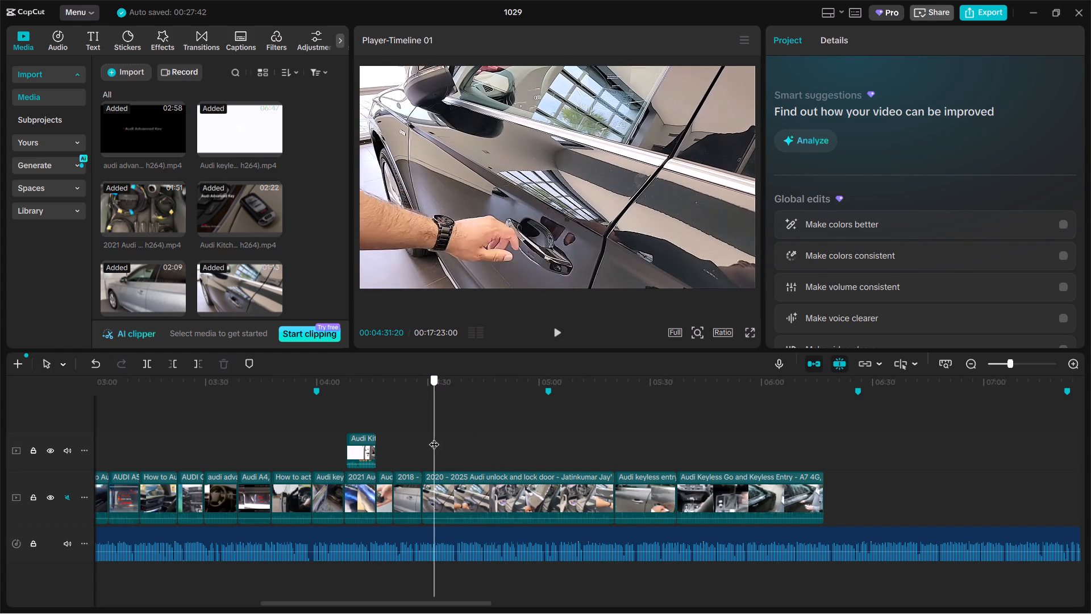
pyautogui.moveTo(434, 437); pyautogui.dragTo(440, 435)
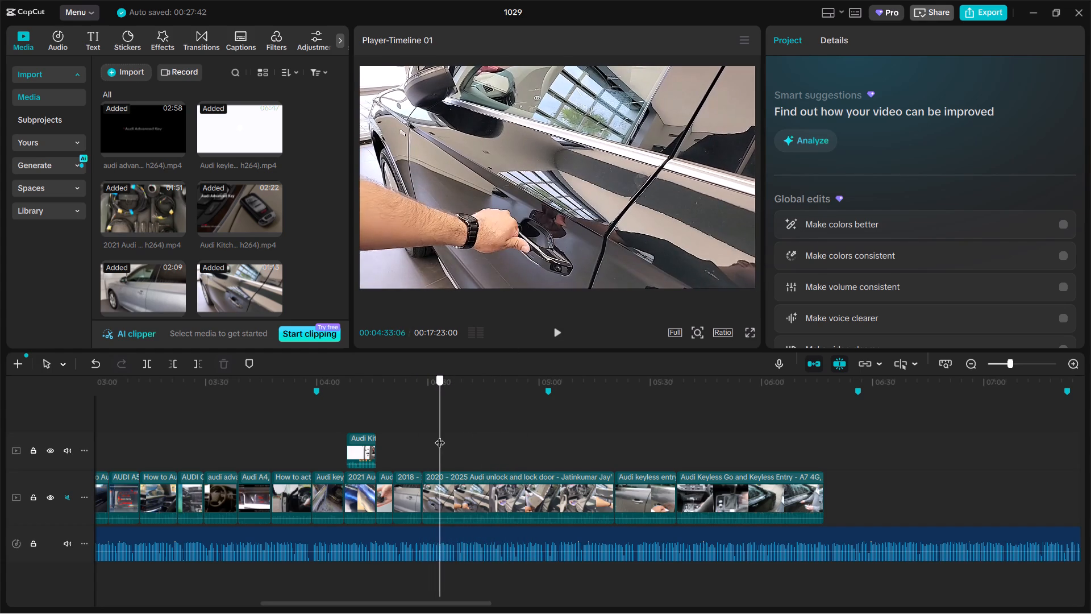
pyautogui.moveTo(440, 435); pyautogui.dragTo(454, 432)
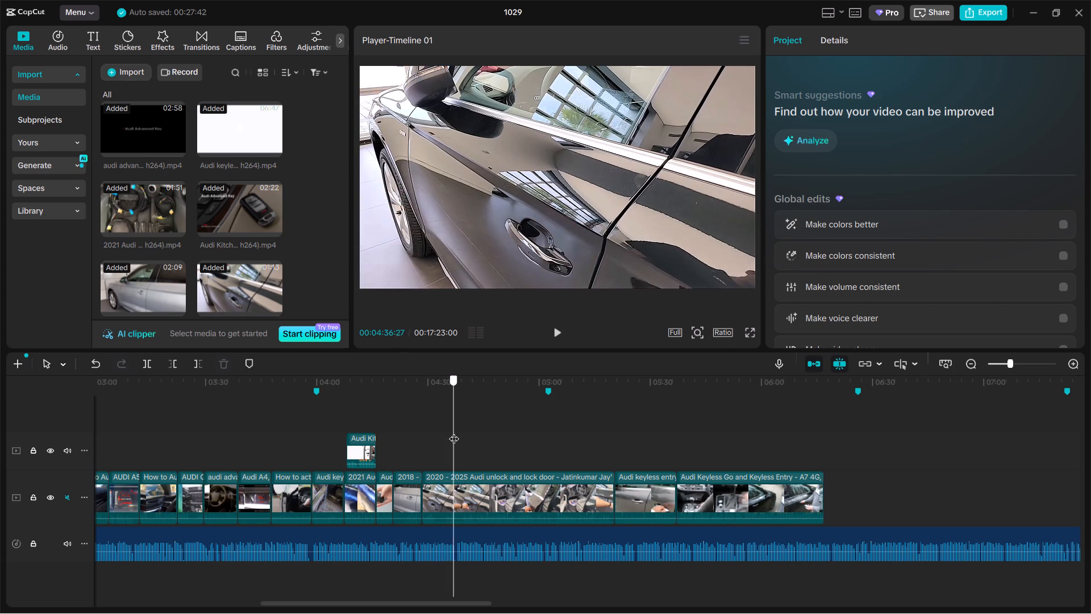
pyautogui.moveTo(454, 432); pyautogui.dragTo(466, 428)
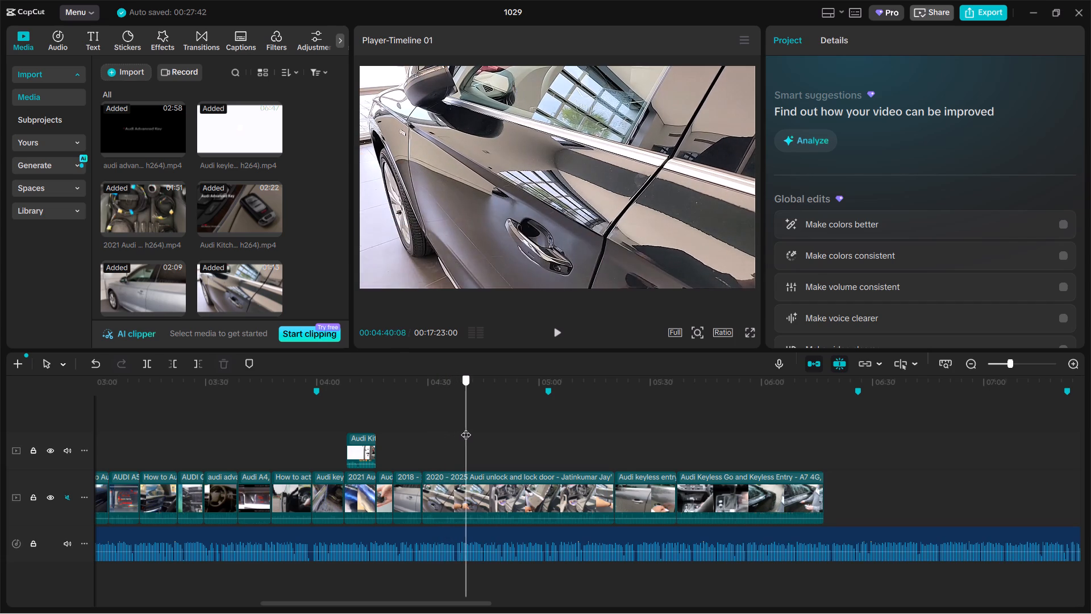
pyautogui.moveTo(466, 428); pyautogui.dragTo(484, 422)
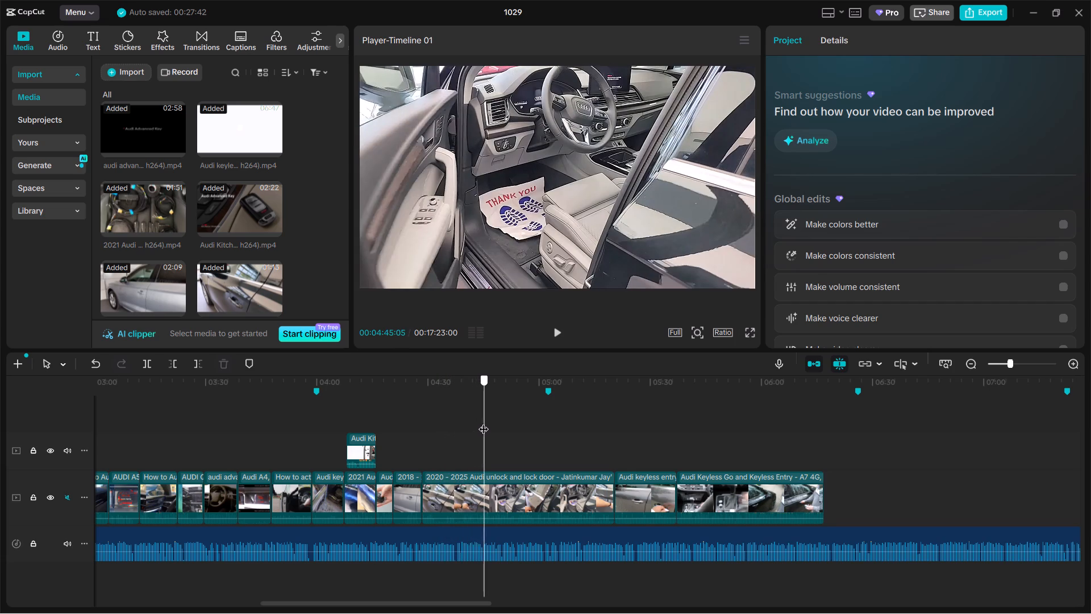
pyautogui.moveTo(484, 422); pyautogui.dragTo(447, 429)
pyautogui.click(439, 492)
pyautogui.moveTo(426, 492); pyautogui.dragTo(439, 488)
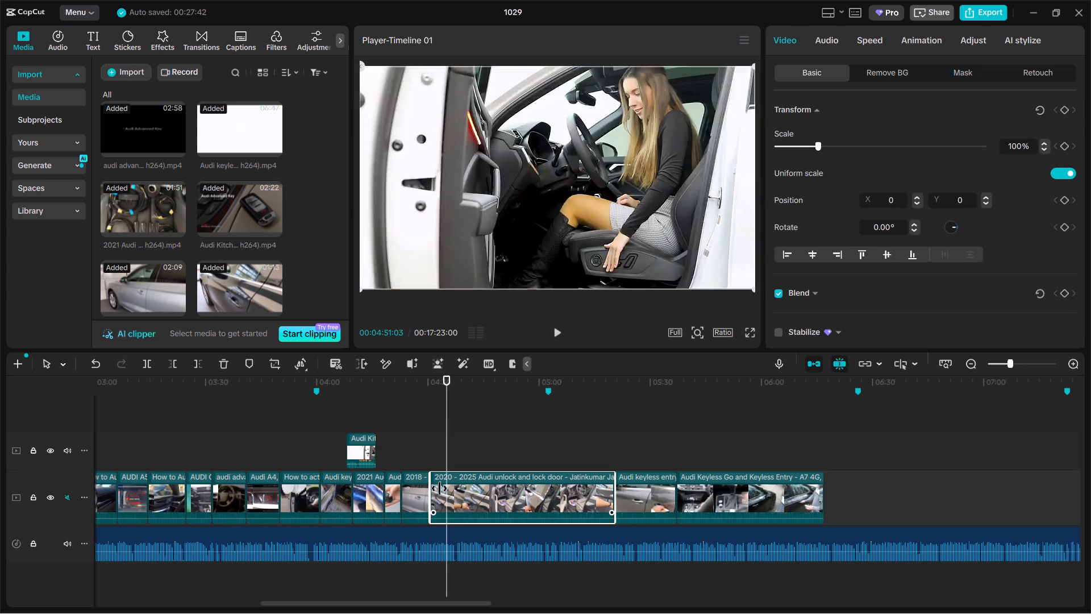
pyautogui.moveTo(439, 488); pyautogui.dragTo(447, 486)
# Split the 2020 - 2025 Audi unlock clip at 04:37:24, once the door is open, and delete the rest.
pyautogui.click(422, 457)
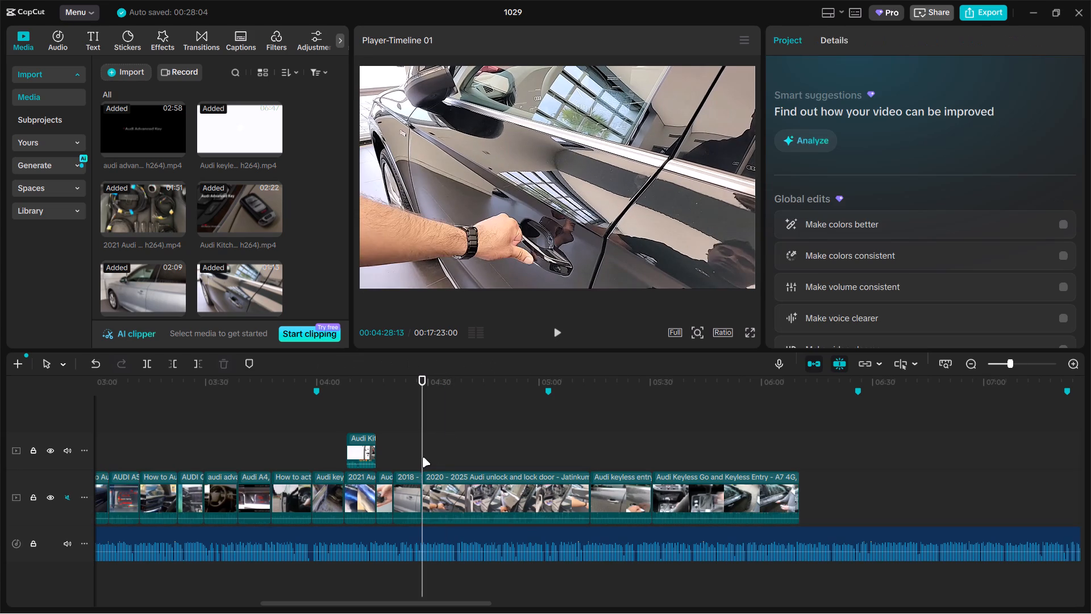
pyautogui.moveTo(422, 457); pyautogui.dragTo(435, 452)
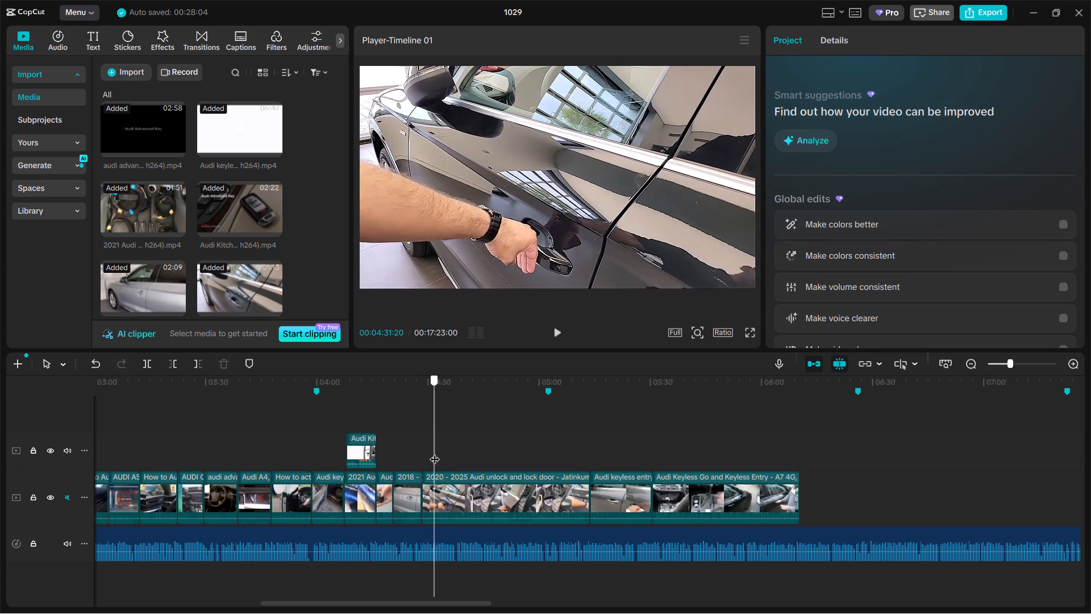
pyautogui.moveTo(435, 452); pyautogui.dragTo(455, 445)
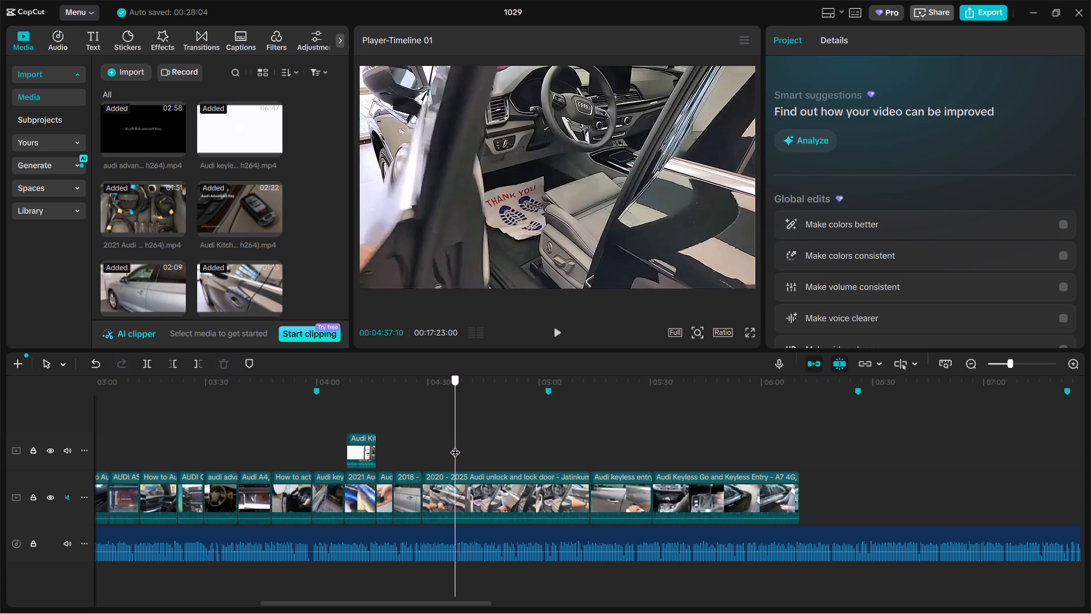
pyautogui.moveTo(455, 445); pyautogui.dragTo(457, 445)
pyautogui.click(482, 487)
pyautogui.hotkey('ctrl', 'b')
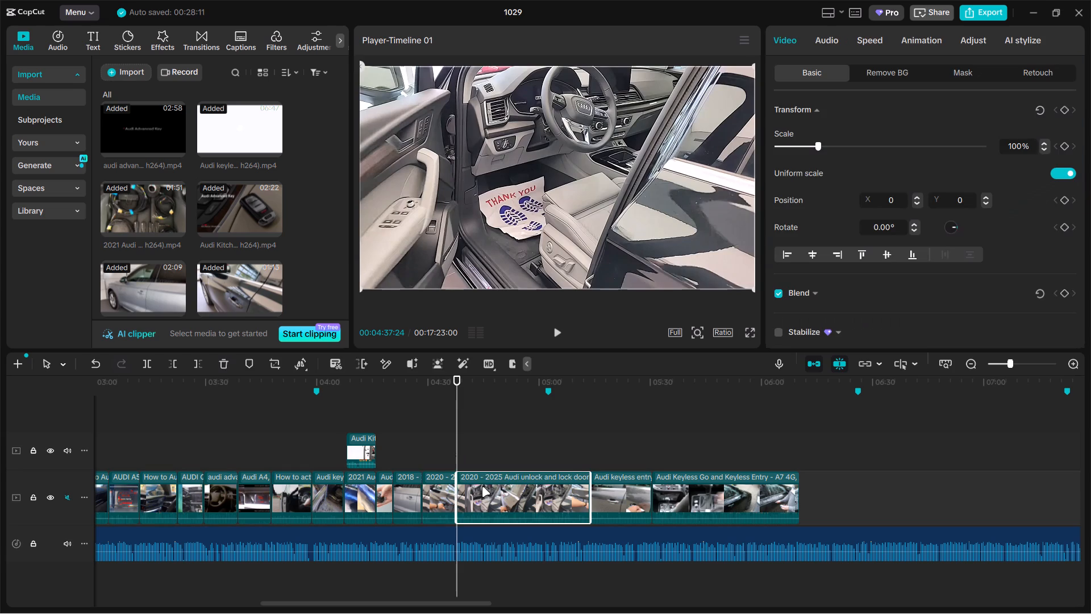
pyautogui.press('BackSpace')
# Move the short 2020 - 2025 Audi door-opening segment directly before the 2021 Audi A4 clip on the main track.
pyautogui.moveTo(435, 486); pyautogui.dragTo(355, 489)
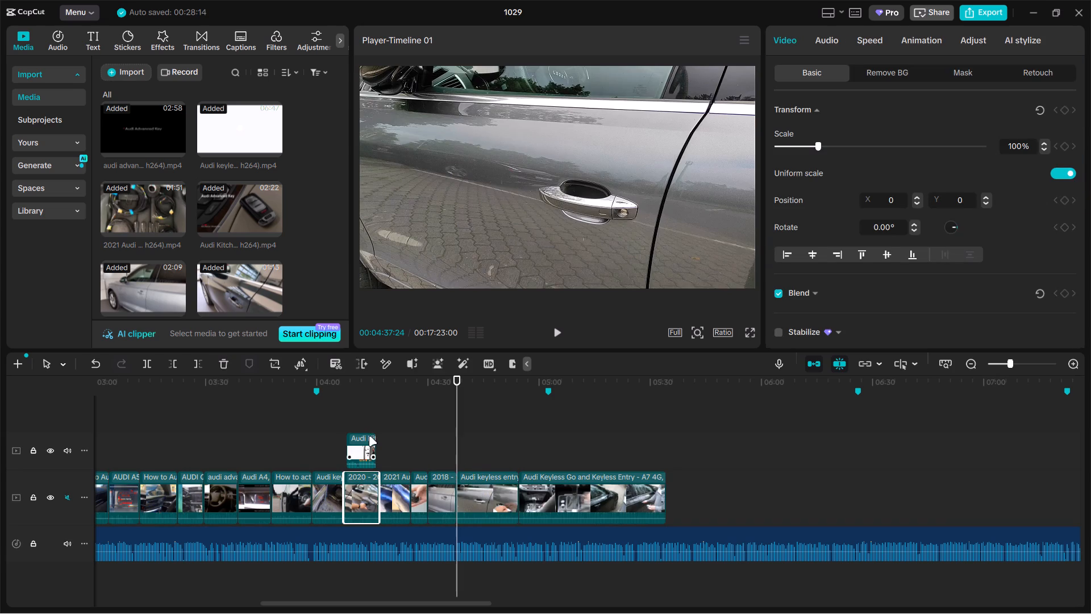
# Move the seat-adjustment segment down to the main track, between the Audi Q5 segment and the Audi keyless entry clip.
pyautogui.moveTo(365, 438); pyautogui.dragTo(466, 487)
# Trim the start of the Audi keyless entry clip following the seat-adjustment segment, using the frame at 04:53:13 as its new start.
pyautogui.click(490, 456)
pyautogui.moveTo(490, 456); pyautogui.dragTo(503, 455)
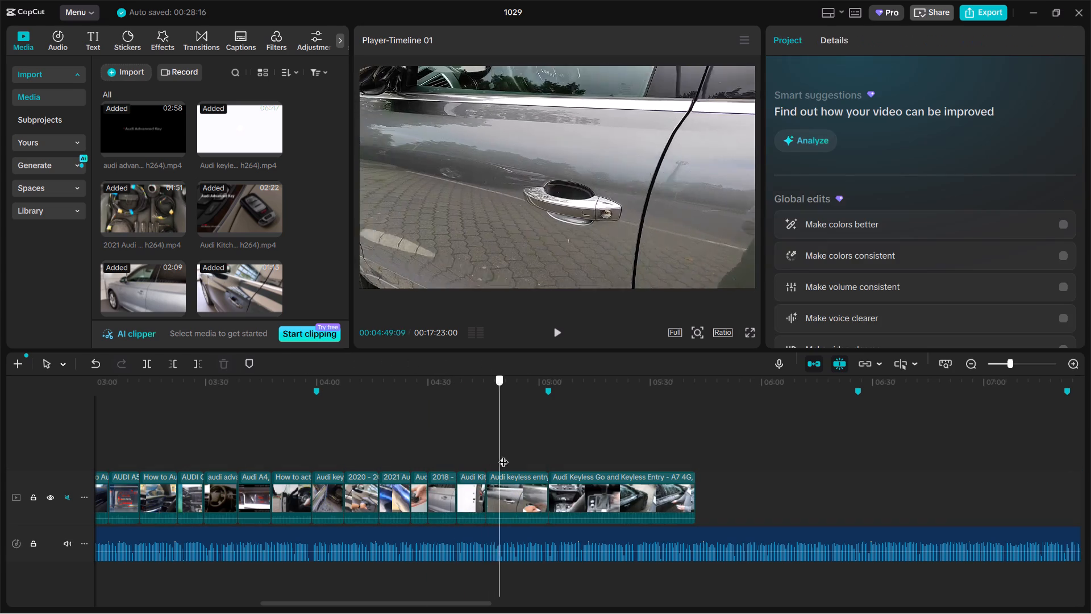
pyautogui.moveTo(503, 455); pyautogui.dragTo(443, 455)
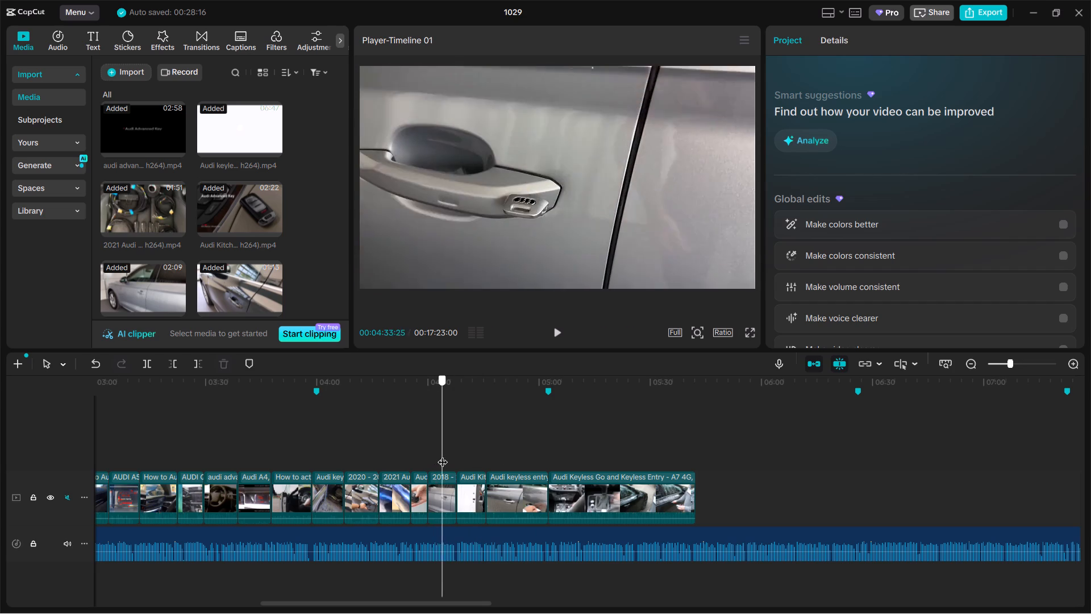
pyautogui.moveTo(443, 455); pyautogui.dragTo(522, 447)
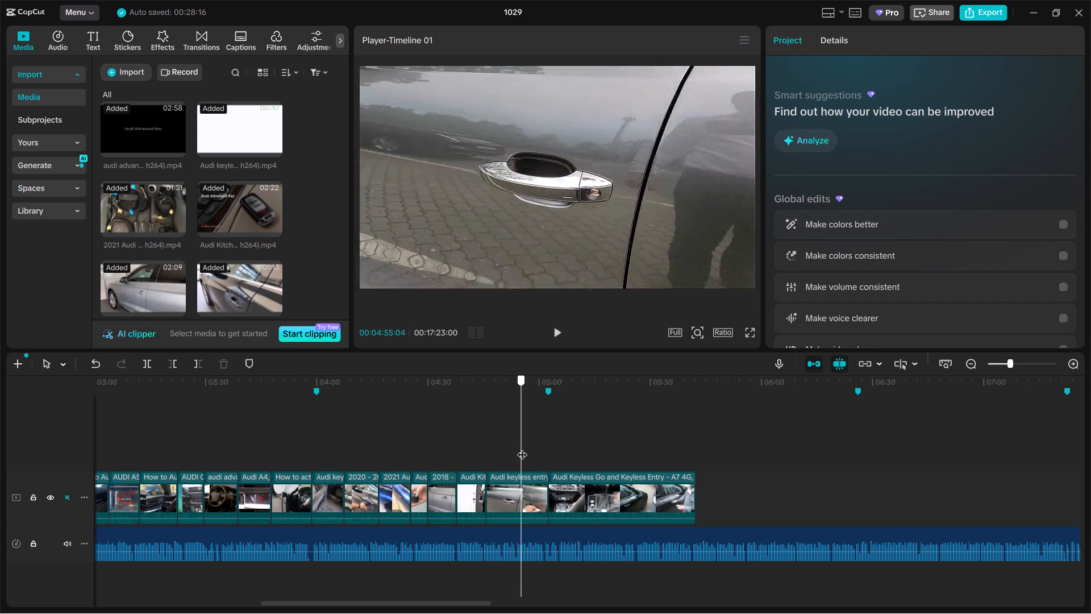
pyautogui.moveTo(522, 447); pyautogui.dragTo(515, 451)
pyautogui.click(515, 489)
pyautogui.moveTo(488, 493); pyautogui.dragTo(514, 489)
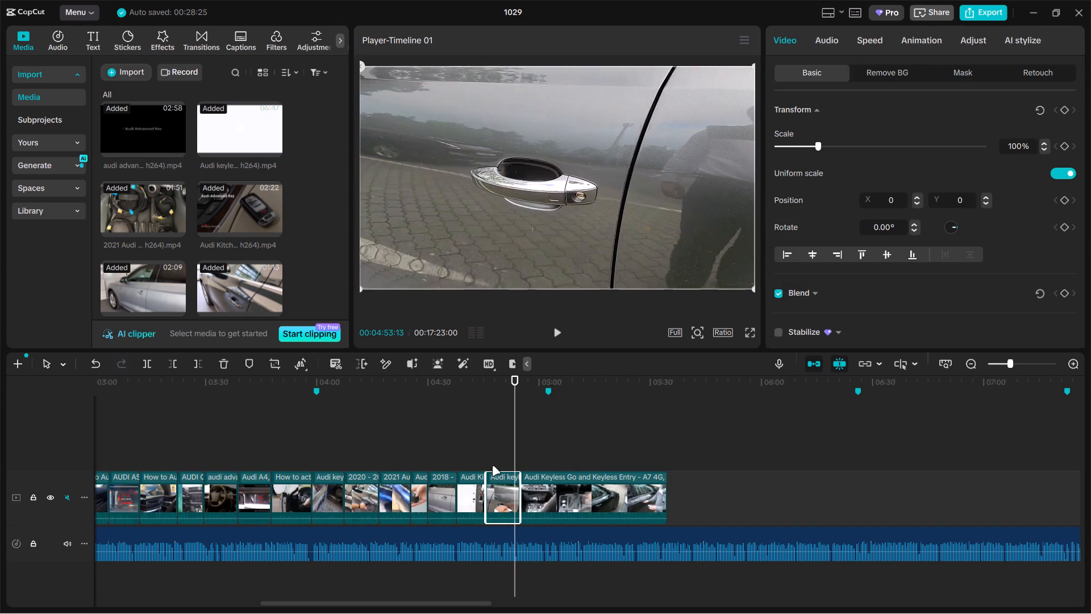
# Move the trimmed Audi keyless entry clip to the four-minute marker, between the How to activate clip and the other Audi keyless clip.
pyautogui.click(486, 458)
pyautogui.moveTo(484, 458); pyautogui.dragTo(495, 455)
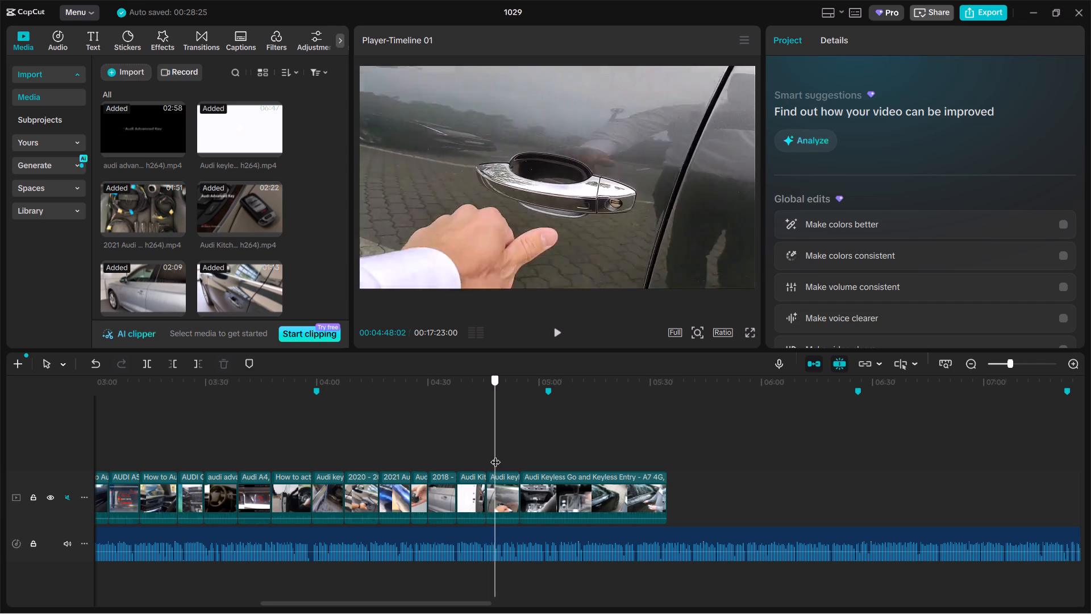
pyautogui.moveTo(495, 455); pyautogui.dragTo(512, 449)
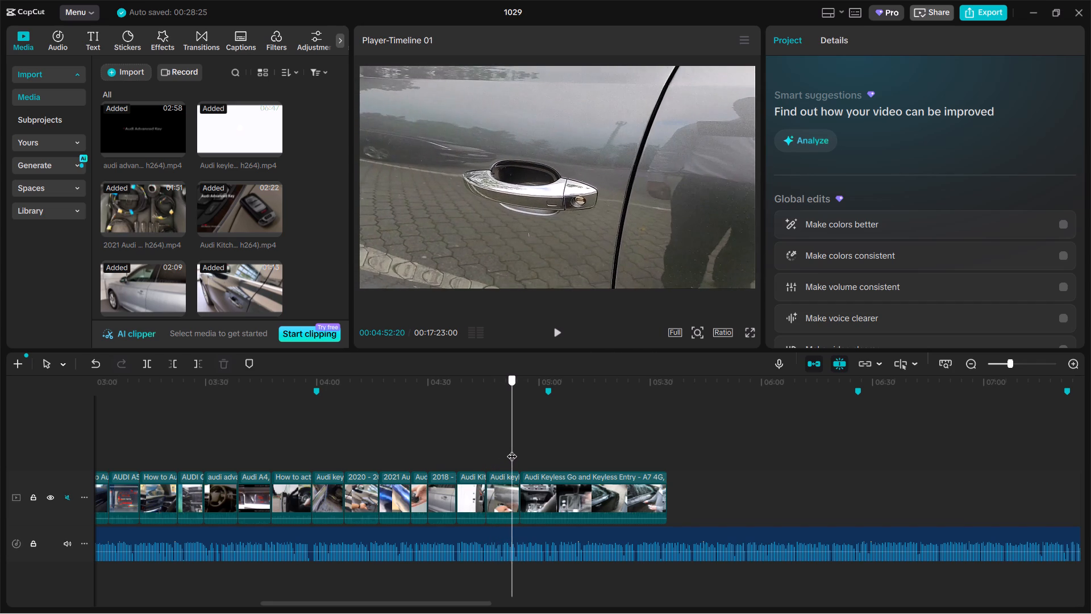
pyautogui.moveTo(512, 449); pyautogui.dragTo(515, 448)
pyautogui.click(512, 490)
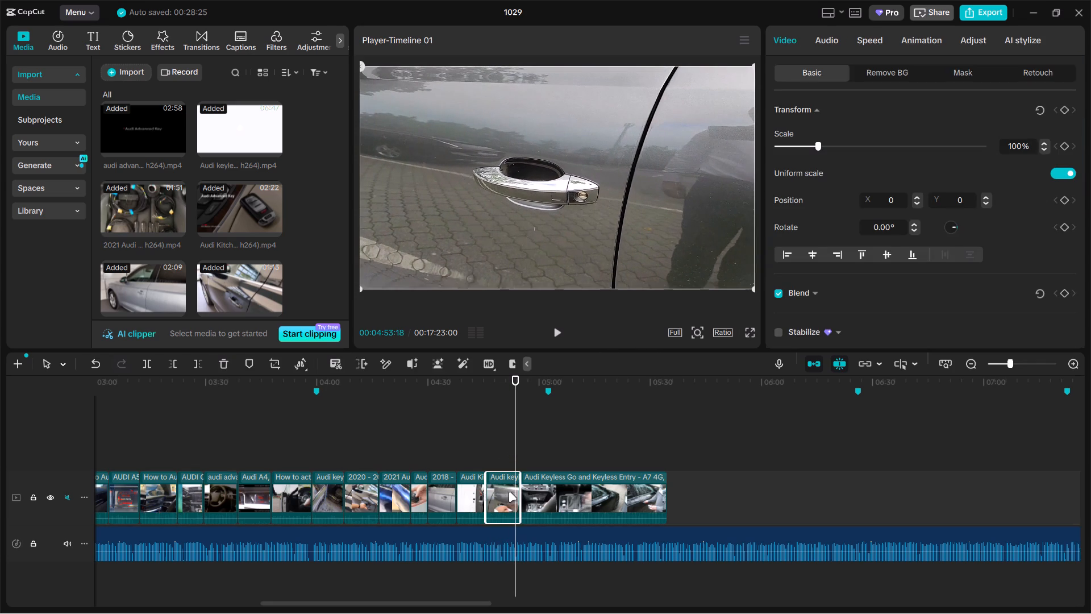
pyautogui.moveTo(509, 492); pyautogui.dragTo(331, 491)
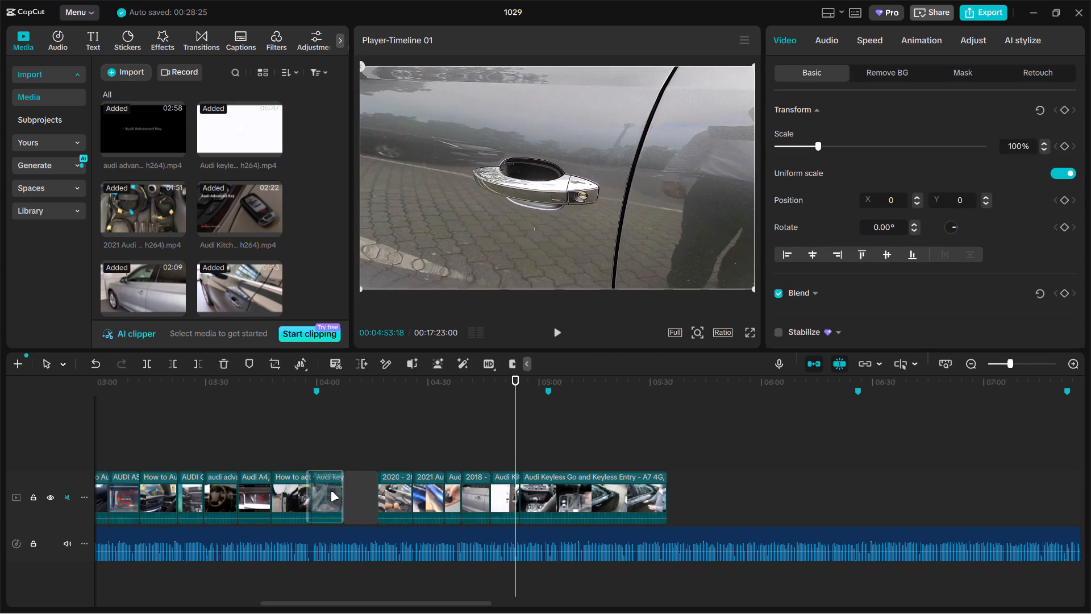
pyautogui.moveTo(331, 491); pyautogui.dragTo(324, 491)
pyautogui.click(305, 458)
pyautogui.moveTo(305, 458); pyautogui.dragTo(315, 455)
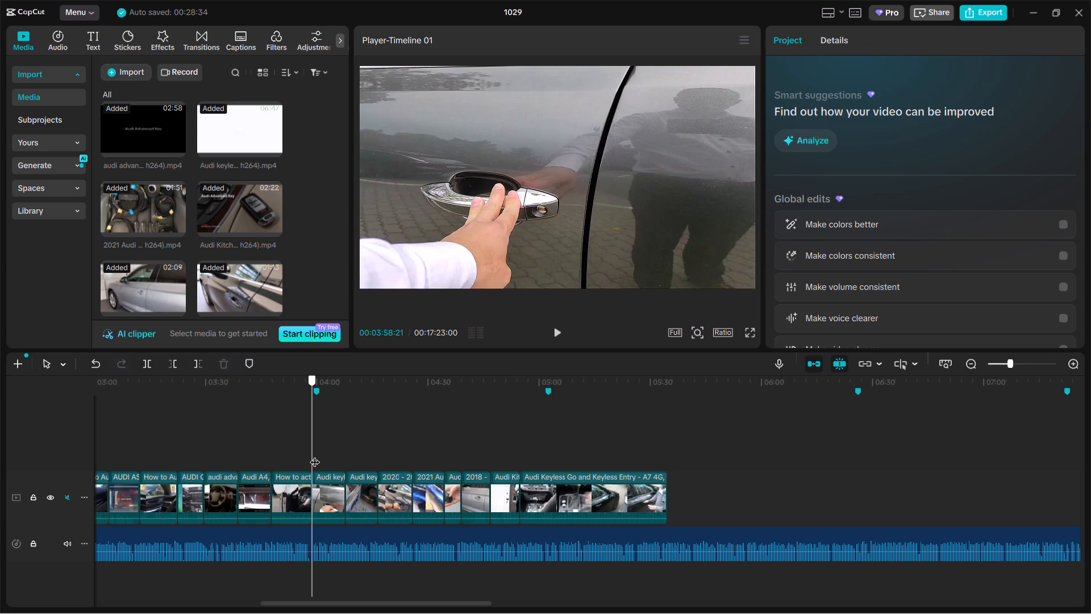
pyautogui.moveTo(315, 455); pyautogui.dragTo(343, 449)
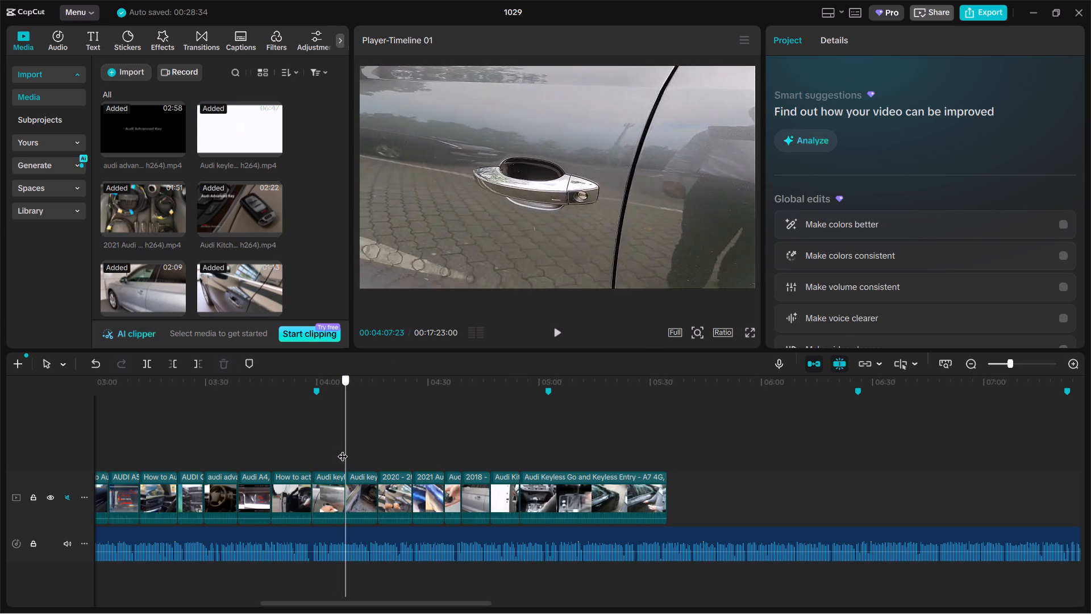
pyautogui.moveTo(343, 449); pyautogui.dragTo(329, 453)
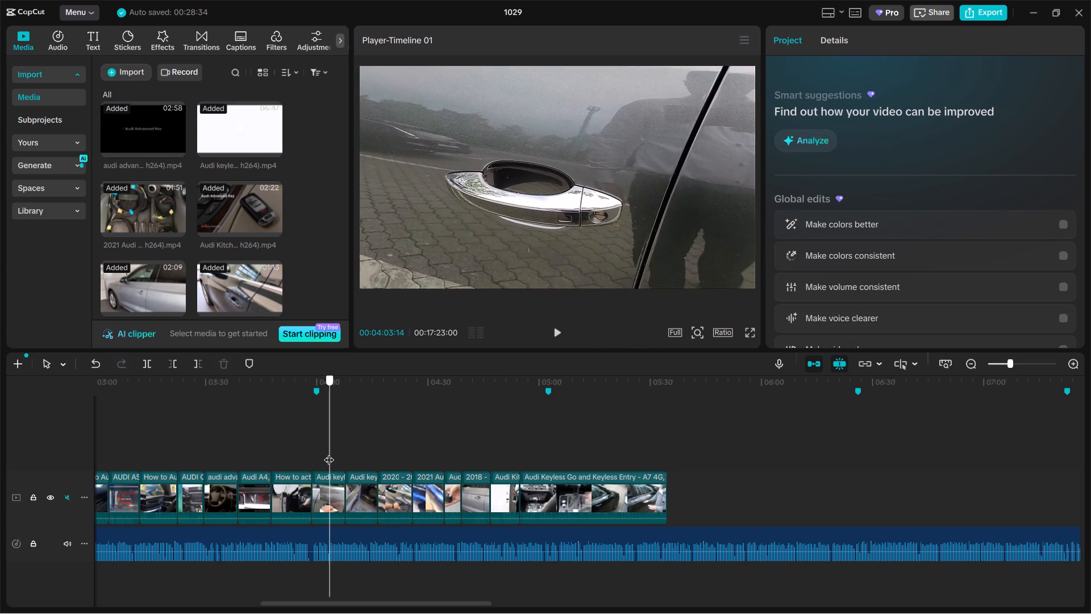
pyautogui.moveTo(329, 453); pyautogui.dragTo(318, 453)
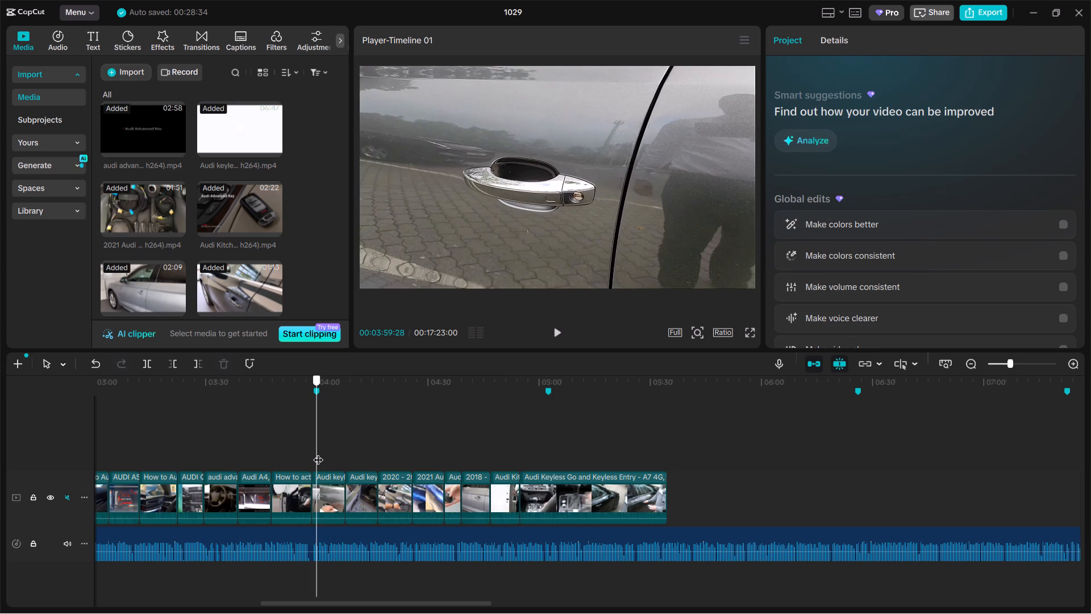
pyautogui.moveTo(318, 453); pyautogui.dragTo(335, 447)
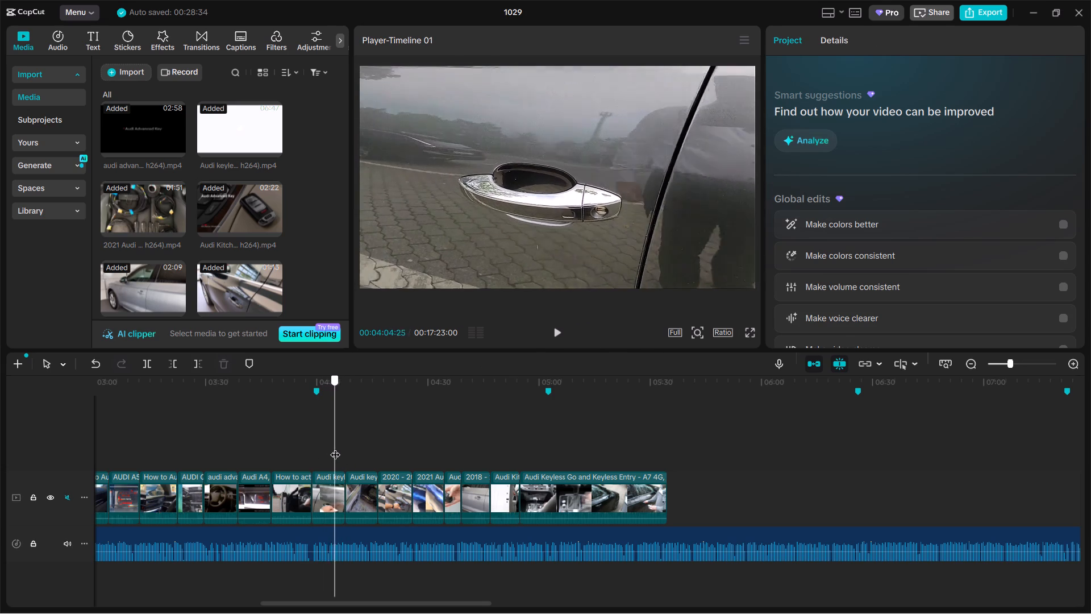
# Split the Audi Keyless Go and Keyless Entry clip at the 05:02:15 marker and delete the remainder.
pyautogui.moveTo(335, 447); pyautogui.dragTo(573, 460)
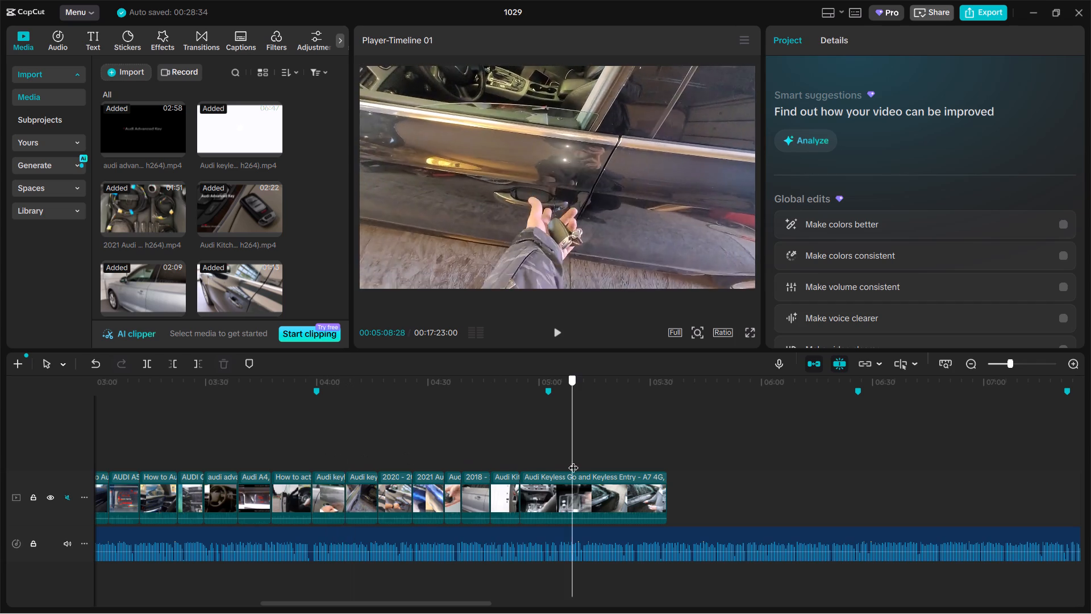
pyautogui.moveTo(573, 460); pyautogui.dragTo(543, 466)
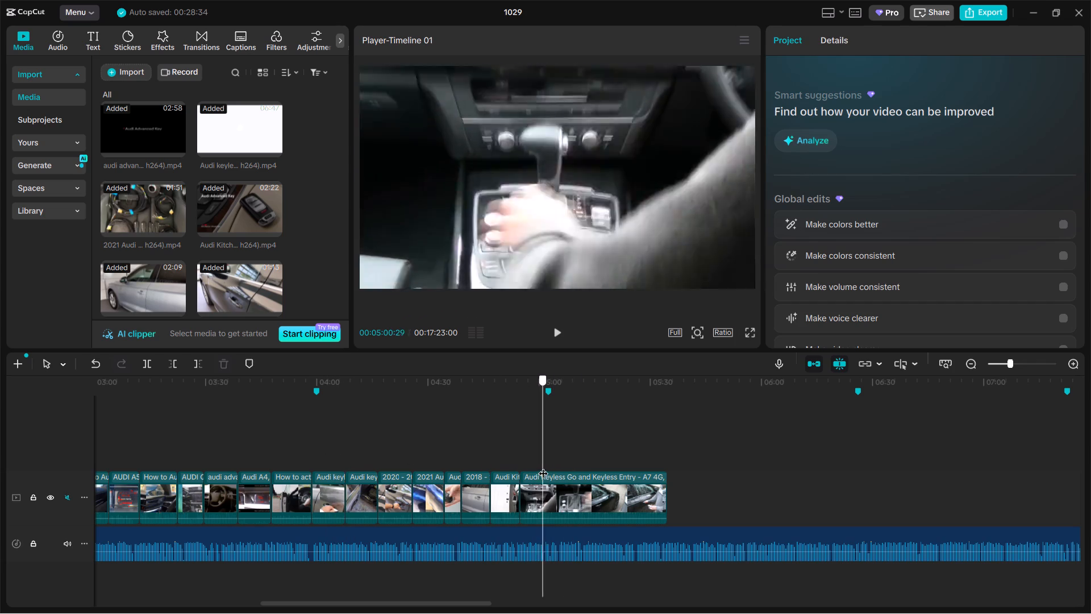
pyautogui.moveTo(543, 466); pyautogui.dragTo(520, 471)
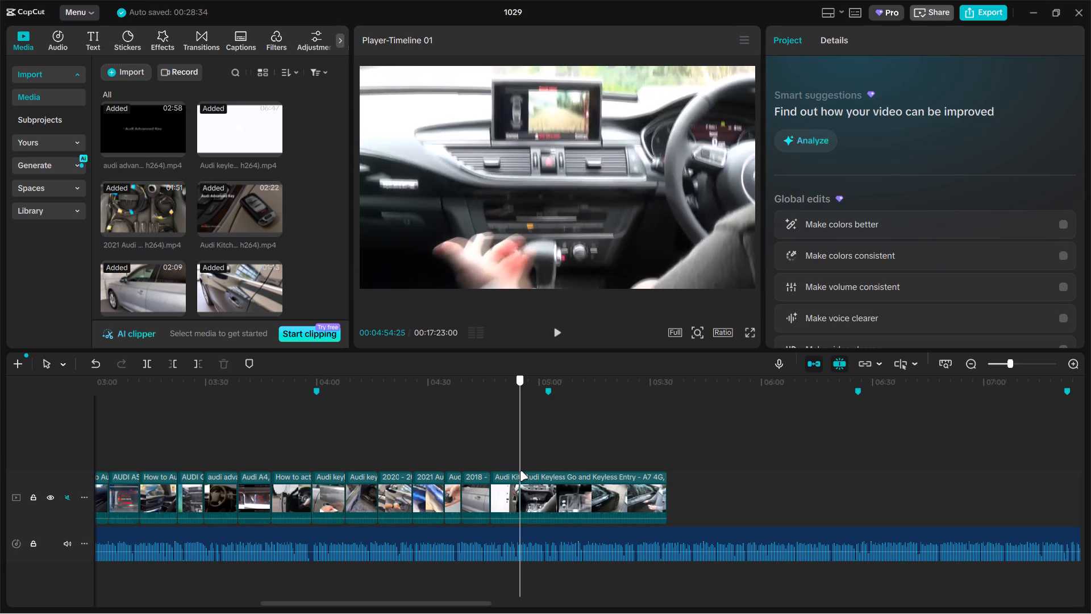
pyautogui.moveTo(520, 471); pyautogui.dragTo(545, 465)
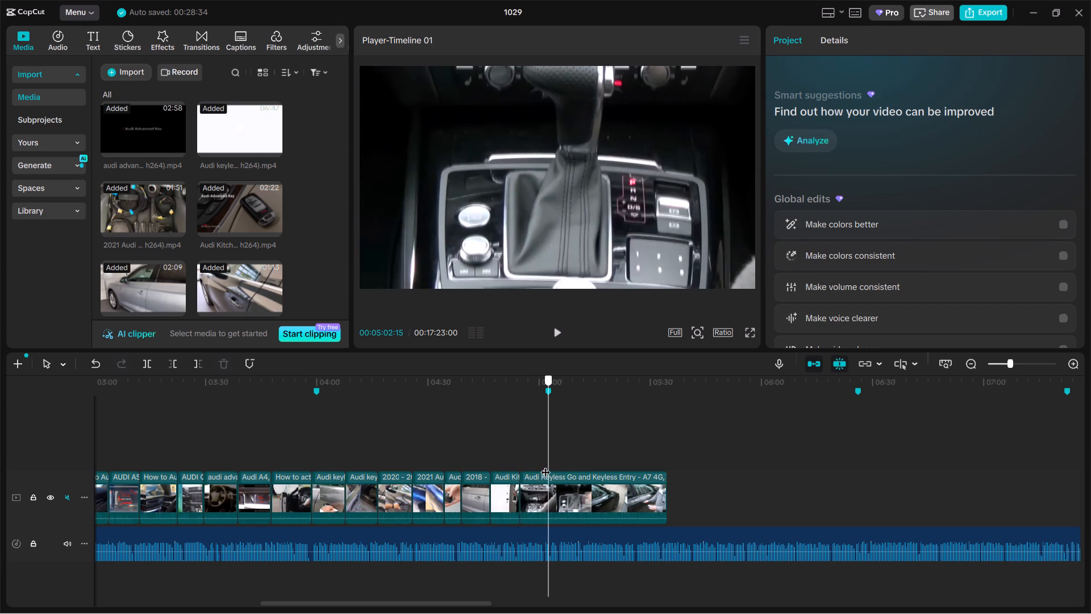
pyautogui.moveTo(545, 465); pyautogui.dragTo(547, 465)
pyautogui.click(548, 492)
pyautogui.hotkey('ctrl', 'b')
pyautogui.press('BackSpace')
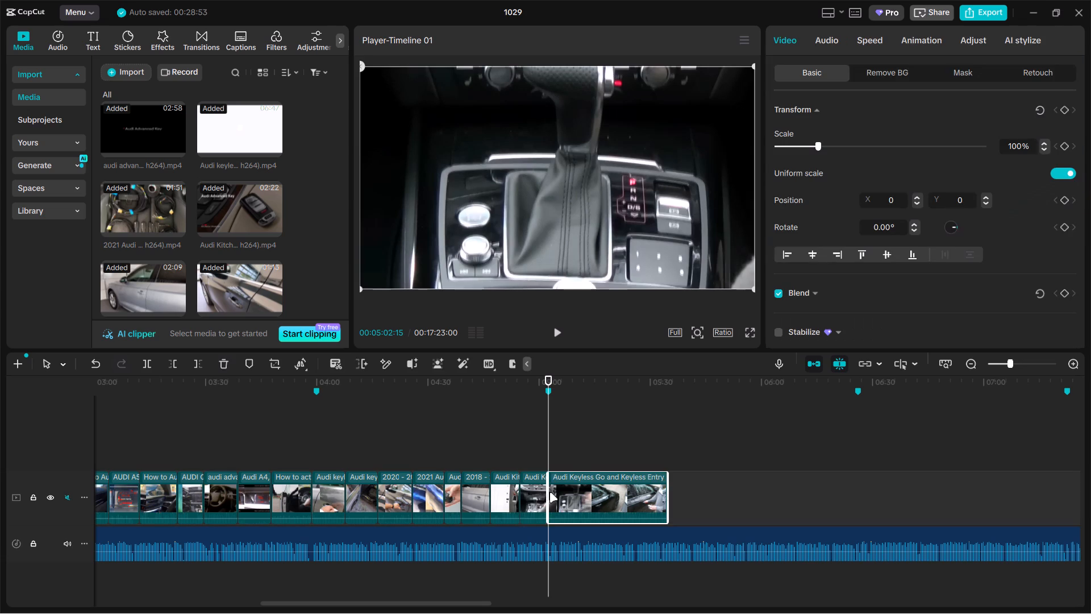
# Play the voiceover just past the five-minute marker and import all the video files from the EDIT folder 11.
pyautogui.press('space')
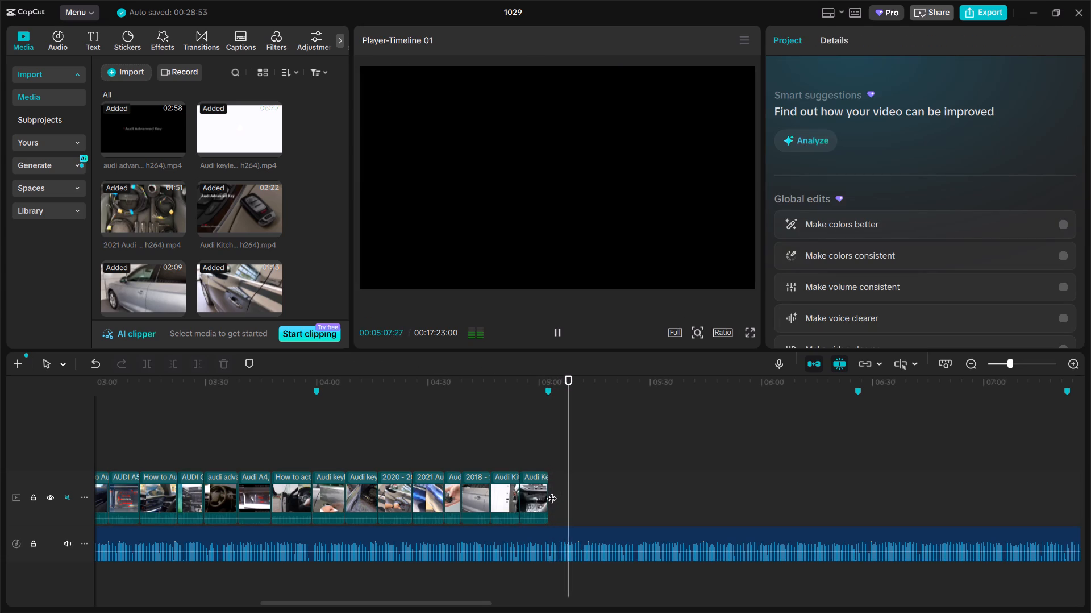
pyautogui.press('space')
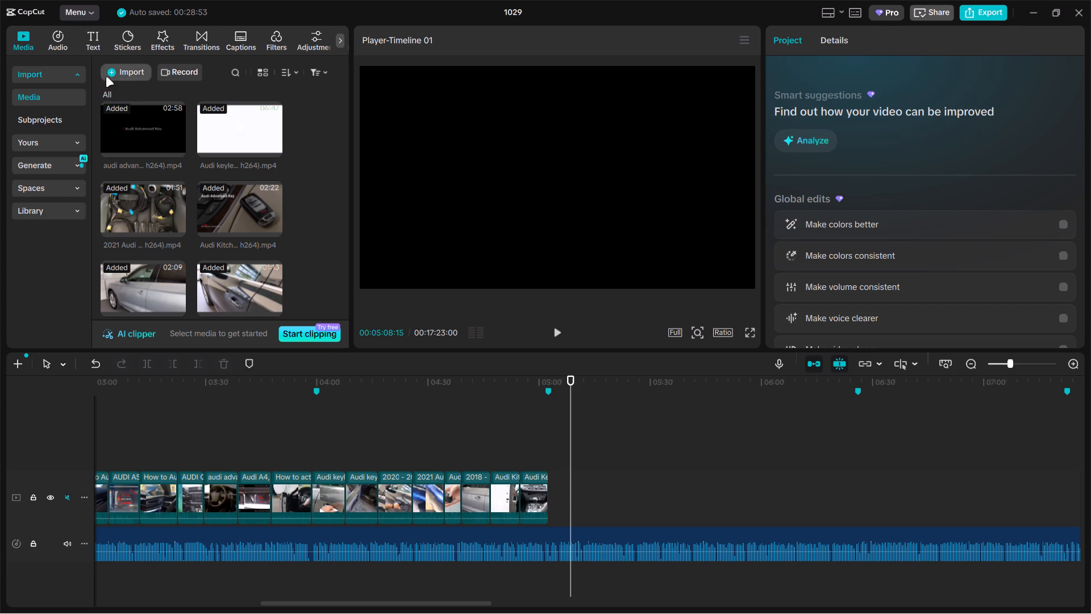
pyautogui.click(119, 72)
pyautogui.click(132, 92)
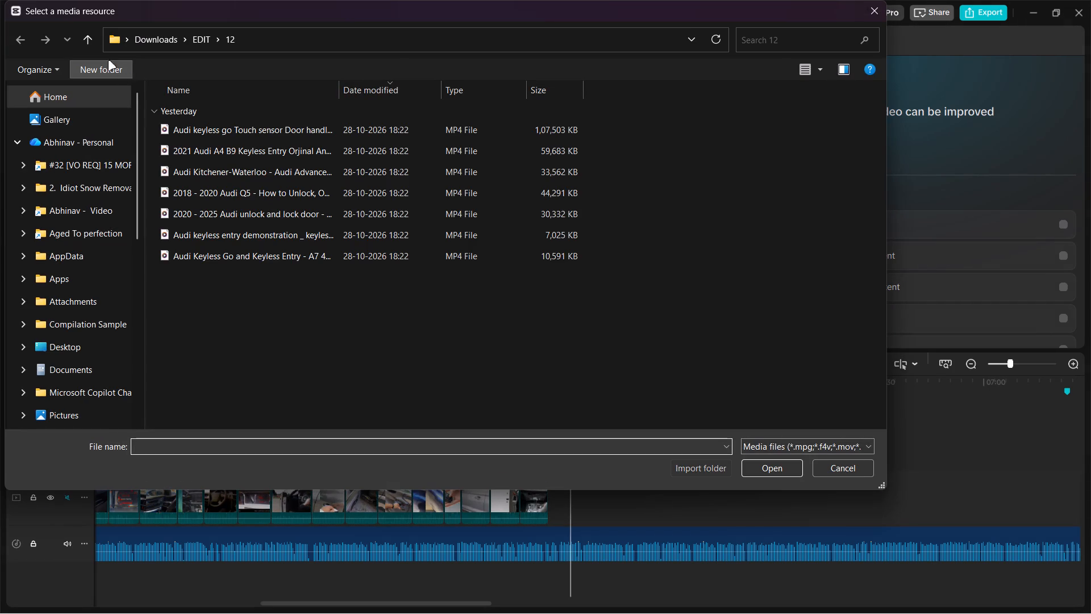
pyautogui.click(84, 44)
pyautogui.doubleClick(258, 242)
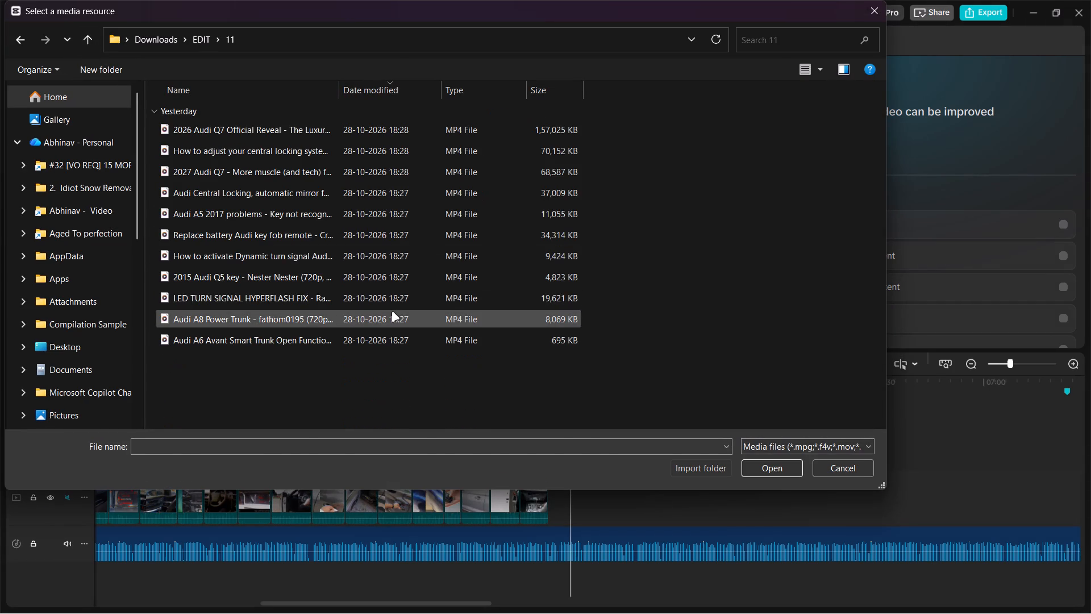
pyautogui.hotkey('ctrl', 'a')
pyautogui.press('Return')
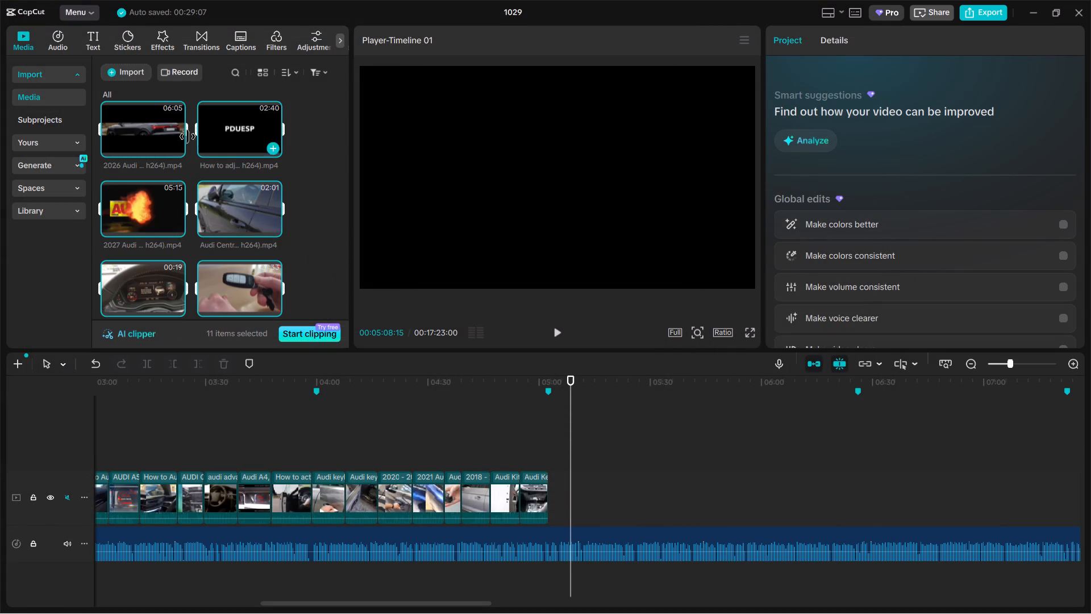
# Add all the newly imported clips to the main track directly after the last Audi Keyless Go segment.
pyautogui.moveTo(149, 124); pyautogui.dragTo(677, 507)
pyautogui.moveTo(644, 488); pyautogui.dragTo(644, 485)
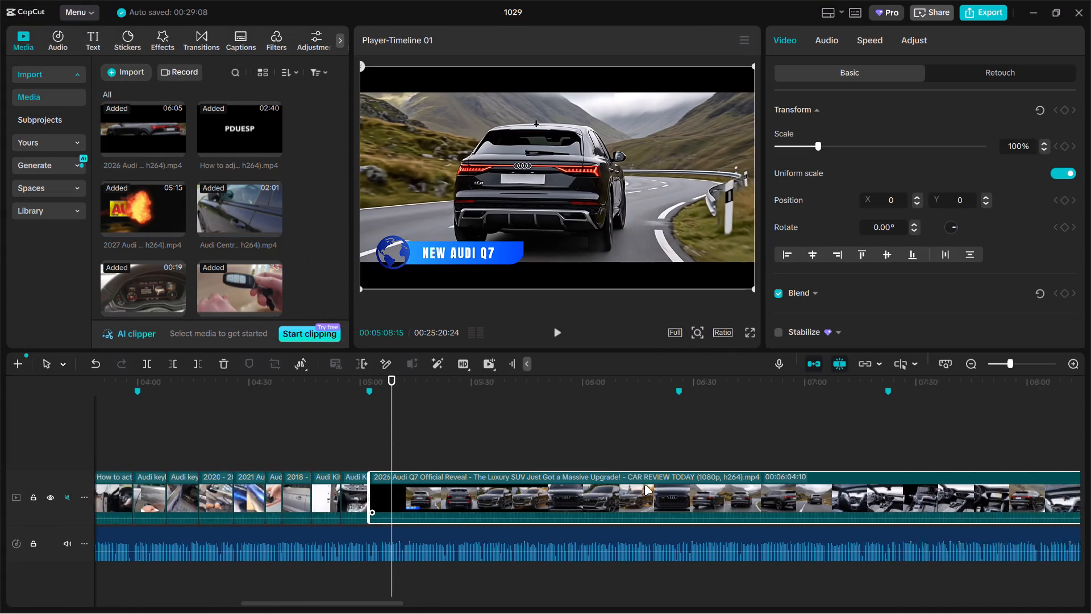
pyautogui.moveTo(644, 485); pyautogui.dragTo(602, 478)
# Move the group of shorter clips, from Audi A5 2017 problems through Audi A6 Avant, ahead of the 2026 Audi Q7 clip.
pyautogui.keyDown('ctrl'); pyautogui.scroll(-5, 489, 458); pyautogui.keyUp('ctrl')
pyautogui.click(451, 450)
pyautogui.moveTo(451, 450); pyautogui.dragTo(463, 450)
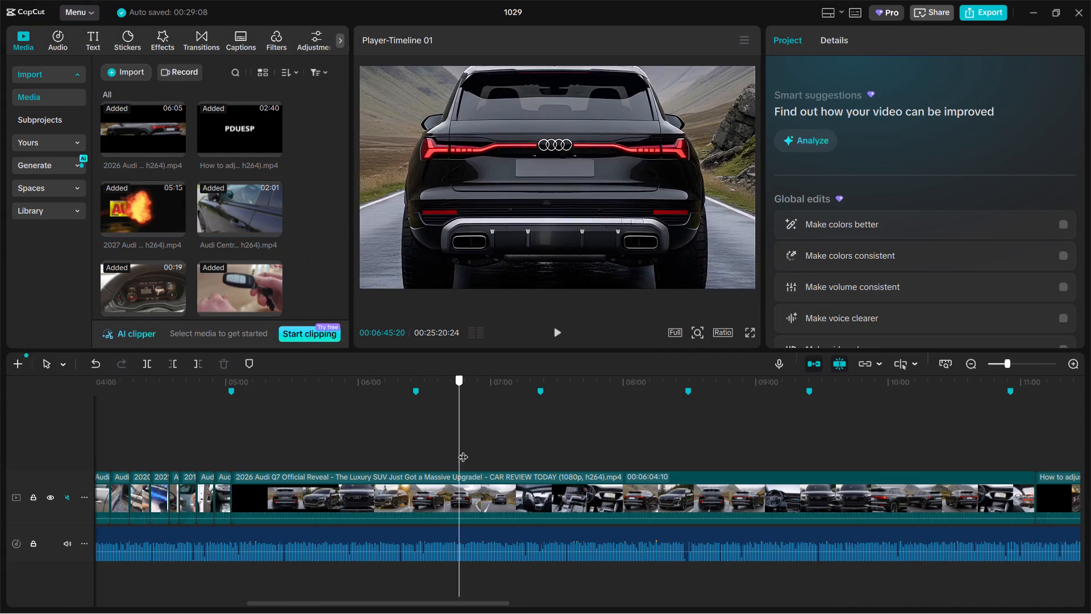
pyautogui.moveTo(463, 450); pyautogui.dragTo(597, 464)
pyautogui.keyDown('ctrl'); pyautogui.scroll(-11, 597, 464); pyautogui.keyUp('ctrl')
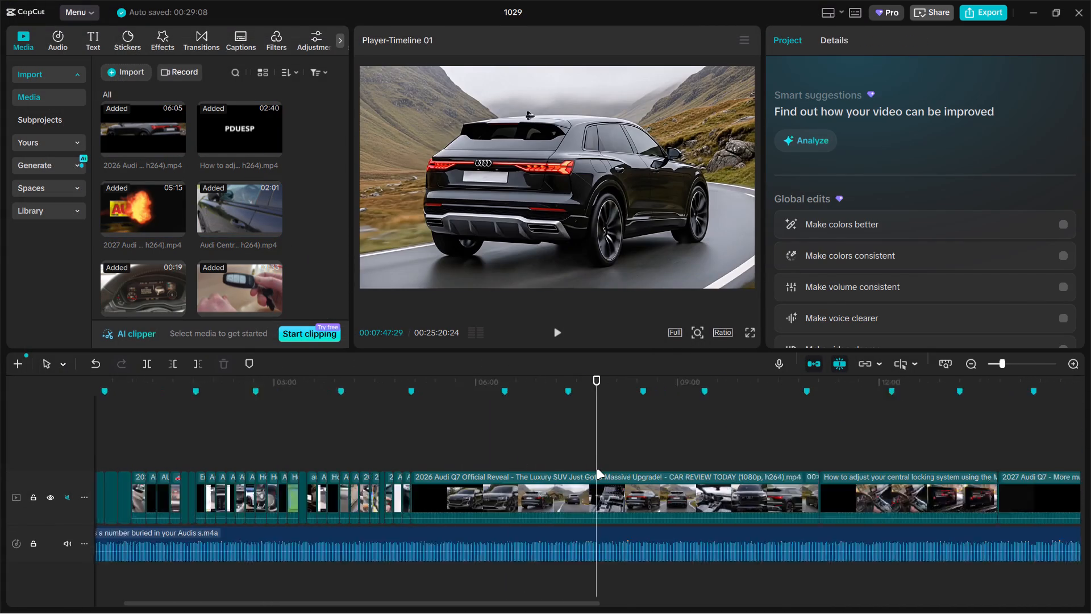
pyautogui.keyDown('ctrl'); pyautogui.scroll(-9, 597, 469); pyautogui.keyUp('ctrl')
pyautogui.moveTo(669, 447); pyautogui.dragTo(782, 485)
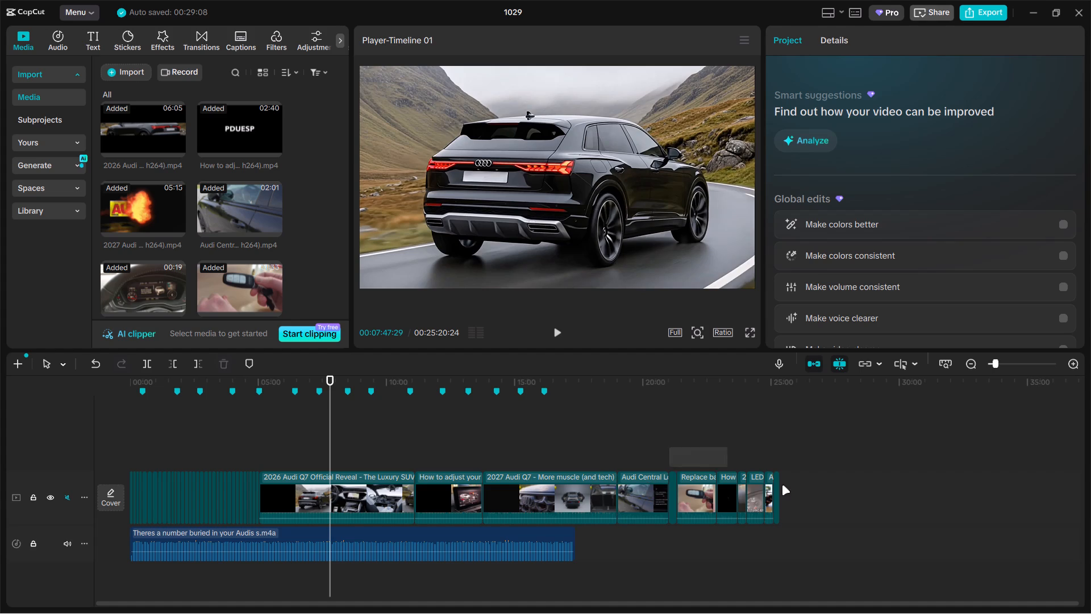
pyautogui.moveTo(782, 485); pyautogui.dragTo(817, 497)
pyautogui.moveTo(694, 499); pyautogui.dragTo(288, 498)
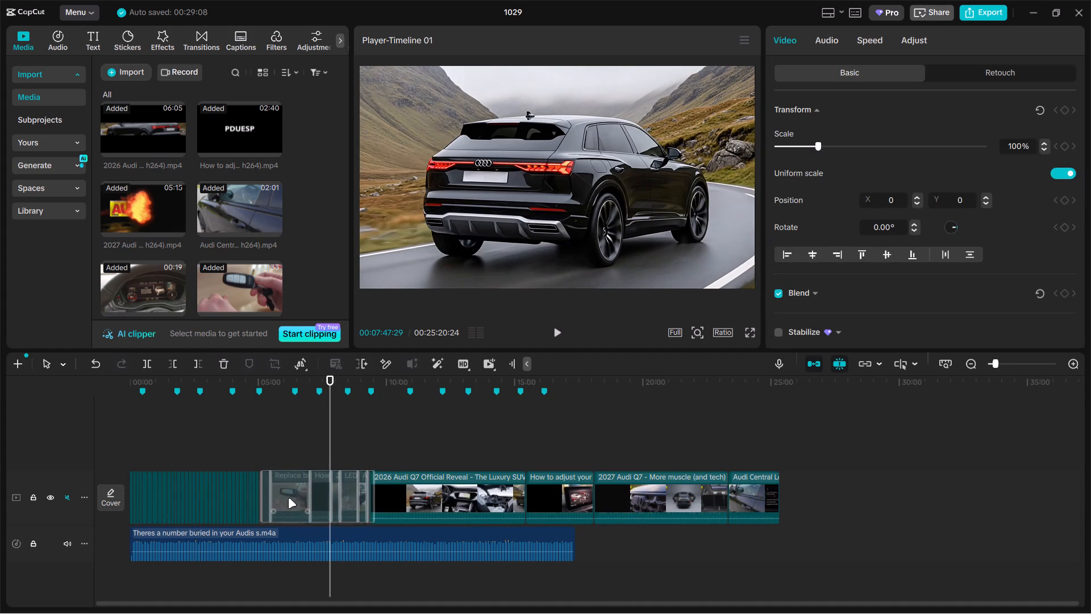
pyautogui.moveTo(288, 498); pyautogui.dragTo(288, 497)
# Review the Audi A5 2017 problems clip and trim its end back to 05:11:07.
pyautogui.click(263, 454)
pyautogui.keyDown('ctrl'); pyautogui.scroll(15, 263, 454); pyautogui.keyUp('ctrl')
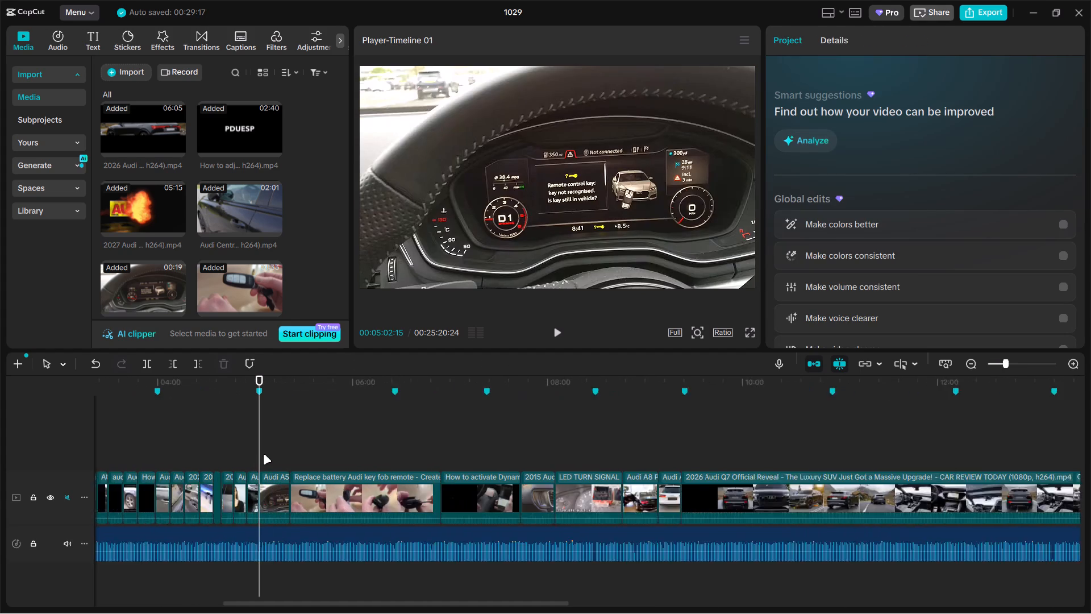
pyautogui.keyDown('ctrl'); pyautogui.scroll(10, 263, 454); pyautogui.keyUp('ctrl')
pyautogui.moveTo(263, 454); pyautogui.dragTo(269, 454)
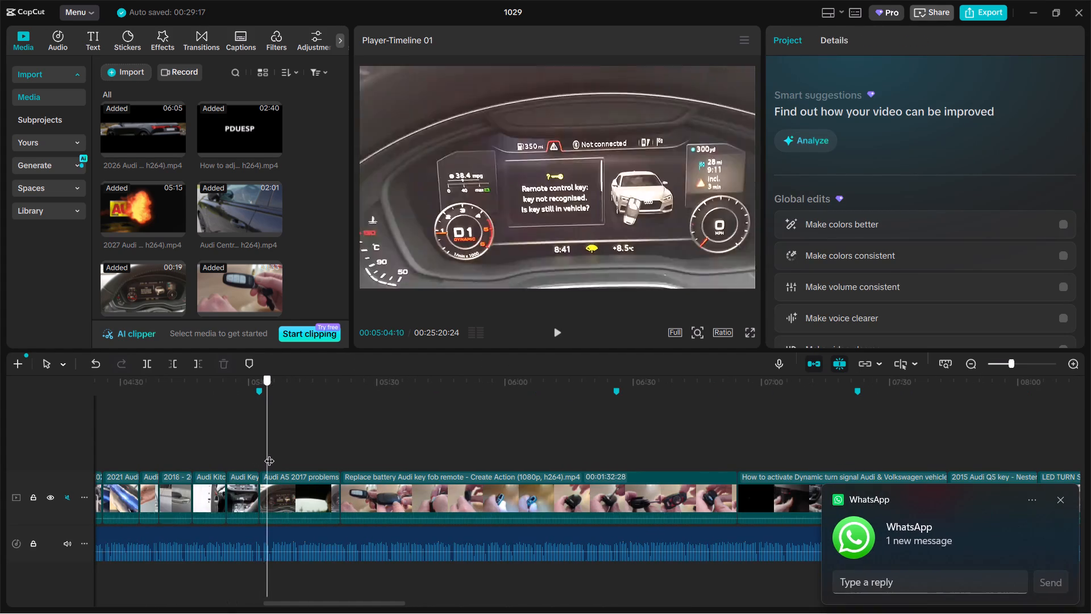
pyautogui.moveTo(269, 454); pyautogui.dragTo(291, 448)
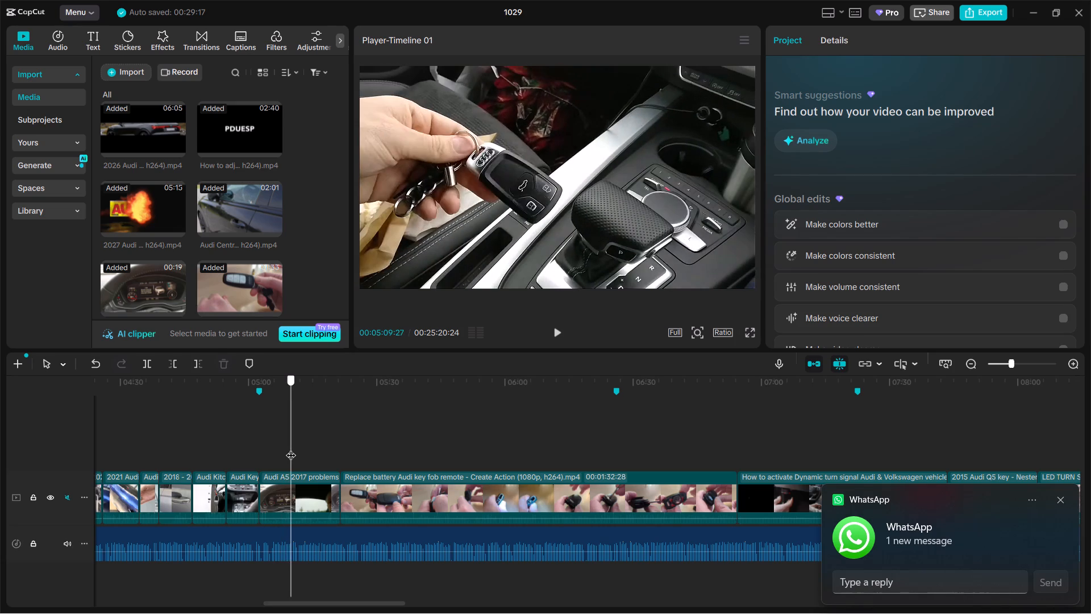
pyautogui.moveTo(291, 448); pyautogui.dragTo(292, 447)
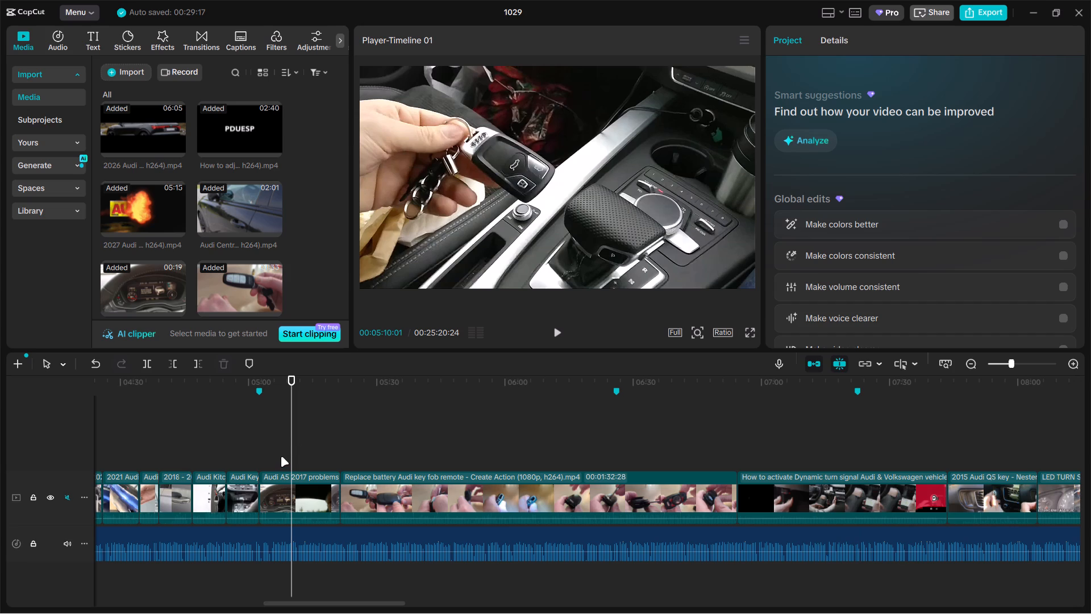
pyautogui.click(265, 457)
pyautogui.moveTo(265, 457); pyautogui.dragTo(268, 458)
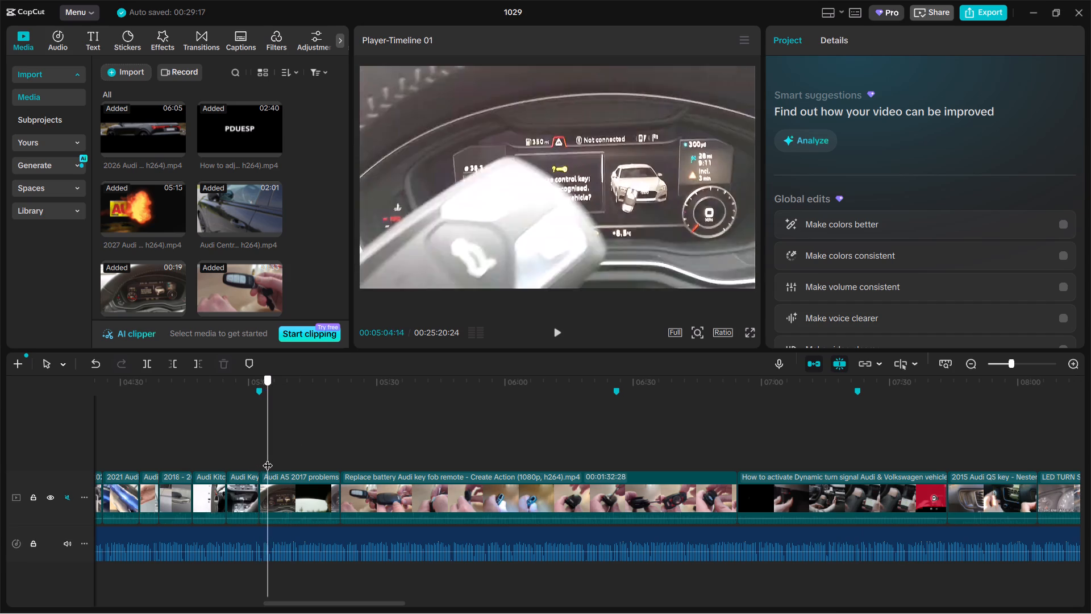
pyautogui.moveTo(268, 458); pyautogui.dragTo(292, 455)
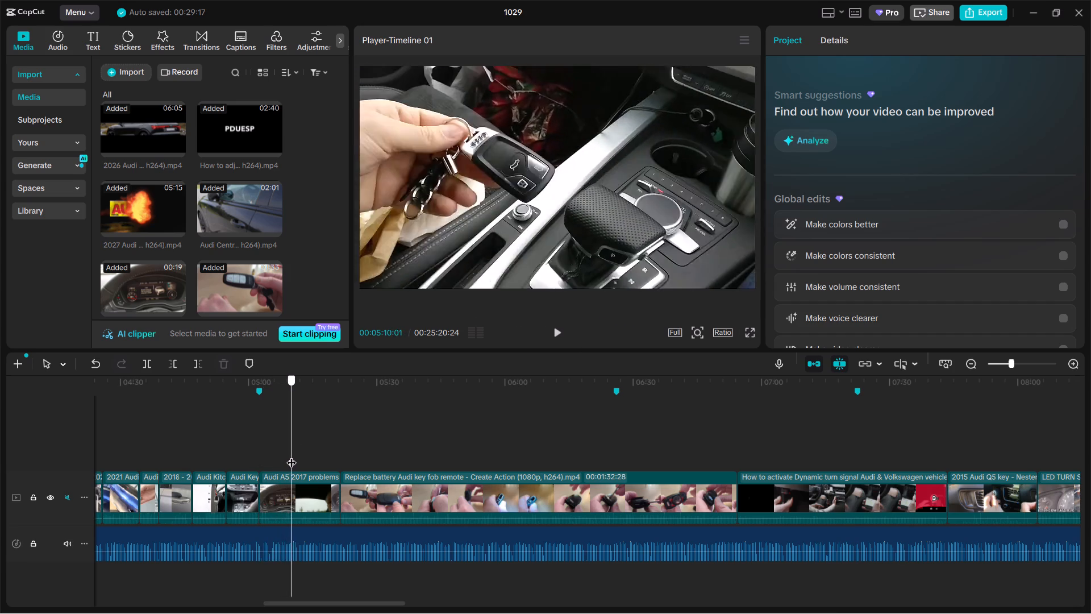
pyautogui.moveTo(292, 455); pyautogui.dragTo(297, 454)
pyautogui.click(301, 501)
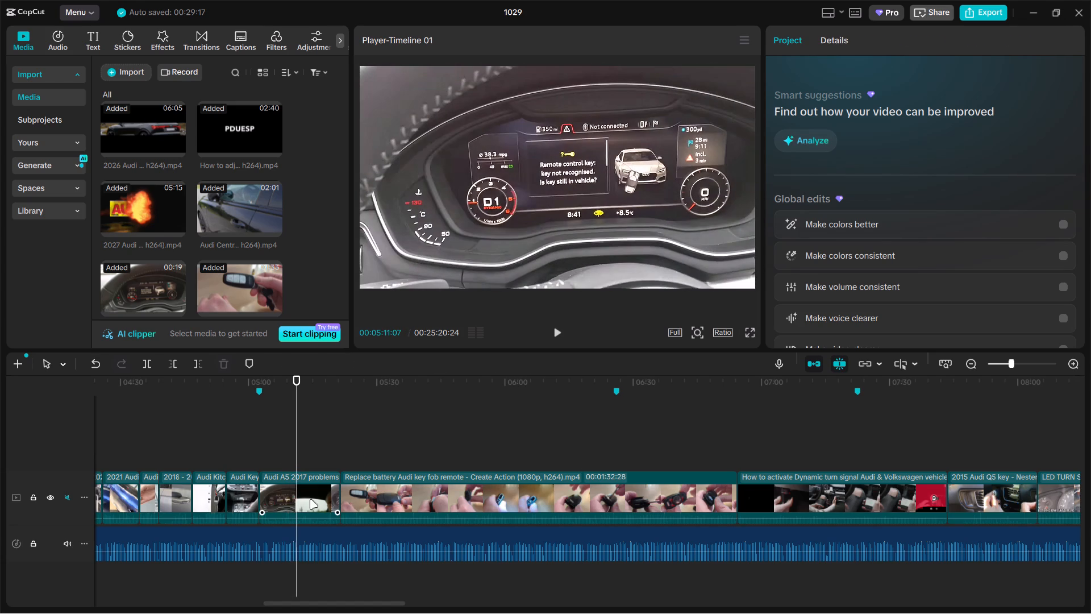
pyautogui.moveTo(343, 497); pyautogui.dragTo(296, 496)
# Review the Replace battery Audi key fob clip, split it at 05:46:06 and delete the part before the cut.
pyautogui.click(316, 454)
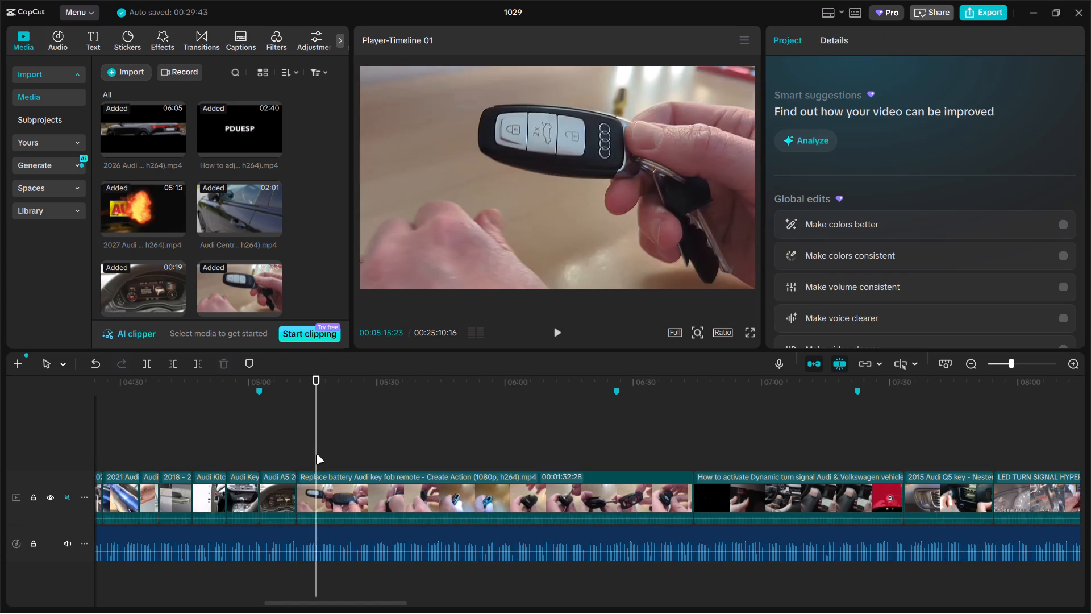
pyautogui.moveTo(316, 454); pyautogui.dragTo(480, 450)
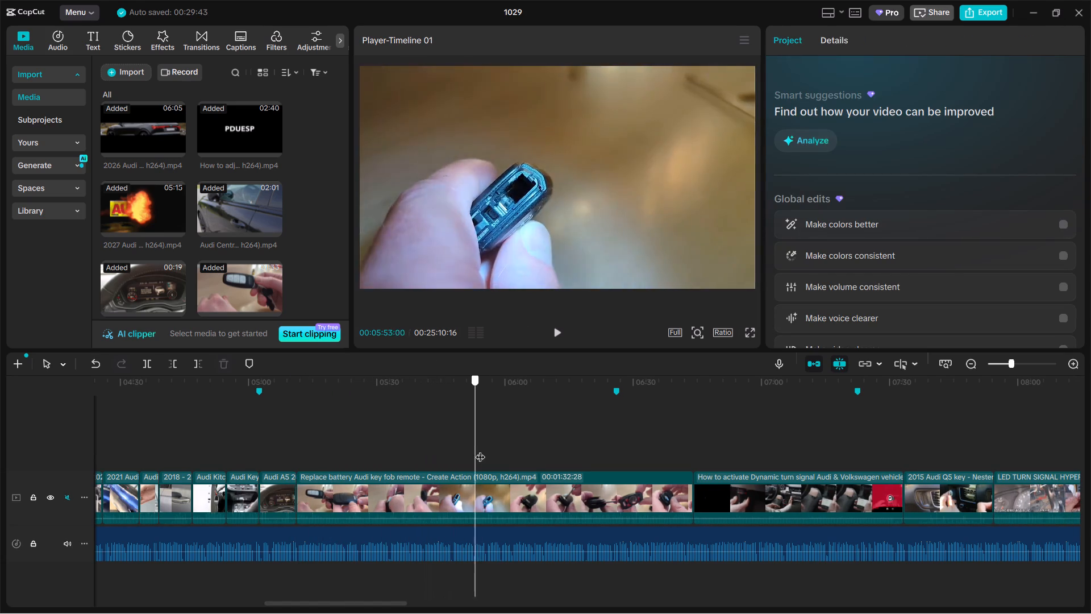
pyautogui.moveTo(480, 450); pyautogui.dragTo(619, 444)
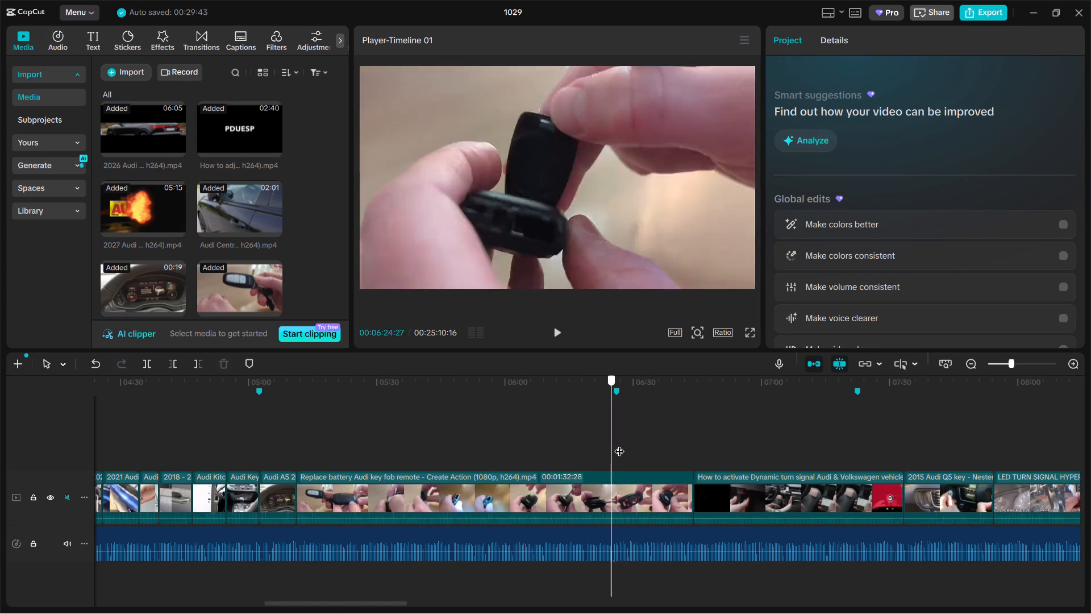
pyautogui.moveTo(619, 444); pyautogui.dragTo(441, 428)
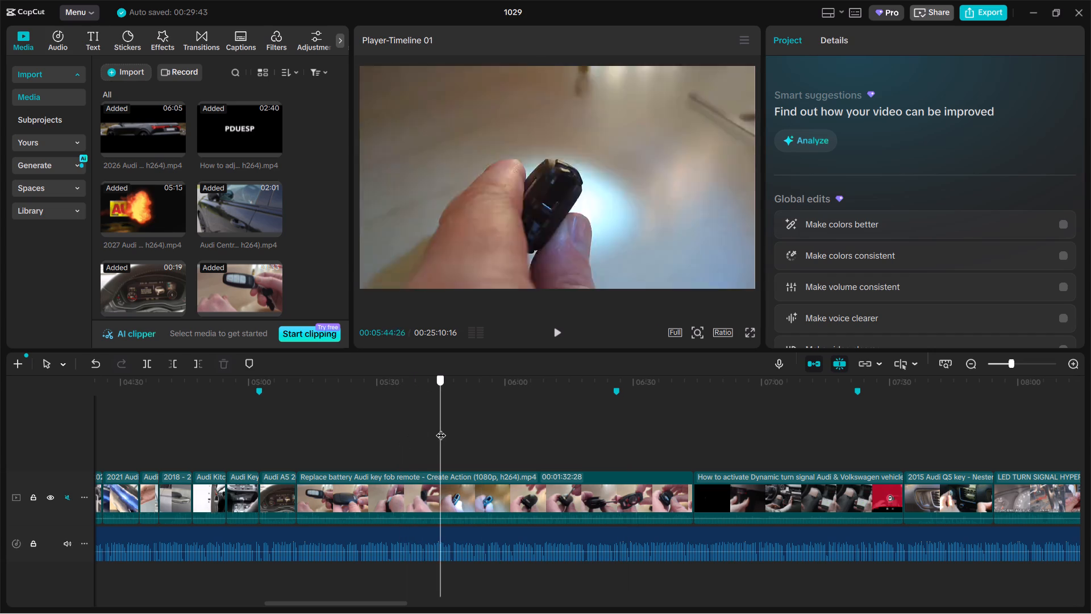
pyautogui.moveTo(441, 428); pyautogui.dragTo(446, 428)
pyautogui.click(446, 482)
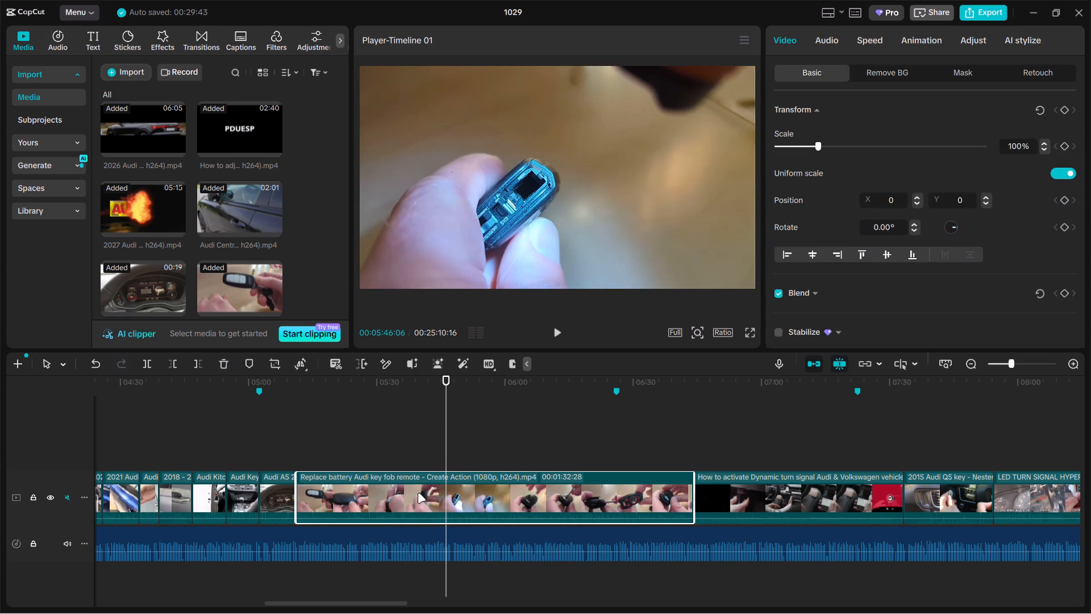
pyautogui.hotkey('ctrl', 'b')
pyautogui.click(416, 493)
pyautogui.press('BackSpace')
# Split the remaining Replace battery clip at 05:20:04 and delete everything after the cut.
pyautogui.click(293, 448)
pyautogui.moveTo(293, 448); pyautogui.dragTo(301, 446)
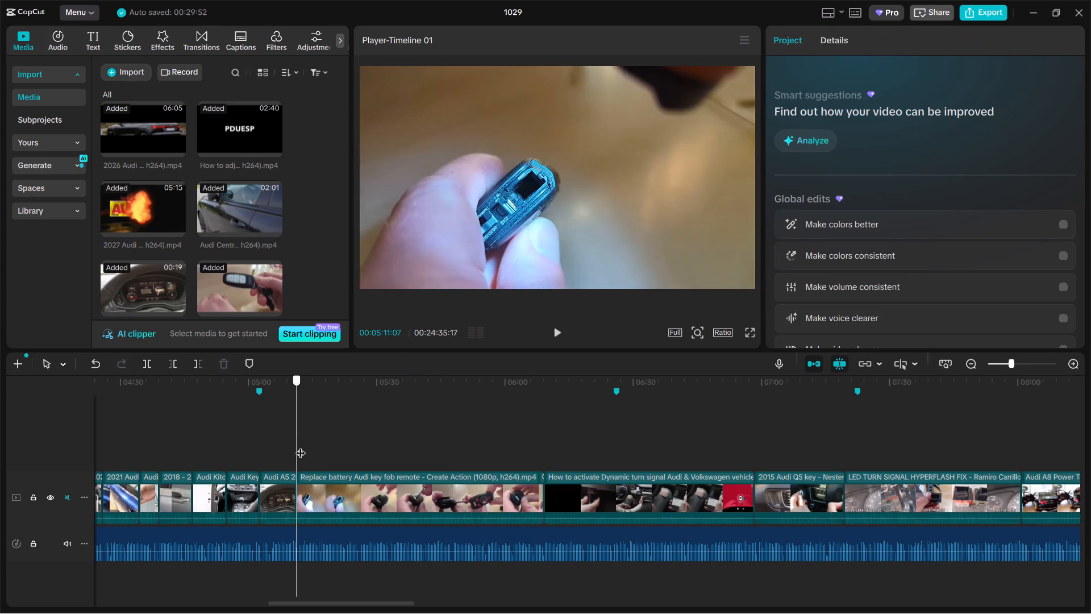
pyautogui.moveTo(301, 446); pyautogui.dragTo(337, 445)
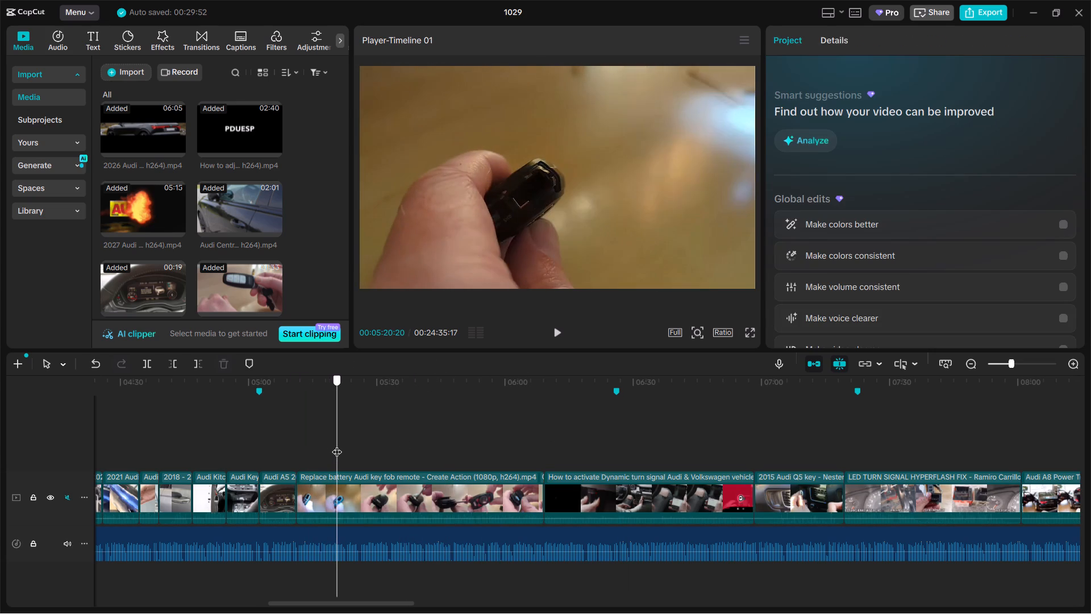
pyautogui.moveTo(337, 445); pyautogui.dragTo(335, 453)
pyautogui.click(362, 489)
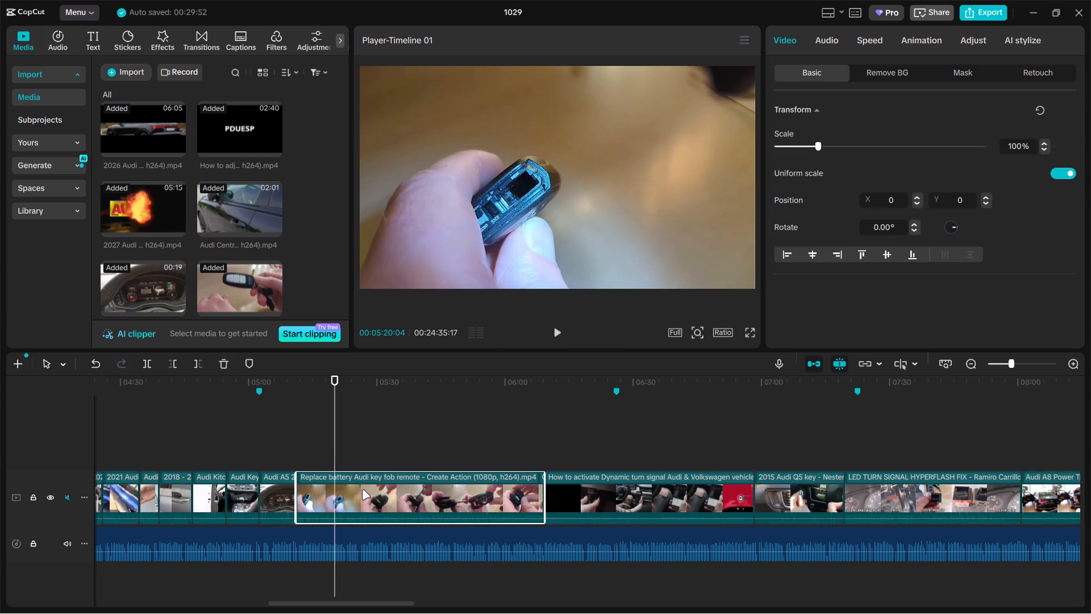
pyautogui.hotkey('ctrl', 'b')
pyautogui.press('BackSpace')
# Review the How to activate Dynamic turn signal clip, split it at 05:33:05 and delete its opening part.
pyautogui.click(386, 438)
pyautogui.moveTo(386, 438); pyautogui.dragTo(389, 438)
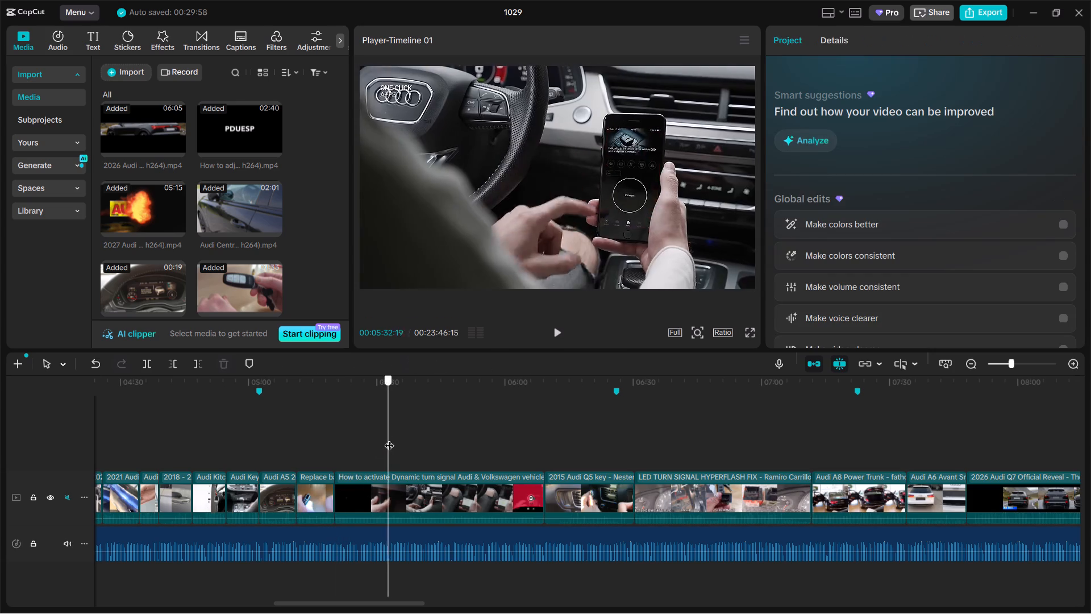
pyautogui.moveTo(389, 438); pyautogui.dragTo(395, 449)
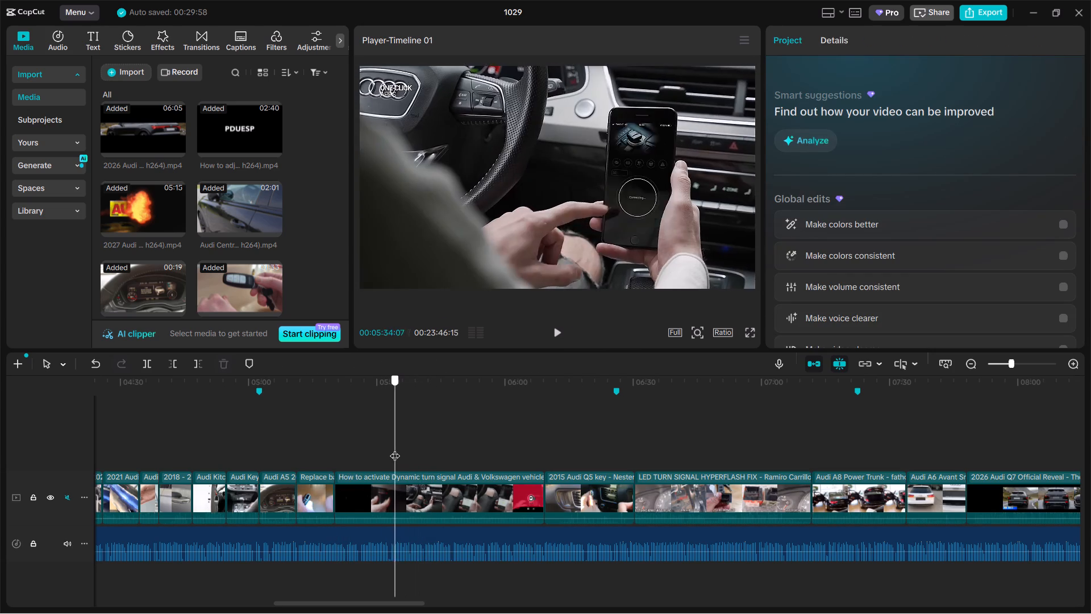
pyautogui.moveTo(395, 449); pyautogui.dragTo(390, 449)
pyautogui.click(386, 488)
pyautogui.hotkey('ctrl', 'b')
pyautogui.click(360, 492)
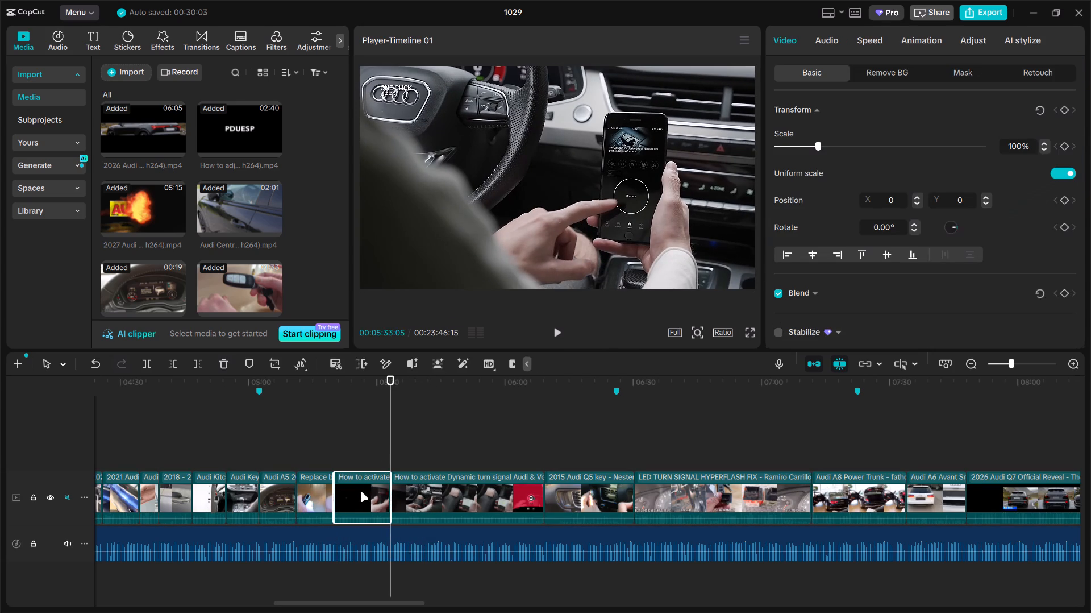
pyautogui.press('BackSpace')
# Split the remaining Dynamic turn signal clip at 05:30:04 and delete everything after the cut.
pyautogui.click(358, 447)
pyautogui.moveTo(358, 446); pyautogui.dragTo(376, 446)
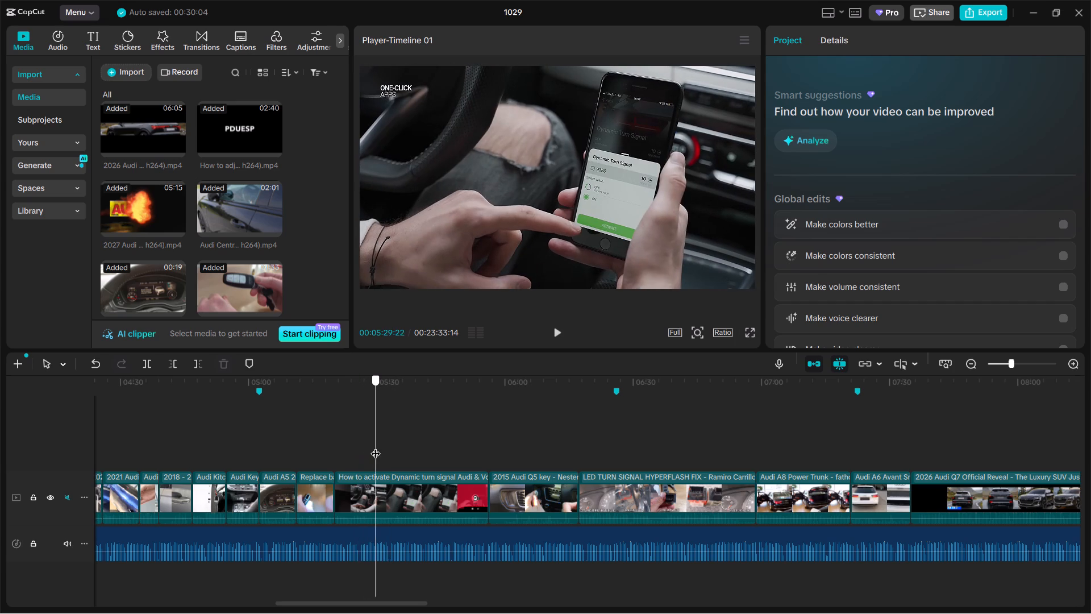
pyautogui.moveTo(376, 446); pyautogui.dragTo(377, 446)
pyautogui.click(384, 494)
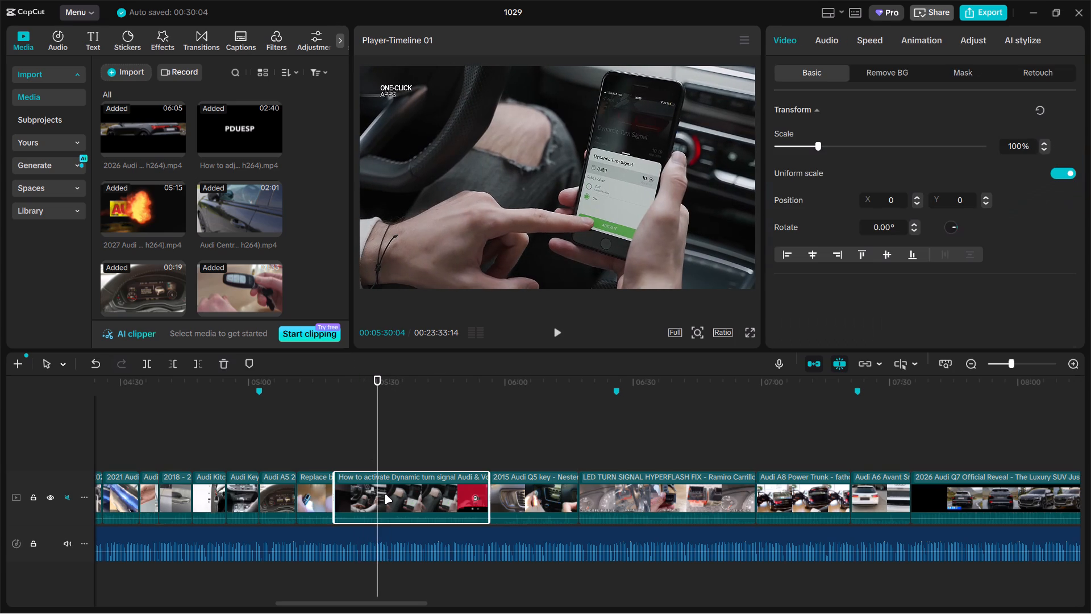
pyautogui.hotkey('ctrl', 'b')
pyautogui.press('BackSpace')
# Review the 2015 Audi Q5 key clip and trim its end back to 05:40:19.
pyautogui.click(395, 440)
pyautogui.moveTo(395, 440); pyautogui.dragTo(403, 440)
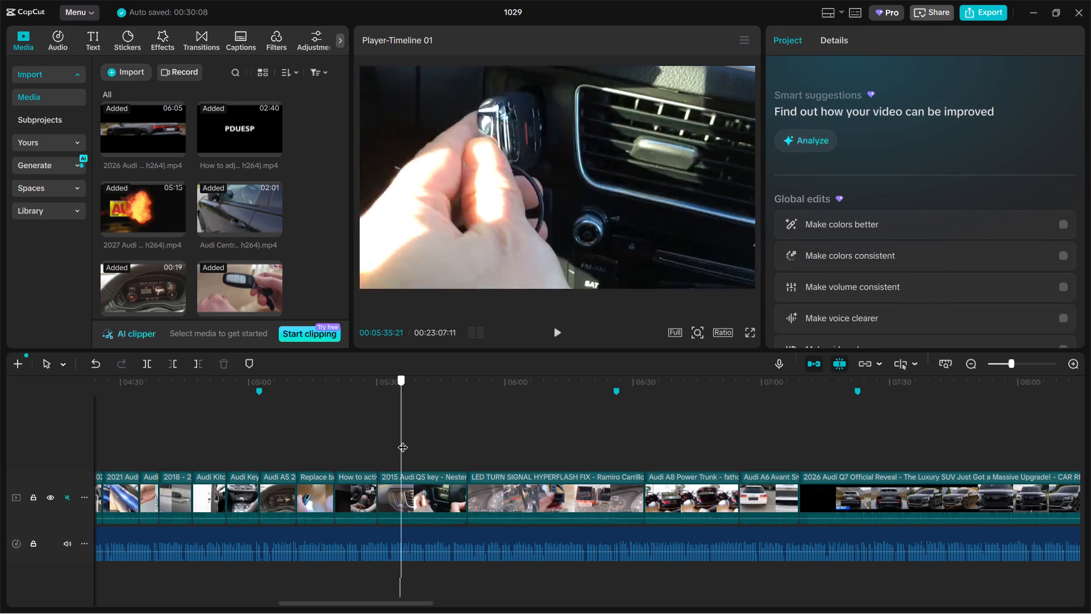
pyautogui.moveTo(403, 440); pyautogui.dragTo(422, 439)
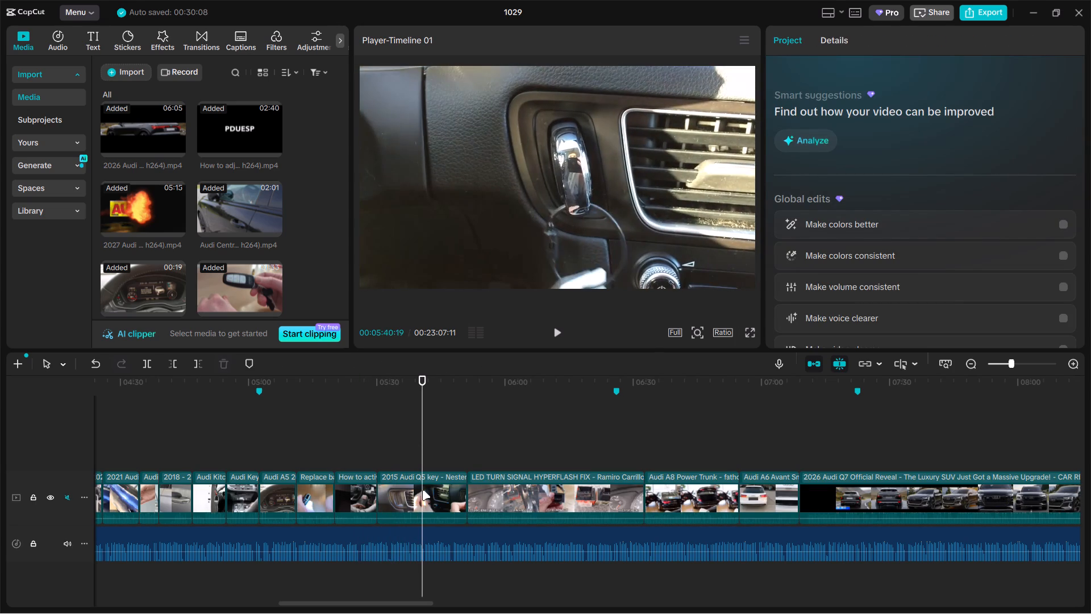
pyautogui.click(422, 490)
pyautogui.moveTo(465, 490); pyautogui.dragTo(424, 491)
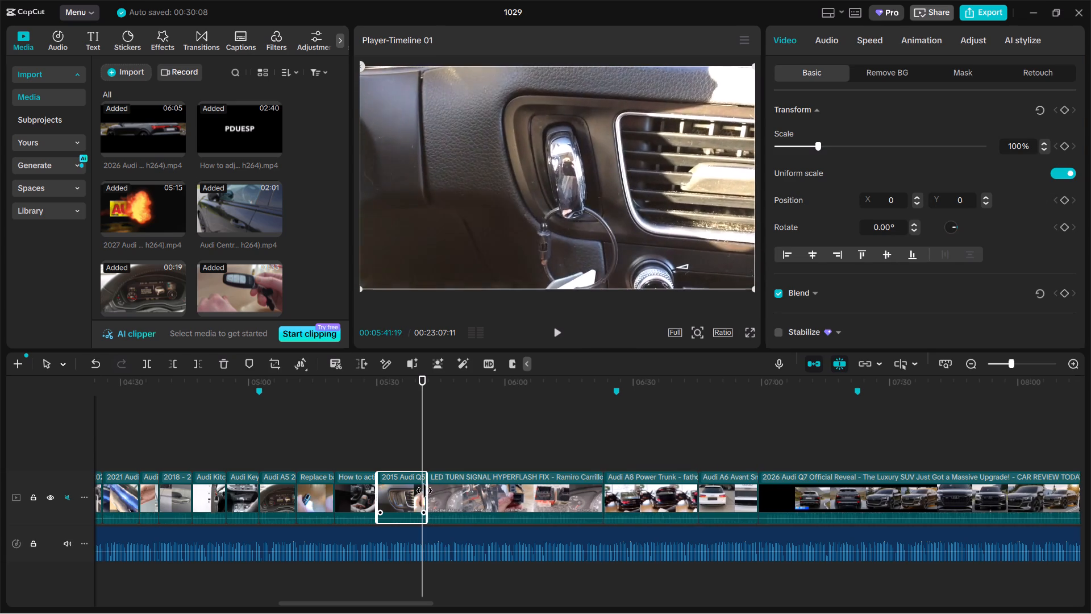
pyautogui.moveTo(424, 491); pyautogui.dragTo(422, 491)
# Trim the start of the LED TURN SIGNAL HYPERFLASH FIX clip forward to the frame at 05:47:16.
pyautogui.doubleClick(447, 440)
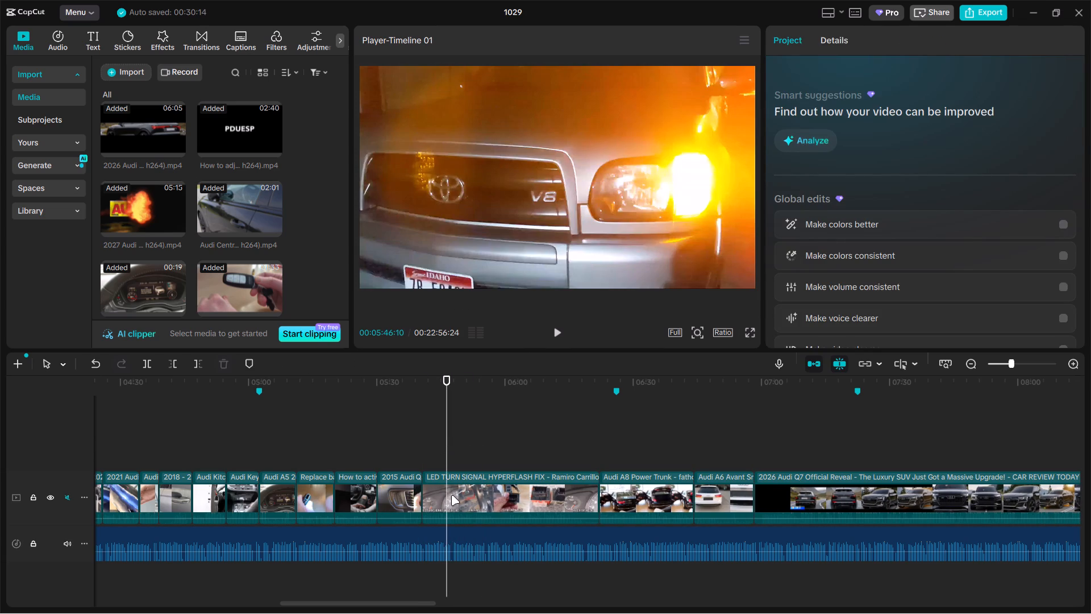
pyautogui.moveTo(447, 442); pyautogui.dragTo(452, 442)
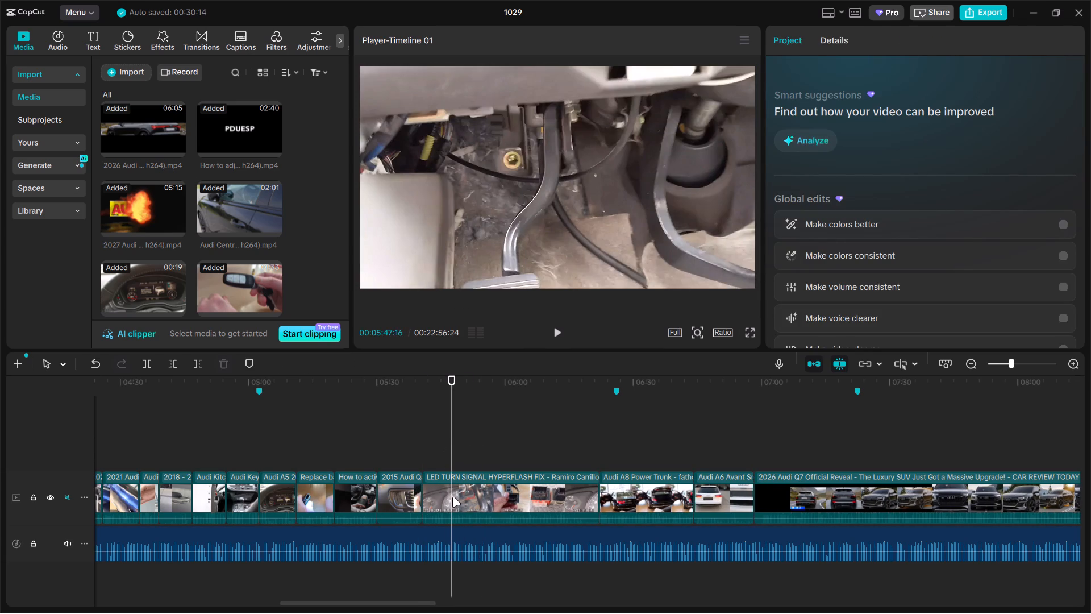
pyautogui.click(452, 499)
pyautogui.moveTo(426, 499); pyautogui.dragTo(453, 491)
# Review the shortened LED TURN SIGNAL clip, split it at 05:49:00 and delete the part after the cut.
pyautogui.click(428, 453)
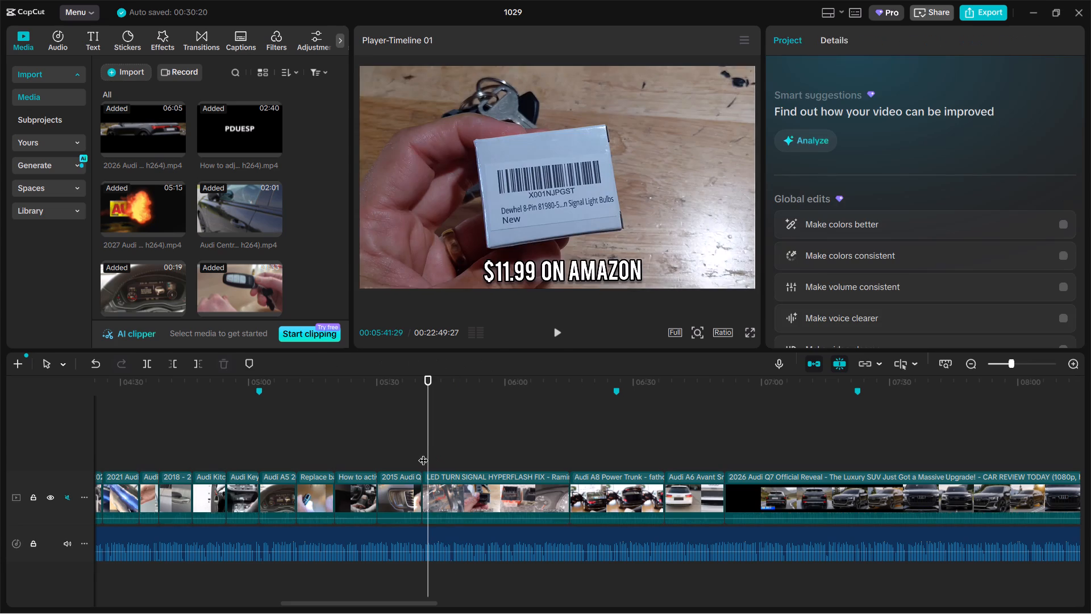
pyautogui.moveTo(423, 453); pyautogui.dragTo(420, 454)
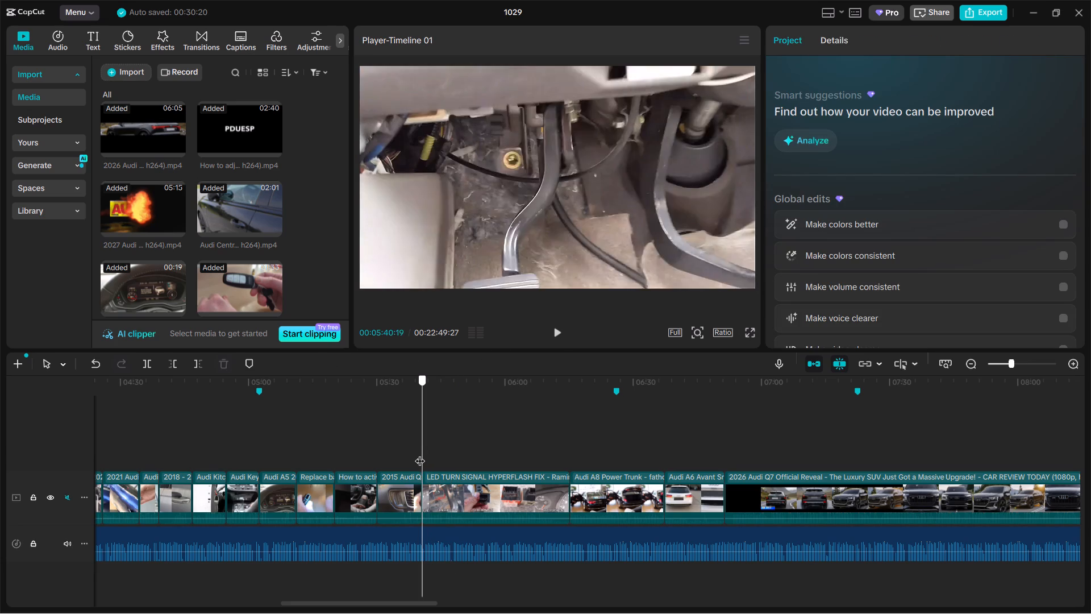
pyautogui.moveTo(420, 454); pyautogui.dragTo(458, 454)
pyautogui.click(489, 507)
pyautogui.hotkey('ctrl', 'b')
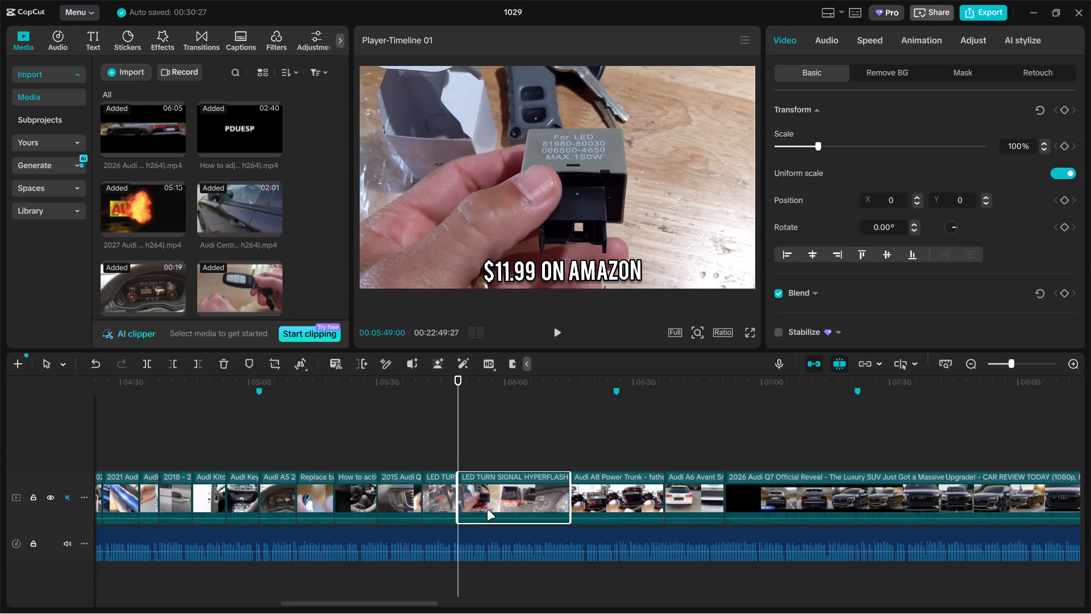
pyautogui.press('BackSpace')
# Enlarge the LED TURN SIGNAL clip and shift it down to Y -165 so its burned-in caption falls outside the frame.
pyautogui.click(445, 458)
pyautogui.click(538, 205)
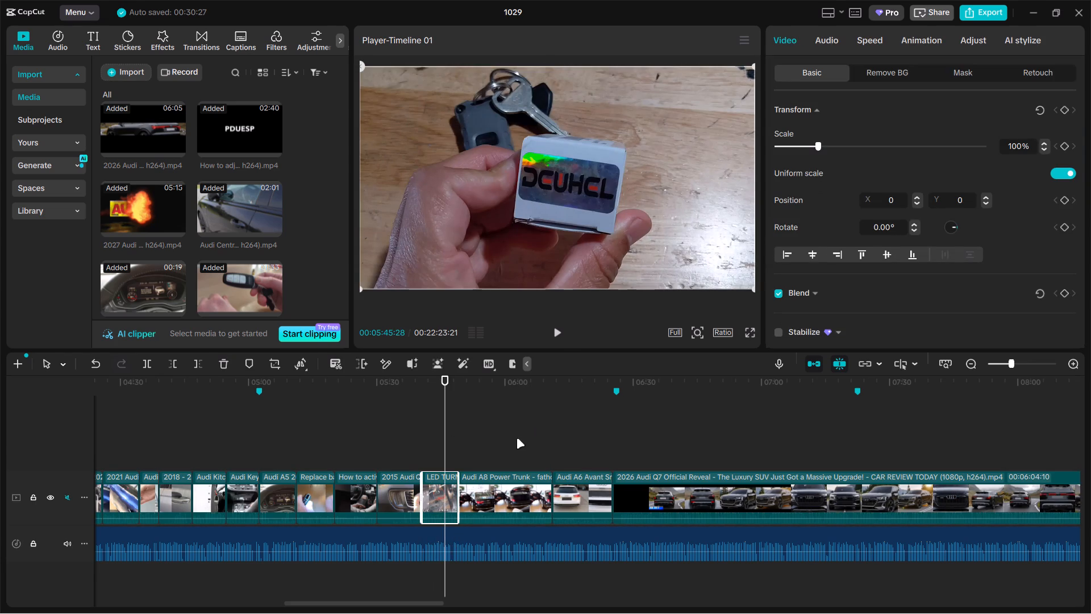
pyautogui.moveTo(448, 449); pyautogui.dragTo(438, 447)
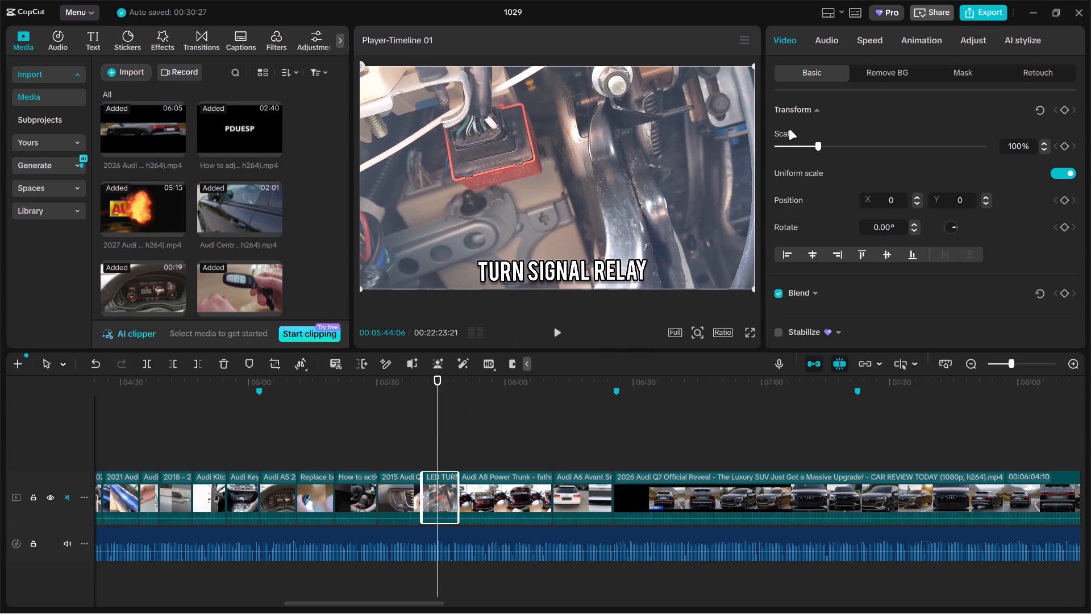
pyautogui.click(819, 148)
pyautogui.moveTo(689, 170); pyautogui.dragTo(694, 188)
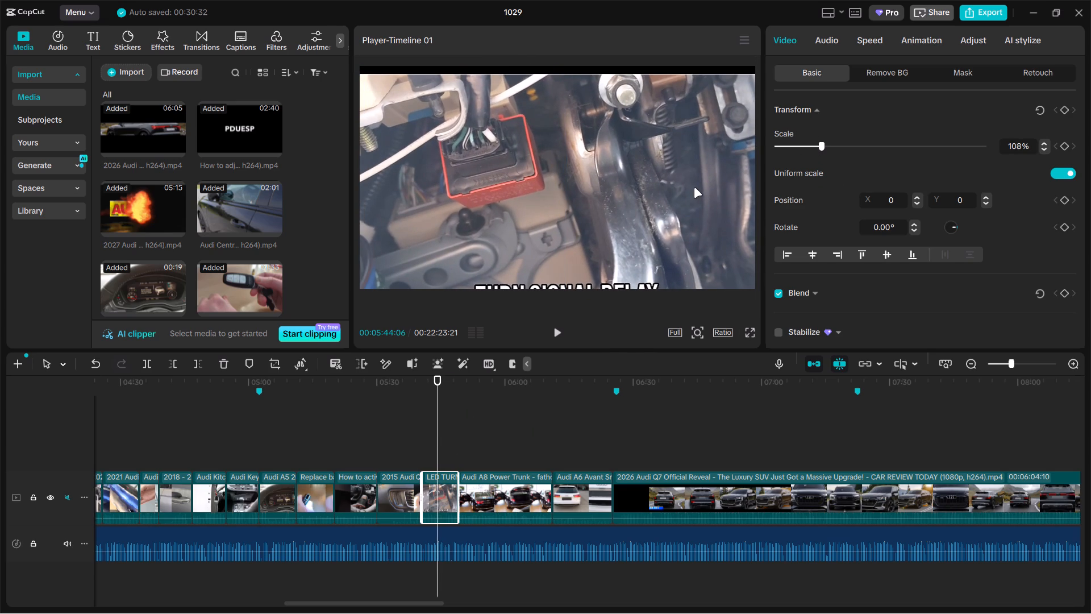
pyautogui.moveTo(694, 188); pyautogui.dragTo(690, 188)
pyautogui.moveTo(820, 146); pyautogui.dragTo(822, 142)
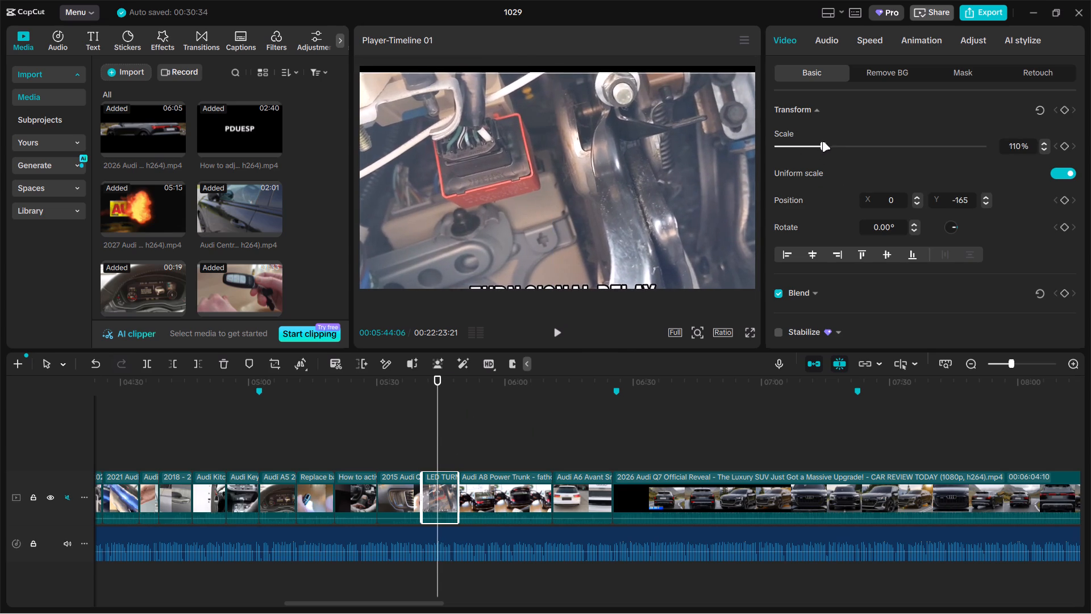
pyautogui.moveTo(822, 142); pyautogui.dragTo(826, 139)
# Review the Audi A8 Power Trunk clip and trim its start to the frame at 06:00:05, and once more to the frame at 05:52:10.
pyautogui.click(503, 416)
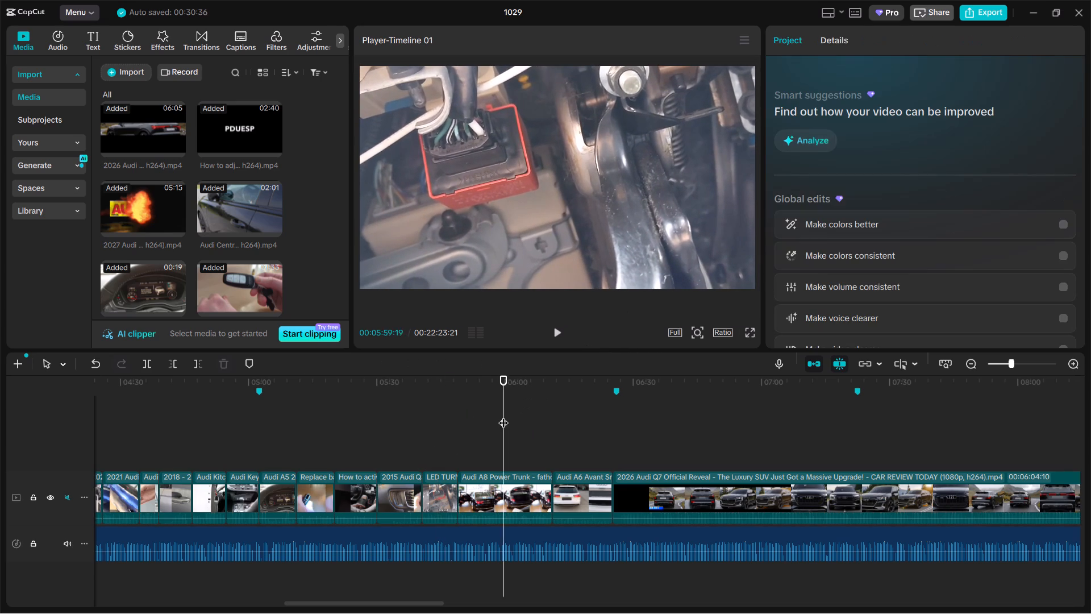
pyautogui.moveTo(503, 416); pyautogui.dragTo(520, 416)
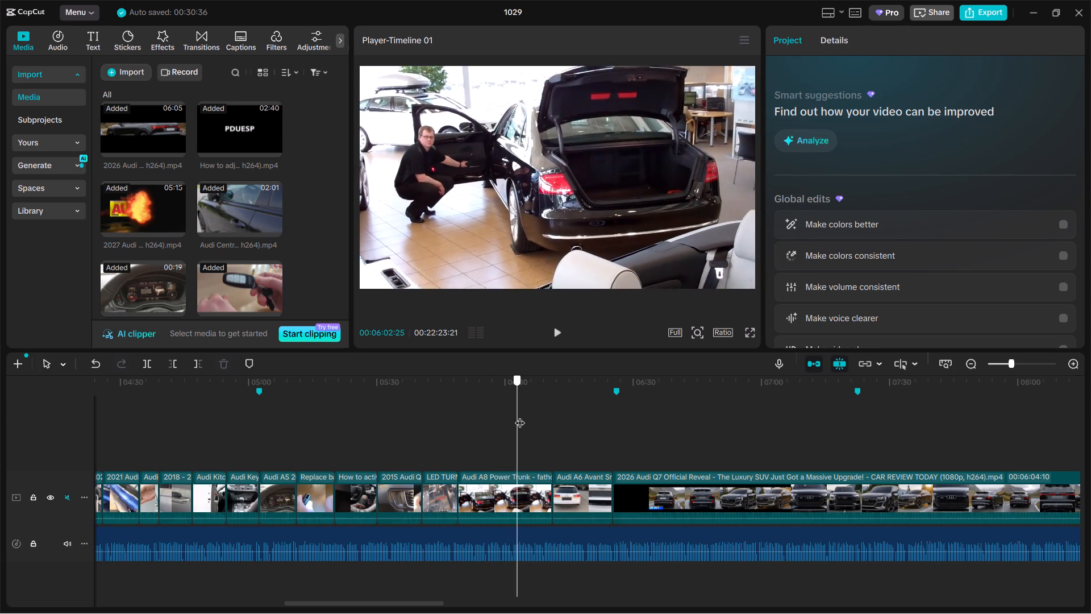
pyautogui.moveTo(520, 416); pyautogui.dragTo(490, 425)
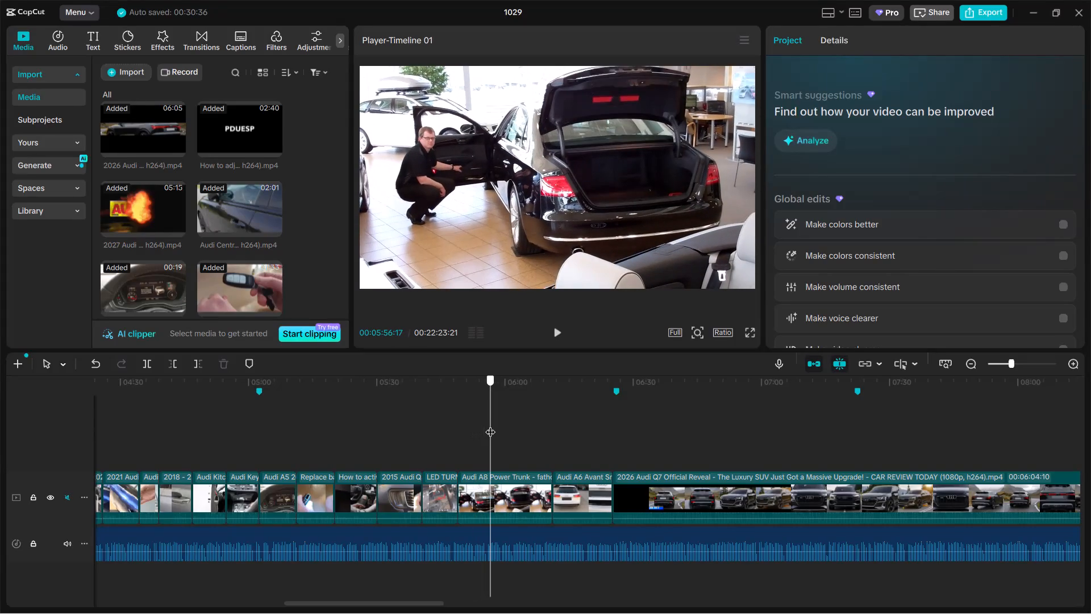
pyautogui.moveTo(490, 425); pyautogui.dragTo(536, 418)
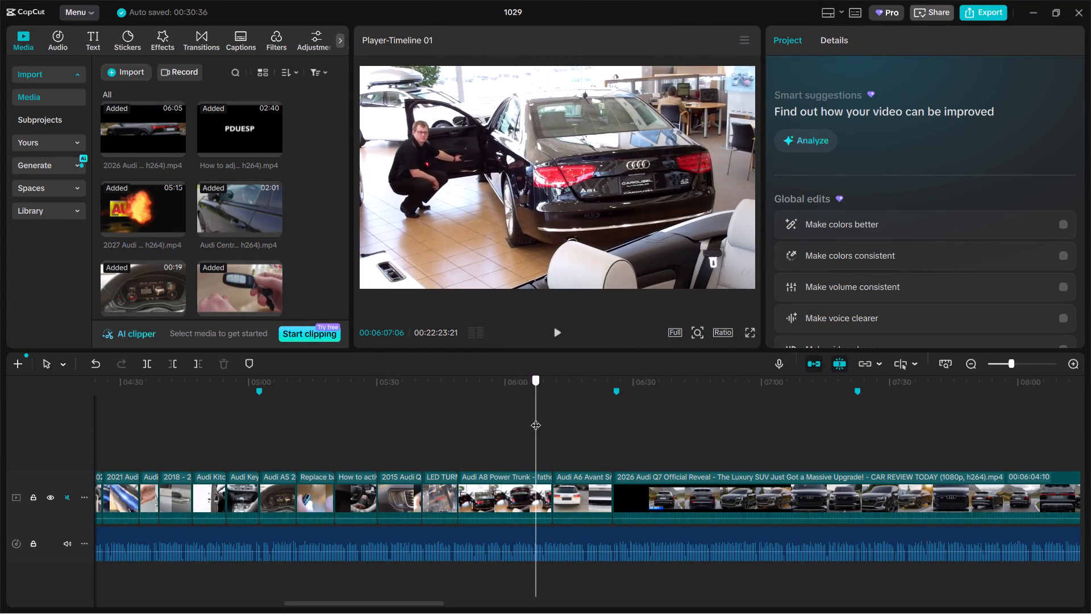
pyautogui.moveTo(536, 418); pyautogui.dragTo(506, 424)
pyautogui.click(495, 480)
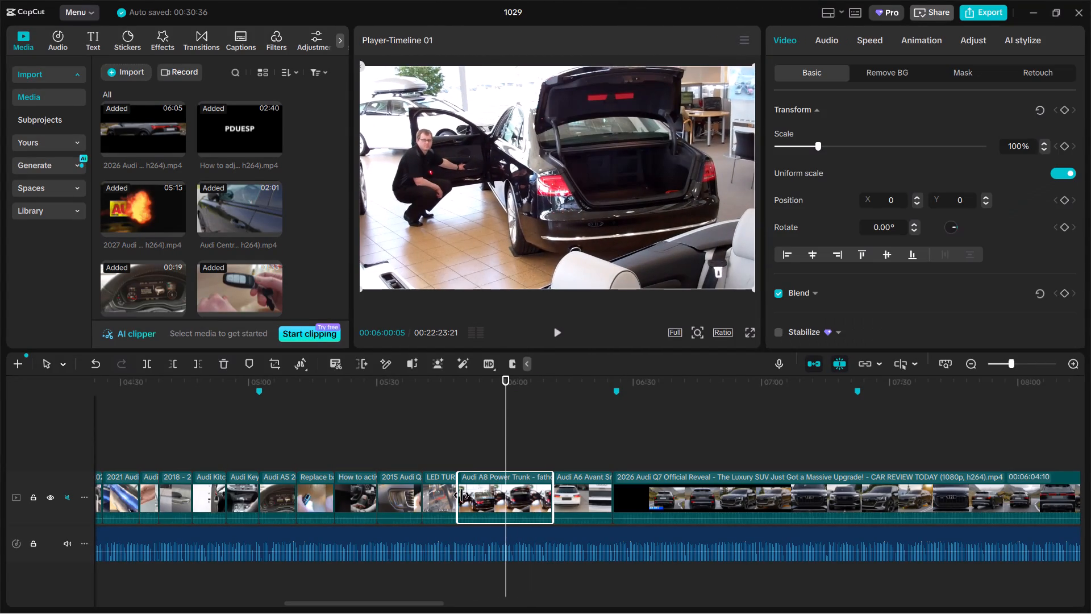
pyautogui.moveTo(461, 495); pyautogui.dragTo(509, 492)
pyautogui.click(464, 454)
pyautogui.moveTo(464, 454); pyautogui.dragTo(472, 451)
pyautogui.click(473, 501)
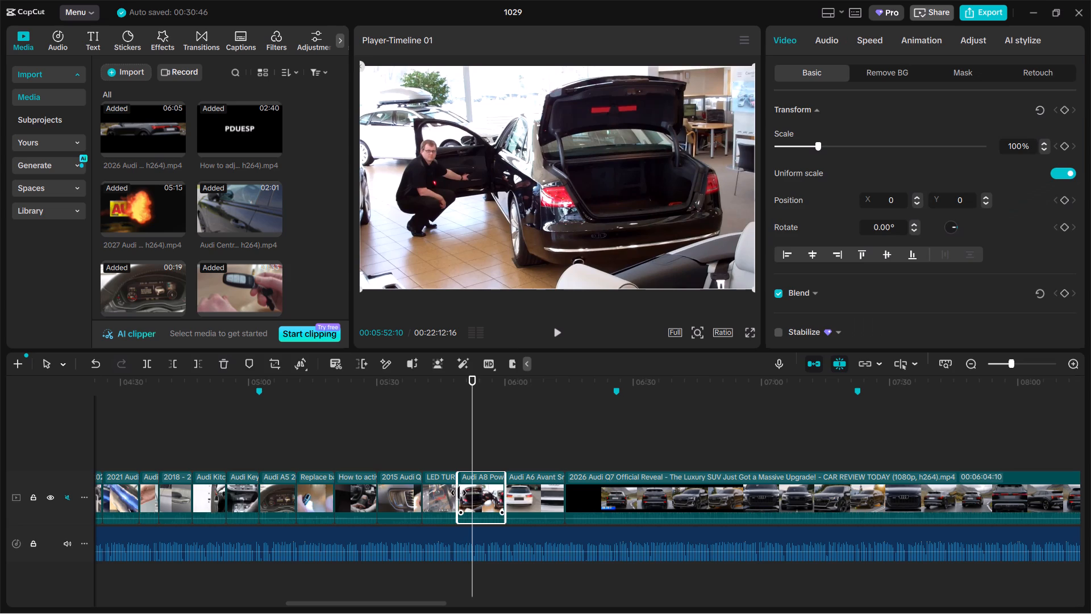
pyautogui.moveTo(459, 493); pyautogui.dragTo(470, 491)
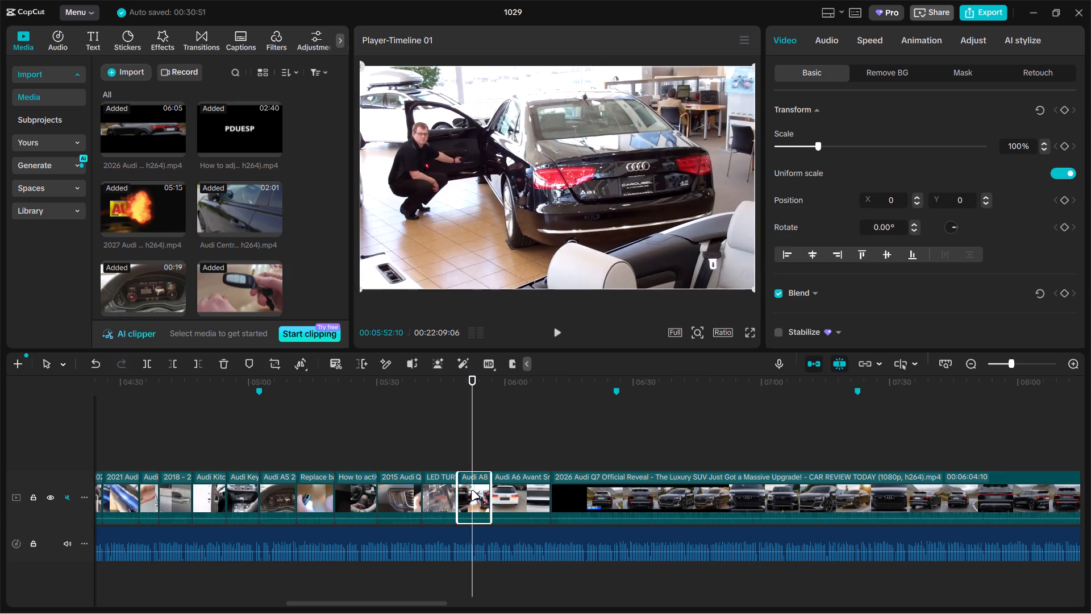
# Move the trimmed Audi A8 Power Trunk clip between the Replace battery clip and the Dynamic turn signal clip.
pyautogui.moveTo(471, 490); pyautogui.dragTo(353, 493)
# Play the voiceover over the moved Audi A8 clip up to 05:27:00 and extend the clip's start by about 1.5 seconds.
pyautogui.click(330, 453)
pyautogui.press('space')
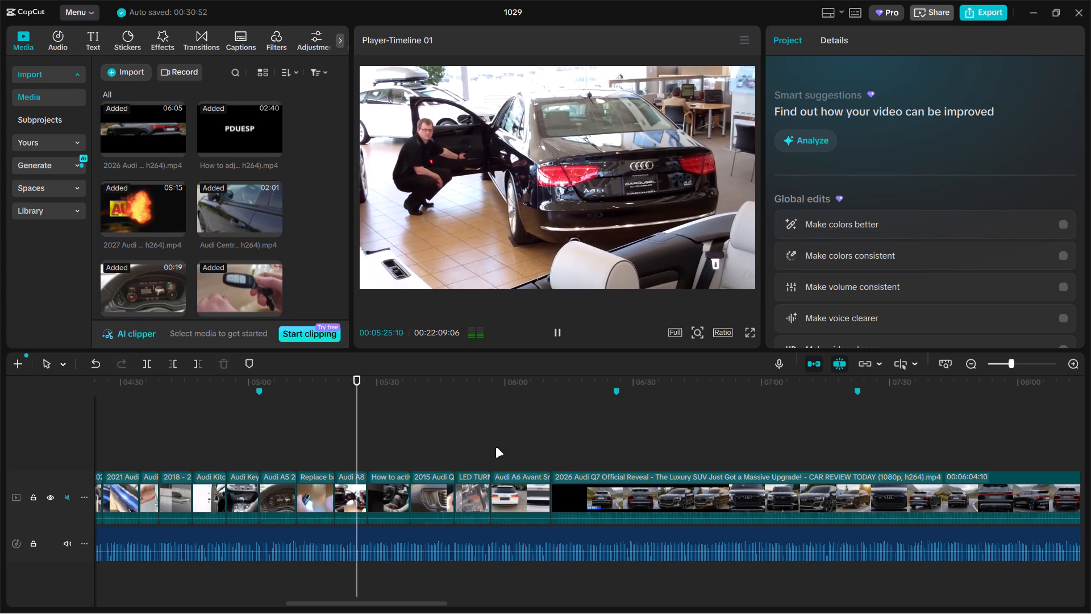
pyautogui.press('space')
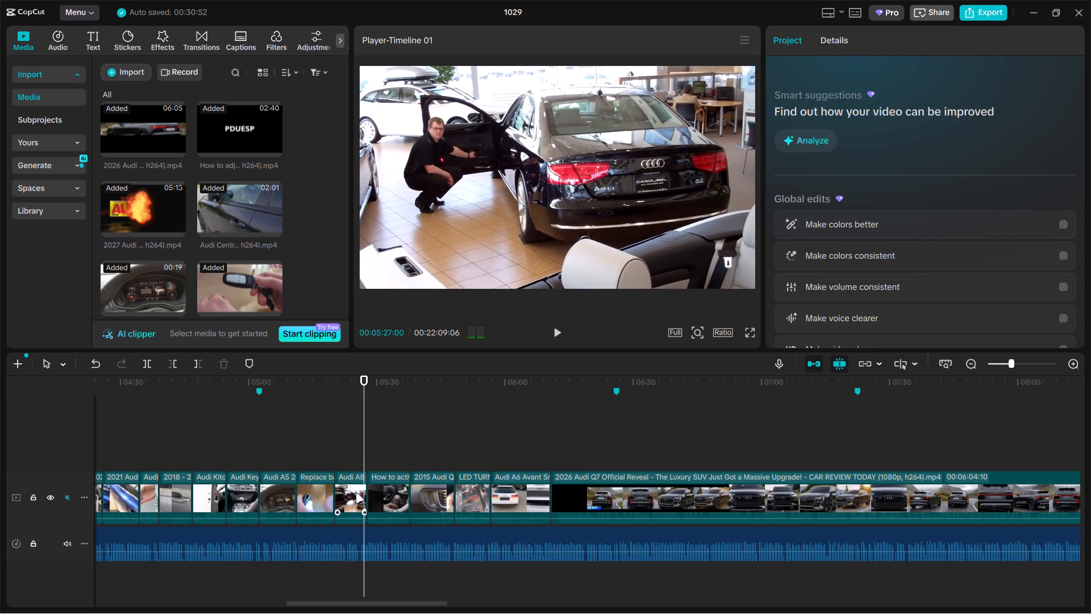
pyautogui.click(356, 493)
pyautogui.moveTo(335, 489); pyautogui.dragTo(328, 489)
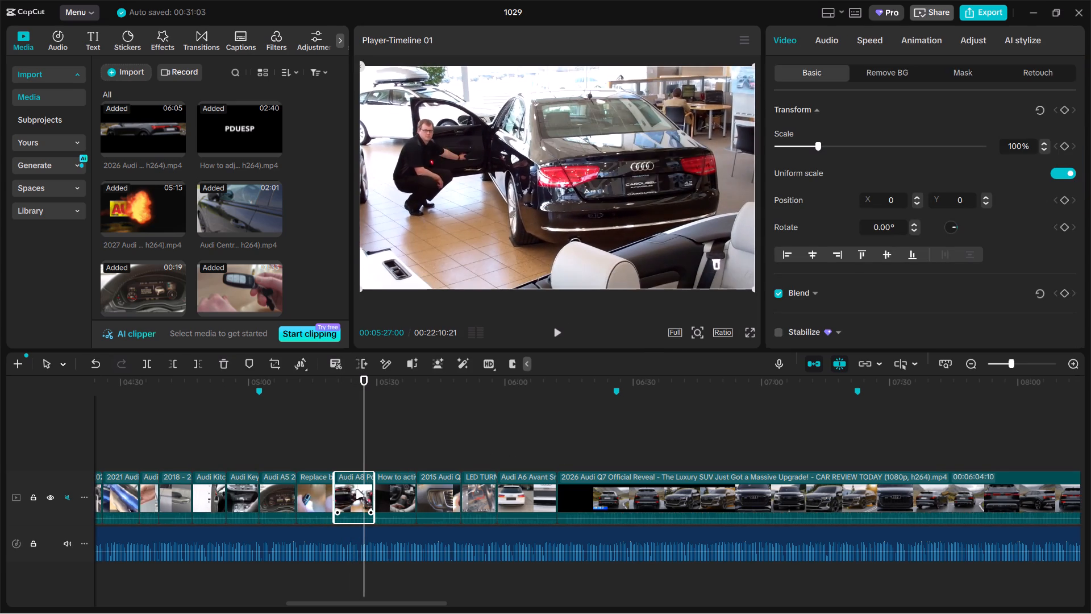
# Trim about 0.8 seconds off the end of the Audi A8 Power Trunk clip.
pyautogui.moveTo(373, 494); pyautogui.dragTo(367, 494)
# Review the clips up to the Audi A6 Avant clip and trim about 5.7 seconds off that clip's start.
pyautogui.click(455, 451)
pyautogui.moveTo(455, 451); pyautogui.dragTo(429, 454)
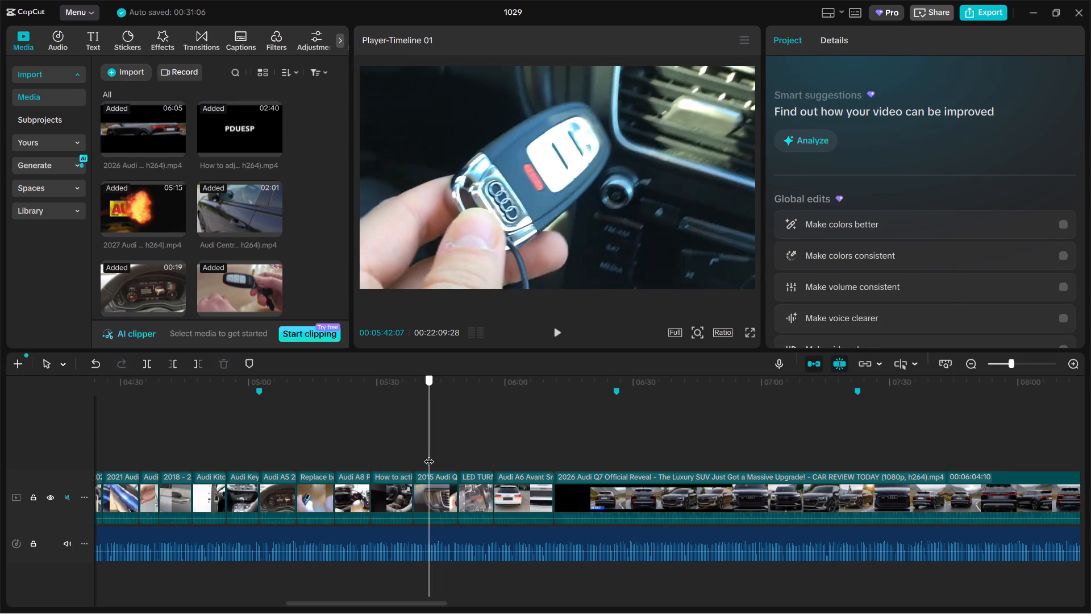
pyautogui.moveTo(429, 454); pyautogui.dragTo(530, 449)
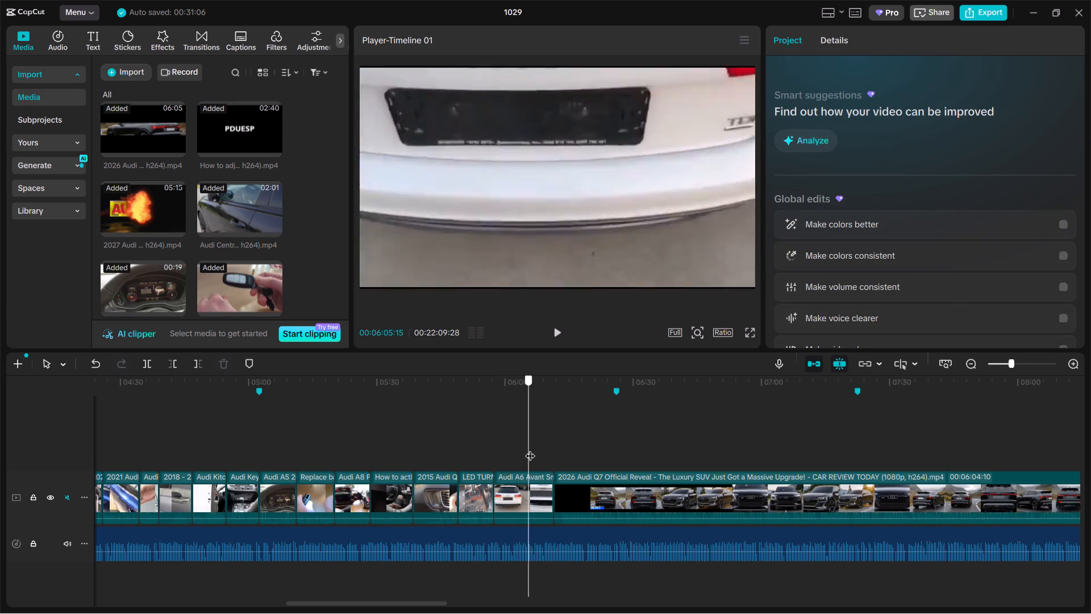
pyautogui.moveTo(530, 449); pyautogui.dragTo(510, 454)
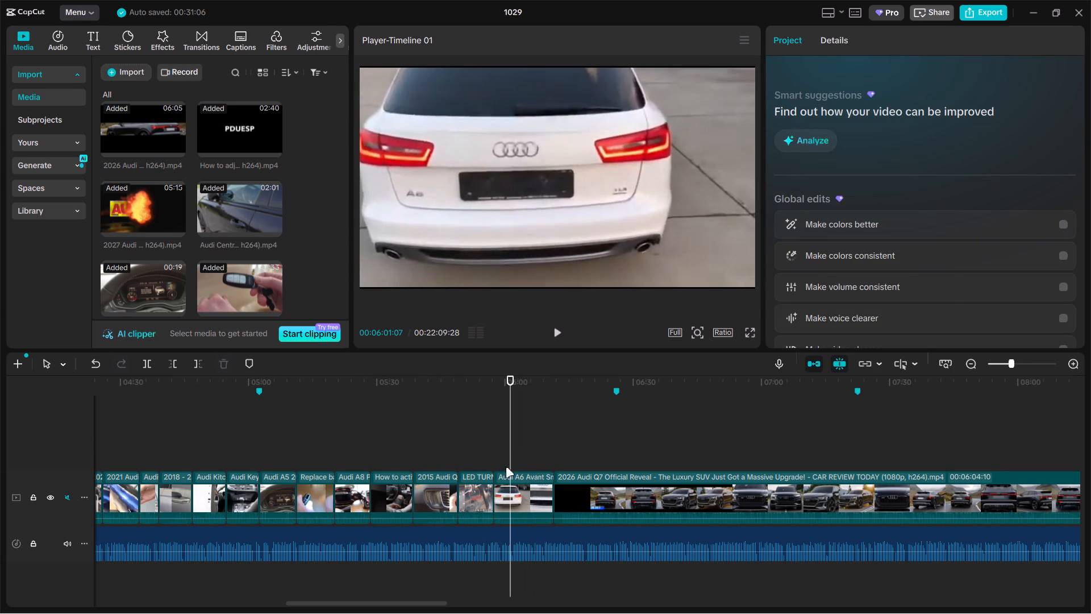
pyautogui.click(506, 484)
pyautogui.moveTo(495, 491); pyautogui.dragTo(520, 490)
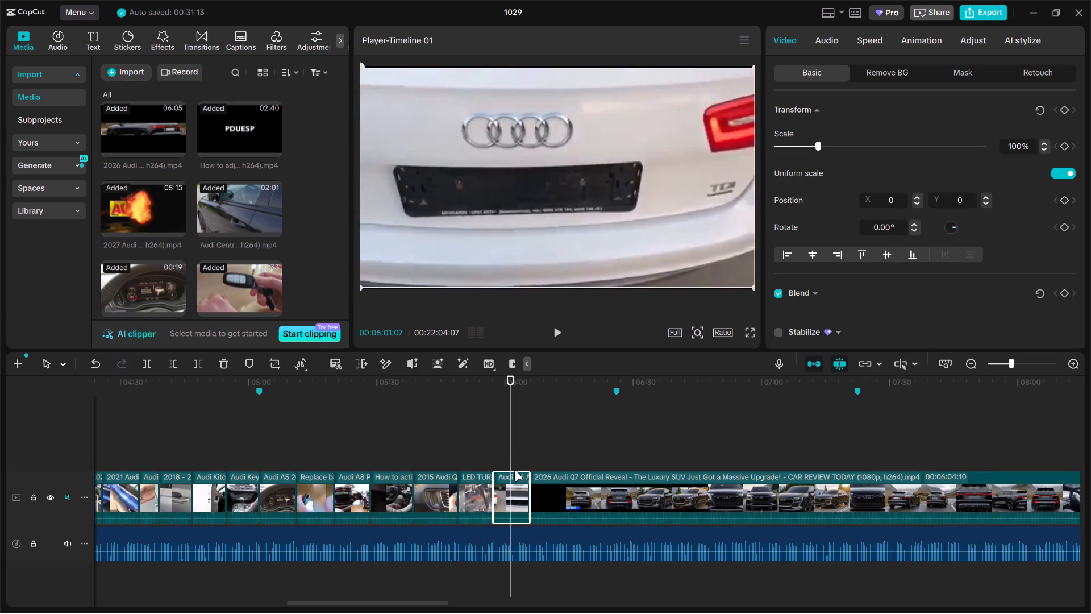
pyautogui.moveTo(513, 455); pyautogui.dragTo(522, 455)
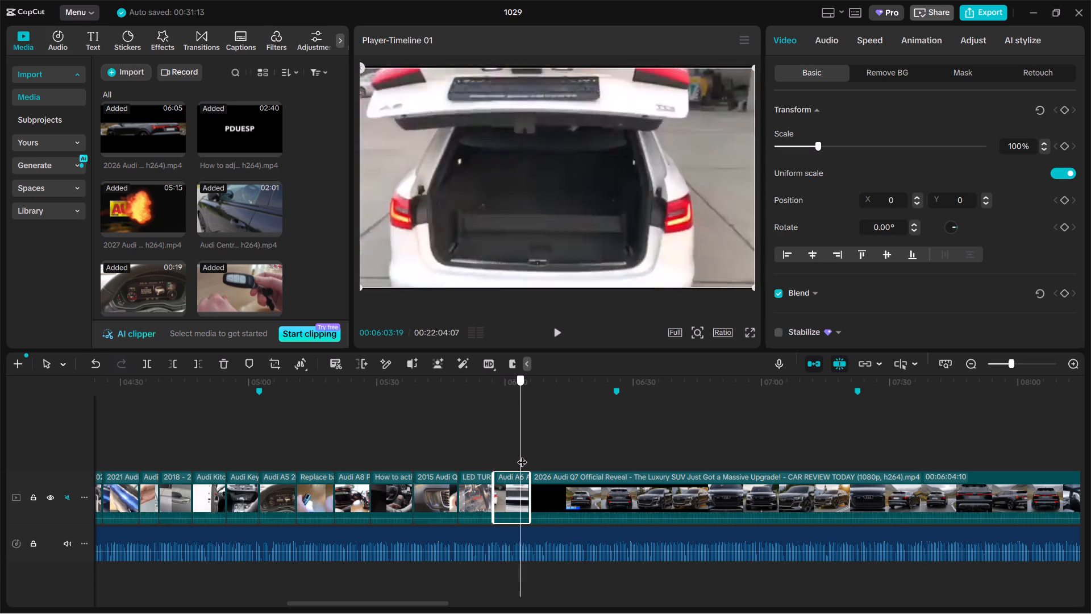
# Scrub through the 2026 Audi Q7 Official Reveal clip, split it at 06:34:26 and delete the part before the split.
pyautogui.moveTo(522, 455); pyautogui.dragTo(655, 453)
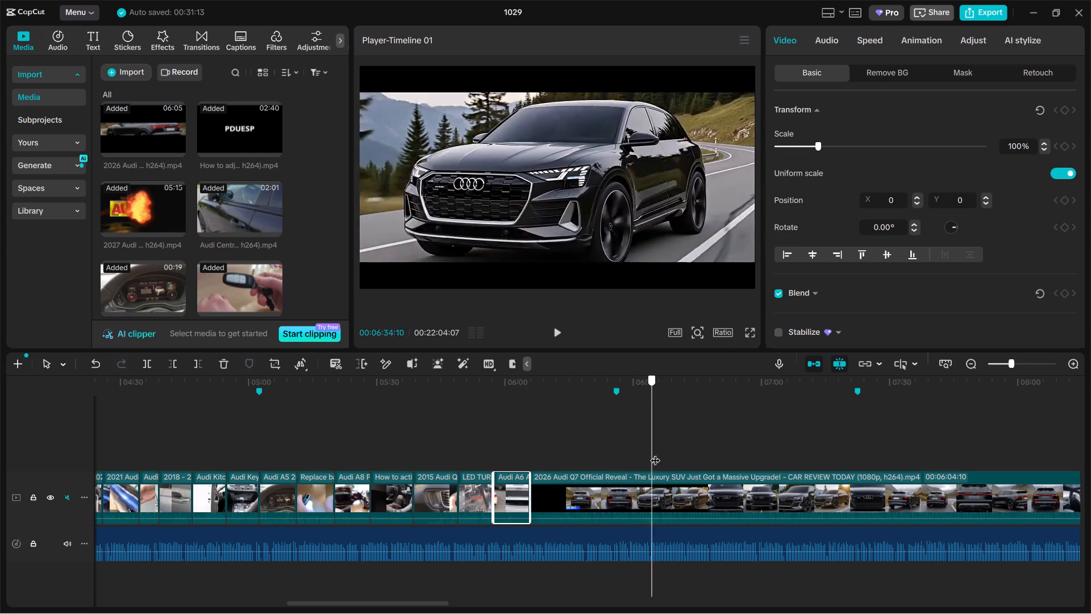
pyautogui.moveTo(655, 453); pyautogui.dragTo(711, 445)
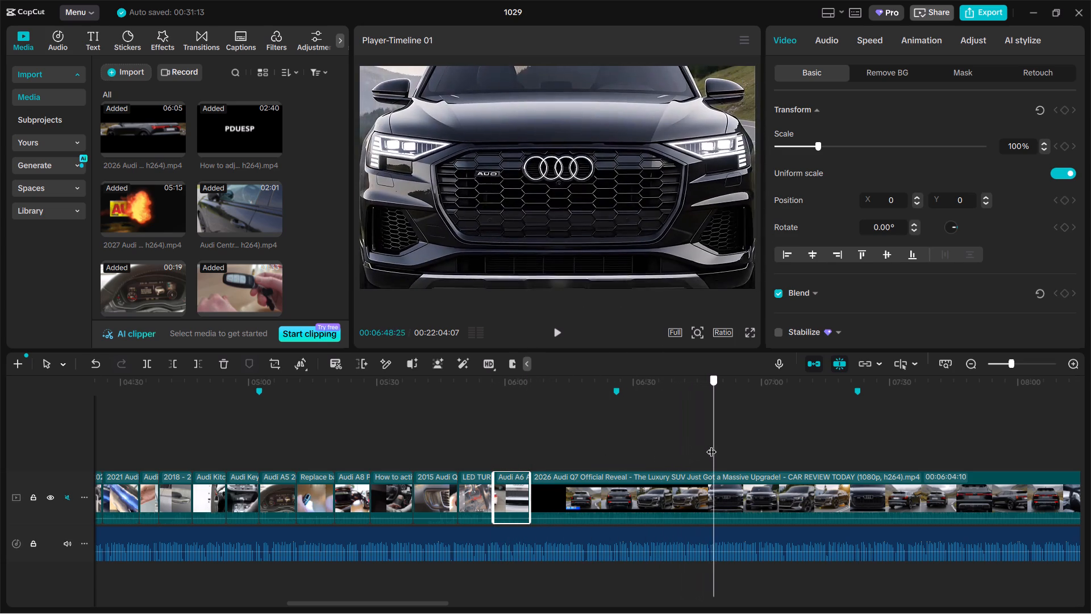
pyautogui.moveTo(711, 445); pyautogui.dragTo(654, 442)
pyautogui.click(666, 492)
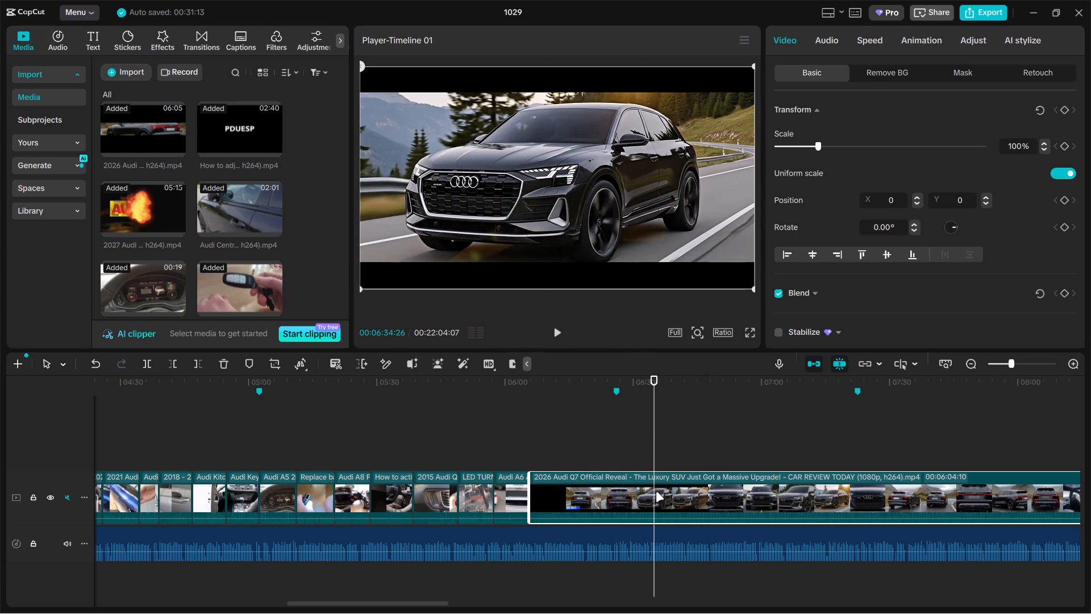
pyautogui.hotkey('ctrl', 'b')
pyautogui.click(620, 487)
pyautogui.press('BackSpace')
# Split the Audi Q7 clip at 06:14:20 and delete the remainder after the split.
pyautogui.doubleClick(569, 454)
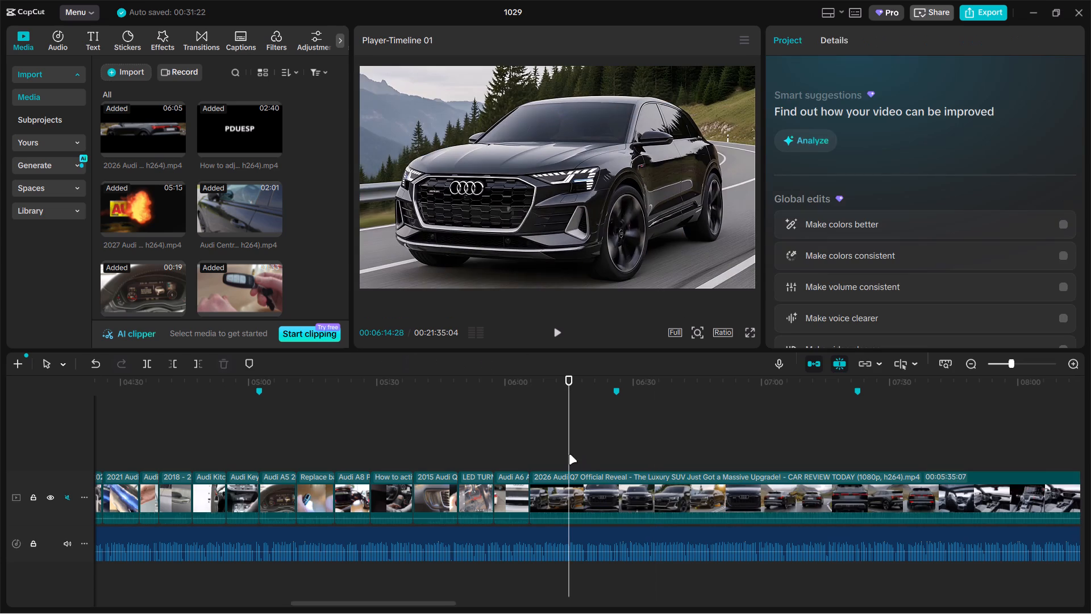
pyautogui.click(581, 481)
pyautogui.hotkey('ctrl', 'b')
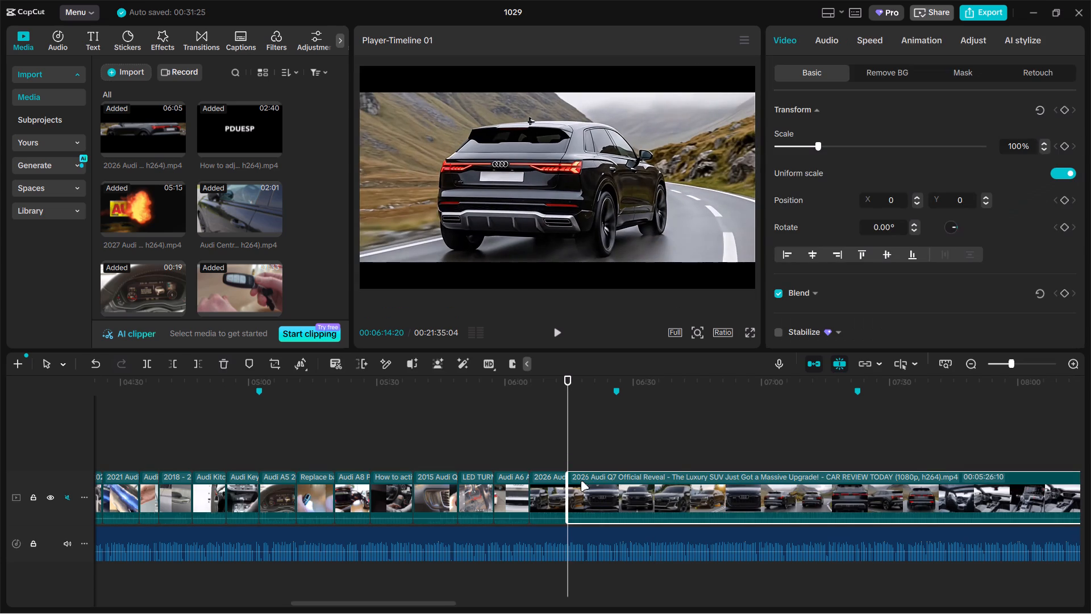
pyautogui.press('BackSpace')
# Enlarge the trimmed Audi Q7 clip to 144% so its black bars fall outside the frame.
pyautogui.click(551, 454)
pyautogui.click(594, 181)
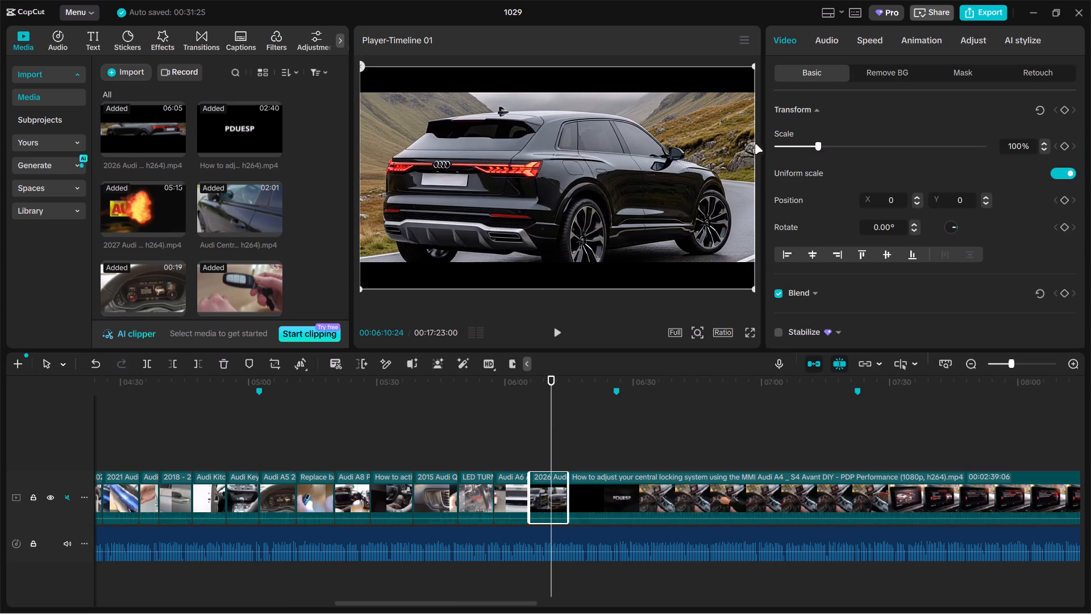
pyautogui.moveTo(817, 142); pyautogui.dragTo(835, 143)
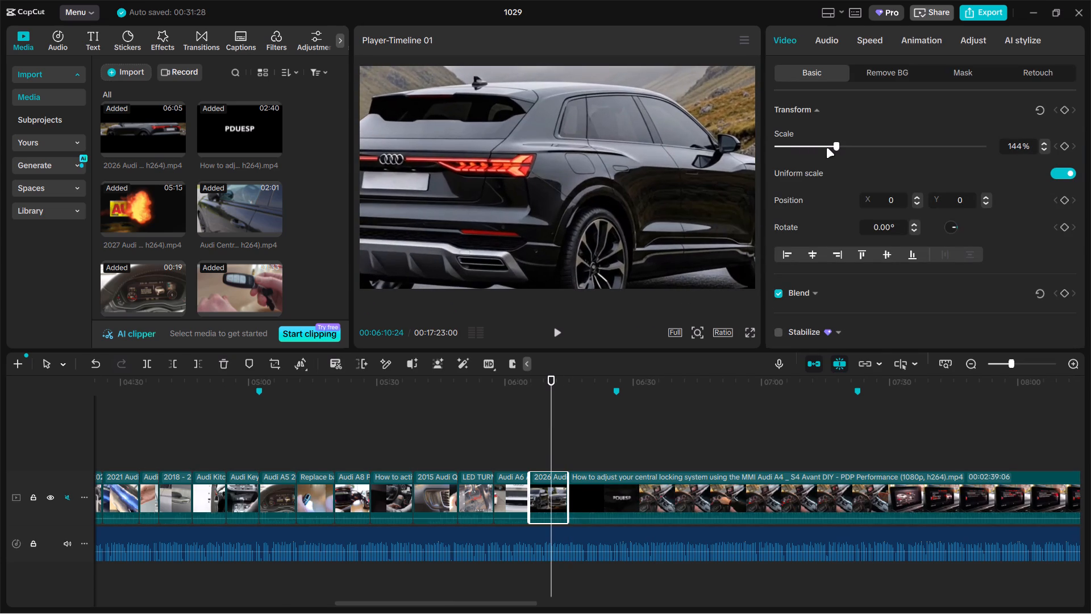
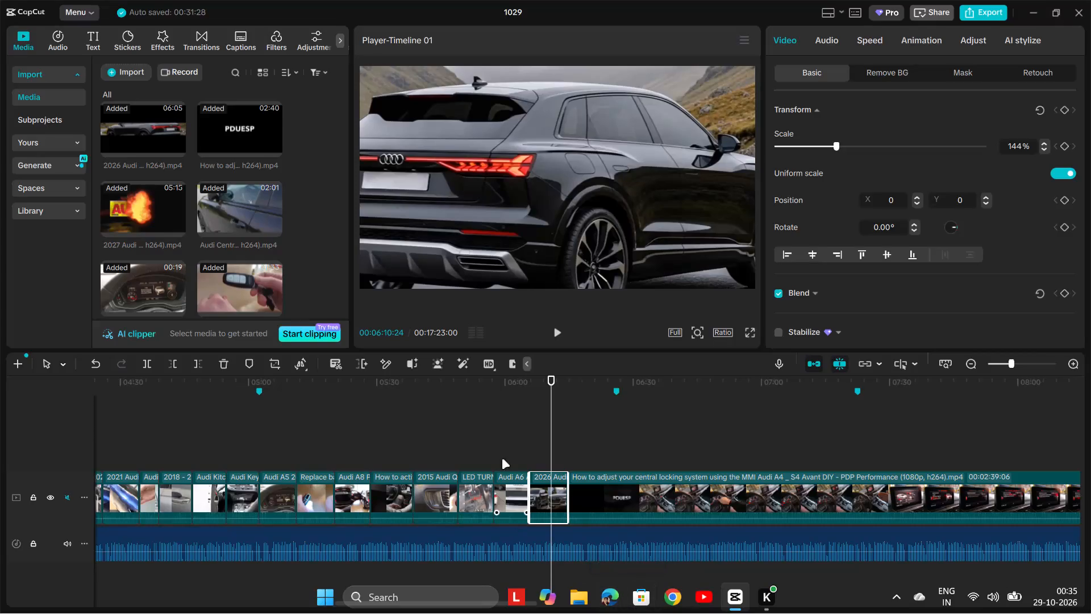
# Scrub through the central locking adjustment clip, split it at 07:07:21 and delete the part before the split.
pyautogui.click(501, 441)
pyautogui.moveTo(503, 441); pyautogui.dragTo(538, 442)
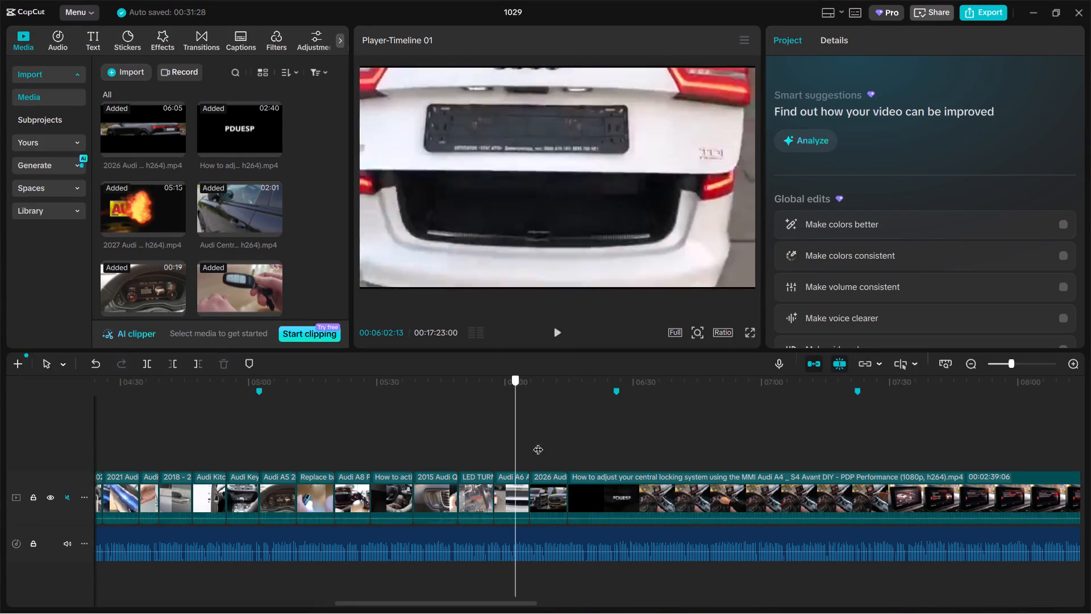
pyautogui.moveTo(538, 442); pyautogui.dragTo(781, 424)
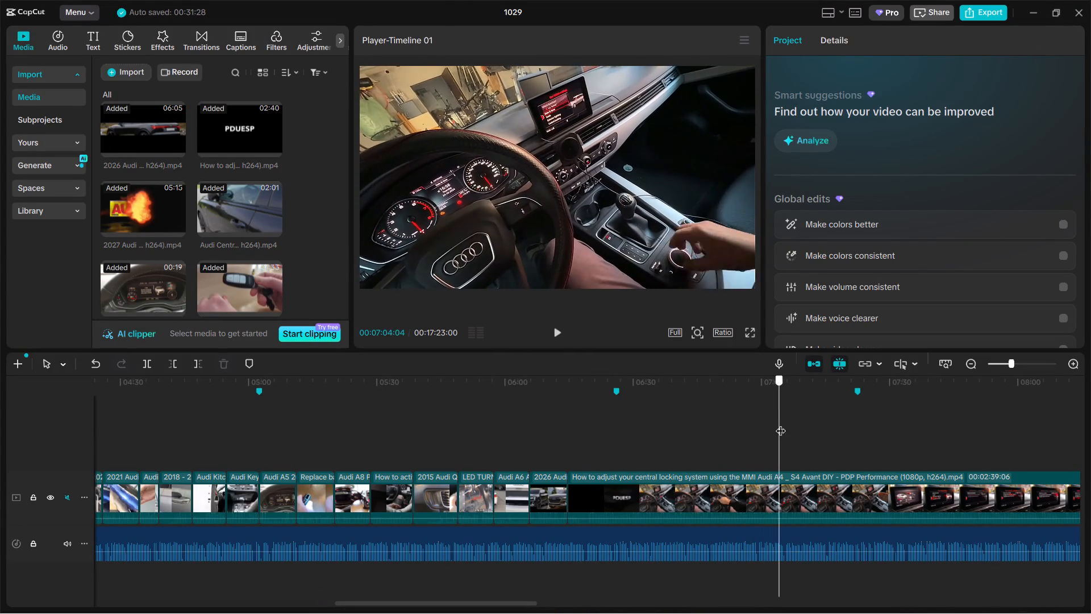
pyautogui.moveTo(781, 424); pyautogui.dragTo(830, 417)
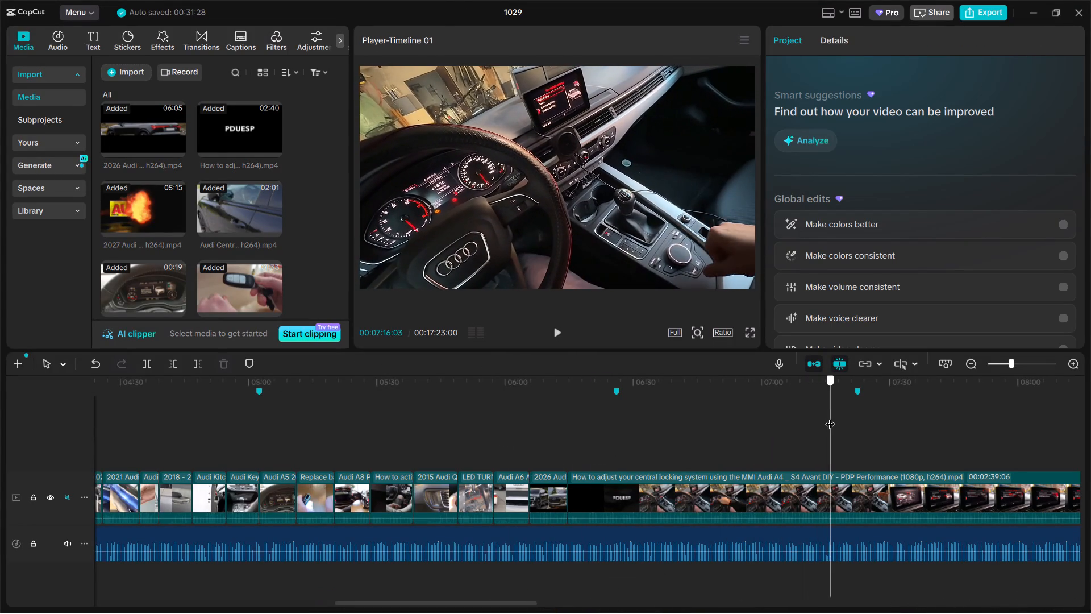
pyautogui.moveTo(830, 417); pyautogui.dragTo(794, 404)
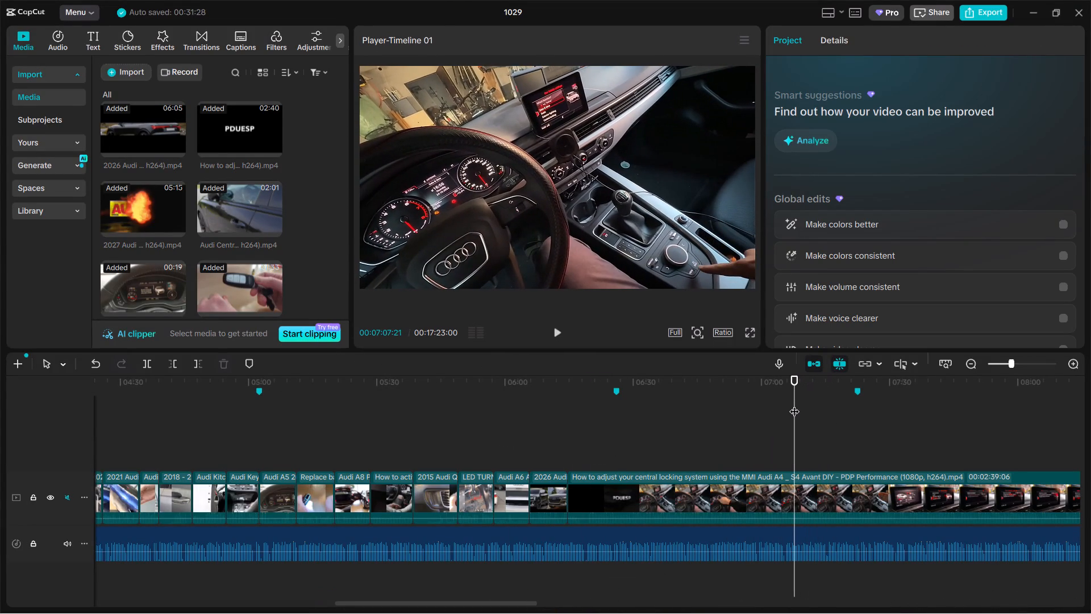
pyautogui.click(722, 492)
pyautogui.hotkey('ctrl', 'b')
pyautogui.click(665, 499)
pyautogui.press('BackSpace')
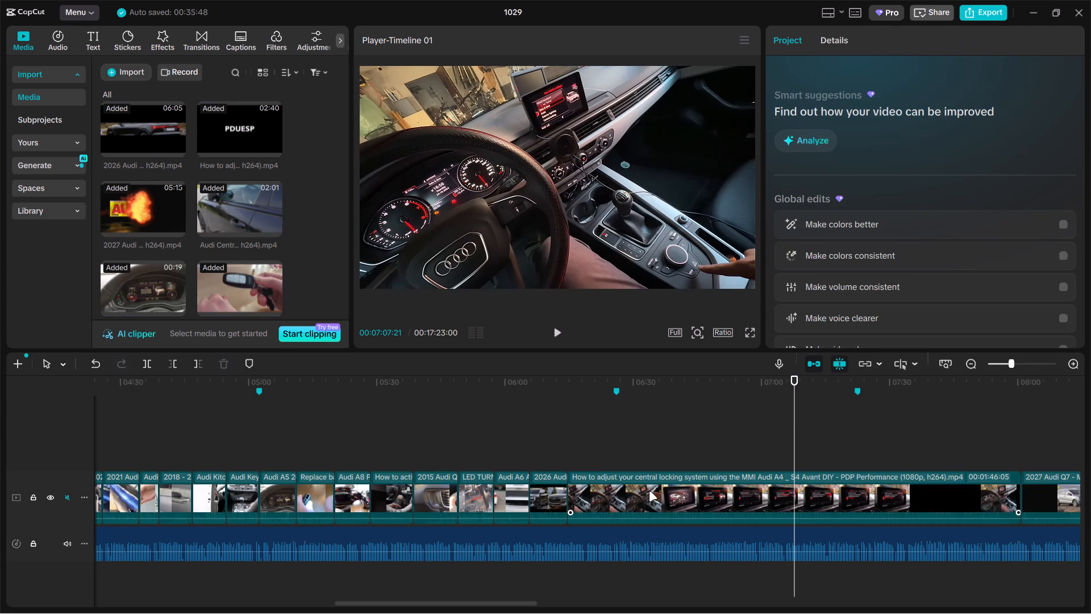
# Split the shortened central locking adjustment clip at 06:23:29 and delete the remainder after the split.
pyautogui.click(569, 453)
pyautogui.moveTo(569, 453); pyautogui.dragTo(596, 453)
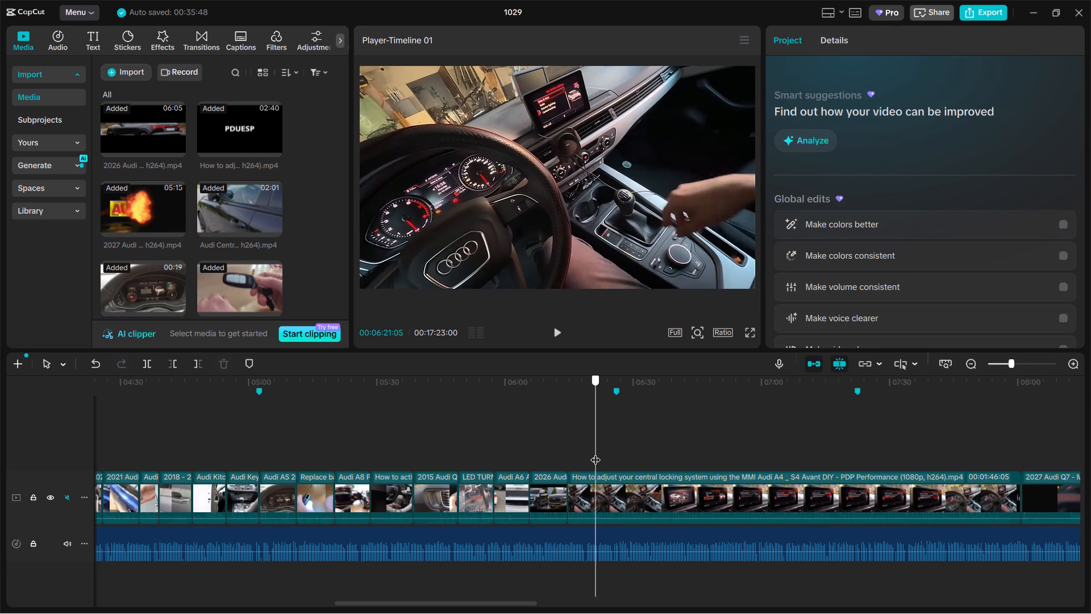
pyautogui.moveTo(596, 453); pyautogui.dragTo(608, 453)
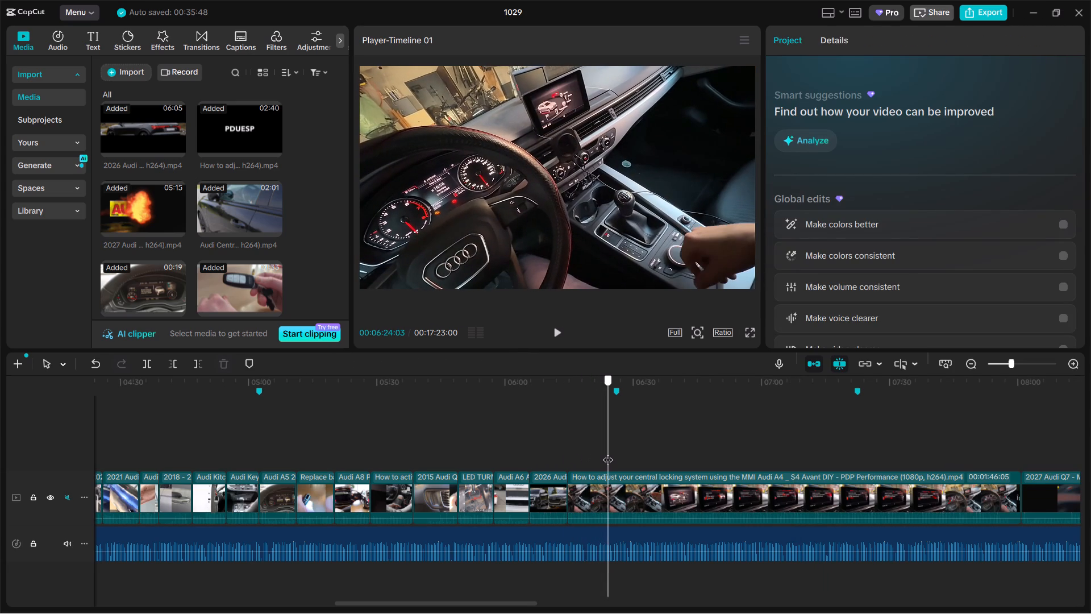
pyautogui.moveTo(608, 453); pyautogui.dragTo(607, 453)
pyautogui.click(630, 500)
pyautogui.hotkey('ctrl', 'b')
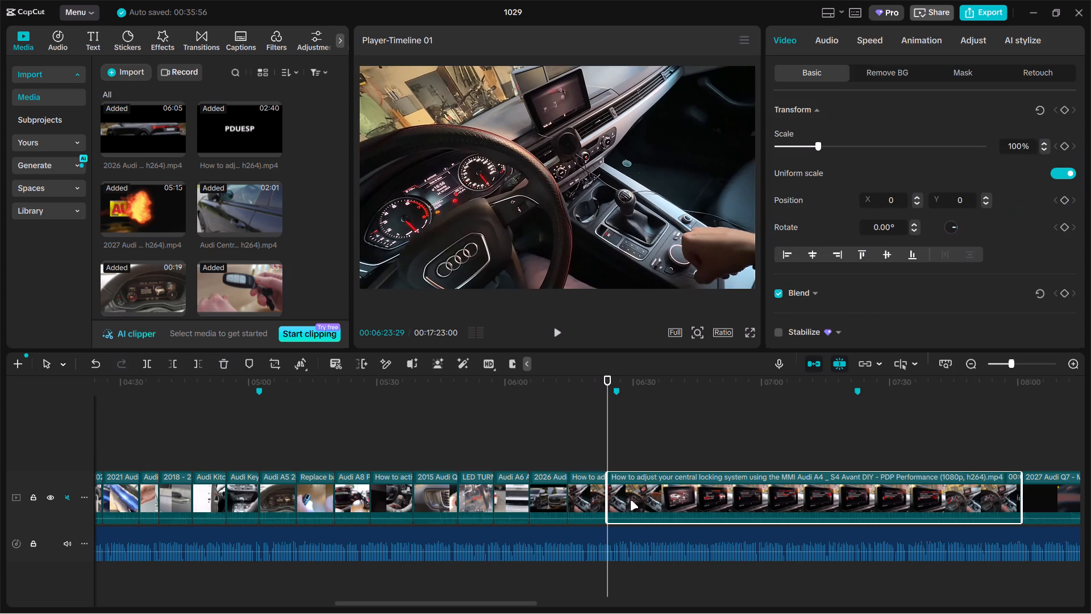
pyautogui.press('BackSpace')
# Scrub through the 2027 Audi Q7 Autocar India clip, split it at 09:05:15 and delete the part before the split.
pyautogui.click(632, 451)
pyautogui.moveTo(632, 451); pyautogui.dragTo(826, 459)
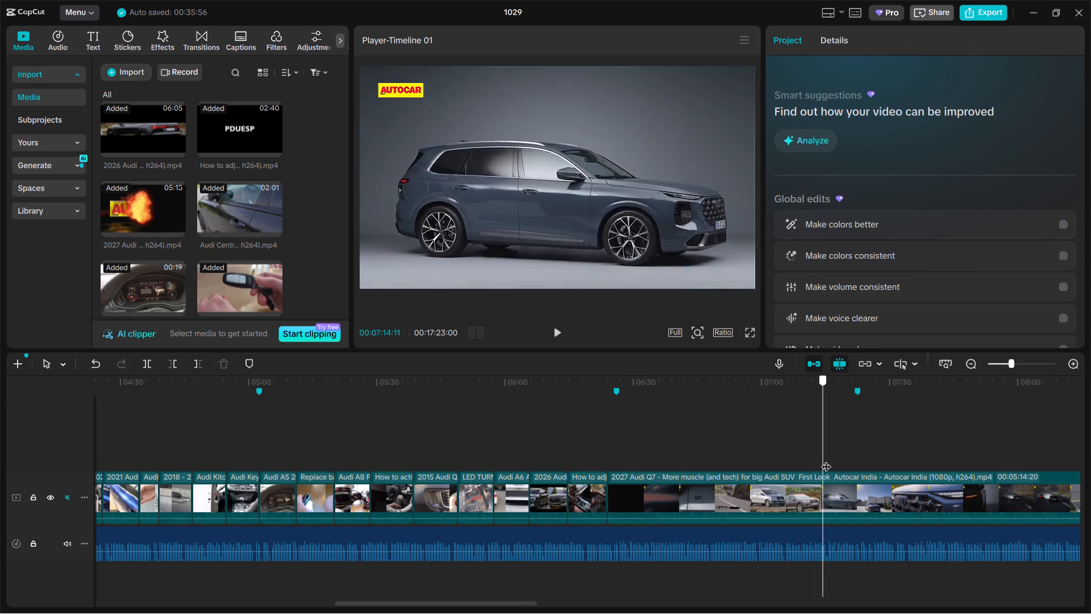
pyautogui.moveTo(826, 459); pyautogui.dragTo(745, 448)
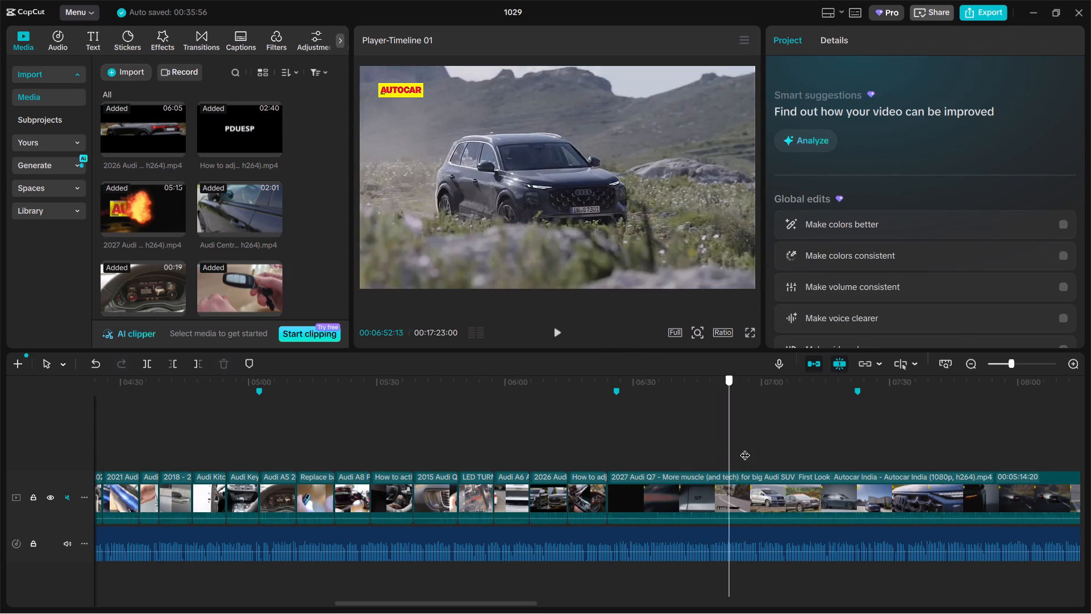
pyautogui.moveTo(745, 448); pyautogui.dragTo(761, 450)
pyautogui.click(772, 470)
pyautogui.keyDown('ctrl'); pyautogui.scroll(-5, 748, 461); pyautogui.keyUp('ctrl')
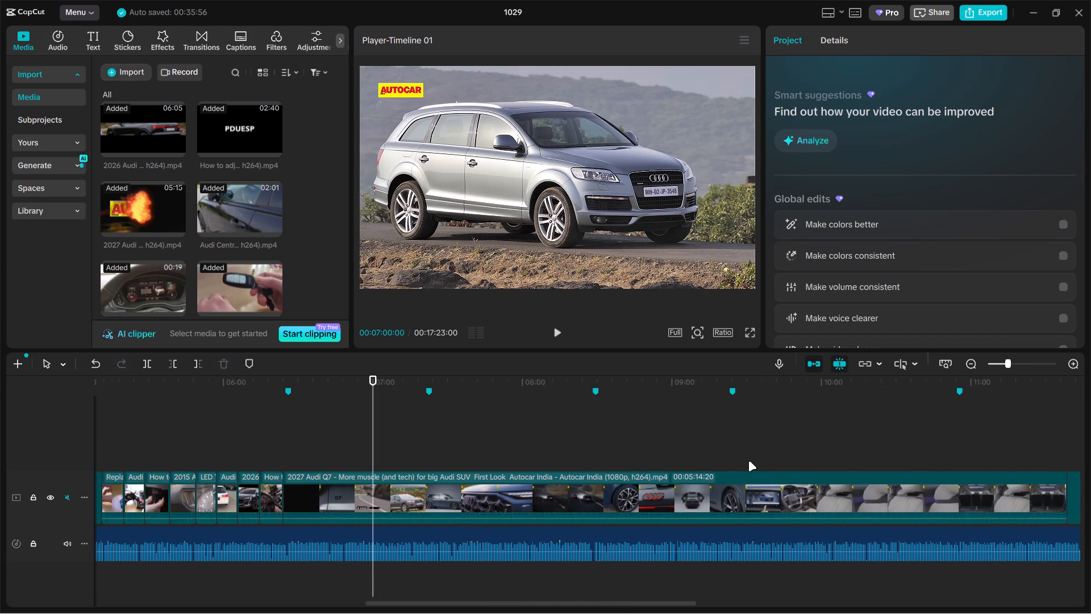
pyautogui.keyDown('ctrl'); pyautogui.scroll(-4, 748, 461); pyautogui.keyUp('ctrl')
pyautogui.click(507, 467)
pyautogui.moveTo(507, 467); pyautogui.dragTo(510, 467)
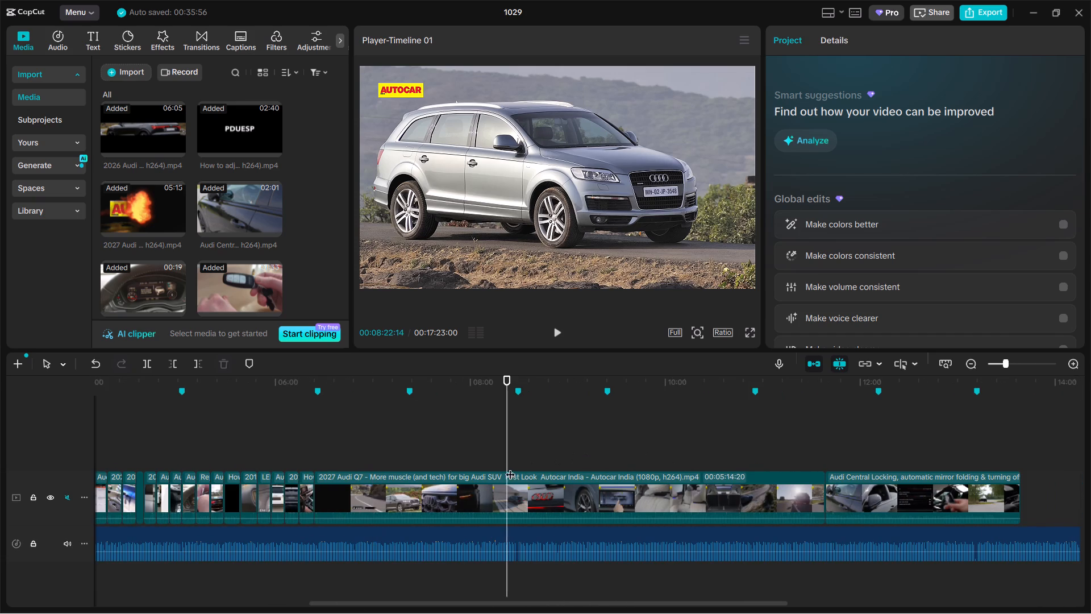
pyautogui.moveTo(510, 467); pyautogui.dragTo(572, 470)
pyautogui.click(573, 470)
pyautogui.moveTo(574, 463); pyautogui.dragTo(603, 456)
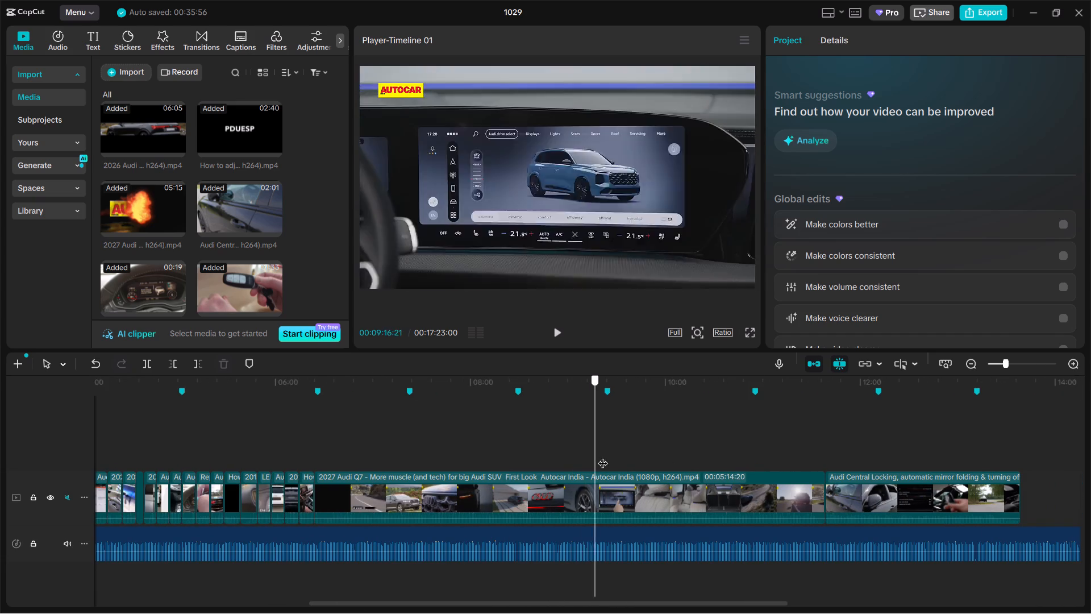
pyautogui.moveTo(603, 456); pyautogui.dragTo(577, 439)
pyautogui.click(578, 477)
pyautogui.hotkey('ctrl', 'b')
pyautogui.click(503, 477)
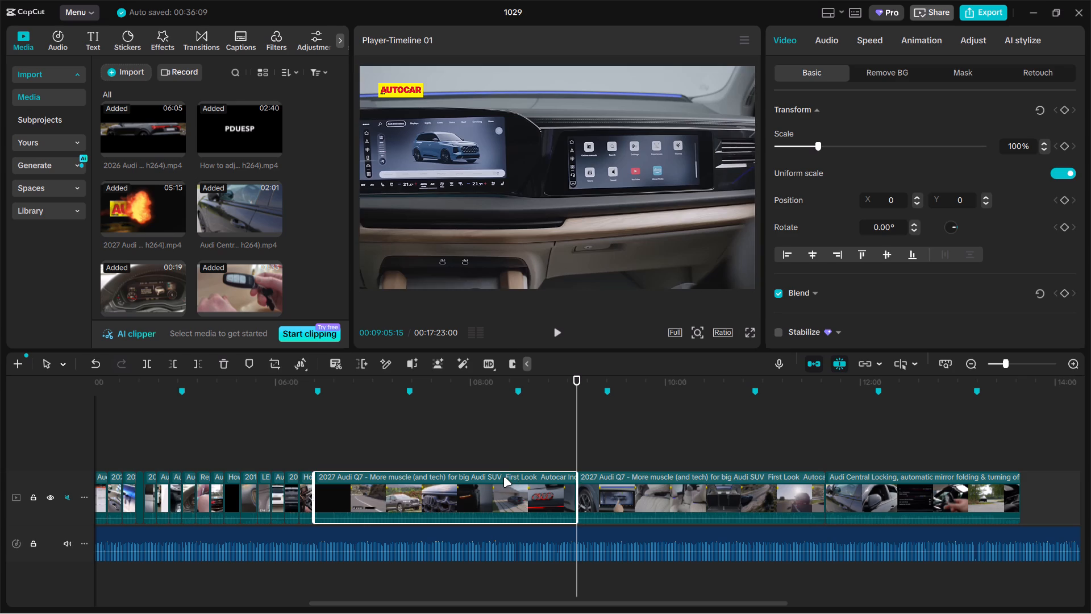
pyautogui.press('BackSpace')
# Go back to the 2015 Audi Q clip and trim about 2 seconds off its end.
pyautogui.keyDown('ctrl'); pyautogui.scroll(5, 327, 456); pyautogui.keyUp('ctrl')
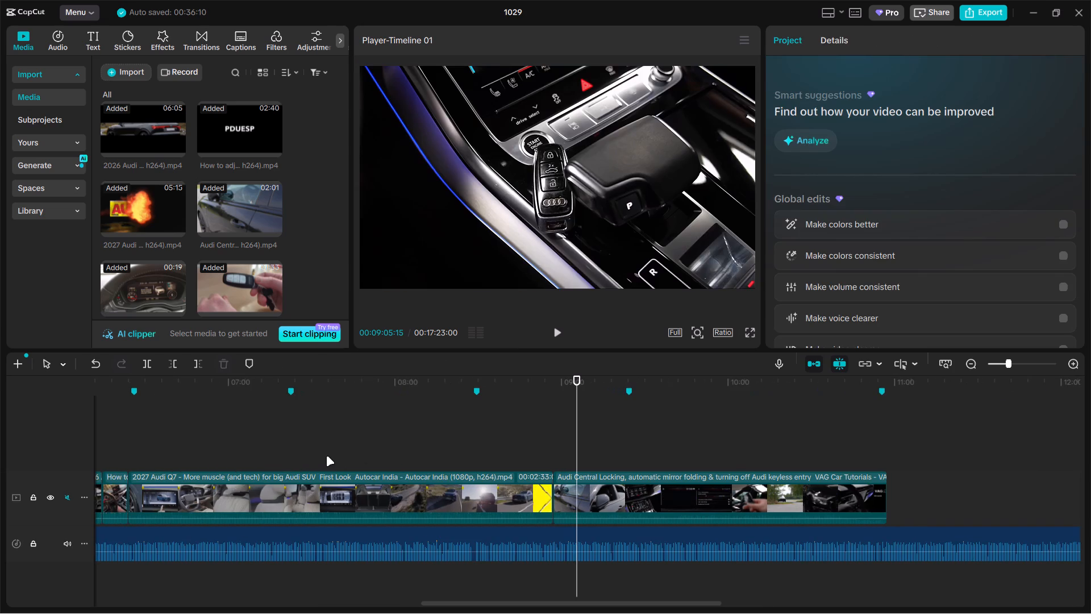
pyautogui.click(158, 445)
pyautogui.moveTo(151, 445); pyautogui.dragTo(69, 451)
pyautogui.moveTo(126, 450); pyautogui.dragTo(68, 447)
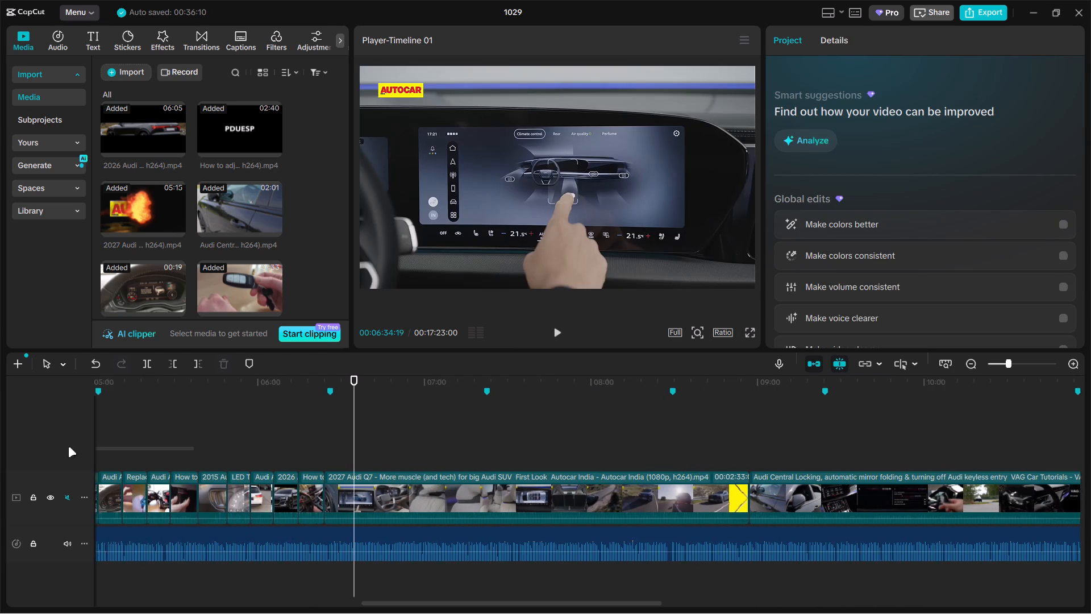
pyautogui.moveTo(68, 447); pyautogui.dragTo(68, 446)
pyautogui.click(284, 449)
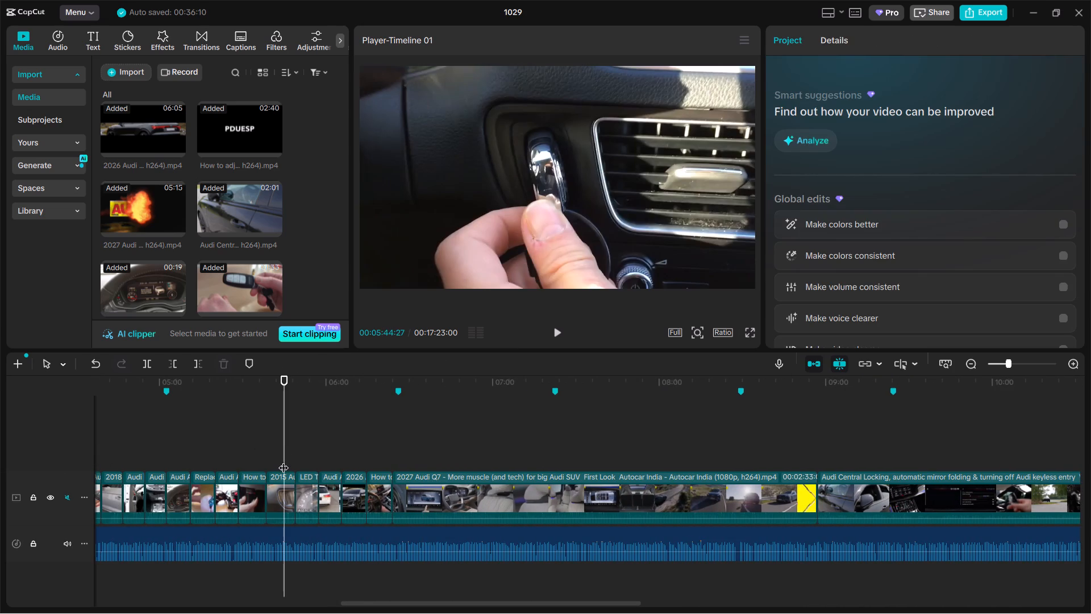
pyautogui.keyDown('ctrl'); pyautogui.scroll(4, 284, 460); pyautogui.keyUp('ctrl')
pyautogui.click(284, 488)
pyautogui.moveTo(302, 488); pyautogui.dragTo(290, 488)
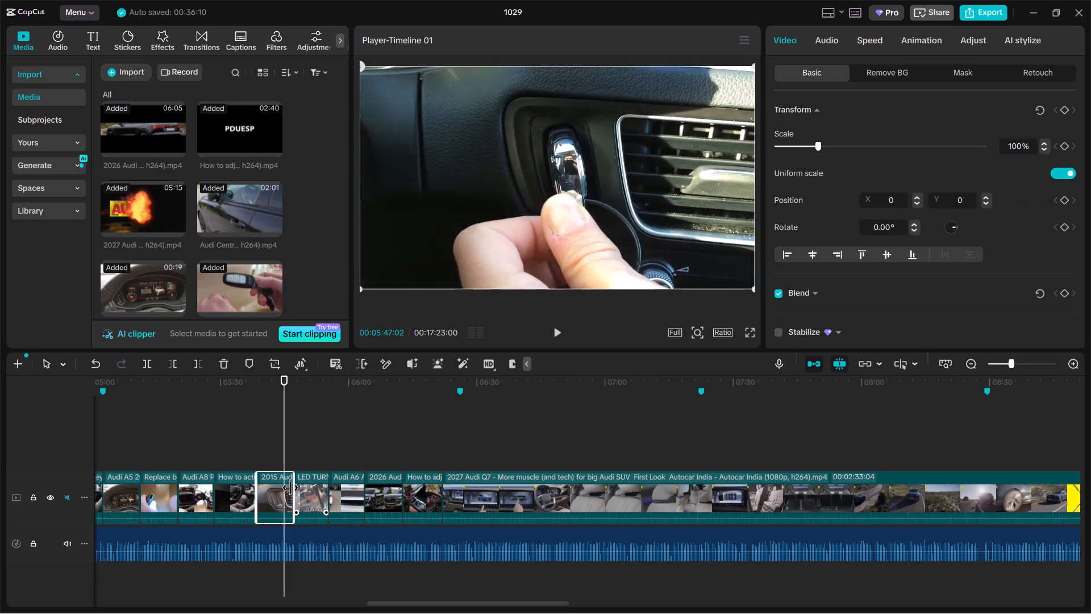
pyautogui.moveTo(290, 488); pyautogui.dragTo(290, 488)
# Trim about 1.7 seconds off the end of the clip just before the 2015 Audi Q clip.
pyautogui.click(238, 453)
pyautogui.moveTo(238, 453); pyautogui.dragTo(244, 450)
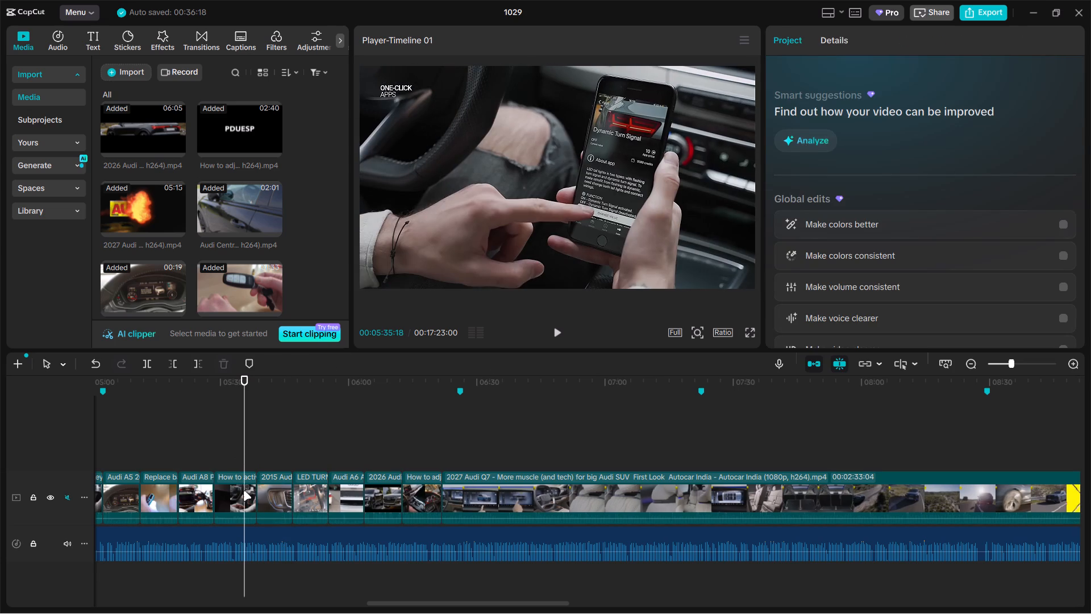
pyautogui.click(243, 491)
pyautogui.moveTo(254, 487); pyautogui.dragTo(247, 487)
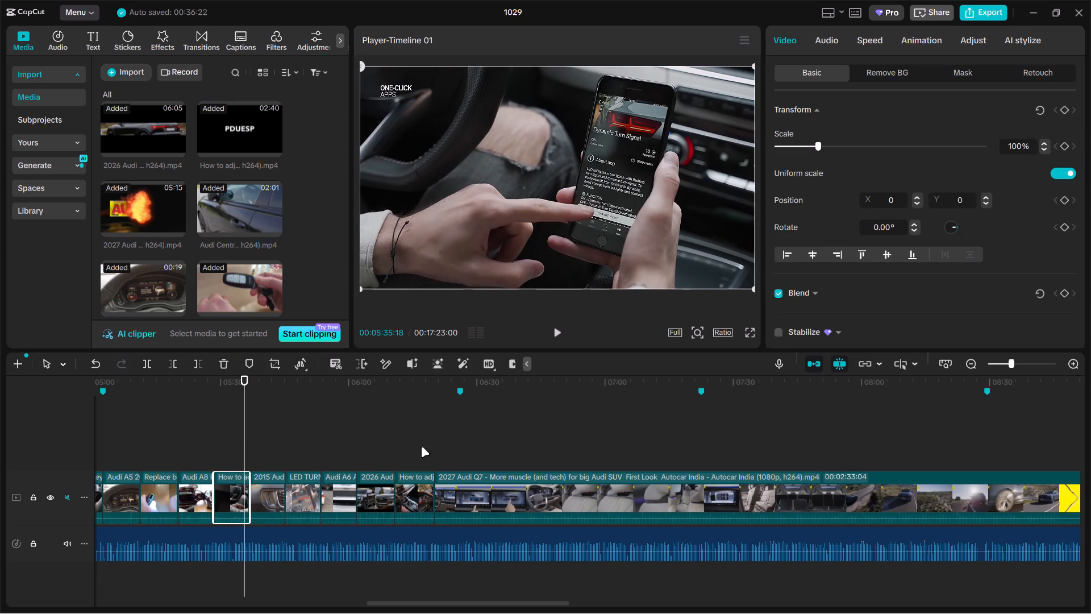
# Split the 2027 Audi Q7 clip at 06:26:02 and delete the remainder after the split.
pyautogui.click(438, 447)
pyautogui.moveTo(438, 447); pyautogui.dragTo(465, 459)
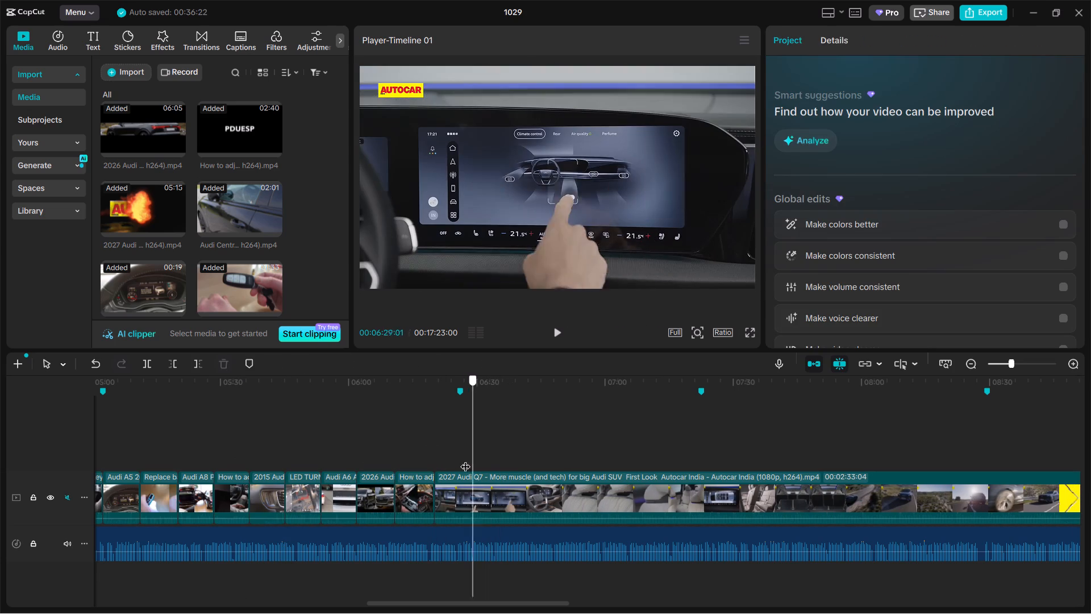
pyautogui.moveTo(465, 459); pyautogui.dragTo(463, 459)
pyautogui.click(482, 505)
pyautogui.hotkey('ctrl', 'b')
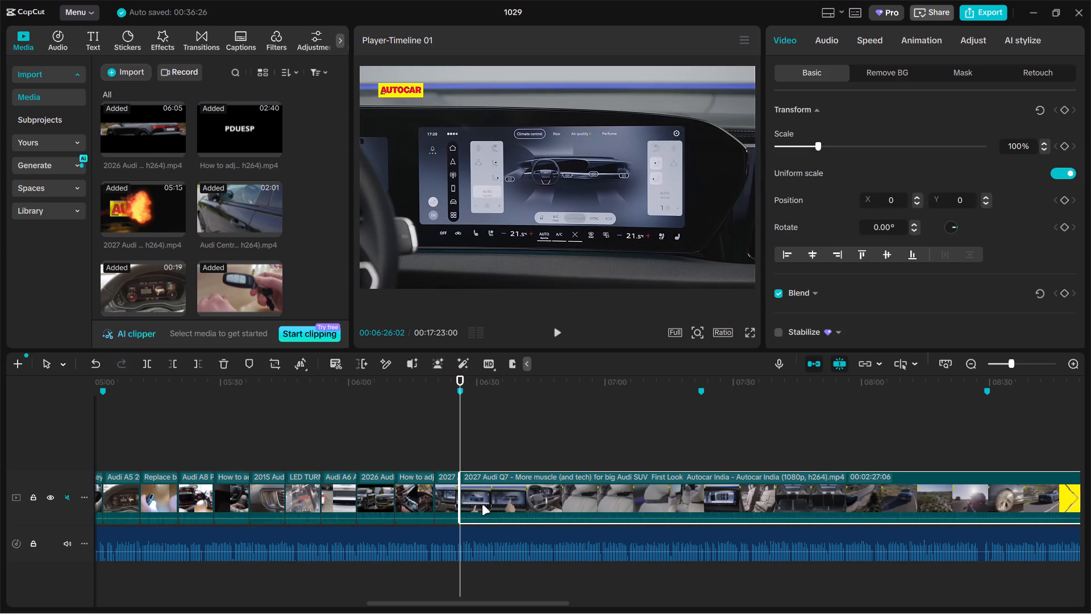
pyautogui.press('BackSpace')
# Enlarge the short 2027 Audi Q7 clip to 141% so the Autocar logo falls outside the frame.
pyautogui.click(445, 462)
pyautogui.click(560, 174)
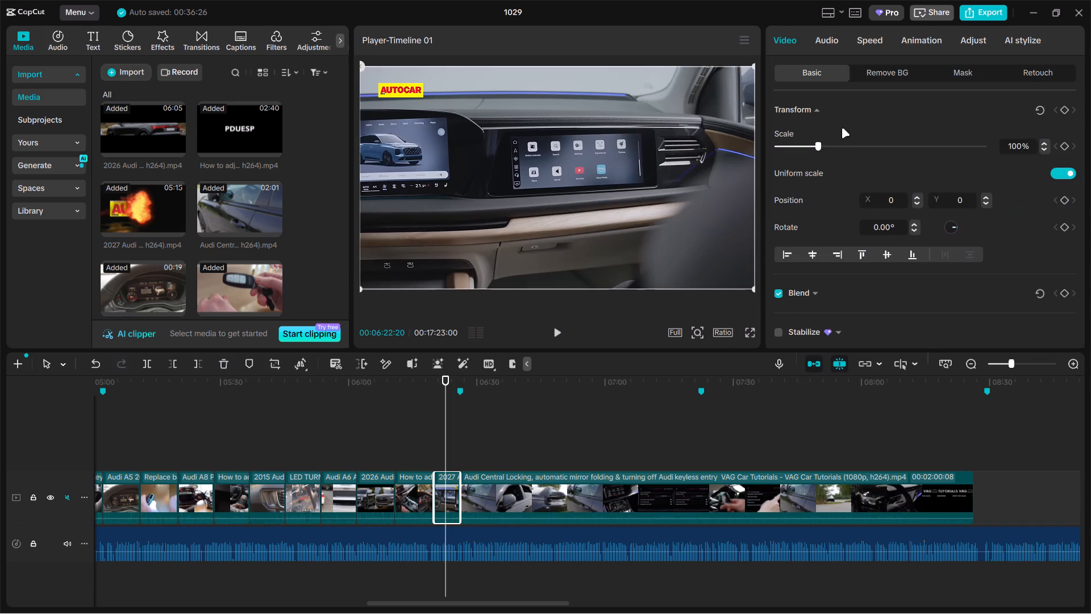
pyautogui.moveTo(821, 142); pyautogui.dragTo(838, 137)
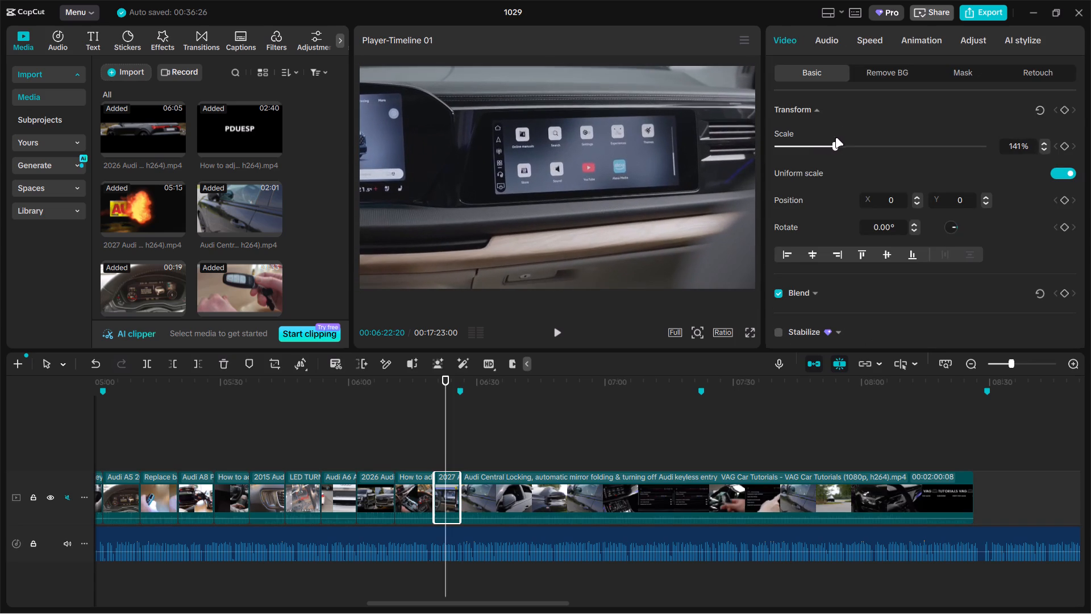
# Split the Audi Central Locking clip at 06:30:27 and delete the part before the split.
pyautogui.click(543, 443)
pyautogui.moveTo(543, 443); pyautogui.dragTo(537, 443)
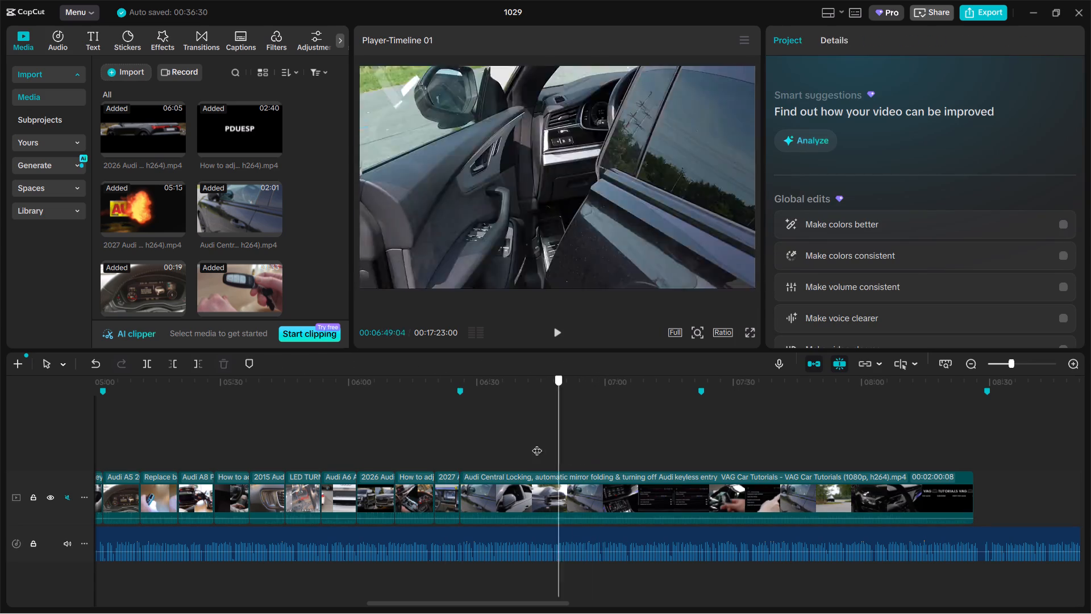
pyautogui.moveTo(537, 443); pyautogui.dragTo(481, 447)
pyautogui.click(483, 508)
pyautogui.hotkey('ctrl', 'b')
pyautogui.click(469, 496)
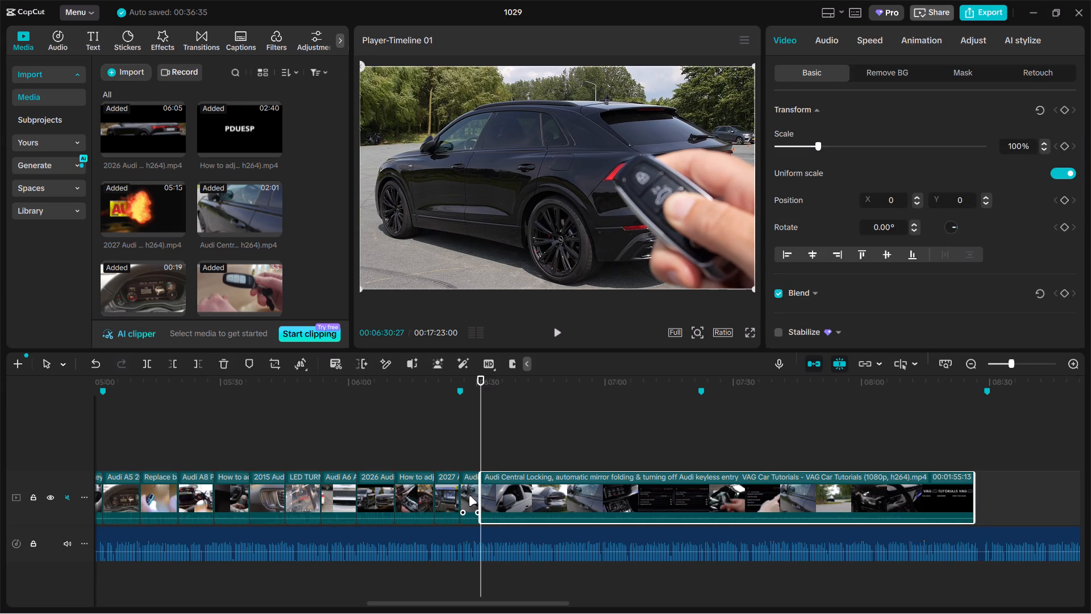
pyautogui.press('BackSpace')
# Split the Audi Central Locking clip at 06:32:19 and delete the remainder after the split.
pyautogui.click(456, 458)
pyautogui.moveTo(456, 458); pyautogui.dragTo(482, 457)
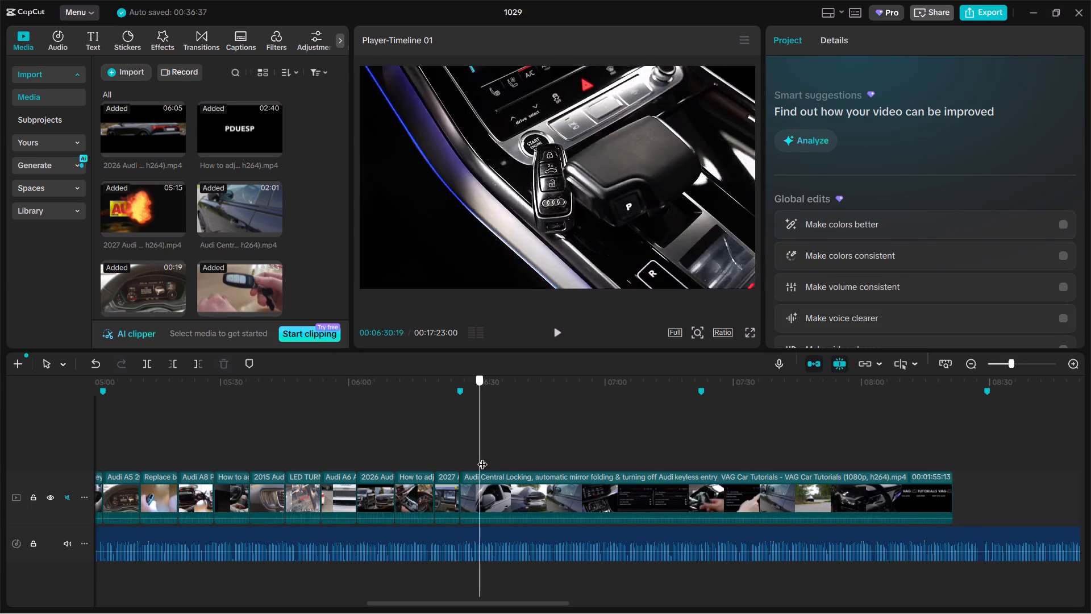
pyautogui.moveTo(482, 457); pyautogui.dragTo(488, 456)
pyautogui.click(505, 495)
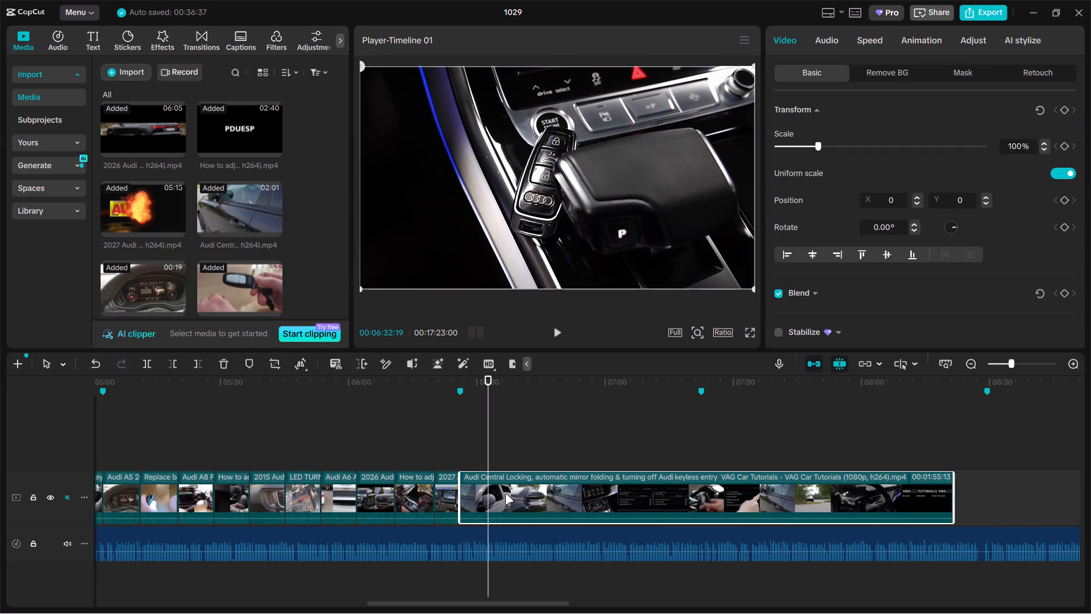
pyautogui.hotkey('ctrl', 'n')
pyautogui.click(613, 365)
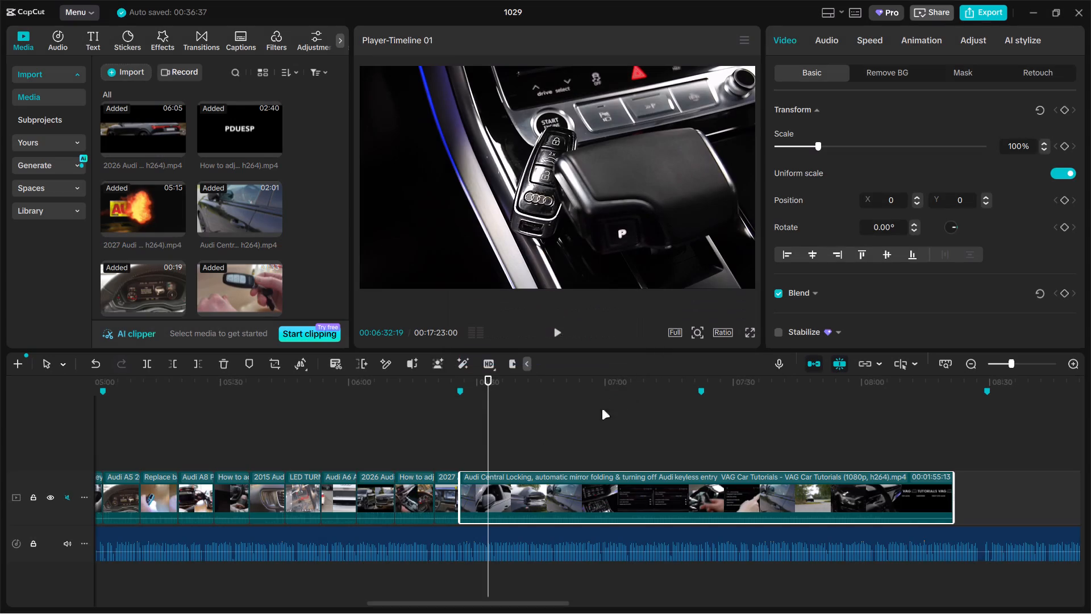
pyautogui.hotkey('ctrl', 'b')
pyautogui.press('BackSpace')
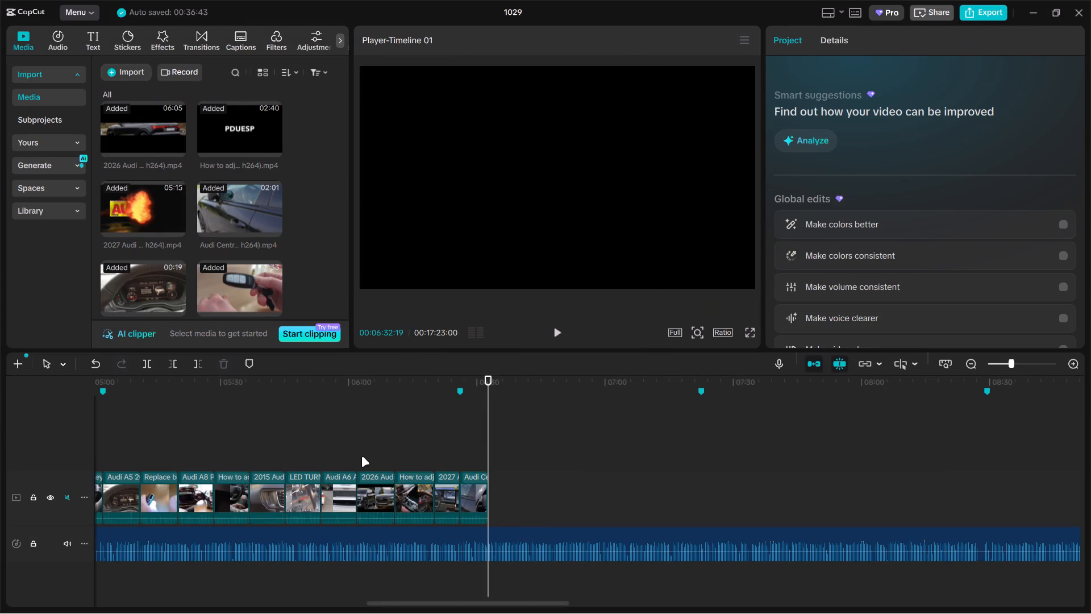
# Trim about 2.5 seconds off the end of the 2026 Audi Q7 clip.
pyautogui.click(369, 456)
pyautogui.moveTo(372, 442); pyautogui.dragTo(384, 438)
pyautogui.click(388, 496)
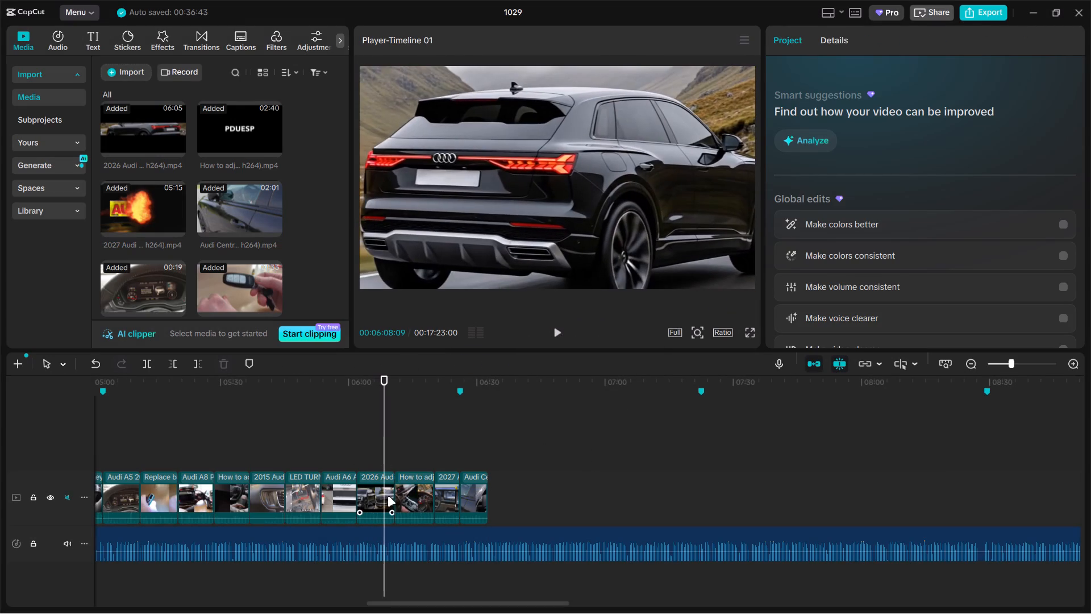
pyautogui.moveTo(394, 494); pyautogui.dragTo(378, 493)
# Check the Audi A6 clip and trim about 2.5 seconds off the end of the LED turn signal clip before it.
pyautogui.doubleClick(346, 447)
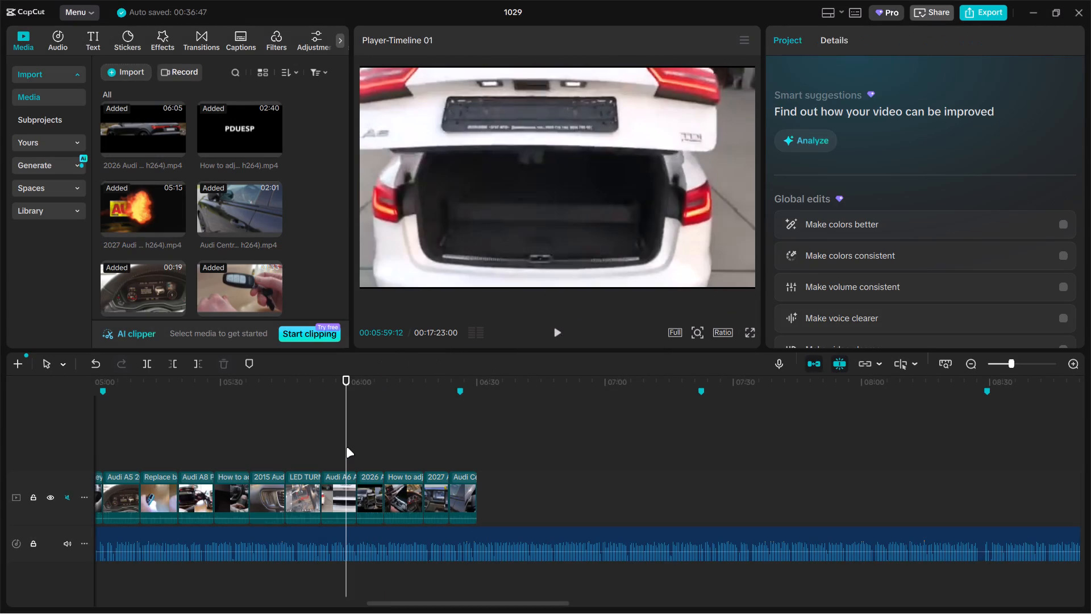
pyautogui.click(337, 464)
pyautogui.moveTo(337, 462); pyautogui.dragTo(331, 461)
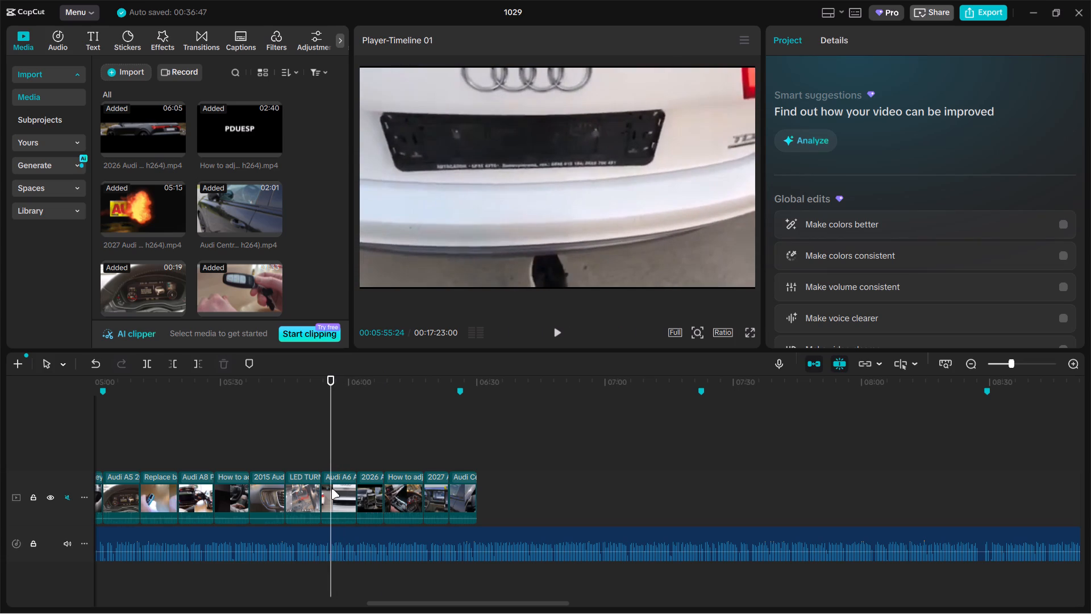
pyautogui.doubleClick(309, 447)
pyautogui.click(305, 493)
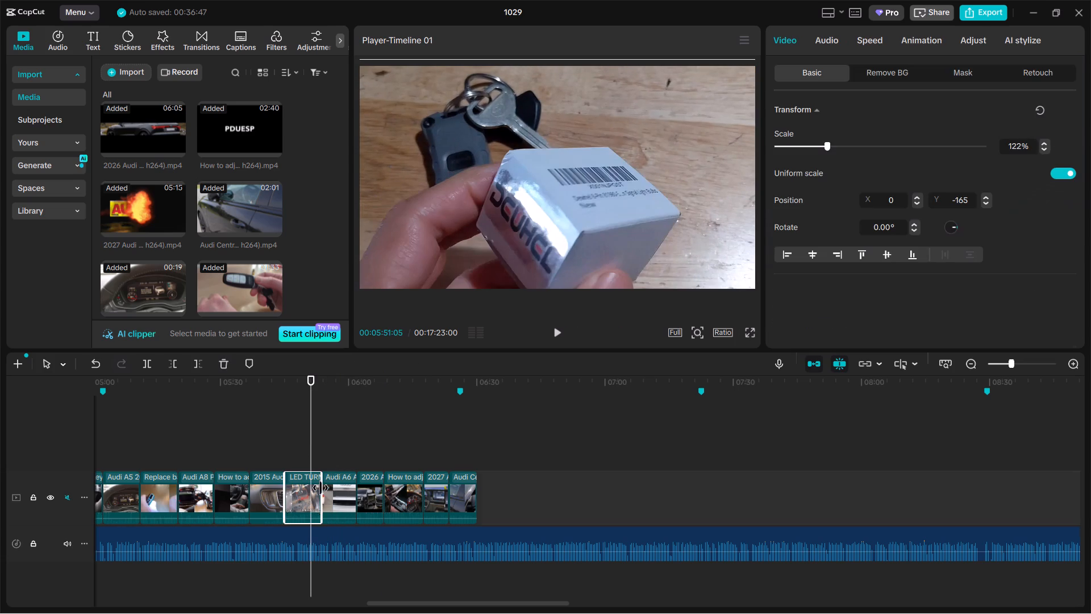
pyautogui.moveTo(320, 488); pyautogui.dragTo(309, 486)
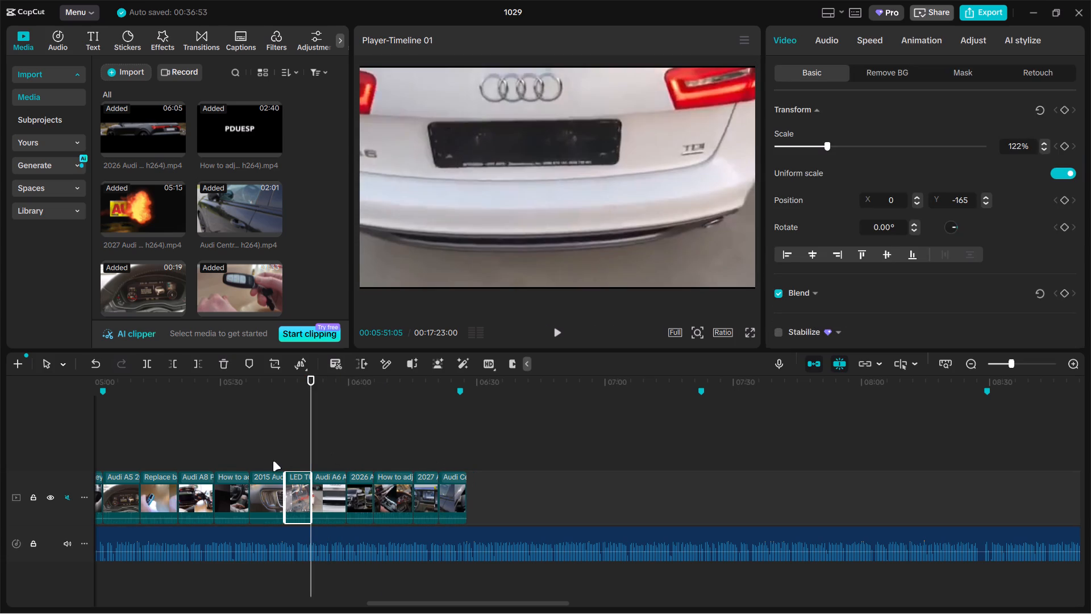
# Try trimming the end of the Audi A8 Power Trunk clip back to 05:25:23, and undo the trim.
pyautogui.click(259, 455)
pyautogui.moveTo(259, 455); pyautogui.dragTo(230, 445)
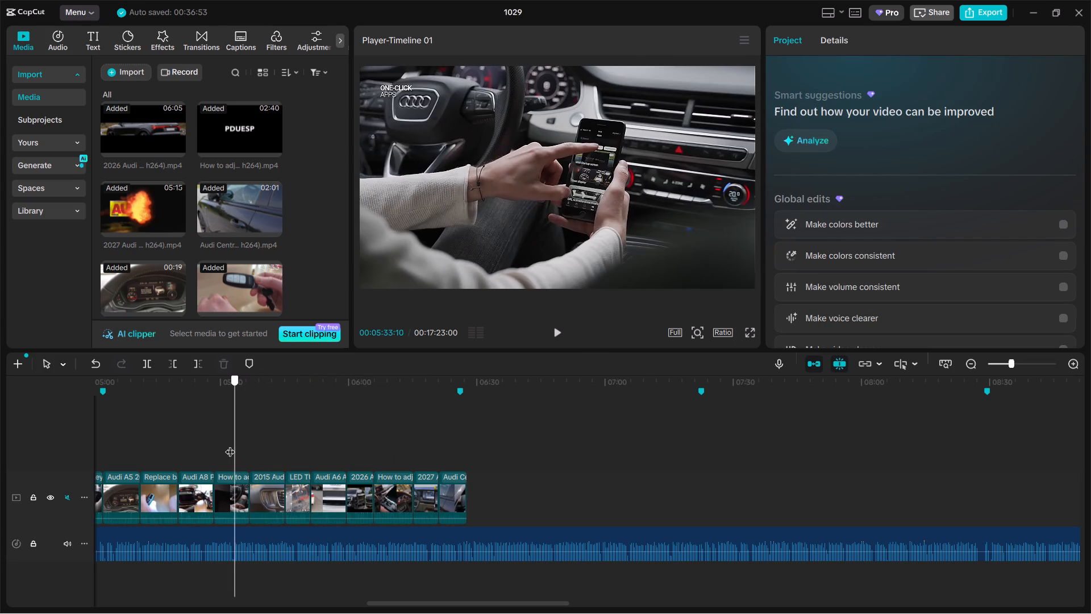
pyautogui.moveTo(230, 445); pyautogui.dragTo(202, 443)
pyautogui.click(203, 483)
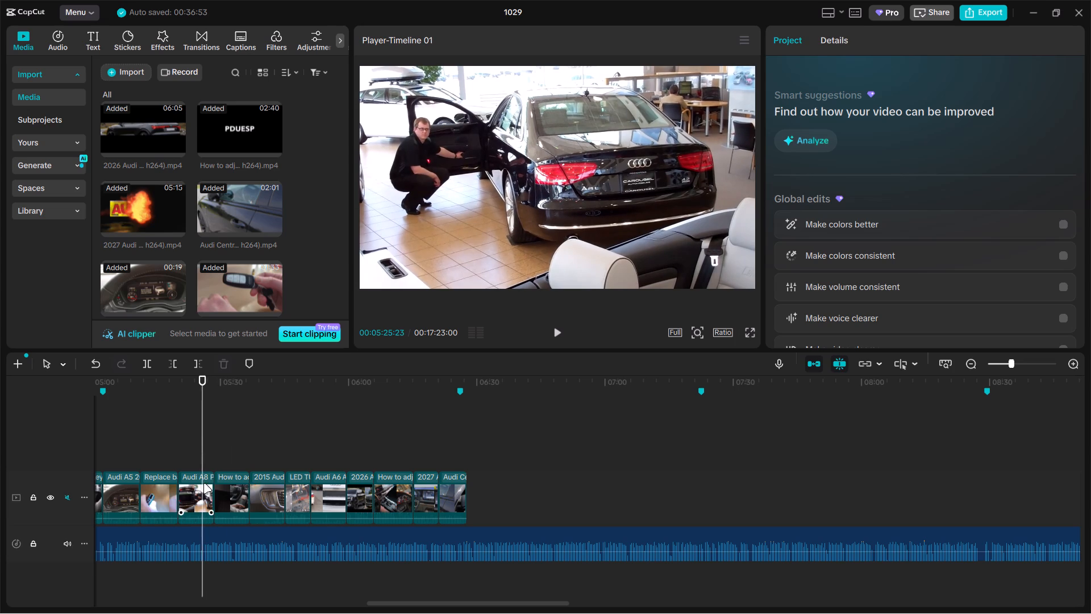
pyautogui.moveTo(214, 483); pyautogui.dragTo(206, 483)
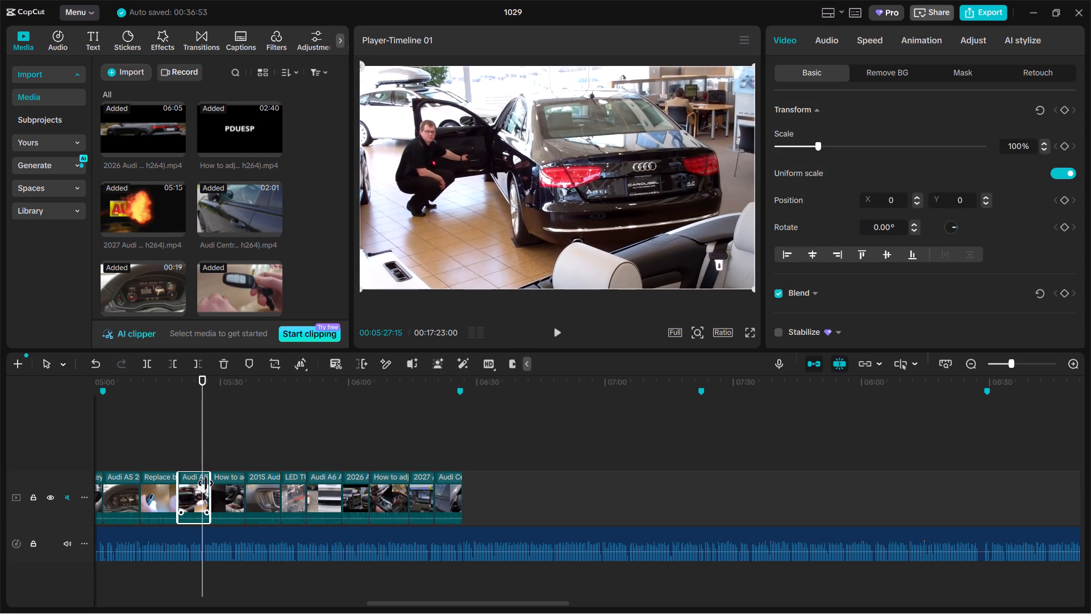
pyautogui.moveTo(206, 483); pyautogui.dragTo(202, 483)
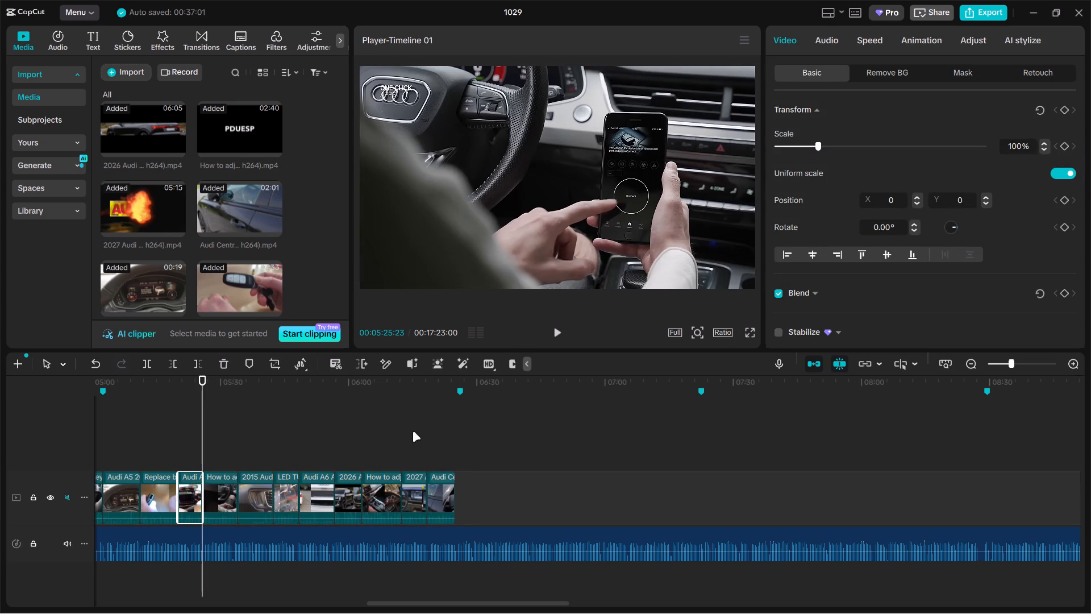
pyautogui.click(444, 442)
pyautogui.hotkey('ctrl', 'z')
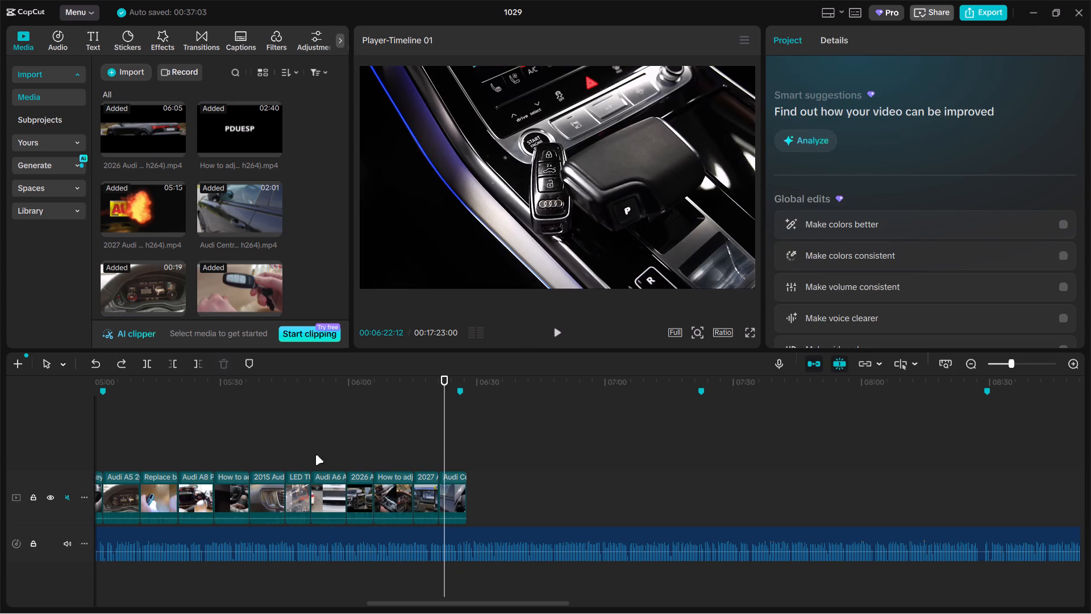
# Trim about 1 second off the end of the Audi A8 Power Trunk clip and play the section's end near the 06:26 marker.
pyautogui.click(227, 447)
pyautogui.moveTo(227, 447); pyautogui.dragTo(201, 447)
pyautogui.keyDown('ctrl'); pyautogui.scroll(5, 202, 448); pyautogui.keyUp('ctrl')
pyautogui.click(205, 482)
pyautogui.moveTo(224, 484); pyautogui.dragTo(213, 484)
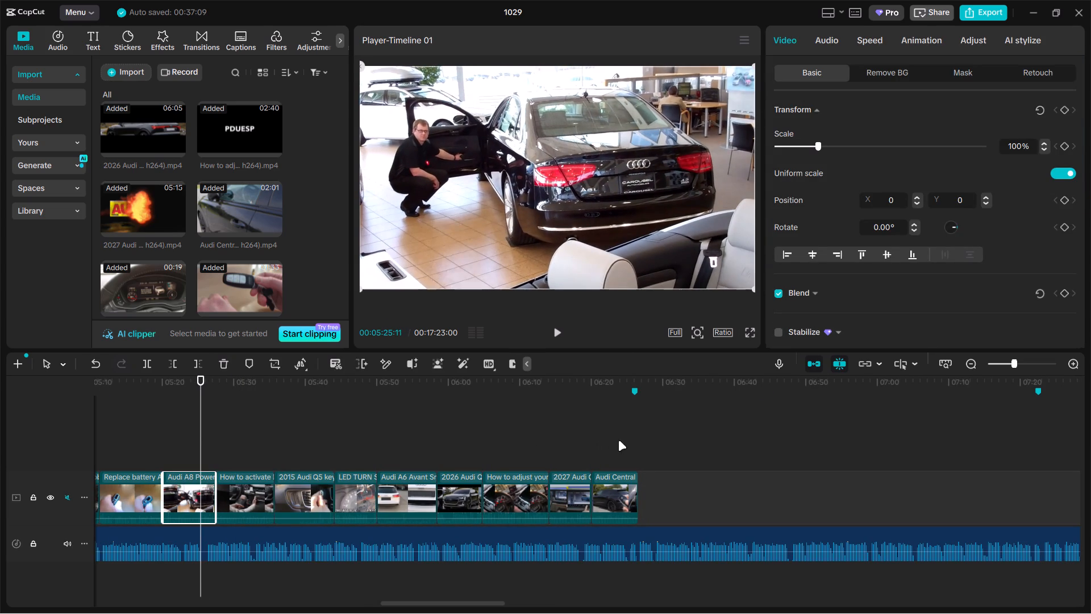
pyautogui.click(624, 443)
pyautogui.press('space')
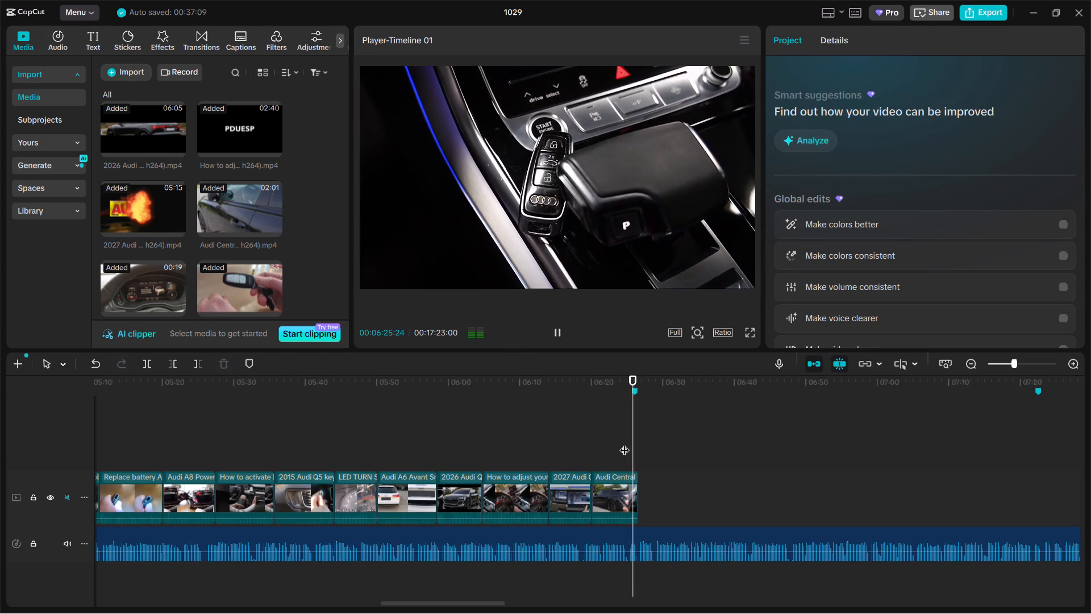
pyautogui.press('space')
# Import all the video files from folder 10 and place them on the timeline directly after the Audi Central Locking clip.
pyautogui.click(134, 76)
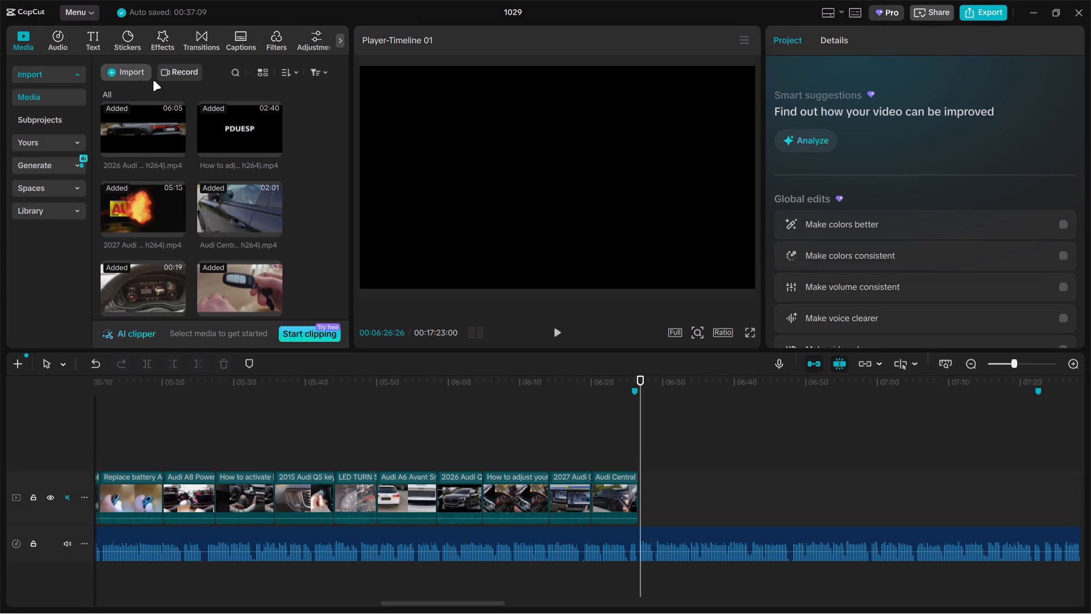
pyautogui.click(157, 95)
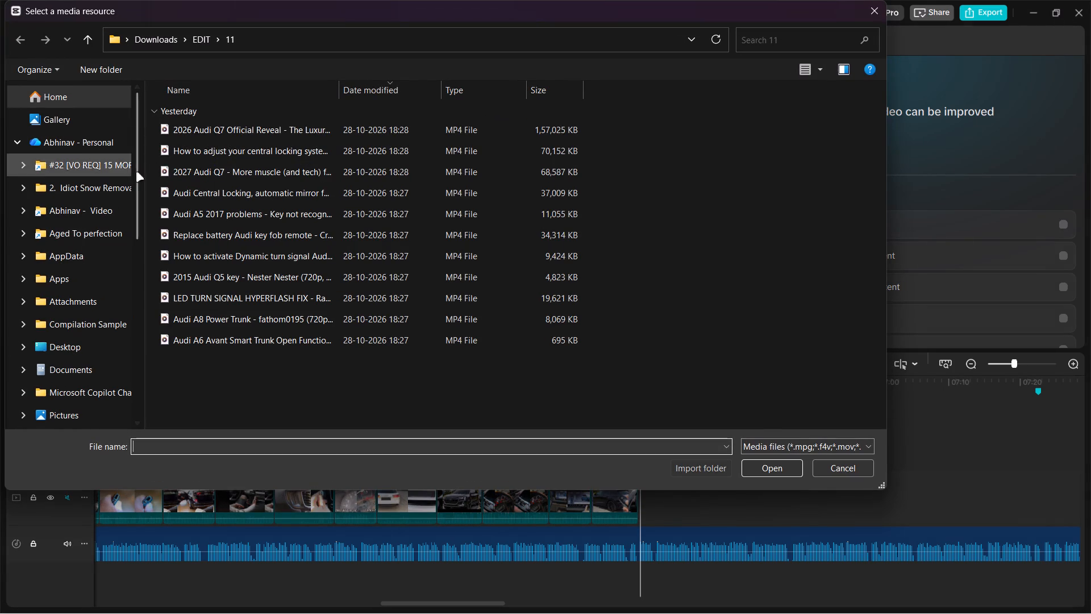
pyautogui.click(83, 31)
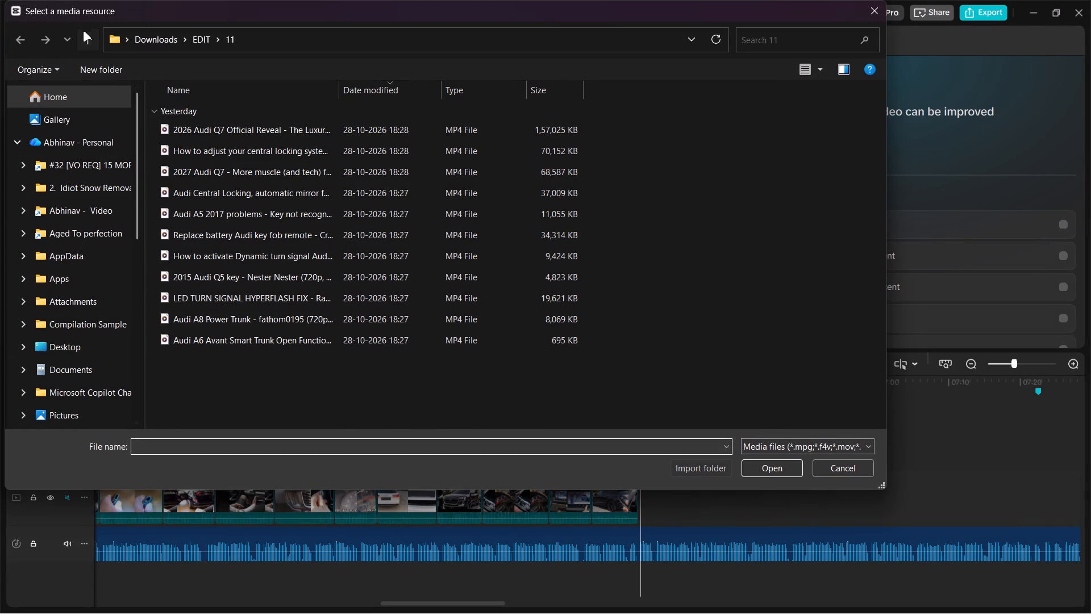
pyautogui.doubleClick(208, 252)
pyautogui.hotkey('ctrl', 'a')
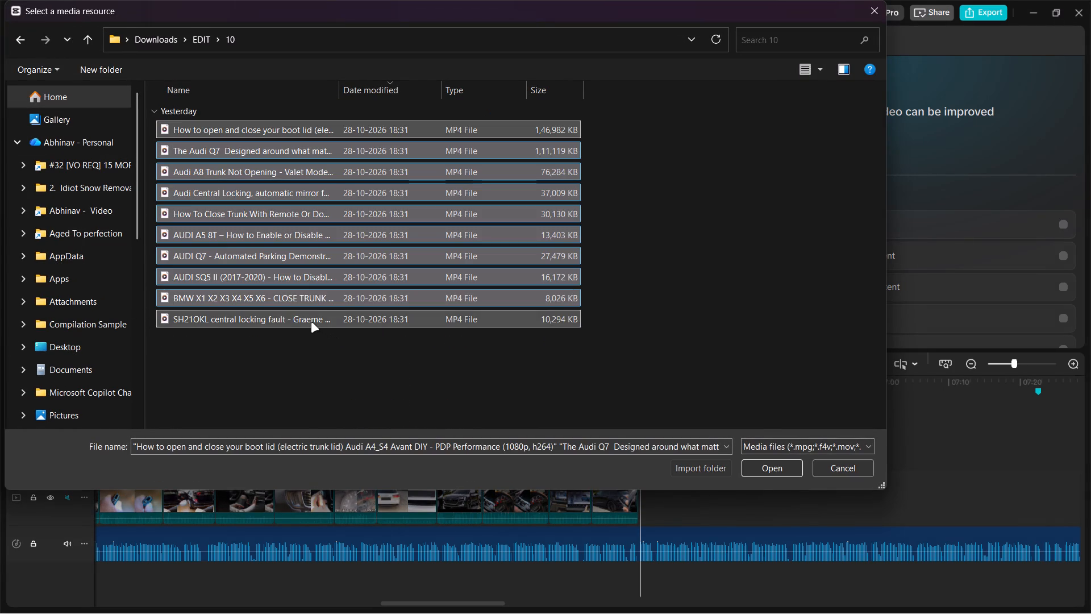
pyautogui.press('Return')
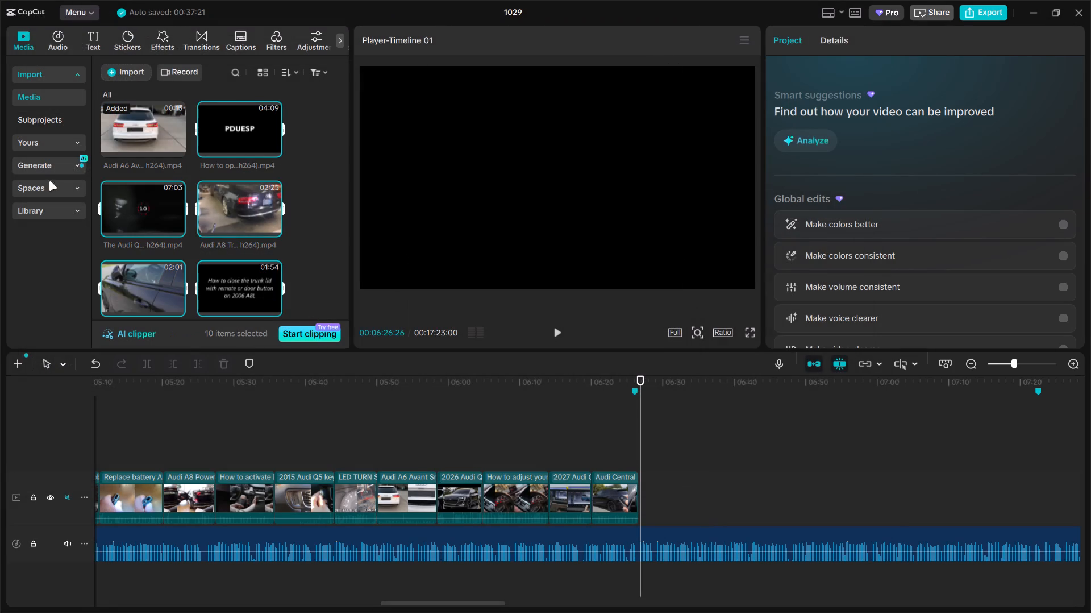
pyautogui.moveTo(240, 118); pyautogui.dragTo(710, 497)
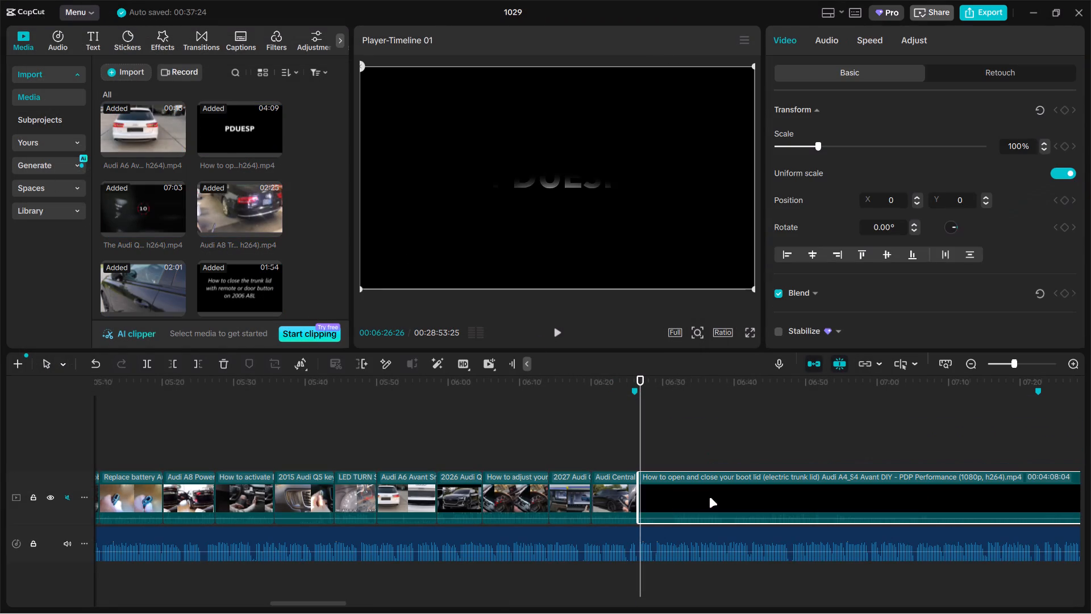
# Split the clip on opening and closing the boot lid at 07:40:22 and delete the part before the split.
pyautogui.press('space')
pyautogui.moveTo(719, 466); pyautogui.dragTo(723, 466)
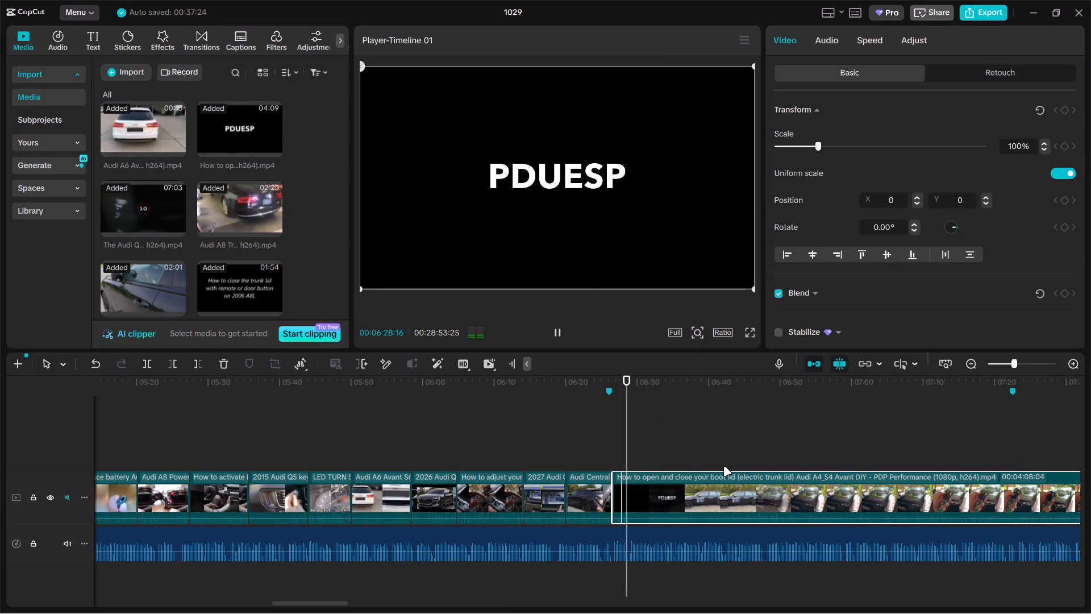
pyautogui.moveTo(723, 466); pyautogui.dragTo(669, 458)
pyautogui.keyDown('ctrl'); pyautogui.scroll(-4, 562, 444); pyautogui.keyUp('ctrl')
pyautogui.press('space')
pyautogui.click(374, 451)
pyautogui.moveTo(374, 451); pyautogui.dragTo(399, 446)
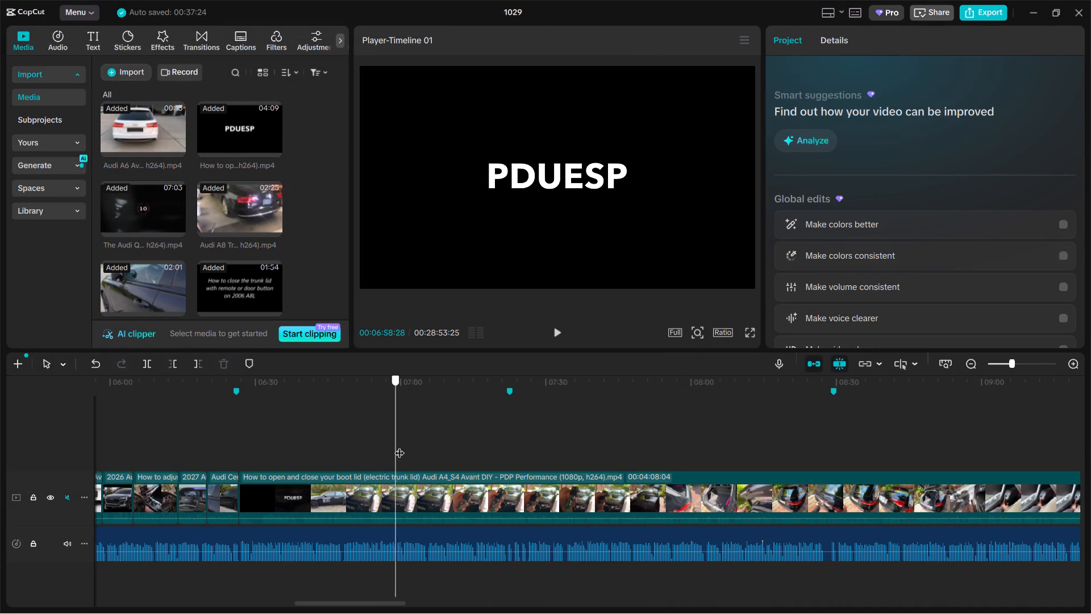
pyautogui.moveTo(399, 446); pyautogui.dragTo(572, 433)
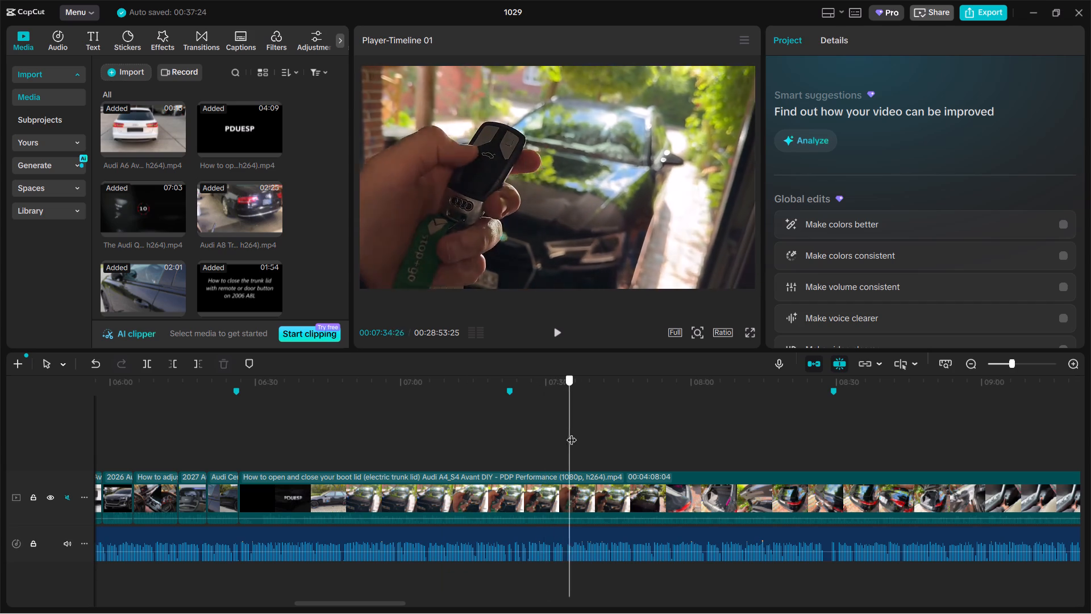
pyautogui.moveTo(572, 433); pyautogui.dragTo(663, 428)
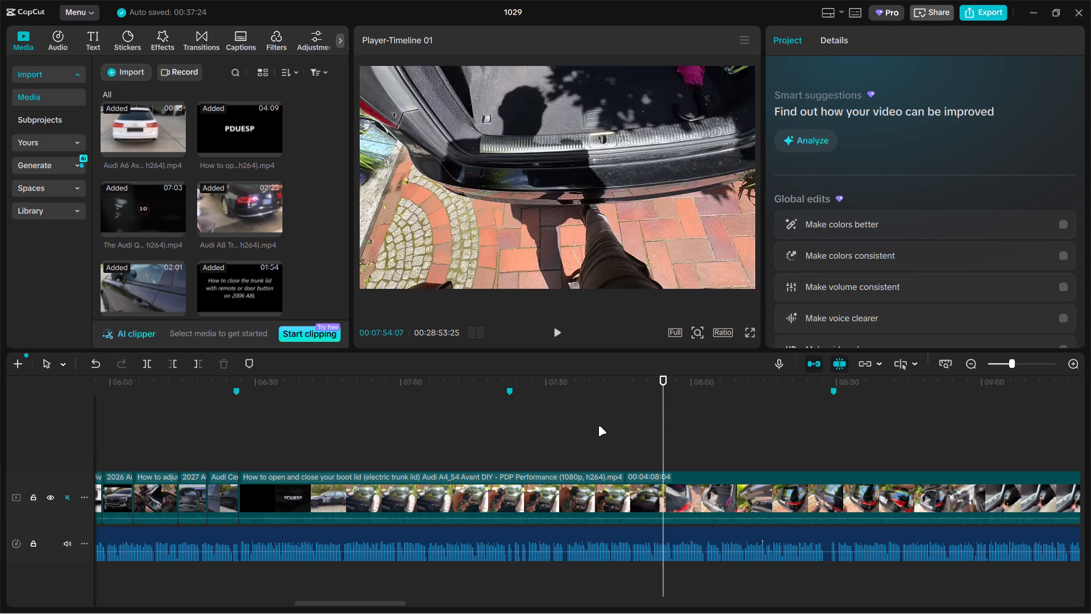
pyautogui.click(598, 426)
pyautogui.click(598, 426)
pyautogui.click(604, 477)
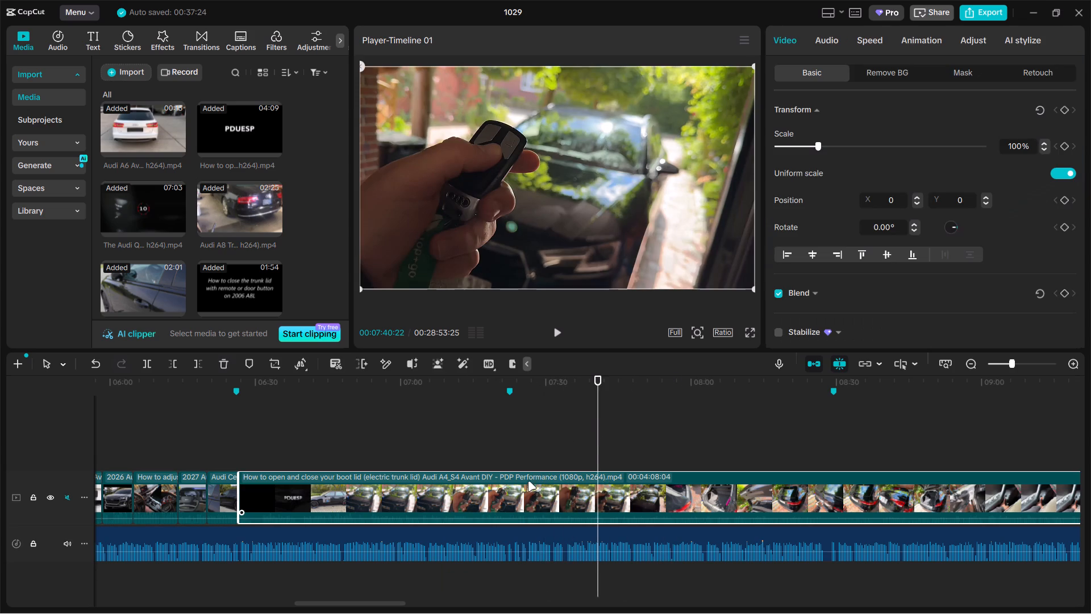
pyautogui.hotkey('ctrl', 'b')
pyautogui.click(486, 493)
pyautogui.press('BackSpace')
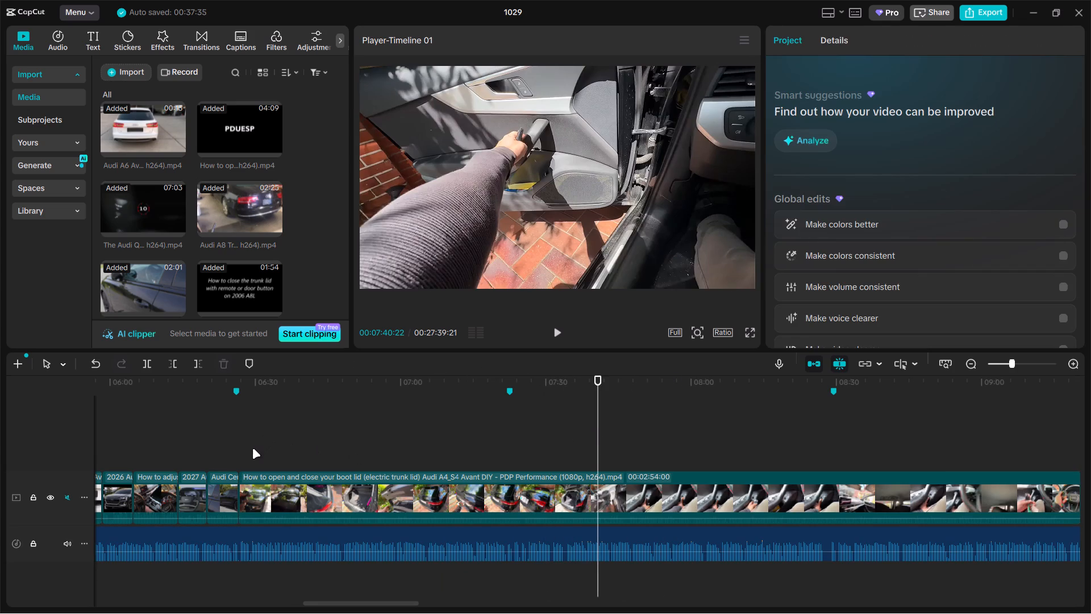
# Split the boot lid clip at 06:35:00 and delete the remainder after the split.
pyautogui.click(245, 450)
pyautogui.moveTo(245, 450); pyautogui.dragTo(275, 446)
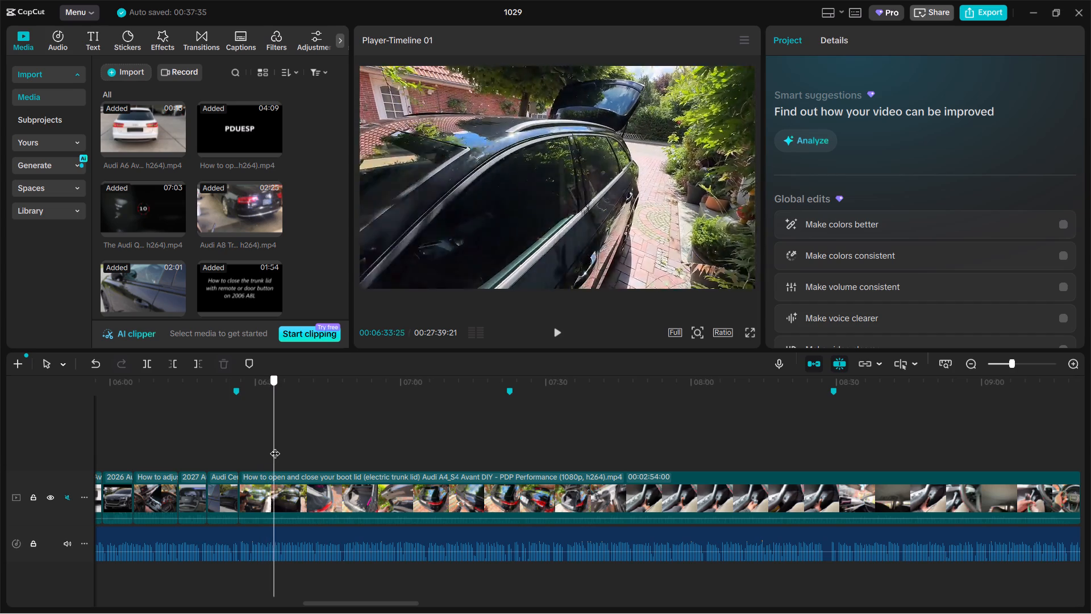
pyautogui.moveTo(275, 446); pyautogui.dragTo(280, 445)
pyautogui.click(323, 489)
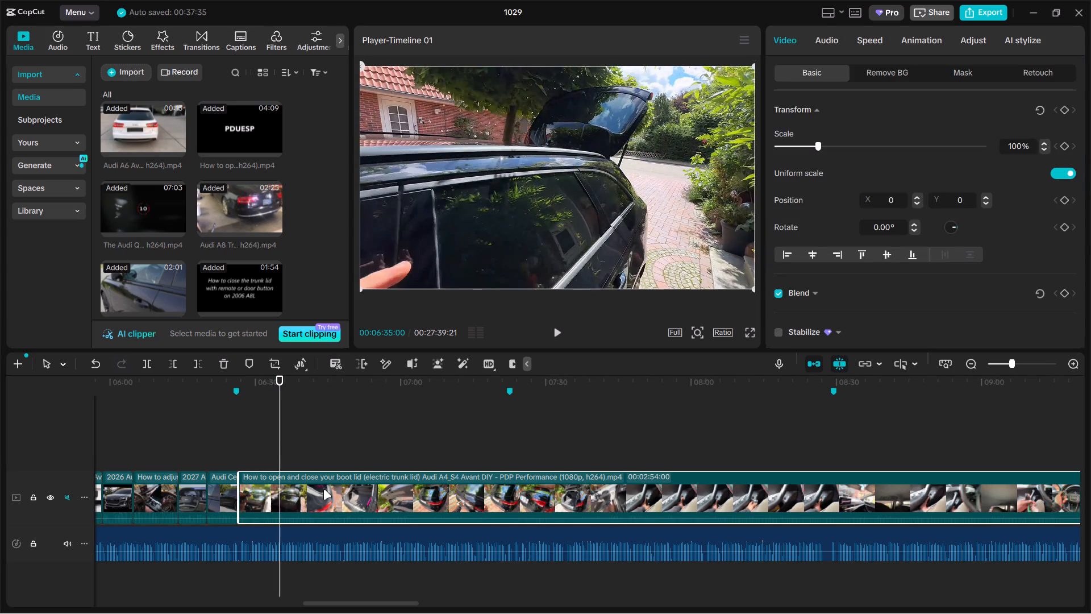
pyautogui.hotkey('ctrl', 'b')
pyautogui.press('BackSpace')
# Scan the Audi Q7 Designed around what matters clip, split it at 11:09:17 and delete the part before the split.
pyautogui.click(318, 445)
pyautogui.moveTo(356, 445); pyautogui.dragTo(367, 446)
pyautogui.click(368, 446)
pyautogui.moveTo(369, 446); pyautogui.dragTo(674, 445)
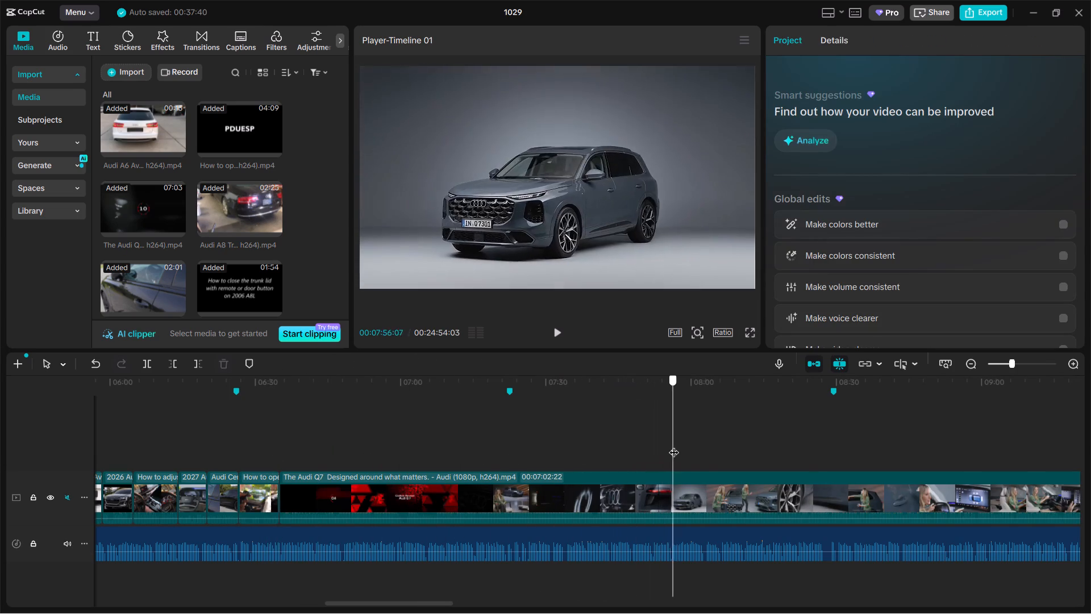
pyautogui.moveTo(674, 445); pyautogui.dragTo(808, 434)
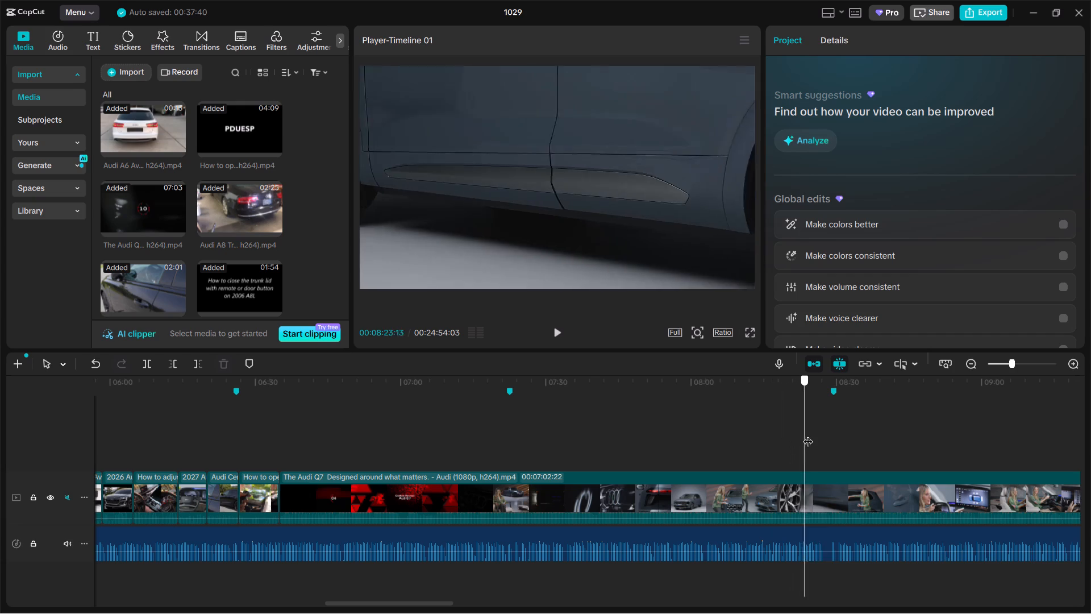
pyautogui.moveTo(808, 434); pyautogui.dragTo(943, 430)
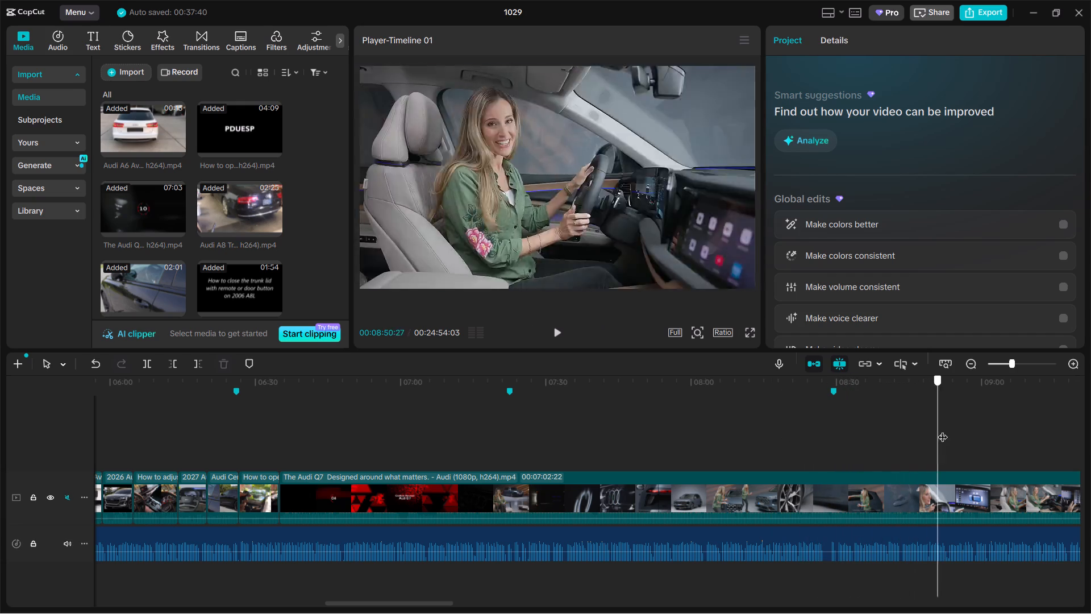
pyautogui.moveTo(943, 430); pyautogui.dragTo(982, 430)
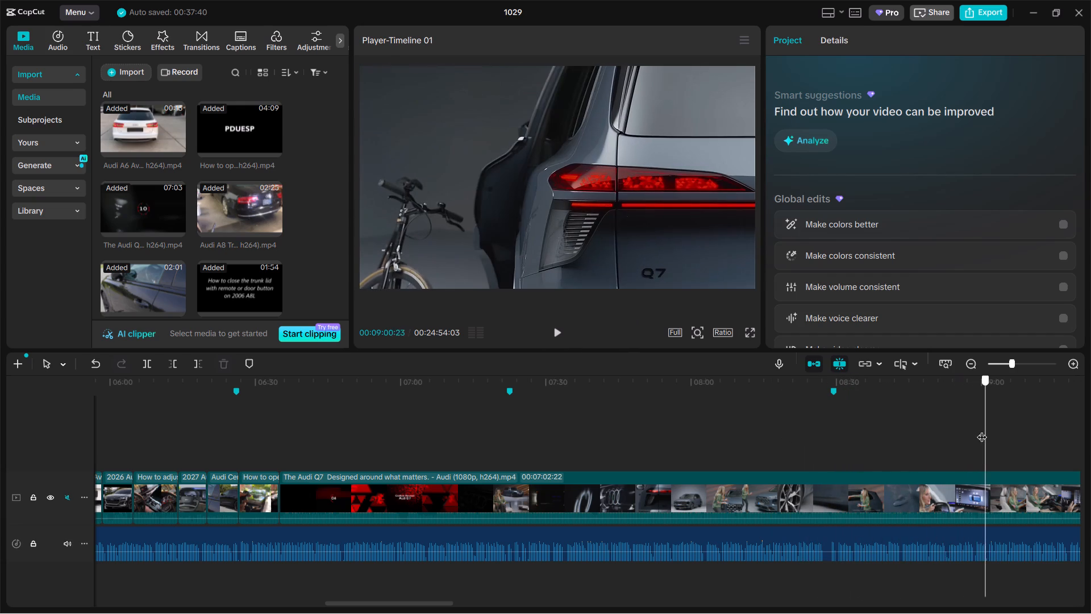
pyautogui.moveTo(982, 430); pyautogui.dragTo(971, 427)
pyautogui.click(927, 438)
pyautogui.keyDown('ctrl'); pyautogui.scroll(-5, 905, 440); pyautogui.keyUp('ctrl')
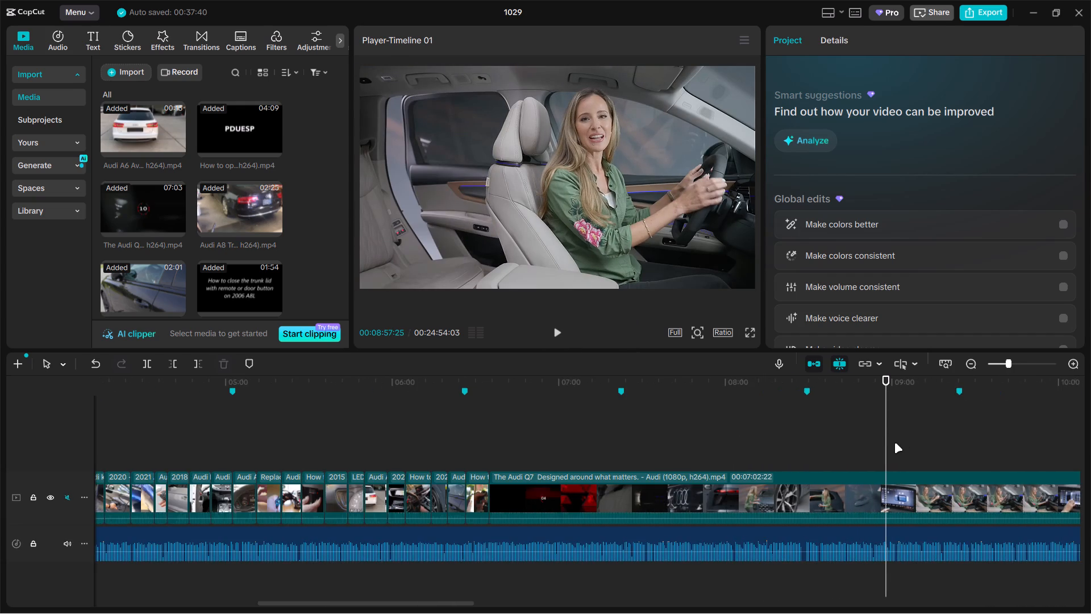
pyautogui.click(894, 443)
pyautogui.tripleClick(893, 443)
pyautogui.tripleClick(893, 443)
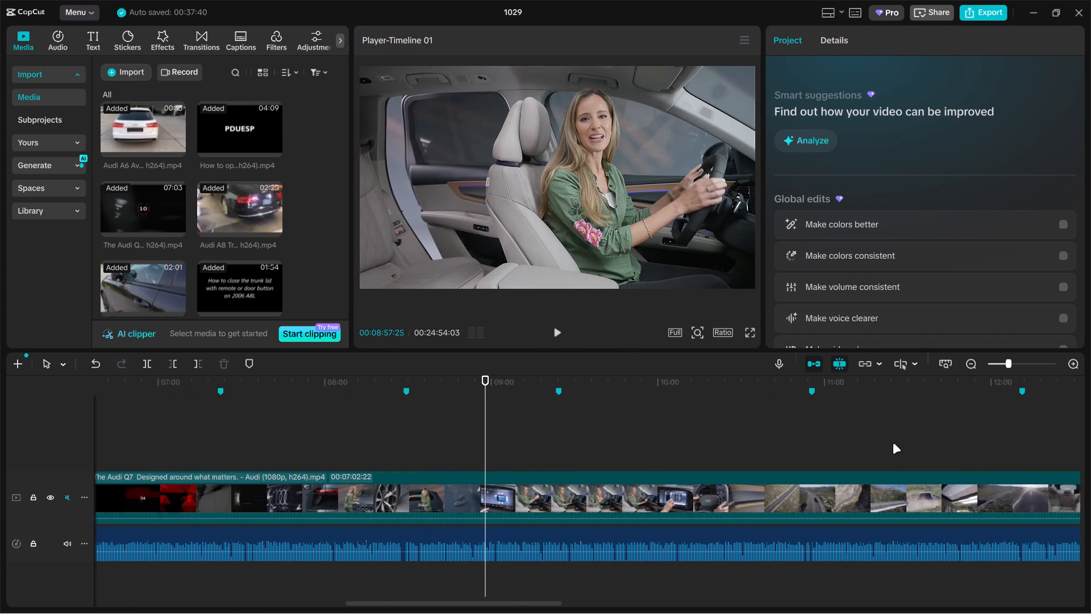
pyautogui.keyDown('ctrl'); pyautogui.scroll(-3, 893, 443); pyautogui.keyUp('ctrl')
pyautogui.doubleClick(893, 443)
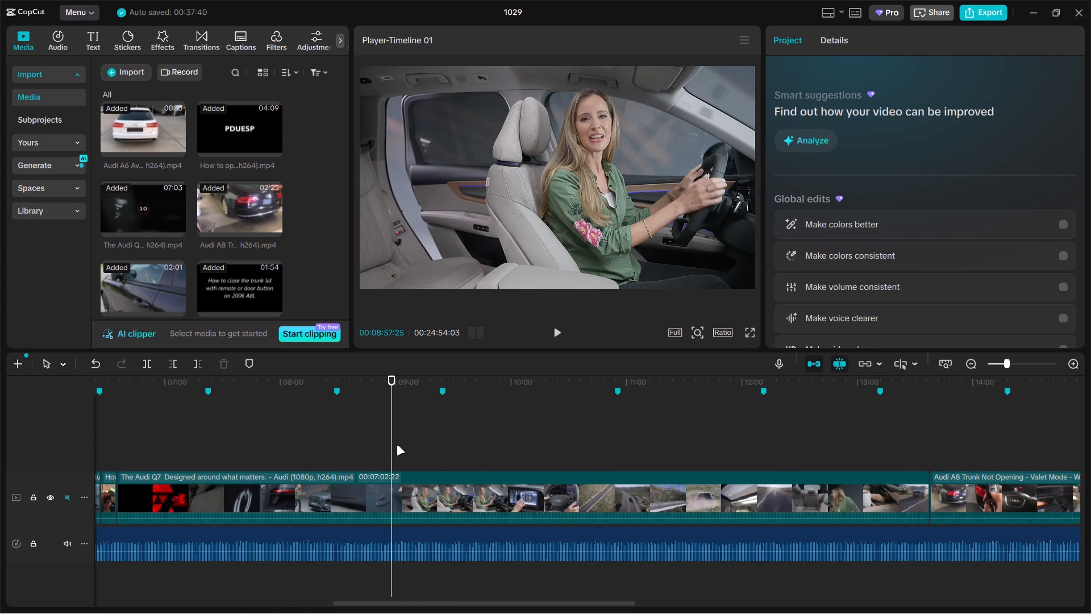
pyautogui.moveTo(392, 446); pyautogui.dragTo(460, 433)
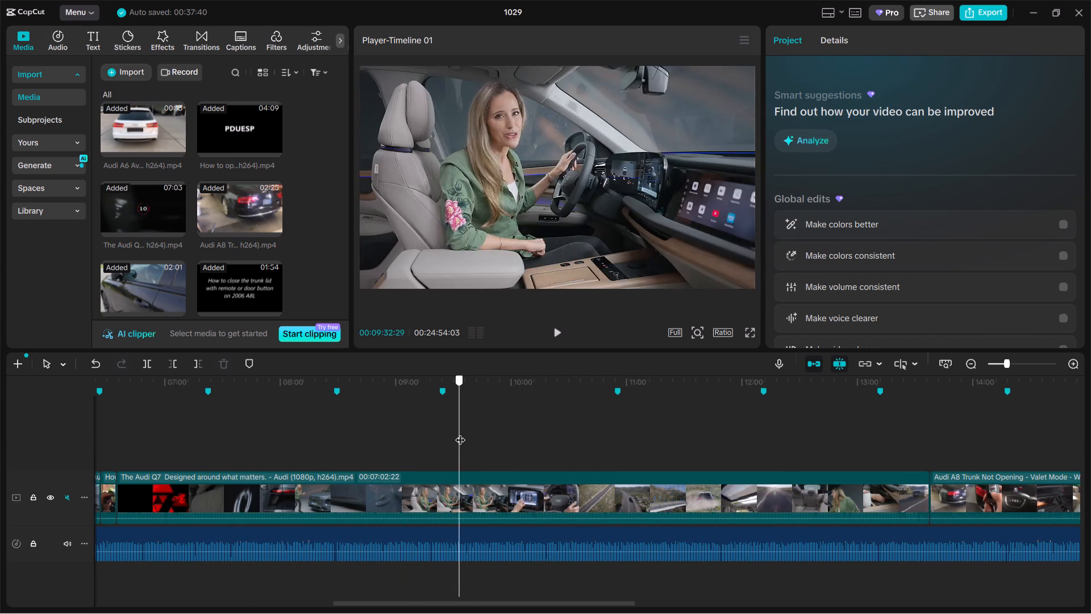
pyautogui.moveTo(460, 433); pyautogui.dragTo(618, 413)
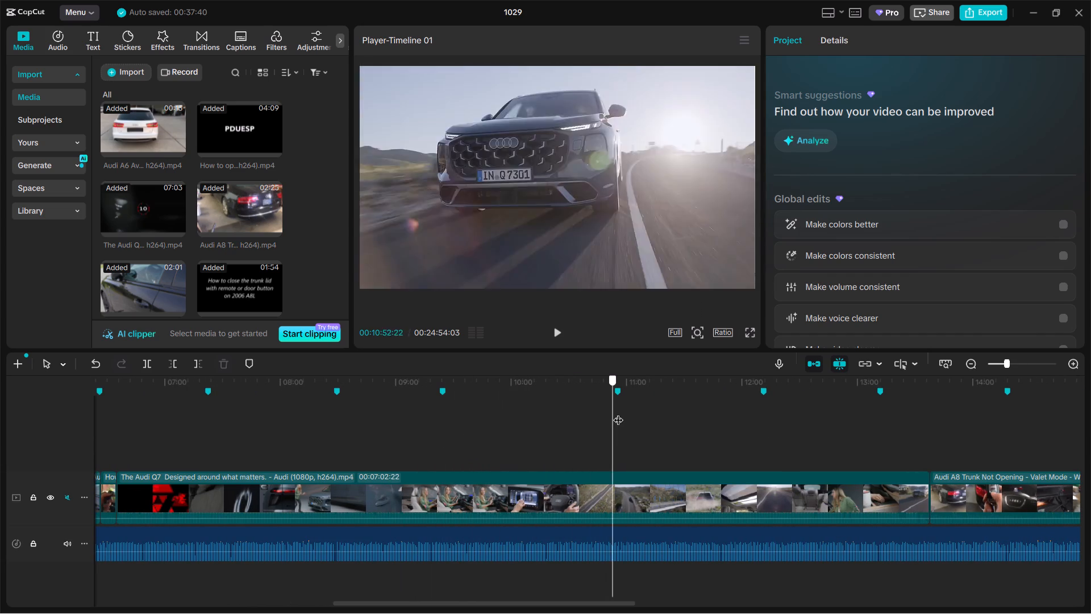
pyautogui.moveTo(618, 413); pyautogui.dragTo(652, 410)
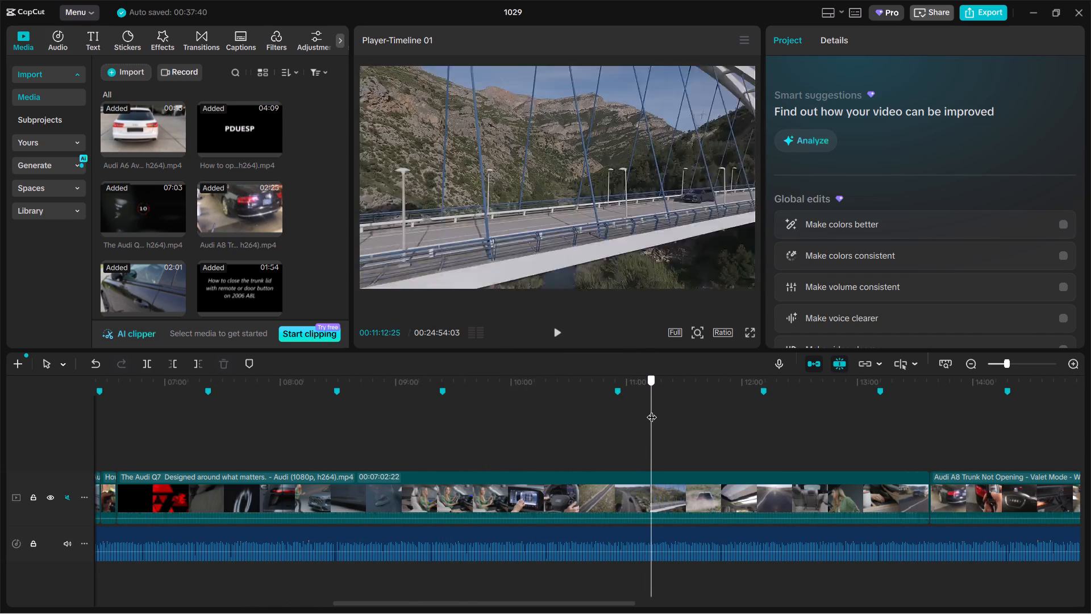
pyautogui.moveTo(652, 410); pyautogui.dragTo(645, 412)
pyautogui.click(643, 480)
pyautogui.hotkey('ctrl', 'b')
pyautogui.click(446, 498)
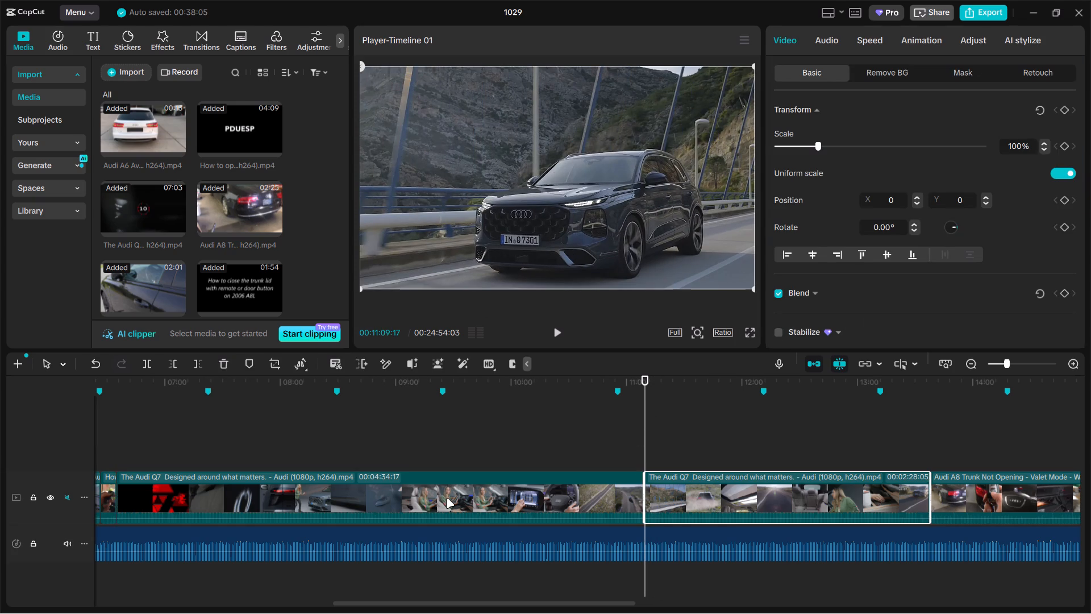
pyautogui.press('BackSpace')
# Split the Audi Q7 Designed around what matters clip at 06:41:20 and delete the remainder after the split.
pyautogui.click(115, 451)
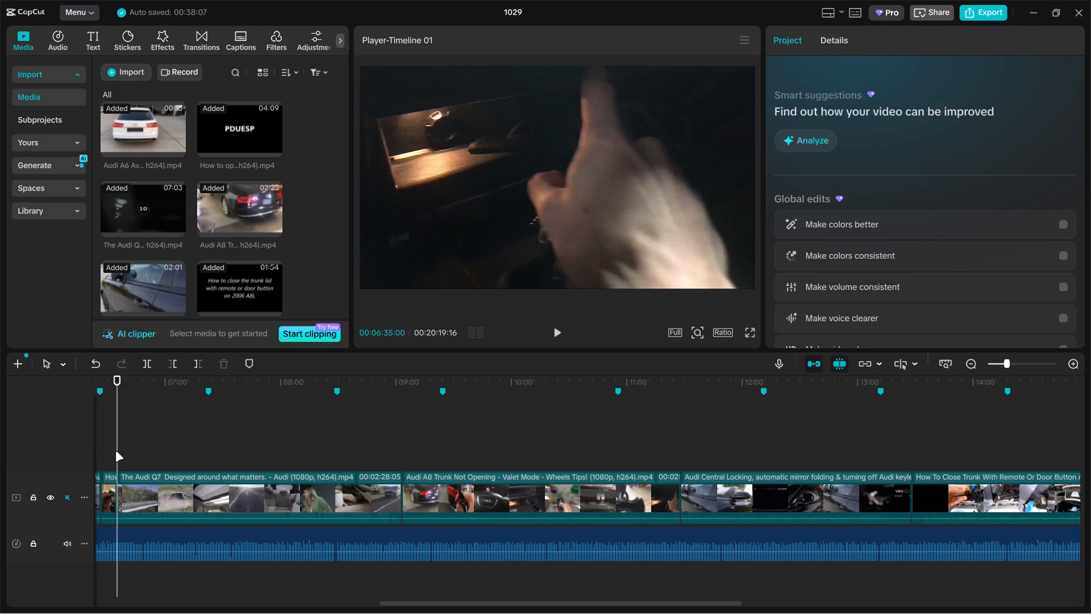
pyautogui.moveTo(115, 451); pyautogui.dragTo(369, 450)
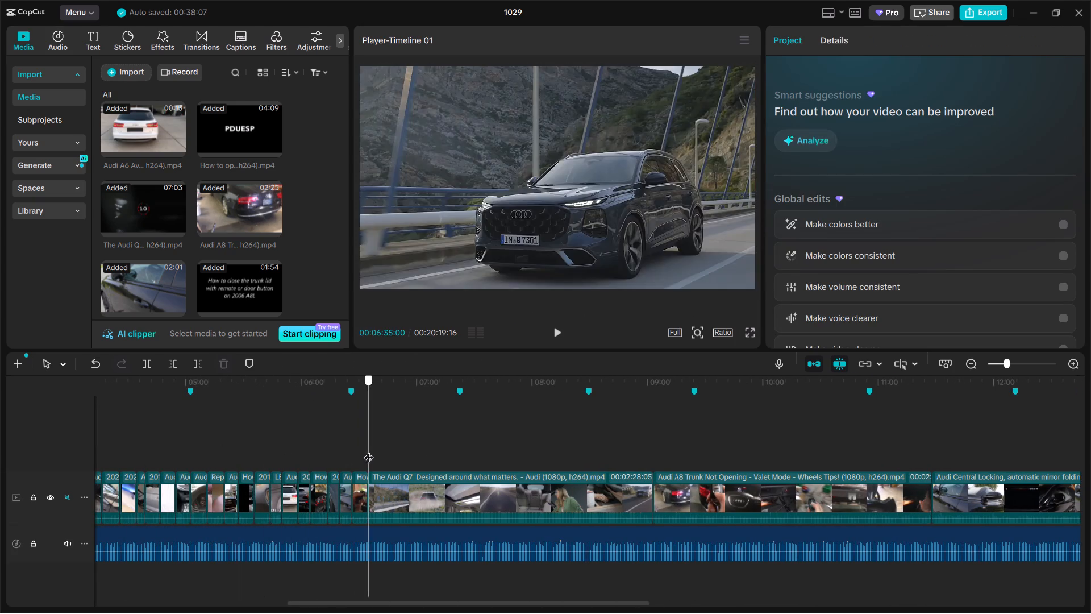
pyautogui.moveTo(369, 450); pyautogui.dragTo(382, 450)
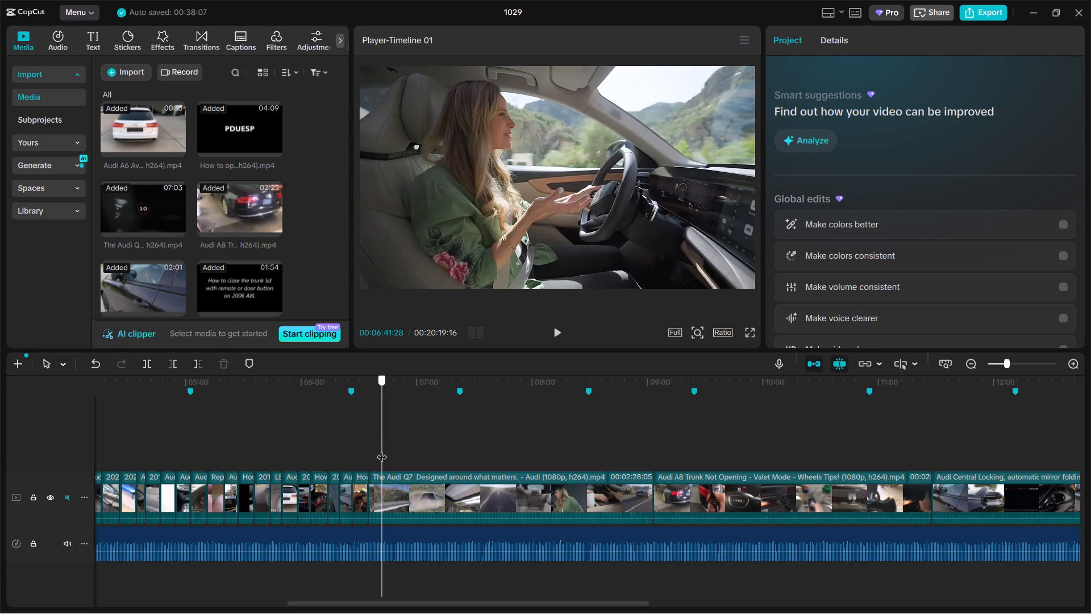
pyautogui.moveTo(382, 450); pyautogui.dragTo(381, 450)
pyautogui.click(438, 493)
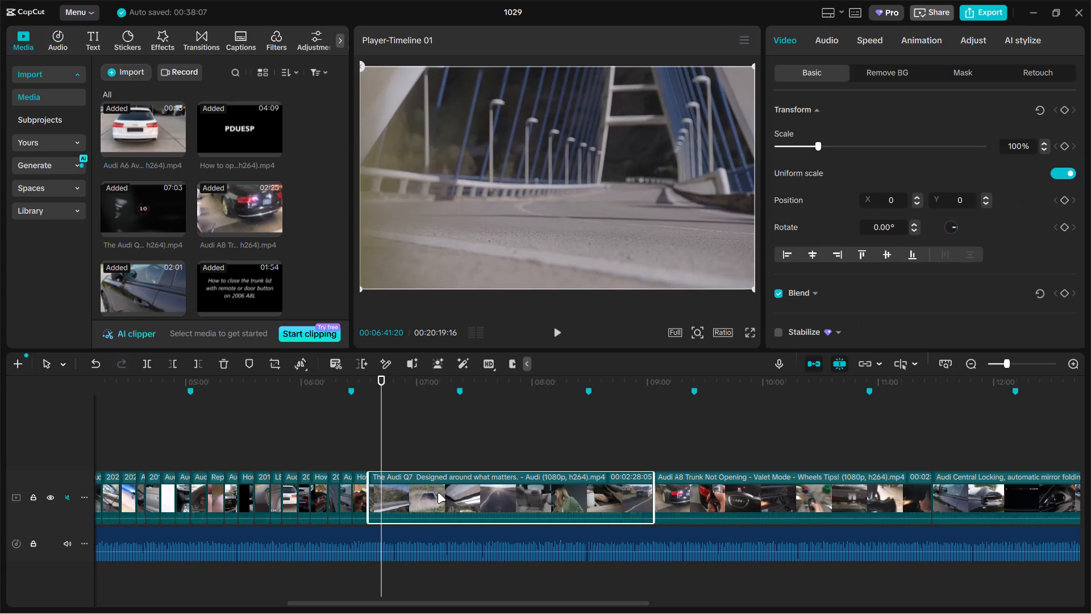
pyautogui.hotkey('ctrl', 'b')
pyautogui.press('BackSpace')
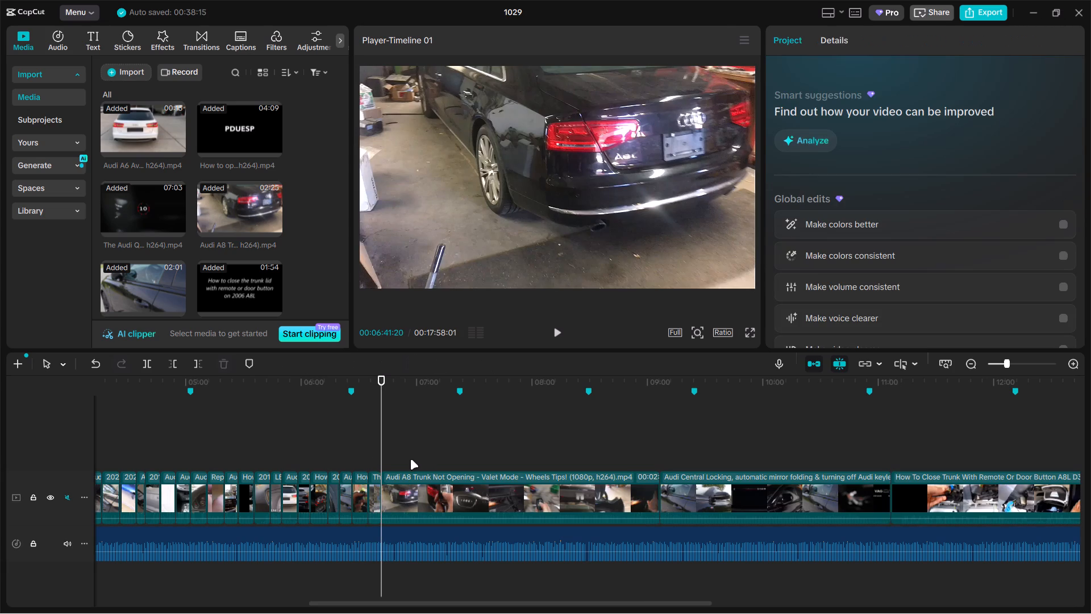
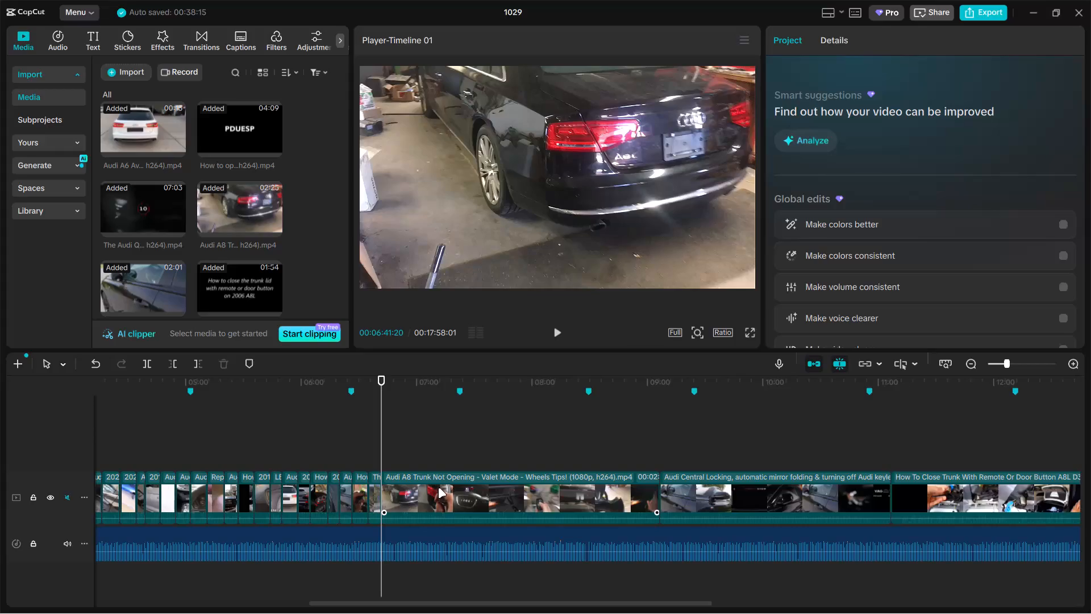
# Trim about 14 seconds off the start of the Audi A8 Trunk Not Opening clip.
pyautogui.keyDown('ctrl'); pyautogui.scroll(10, 438, 486); pyautogui.keyUp('ctrl')
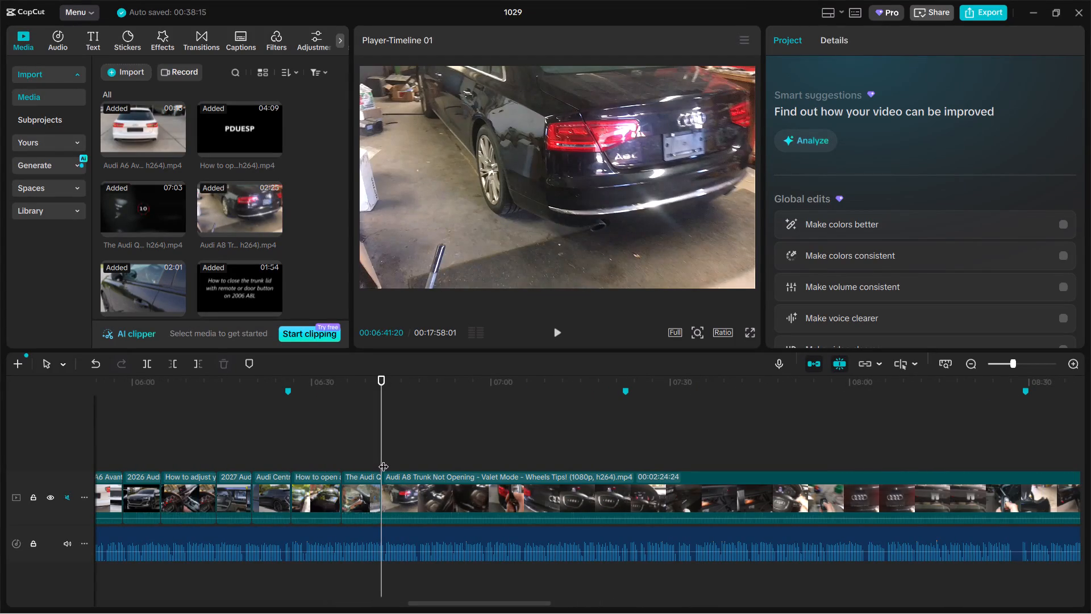
pyautogui.moveTo(384, 459); pyautogui.dragTo(504, 450)
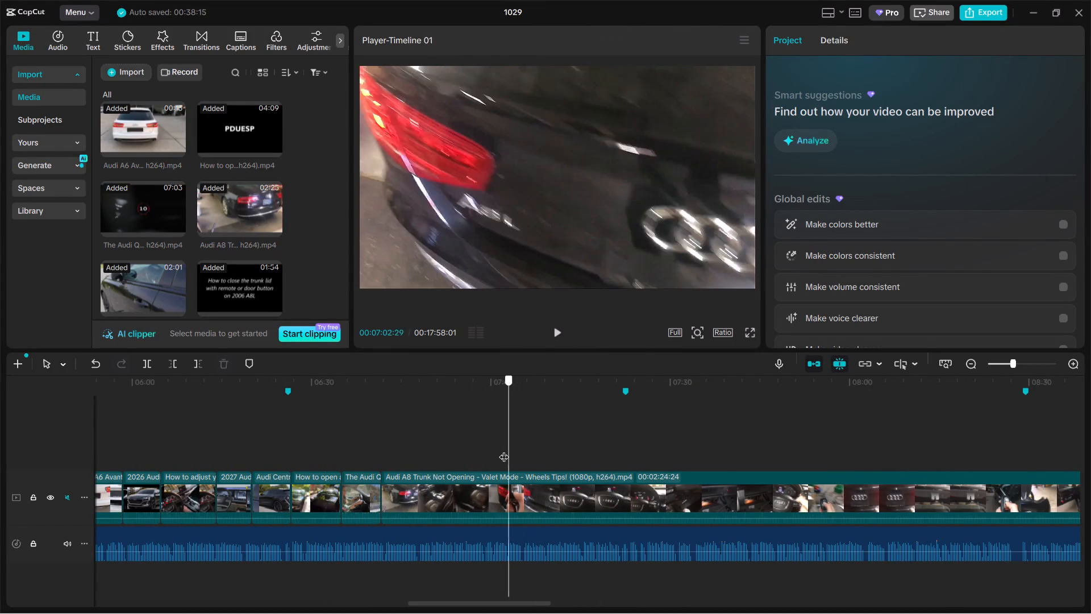
pyautogui.moveTo(504, 450); pyautogui.dragTo(469, 450)
pyautogui.click(472, 483)
pyautogui.moveTo(384, 496); pyautogui.dragTo(455, 492)
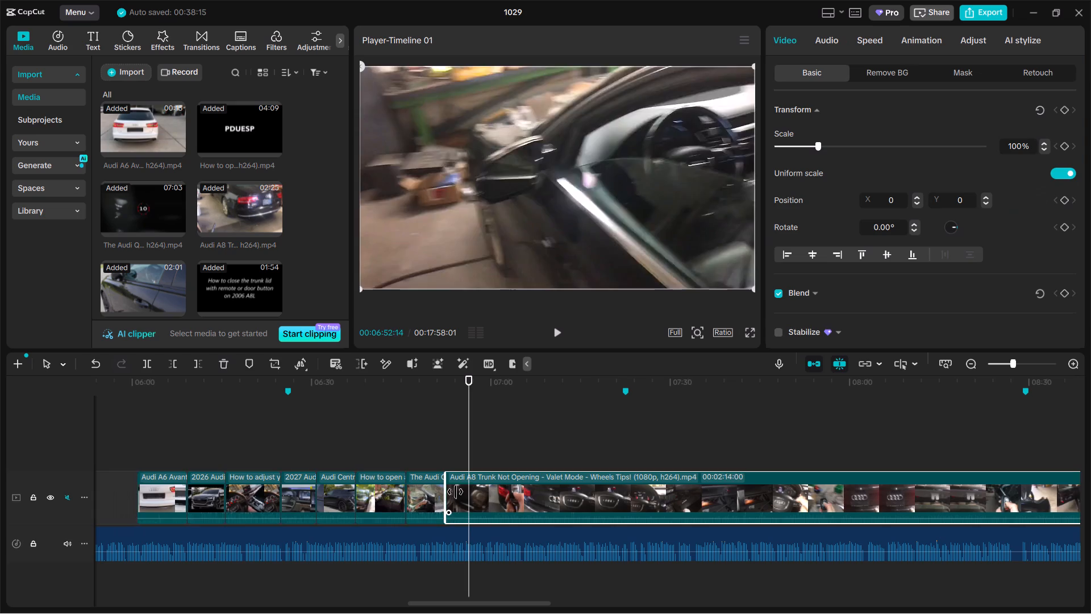
pyautogui.moveTo(455, 492); pyautogui.dragTo(471, 490)
# Split the Audi A8 Trunk Not Opening clip at 06:49:14 and delete the remainder after the split.
pyautogui.click(384, 457)
pyautogui.moveTo(384, 457); pyautogui.dragTo(386, 456)
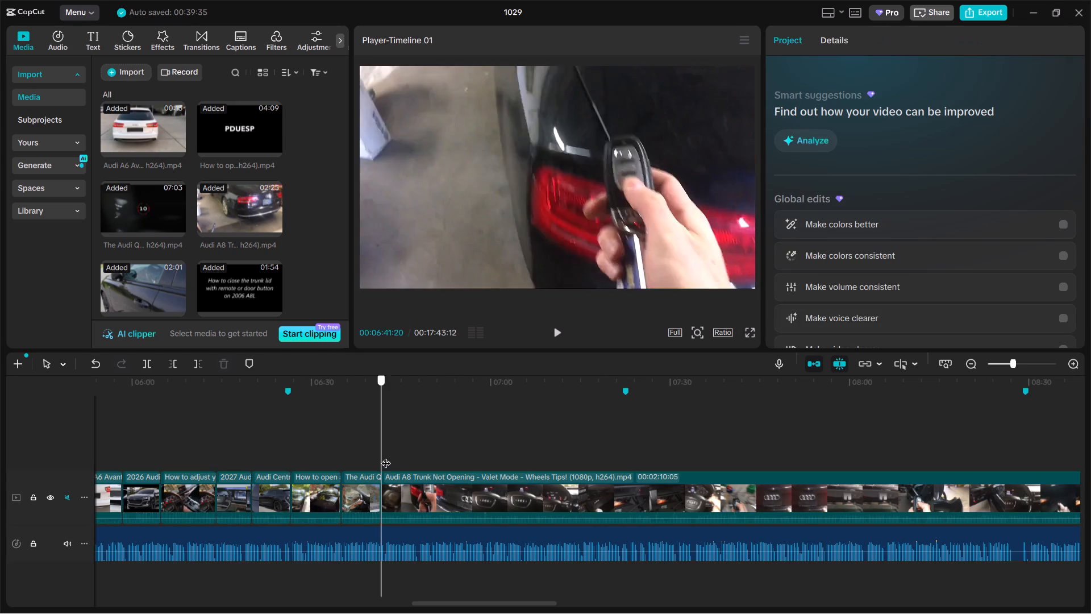
pyautogui.moveTo(386, 456); pyautogui.dragTo(432, 455)
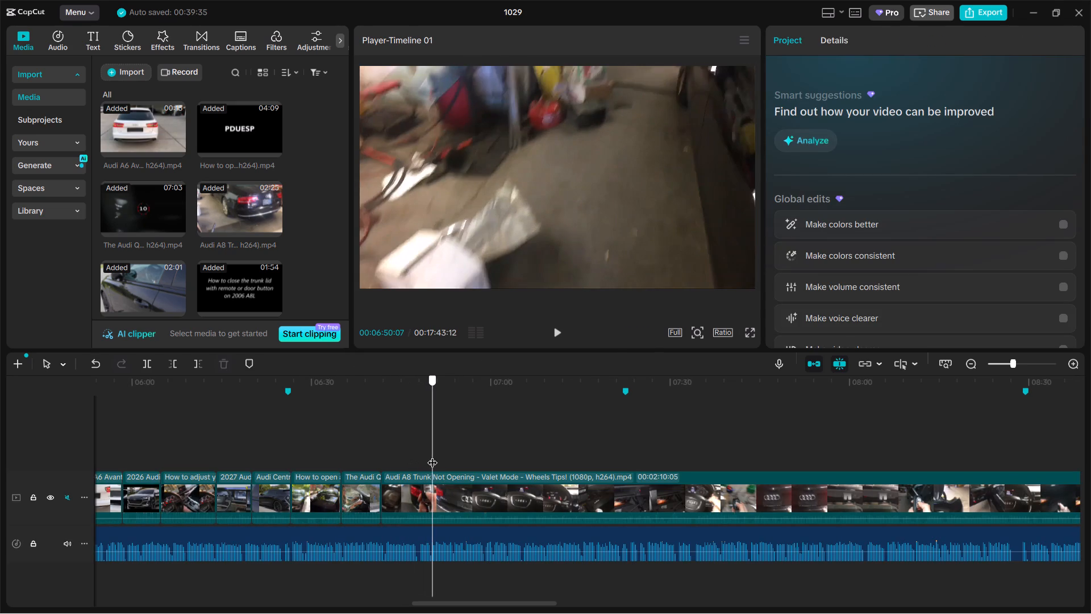
pyautogui.moveTo(432, 455); pyautogui.dragTo(428, 460)
pyautogui.click(442, 495)
pyautogui.hotkey('ctrl', 'b')
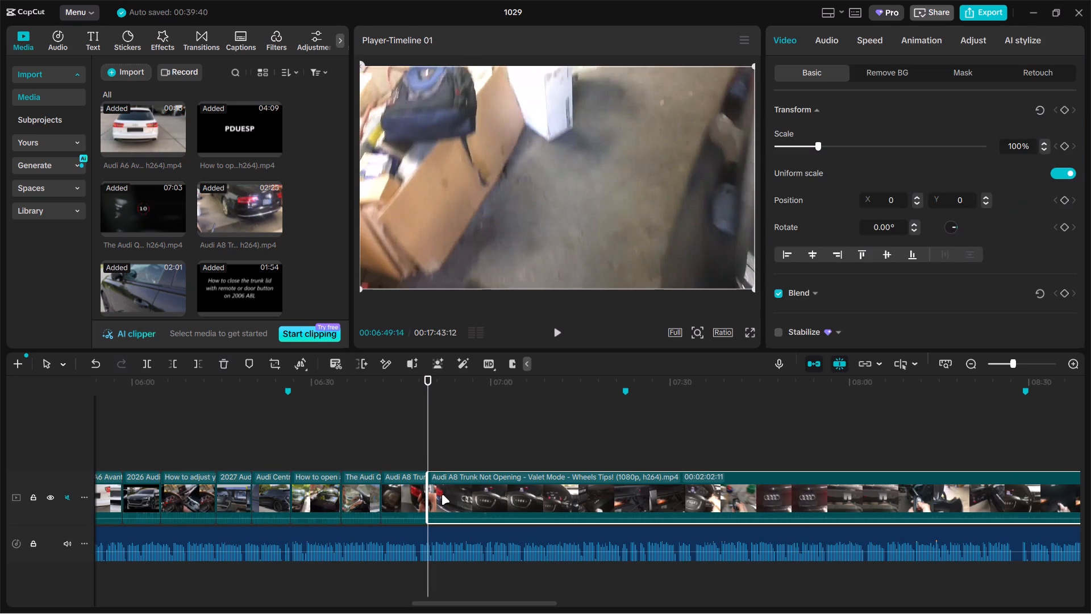
pyautogui.press('BackSpace')
# Scan the Audi Central Locking clip and trim about 9 seconds off its start, so it opens on the key by the start button.
pyautogui.moveTo(428, 447); pyautogui.dragTo(460, 447)
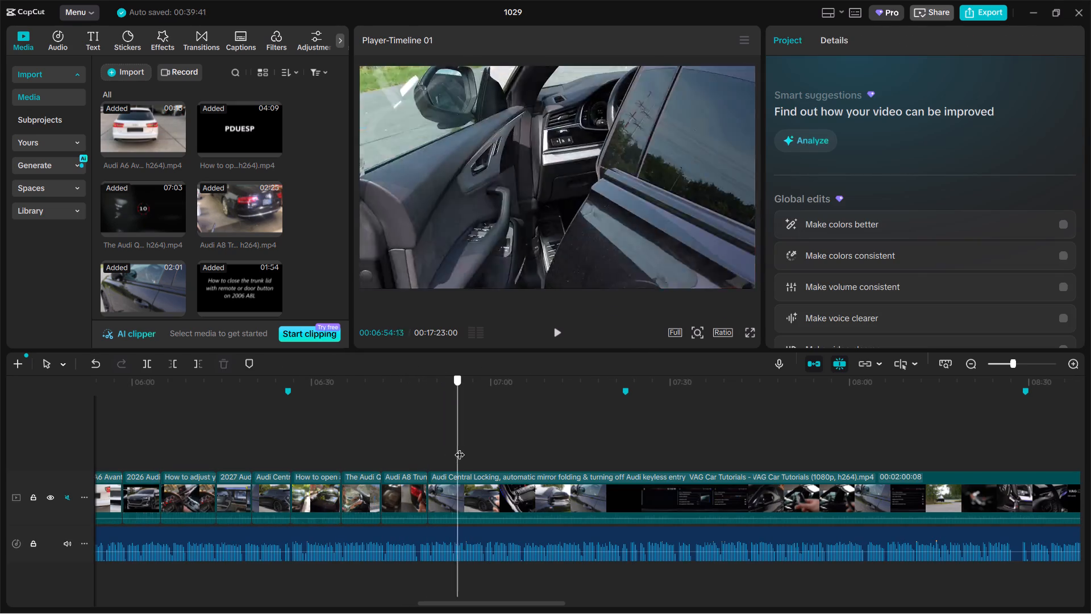
pyautogui.moveTo(460, 447); pyautogui.dragTo(480, 453)
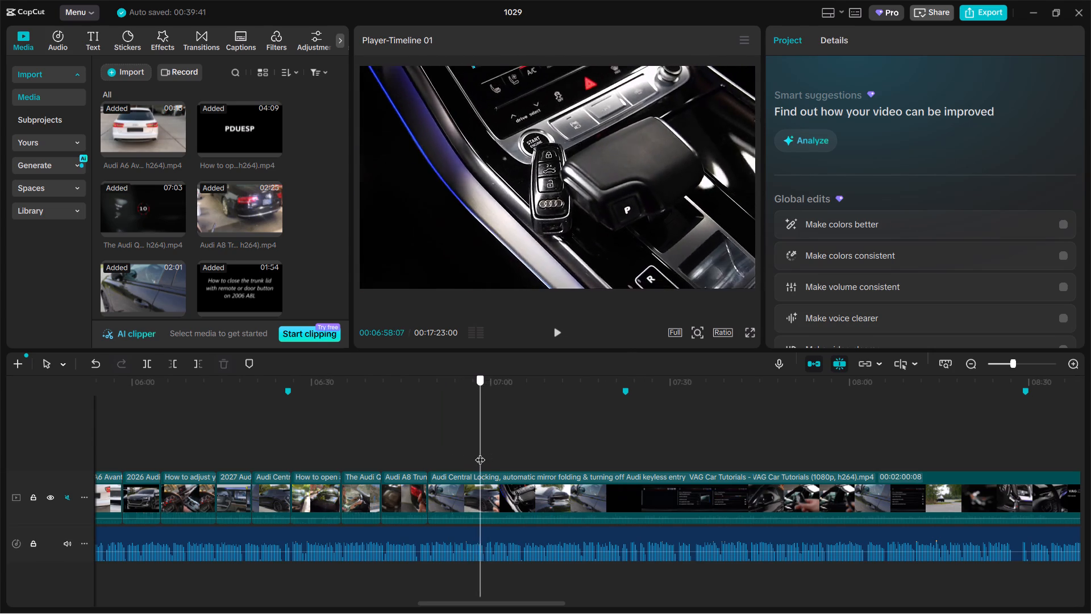
pyautogui.moveTo(480, 453); pyautogui.dragTo(542, 453)
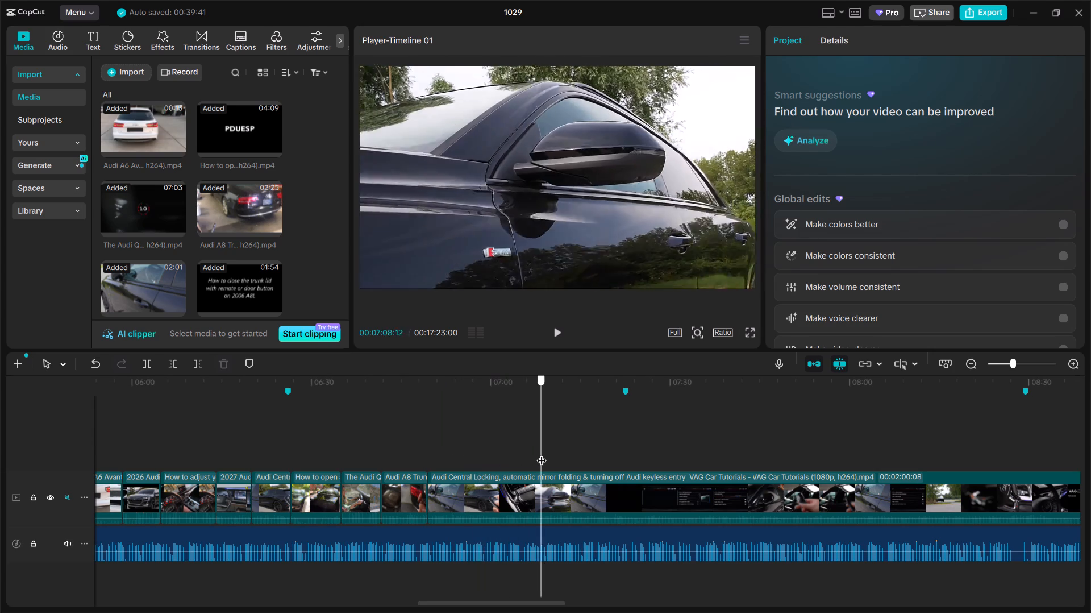
pyautogui.moveTo(542, 453); pyautogui.dragTo(493, 454)
pyautogui.click(485, 504)
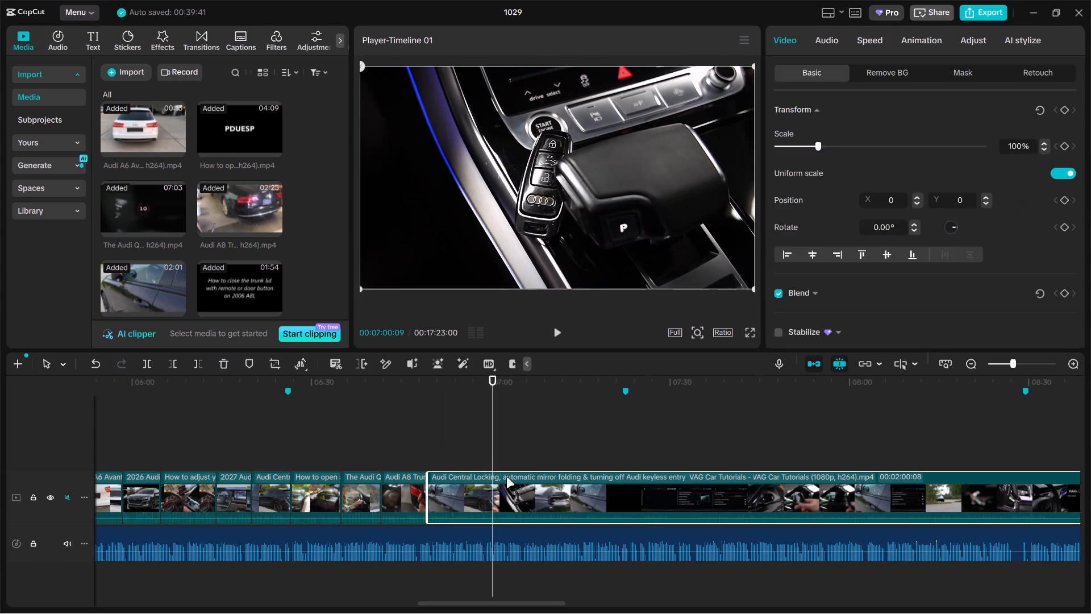
pyautogui.click(536, 451)
pyautogui.moveTo(536, 451); pyautogui.dragTo(798, 454)
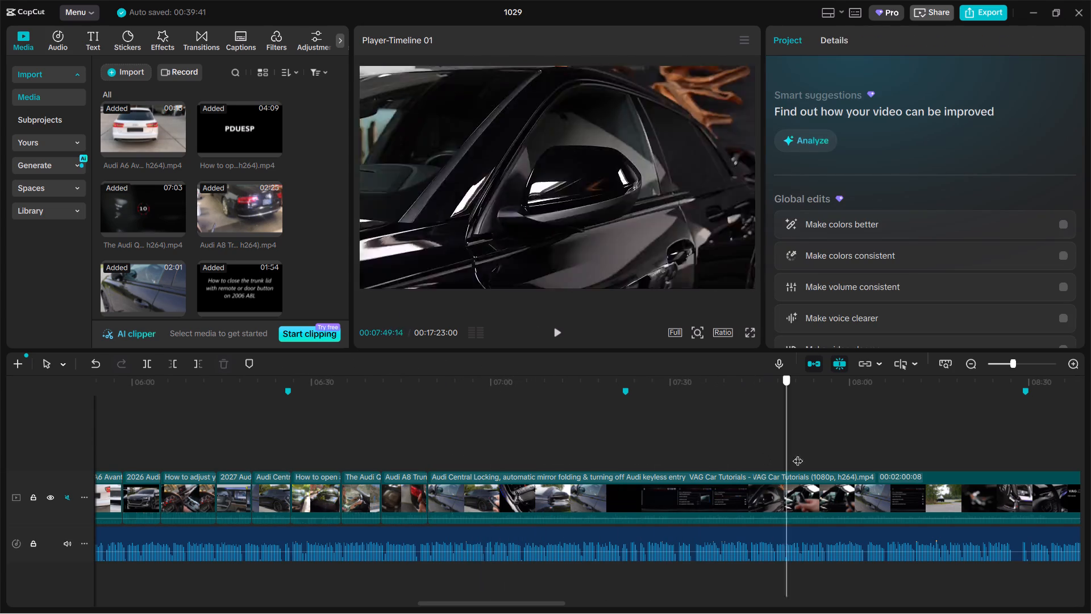
pyautogui.moveTo(798, 454); pyautogui.dragTo(968, 459)
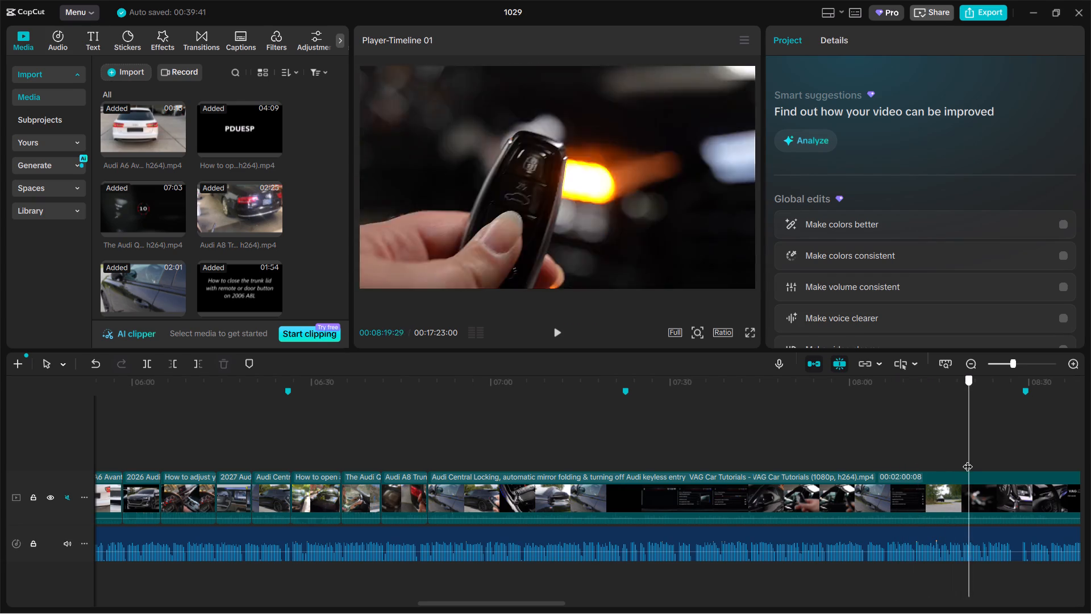
pyautogui.moveTo(968, 459); pyautogui.dragTo(472, 457)
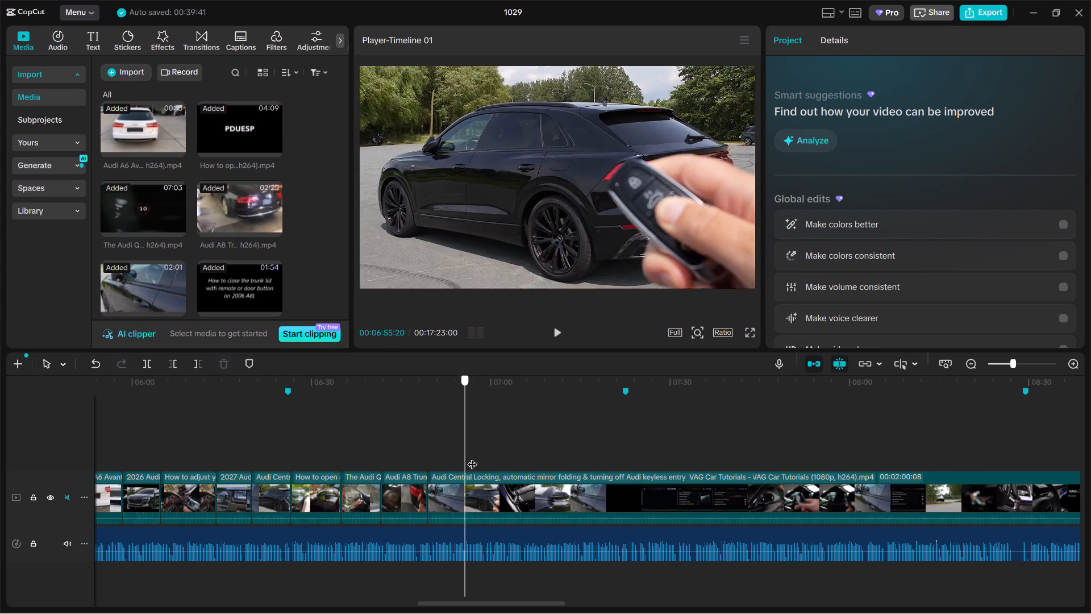
pyautogui.moveTo(472, 457); pyautogui.dragTo(489, 454)
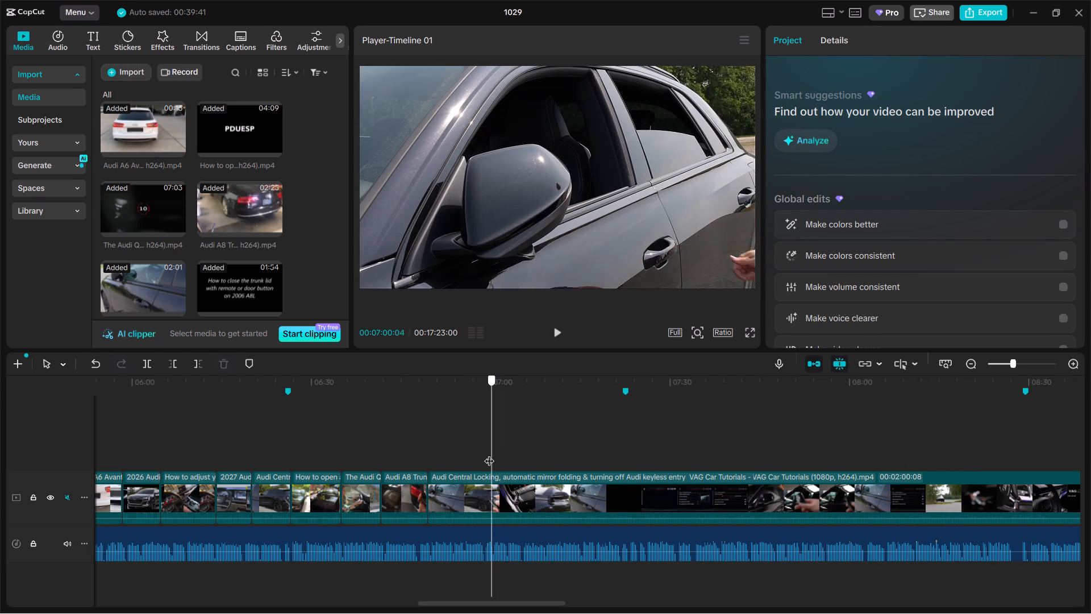
pyautogui.moveTo(489, 454); pyautogui.dragTo(481, 455)
pyautogui.click(483, 506)
pyautogui.moveTo(424, 495); pyautogui.dragTo(476, 491)
# Split the Audi Central Locking clip at 06:57:08 and delete the remainder after the split.
pyautogui.moveTo(480, 461); pyautogui.dragTo(475, 461)
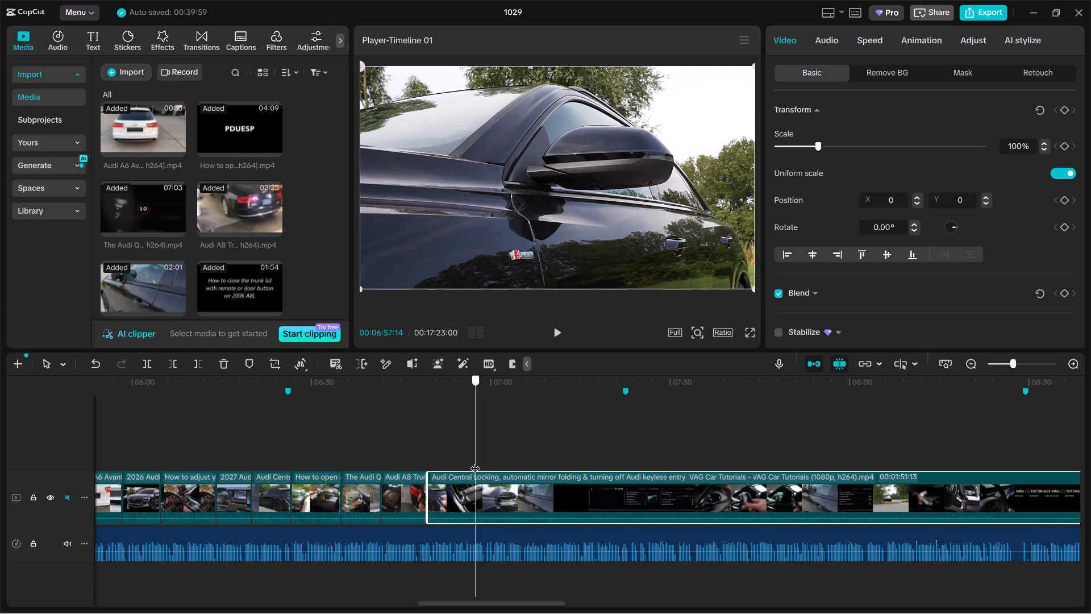
pyautogui.moveTo(475, 461); pyautogui.dragTo(474, 462)
pyautogui.hotkey('ctrl', 'b')
pyautogui.press('BackSpace')
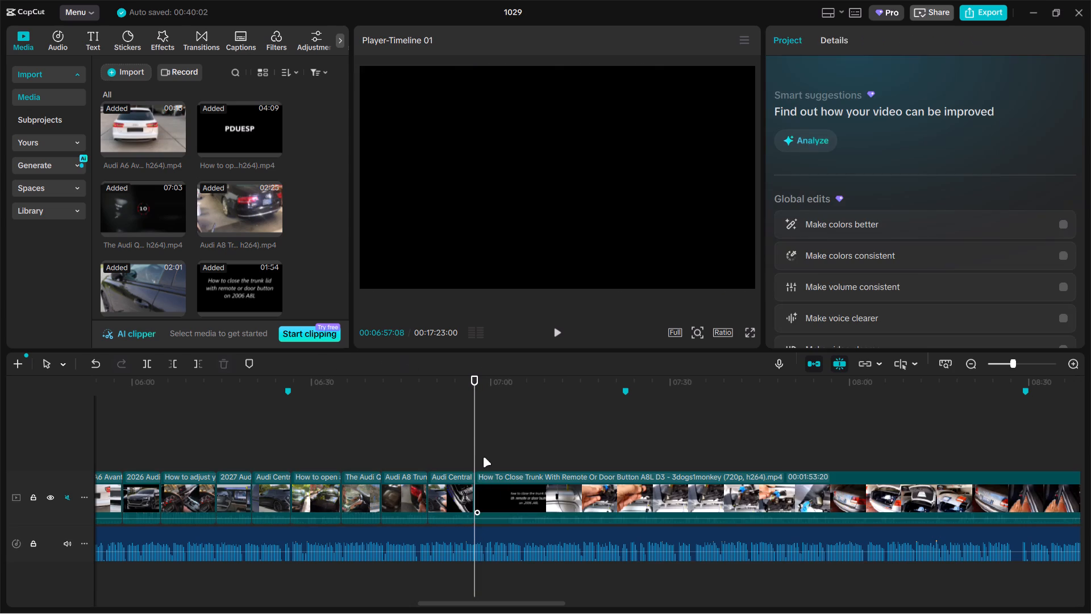
# Scan the How To Close Trunk With Remote clip, split it at 08:00:02 and delete the part before the split.
pyautogui.moveTo(477, 445); pyautogui.dragTo(553, 450)
pyautogui.click(555, 458)
pyautogui.keyDown('ctrl'); pyautogui.scroll(-2, 528, 456); pyautogui.keyUp('ctrl')
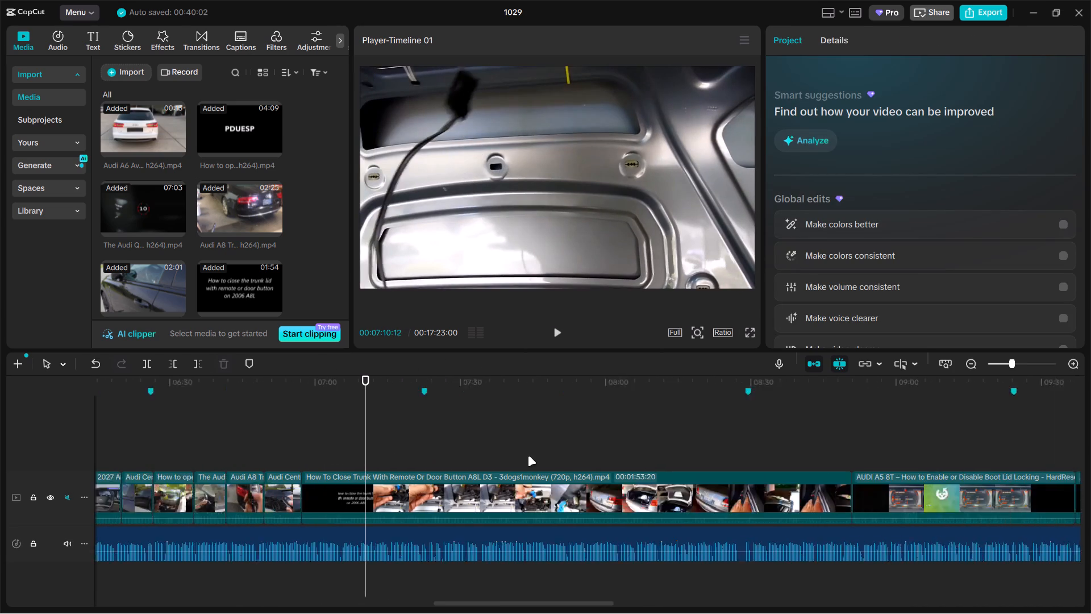
pyautogui.keyDown('ctrl'); pyautogui.scroll(-2, 528, 456); pyautogui.keyUp('ctrl')
pyautogui.click(485, 453)
pyautogui.moveTo(485, 453); pyautogui.dragTo(445, 453)
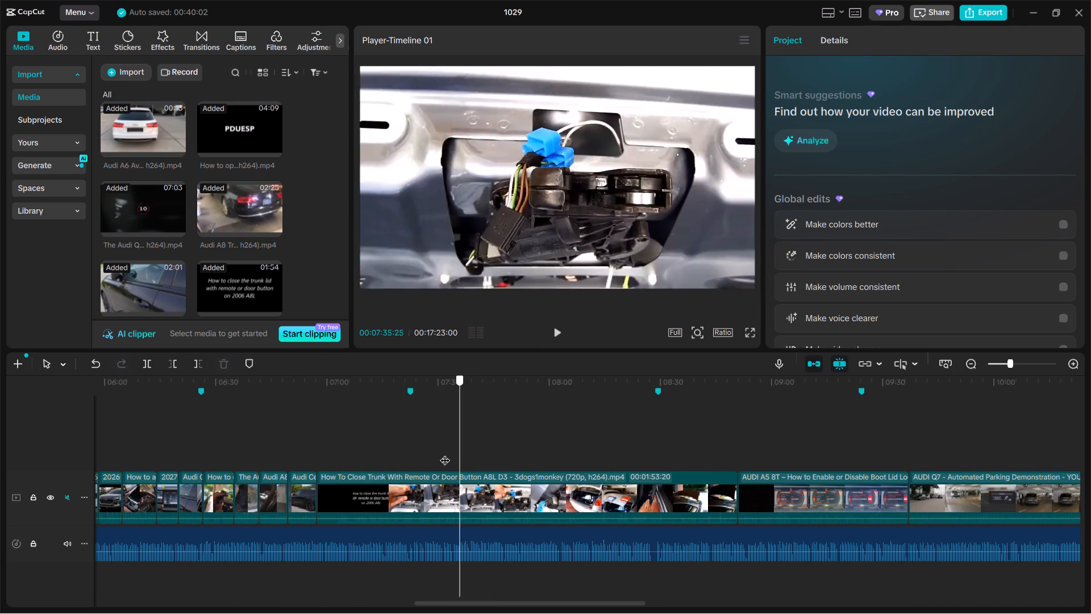
pyautogui.moveTo(445, 453); pyautogui.dragTo(563, 451)
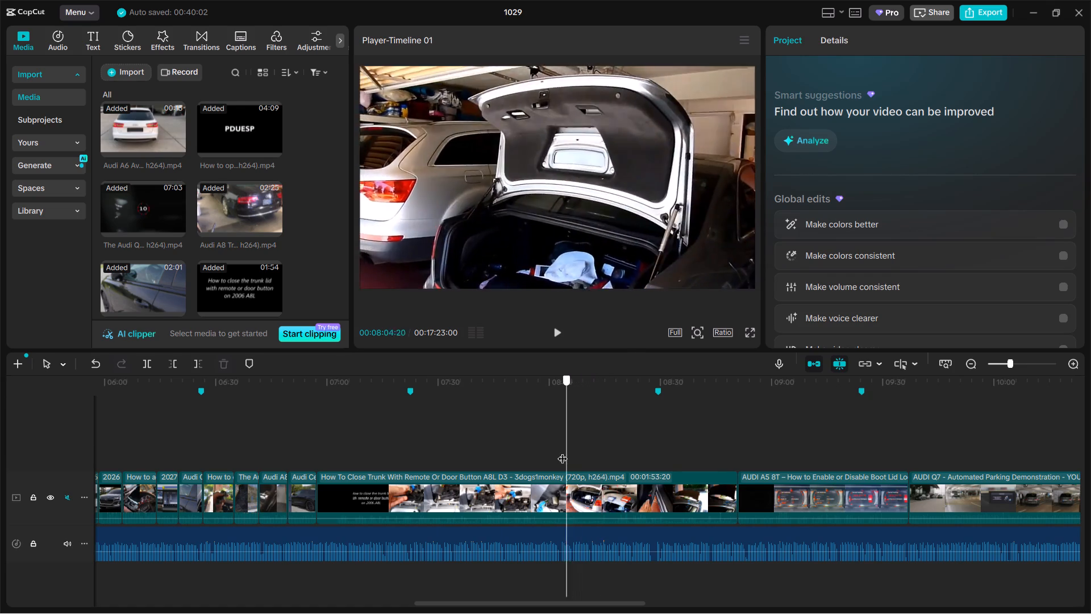
pyautogui.moveTo(563, 451); pyautogui.dragTo(549, 451)
pyautogui.click(549, 451)
pyautogui.click(551, 496)
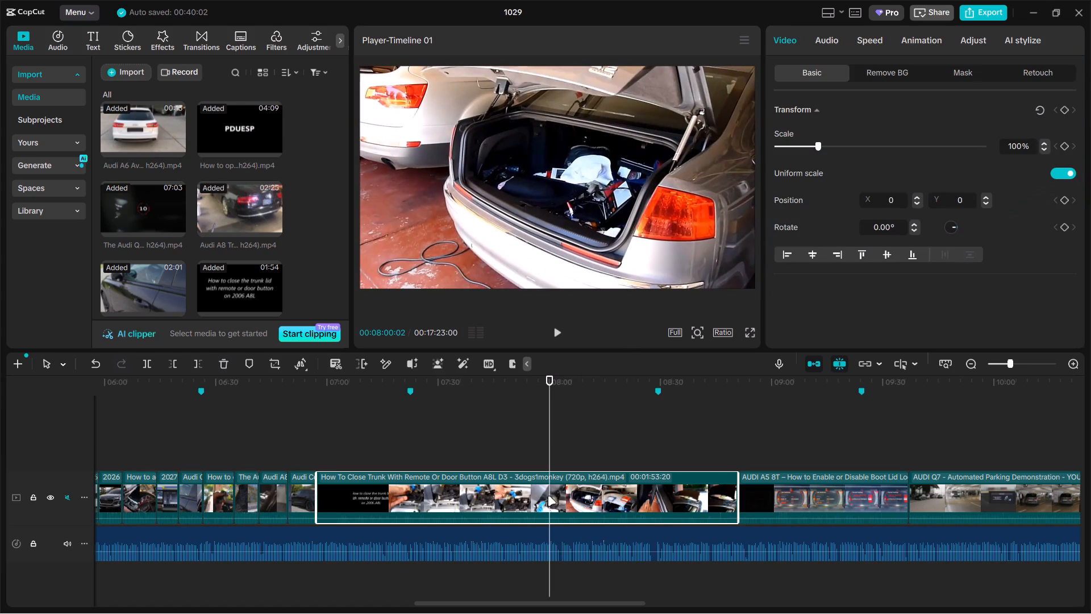
pyautogui.hotkey('ctrl', 'b')
pyautogui.click(477, 495)
pyautogui.press('BackSpace')
# Trim the start of the How To Close Trunk With Remote clip to the frame at 07:03:10.
pyautogui.click(313, 458)
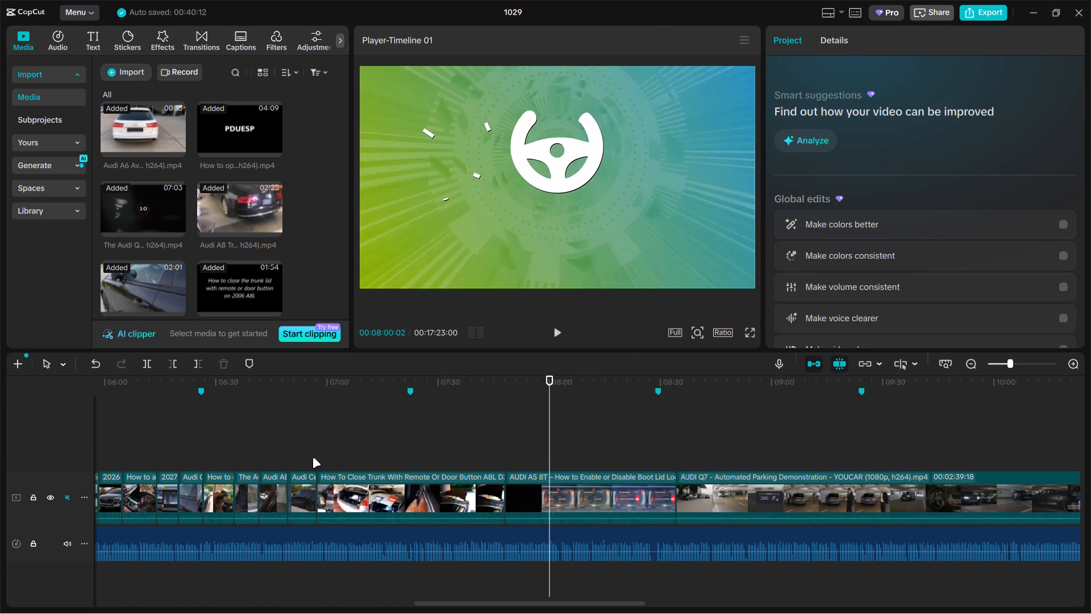
pyautogui.moveTo(313, 458); pyautogui.dragTo(340, 450)
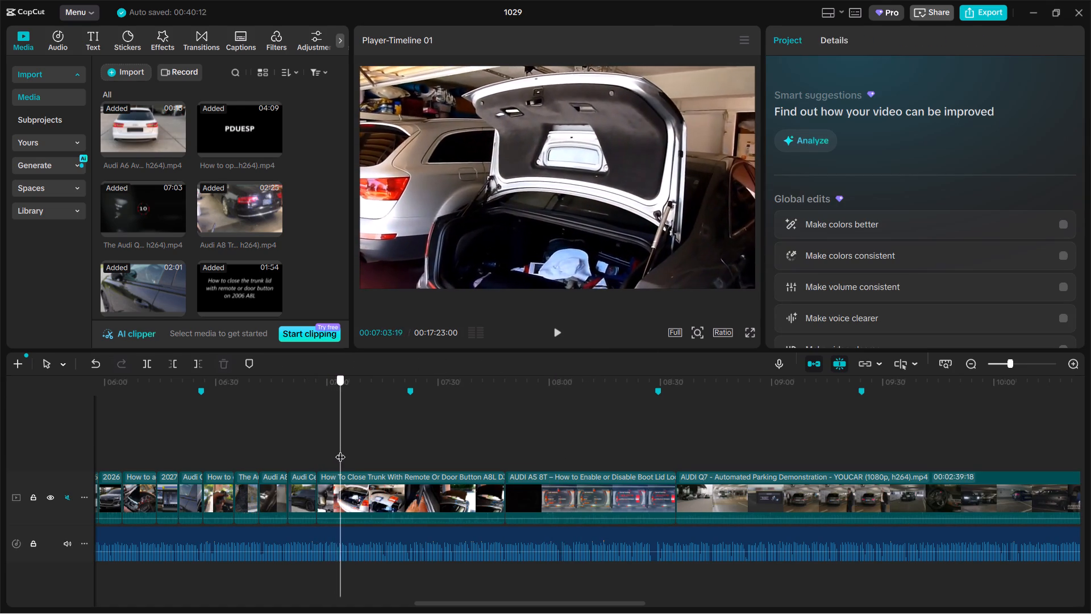
pyautogui.moveTo(340, 450); pyautogui.dragTo(339, 447)
pyautogui.click(331, 477)
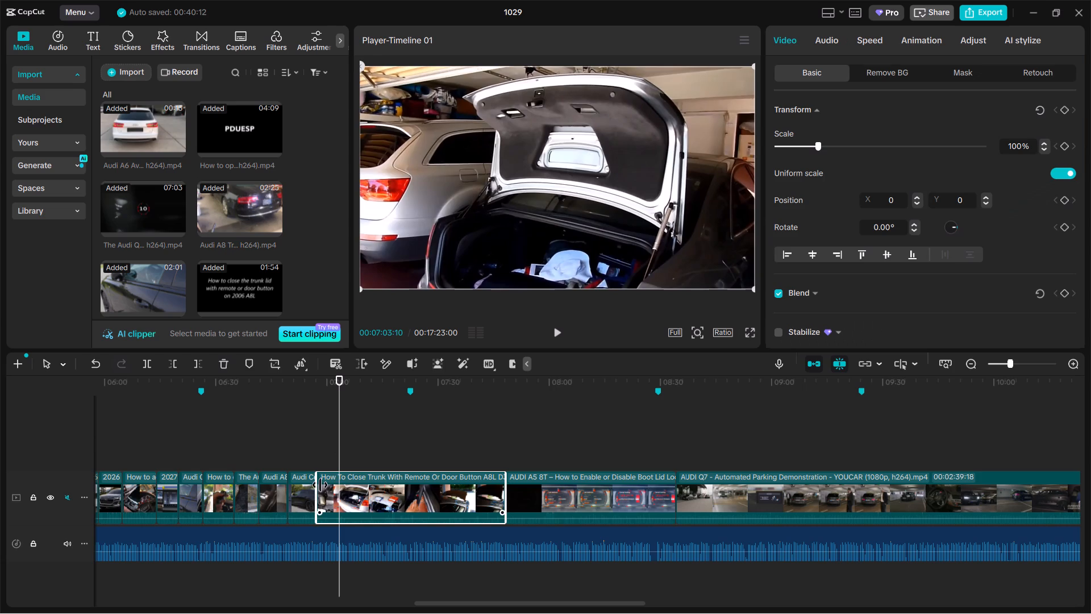
pyautogui.moveTo(320, 485); pyautogui.dragTo(343, 485)
# Split the How To Close Trunk With Remote clip at 07:06:07 and delete the remainder after the split.
pyautogui.click(316, 451)
pyautogui.moveTo(316, 451); pyautogui.dragTo(331, 450)
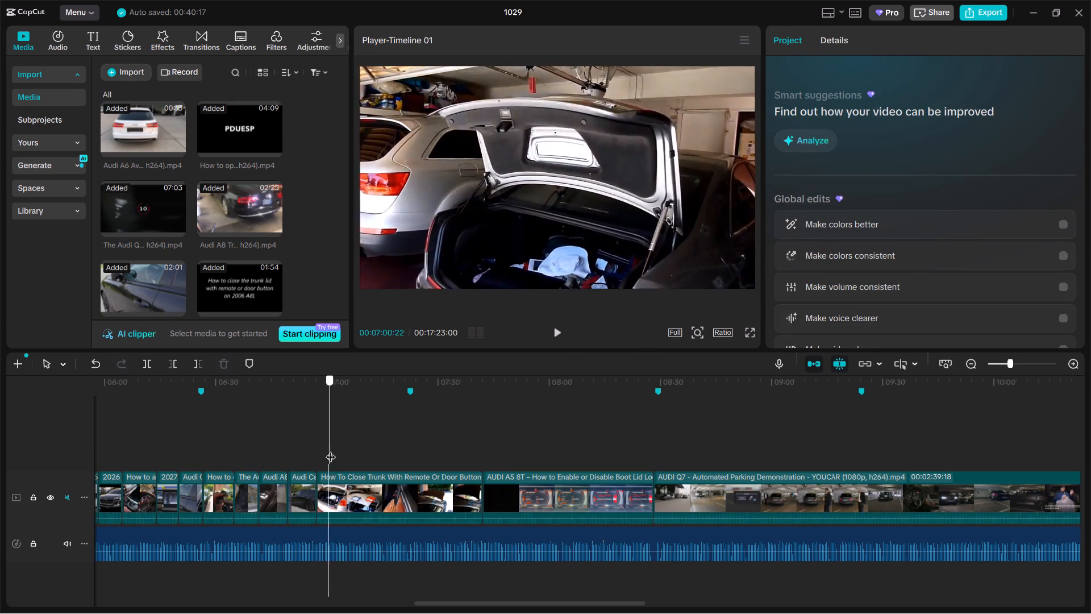
pyautogui.moveTo(331, 450); pyautogui.dragTo(350, 449)
pyautogui.click(365, 486)
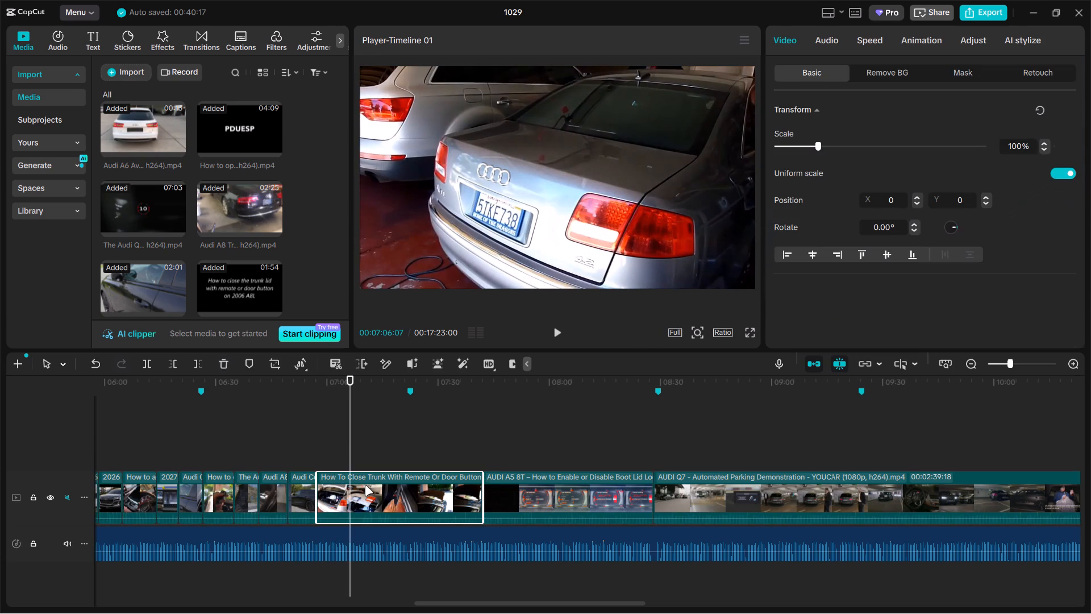
pyautogui.hotkey('ctrl', 'b')
pyautogui.press('BackSpace')
# Split the AUDI A5 8T boot lid locking clip at 07:22:16, past its intro, and delete the part before the split.
pyautogui.moveTo(351, 441); pyautogui.dragTo(389, 445)
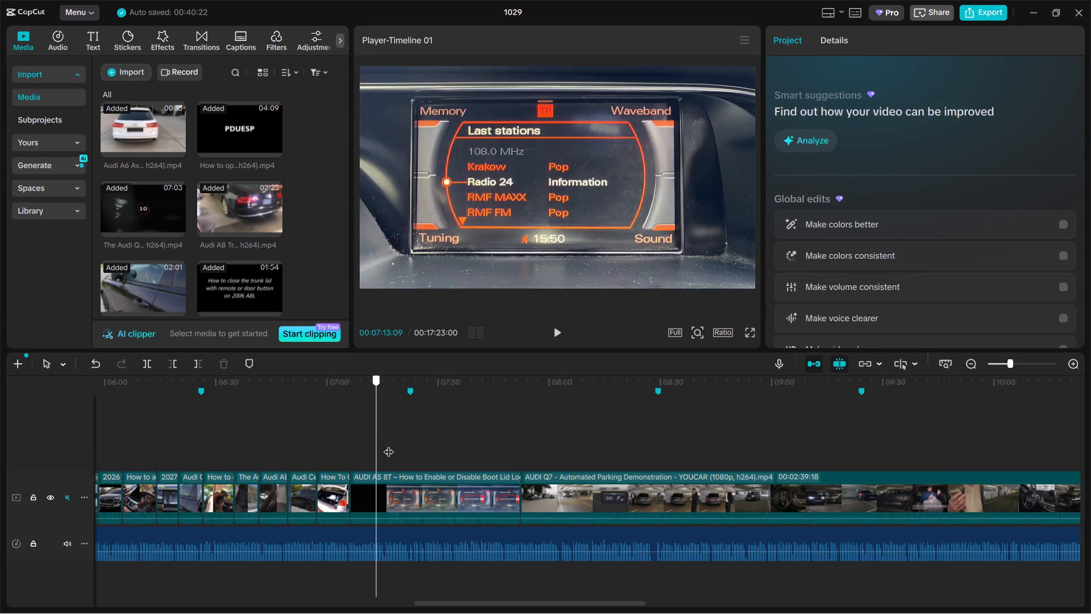
pyautogui.moveTo(389, 445); pyautogui.dragTo(393, 450)
pyautogui.moveTo(393, 450); pyautogui.dragTo(396, 450)
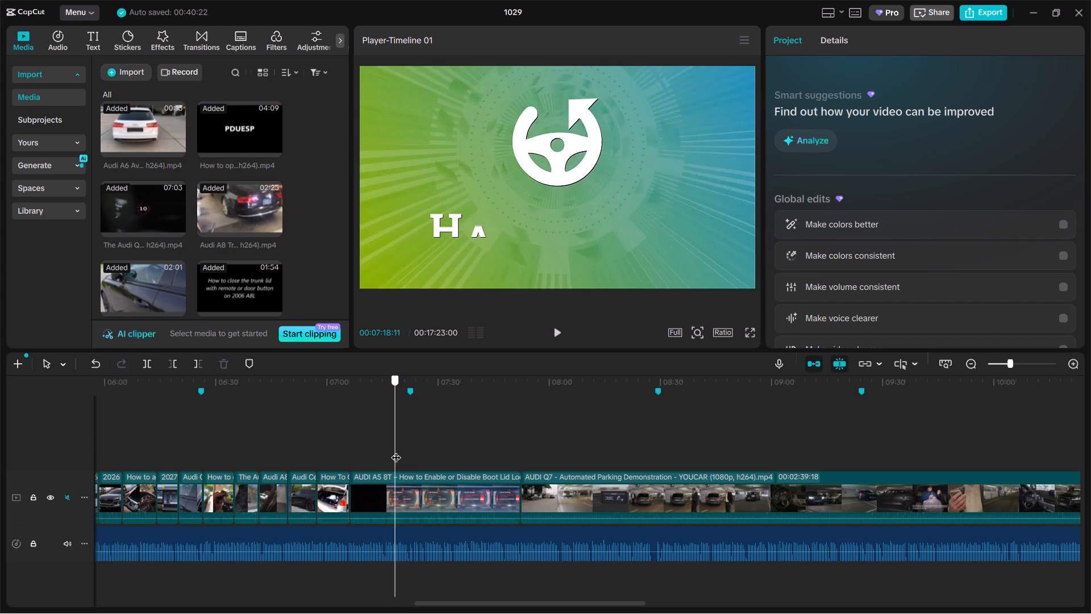
pyautogui.moveTo(396, 450); pyautogui.dragTo(408, 449)
pyautogui.click(396, 509)
pyautogui.hotkey('ctrl', 'b')
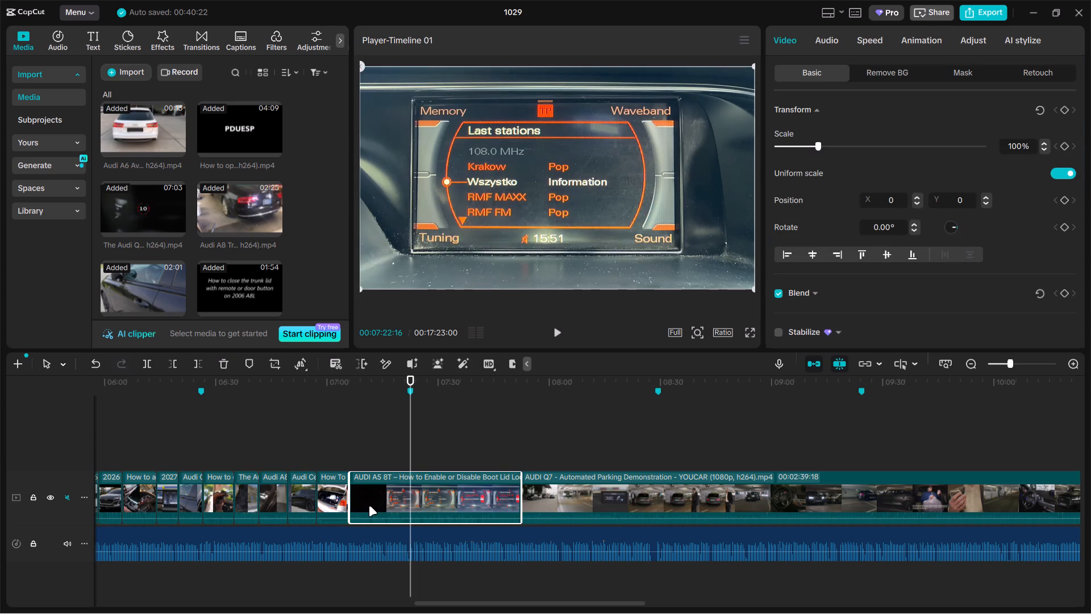
pyautogui.click(369, 505)
pyautogui.press('BackSpace')
pyautogui.press('BackSpace')
# Split the AUDI A5 8T boot lid locking clip at 07:11:09 and delete the remainder after the split.
pyautogui.click(351, 455)
pyautogui.moveTo(351, 455); pyautogui.dragTo(352, 455)
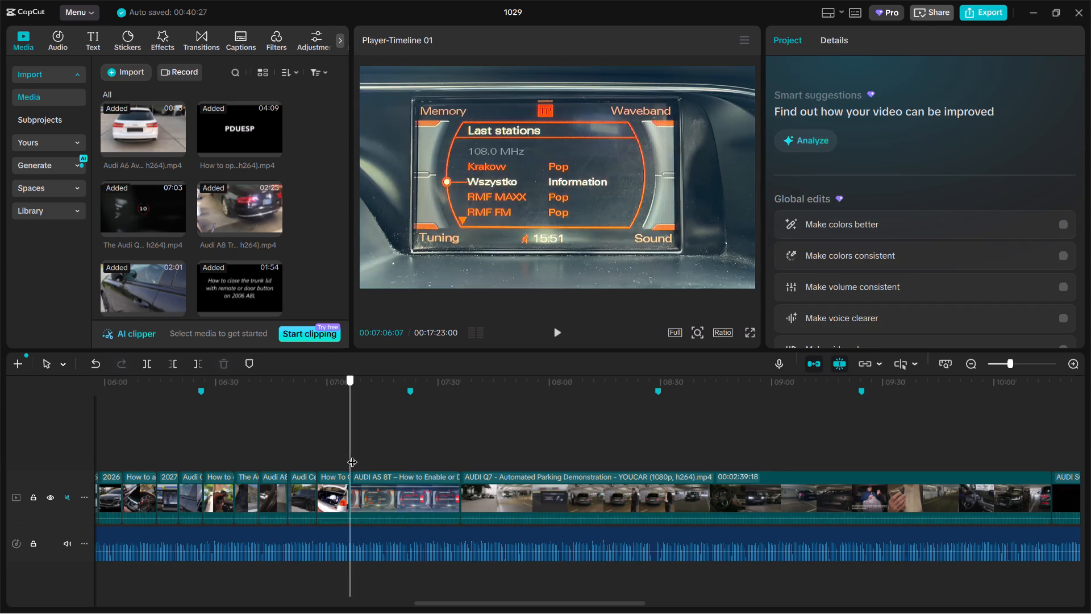
pyautogui.moveTo(352, 455); pyautogui.dragTo(369, 450)
pyautogui.click(394, 495)
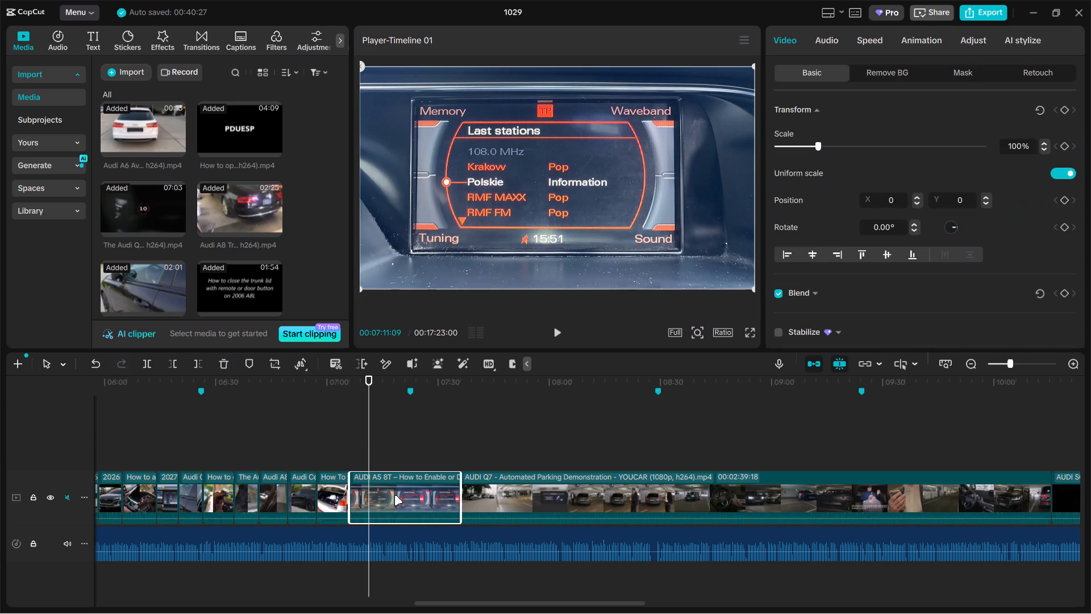
pyautogui.hotkey('ctrl', 'b')
pyautogui.press('BackSpace')
# Split the AUDI Q7 Automated Parking Demonstration clip at 07:56:25 and delete the part before the split.
pyautogui.moveTo(372, 442); pyautogui.dragTo(401, 442)
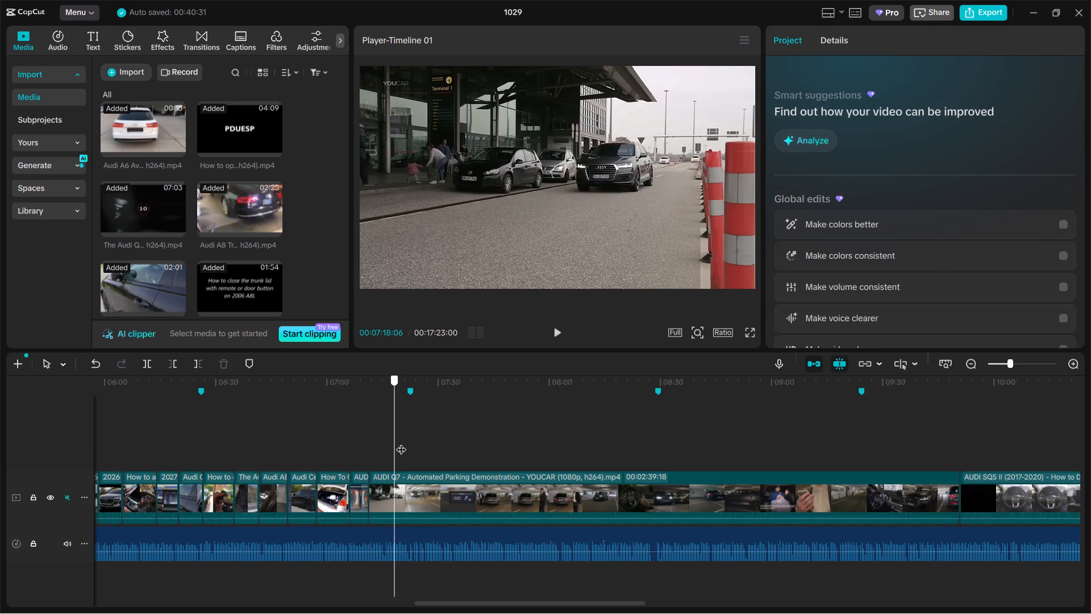
pyautogui.moveTo(401, 442); pyautogui.dragTo(527, 442)
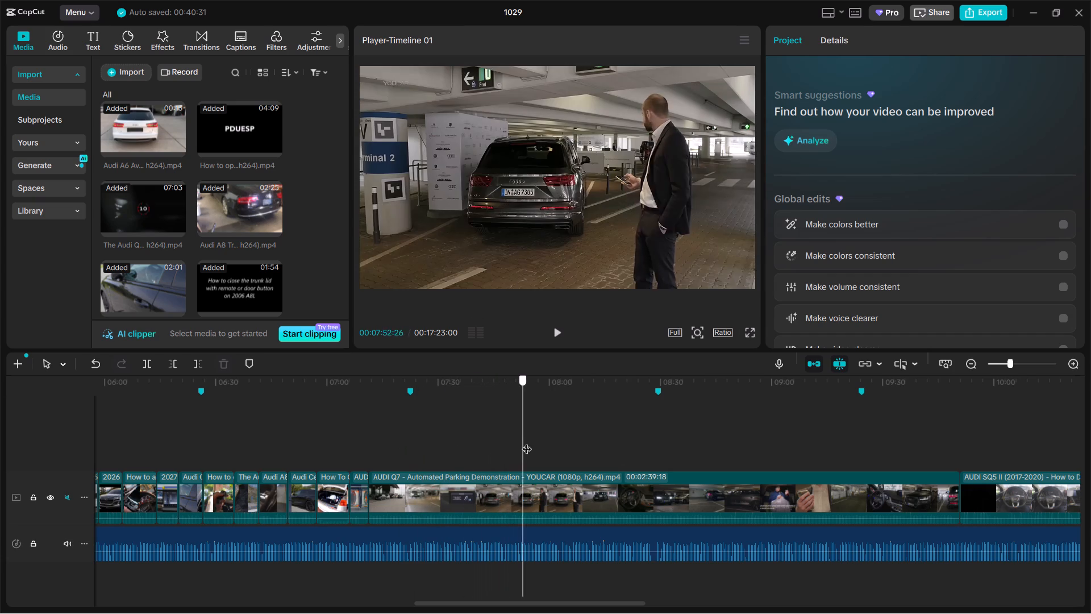
pyautogui.moveTo(527, 442); pyautogui.dragTo(539, 438)
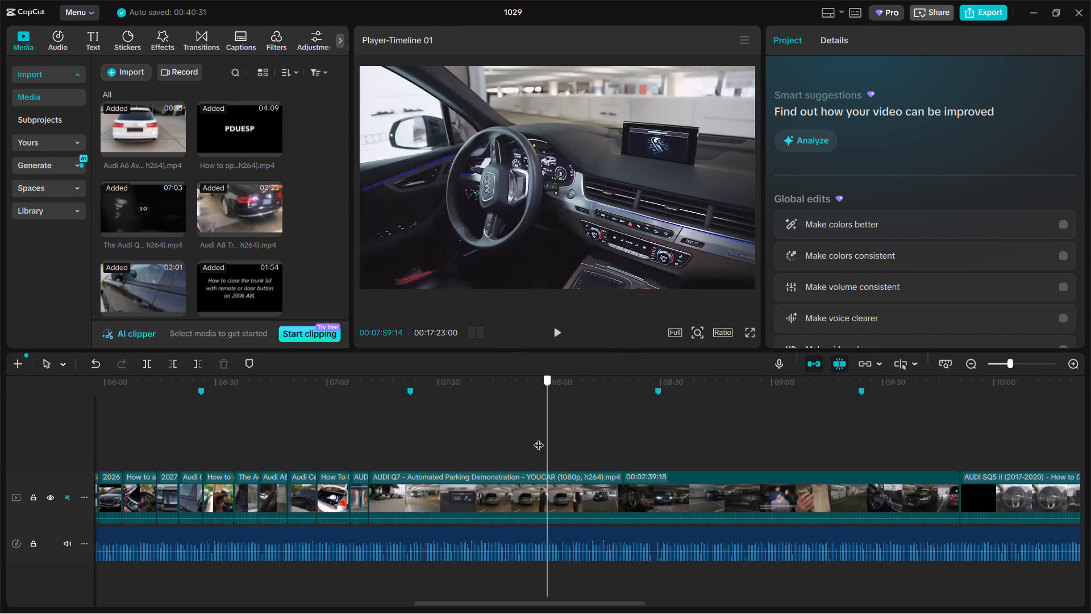
pyautogui.moveTo(539, 438); pyautogui.dragTo(538, 435)
pyautogui.click(535, 500)
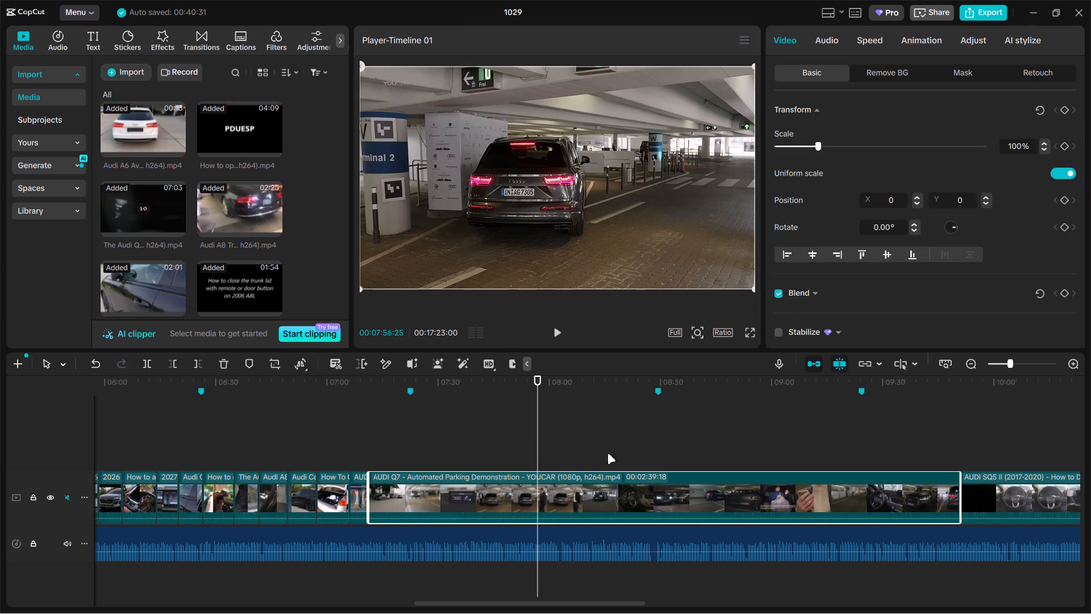
pyautogui.hotkey('ctrl', 'b')
pyautogui.click(532, 489)
pyautogui.moveTo(542, 444); pyautogui.dragTo(607, 432)
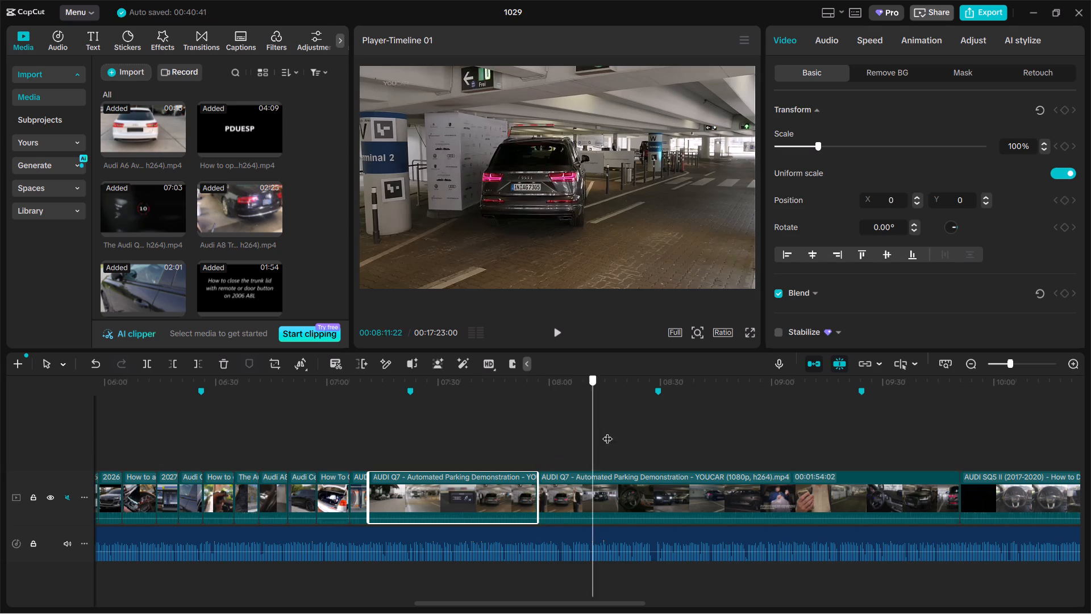
pyautogui.moveTo(607, 432); pyautogui.dragTo(502, 435)
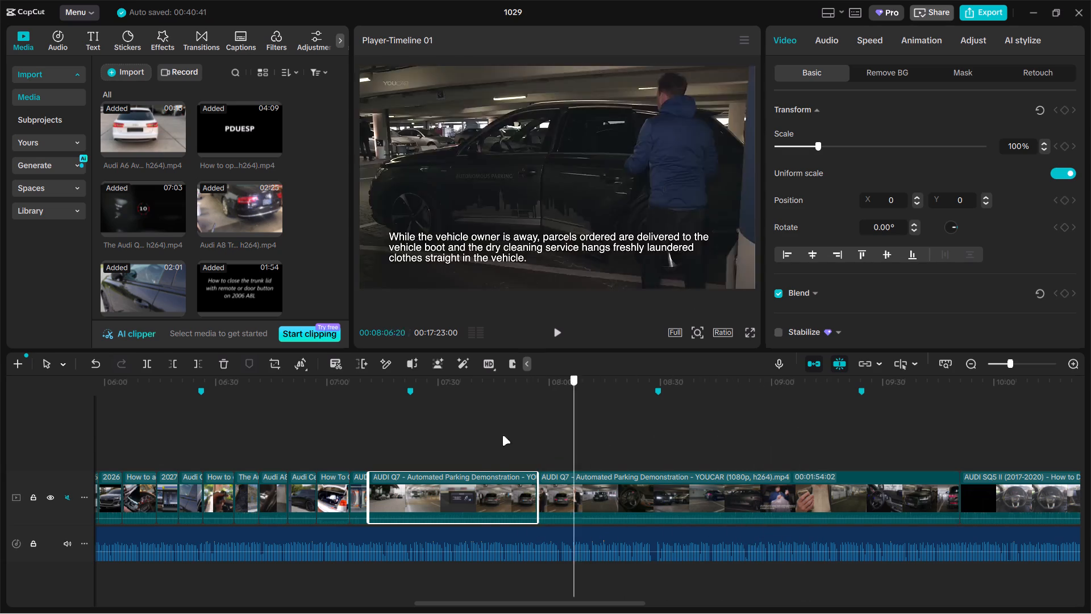
pyautogui.moveTo(502, 435); pyautogui.dragTo(490, 438)
pyautogui.press('BackSpace')
# Trim the start of the AUDI Q7 Automated Parking Demonstration clip to the frame at 07:16:06.
pyautogui.click(370, 455)
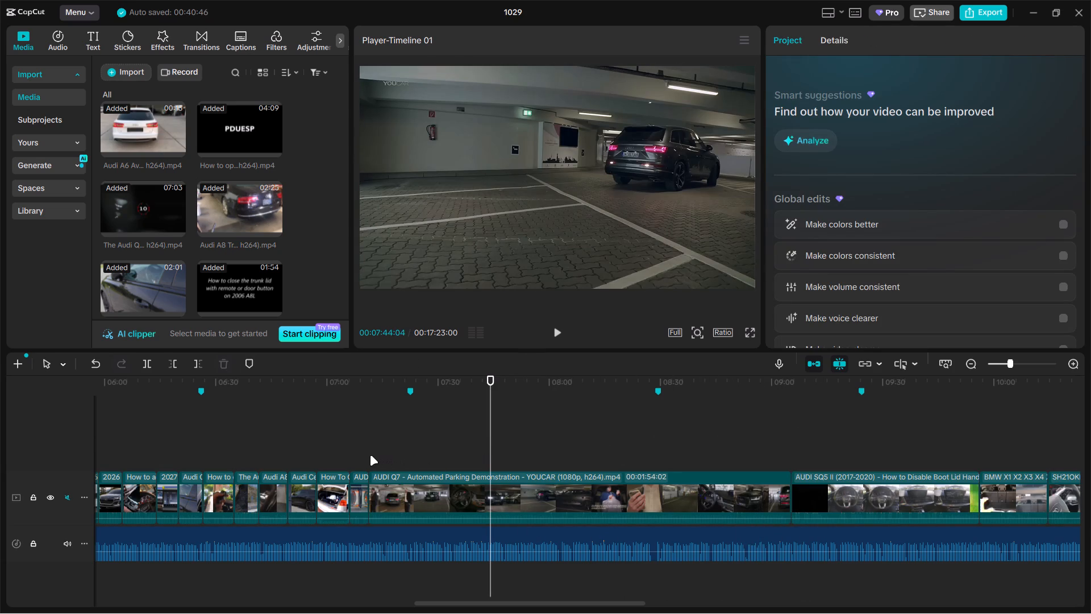
pyautogui.moveTo(370, 455); pyautogui.dragTo(387, 440)
pyautogui.click(389, 493)
pyautogui.moveTo(368, 488); pyautogui.dragTo(385, 486)
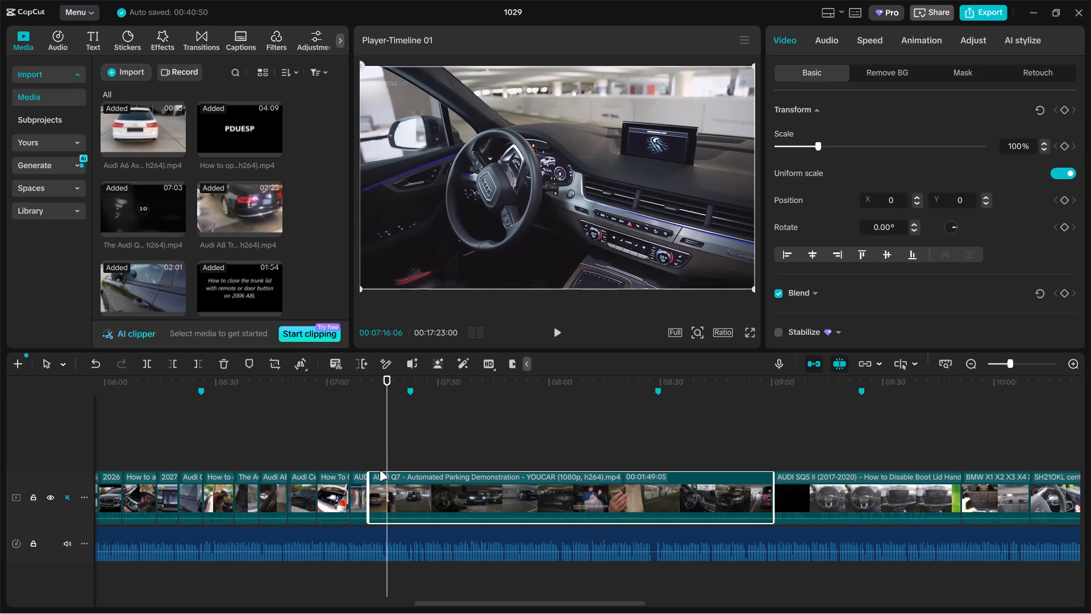
# Split the AUDI Q7 Automated Parking Demonstration clip at 07:17:18 and delete the remainder after the split.
pyautogui.click(371, 459)
pyautogui.moveTo(370, 459); pyautogui.dragTo(390, 451)
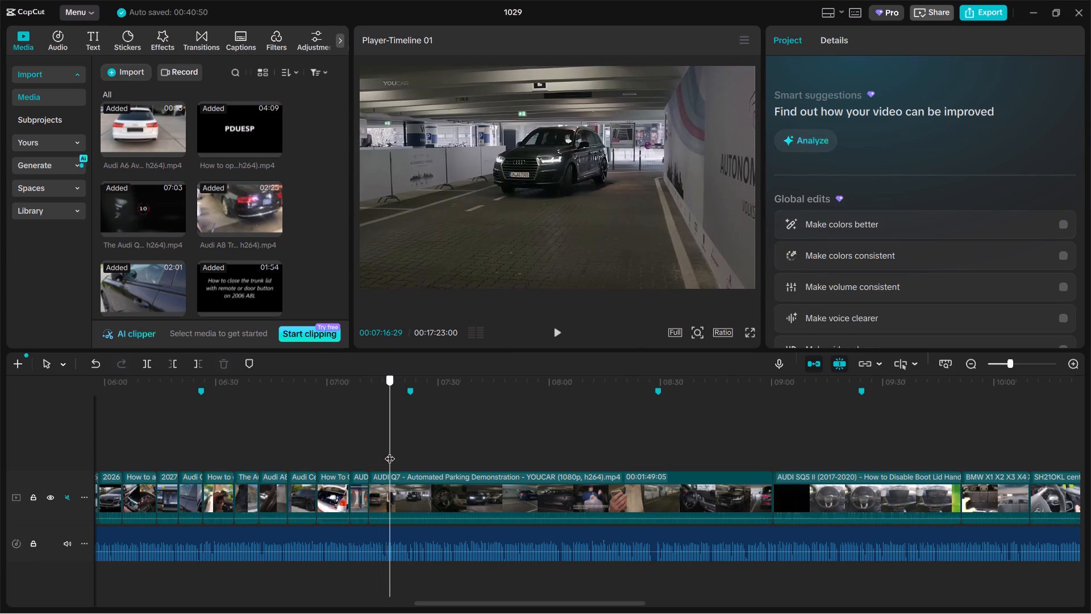
pyautogui.moveTo(390, 451); pyautogui.dragTo(392, 451)
pyautogui.click(410, 496)
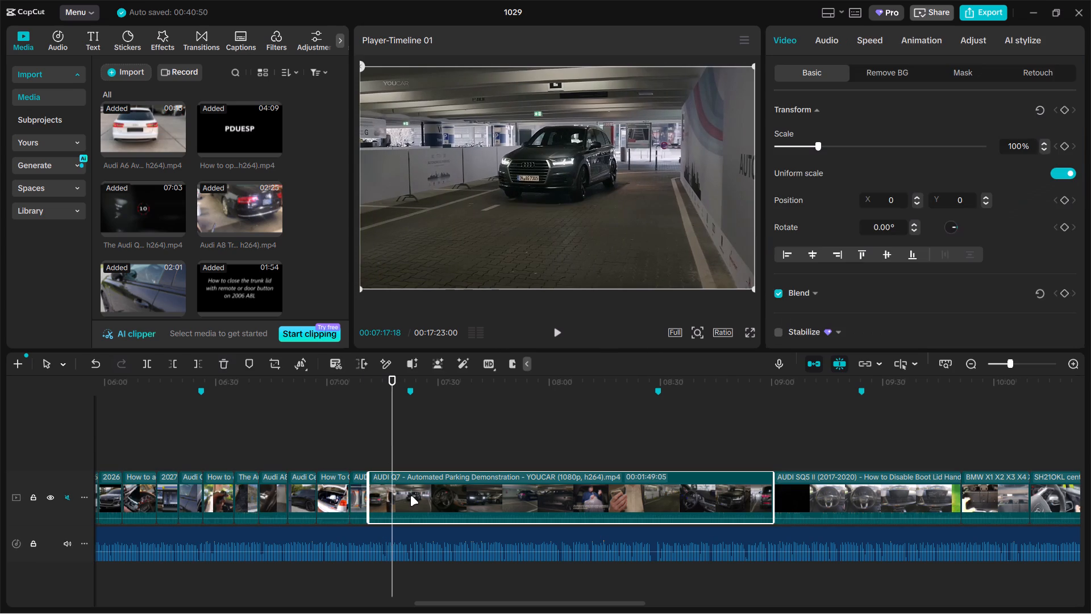
pyautogui.hotkey('ctrl', 'b')
pyautogui.press('BackSpace')
# Skim the AUDI SQ5 II How to Disable Boot Lid Handle clip and delete it from the timeline.
pyautogui.click(412, 447)
pyautogui.moveTo(412, 447); pyautogui.dragTo(522, 445)
pyautogui.click(509, 497)
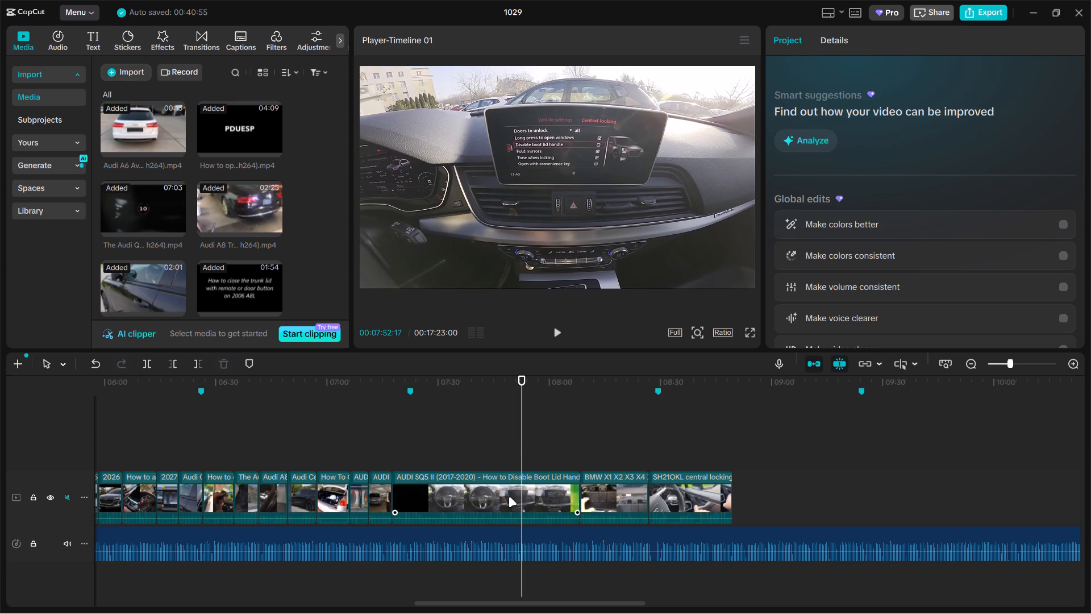
pyautogui.press('BackSpace')
# Trim the start of the BMW X1 X2 X3 X4 clip to the frame at 07:26:28 and shorten its end to near the 07:22 marker.
pyautogui.click(404, 452)
pyautogui.moveTo(404, 452); pyautogui.dragTo(417, 451)
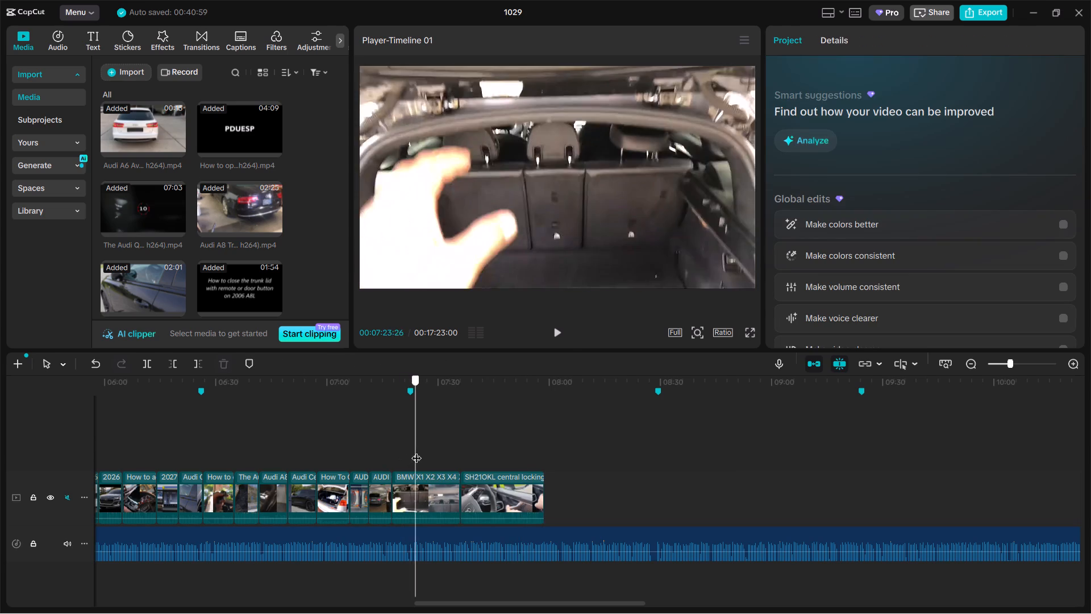
pyautogui.moveTo(417, 451); pyautogui.dragTo(439, 441)
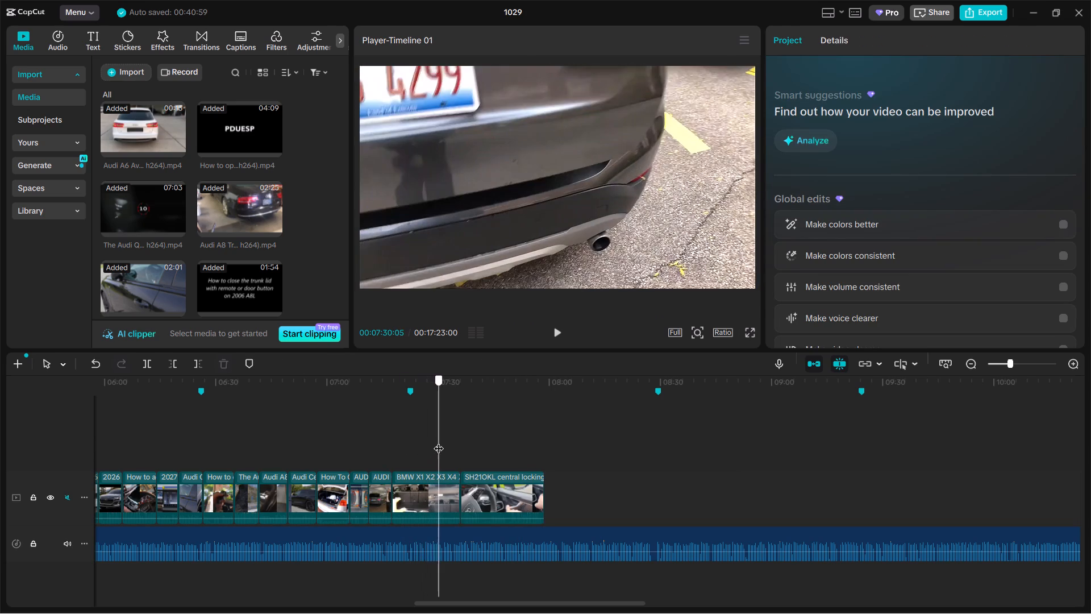
pyautogui.moveTo(439, 441); pyautogui.dragTo(427, 443)
pyautogui.click(419, 505)
pyautogui.moveTo(395, 495); pyautogui.dragTo(399, 493)
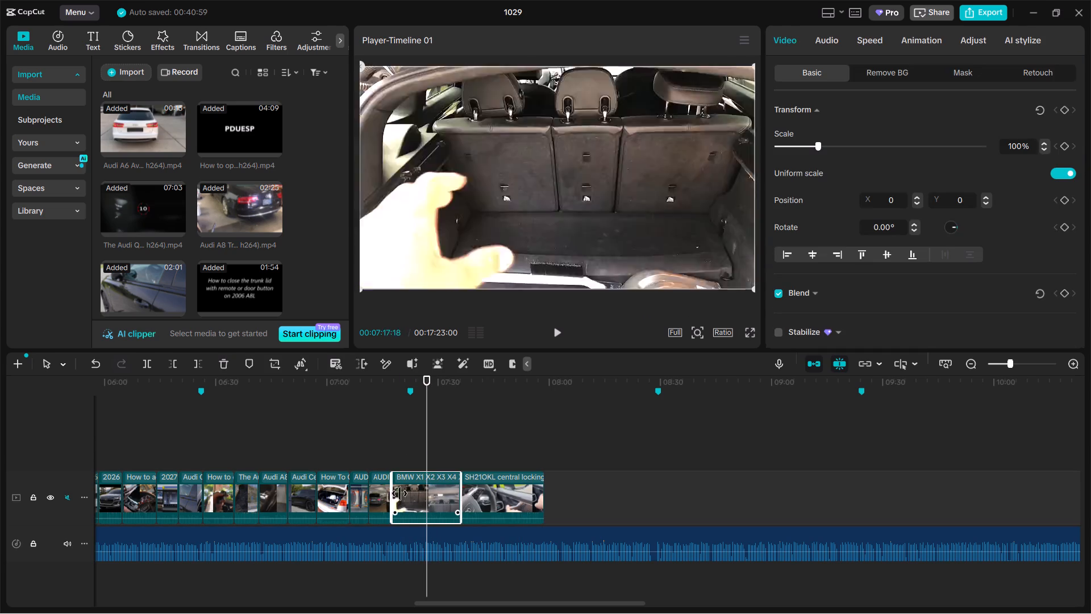
pyautogui.moveTo(399, 493); pyautogui.dragTo(428, 488)
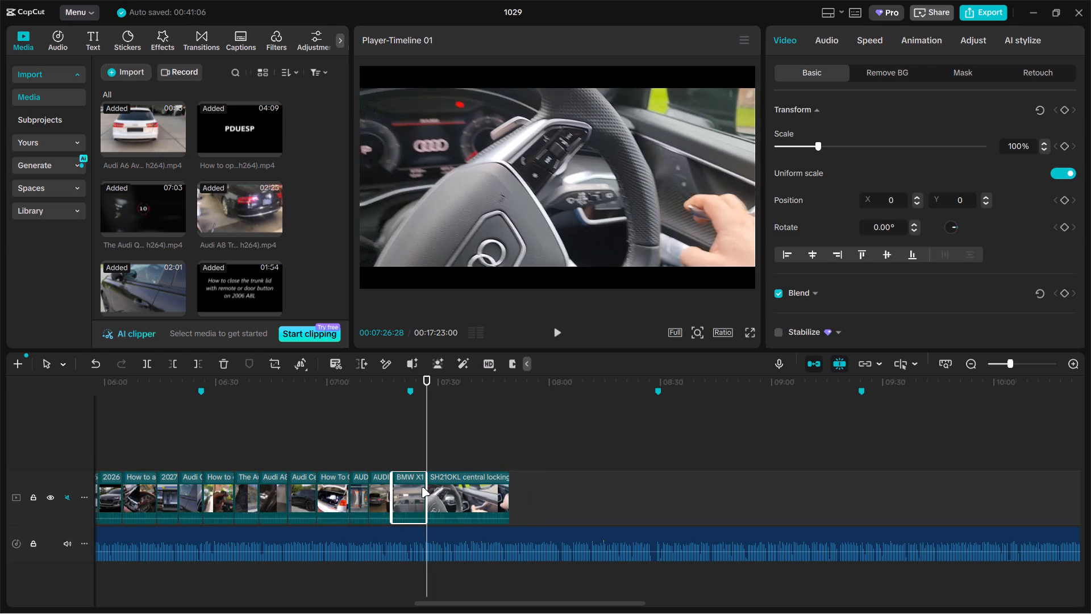
pyautogui.moveTo(426, 485); pyautogui.dragTo(411, 485)
# Shorten the end of the Audi Central clip, just before How To Close Trunk With Remote, by about 2 seconds.
pyautogui.click(298, 453)
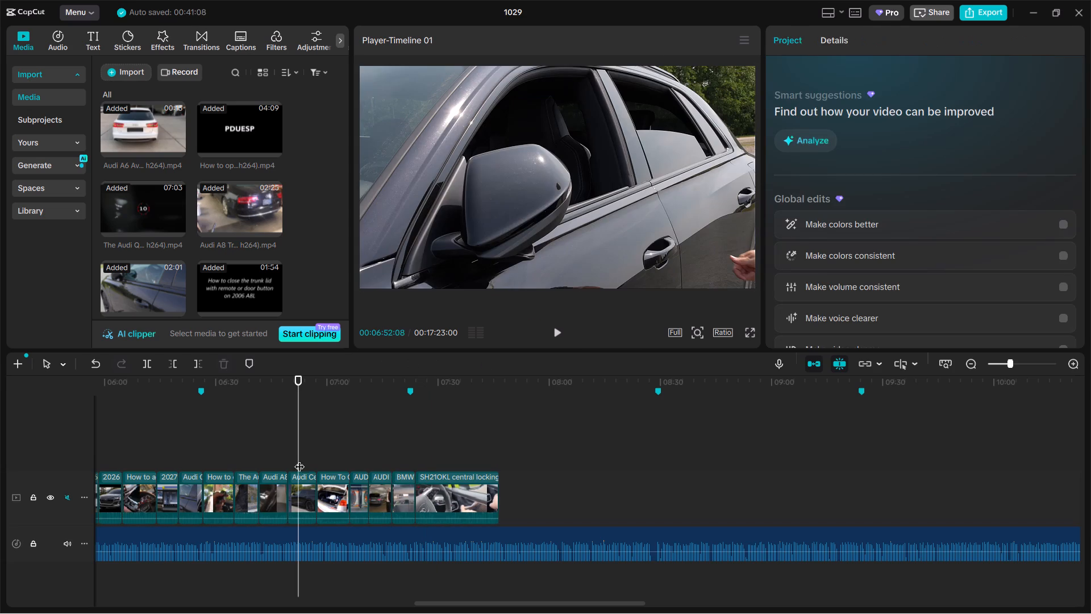
pyautogui.click(303, 499)
pyautogui.moveTo(317, 493); pyautogui.dragTo(306, 493)
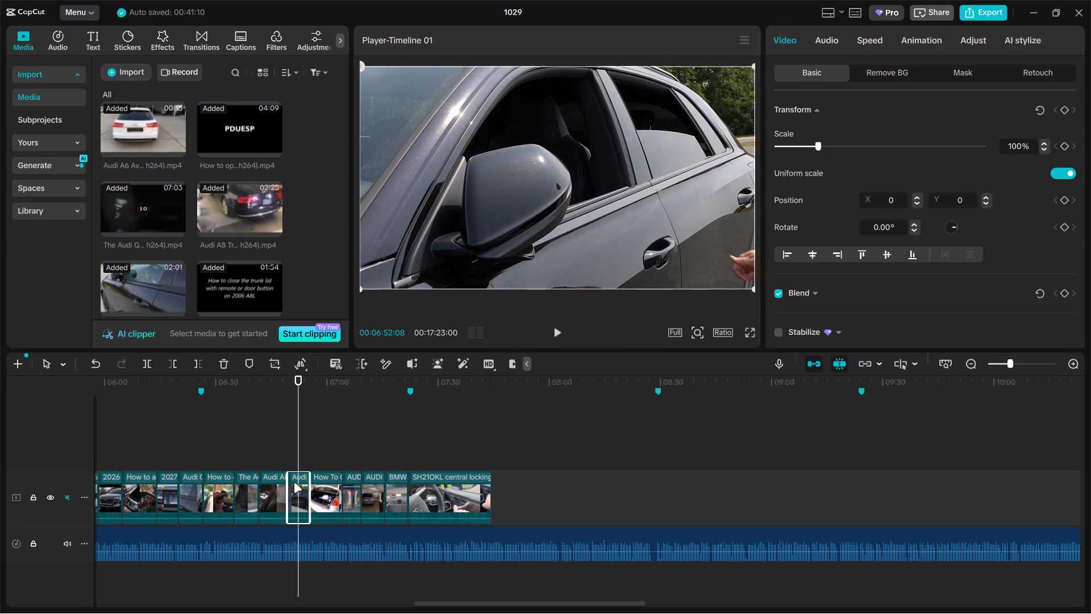
# Trim about 1 second off the start of the Audi A8 Trunk clip.
pyautogui.click(277, 451)
pyautogui.click(275, 489)
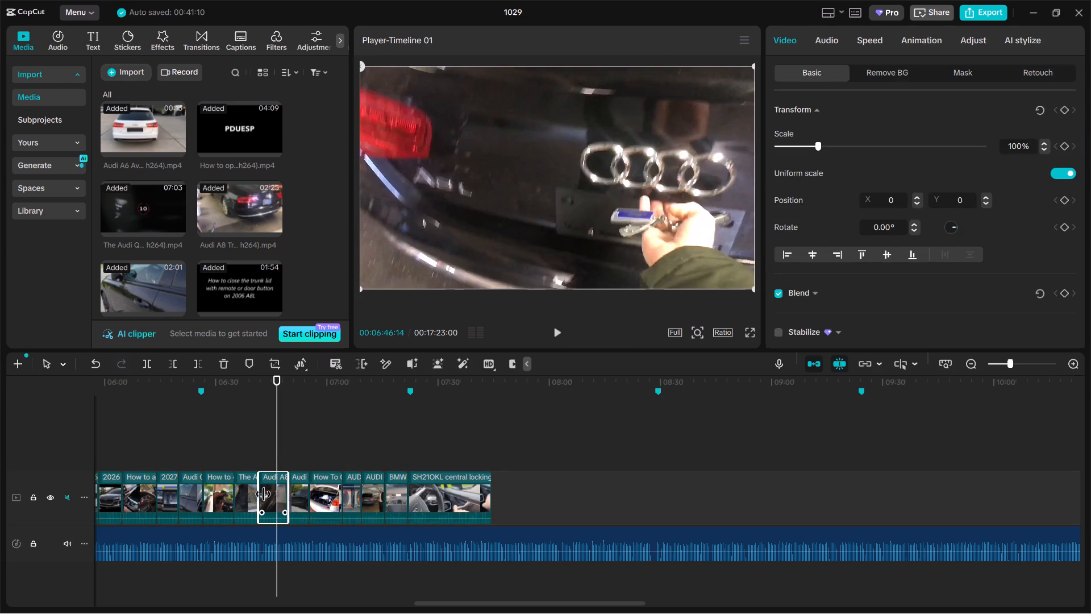
pyautogui.click(263, 494)
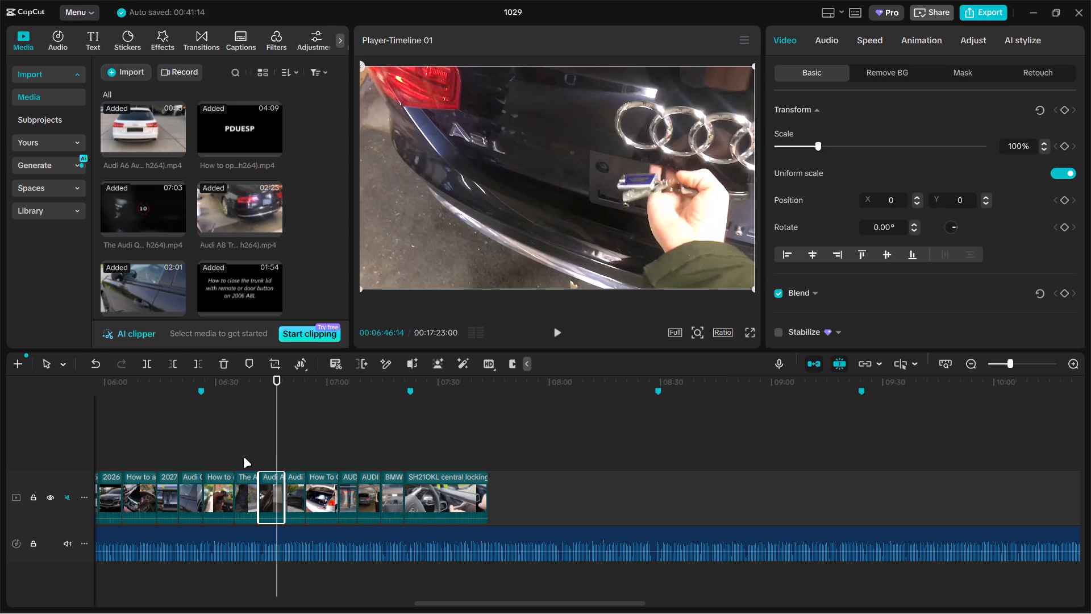
# Shorten the end of The Audi clip, just before the Audi A8 Trunk clip, by about 1.5 seconds.
pyautogui.click(235, 457)
pyautogui.click(218, 459)
pyautogui.moveTo(218, 459); pyautogui.dragTo(223, 455)
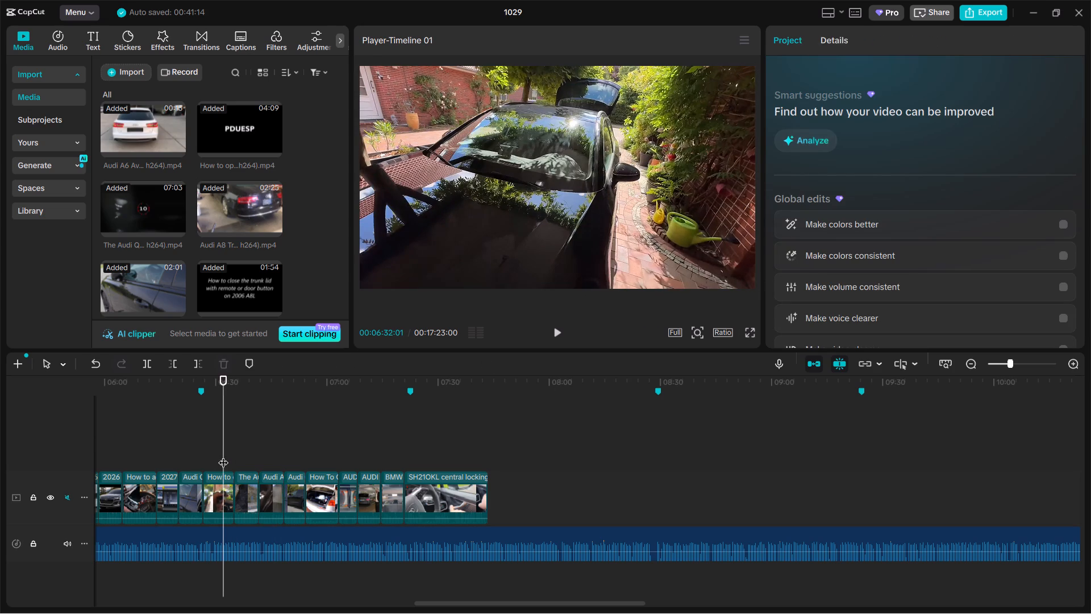
pyautogui.moveTo(223, 459); pyautogui.dragTo(241, 454)
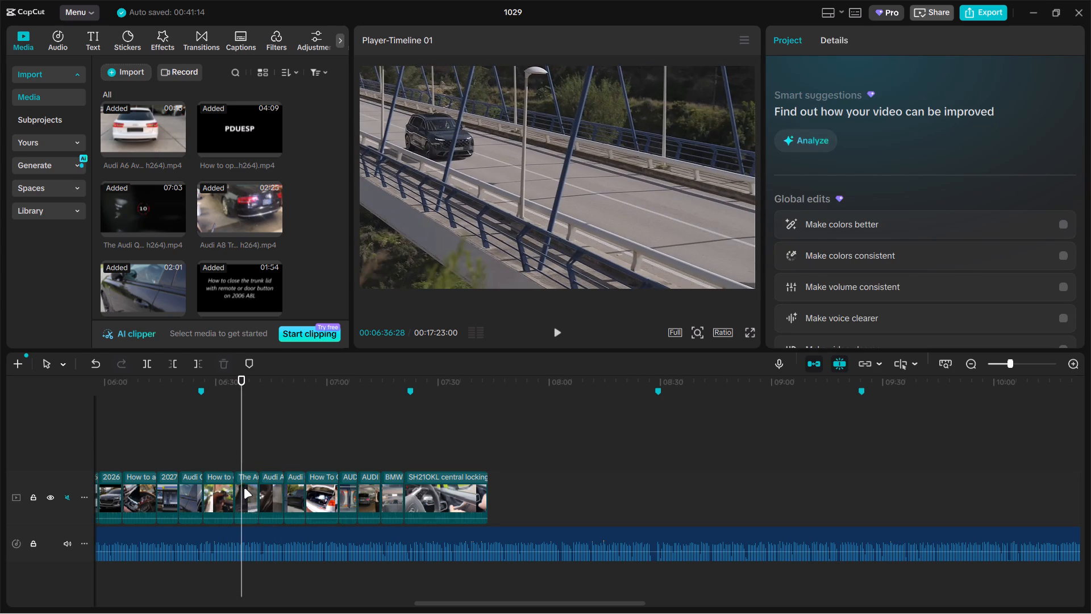
pyautogui.click(245, 492)
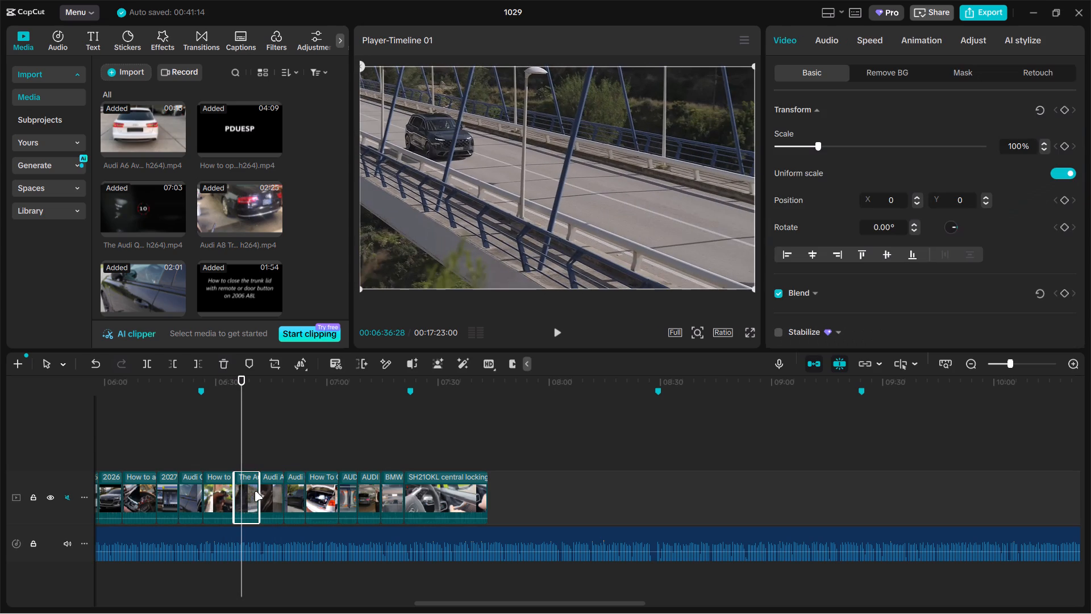
pyautogui.moveTo(260, 491); pyautogui.dragTo(251, 491)
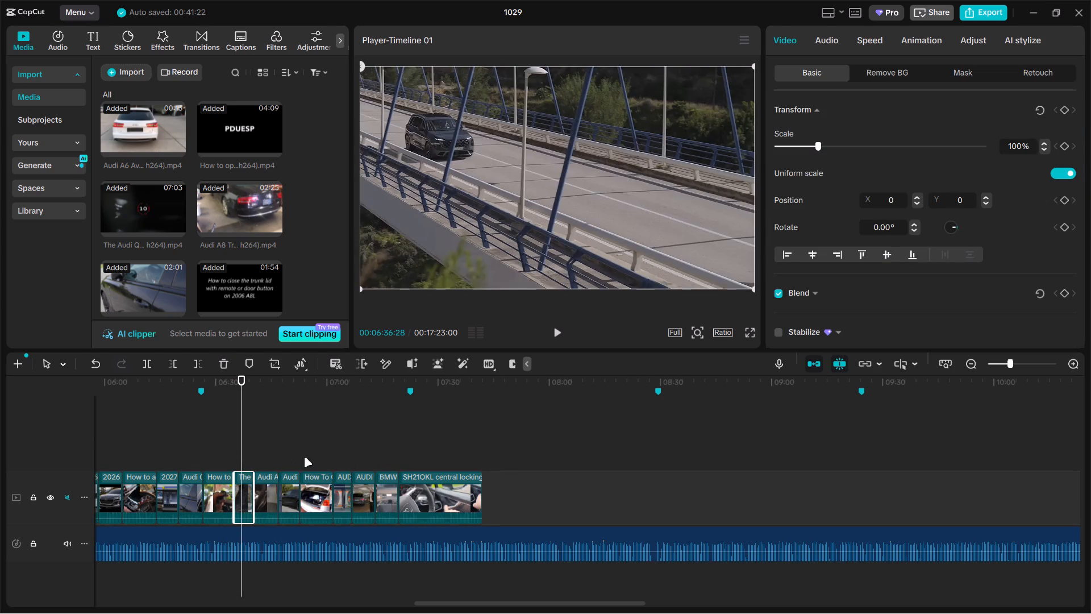
pyautogui.click(304, 457)
pyautogui.moveTo(304, 457); pyautogui.dragTo(327, 452)
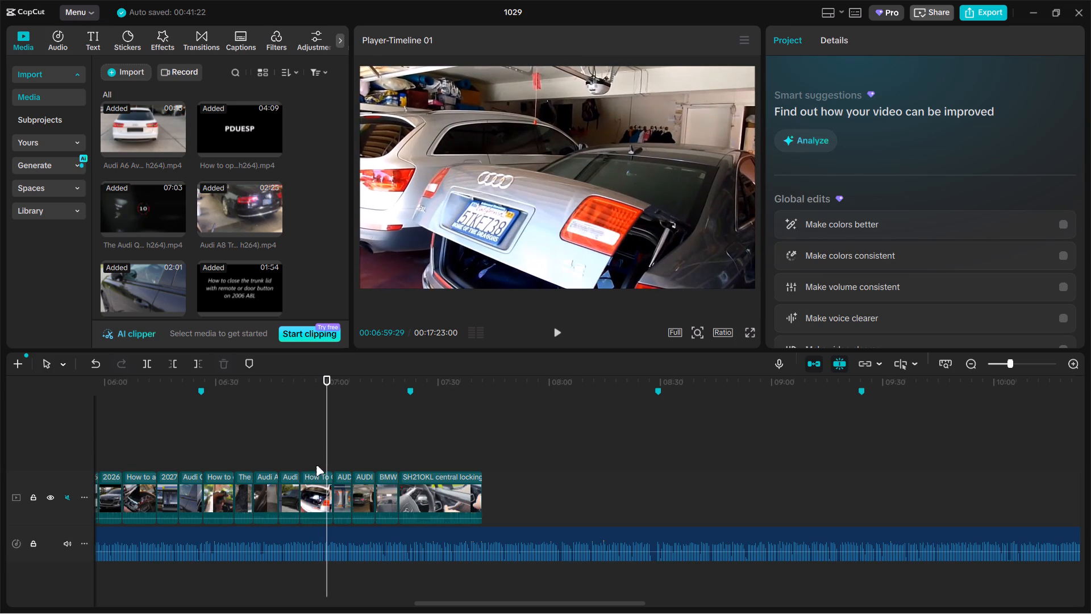
pyautogui.click(395, 450)
pyautogui.moveTo(395, 450); pyautogui.dragTo(385, 451)
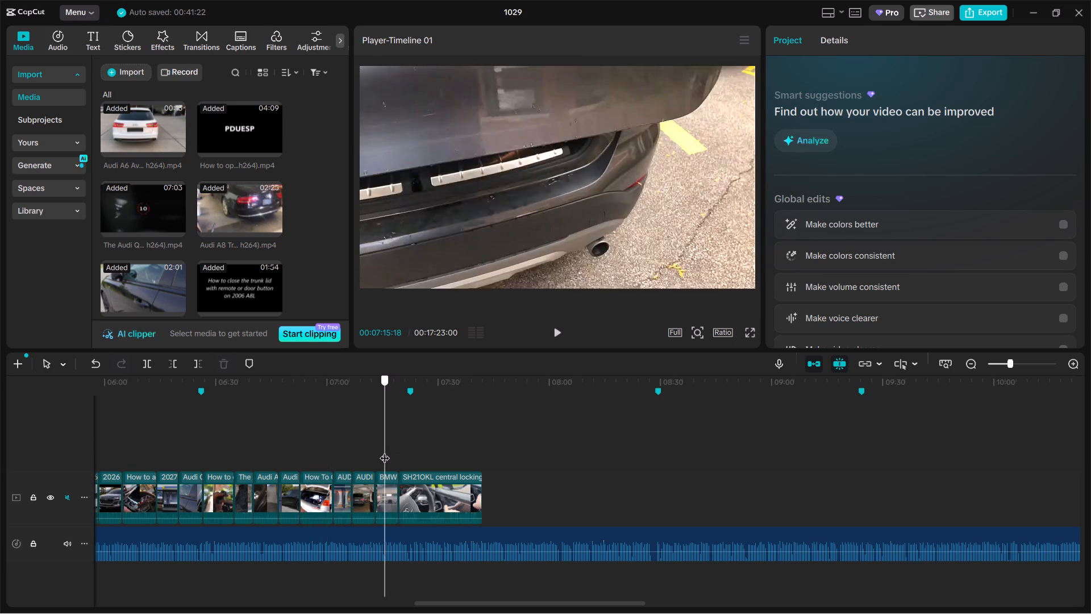
pyautogui.moveTo(385, 451); pyautogui.dragTo(425, 445)
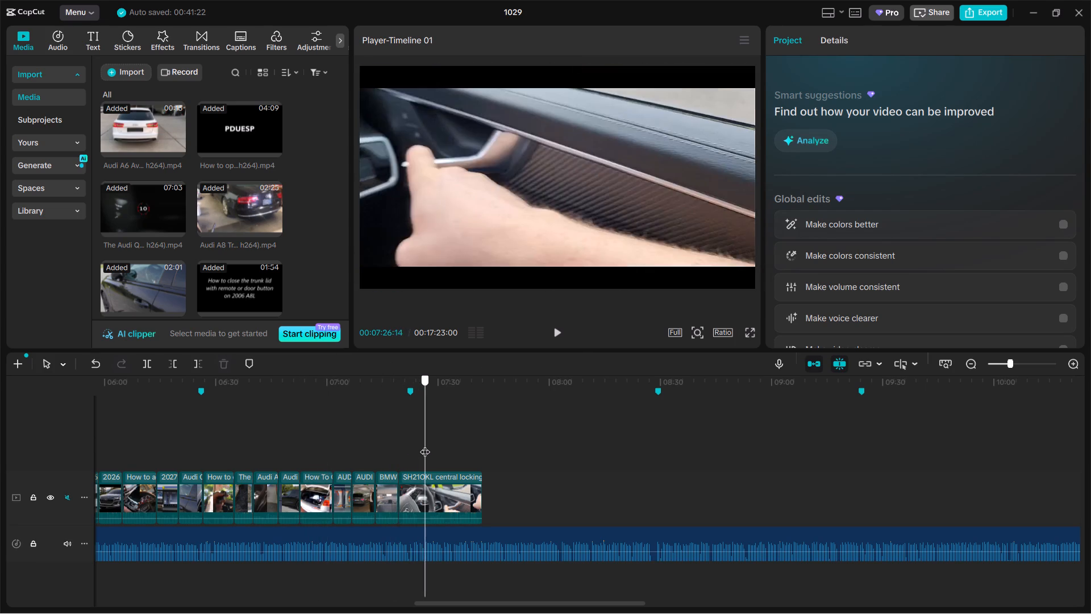
pyautogui.moveTo(425, 445); pyautogui.dragTo(402, 447)
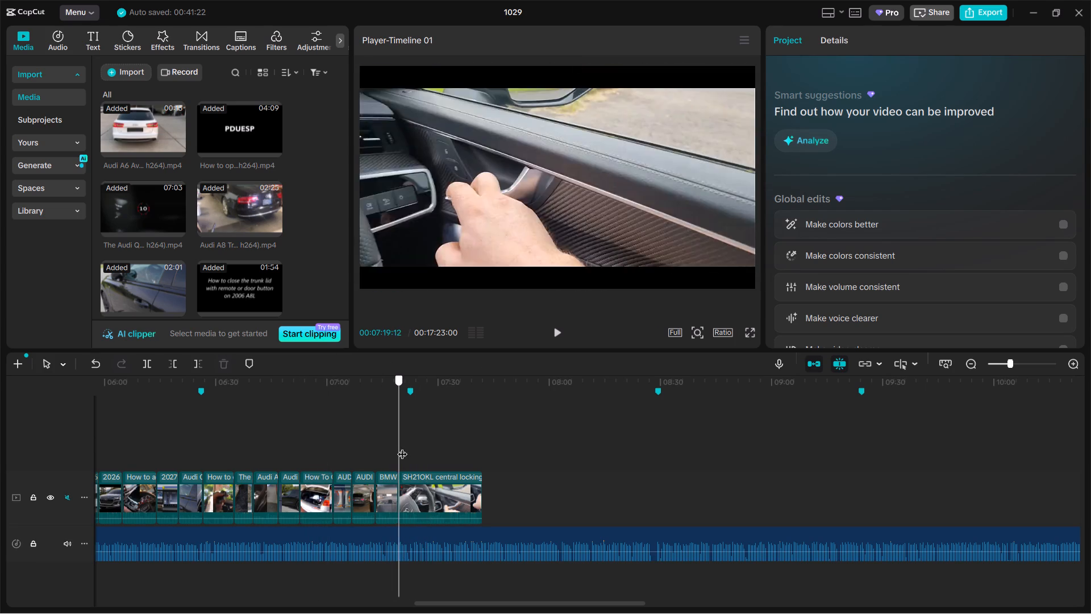
pyautogui.moveTo(402, 447); pyautogui.dragTo(431, 445)
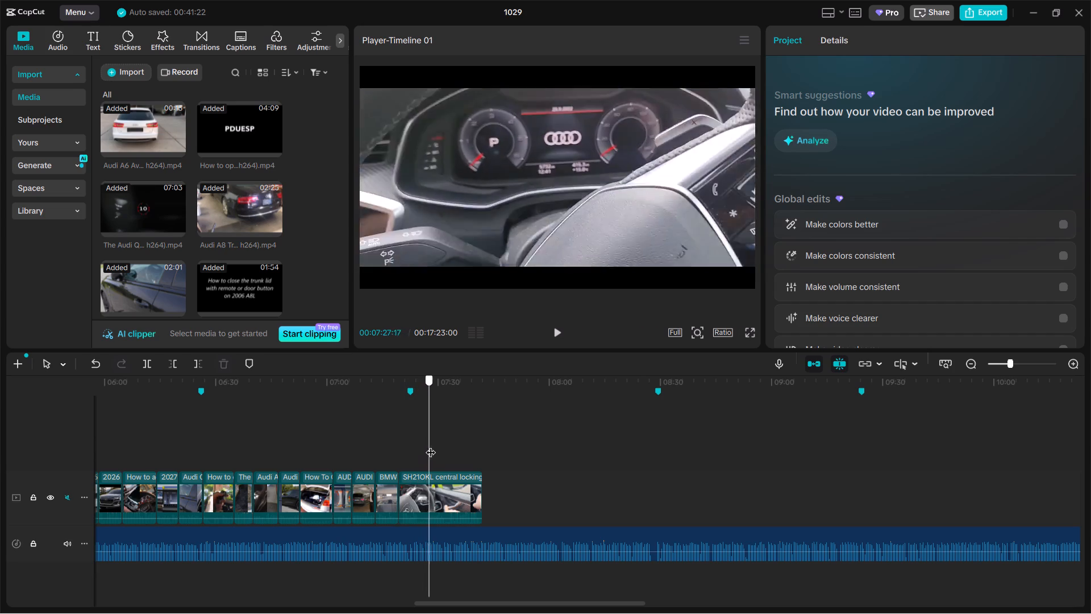
pyautogui.moveTo(431, 445); pyautogui.dragTo(439, 445)
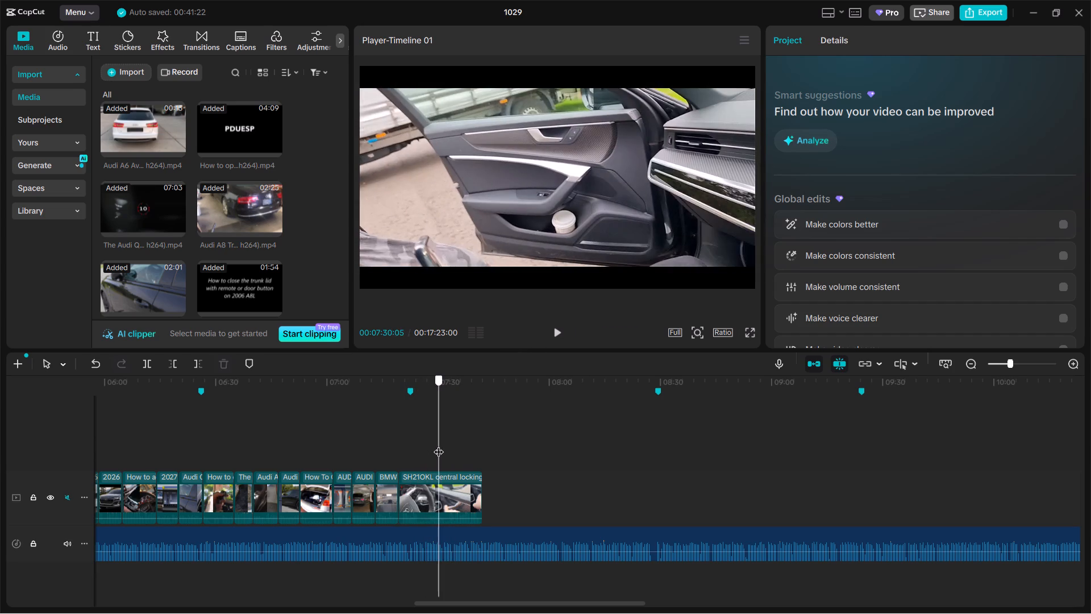
pyautogui.moveTo(439, 445); pyautogui.dragTo(434, 445)
pyautogui.click(422, 499)
pyautogui.moveTo(402, 496); pyautogui.dragTo(416, 492)
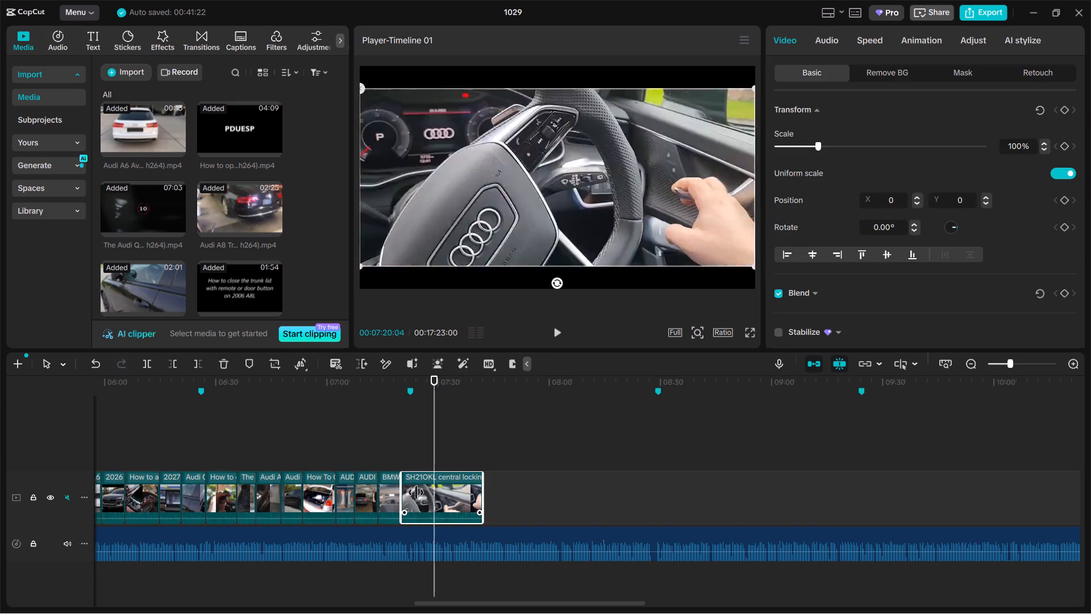
pyautogui.moveTo(416, 492); pyautogui.dragTo(434, 487)
pyautogui.moveTo(447, 487); pyautogui.dragTo(406, 490)
# Shorten the end of the BMW X1 X2 X3 X4 clip to 07:17:24.
pyautogui.click(381, 463)
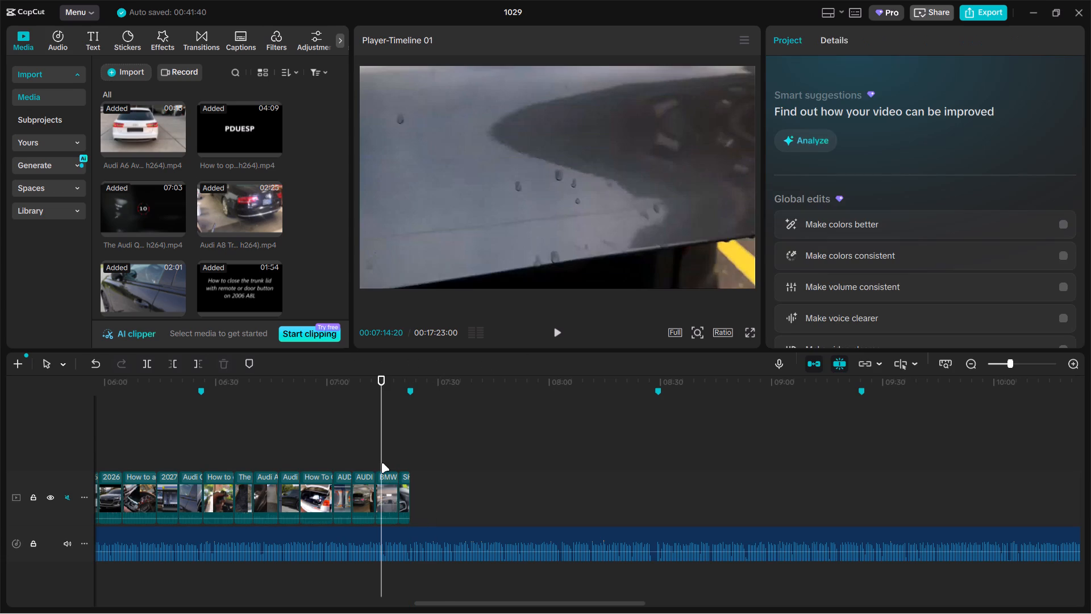
pyautogui.keyDown('ctrl'); pyautogui.scroll(5, 384, 463); pyautogui.keyUp('ctrl')
pyautogui.moveTo(382, 459); pyautogui.dragTo(400, 453)
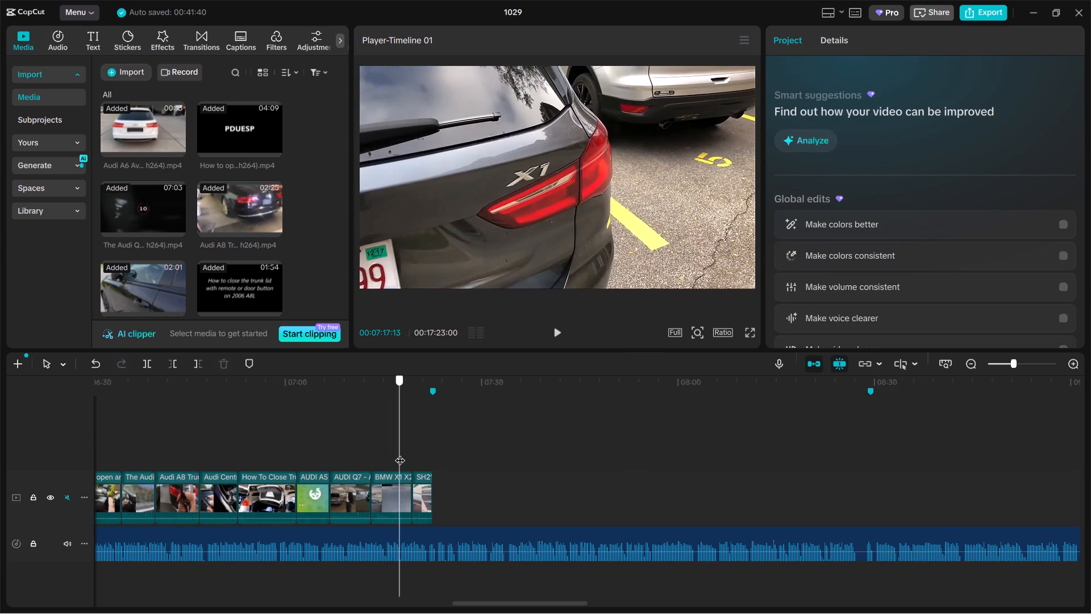
pyautogui.moveTo(400, 453); pyautogui.dragTo(402, 453)
pyautogui.click(402, 496)
pyautogui.moveTo(410, 493); pyautogui.dragTo(402, 493)
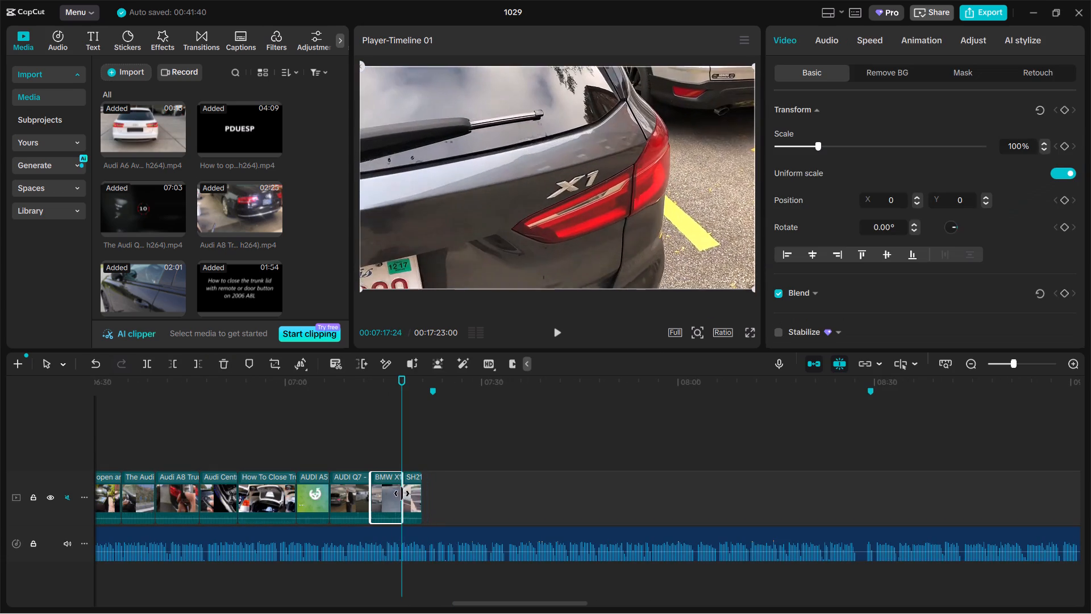
pyautogui.moveTo(402, 493); pyautogui.dragTo(401, 493)
pyautogui.click(412, 489)
pyautogui.moveTo(421, 488); pyautogui.dragTo(432, 484)
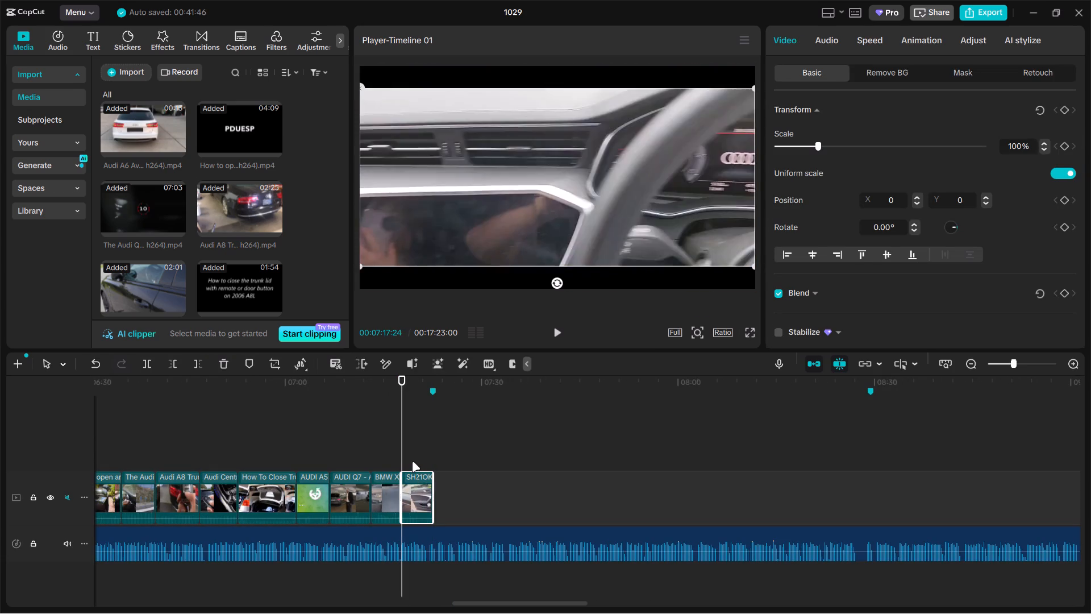
pyautogui.press('space')
pyautogui.moveTo(819, 143); pyautogui.dragTo(822, 143)
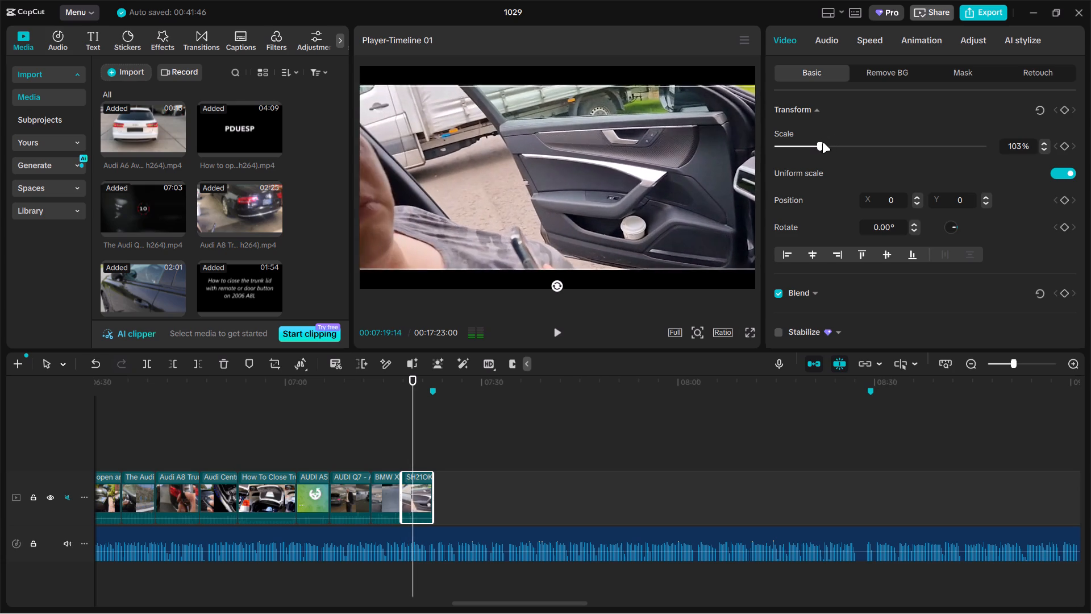
pyautogui.moveTo(822, 143); pyautogui.dragTo(830, 138)
pyautogui.press('space')
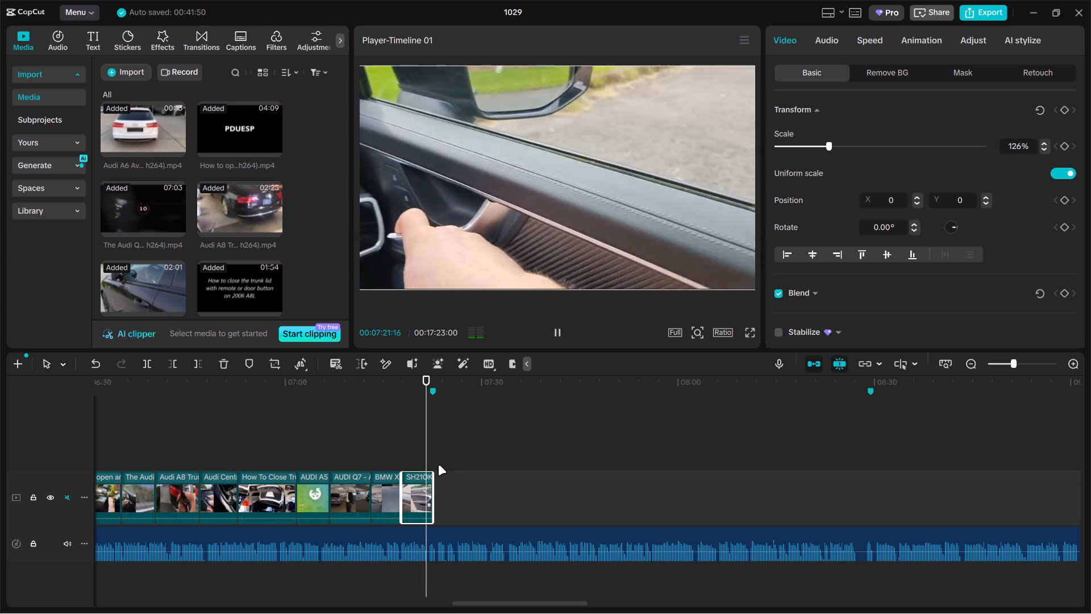
pyautogui.press('space')
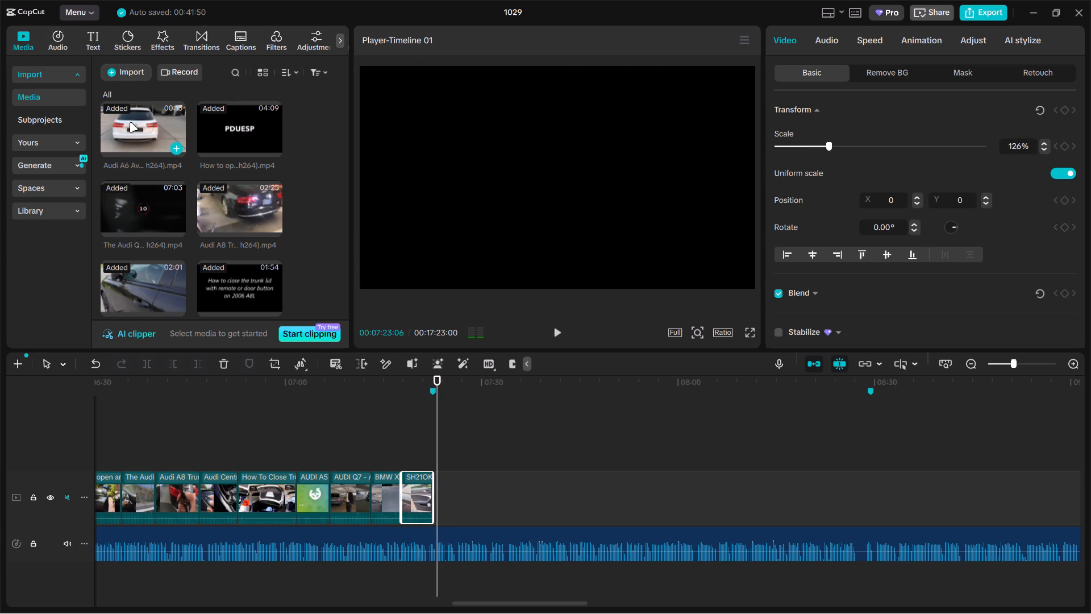
pyautogui.press('space')
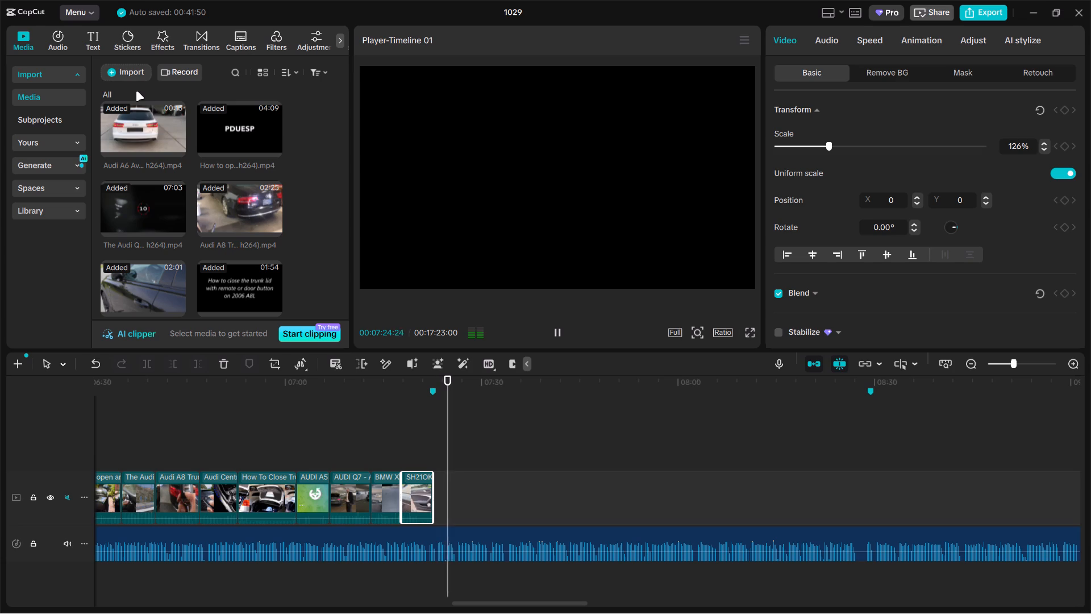
pyautogui.press('space')
# Import all seven clips from the next footage folder and place them on the timeline directly after the SH21OKL clip.
pyautogui.click(132, 71)
pyautogui.click(169, 94)
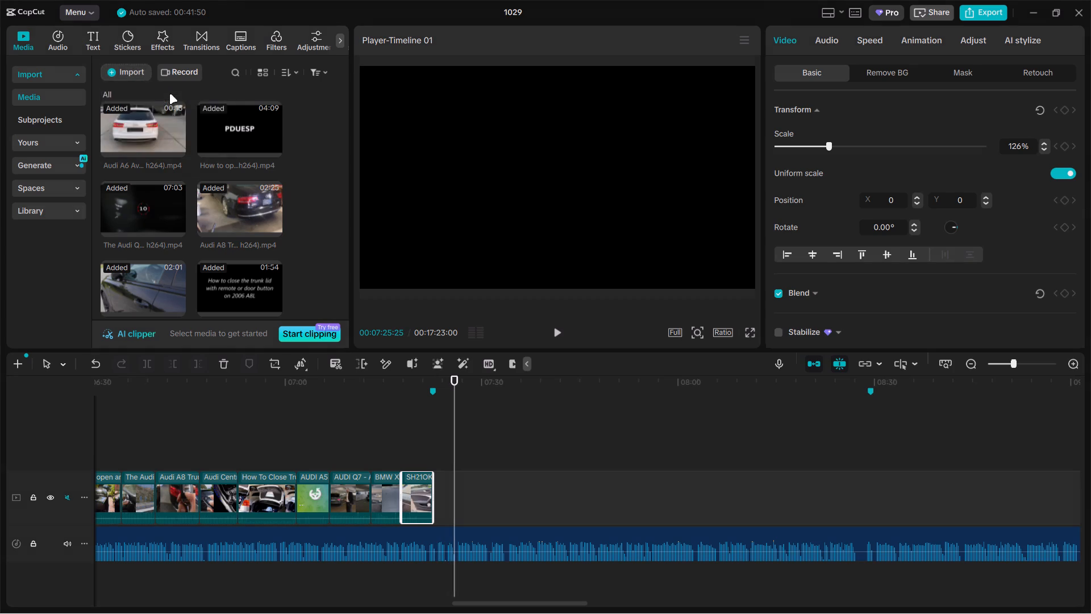
pyautogui.click(88, 35)
pyautogui.doubleClick(213, 268)
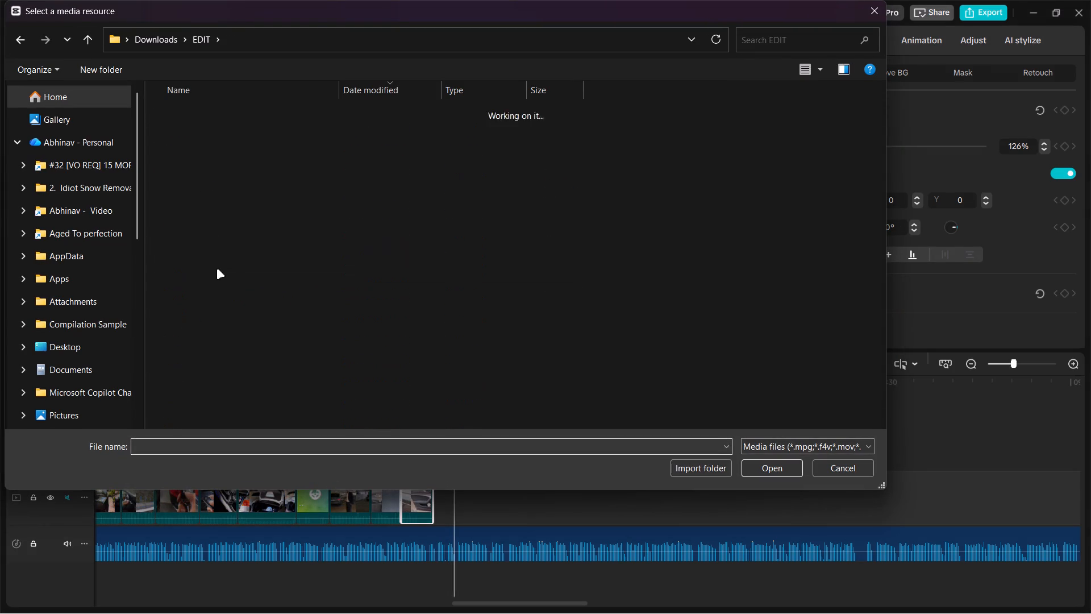
pyautogui.hotkey('ctrl', 'a')
pyautogui.press('Return')
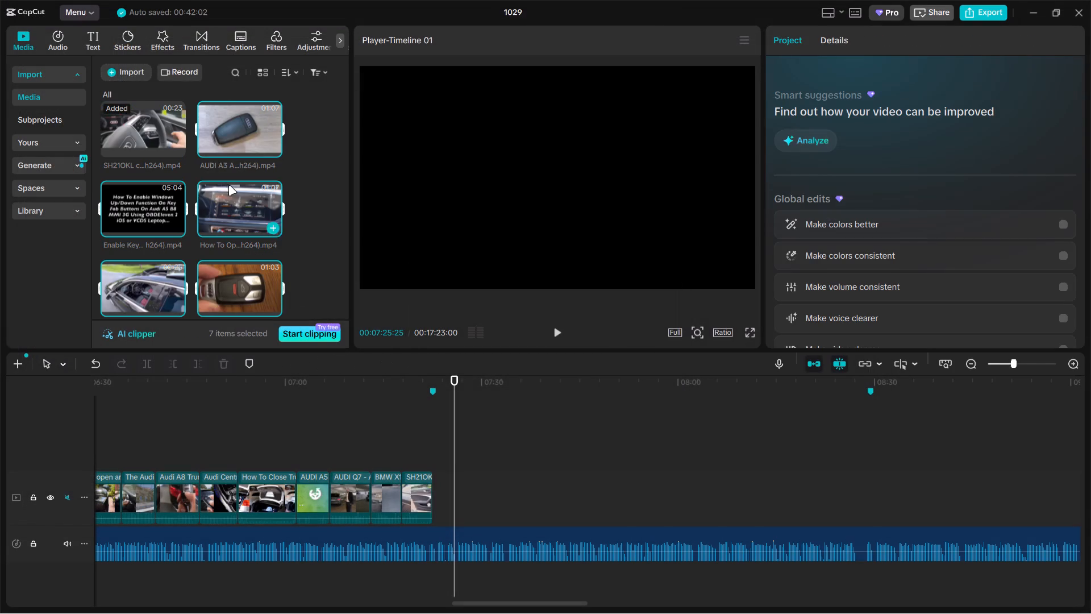
pyautogui.moveTo(222, 128); pyautogui.dragTo(513, 492)
pyautogui.moveTo(493, 468); pyautogui.dragTo(495, 465)
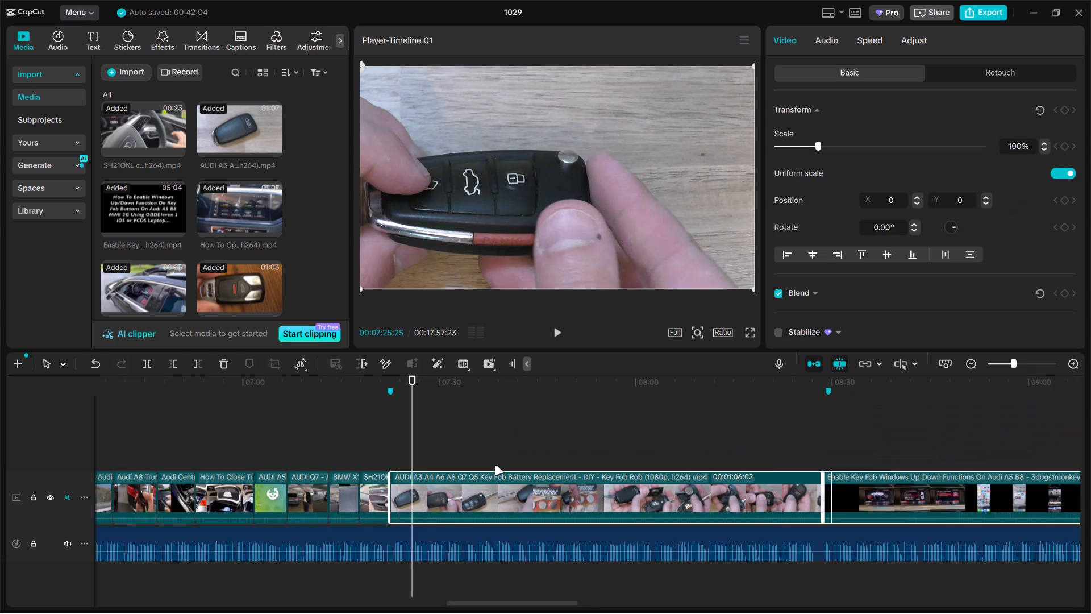
pyautogui.moveTo(495, 465); pyautogui.dragTo(486, 458)
# Split the AUDI A3 A4 A6 key fob battery replacement clip at 07:58:22 and delete the part before the cut.
pyautogui.keyDown('ctrl'); pyautogui.scroll(-4, 417, 437); pyautogui.keyUp('ctrl')
pyautogui.click(328, 443)
pyautogui.moveTo(328, 443); pyautogui.dragTo(357, 441)
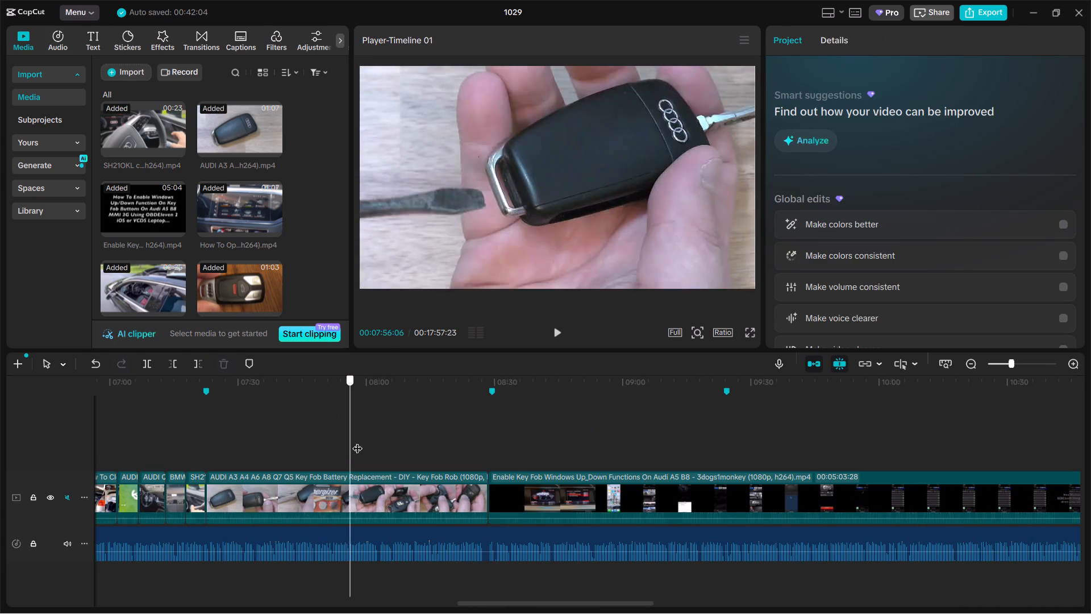
pyautogui.moveTo(357, 441); pyautogui.dragTo(363, 433)
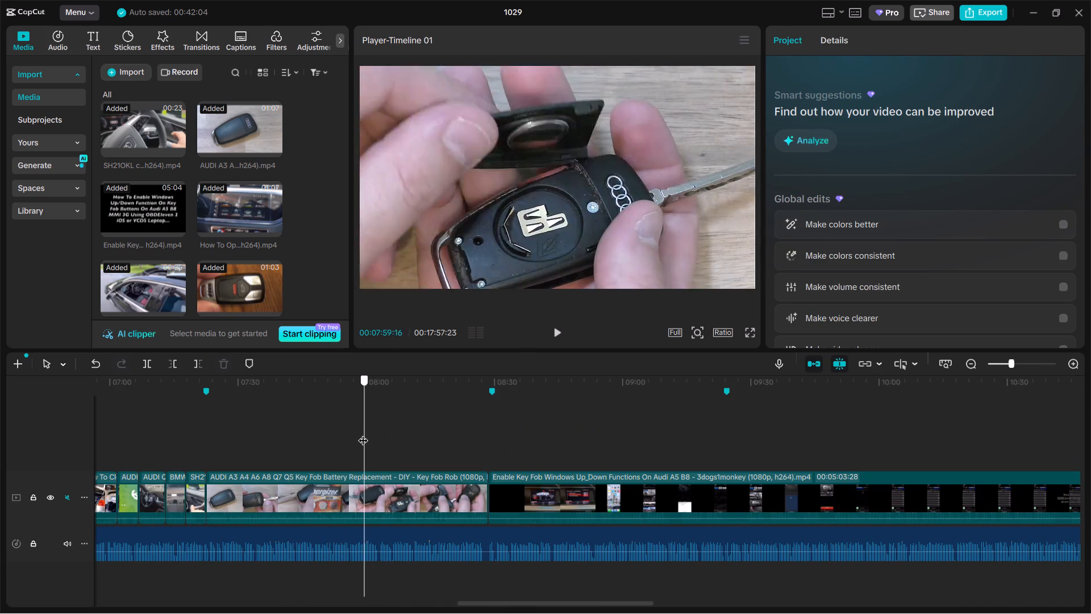
pyautogui.moveTo(363, 433); pyautogui.dragTo(361, 434)
pyautogui.click(373, 484)
pyautogui.hotkey('ctrl', 'b')
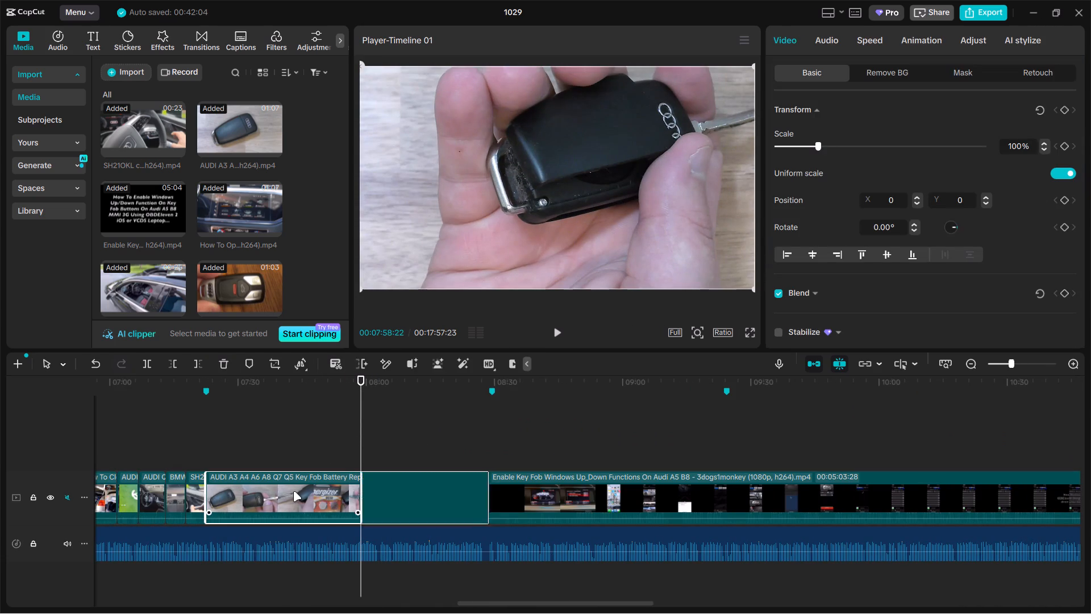
pyautogui.click(293, 491)
pyautogui.press('BackSpace')
# Split the AUDI A3 A4 A6 battery replacement clip at 07:27:05 and delete the part after the cut.
pyautogui.click(206, 455)
pyautogui.moveTo(206, 455); pyautogui.dragTo(218, 451)
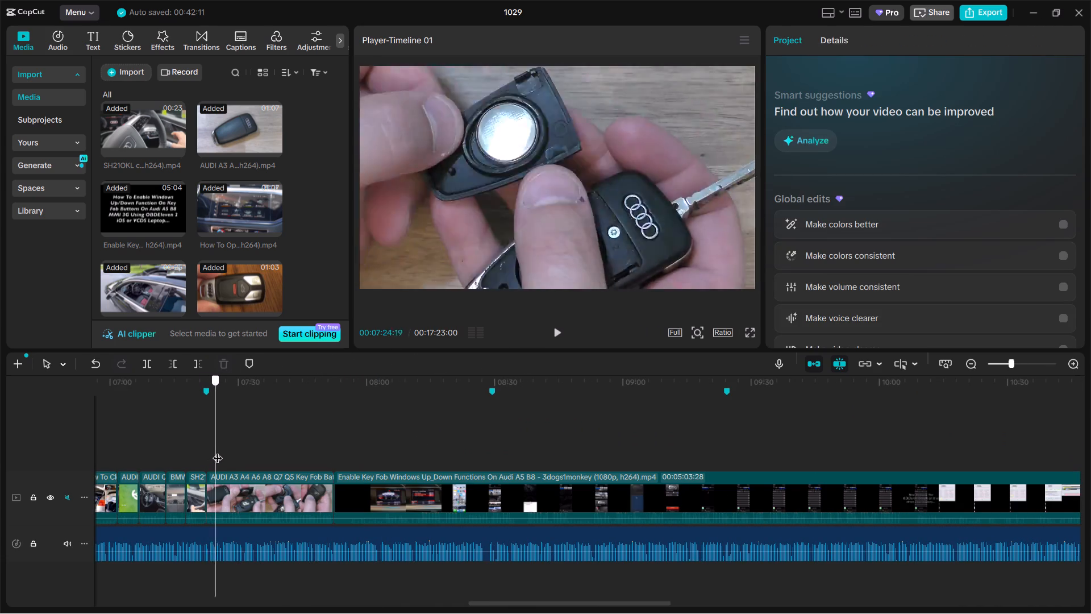
pyautogui.moveTo(218, 451); pyautogui.dragTo(226, 446)
pyautogui.click(250, 492)
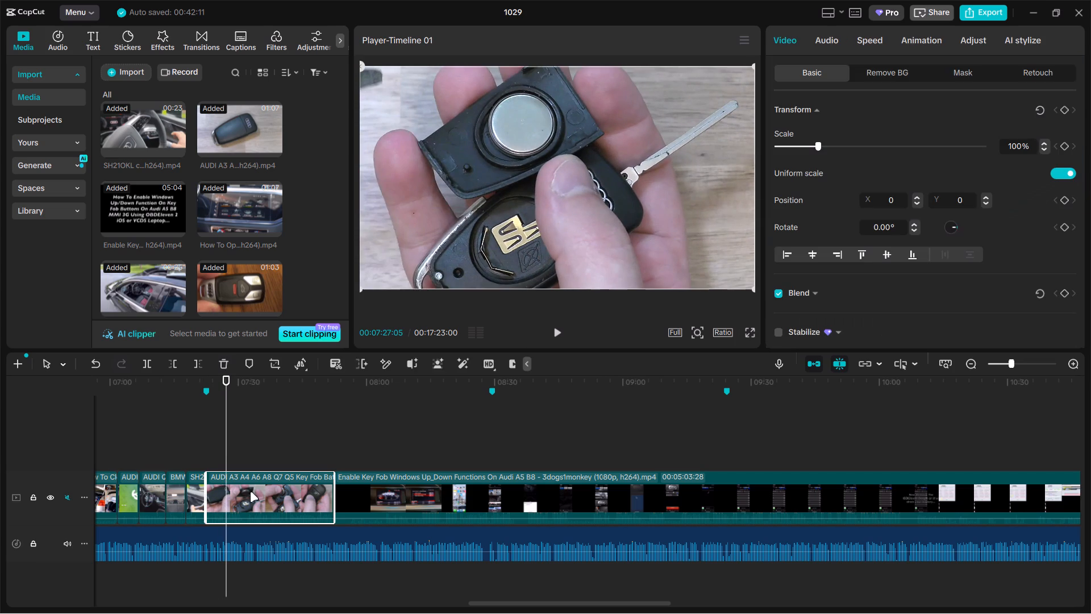
pyautogui.hotkey('ctrl', 'b')
pyautogui.press('BackSpace')
# Skim the Enable Key Fob Windows Up_Down clip and move it behind the last clip on the timeline.
pyautogui.click(255, 442)
pyautogui.moveTo(255, 442); pyautogui.dragTo(388, 447)
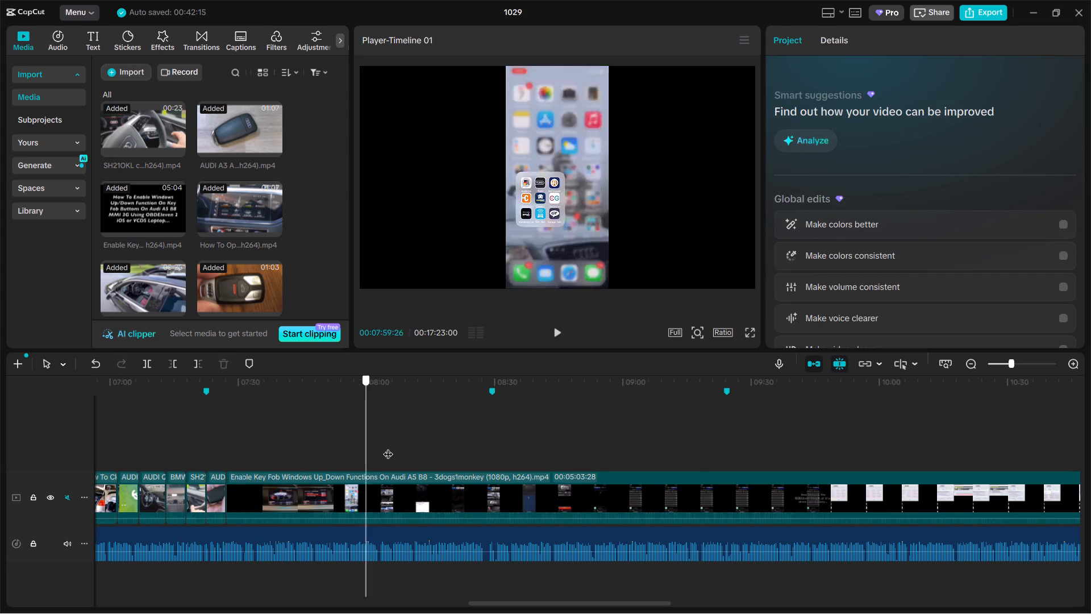
pyautogui.moveTo(388, 447); pyautogui.dragTo(709, 455)
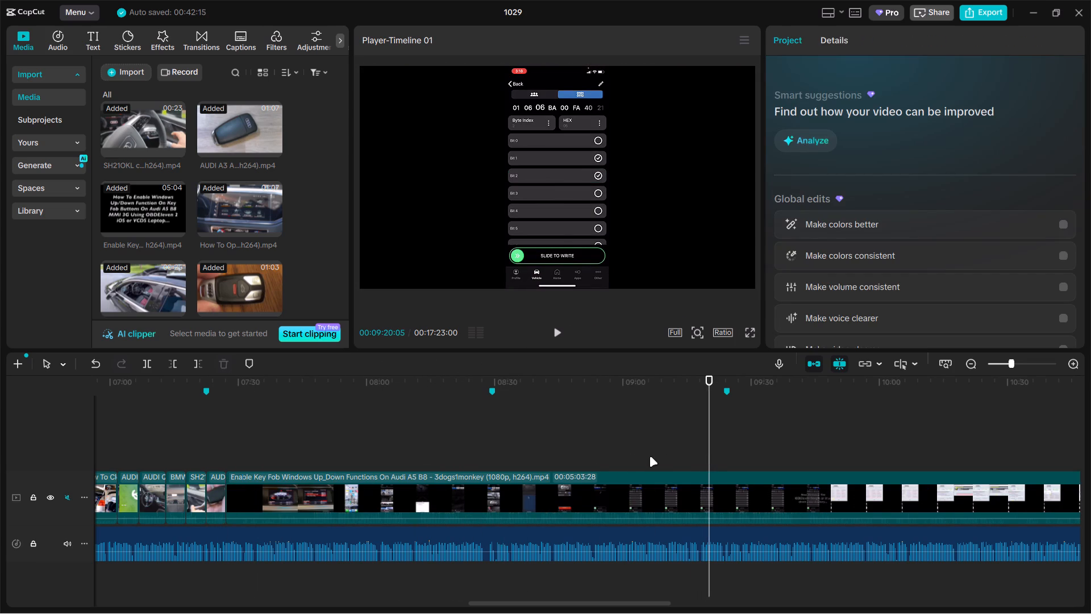
pyautogui.keyDown('ctrl'); pyautogui.scroll(-9, 649, 457); pyautogui.keyUp('ctrl')
pyautogui.click(642, 457)
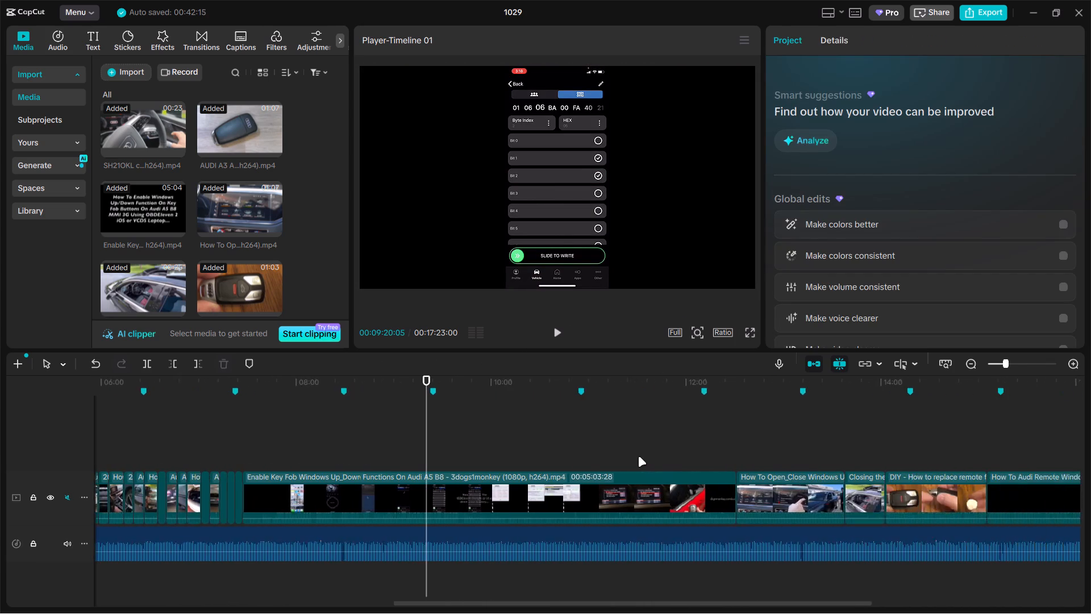
pyautogui.keyDown('ctrl'); pyautogui.scroll(-4, 638, 457); pyautogui.keyUp('ctrl')
pyautogui.click(492, 434)
pyautogui.moveTo(501, 494); pyautogui.dragTo(803, 493)
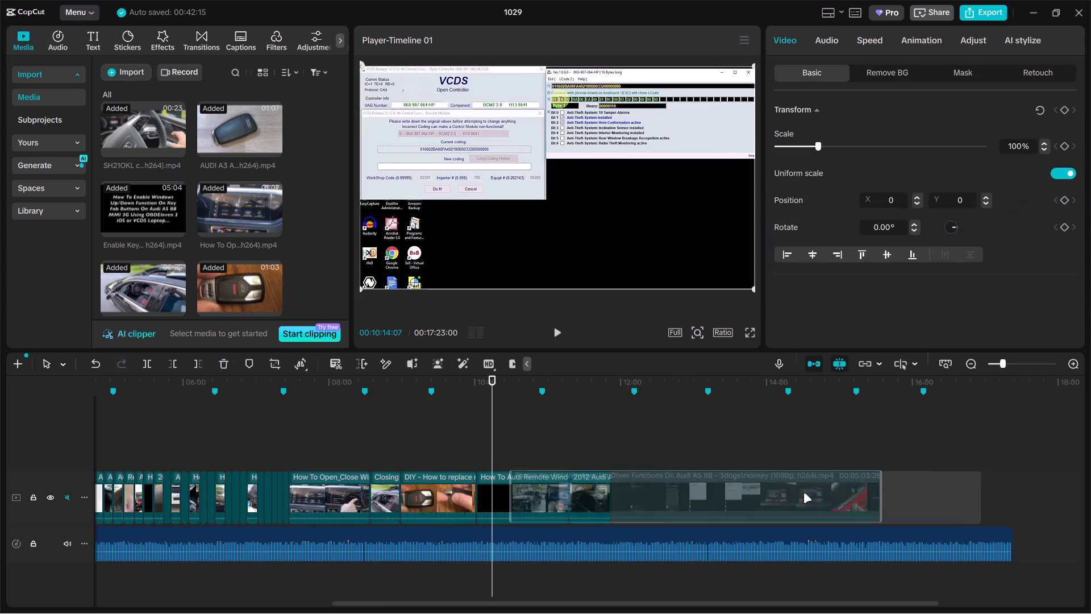
pyautogui.moveTo(803, 493); pyautogui.dragTo(976, 493)
# Split the How To Open_Close Windows Using Key Fob clip at 07:40:28, before the Central locking settings, and delete the earlier part.
pyautogui.click(298, 449)
pyautogui.moveTo(298, 449); pyautogui.dragTo(315, 449)
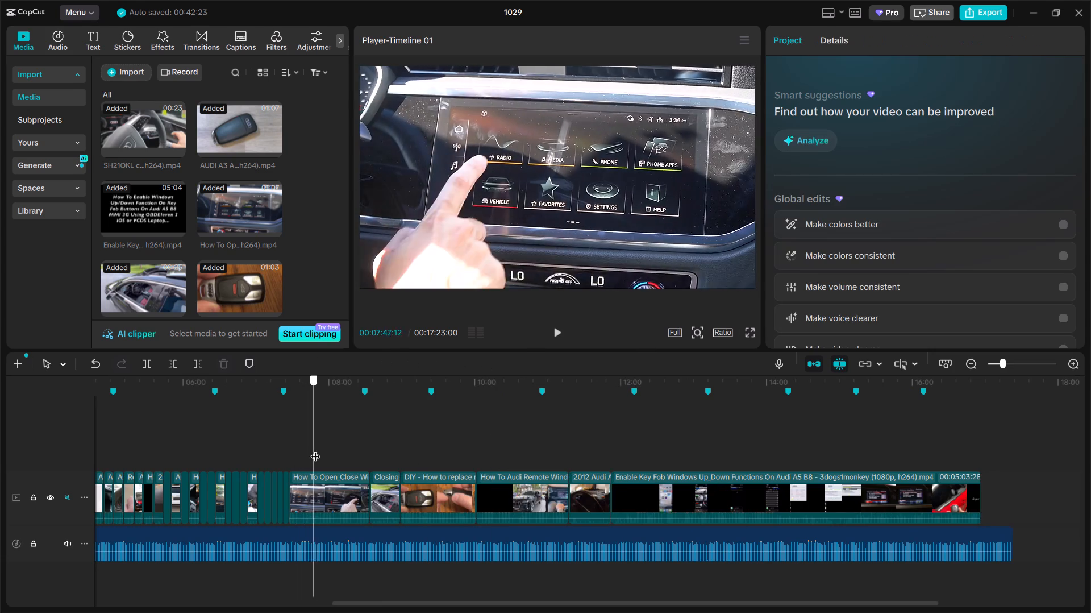
pyautogui.moveTo(315, 449); pyautogui.dragTo(334, 449)
pyautogui.keyDown('ctrl'); pyautogui.scroll(10, 333, 449); pyautogui.keyUp('ctrl')
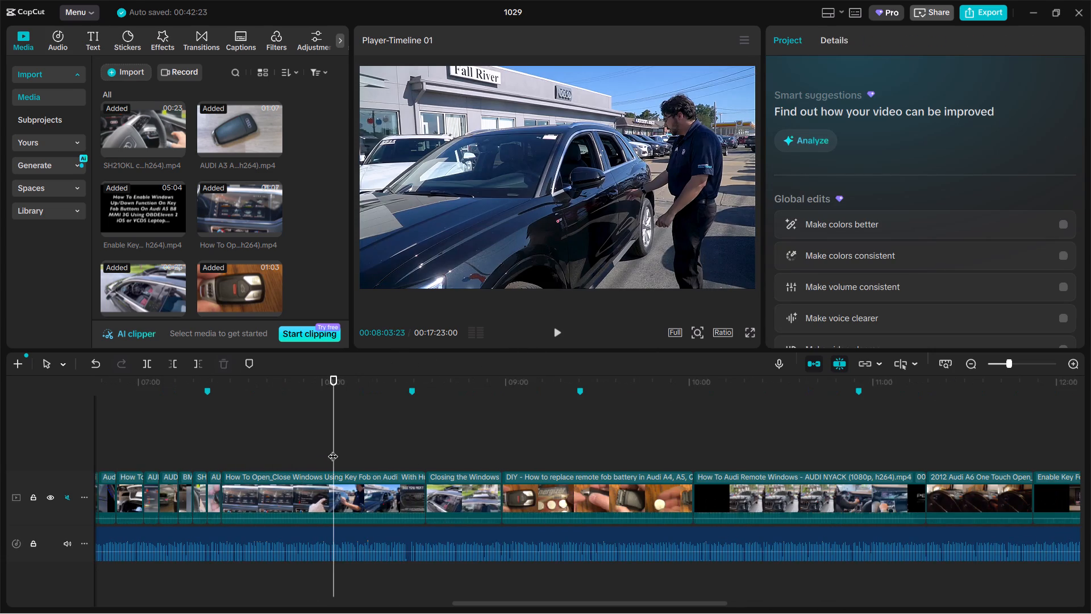
pyautogui.keyDown('ctrl'); pyautogui.moveTo(333, 449); pyautogui.dragTo(268, 437); pyautogui.keyUp('ctrl')
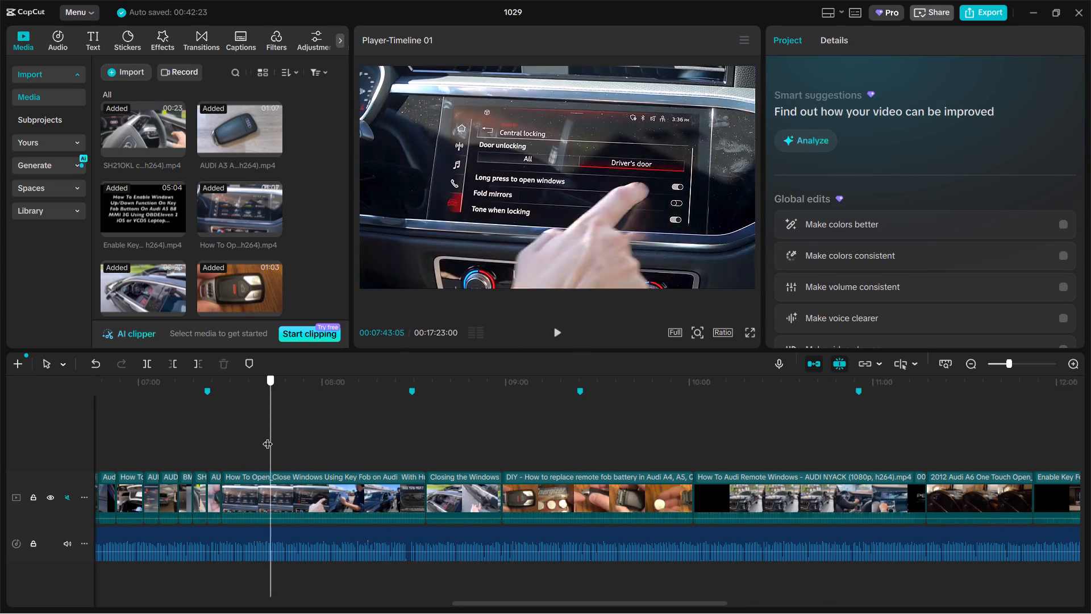
pyautogui.keyDown('ctrl'); pyautogui.moveTo(268, 437); pyautogui.dragTo(264, 437); pyautogui.keyUp('ctrl')
pyautogui.click(282, 493)
pyautogui.hotkey('ctrl', 'b')
pyautogui.click(244, 488)
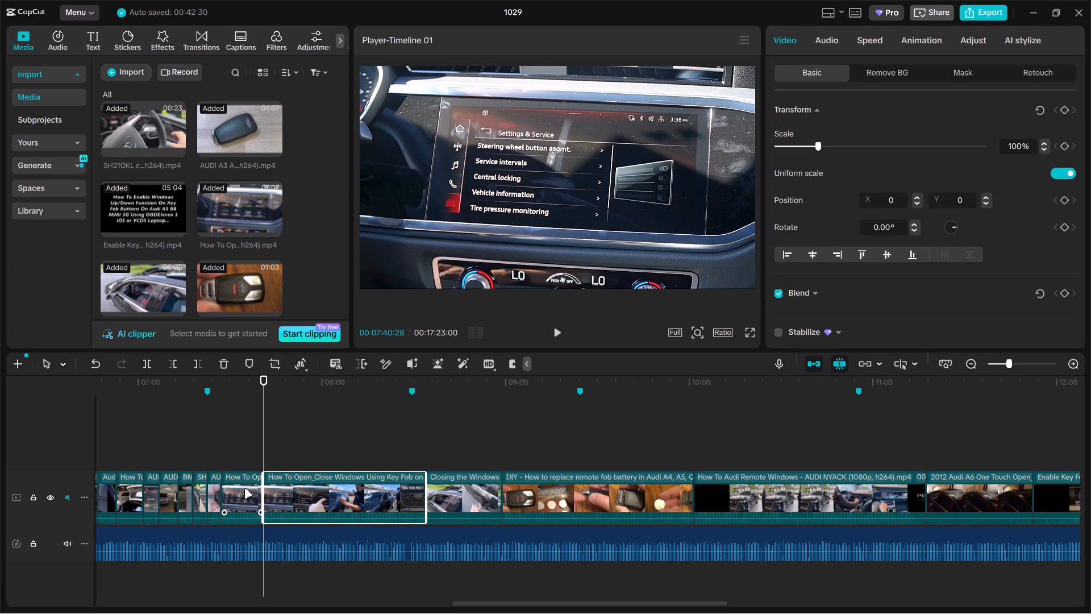
pyautogui.press('BackSpace')
# Split the How To Open_Close Windows Using Key Fob clip at 07:32:06 and delete the part after the cut.
pyautogui.click(223, 461)
pyautogui.moveTo(223, 461); pyautogui.dragTo(236, 454)
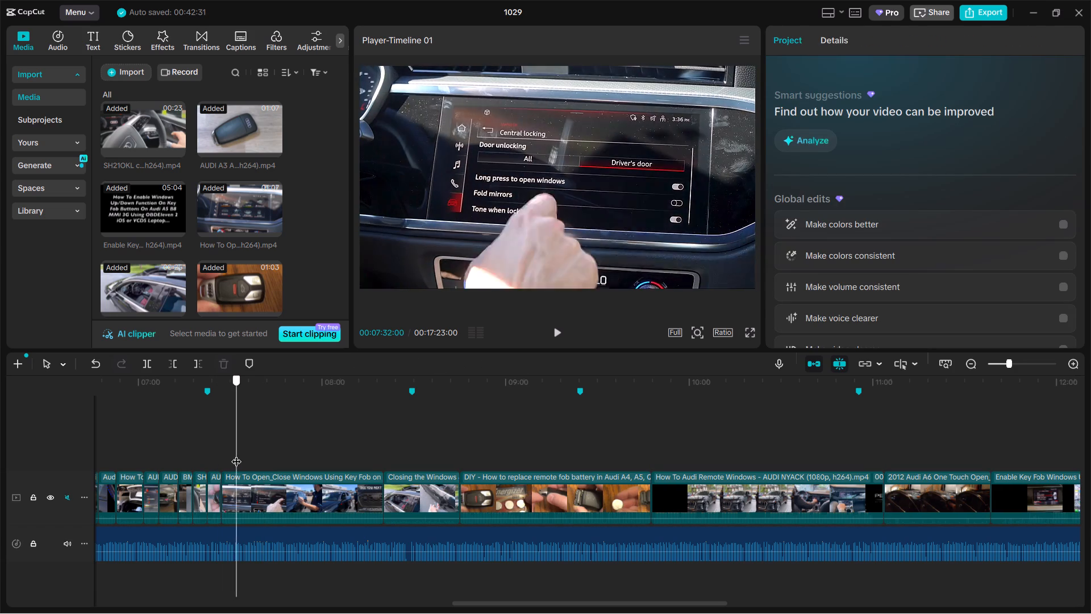
pyautogui.moveTo(236, 454); pyautogui.dragTo(237, 454)
pyautogui.click(266, 493)
pyautogui.hotkey('ctrl', 'b')
pyautogui.press('BackSpace')
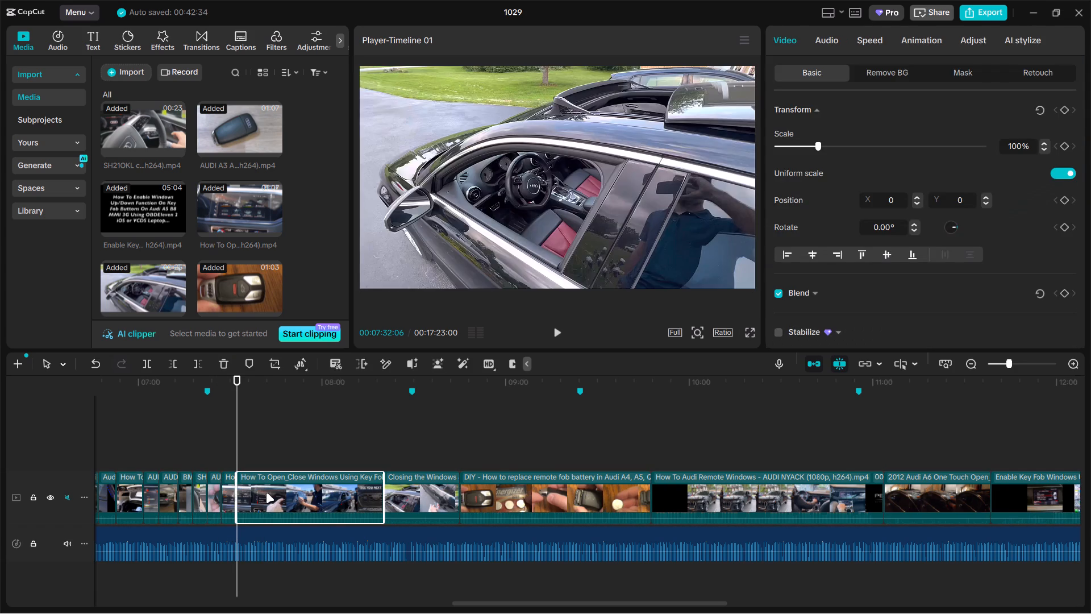
# Trim about 8 seconds off the start of the Closing the Windows clip.
pyautogui.click(273, 445)
pyautogui.moveTo(273, 445); pyautogui.dragTo(247, 451)
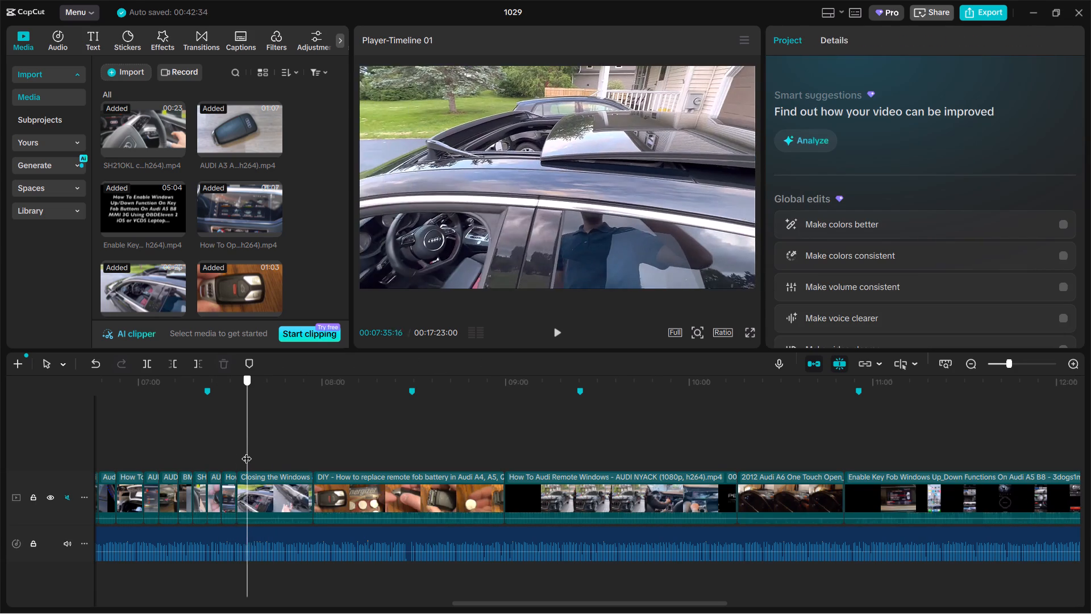
pyautogui.moveTo(247, 451); pyautogui.dragTo(267, 446)
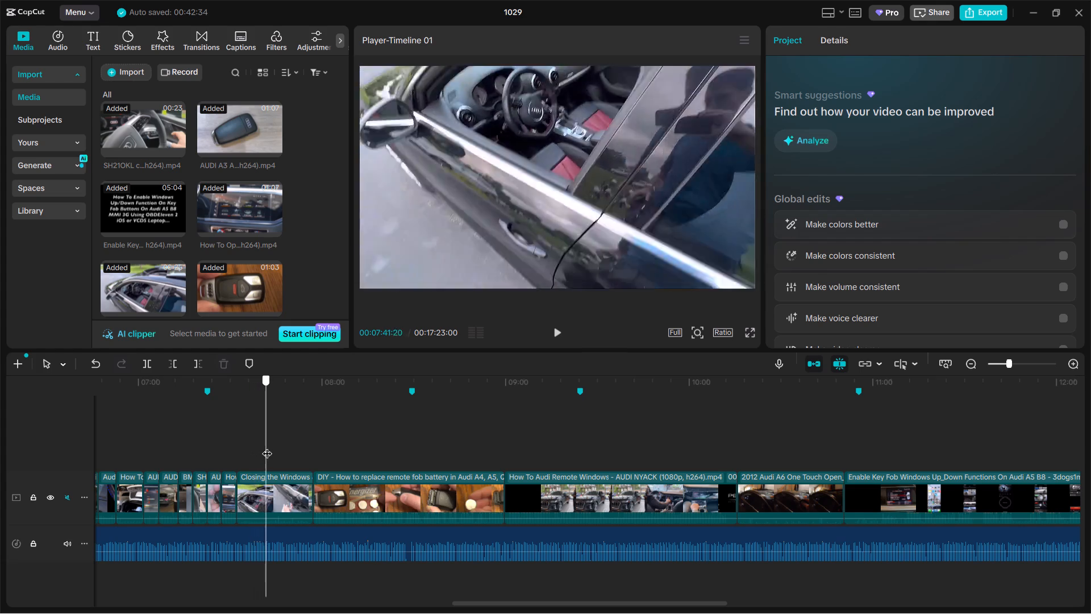
pyautogui.moveTo(267, 446); pyautogui.dragTo(269, 447)
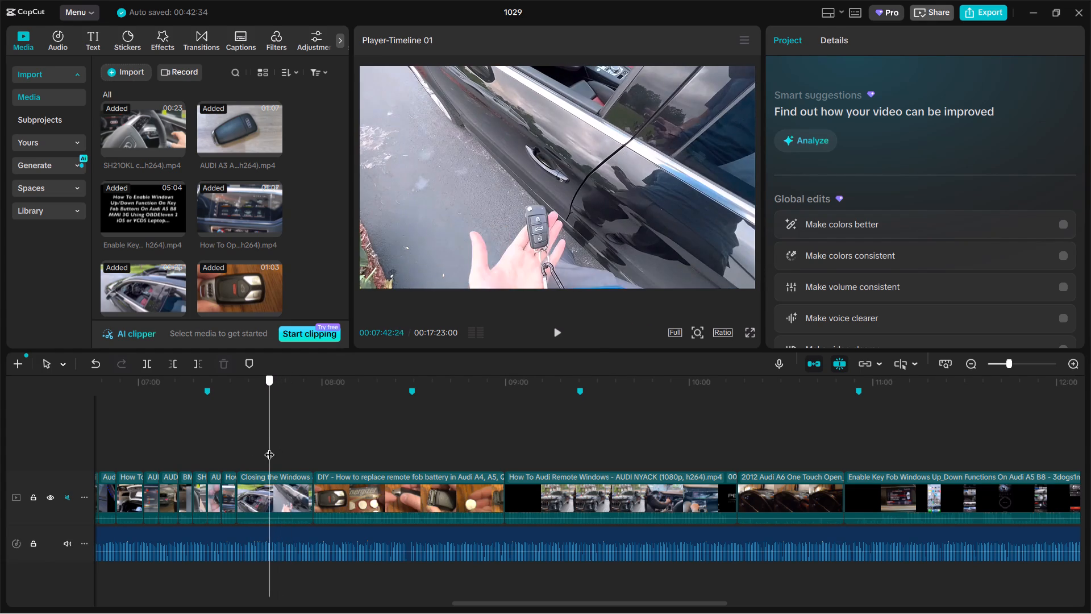
pyautogui.moveTo(269, 447); pyautogui.dragTo(262, 451)
pyautogui.click(264, 491)
pyautogui.moveTo(239, 492); pyautogui.dragTo(256, 489)
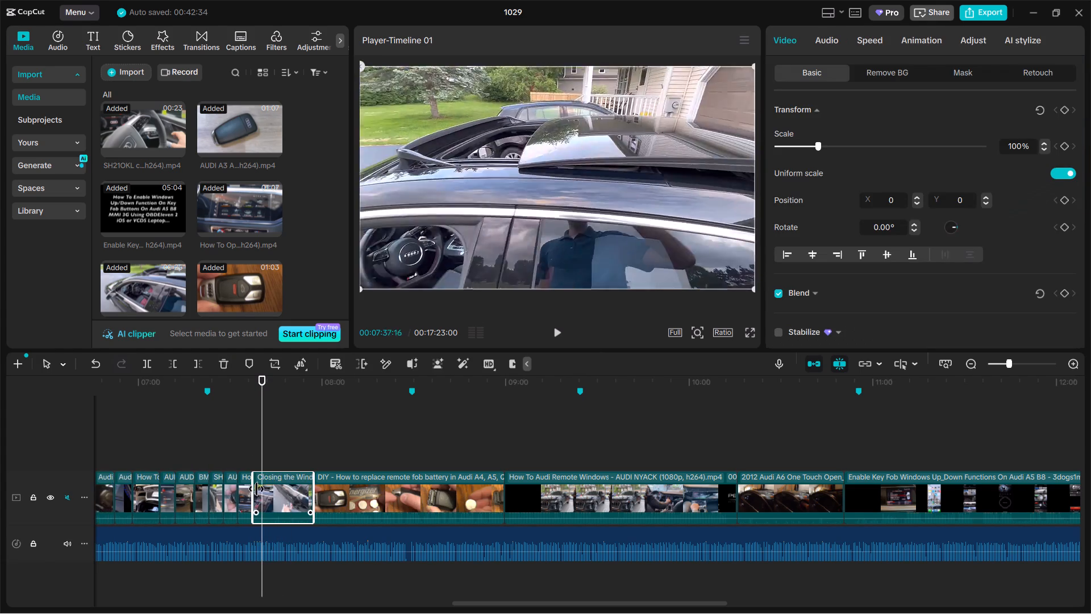
pyautogui.moveTo(256, 489); pyautogui.dragTo(264, 487)
# Split the Closing the Windows clip at 07:38:21 and delete the part after the cut.
pyautogui.moveTo(263, 455); pyautogui.dragTo(257, 455)
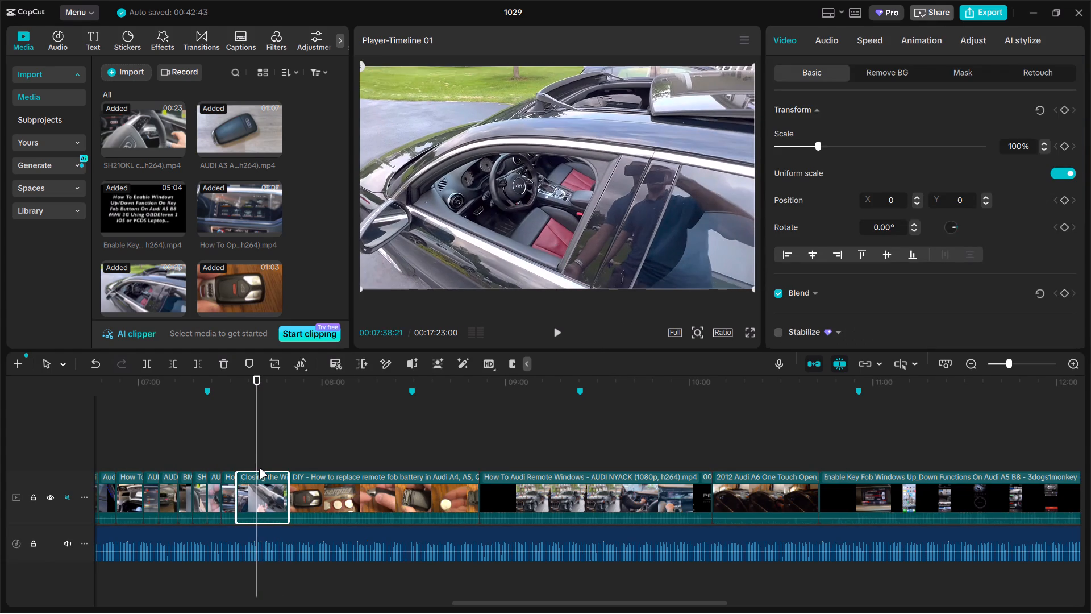
pyautogui.hotkey('ctrl', 'b')
pyautogui.press('BackSpace')
# Split the DIY How to replace remote fob battery clip at 08:15:03, at the opened fob shot, and delete the earlier part.
pyautogui.click(240, 453)
pyautogui.moveTo(240, 453); pyautogui.dragTo(249, 450)
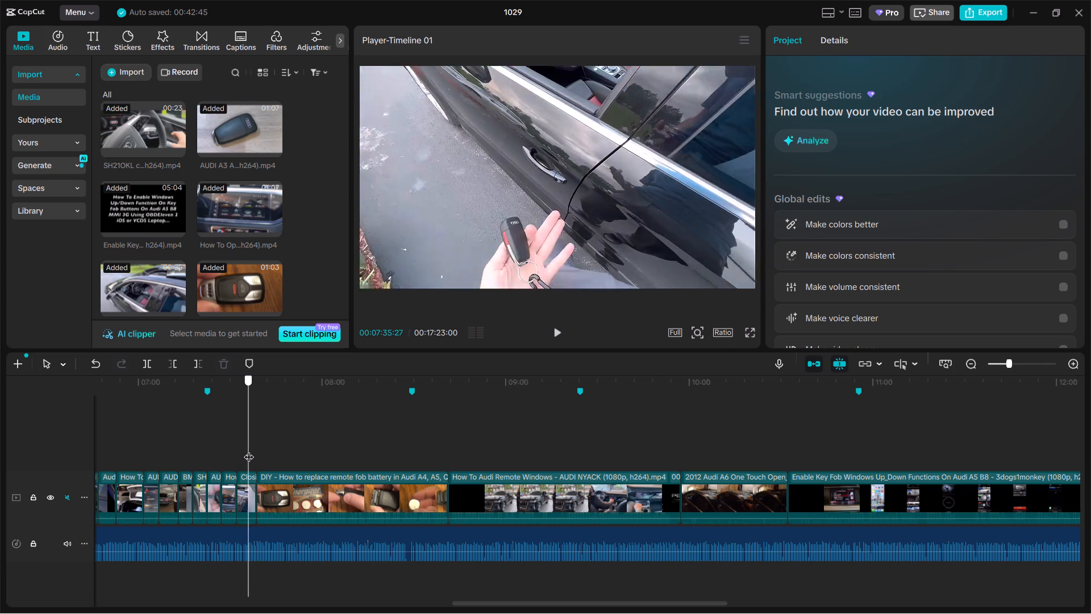
pyautogui.moveTo(249, 450); pyautogui.dragTo(294, 438)
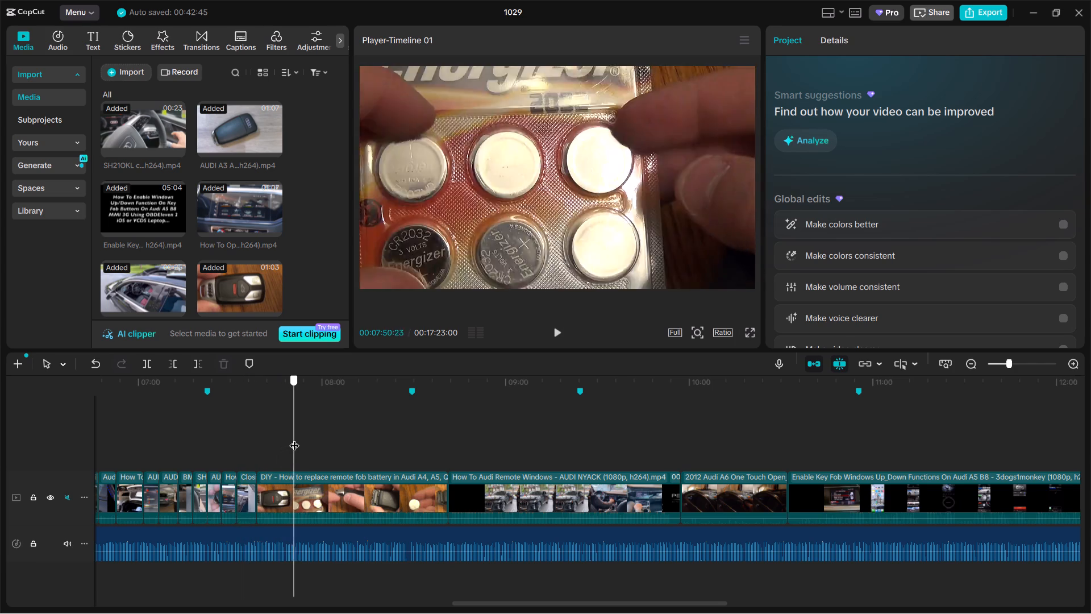
pyautogui.moveTo(294, 438); pyautogui.dragTo(355, 432)
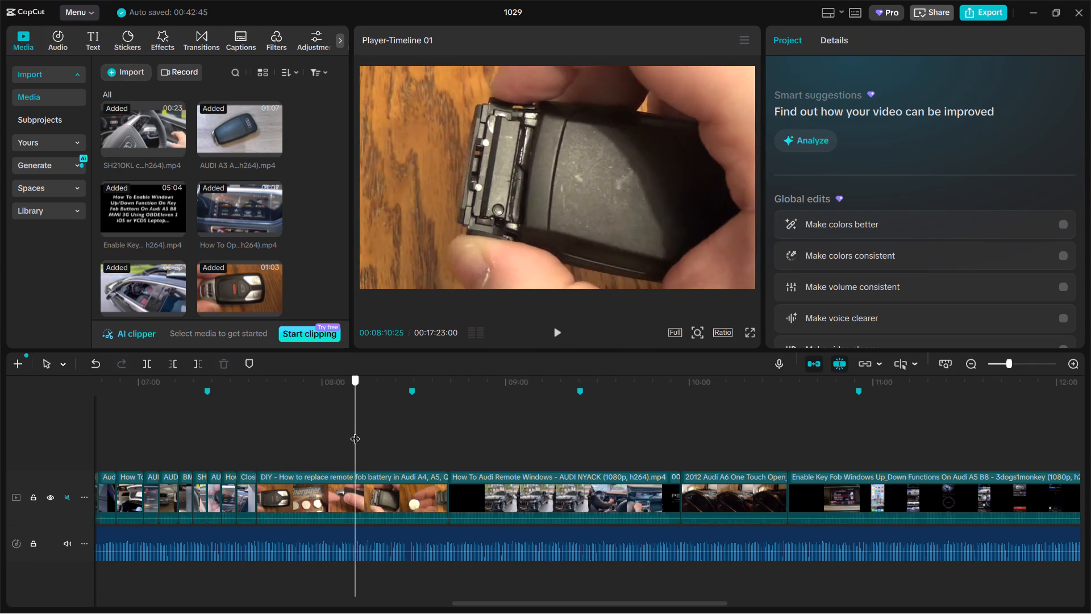
pyautogui.moveTo(355, 432); pyautogui.dragTo(369, 429)
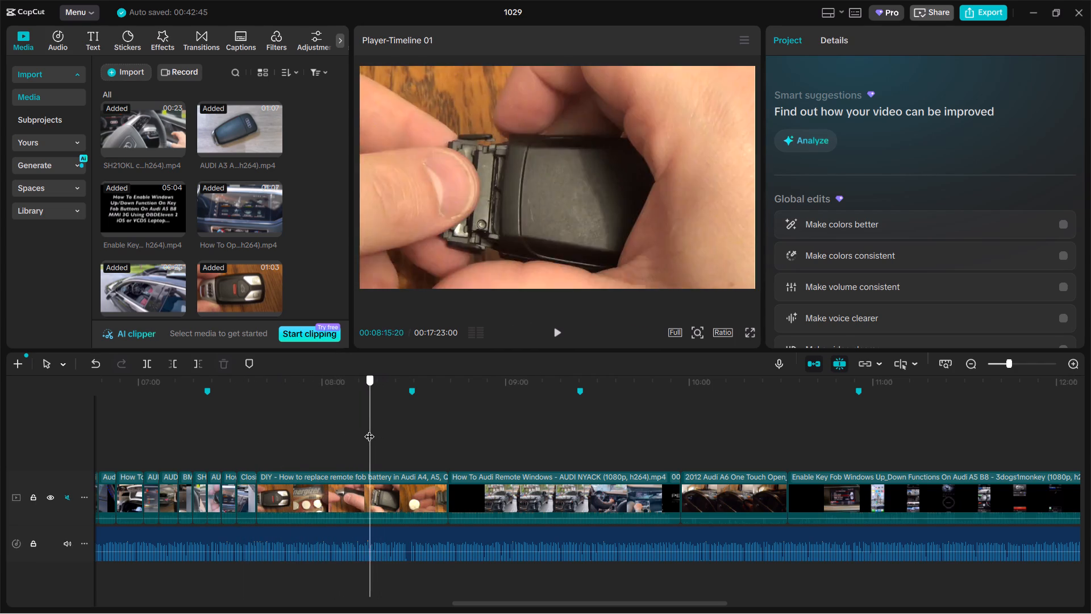
pyautogui.moveTo(369, 429); pyautogui.dragTo(368, 430)
pyautogui.click(370, 479)
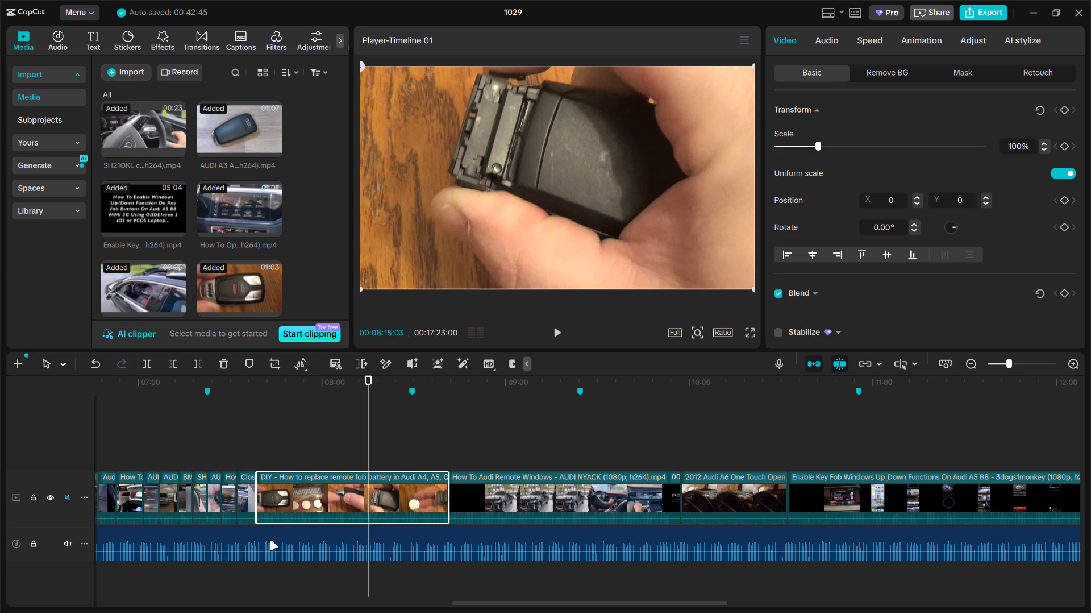
pyautogui.hotkey('ctrl', 'b')
pyautogui.click(288, 512)
pyautogui.press('BackSpace')
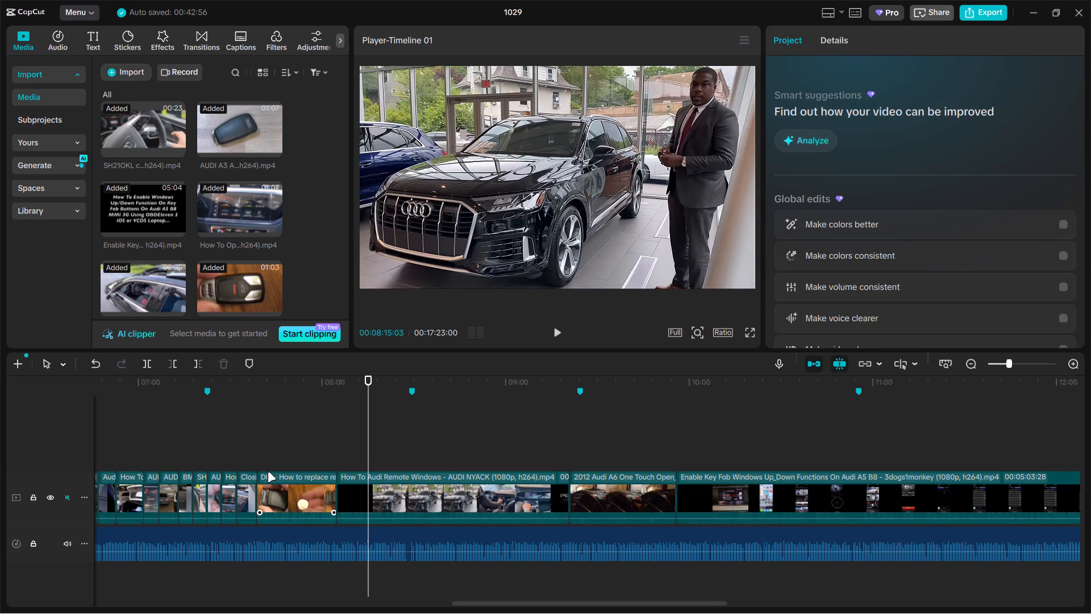
# Split the DIY How to replace remote fob battery clip at 07:44:25 and delete the part after the cut.
pyautogui.click(268, 460)
pyautogui.moveTo(268, 460); pyautogui.dragTo(276, 456)
pyautogui.click(293, 491)
pyautogui.hotkey('ctrl', 'b')
pyautogui.press('BackSpace')
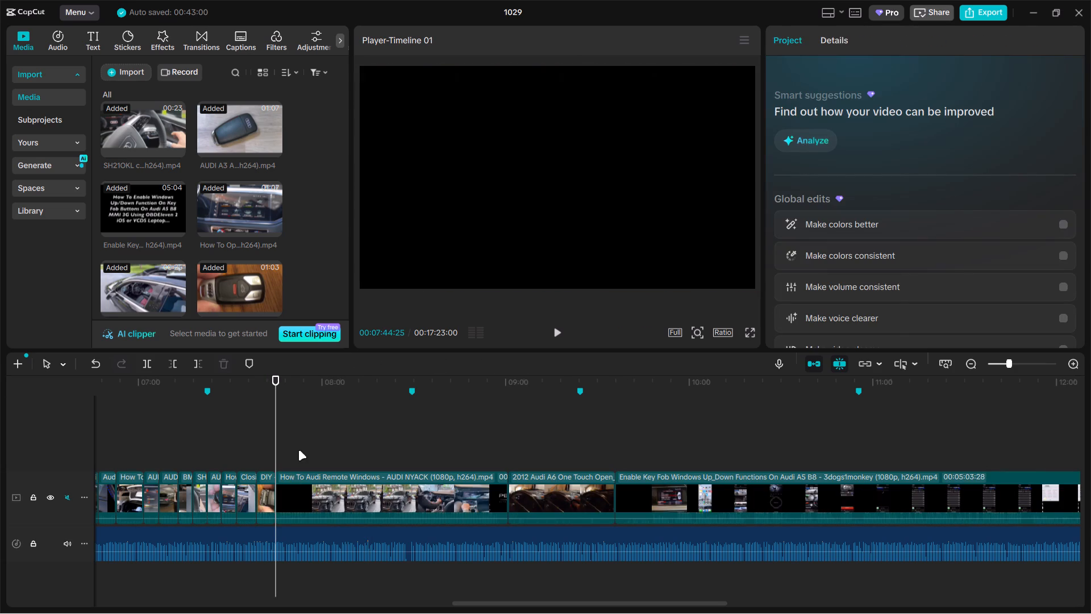
# Split the How To Audi Remote Windows clip at 08:24:23, at the driver inside the car, and delete the earlier part.
pyautogui.click(298, 450)
pyautogui.moveTo(298, 450); pyautogui.dragTo(544, 445)
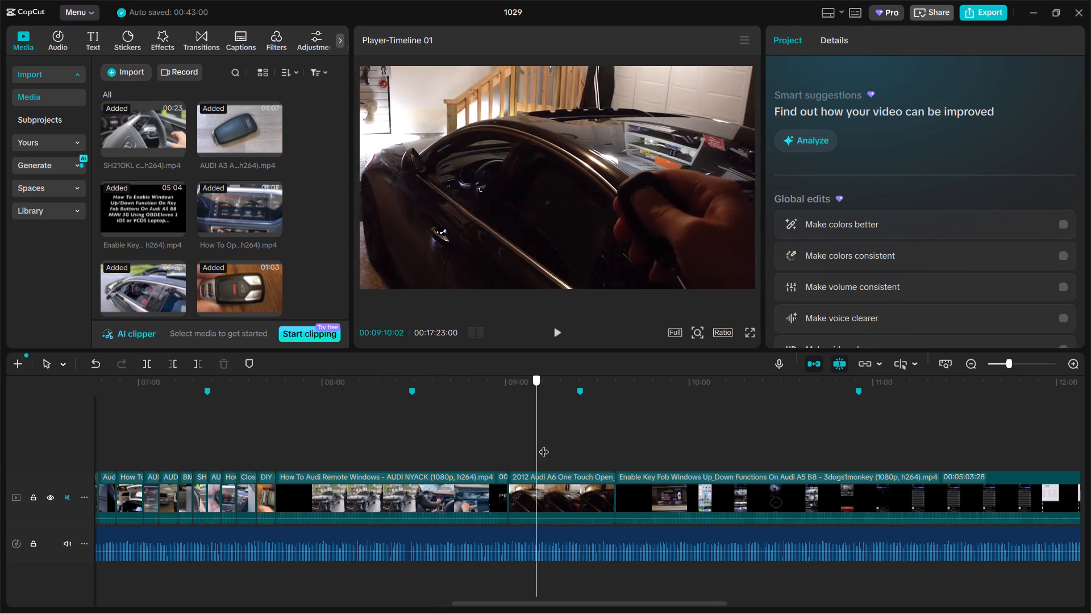
pyautogui.moveTo(544, 445); pyautogui.dragTo(369, 425)
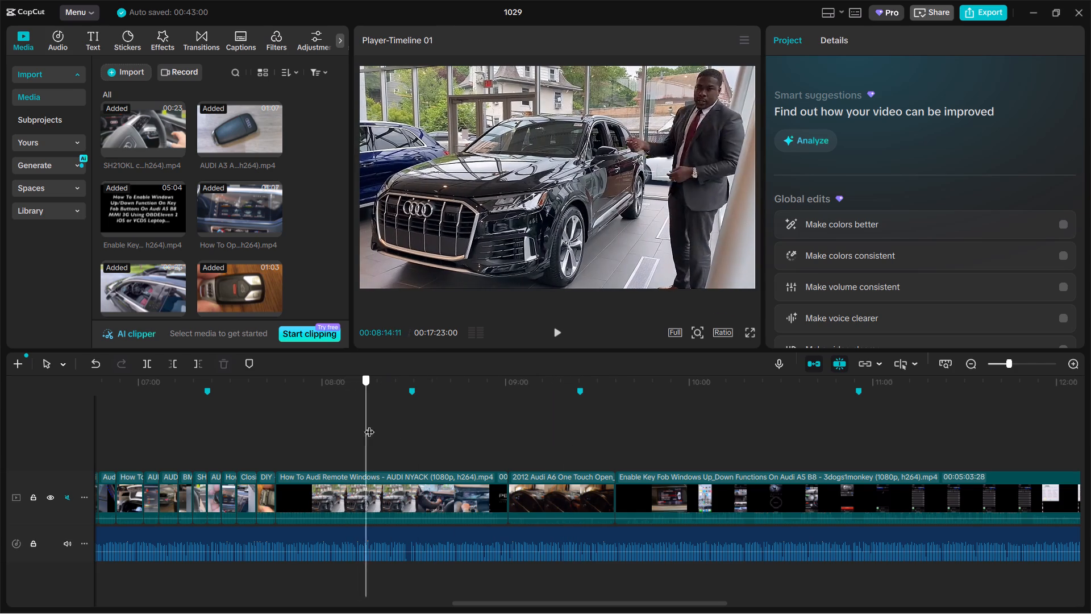
pyautogui.moveTo(369, 425); pyautogui.dragTo(398, 424)
pyautogui.click(405, 490)
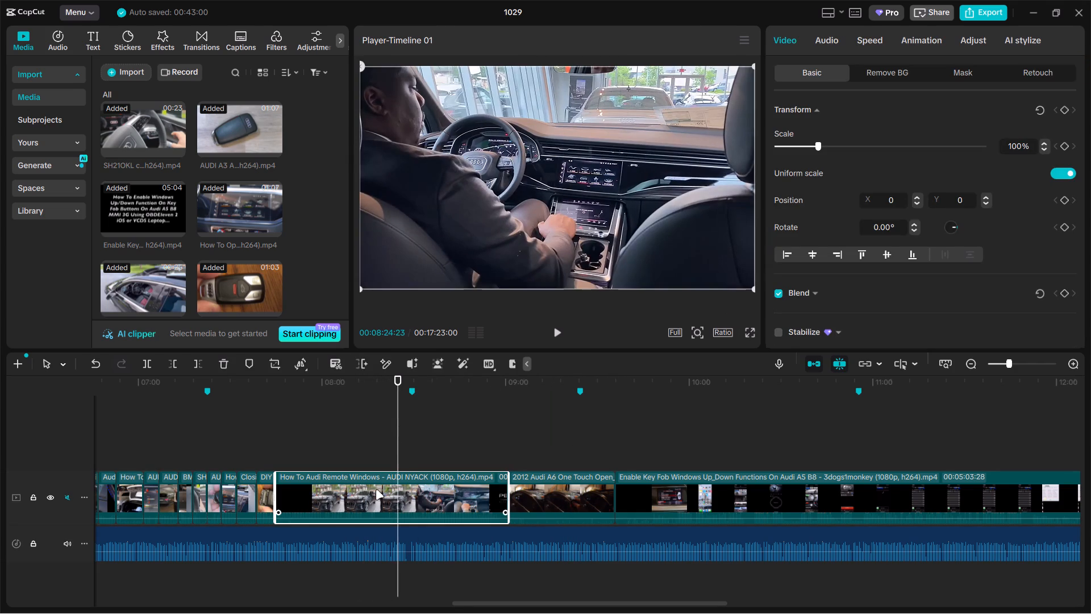
pyautogui.hotkey('ctrl', 'b')
pyautogui.click(371, 488)
pyautogui.press('BackSpace')
# Split the How To Audi Remote Windows clip at 07:51:15 and delete the part after the cut.
pyautogui.click(274, 455)
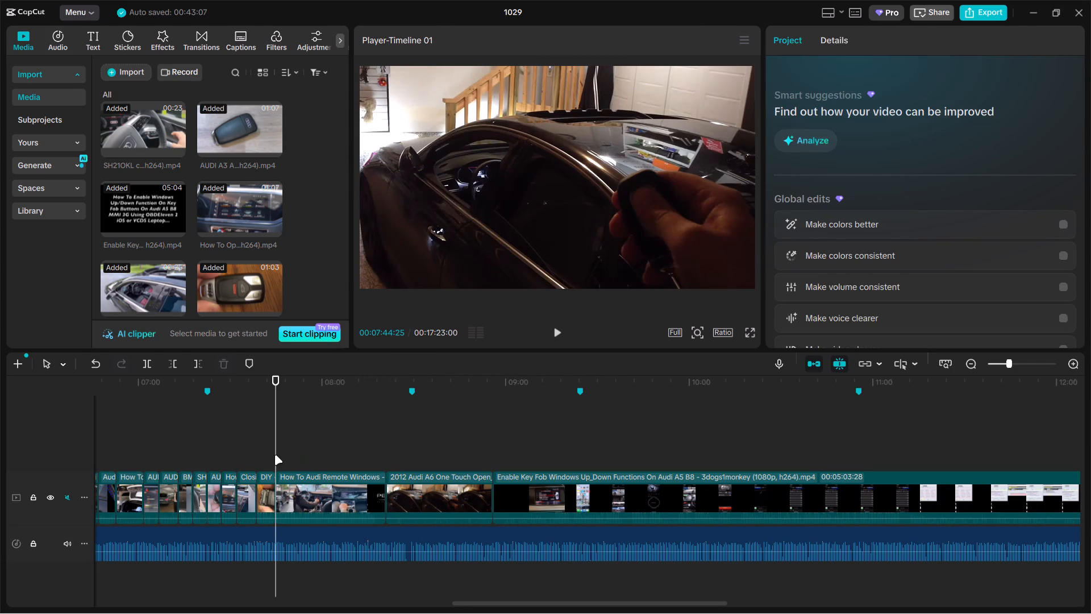
pyautogui.moveTo(274, 455); pyautogui.dragTo(296, 444)
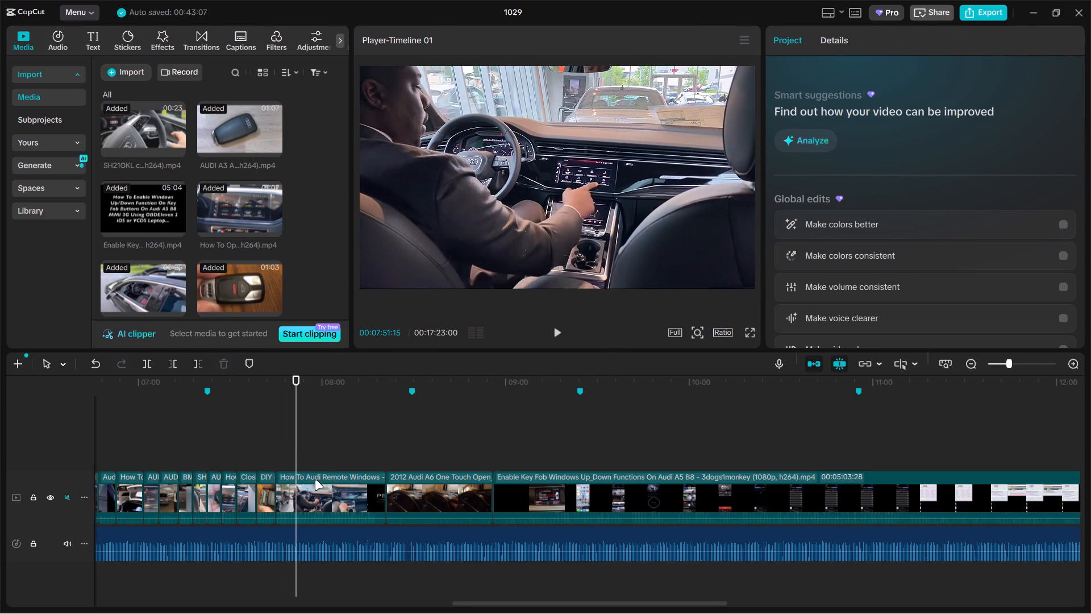
pyautogui.click(319, 489)
pyautogui.hotkey('ctrl', 'b')
pyautogui.press('BackSpace')
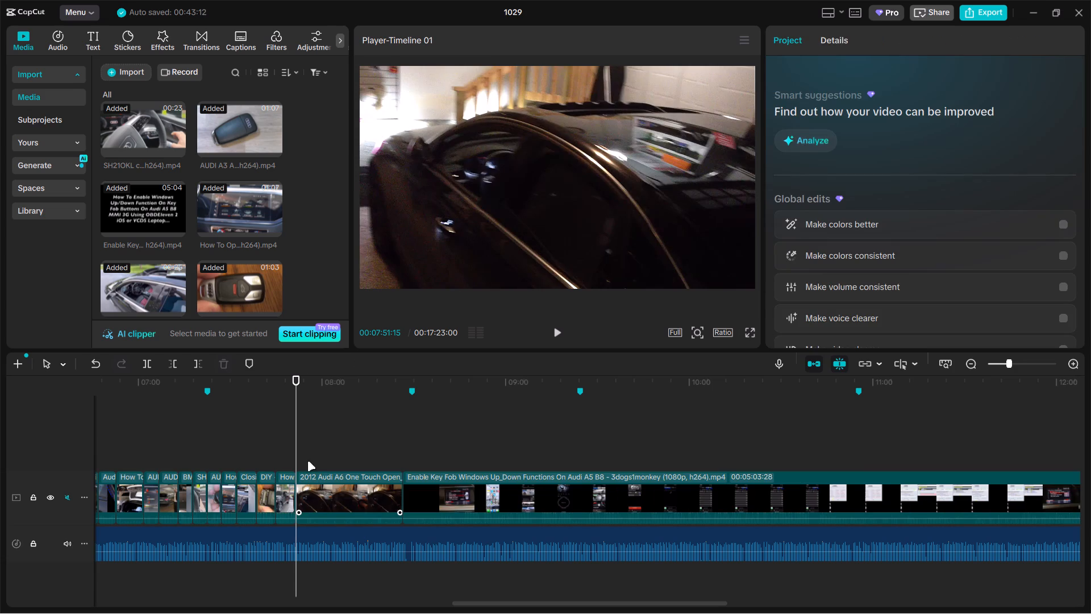
# Split the 2012 Audi A6 One Touch clip at 07:58:06 and delete the part after the cut.
pyautogui.moveTo(297, 455); pyautogui.dragTo(354, 446)
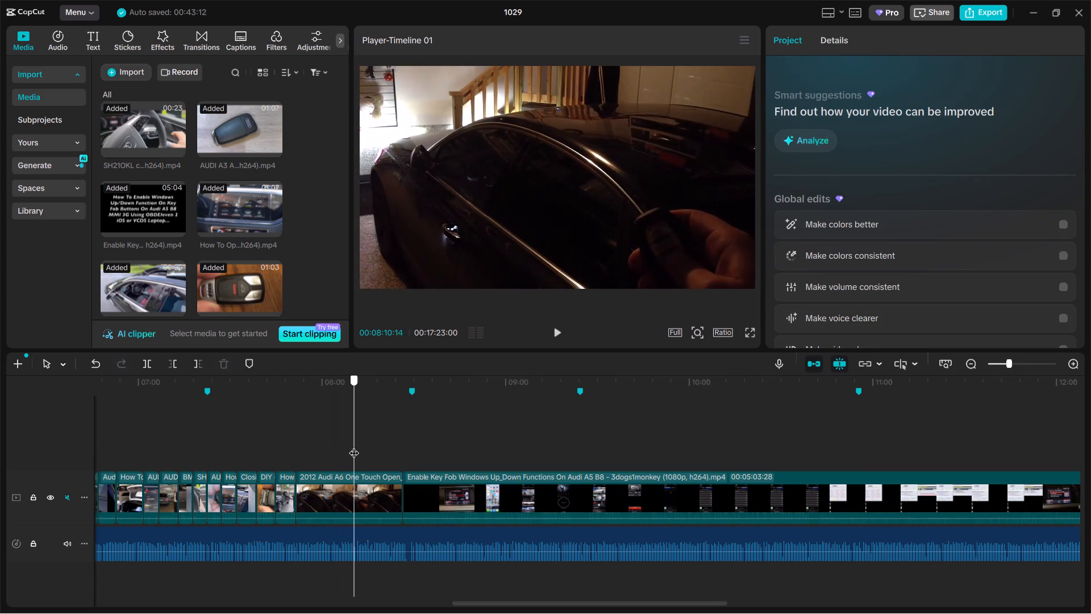
pyautogui.moveTo(354, 446); pyautogui.dragTo(314, 455)
pyautogui.click(314, 455)
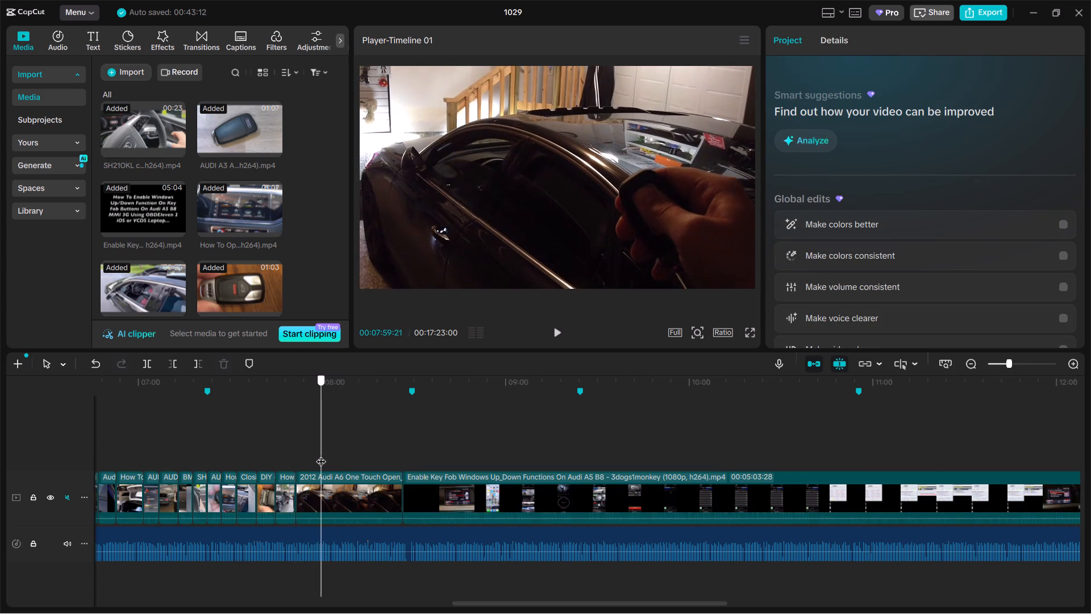
pyautogui.click(339, 497)
pyautogui.hotkey('ctrl', 'b')
pyautogui.press('BackSpace')
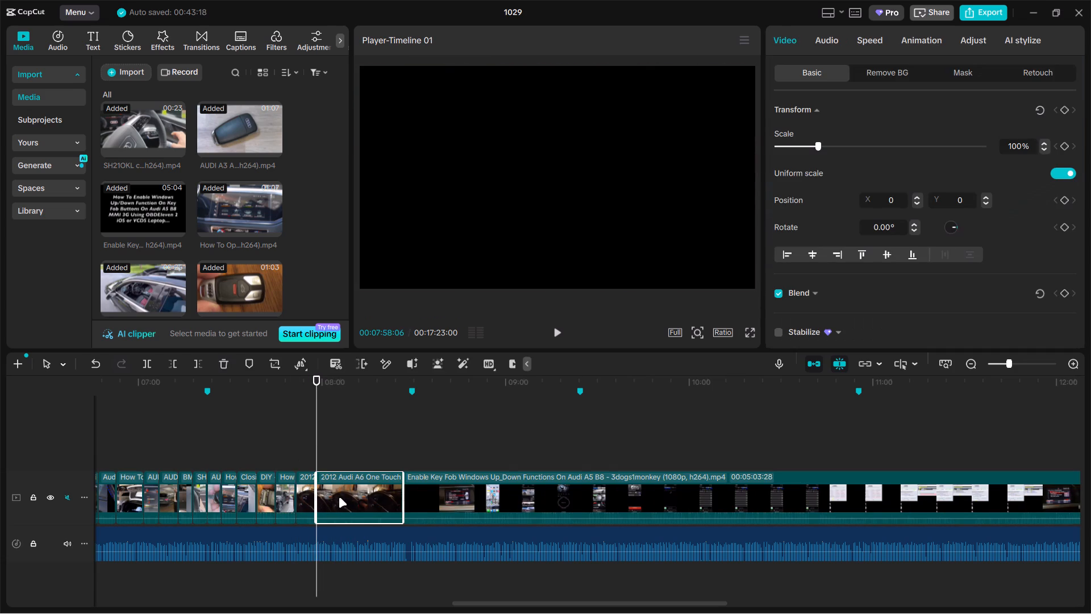
# Trim about 5 seconds off the start of the Enable Key Fob Windows clip so it opens on the car menu shot.
pyautogui.moveTo(311, 442); pyautogui.dragTo(324, 442)
pyautogui.moveTo(324, 442); pyautogui.dragTo(385, 442)
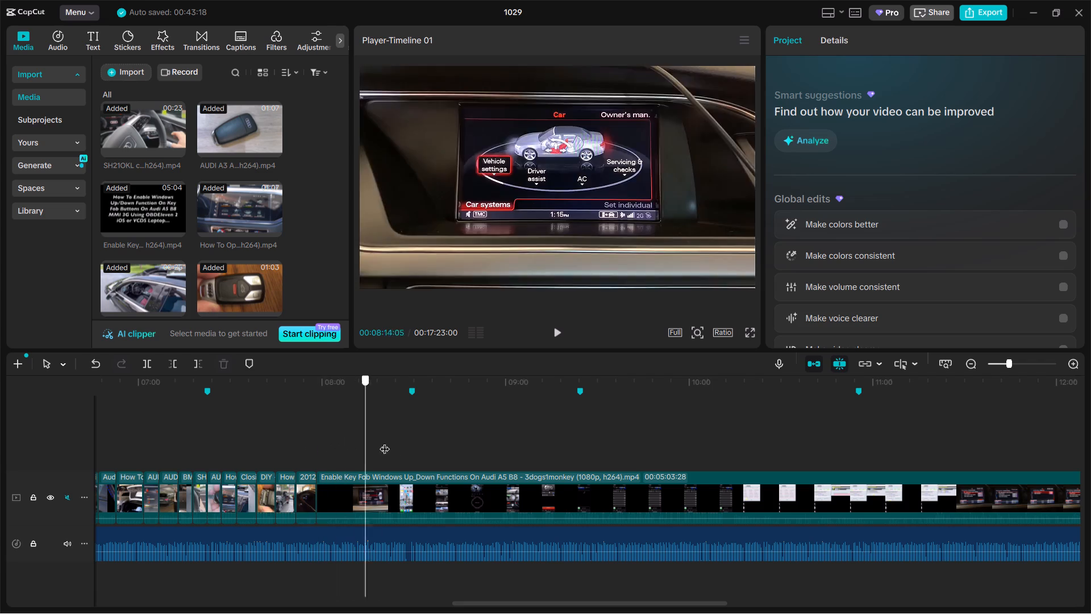
pyautogui.moveTo(385, 442); pyautogui.dragTo(706, 457)
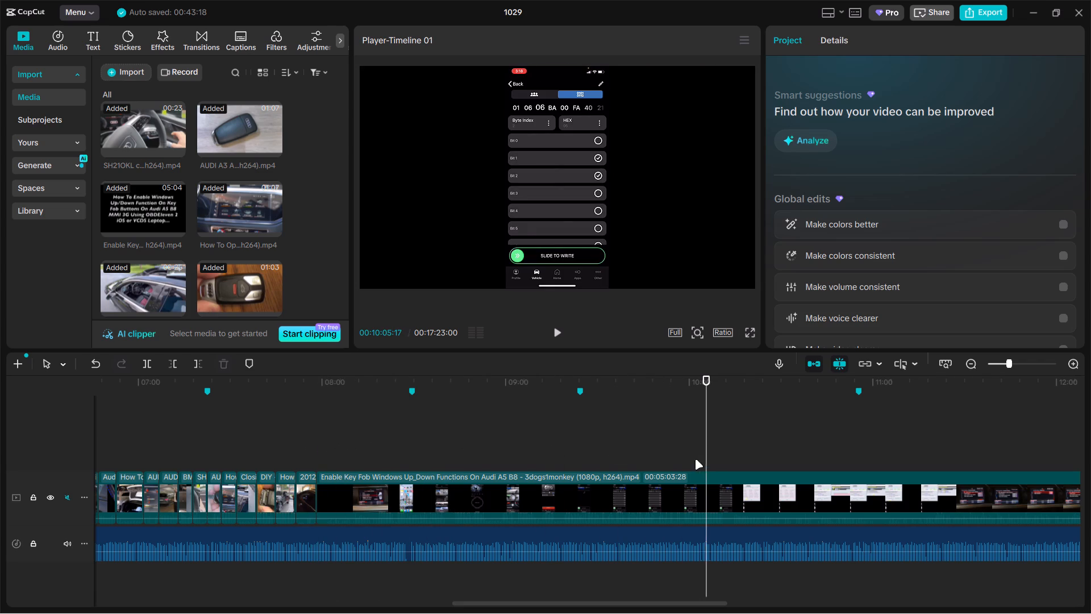
pyautogui.keyDown('ctrl'); pyautogui.scroll(-5, 667, 467); pyautogui.keyUp('ctrl')
pyautogui.click(611, 466)
pyautogui.moveTo(611, 466); pyautogui.dragTo(531, 463)
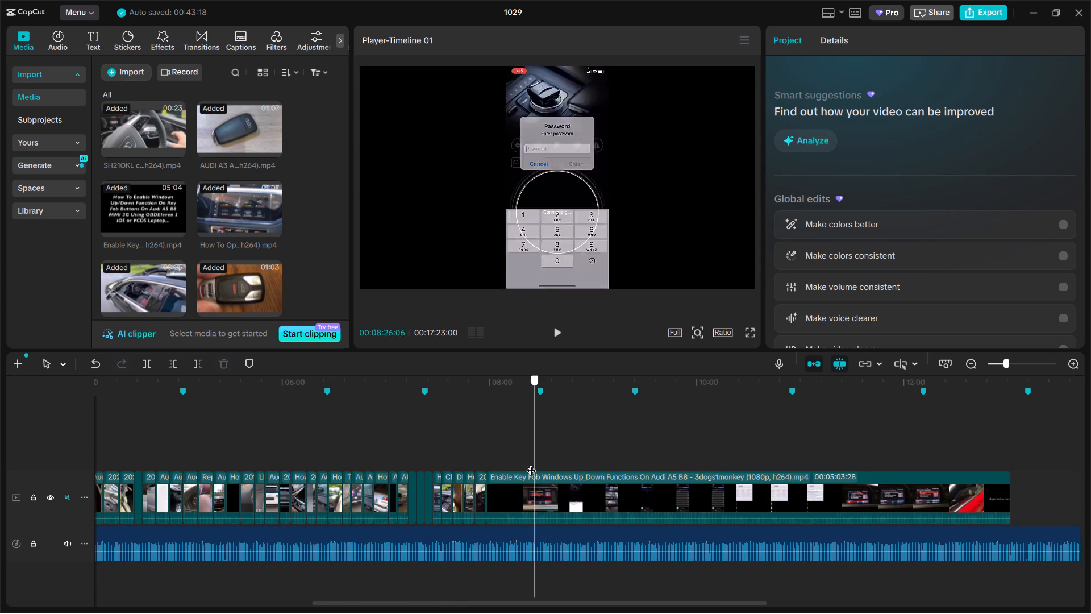
pyautogui.moveTo(531, 463); pyautogui.dragTo(457, 458)
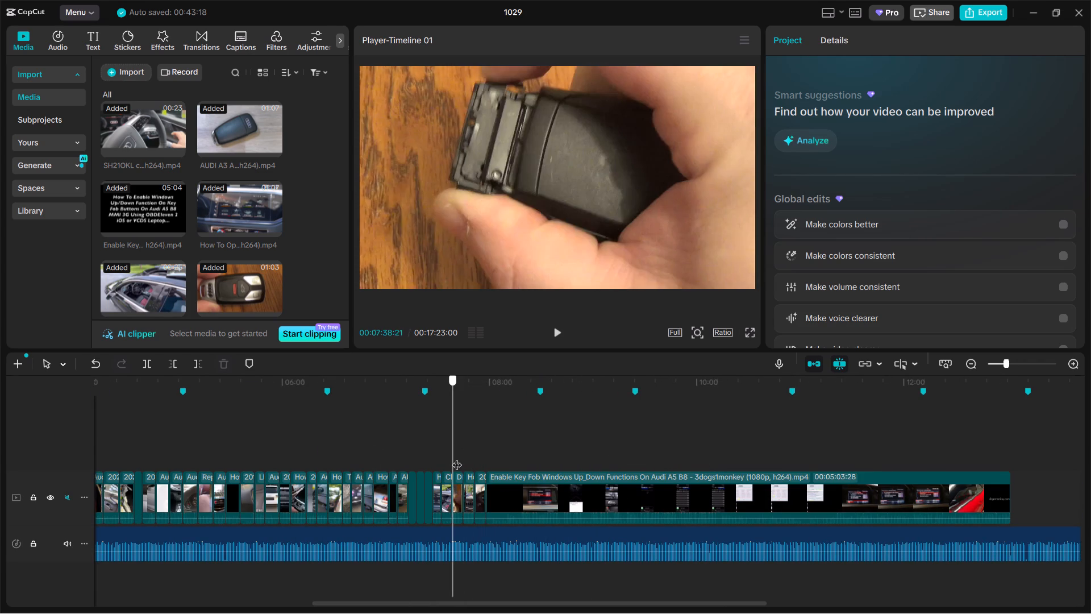
pyautogui.moveTo(457, 458); pyautogui.dragTo(500, 452)
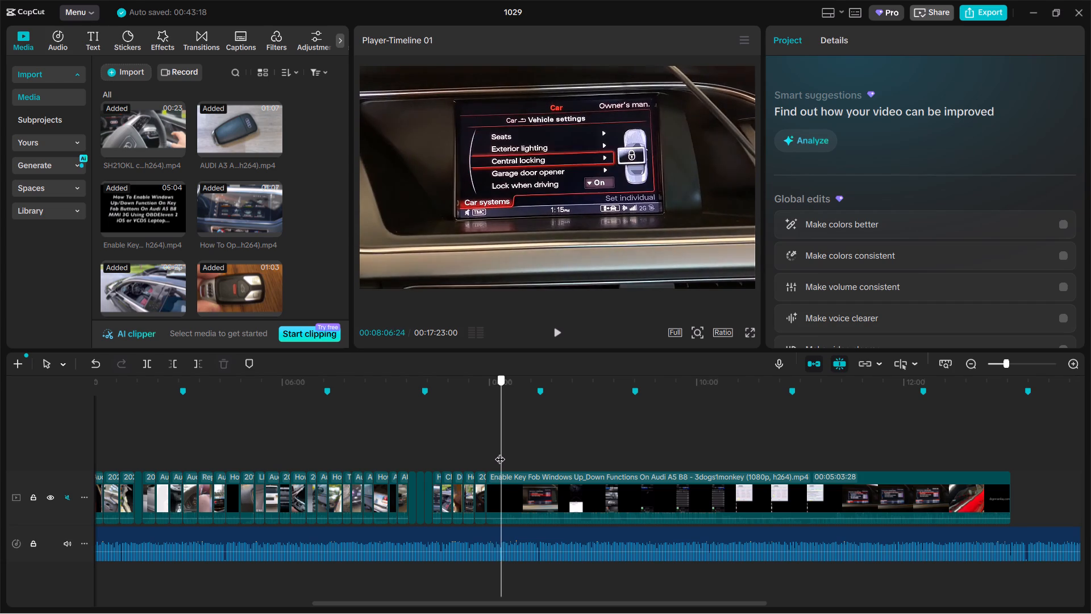
pyautogui.moveTo(500, 452); pyautogui.dragTo(499, 452)
pyautogui.keyDown('ctrl'); pyautogui.scroll(10, 501, 455); pyautogui.keyUp('ctrl')
pyautogui.moveTo(501, 455); pyautogui.dragTo(482, 459)
pyautogui.click(483, 458)
pyautogui.click(484, 493)
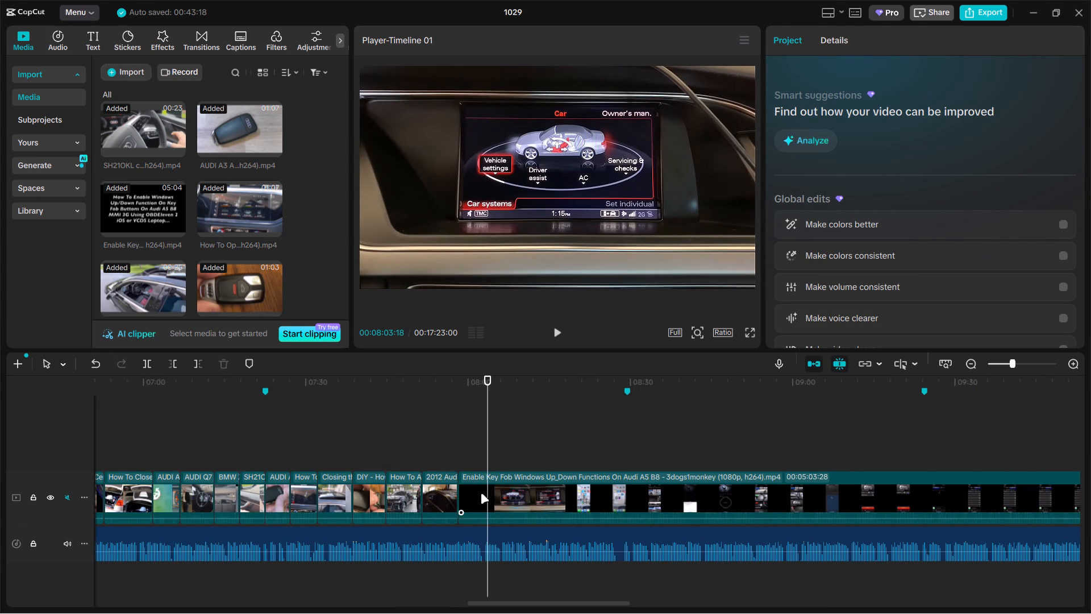
pyautogui.moveTo(462, 491); pyautogui.dragTo(490, 485)
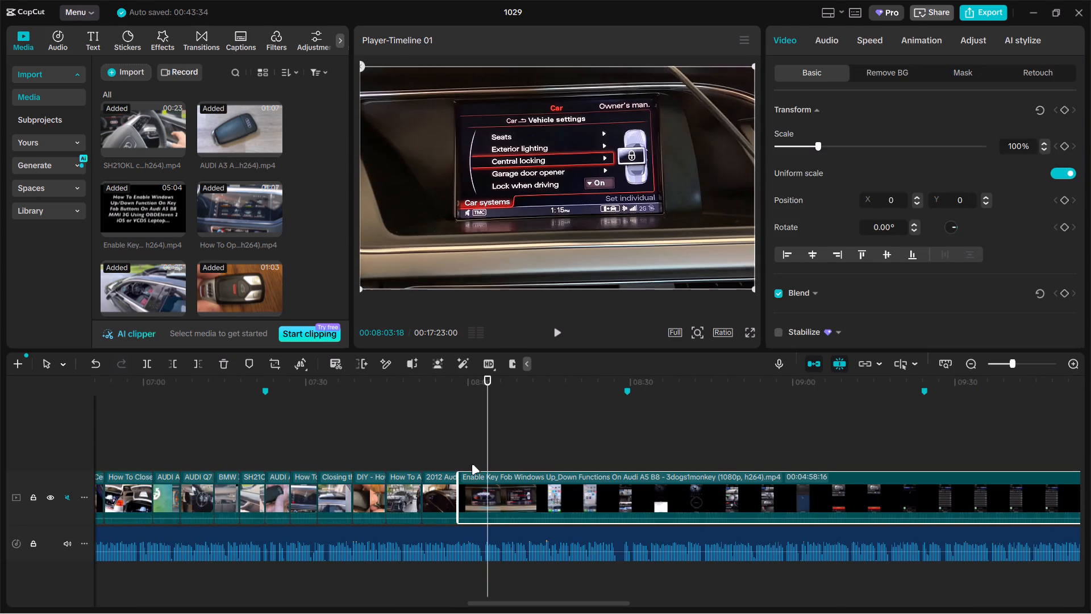
# Split the Enable Key Fob Windows clip at 08:04:29 and delete the part after the cut.
pyautogui.click(456, 457)
pyautogui.moveTo(456, 457); pyautogui.dragTo(492, 451)
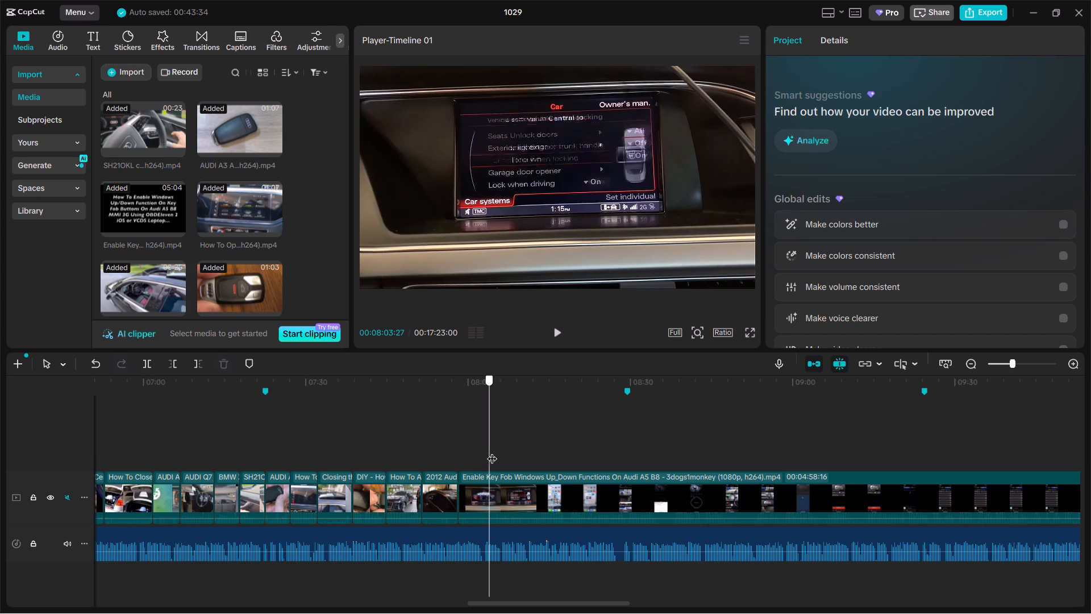
pyautogui.moveTo(492, 451); pyautogui.dragTo(495, 451)
pyautogui.click(508, 496)
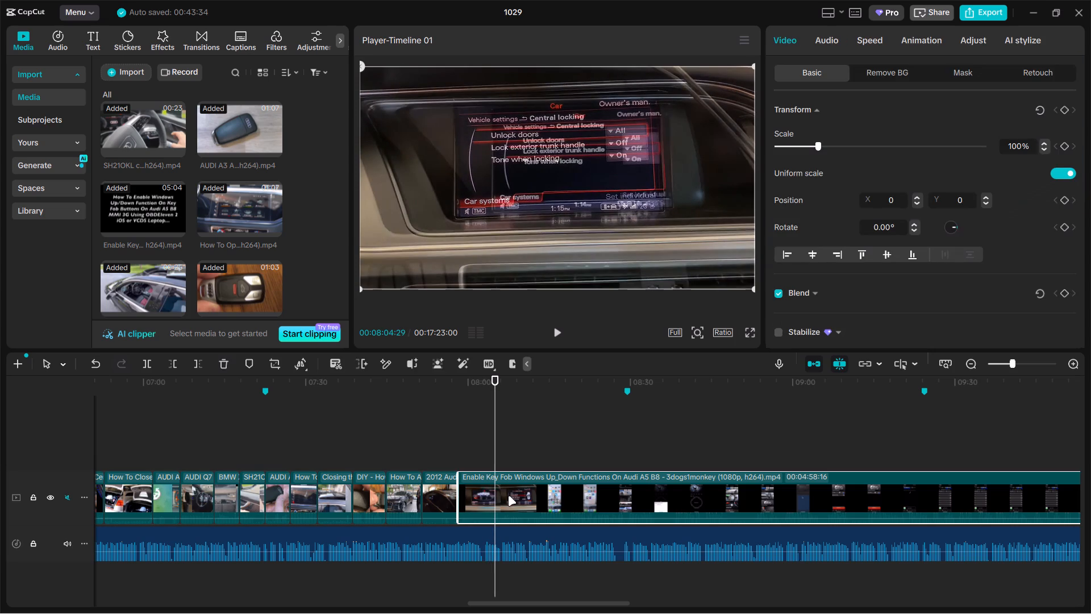
pyautogui.hotkey('ctrl', 'b')
pyautogui.press('BackSpace')
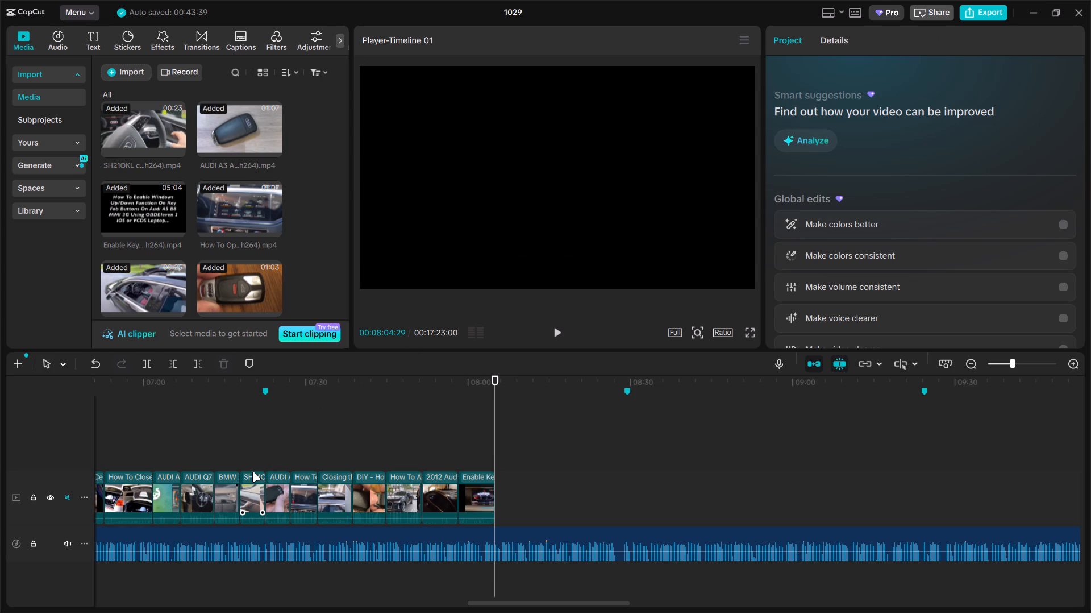
# Extend the end of the AUDI A3 clip just after the 07:22 marker by about 1.5 seconds.
pyautogui.moveTo(249, 471); pyautogui.dragTo(272, 470)
pyautogui.click(272, 470)
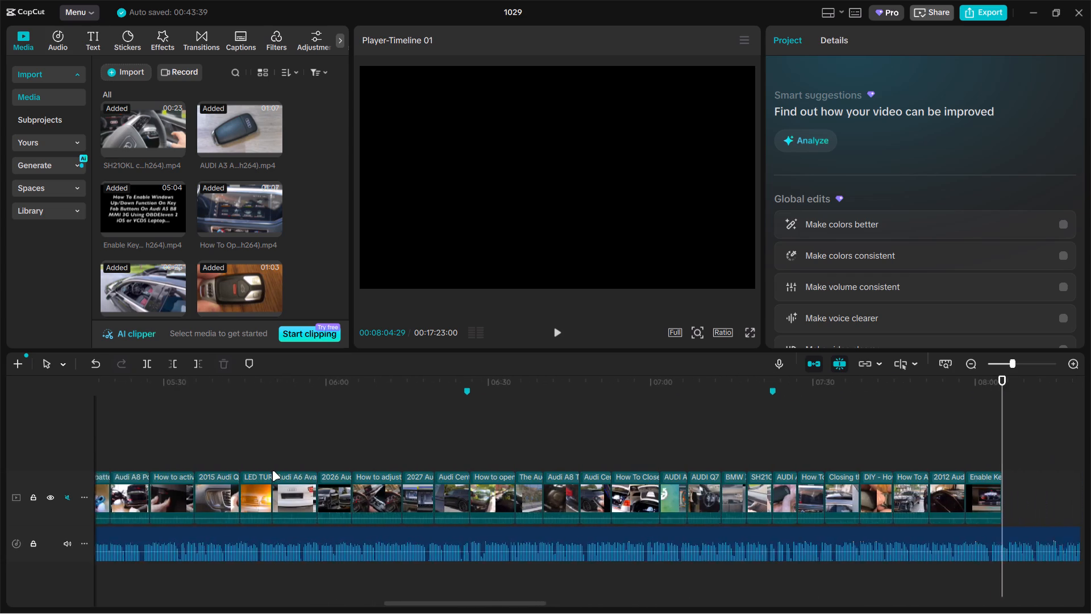
pyautogui.click(182, 454)
pyautogui.moveTo(182, 454); pyautogui.dragTo(195, 448)
pyautogui.click(195, 484)
pyautogui.moveTo(202, 485); pyautogui.dragTo(210, 485)
pyautogui.moveTo(197, 446); pyautogui.dragTo(187, 447)
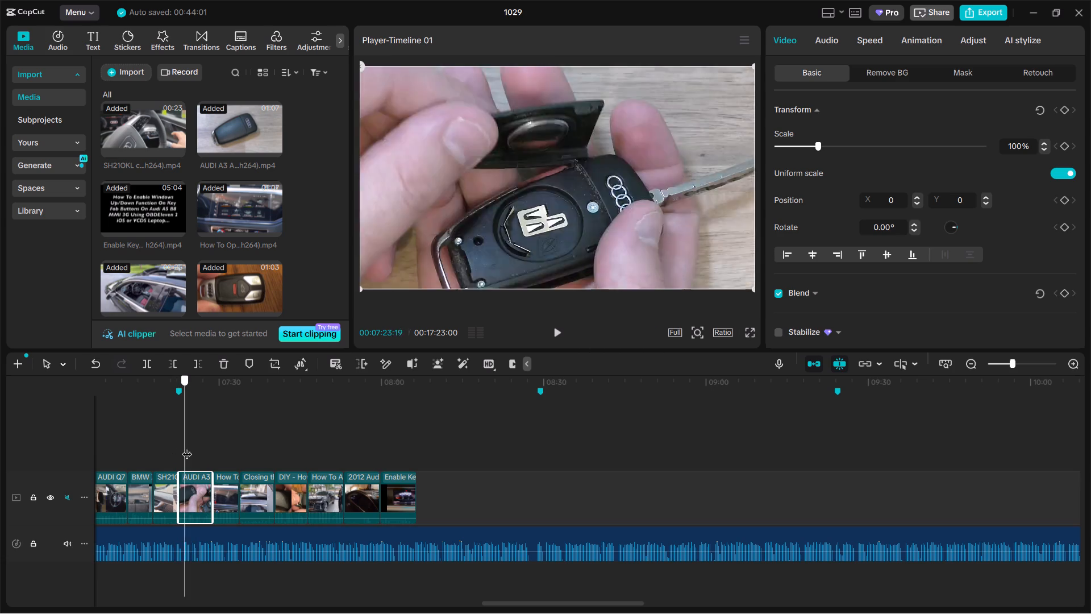
pyautogui.moveTo(187, 447); pyautogui.dragTo(211, 447)
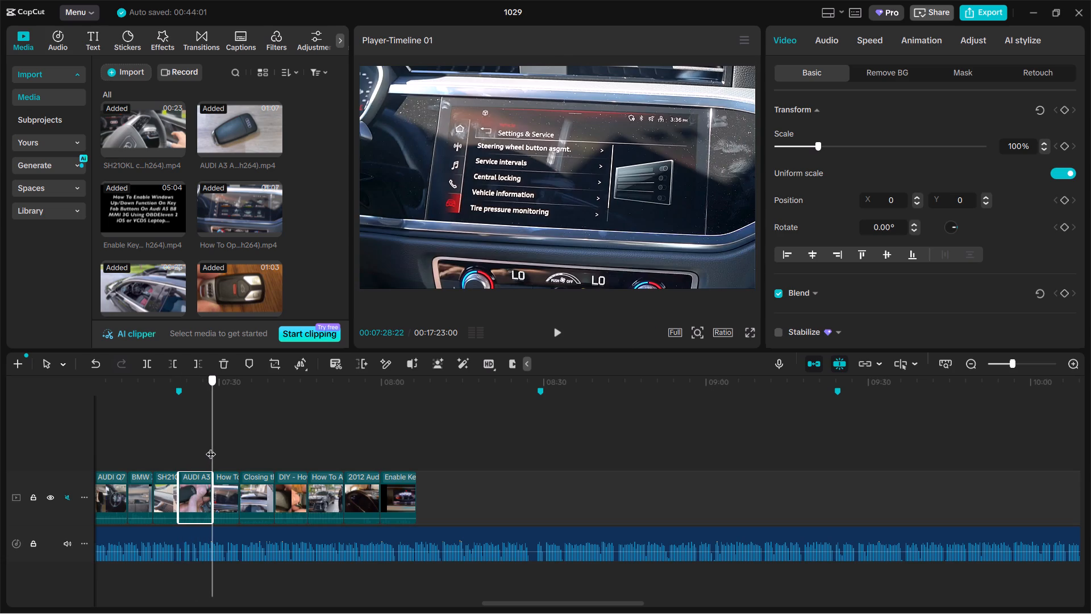
# Extend the end of the How To clip showing the central locking menu by about 1.5 seconds.
pyautogui.moveTo(211, 447); pyautogui.dragTo(224, 447)
pyautogui.click(223, 488)
pyautogui.click(239, 488)
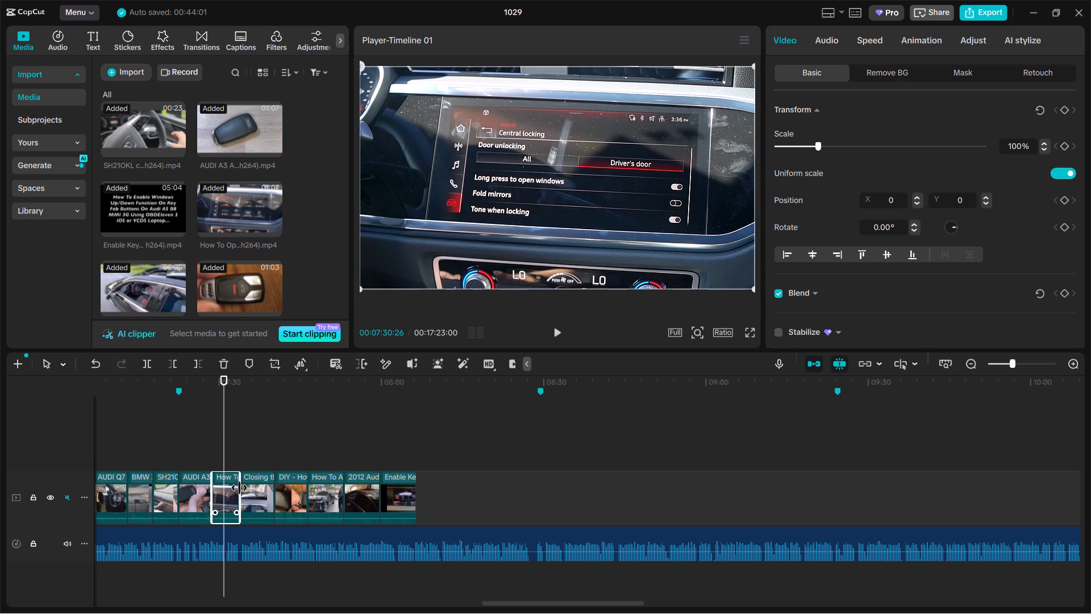
pyautogui.click(262, 467)
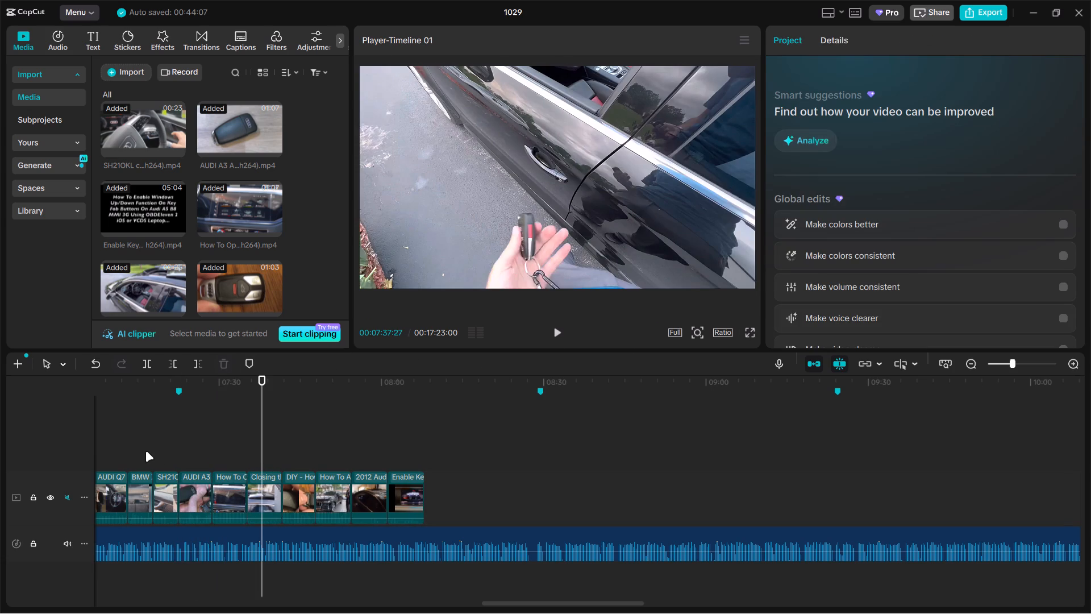
pyautogui.click(144, 447)
pyautogui.moveTo(144, 447); pyautogui.dragTo(282, 452)
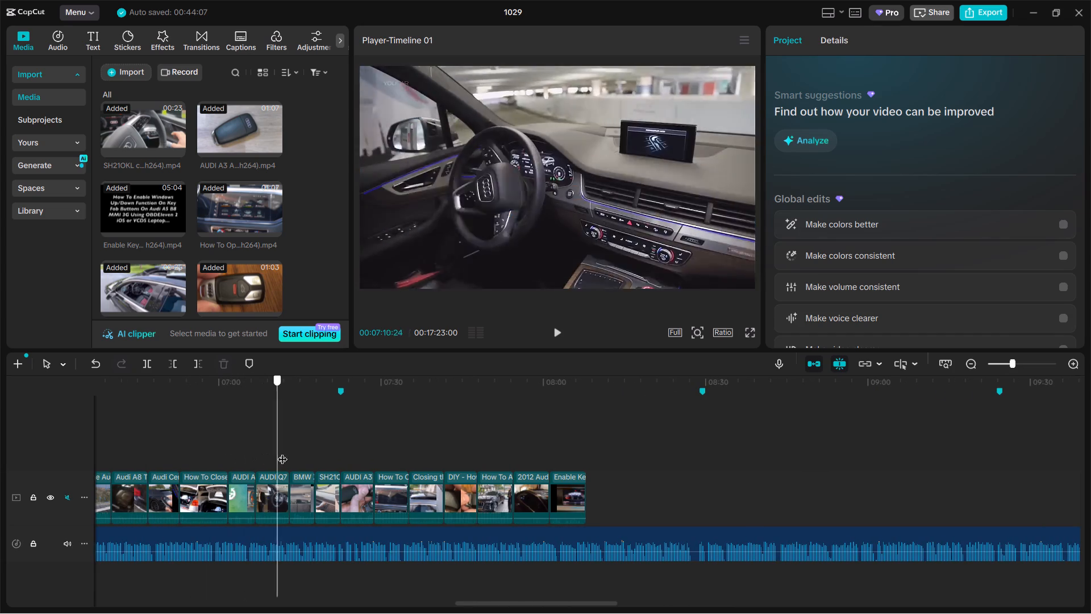
pyautogui.moveTo(282, 452); pyautogui.dragTo(300, 452)
pyautogui.moveTo(302, 460); pyautogui.dragTo(330, 457)
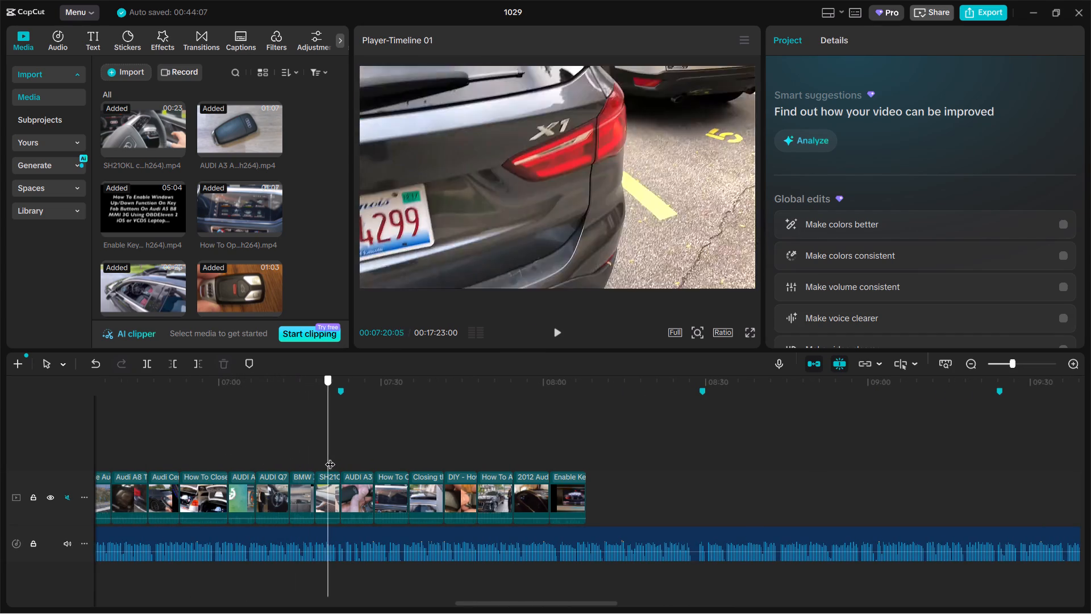
pyautogui.moveTo(330, 457); pyautogui.dragTo(330, 457)
pyautogui.click(336, 489)
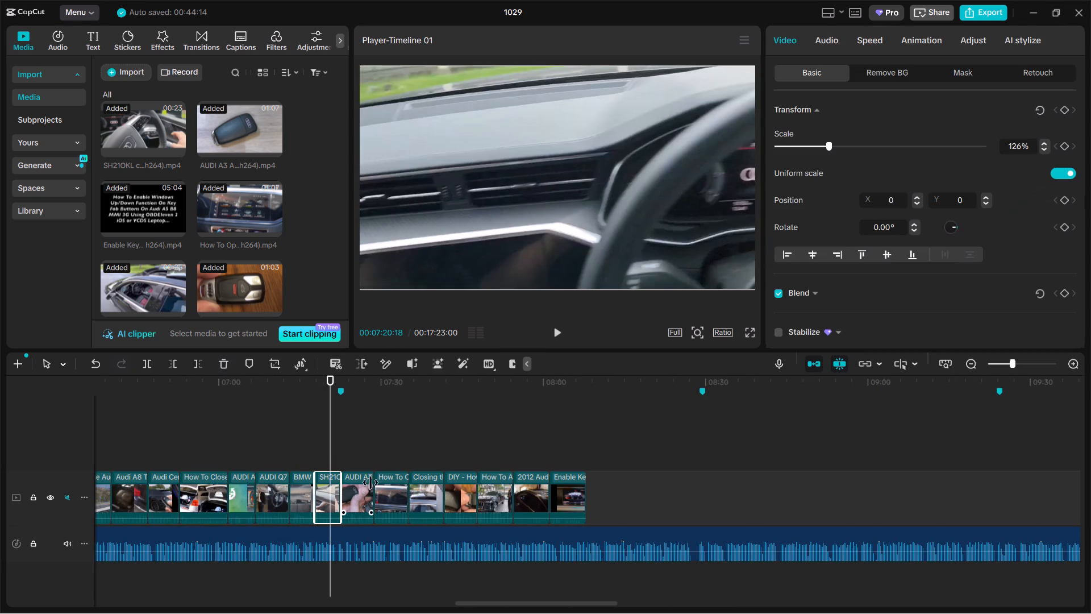
pyautogui.hotkey('ctrl', 'c')
pyautogui.keyDown('ctrl'); pyautogui.click(588, 446); pyautogui.keyUp('ctrl')
pyautogui.hotkey('ctrl', 'v')
pyautogui.moveTo(602, 446); pyautogui.dragTo(601, 489)
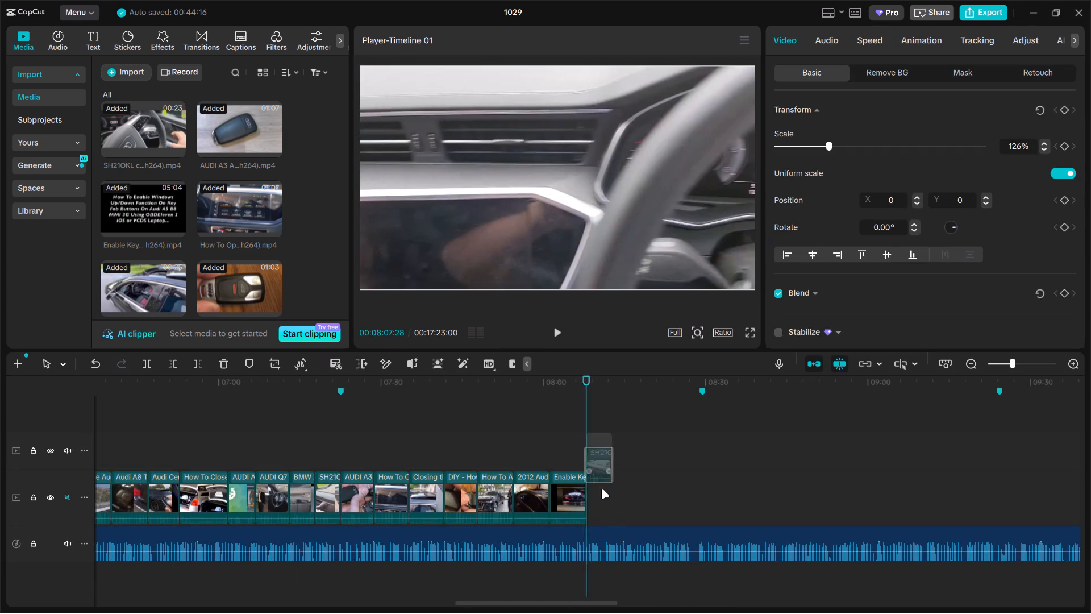
pyautogui.moveTo(601, 489); pyautogui.dragTo(601, 490)
# Extend the end of the copied SH21OKL clip by about 4 seconds and trim about 3 seconds off its start.
pyautogui.moveTo(611, 489); pyautogui.dragTo(631, 486)
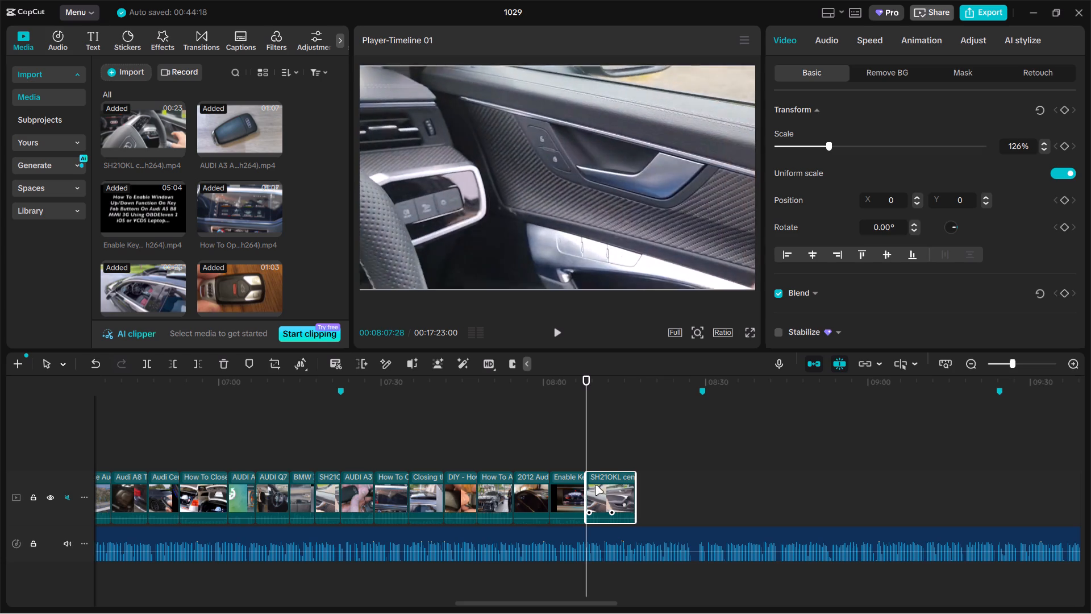
pyautogui.moveTo(588, 486); pyautogui.dragTo(603, 486)
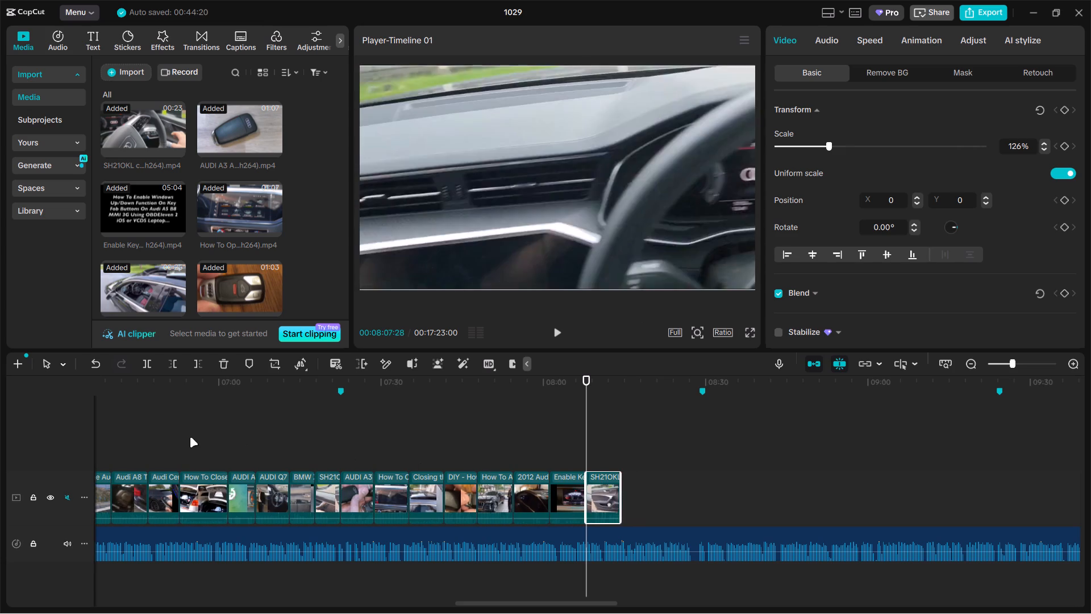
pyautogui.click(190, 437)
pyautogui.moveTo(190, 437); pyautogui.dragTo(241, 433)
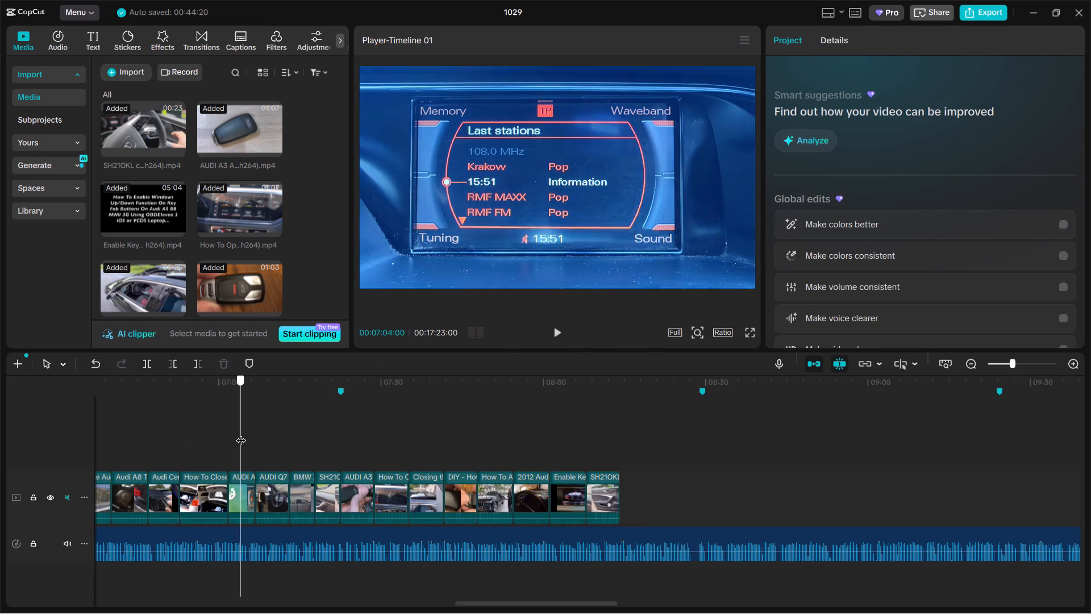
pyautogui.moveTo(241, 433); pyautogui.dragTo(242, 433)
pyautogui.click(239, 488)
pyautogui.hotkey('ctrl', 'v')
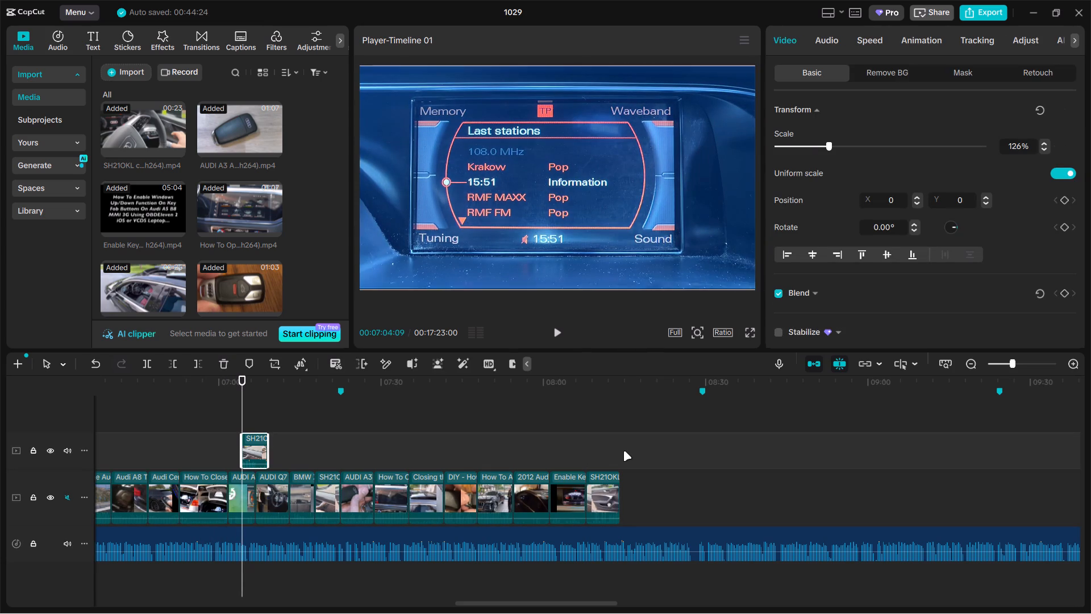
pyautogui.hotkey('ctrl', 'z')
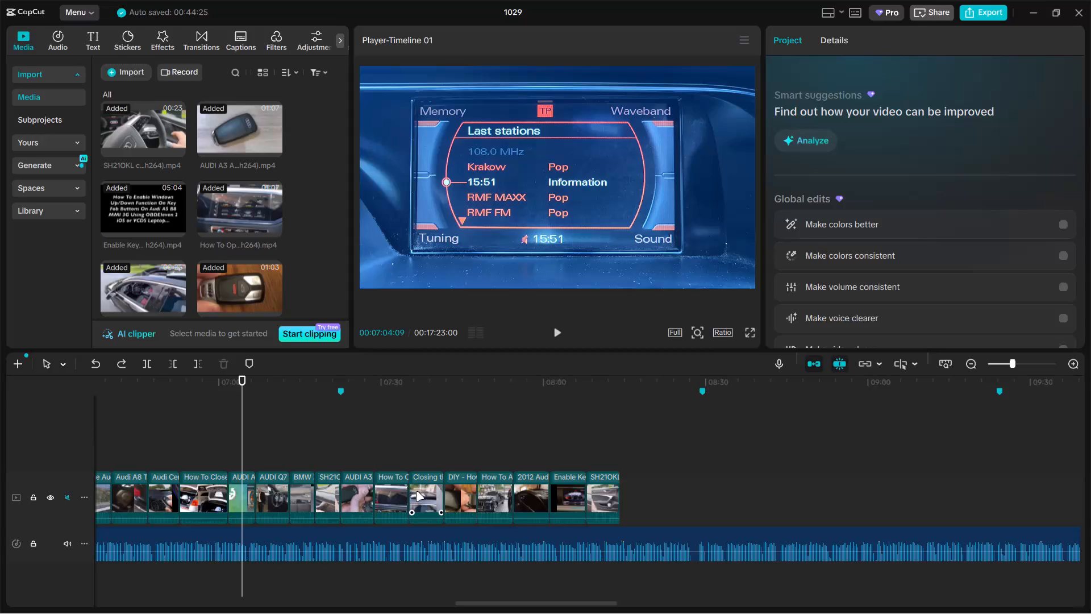
# Copy the AUDI clip at 07:04 and place the copy on the main track at 08:14:06, after the last clip.
pyautogui.click(248, 486)
pyautogui.hotkey('ctrl', 'c')
pyautogui.keyDown('ctrl'); pyautogui.click(621, 451); pyautogui.keyUp('ctrl')
pyautogui.hotkey('ctrl', 'v')
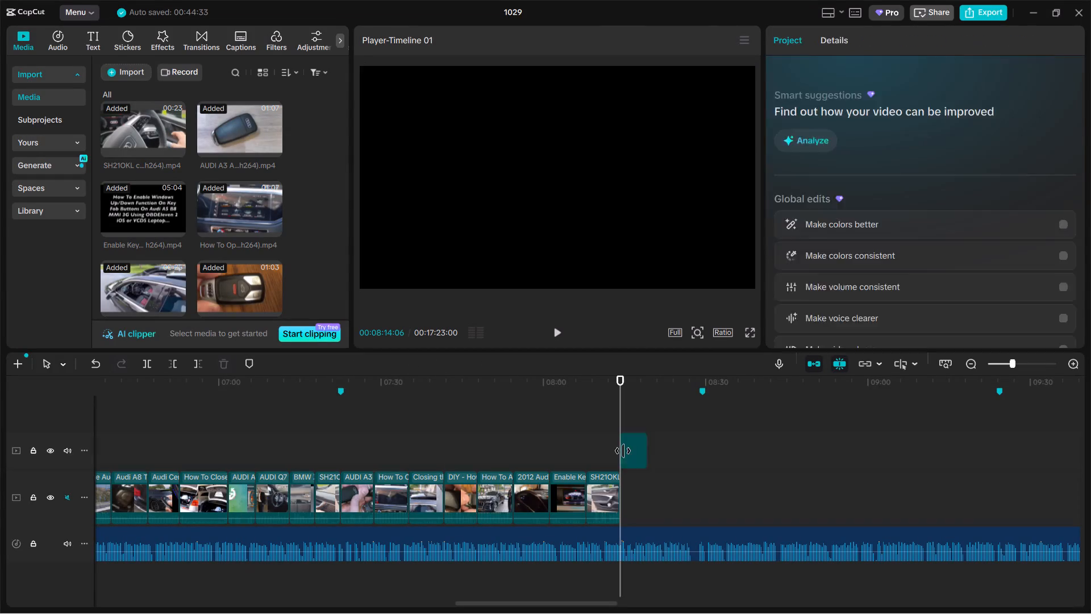
pyautogui.moveTo(636, 447); pyautogui.dragTo(649, 511)
# Copy the Audi Cen clip at 06:47 and place the copy on the main track at 08:19:08, after the last clip.
pyautogui.click(209, 447)
pyautogui.moveTo(209, 447); pyautogui.dragTo(160, 449)
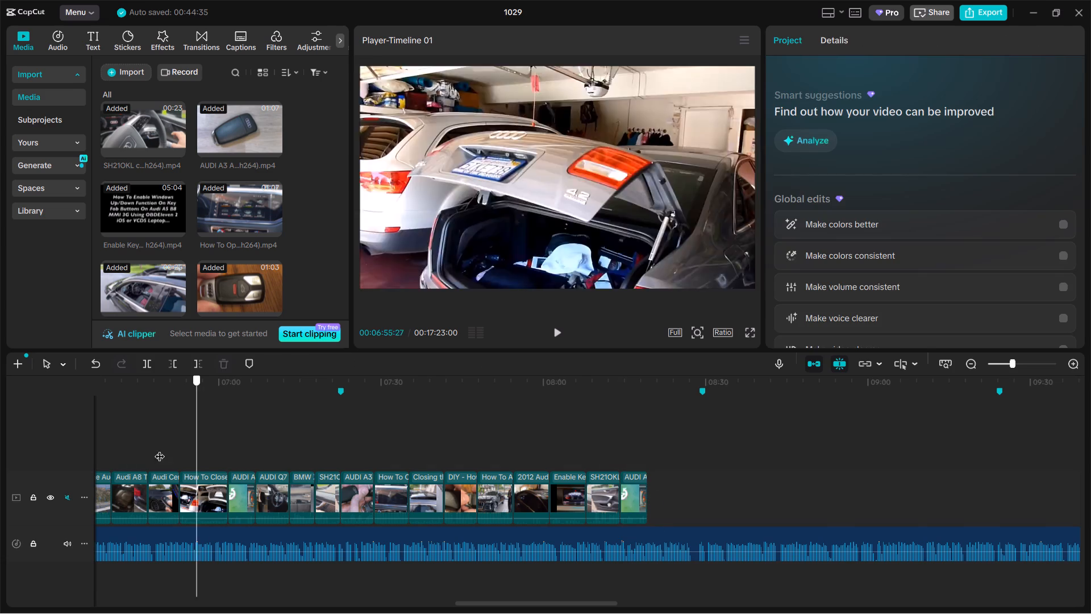
pyautogui.moveTo(160, 449); pyautogui.dragTo(270, 453)
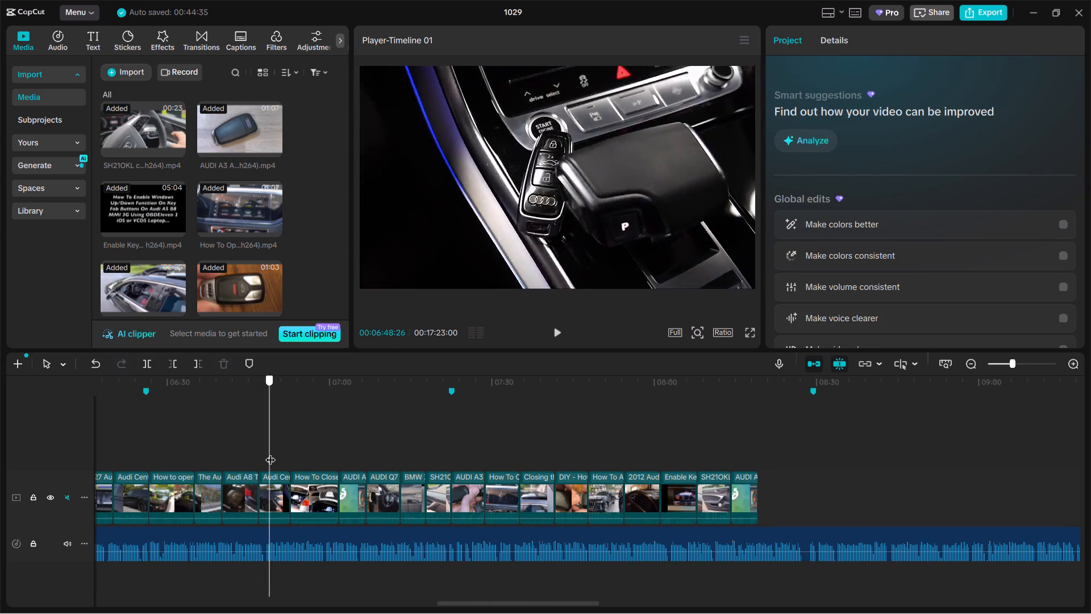
pyautogui.moveTo(270, 453); pyautogui.dragTo(241, 457)
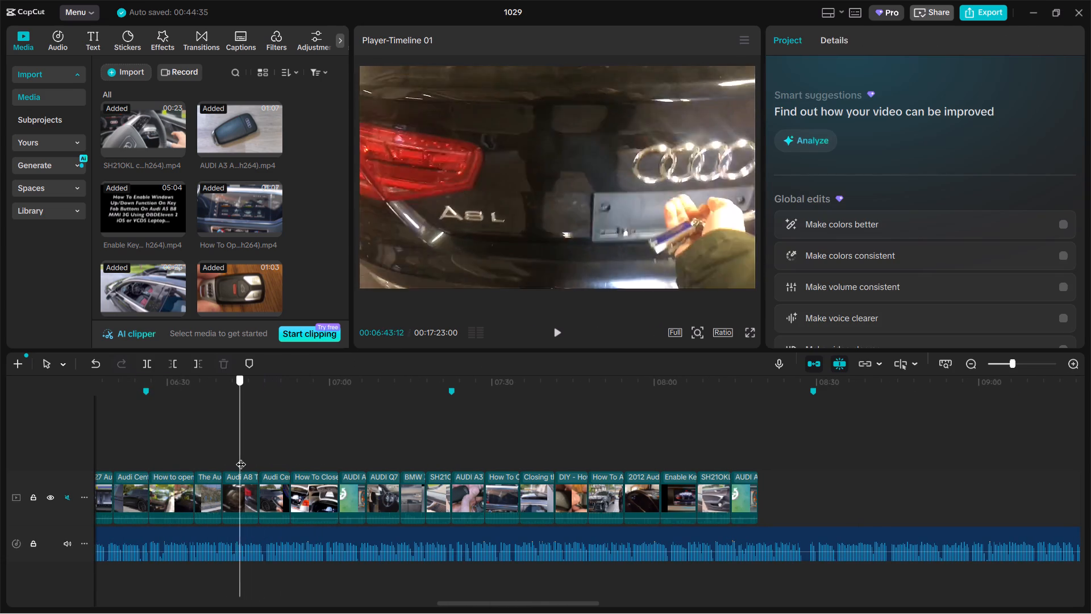
pyautogui.moveTo(241, 457); pyautogui.dragTo(187, 464)
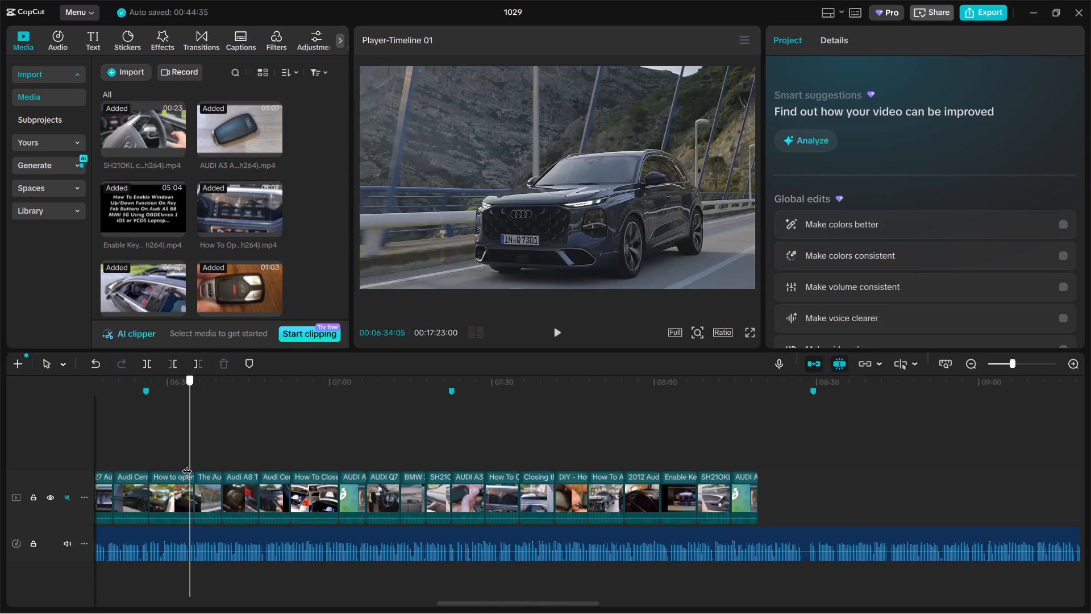
pyautogui.moveTo(187, 464); pyautogui.dragTo(227, 458)
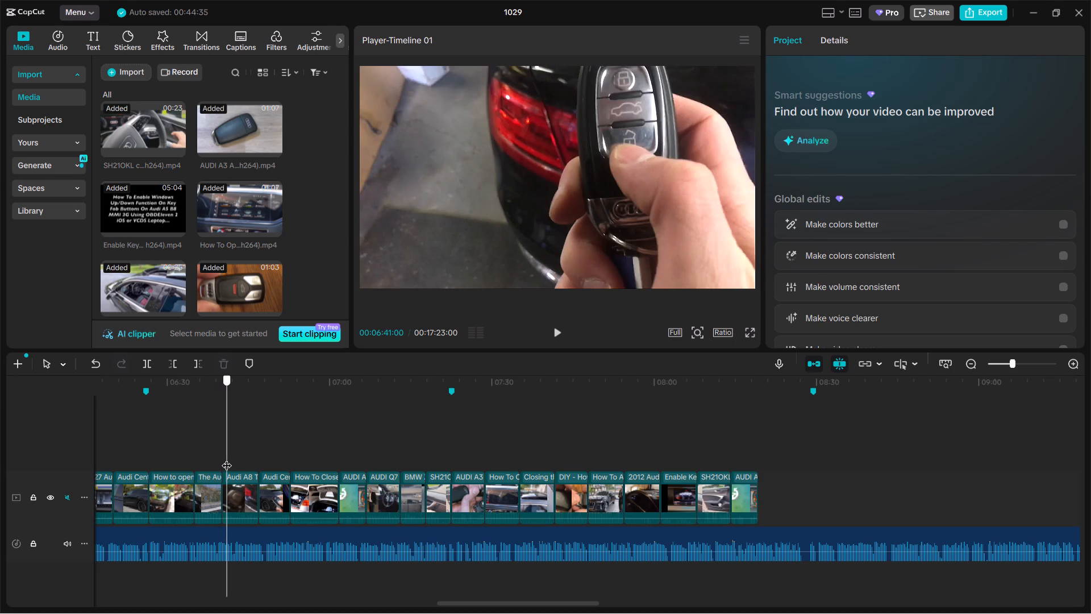
pyautogui.moveTo(227, 458); pyautogui.dragTo(263, 444)
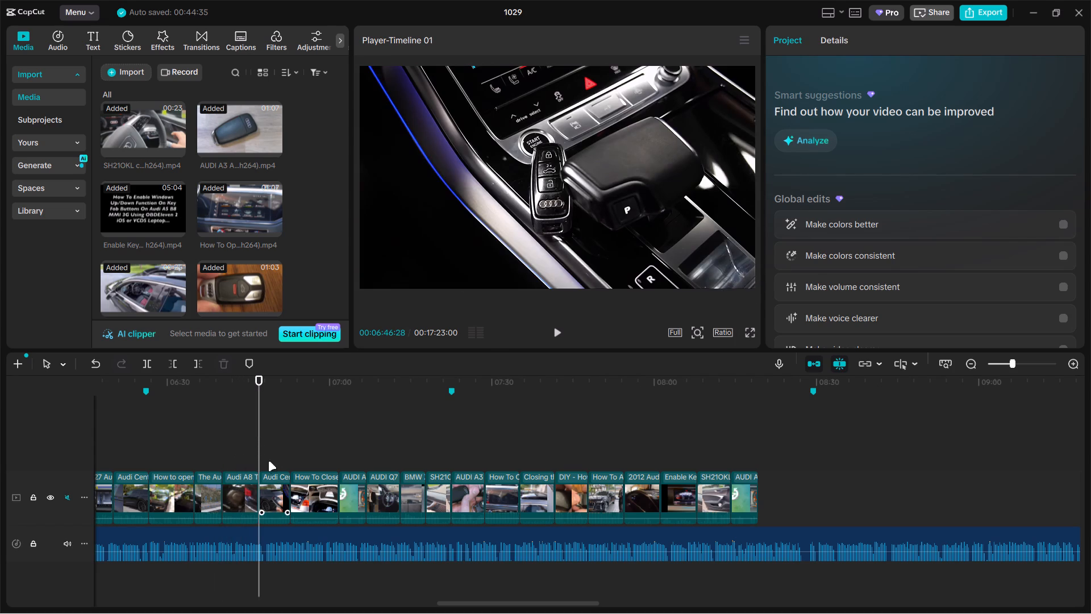
pyautogui.moveTo(261, 452); pyautogui.dragTo(277, 446)
pyautogui.click(266, 489)
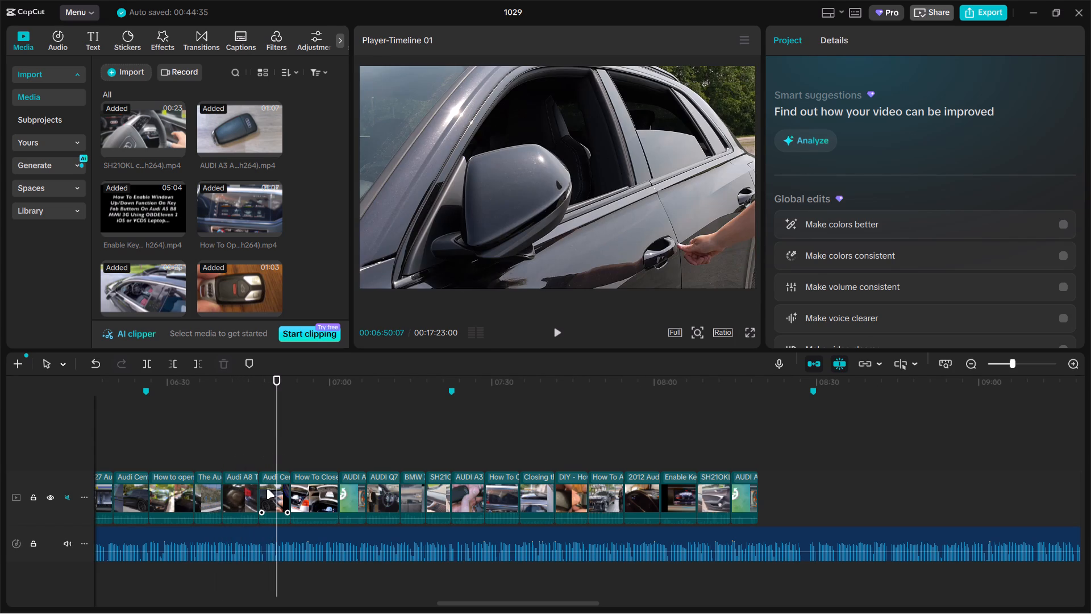
pyautogui.hotkey('ctrl', 'c')
pyautogui.keyDown('ctrl'); pyautogui.click(761, 443); pyautogui.keyUp('ctrl')
pyautogui.hotkey('ctrl', 'v')
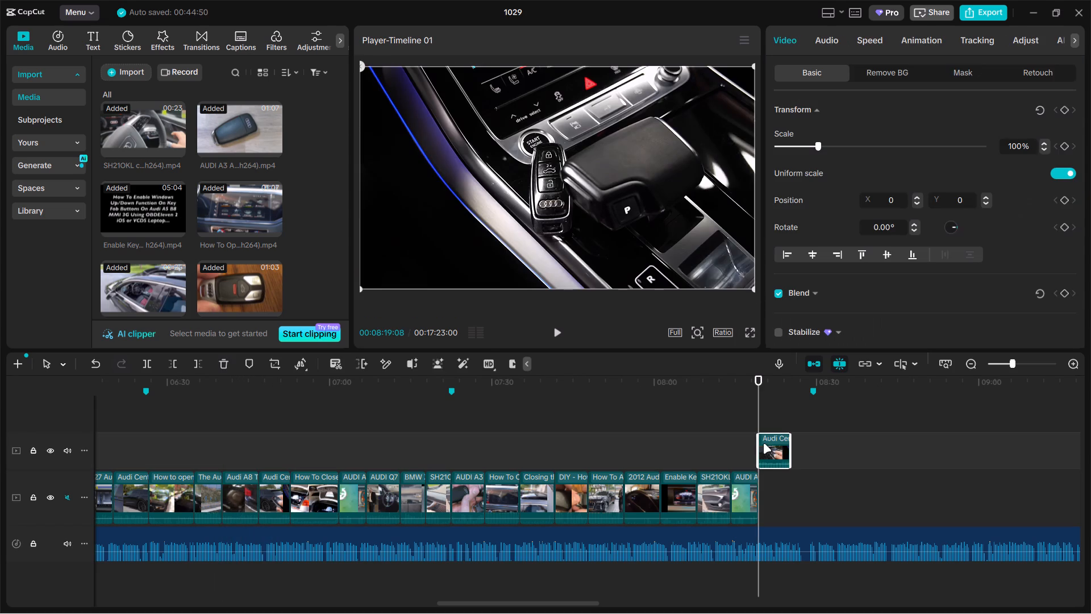
pyautogui.moveTo(771, 444); pyautogui.dragTo(776, 499)
# Extend the end of the copied Audi Cen clip by about 1.5 seconds, trim its start so it ends at 08:25:08, and play it.
pyautogui.moveTo(790, 487); pyautogui.dragTo(799, 484)
pyautogui.moveTo(761, 495); pyautogui.dragTo(773, 492)
pyautogui.press('space')
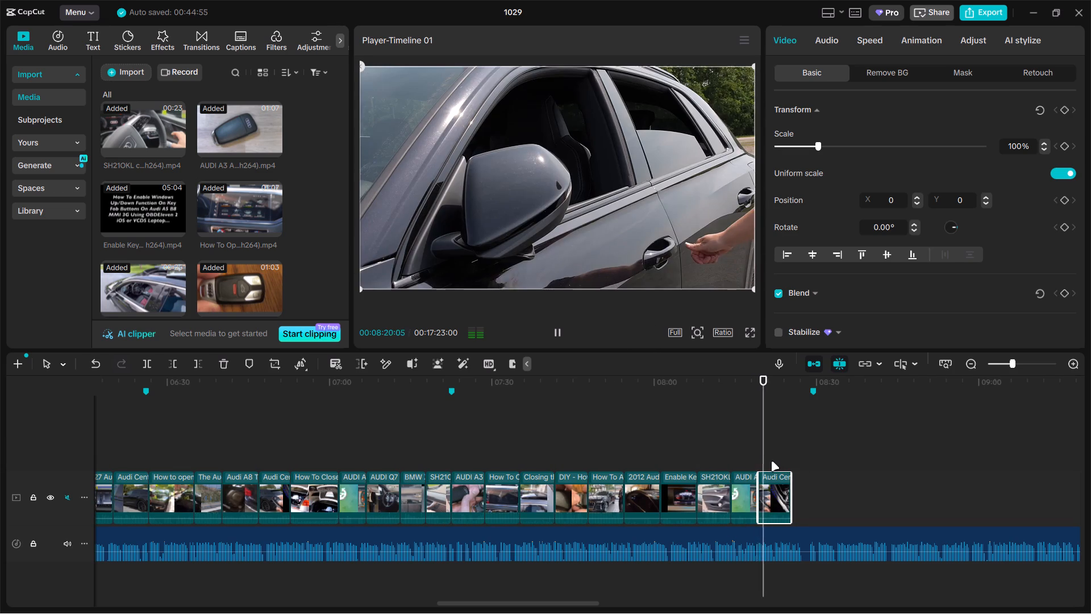
pyautogui.click(767, 464)
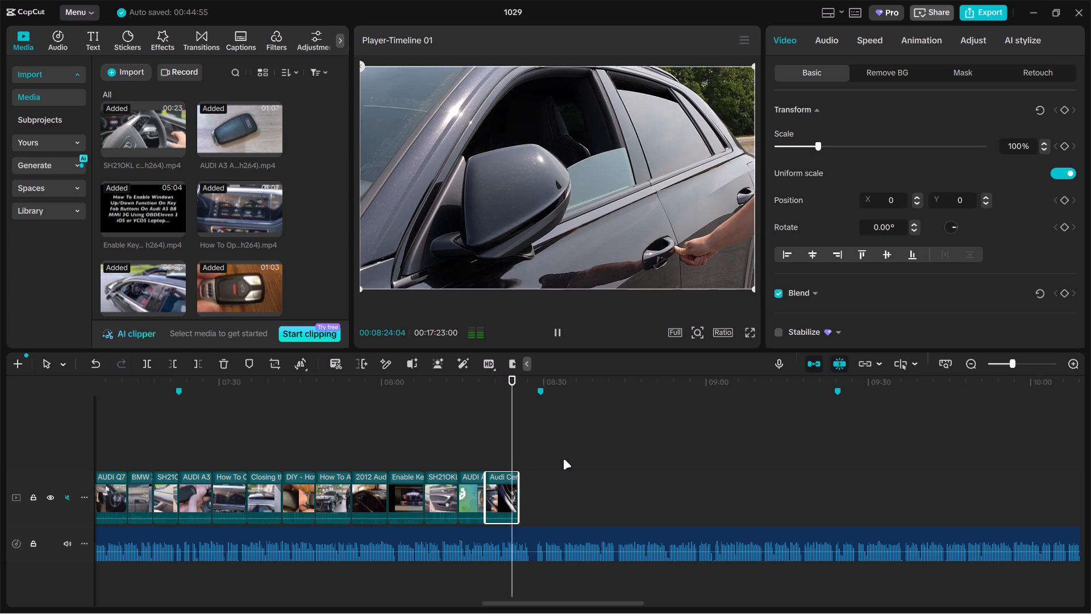
# Copy the 2018 - 2020 door handle clip at 04:43 and place the copy on the main track at 08:25:08, after the last clip.
pyautogui.click(151, 446)
pyautogui.moveTo(151, 446); pyautogui.dragTo(209, 441)
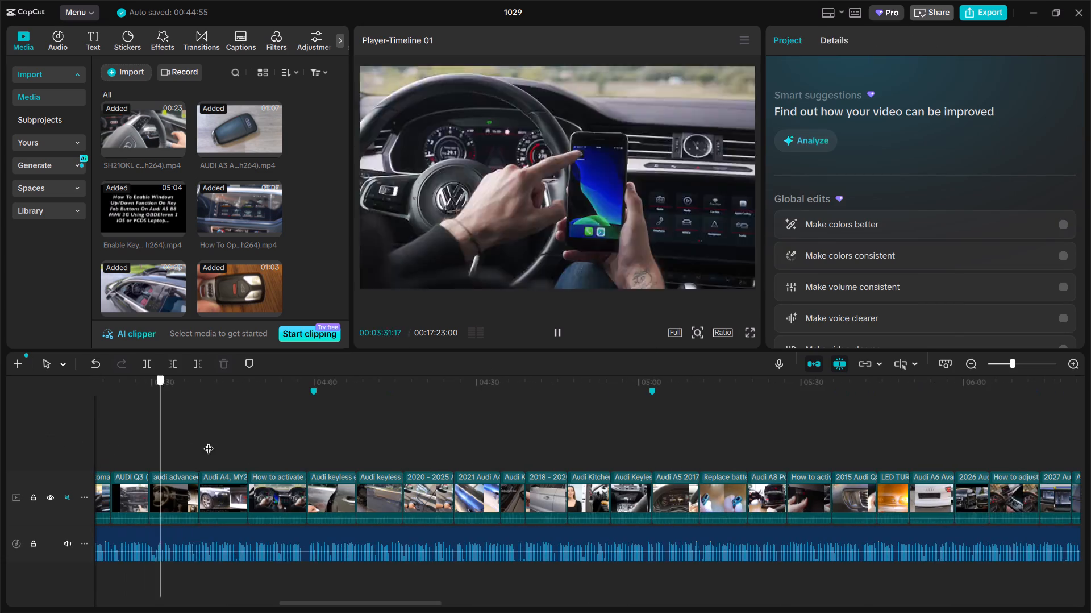
pyautogui.moveTo(209, 441); pyautogui.dragTo(446, 444)
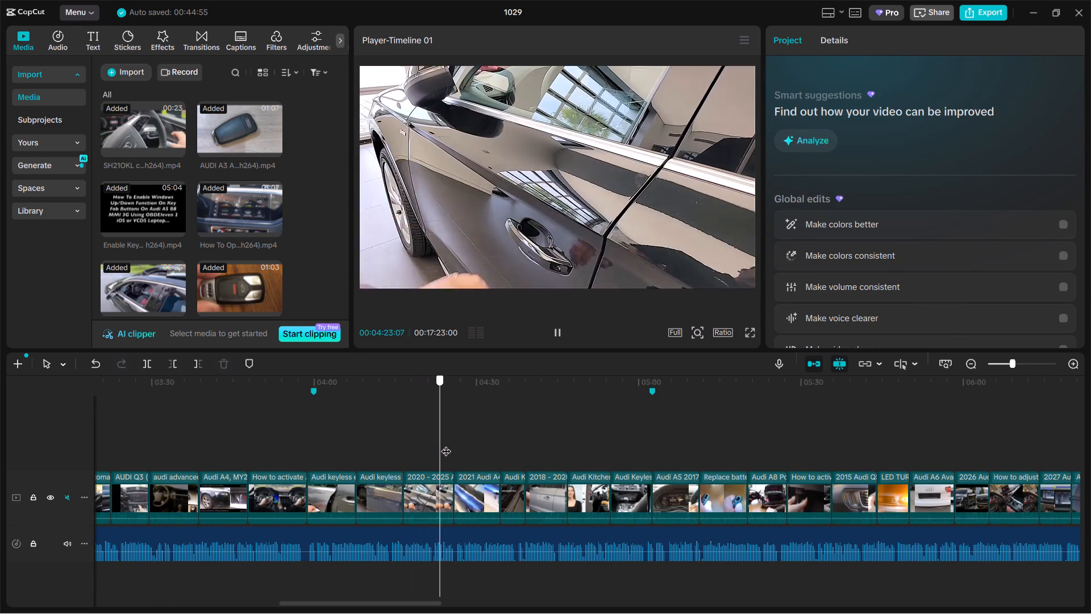
pyautogui.moveTo(446, 444); pyautogui.dragTo(550, 437)
pyautogui.click(553, 491)
pyautogui.hotkey('ctrl', 'c')
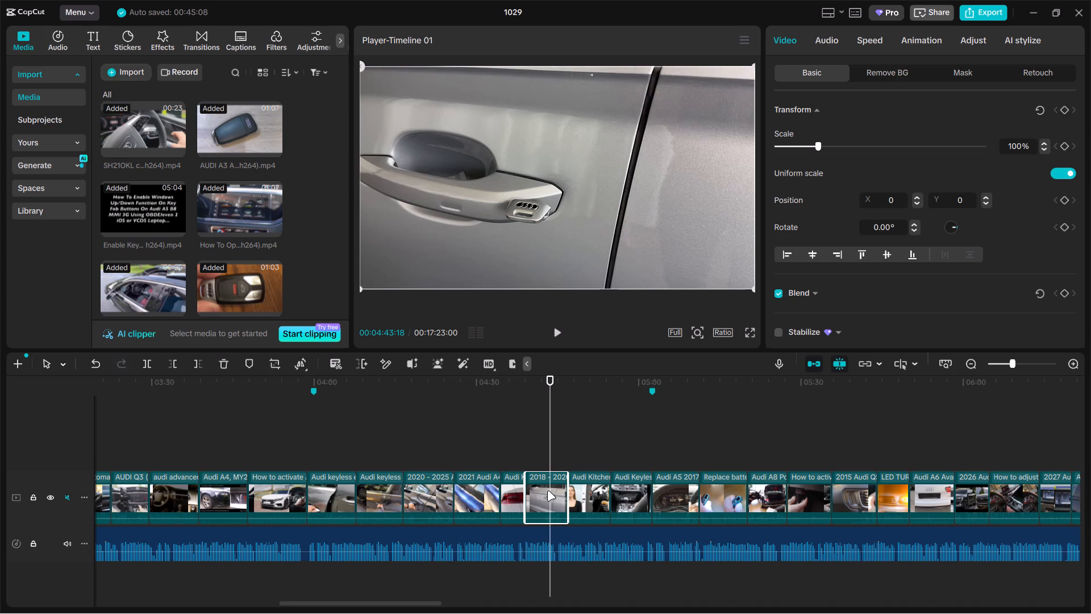
pyautogui.keyDown('ctrl'); pyautogui.click(547, 491); pyautogui.keyUp('ctrl')
pyautogui.keyDown('ctrl'); pyautogui.click(546, 491); pyautogui.keyUp('ctrl')
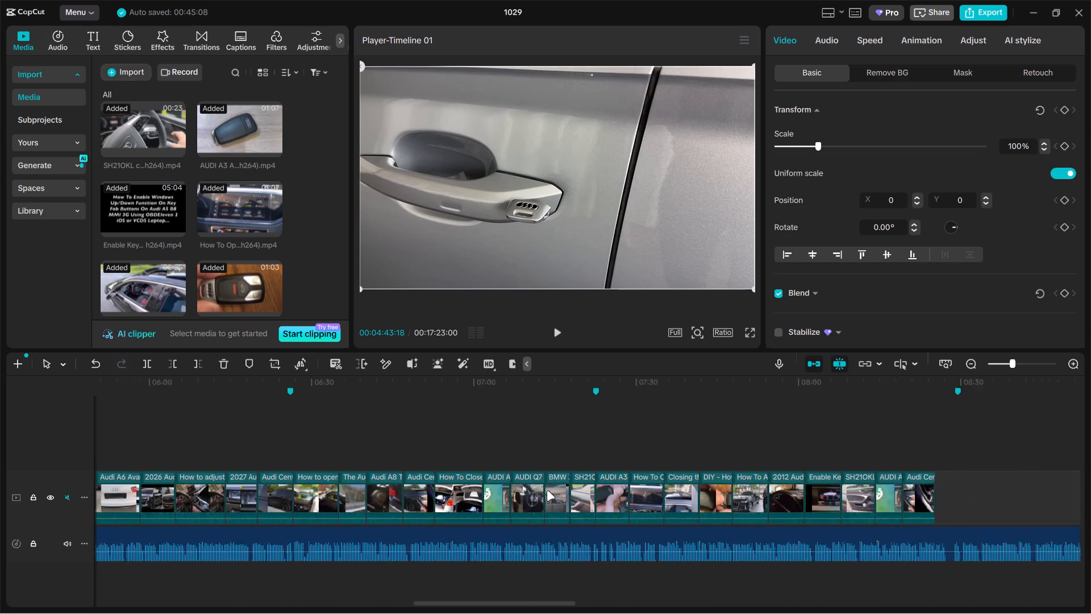
pyautogui.keyDown('ctrl'); pyautogui.click(637, 446); pyautogui.keyUp('ctrl')
pyautogui.hotkey('ctrl', 'c')
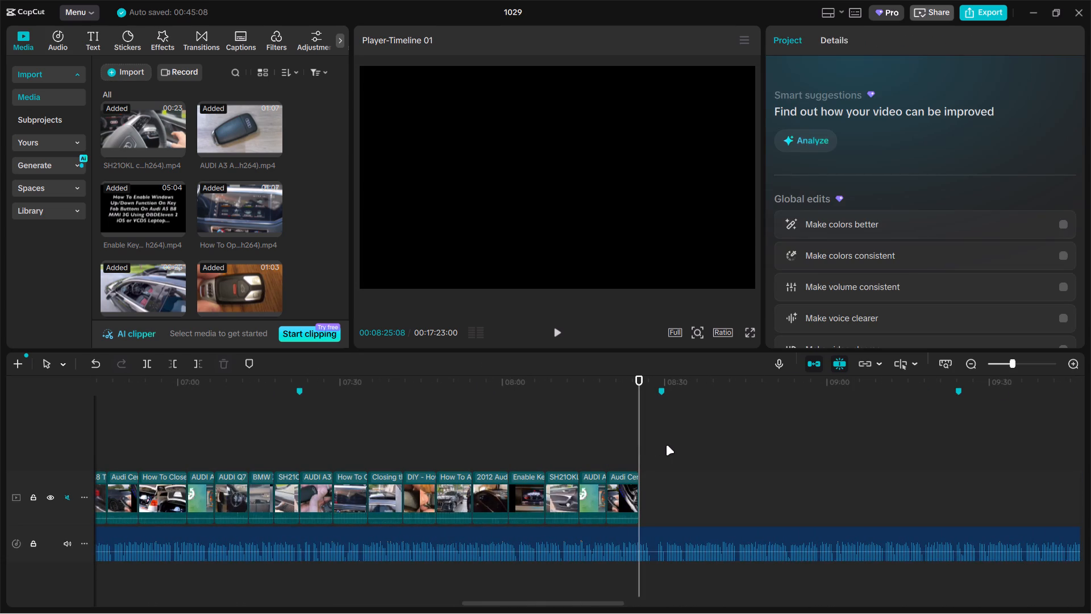
pyautogui.hotkey('ctrl', 'v')
pyautogui.moveTo(660, 445); pyautogui.dragTo(660, 486)
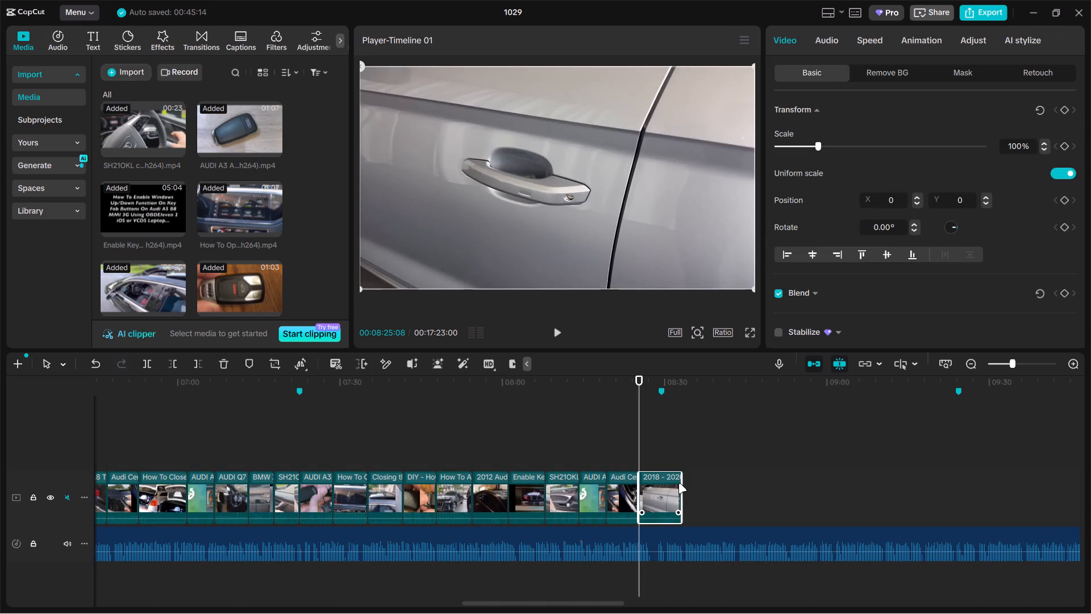
# Trim the end of the copied door handle clip to the marker at 08:29:13 and play past the cut.
pyautogui.moveTo(678, 483); pyautogui.dragTo(658, 486)
pyautogui.press('space')
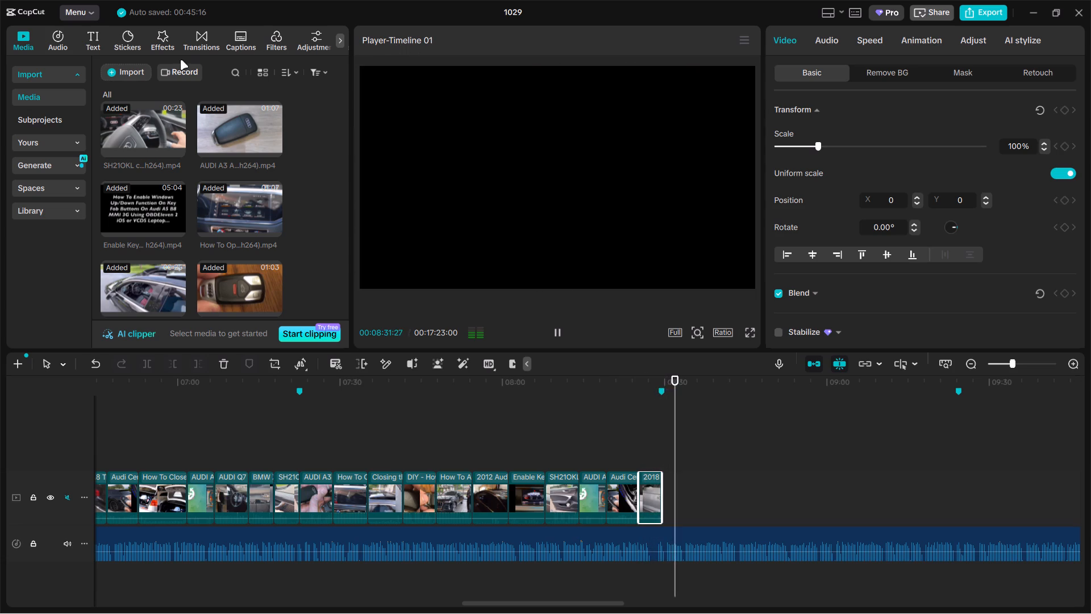
pyautogui.press('space')
# Import all nine clips from the EDIT subfolder 08 and place them on the main track at 08:29:13, after the last clip.
pyautogui.click(138, 74)
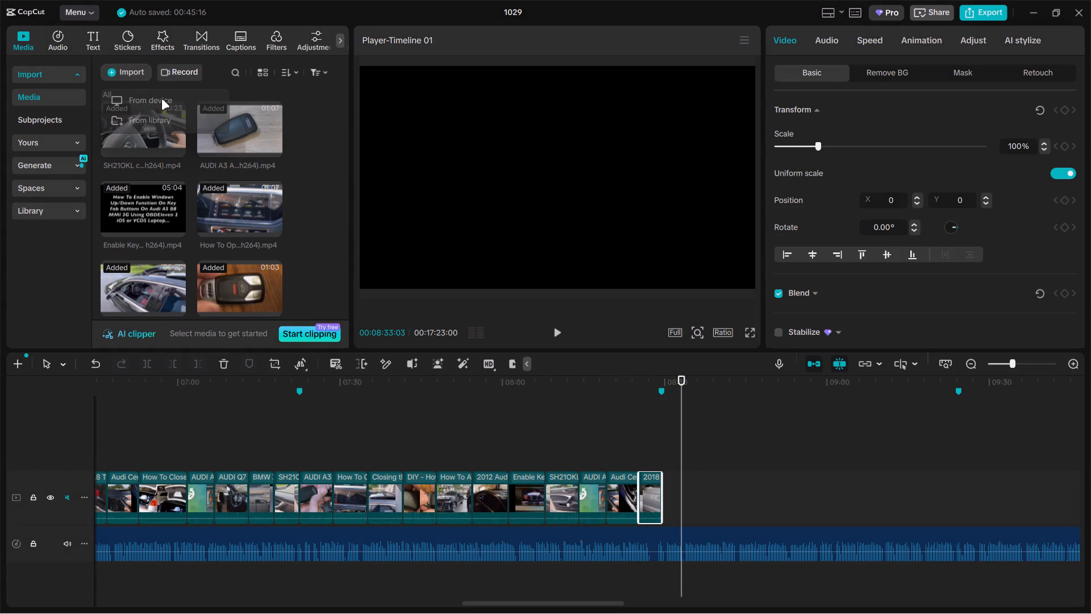
pyautogui.click(161, 99)
pyautogui.click(89, 41)
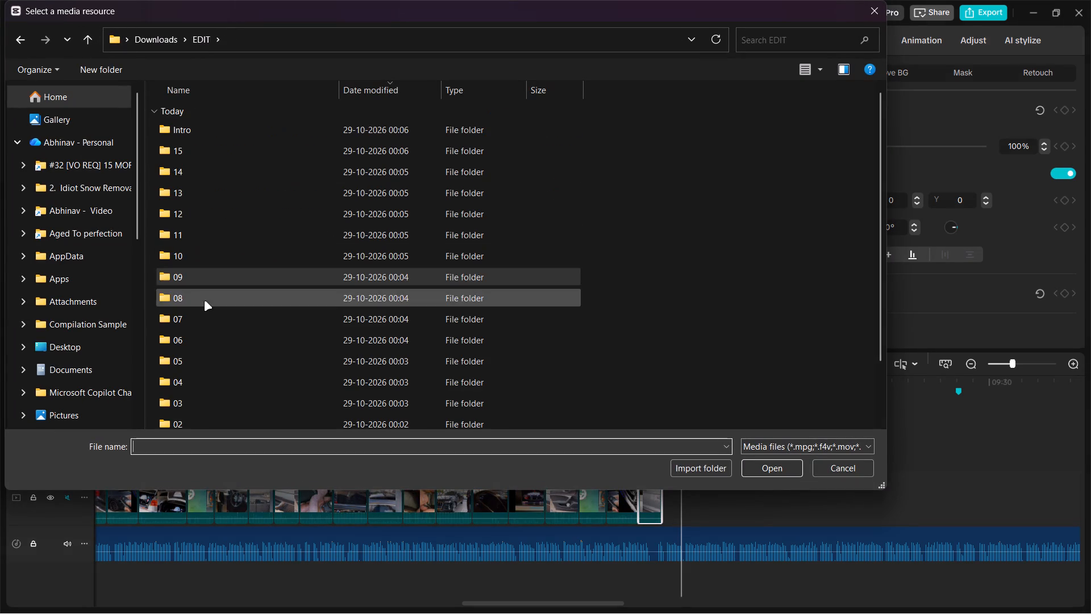
pyautogui.scroll(-4, 207, 289)
pyautogui.doubleClick(192, 227)
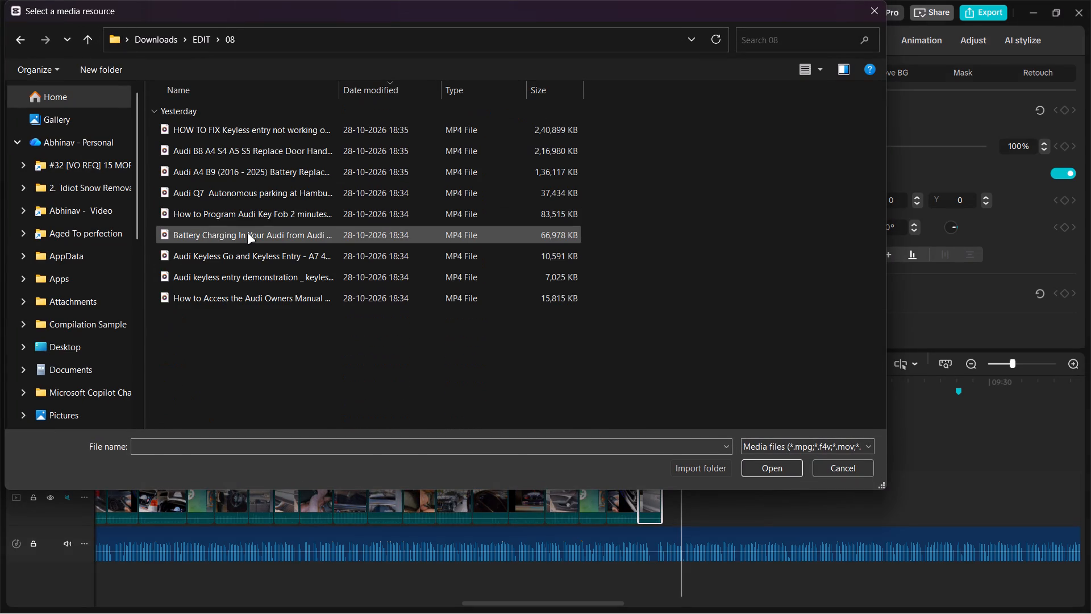
pyautogui.hotkey('ctrl', 'a')
pyautogui.press('Return')
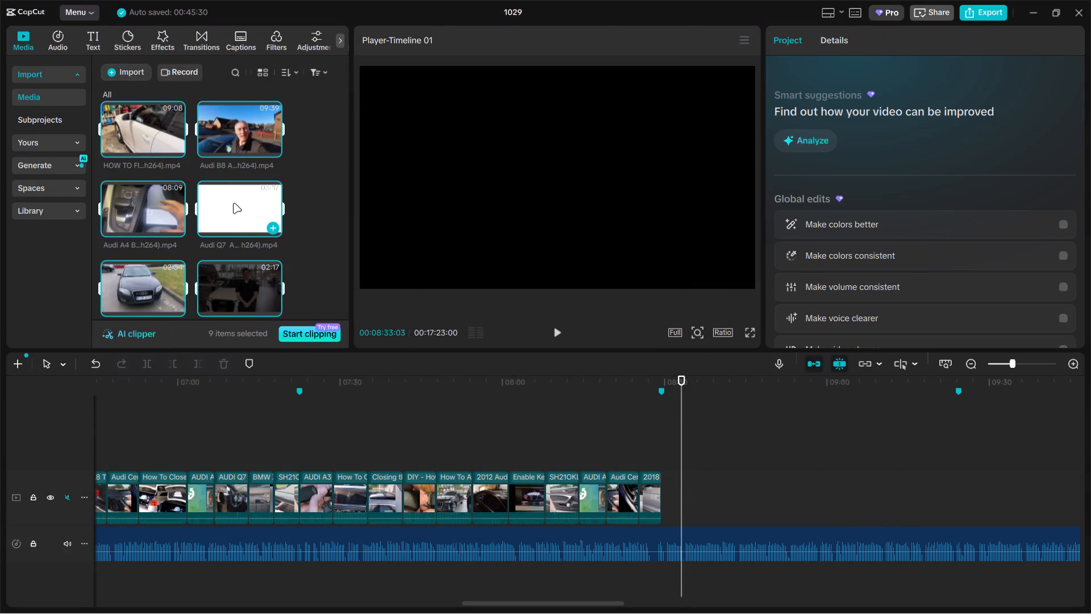
pyautogui.moveTo(168, 127); pyautogui.dragTo(711, 489)
pyautogui.moveTo(691, 482); pyautogui.dragTo(659, 474)
# Move the last six imported clips, from Audi Q7 to How to Access, ahead of the HOW TO FIX Keyless entry clip at 08:29:13.
pyautogui.click(362, 443)
pyautogui.moveTo(362, 443); pyautogui.dragTo(554, 446)
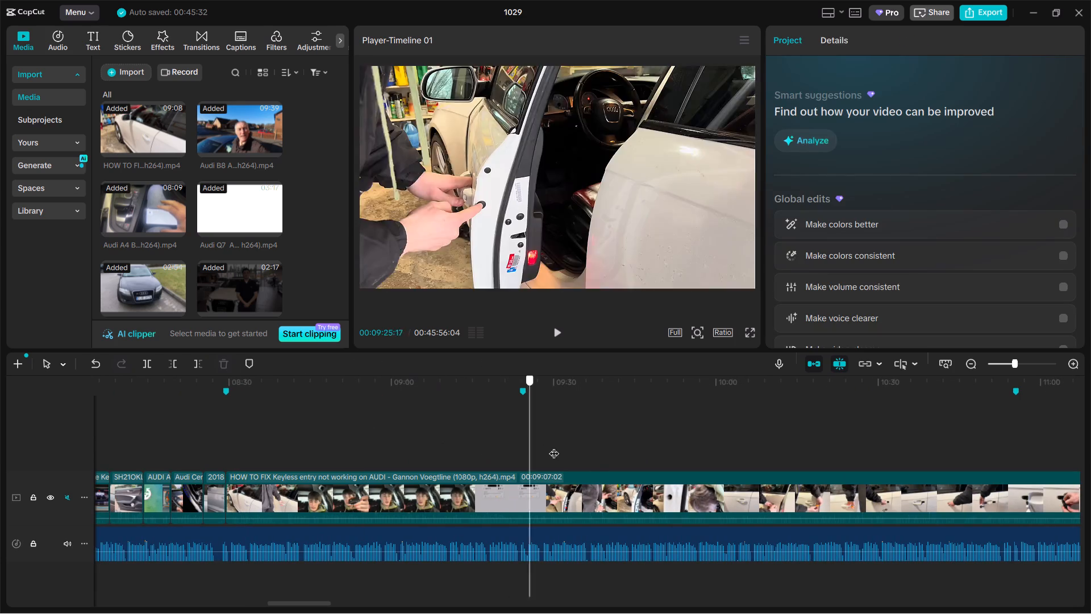
pyautogui.moveTo(554, 446); pyautogui.dragTo(680, 447)
pyautogui.keyDown('ctrl'); pyautogui.scroll(-11, 676, 447); pyautogui.keyUp('ctrl')
pyautogui.keyDown('ctrl'); pyautogui.click(647, 451); pyautogui.keyUp('ctrl')
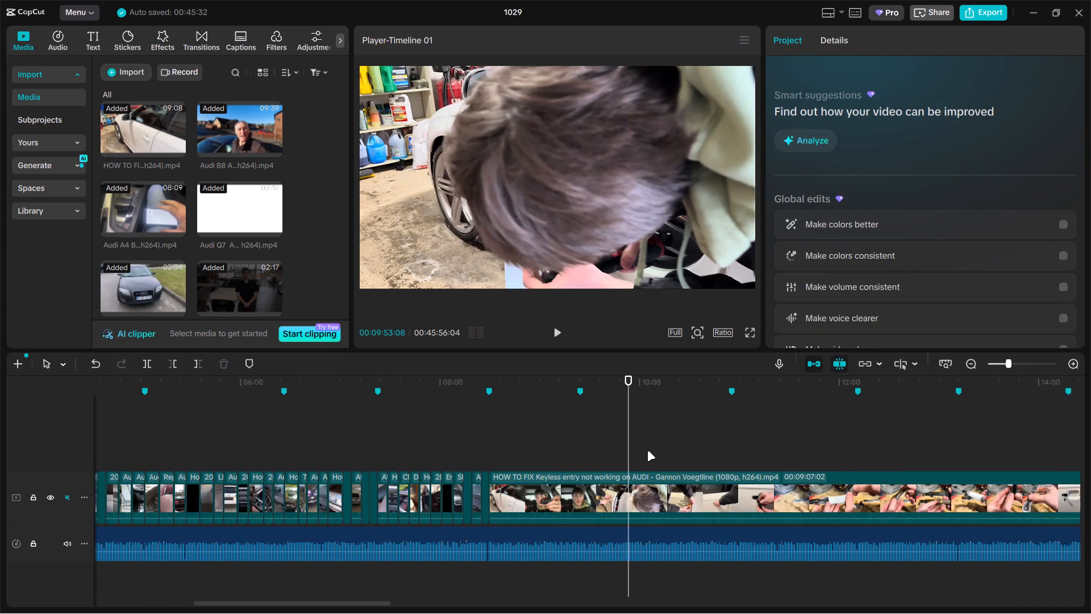
pyautogui.keyDown('ctrl'); pyautogui.scroll(-20, 647, 451); pyautogui.keyUp('ctrl')
pyautogui.moveTo(619, 448); pyautogui.dragTo(768, 496)
pyautogui.moveTo(608, 493); pyautogui.dragTo(603, 495)
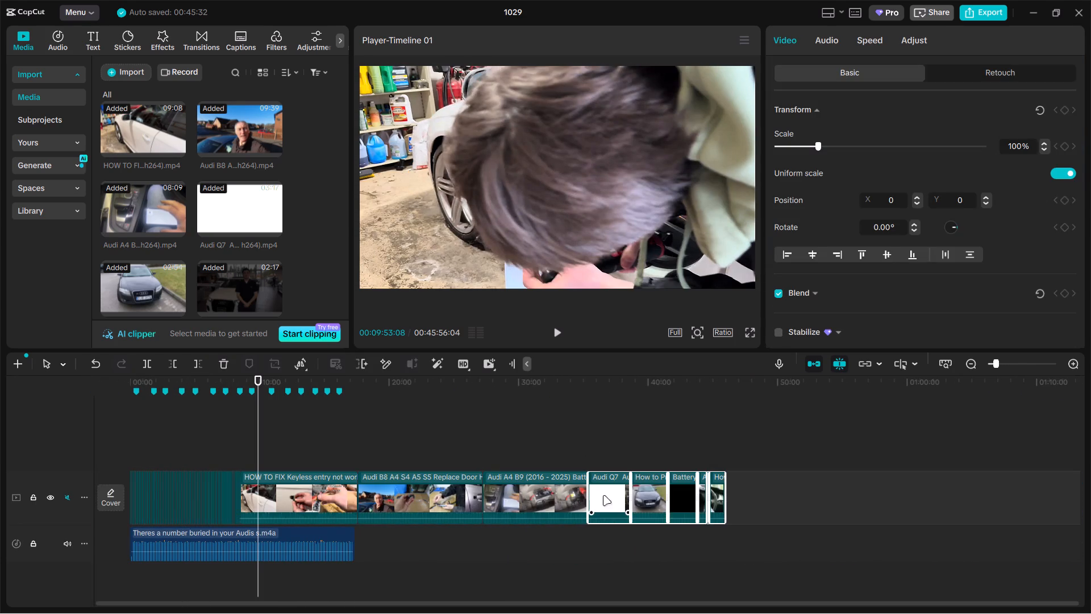
pyautogui.moveTo(603, 495); pyautogui.dragTo(276, 500)
# Split the Audi Q7 Autonomous parking clip at 09:55:17 and delete the part before the cut.
pyautogui.click(244, 455)
pyautogui.keyDown('ctrl'); pyautogui.scroll(6, 244, 455); pyautogui.keyUp('ctrl')
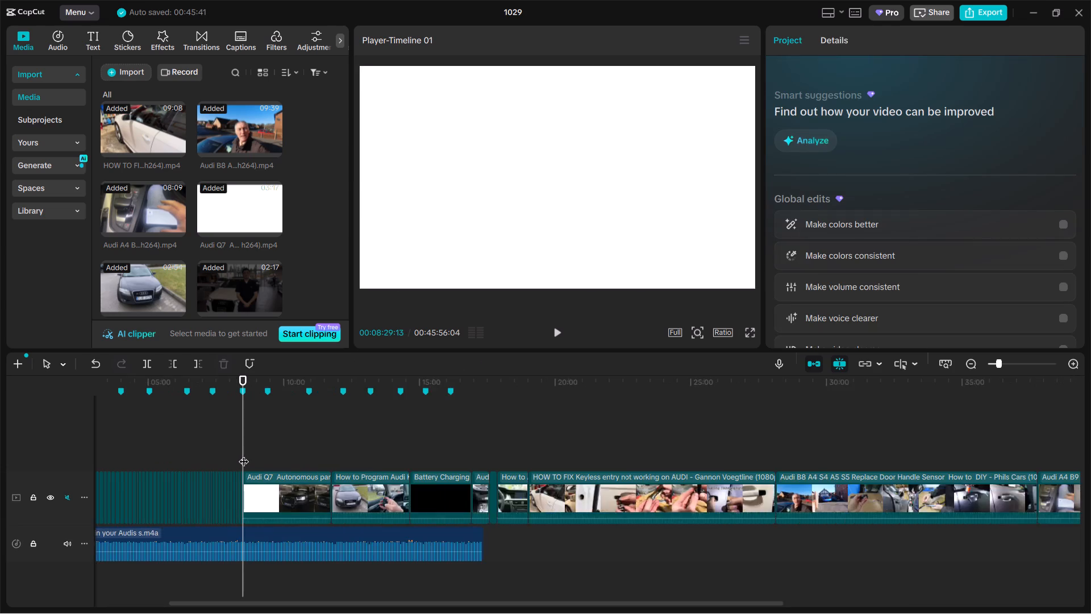
pyautogui.keyDown('ctrl'); pyautogui.scroll(13, 244, 454); pyautogui.keyUp('ctrl')
pyautogui.keyDown('ctrl'); pyautogui.moveTo(244, 451); pyautogui.dragTo(356, 449); pyautogui.keyUp('ctrl')
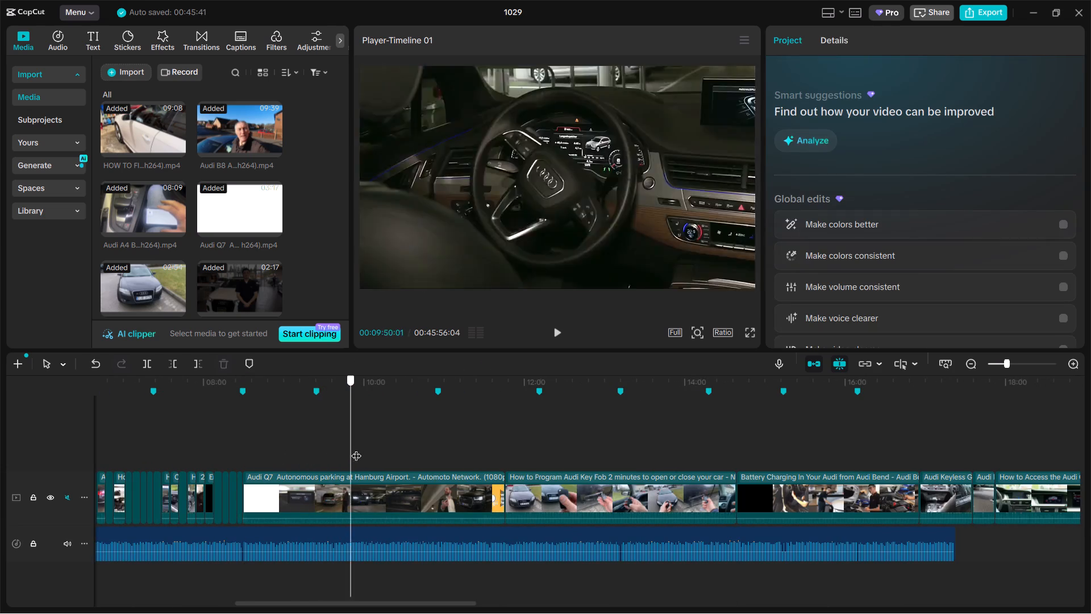
pyautogui.keyDown('ctrl'); pyautogui.moveTo(356, 449); pyautogui.dragTo(360, 449); pyautogui.keyUp('ctrl')
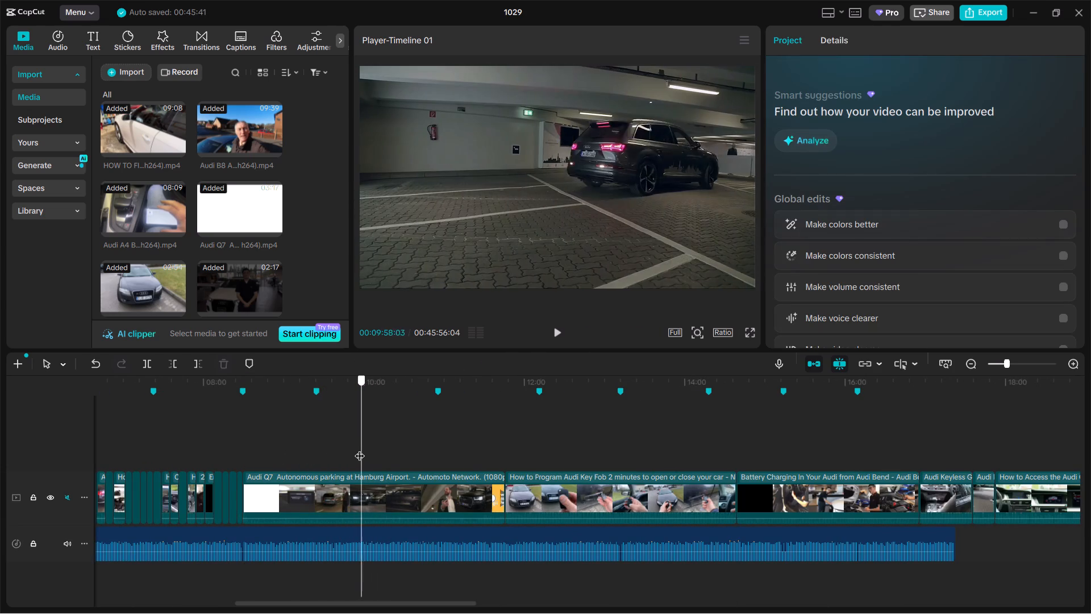
pyautogui.keyDown('ctrl'); pyautogui.moveTo(360, 449); pyautogui.dragTo(358, 449); pyautogui.keyUp('ctrl')
pyautogui.click(358, 480)
pyautogui.hotkey('ctrl', 'b')
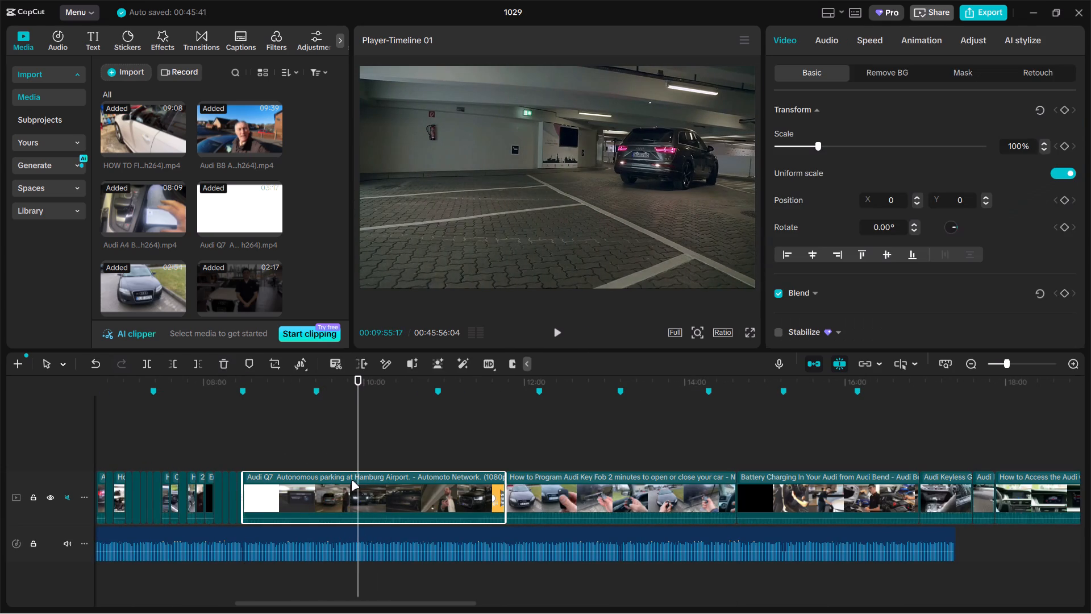
pyautogui.click(340, 480)
pyautogui.press('BackSpace')
# Split the remaining Audi Q7 Autonomous parking clip at 09:31:00 and delete the part before the cut.
pyautogui.click(245, 454)
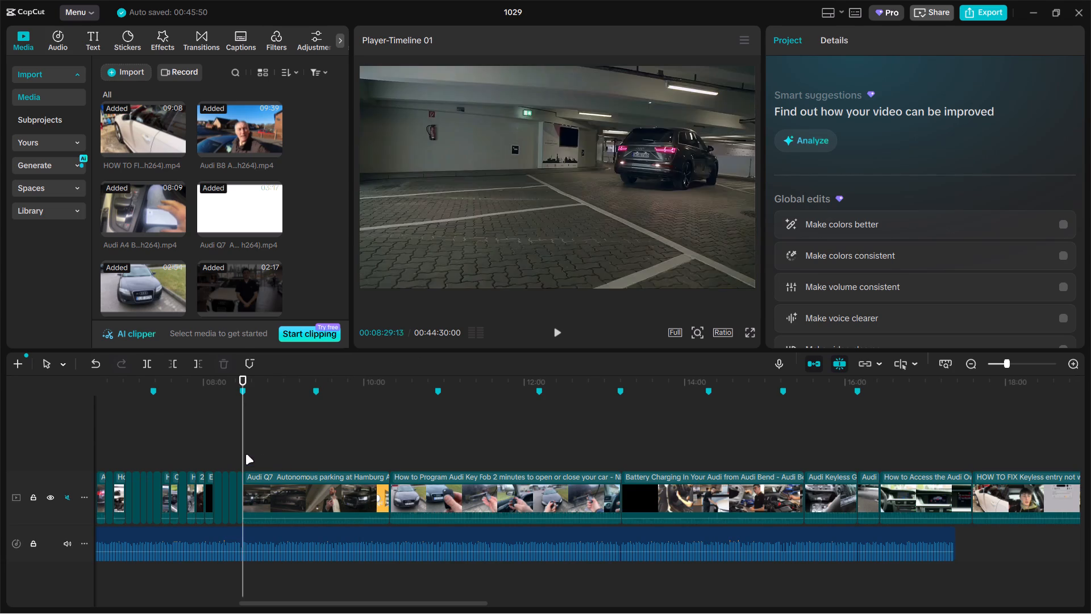
pyautogui.moveTo(245, 454); pyautogui.dragTo(320, 447)
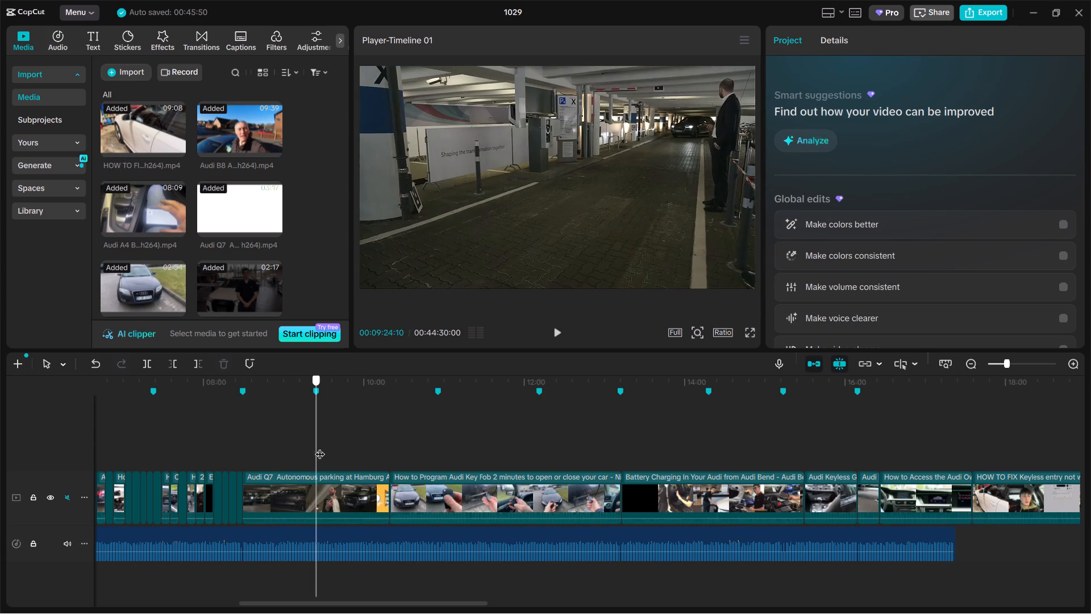
pyautogui.moveTo(320, 447); pyautogui.dragTo(318, 449)
pyautogui.moveTo(318, 449); pyautogui.dragTo(338, 448)
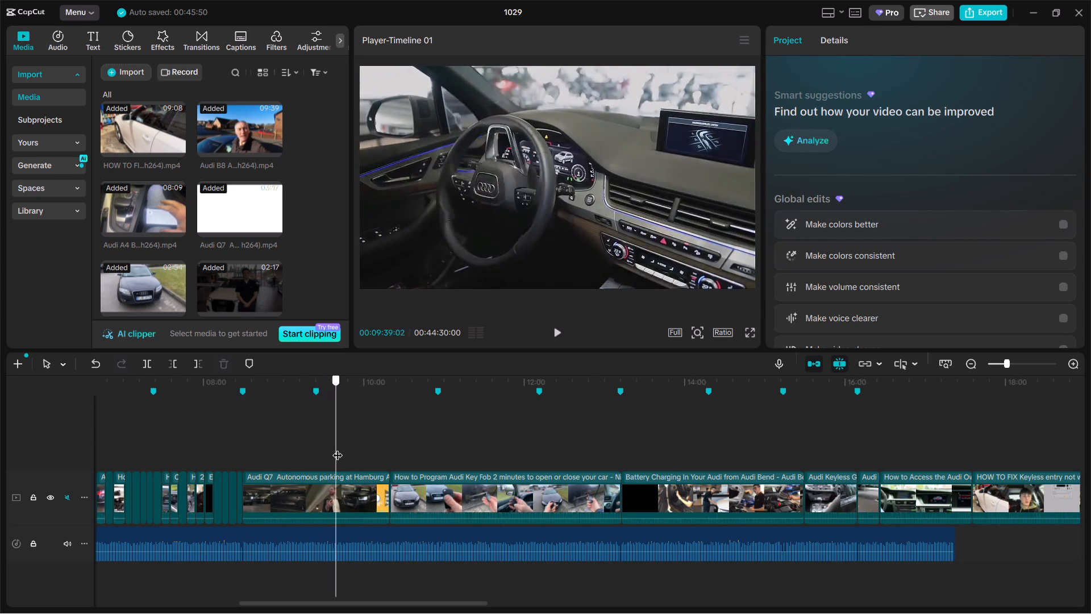
pyautogui.moveTo(338, 448); pyautogui.dragTo(328, 448)
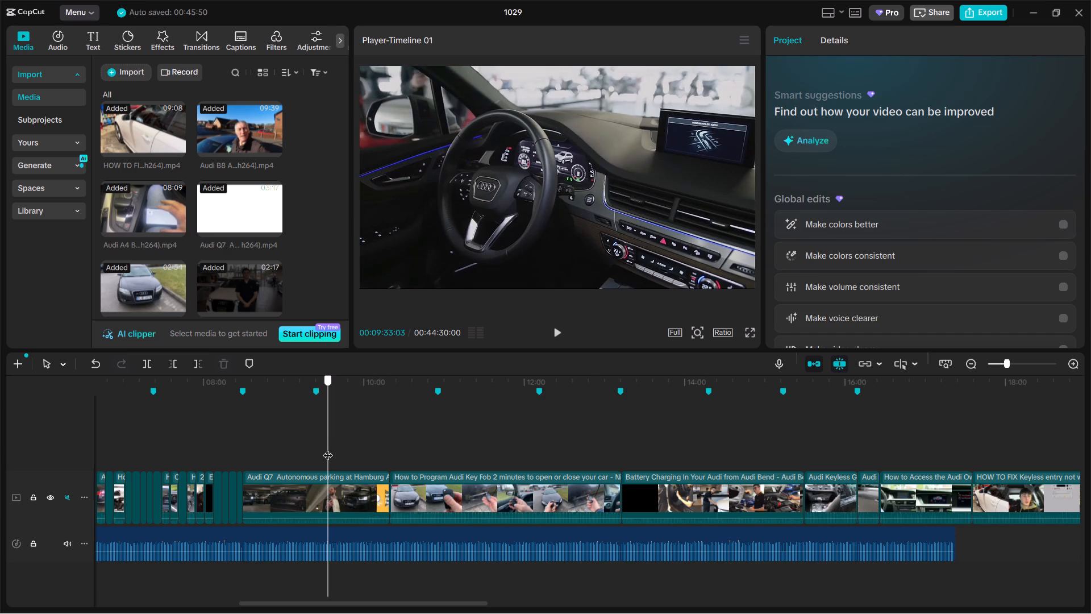
pyautogui.moveTo(328, 448); pyautogui.dragTo(325, 449)
pyautogui.click(333, 484)
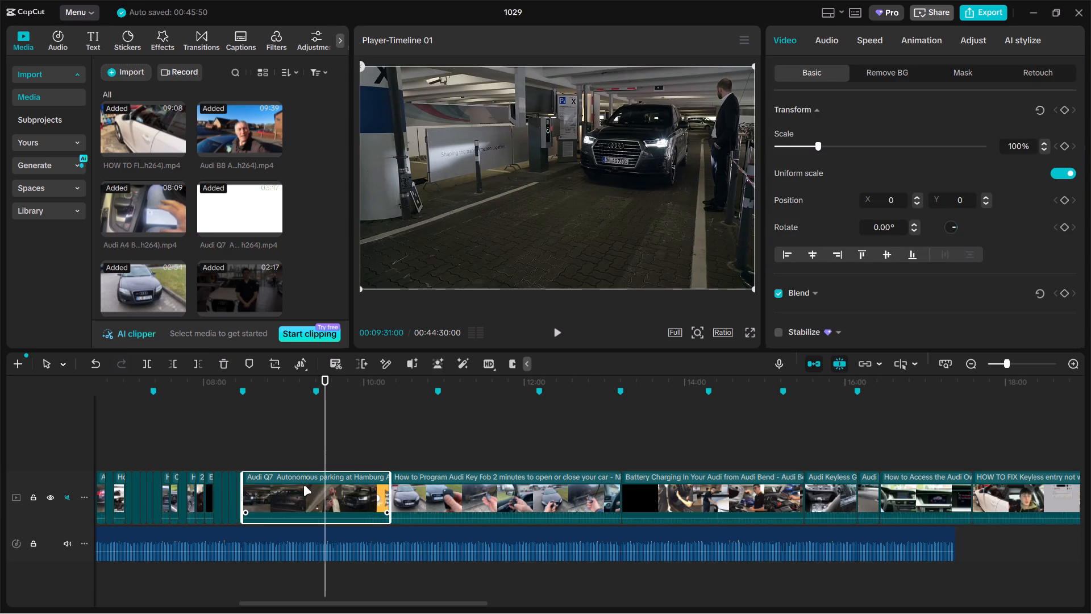
pyautogui.hotkey('ctrl', 'b')
pyautogui.click(297, 486)
pyautogui.press('BackSpace')
pyautogui.click(245, 460)
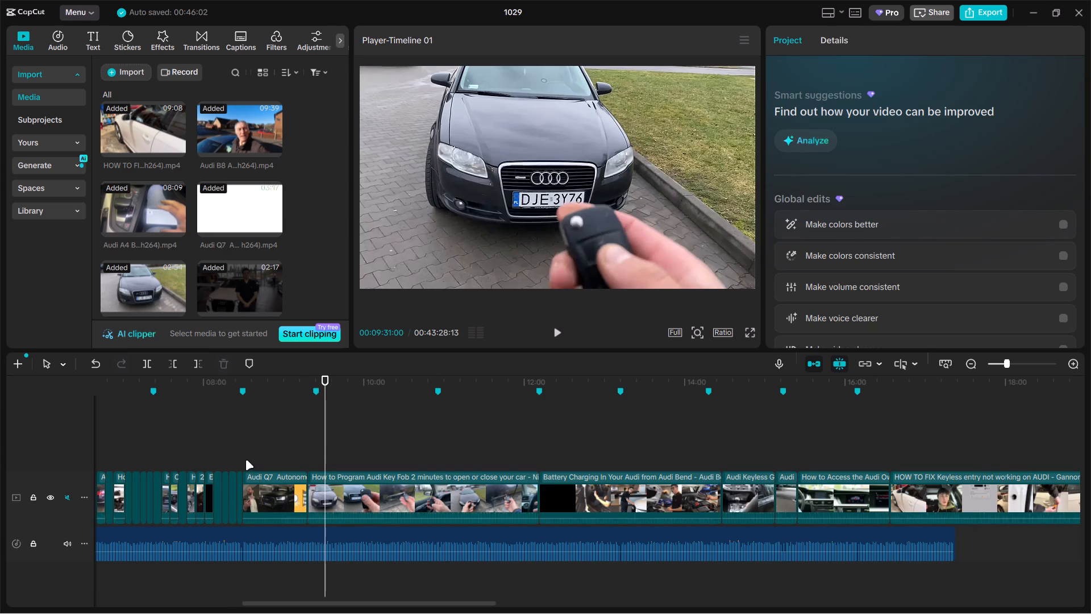
# Split the Audi Q7 Autonomous parking clip at 08:42:28 and delete the part after the cut.
pyautogui.keyDown('ctrl'); pyautogui.scroll(13, 245, 460); pyautogui.keyUp('ctrl')
pyautogui.moveTo(245, 458); pyautogui.dragTo(278, 451)
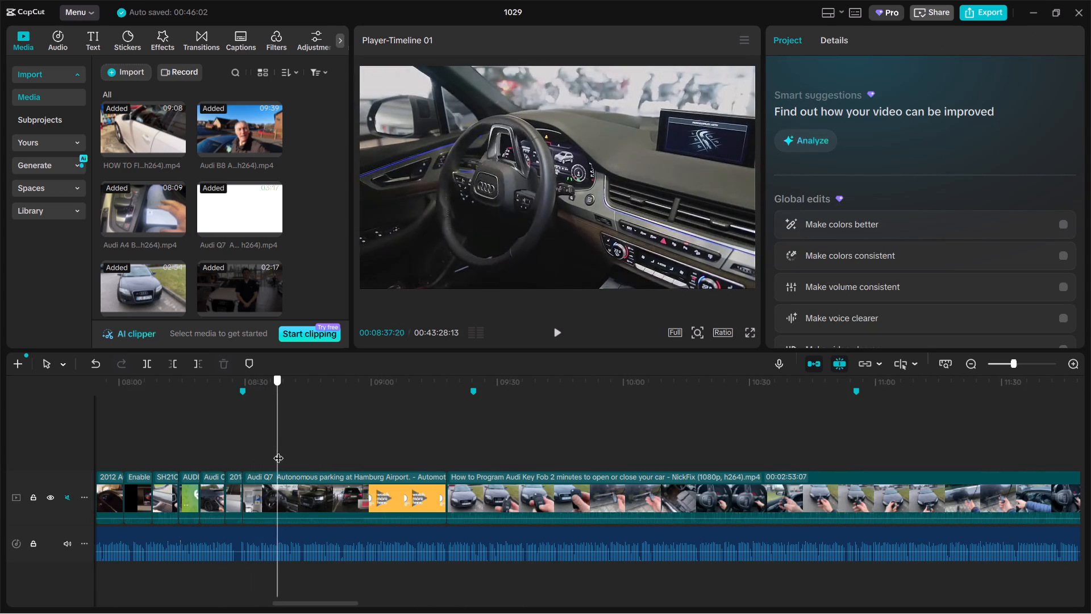
pyautogui.moveTo(278, 451); pyautogui.dragTo(299, 449)
pyautogui.click(306, 483)
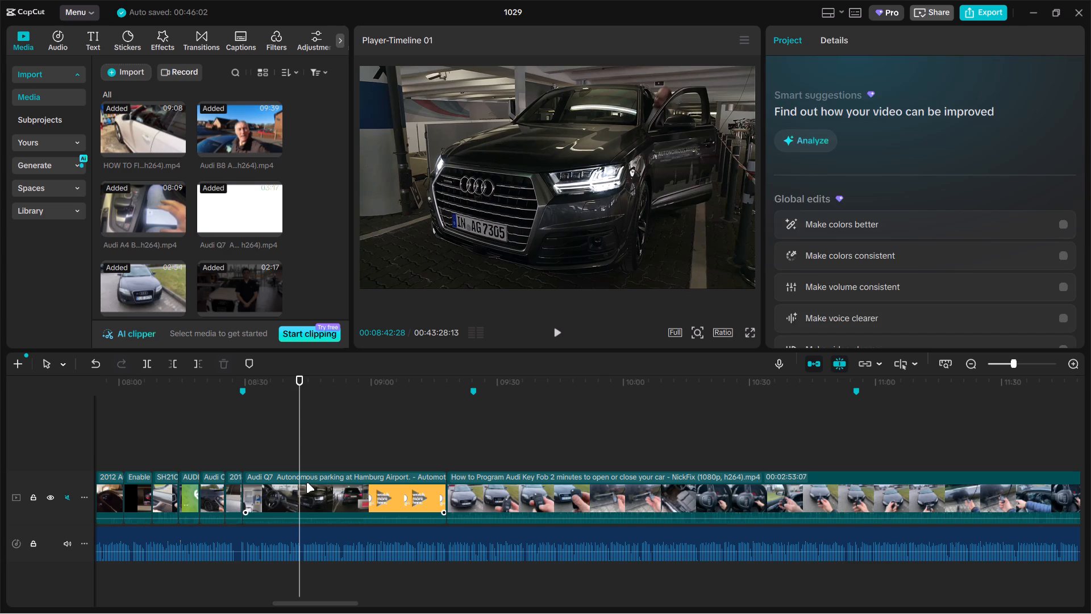
pyautogui.hotkey('ctrl', 'b')
pyautogui.press('BackSpace')
# Set the speed of the shortened Audi Q7 Autonomous parking clip to 2.00x and play it back.
pyautogui.click(274, 461)
pyautogui.click(274, 497)
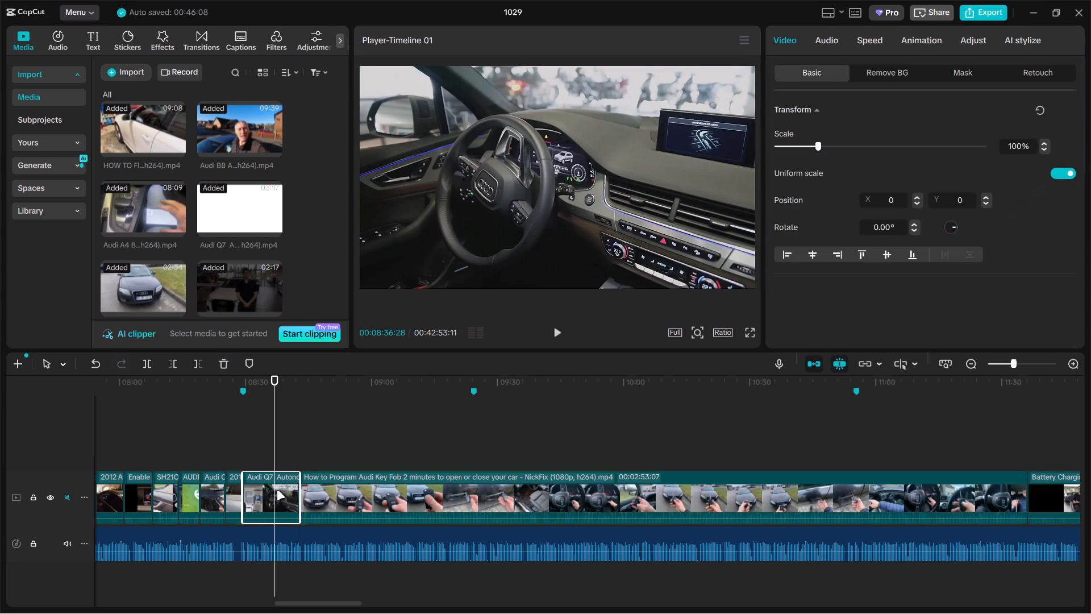
pyautogui.click(832, 34)
pyautogui.click(853, 40)
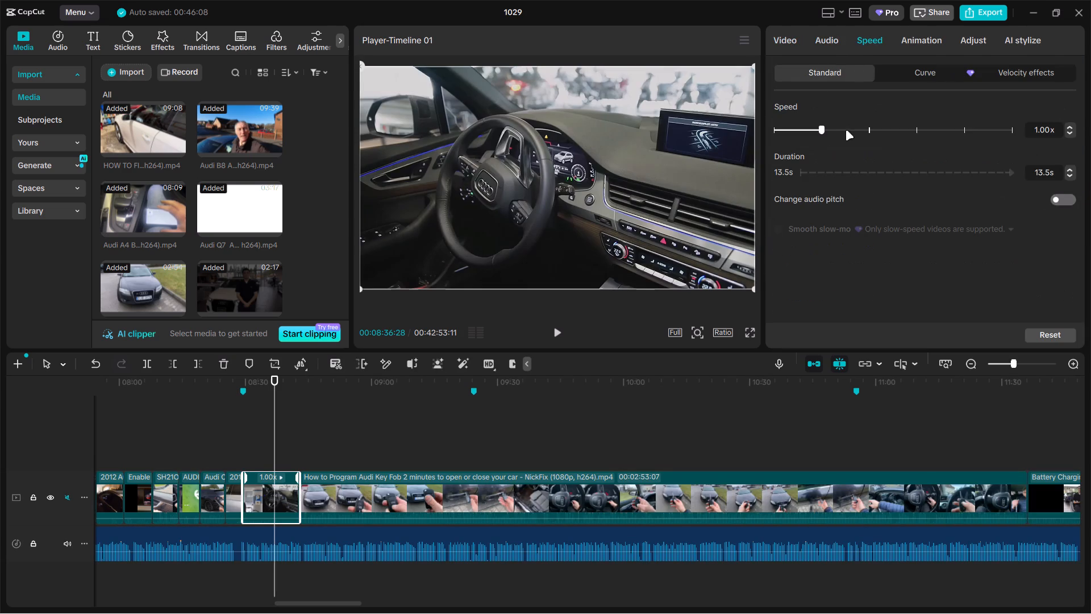
pyautogui.click(851, 132)
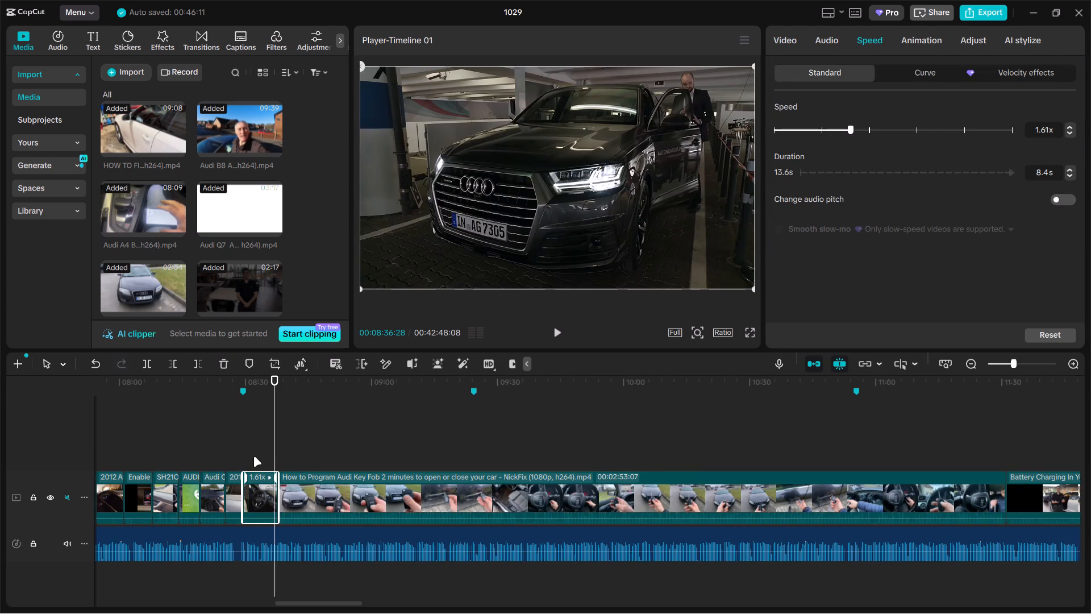
pyautogui.click(870, 128)
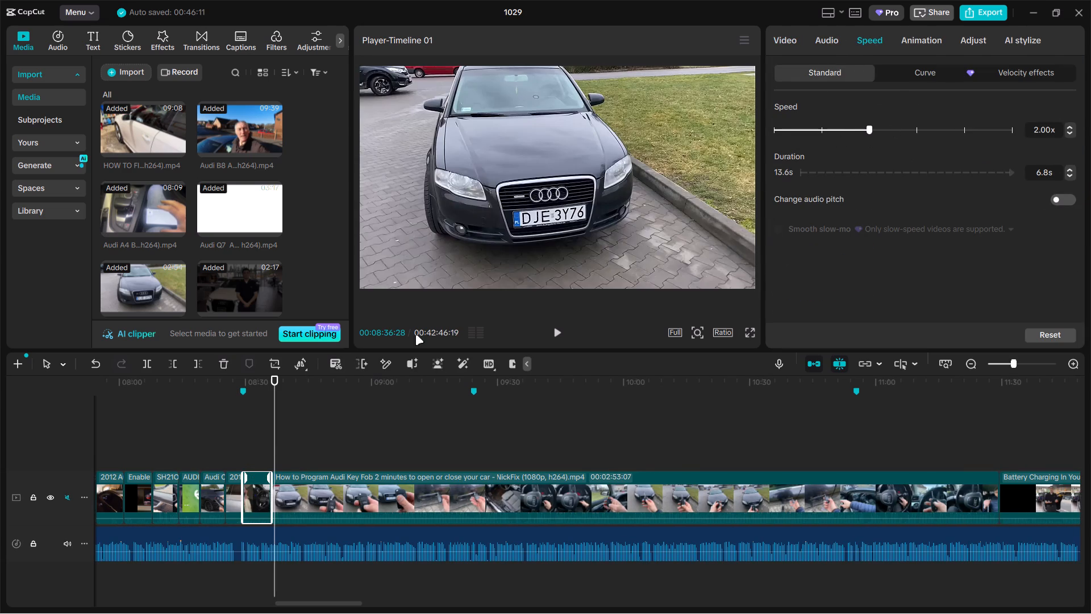
pyautogui.click(244, 457)
pyautogui.press('space')
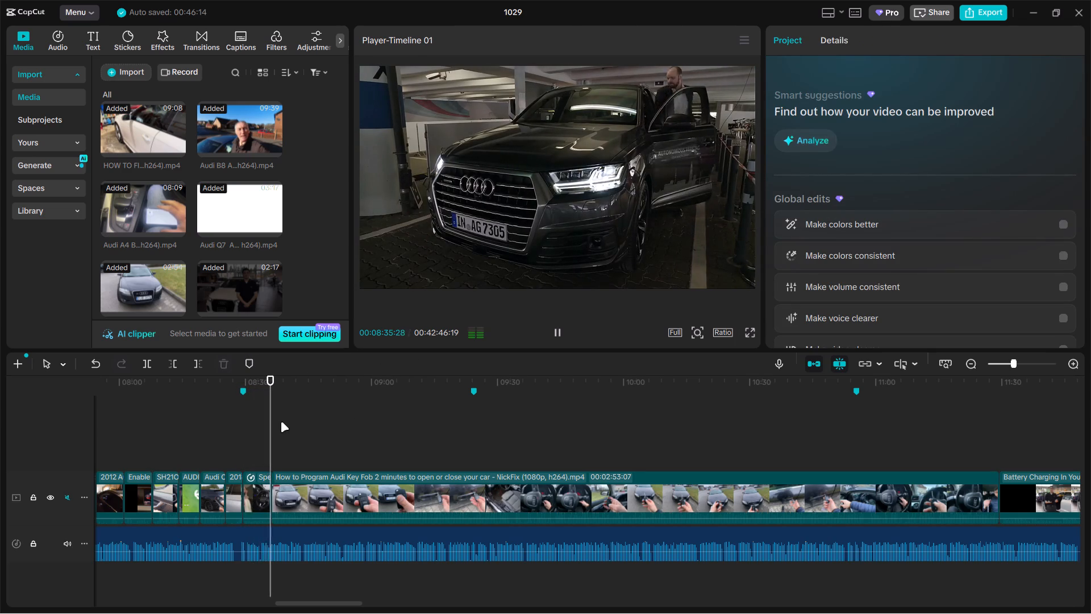
# Split the How to Program Audi Key Fob clip at 09:02:06, where the car door is shown, and delete the part before the cut.
pyautogui.click(344, 433)
pyautogui.moveTo(344, 433); pyautogui.dragTo(362, 434)
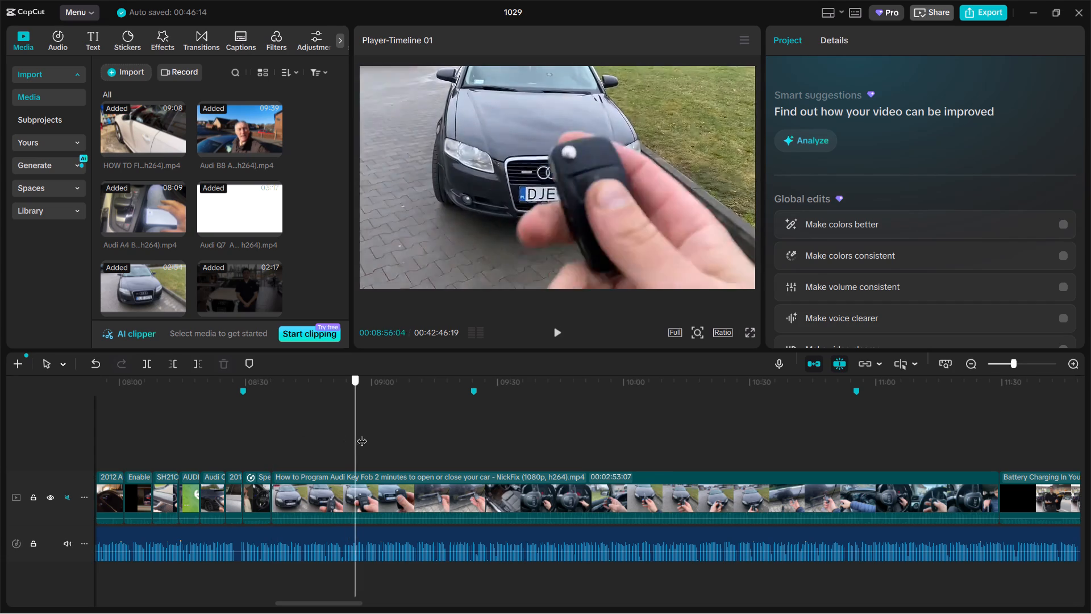
pyautogui.moveTo(362, 434); pyautogui.dragTo(447, 435)
pyautogui.click(459, 505)
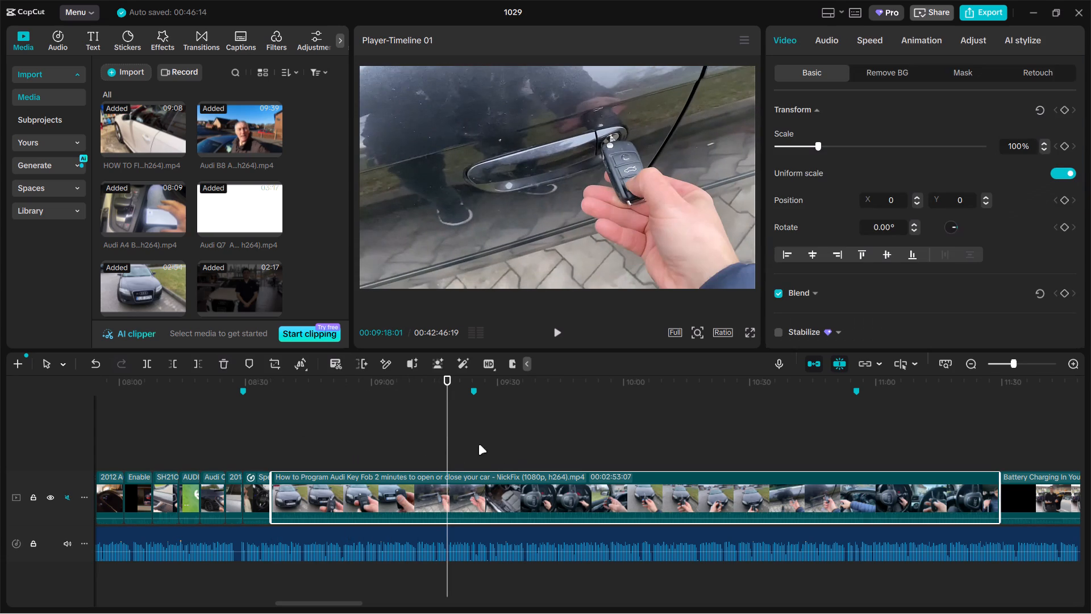
pyautogui.moveTo(445, 437); pyautogui.dragTo(680, 442)
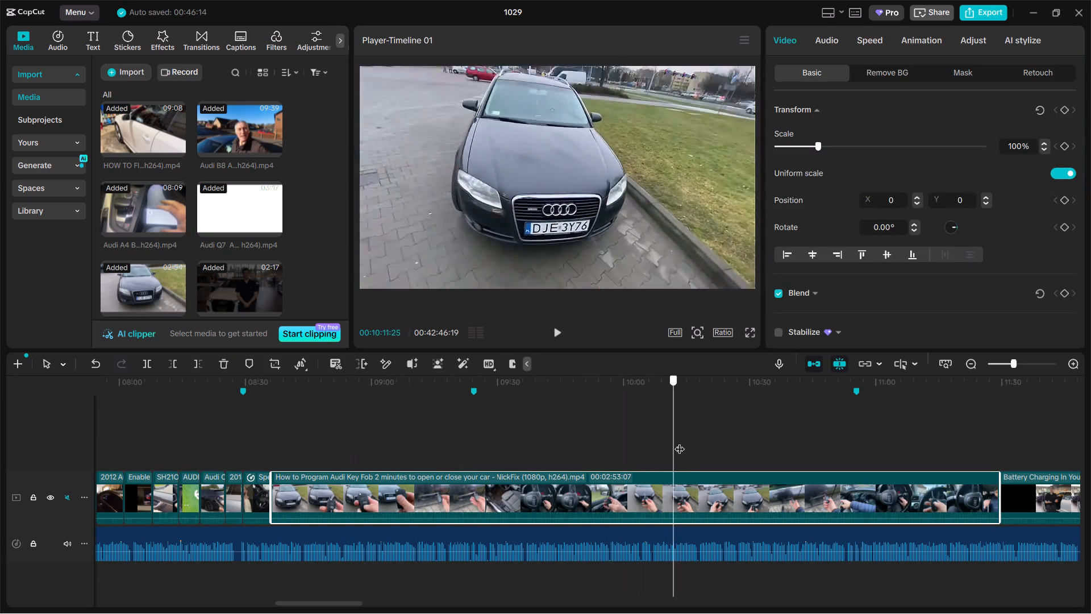
pyautogui.moveTo(680, 442); pyautogui.dragTo(790, 440)
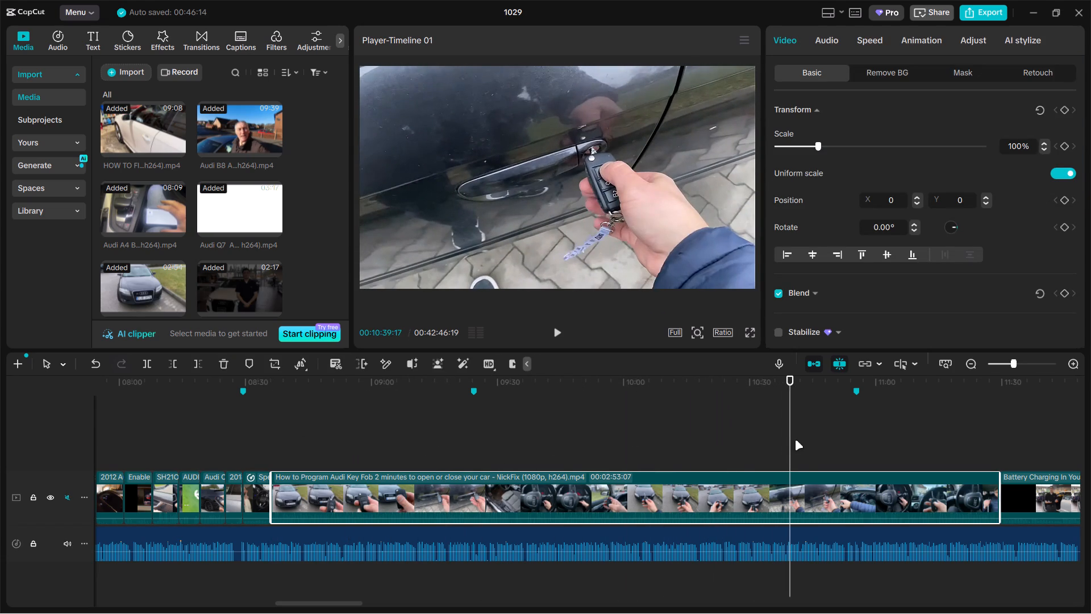
pyautogui.moveTo(791, 440); pyautogui.dragTo(921, 442)
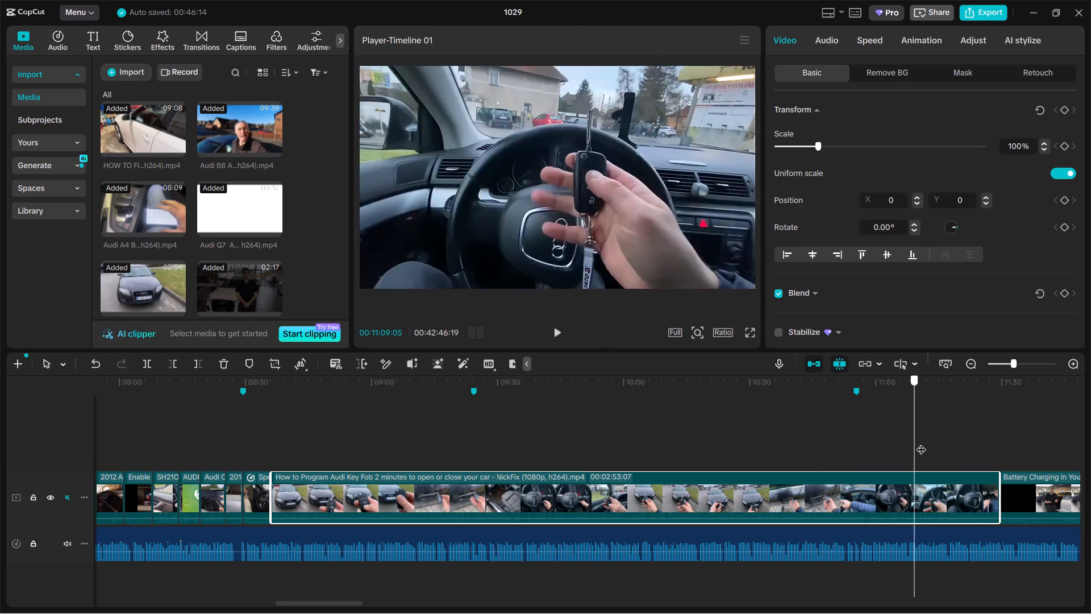
pyautogui.moveTo(921, 442); pyautogui.dragTo(333, 420)
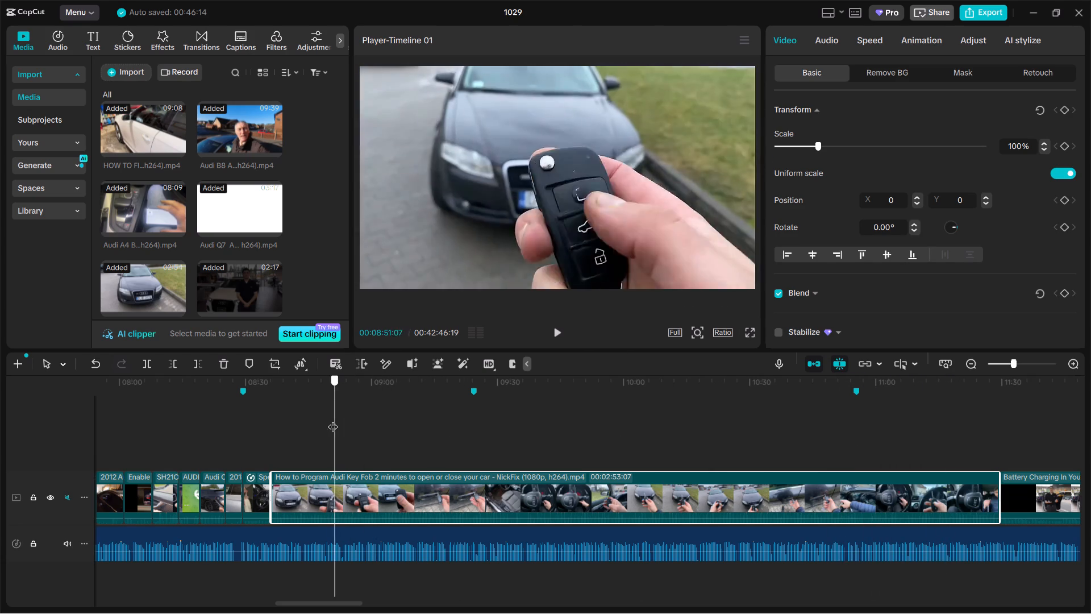
pyautogui.moveTo(333, 420); pyautogui.dragTo(273, 419)
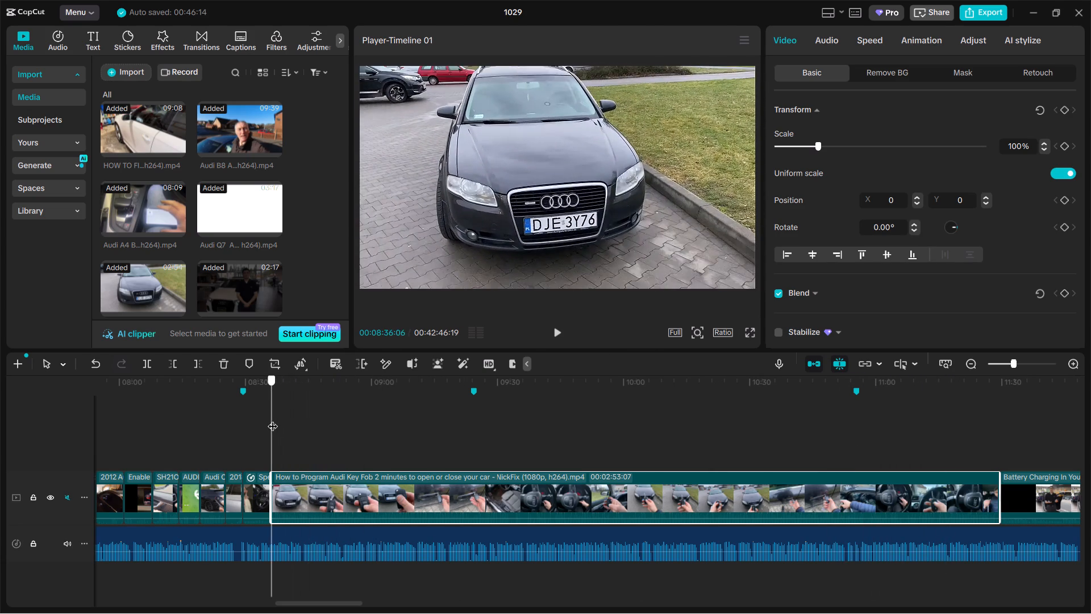
pyautogui.moveTo(273, 419); pyautogui.dragTo(418, 422)
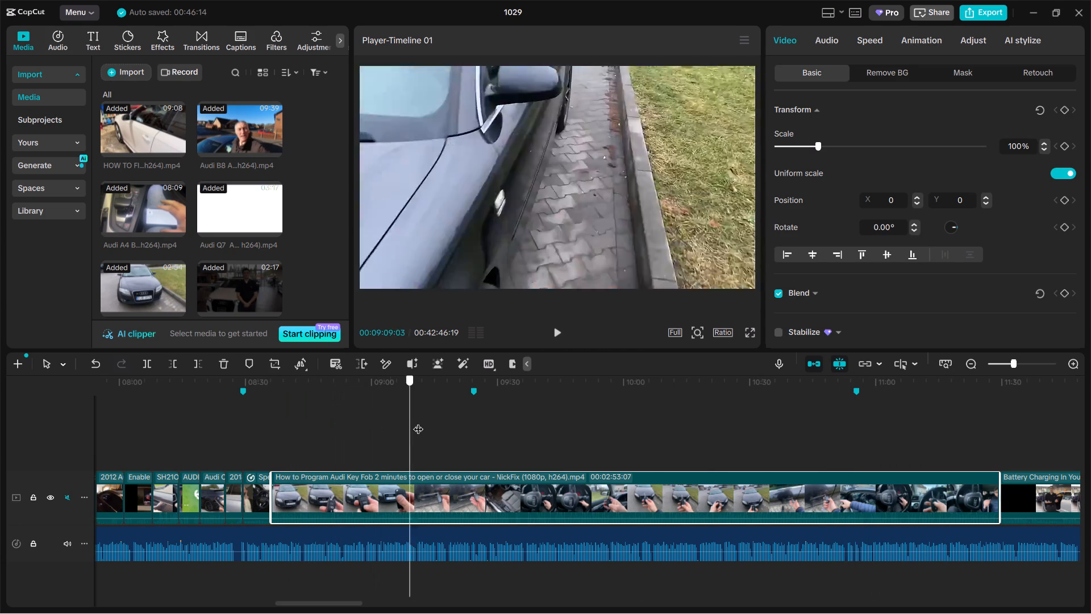
pyautogui.moveTo(418, 422); pyautogui.dragTo(381, 425)
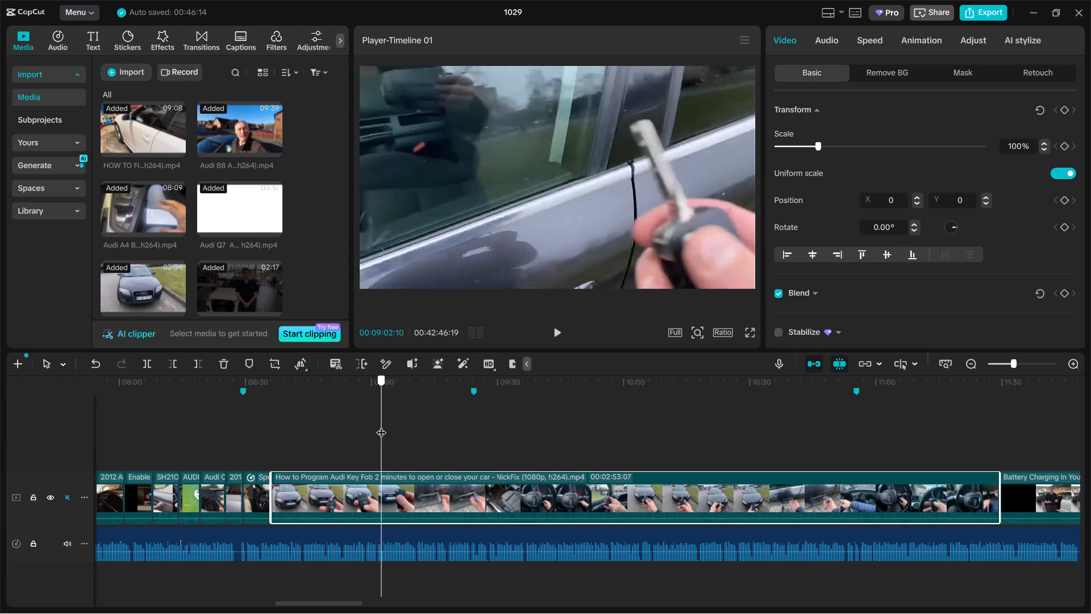
pyautogui.moveTo(381, 425); pyautogui.dragTo(381, 425)
pyautogui.hotkey('ctrl', 'b')
pyautogui.click(377, 491)
pyautogui.click(355, 492)
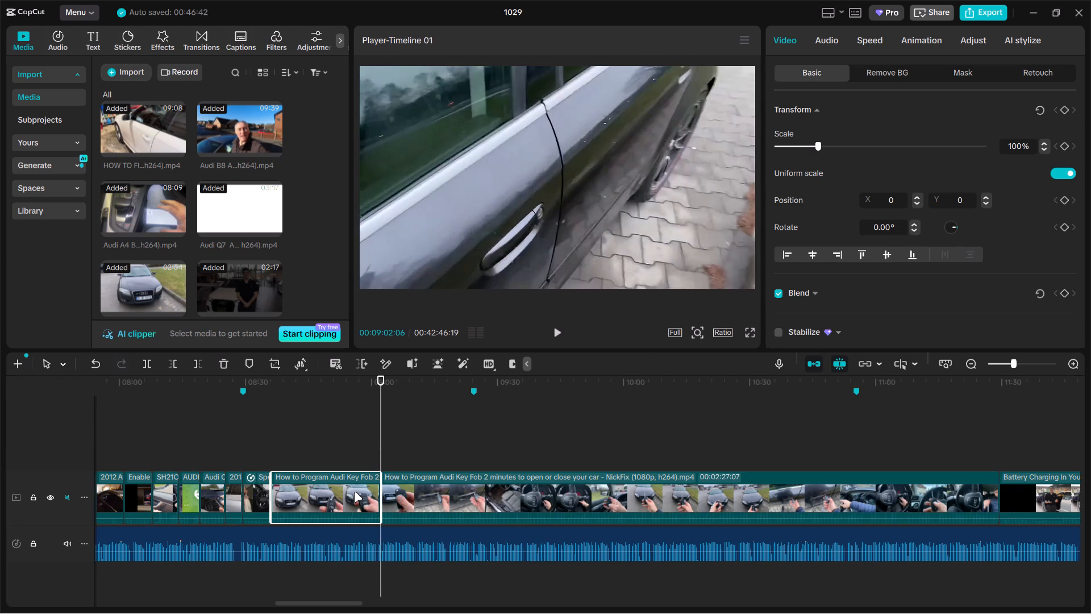
pyautogui.press('BackSpace')
# Split the remaining How to Program Audi Key Fob clip at 08:42:22 and delete the part after the cut.
pyautogui.click(271, 452)
pyautogui.moveTo(271, 452); pyautogui.dragTo(299, 449)
pyautogui.click(327, 498)
pyautogui.hotkey('ctrl', 'b')
pyautogui.press('BackSpace')
# Split the Battery Charging In Your Audi clip at 10:14:16, during the charger hookup, and delete the part before the cut.
pyautogui.click(343, 458)
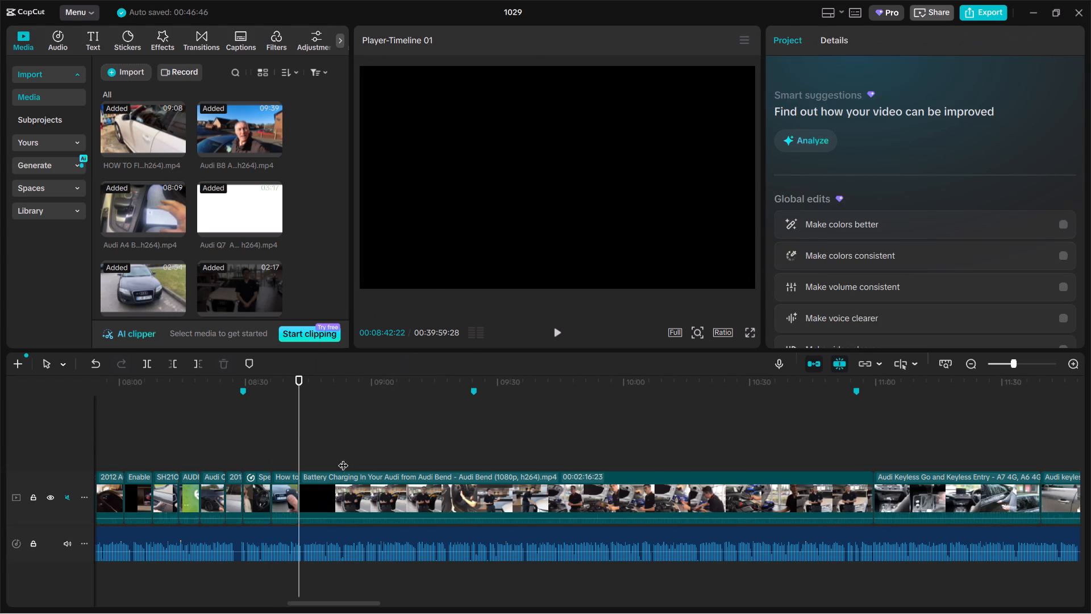
pyautogui.moveTo(343, 458); pyautogui.dragTo(589, 454)
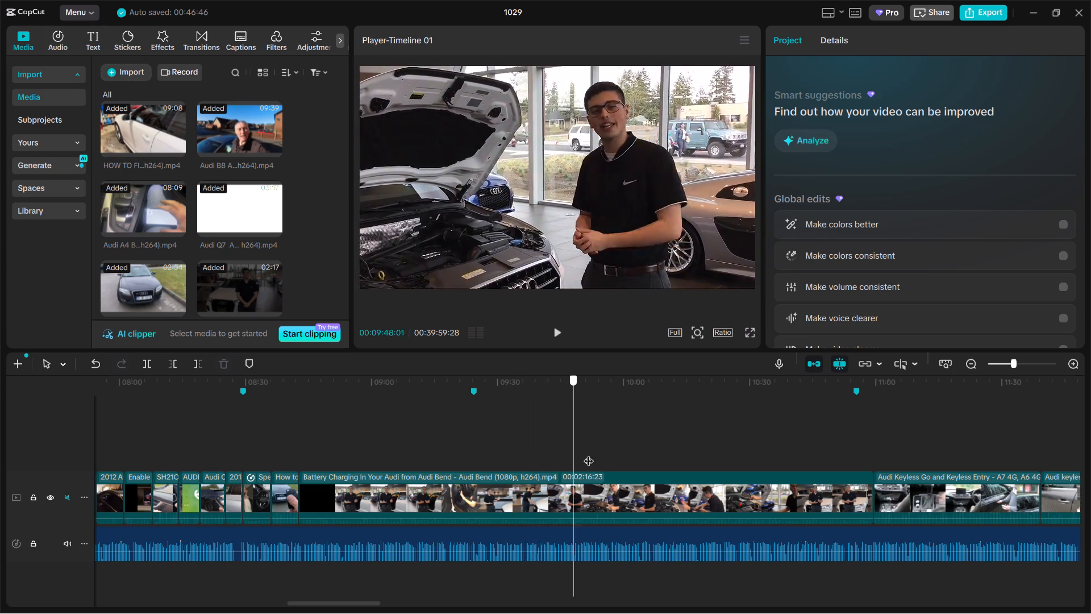
pyautogui.moveTo(589, 454); pyautogui.dragTo(666, 454)
pyautogui.moveTo(643, 468); pyautogui.dragTo(630, 469)
pyautogui.click(546, 452)
pyautogui.moveTo(546, 452); pyautogui.dragTo(572, 450)
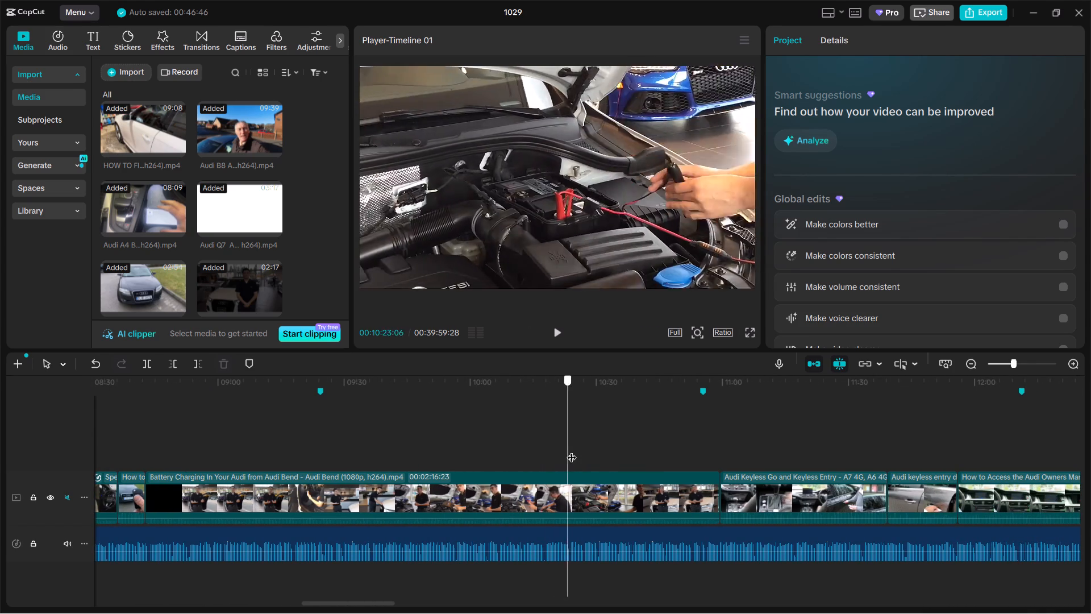
pyautogui.moveTo(572, 450); pyautogui.dragTo(348, 434)
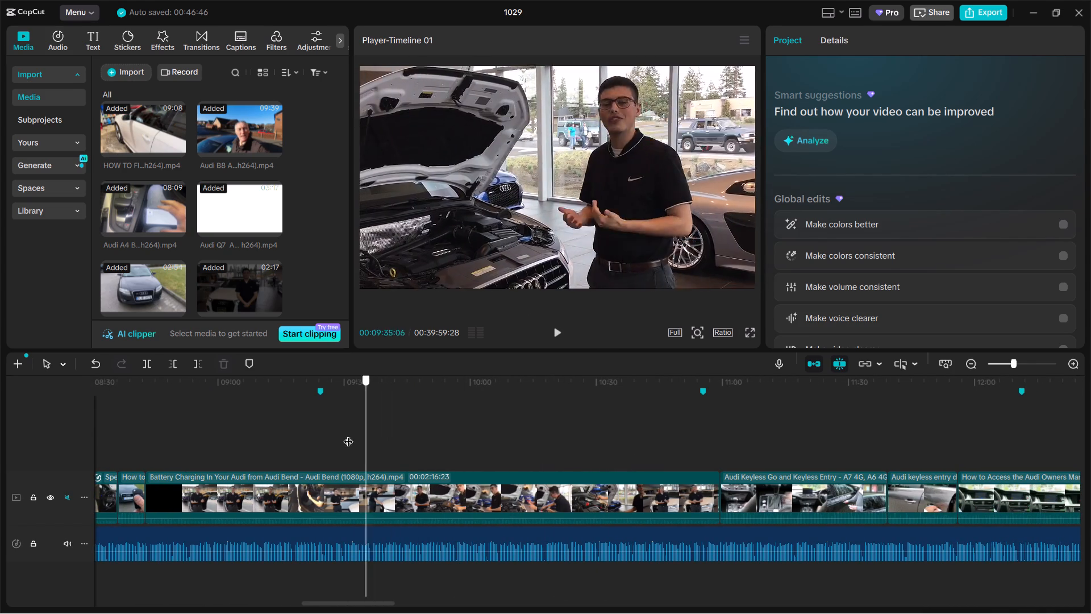
pyautogui.moveTo(348, 434); pyautogui.dragTo(373, 424)
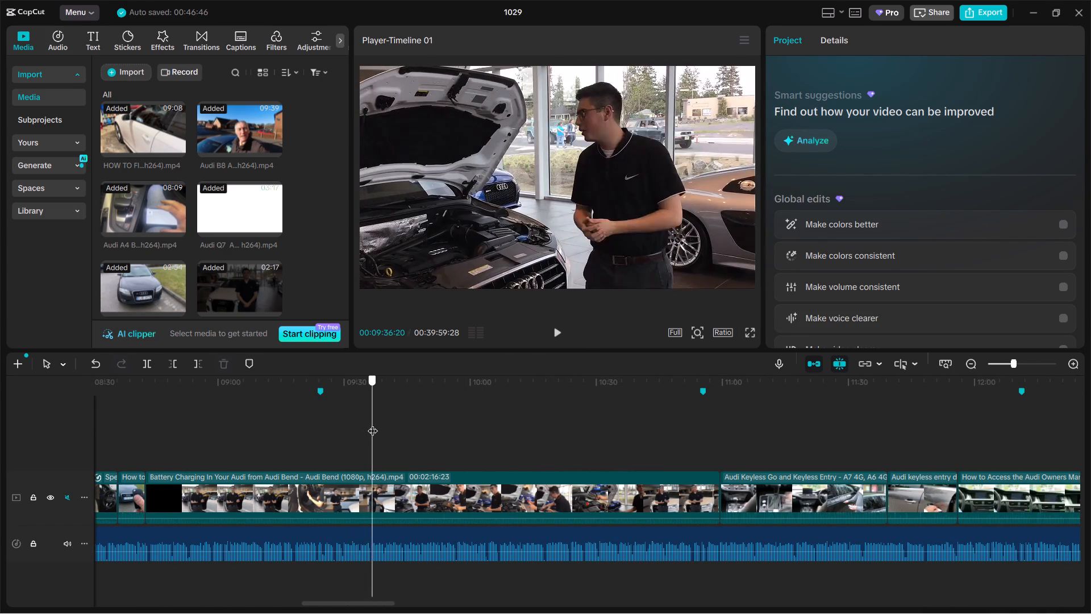
pyautogui.moveTo(373, 424); pyautogui.dragTo(489, 420)
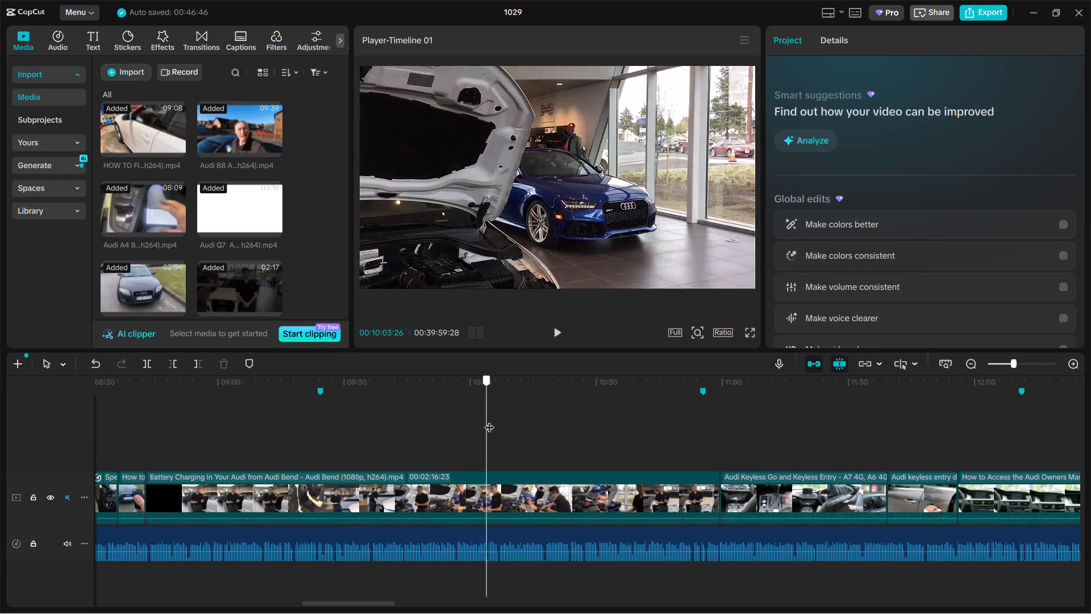
pyautogui.moveTo(489, 420); pyautogui.dragTo(522, 424)
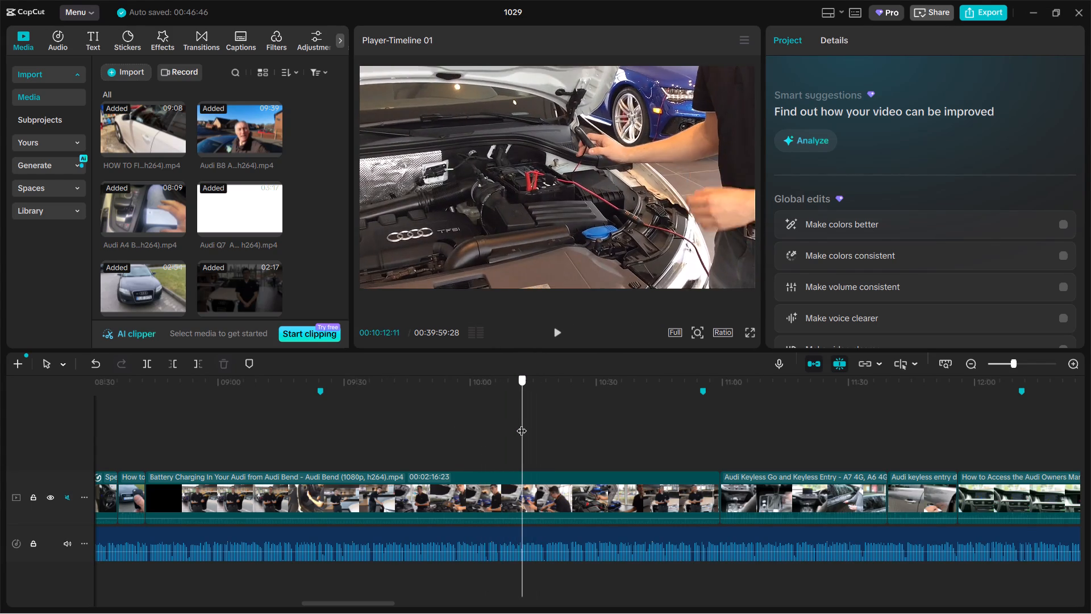
pyautogui.moveTo(522, 424); pyautogui.dragTo(530, 422)
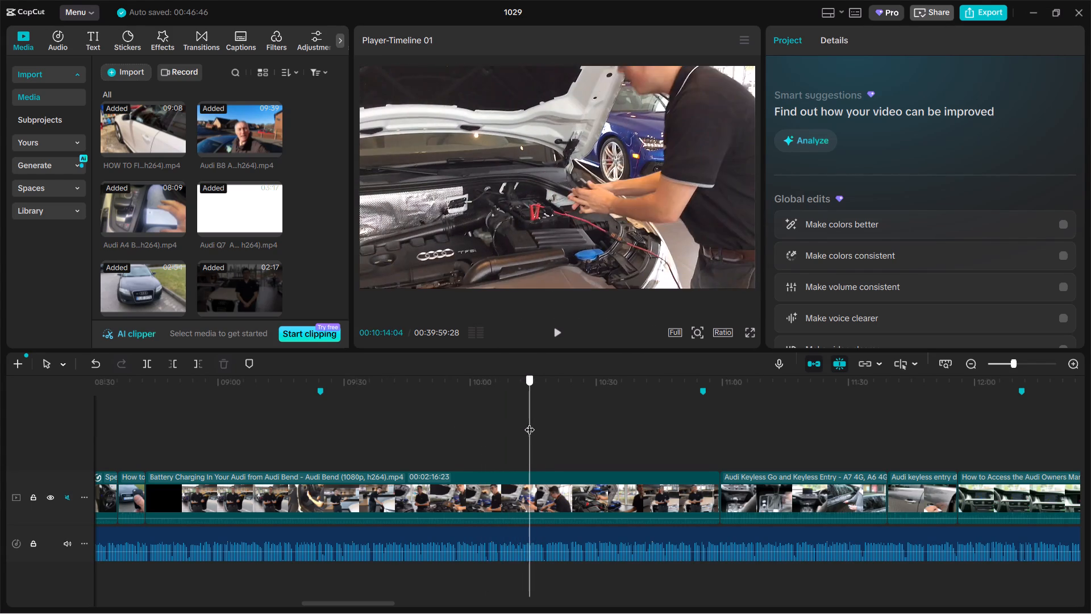
pyautogui.moveTo(530, 422); pyautogui.dragTo(531, 421)
pyautogui.click(525, 492)
pyautogui.hotkey('ctrl', 'b')
pyautogui.click(449, 499)
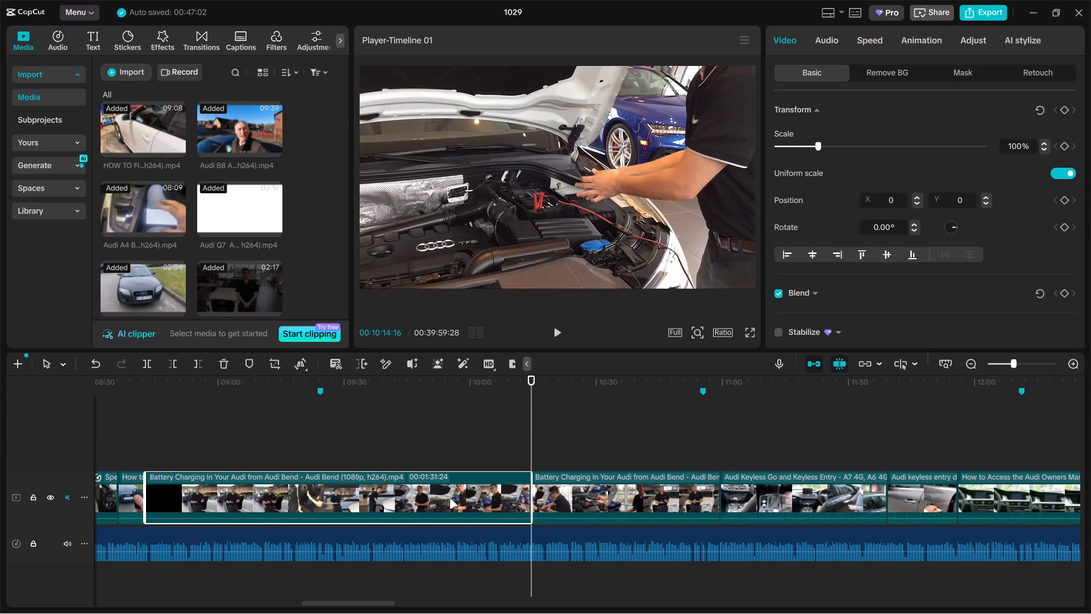
pyautogui.press('BackSpace')
# Split the remaining Battery Charging In Your Audi clip at 08:50:01 and delete the part after the cut.
pyautogui.click(148, 444)
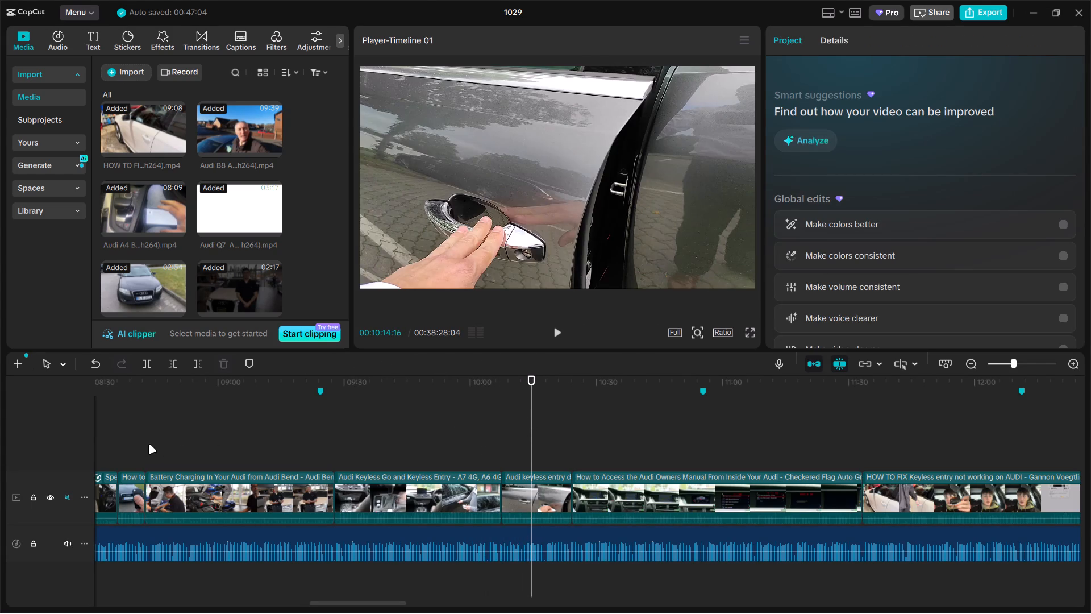
pyautogui.moveTo(148, 444); pyautogui.dragTo(176, 436)
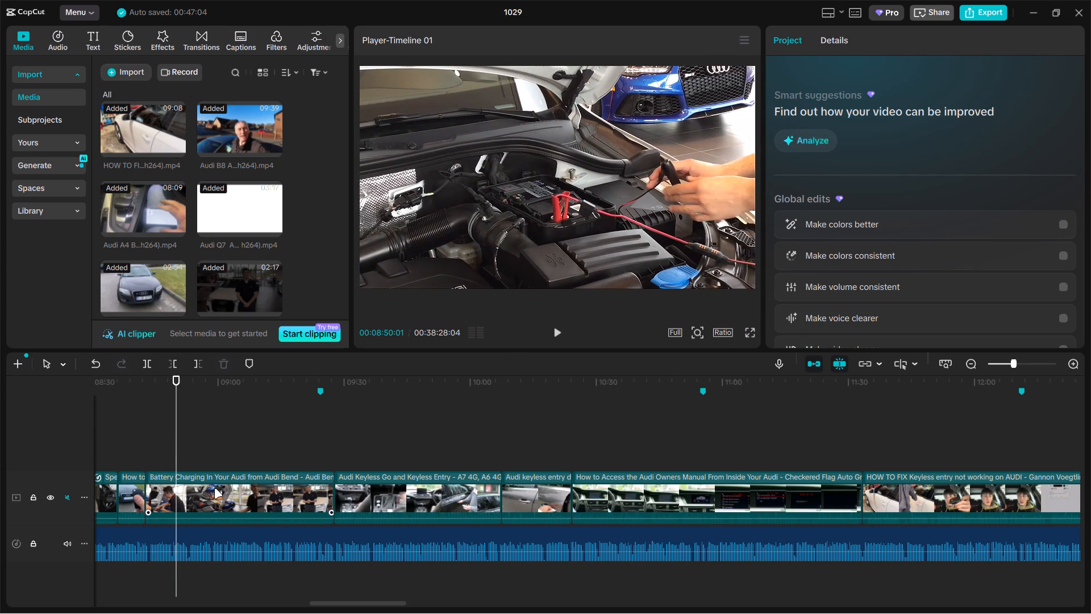
pyautogui.click(218, 494)
pyautogui.hotkey('ctrl', 'b')
pyautogui.press('BackSpace')
# Split the Audi Keyless Go and Keyless Entry clip at 08:57:18 and delete the part after the cut.
pyautogui.click(191, 447)
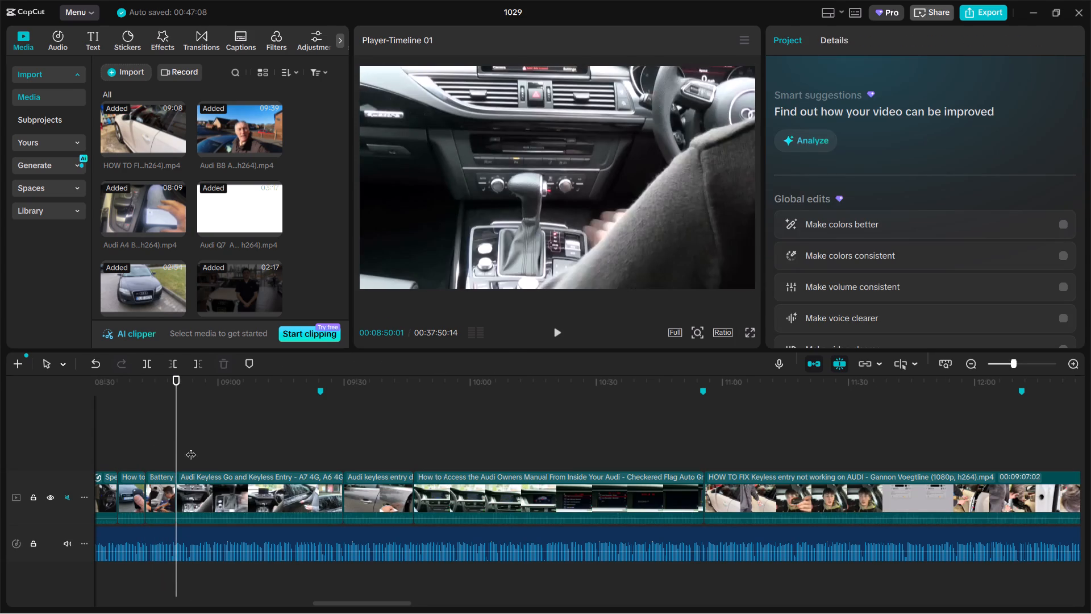
pyautogui.moveTo(191, 447); pyautogui.dragTo(176, 449)
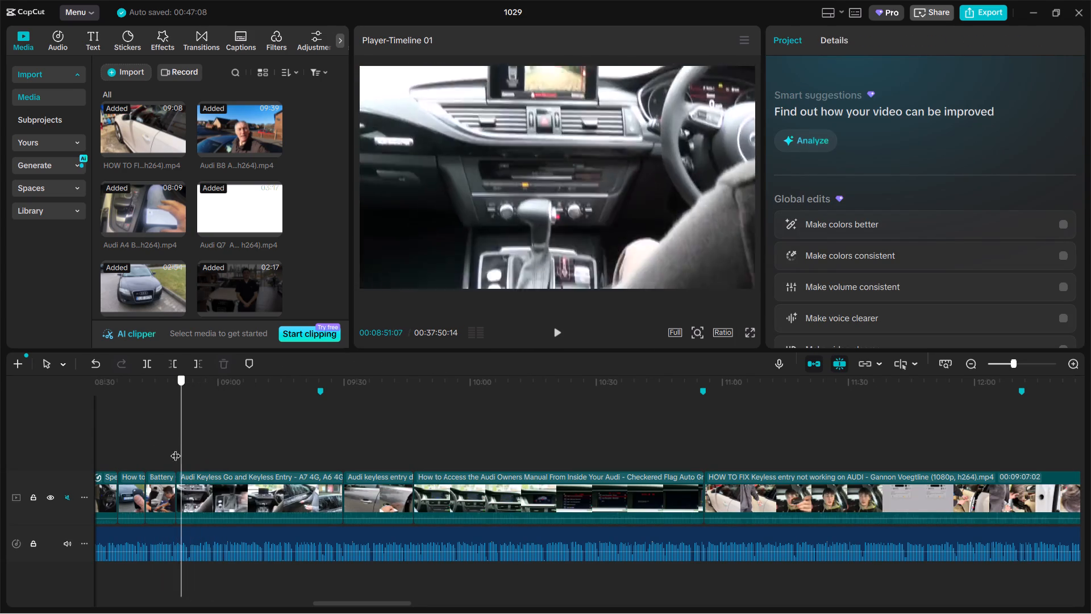
pyautogui.moveTo(176, 449); pyautogui.dragTo(205, 446)
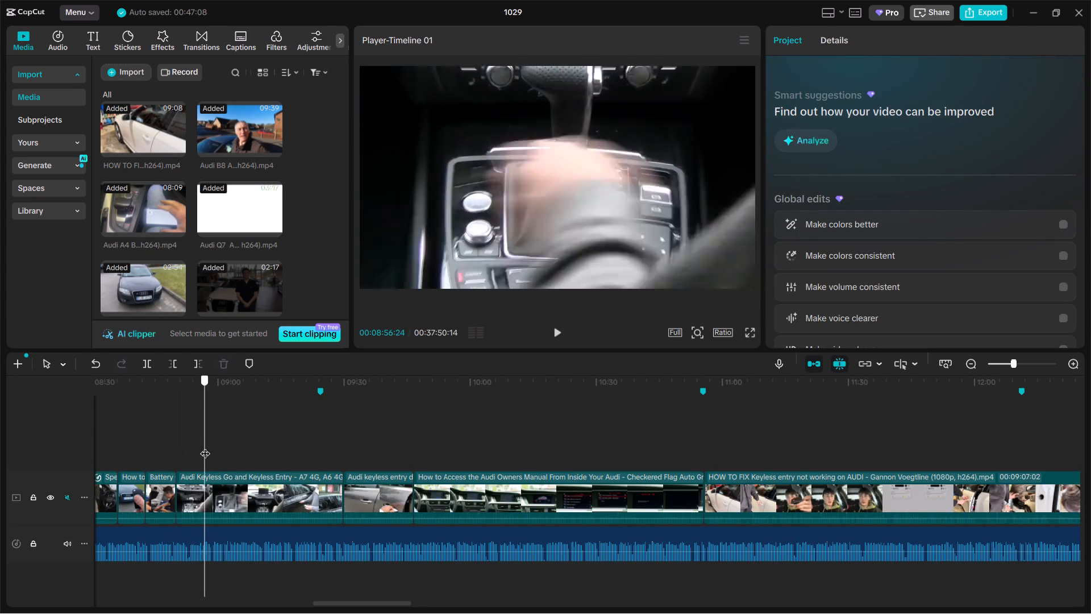
pyautogui.moveTo(205, 446); pyautogui.dragTo(211, 445)
pyautogui.click(211, 445)
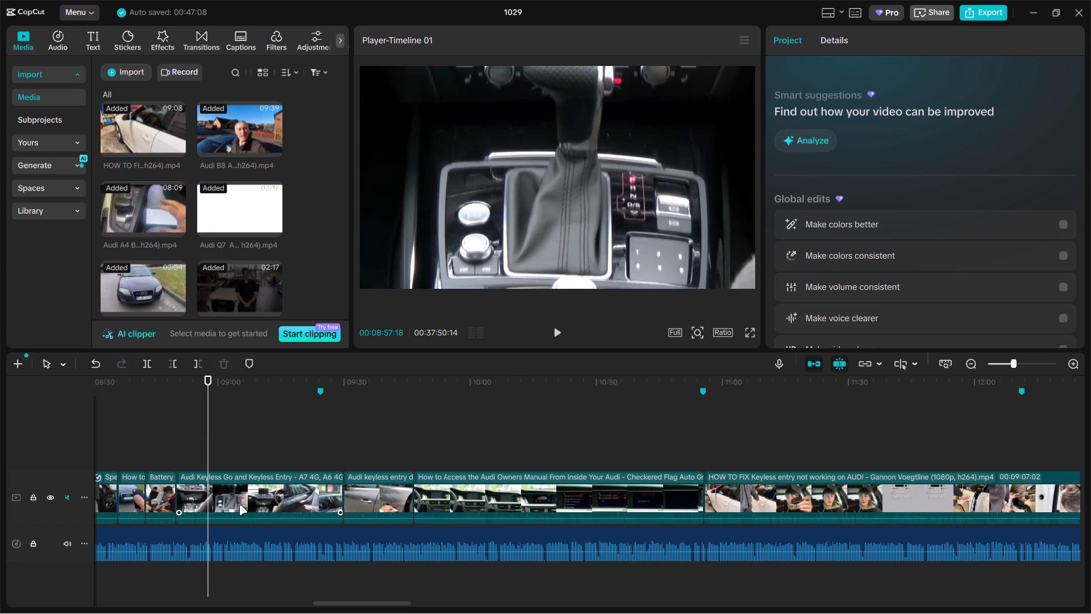
pyautogui.click(239, 505)
pyautogui.hotkey('ctrl', 'b')
pyautogui.press('BackSpace')
# Trim the end of the short Audi keyless entry clip, after the Keyless Go clip, back to about 09:05.
pyautogui.click(184, 462)
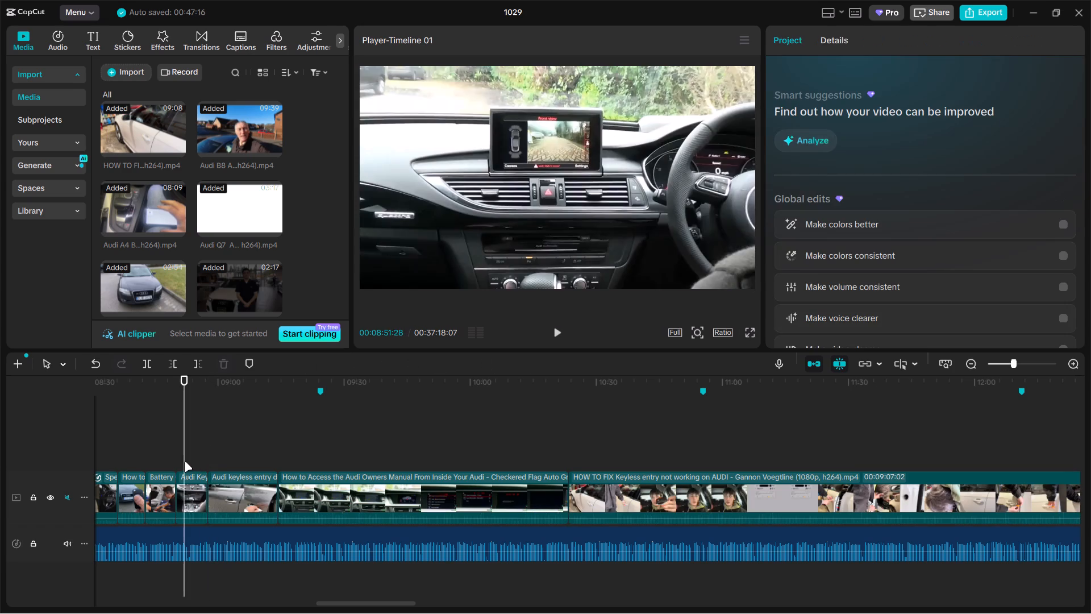
pyautogui.moveTo(189, 460); pyautogui.dragTo(244, 456)
pyautogui.click(260, 491)
pyautogui.moveTo(278, 489); pyautogui.dragTo(234, 491)
# Trim about 14 seconds off the start of the How to Access the Audi Owners Manual clip.
pyautogui.moveTo(244, 449); pyautogui.dragTo(466, 453)
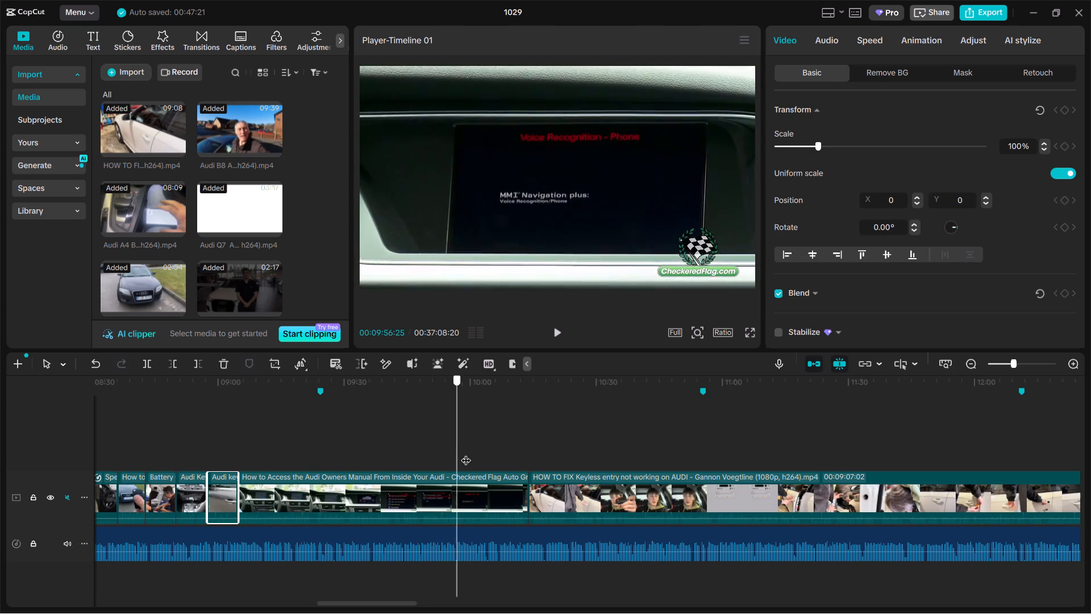
pyautogui.moveTo(466, 453); pyautogui.dragTo(263, 445)
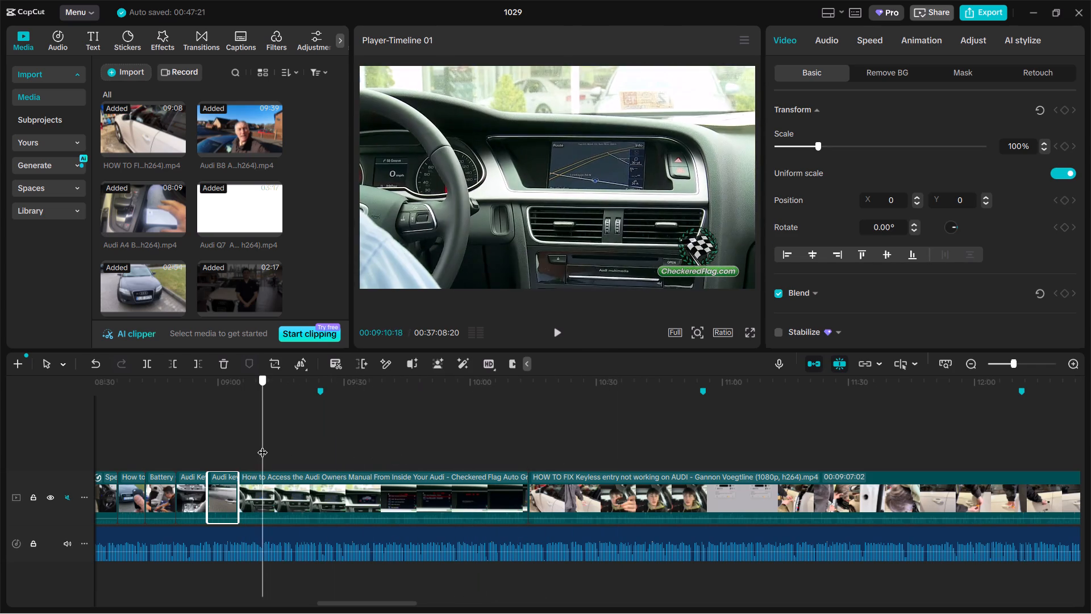
pyautogui.moveTo(263, 445); pyautogui.dragTo(241, 441)
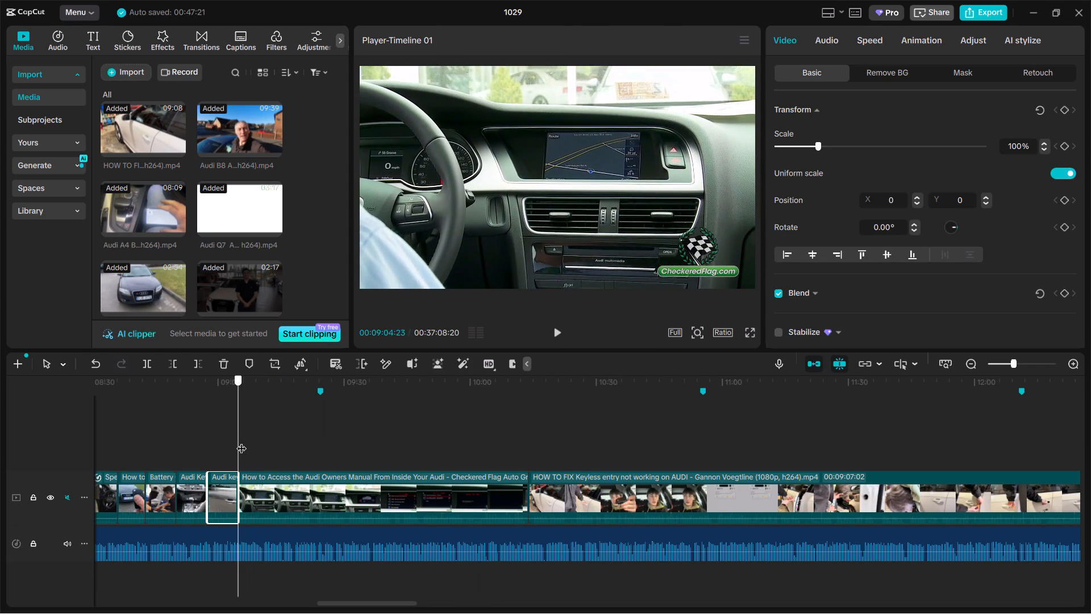
pyautogui.moveTo(241, 441); pyautogui.dragTo(297, 441)
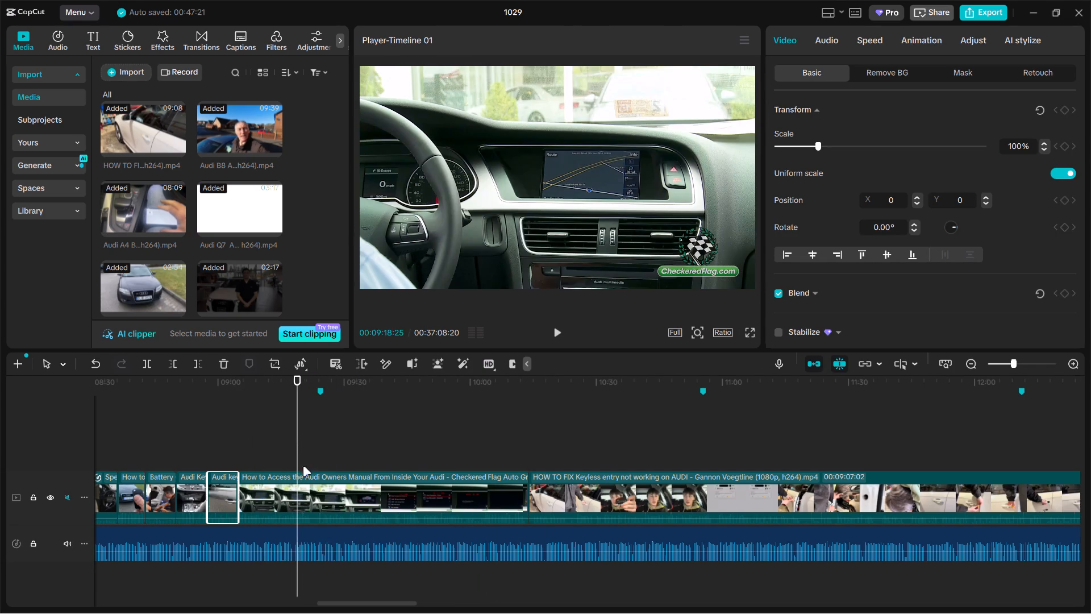
pyautogui.click(311, 491)
pyautogui.moveTo(236, 492); pyautogui.dragTo(298, 487)
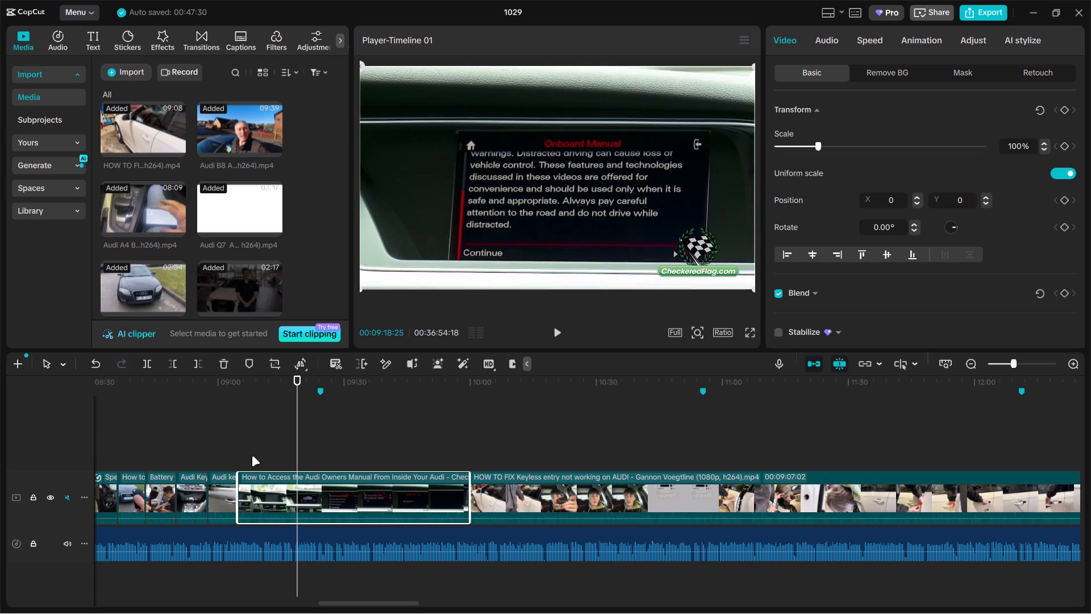
# Split the How to Access the Audi Owners Manual clip at 09:12:06 and delete the part after the cut.
pyautogui.click(241, 454)
pyautogui.moveTo(234, 454); pyautogui.dragTo(270, 453)
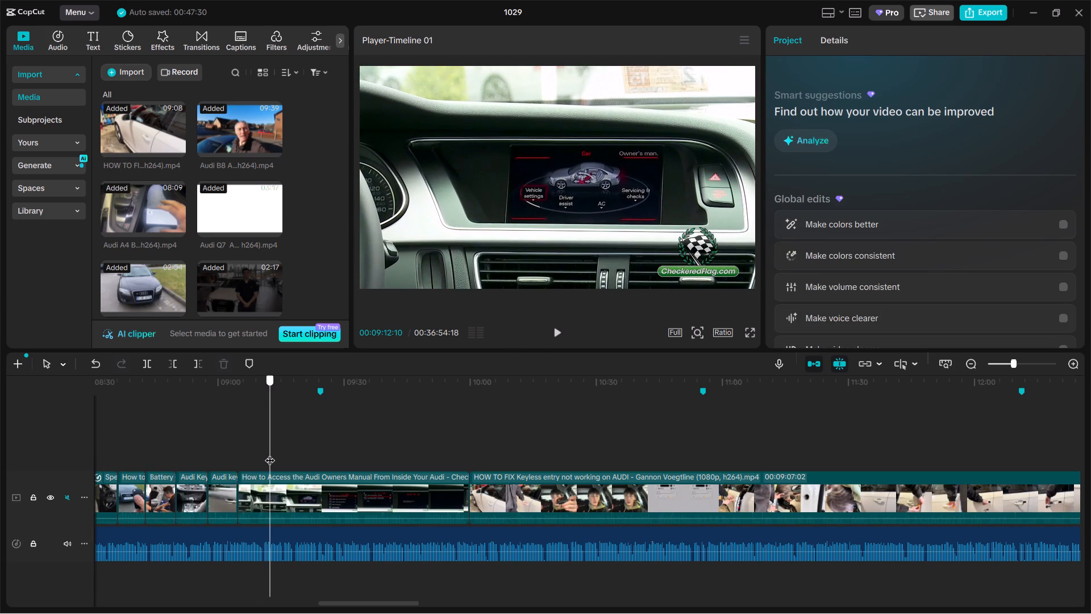
pyautogui.moveTo(270, 453); pyautogui.dragTo(269, 453)
pyautogui.click(287, 482)
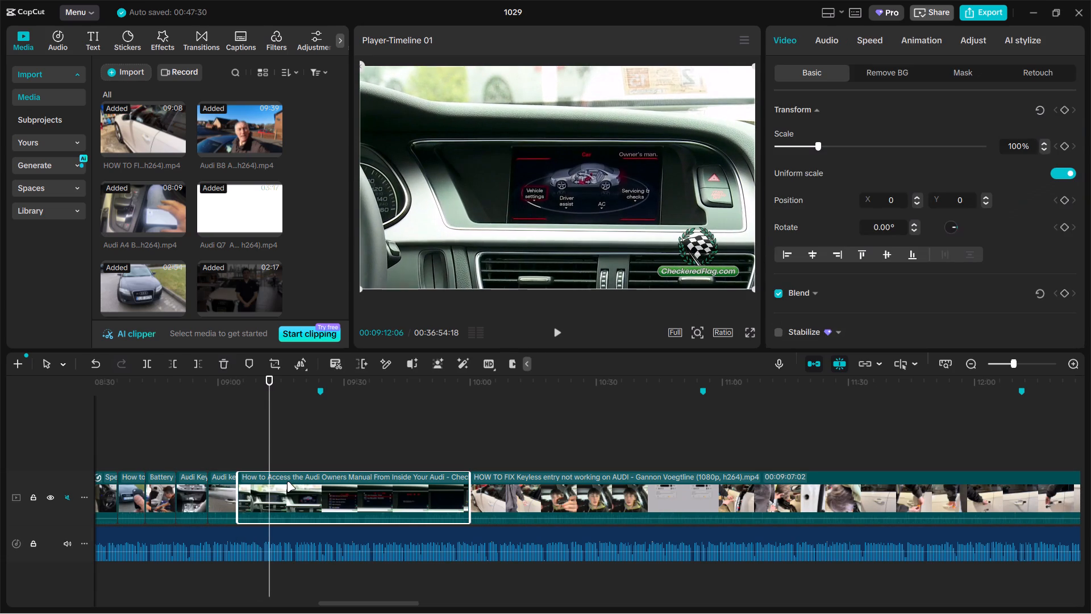
pyautogui.hotkey('ctrl', 'b')
pyautogui.press('BackSpace')
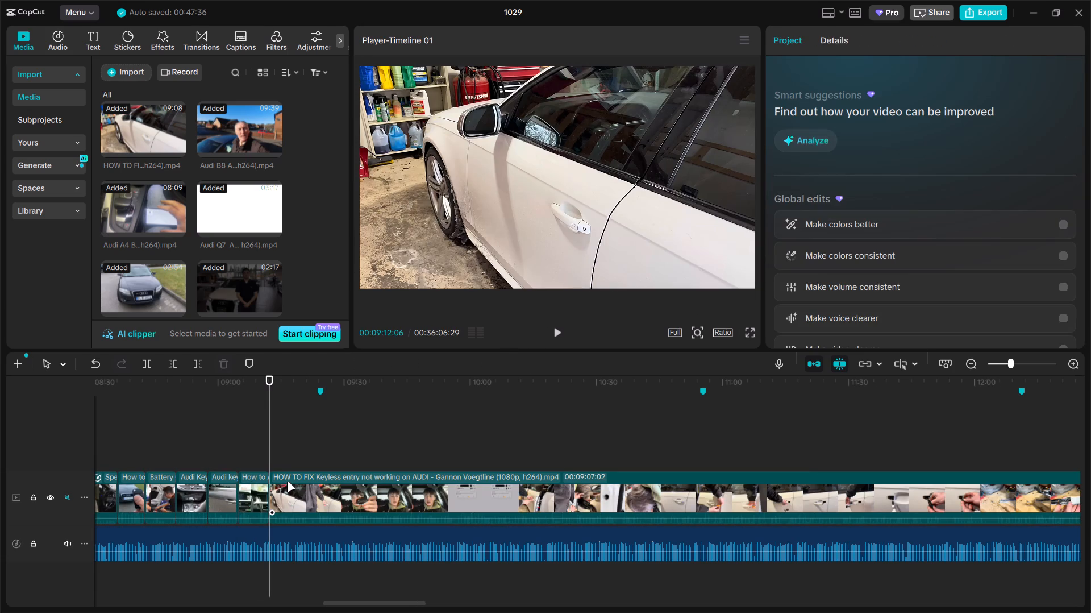
# Split the HOW TO FIX Keyless entry clip at 10:39:17, where the open door is shown, and delete the part before the cut.
pyautogui.moveTo(268, 447); pyautogui.dragTo(448, 459)
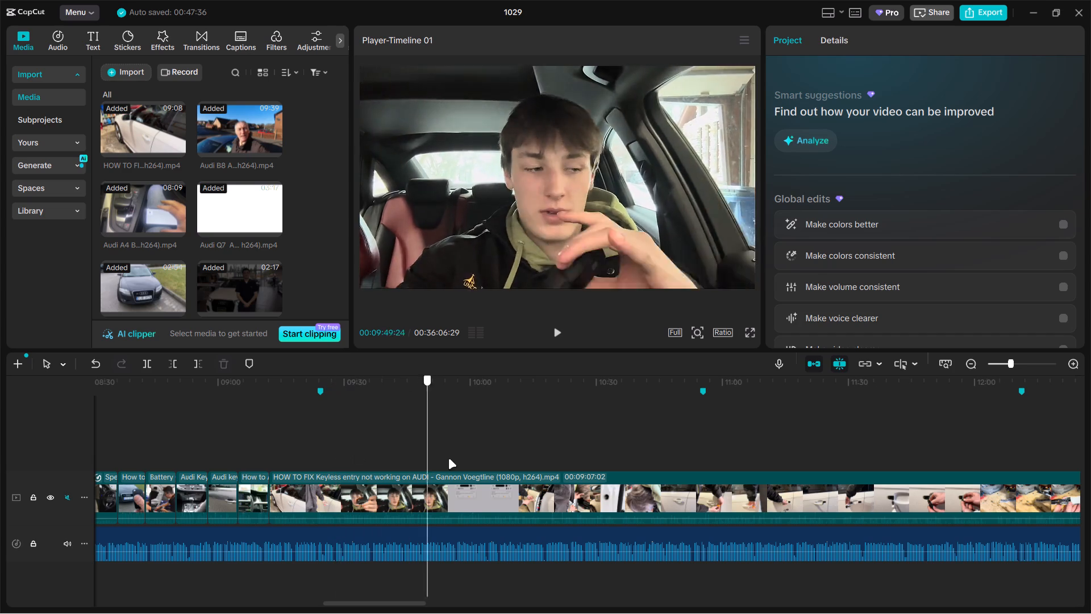
pyautogui.moveTo(448, 459); pyautogui.dragTo(660, 470)
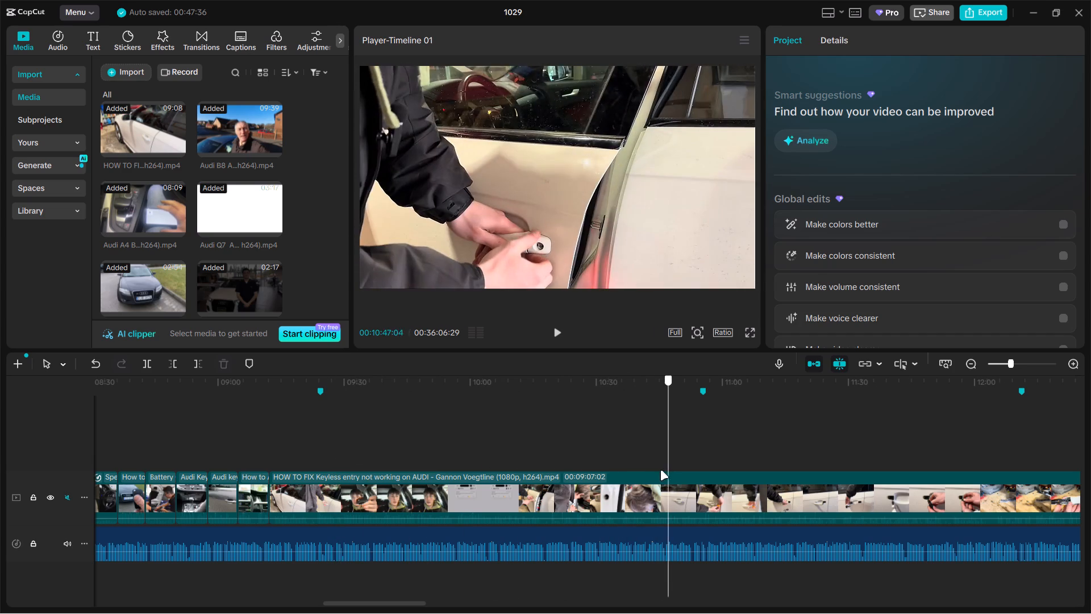
pyautogui.moveTo(660, 470); pyautogui.dragTo(636, 468)
pyautogui.click(633, 507)
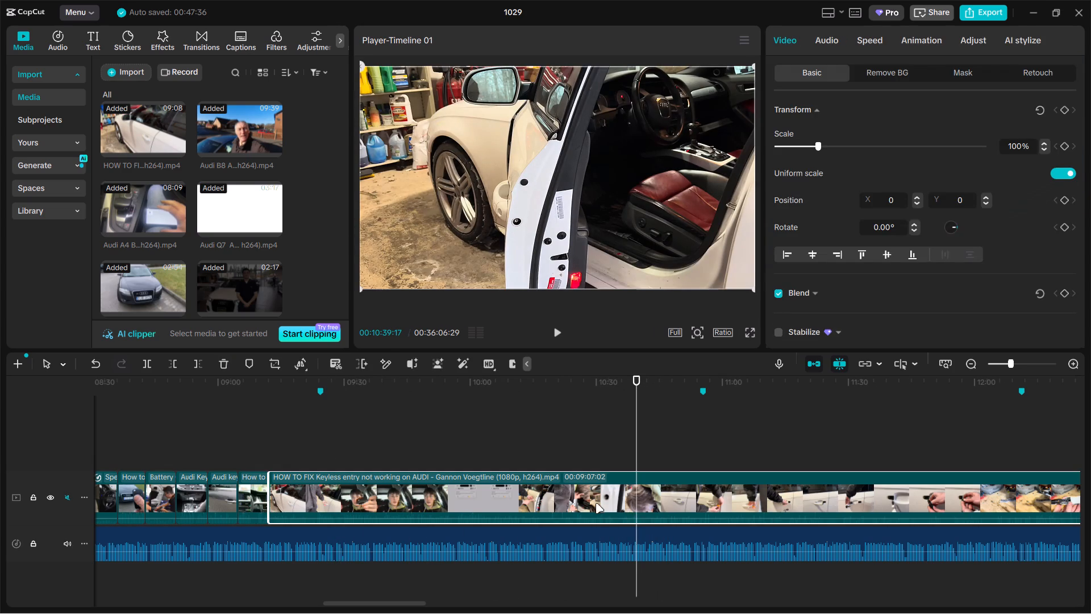
pyautogui.hotkey('ctrl', 'b')
pyautogui.click(563, 500)
pyautogui.press('BackSpace')
# Split the remaining HOW TO FIX Keyless entry clip at 09:21:28 and delete the part after the cut.
pyautogui.click(273, 457)
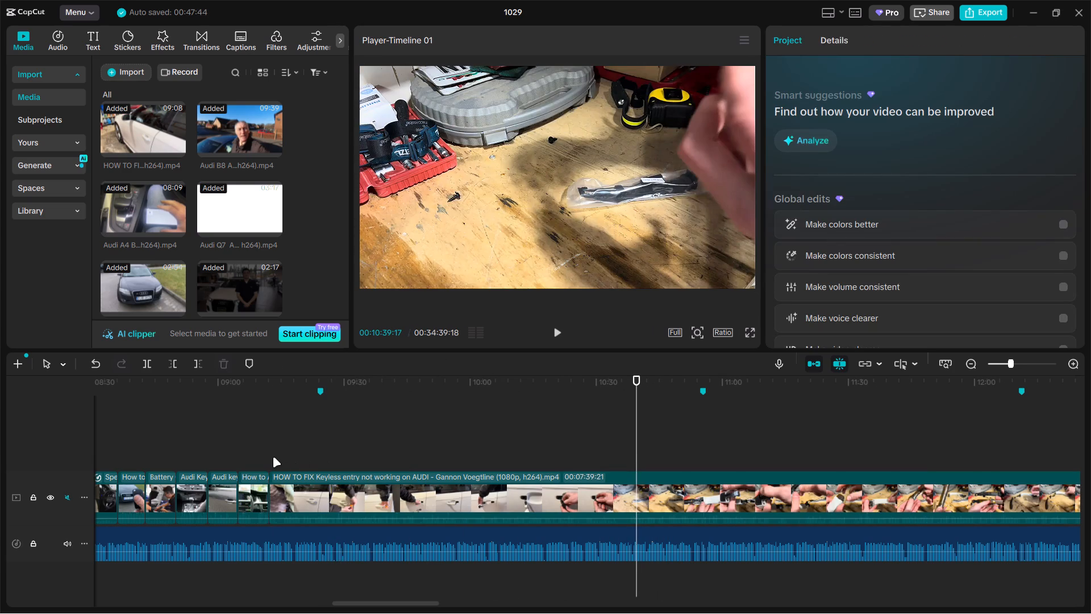
pyautogui.moveTo(273, 457); pyautogui.dragTo(310, 449)
pyautogui.click(317, 491)
pyautogui.hotkey('ctrl', 'b')
pyautogui.press('BackSpace')
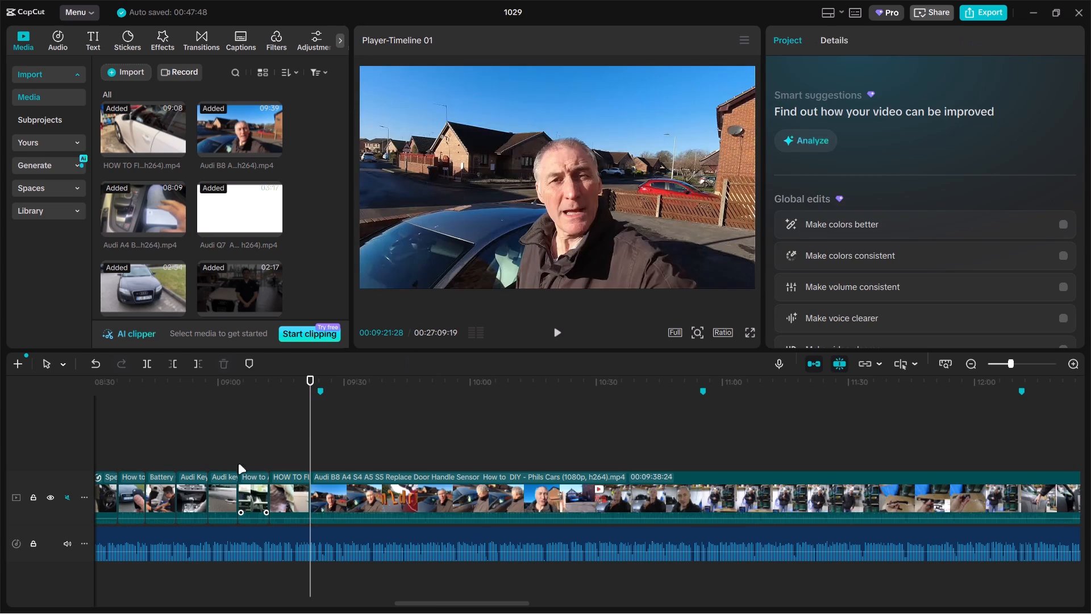
# Trim about 3 seconds off the end of the short HOW TO FIX Keyless entry clip.
pyautogui.click(177, 448)
pyautogui.moveTo(177, 448); pyautogui.dragTo(486, 458)
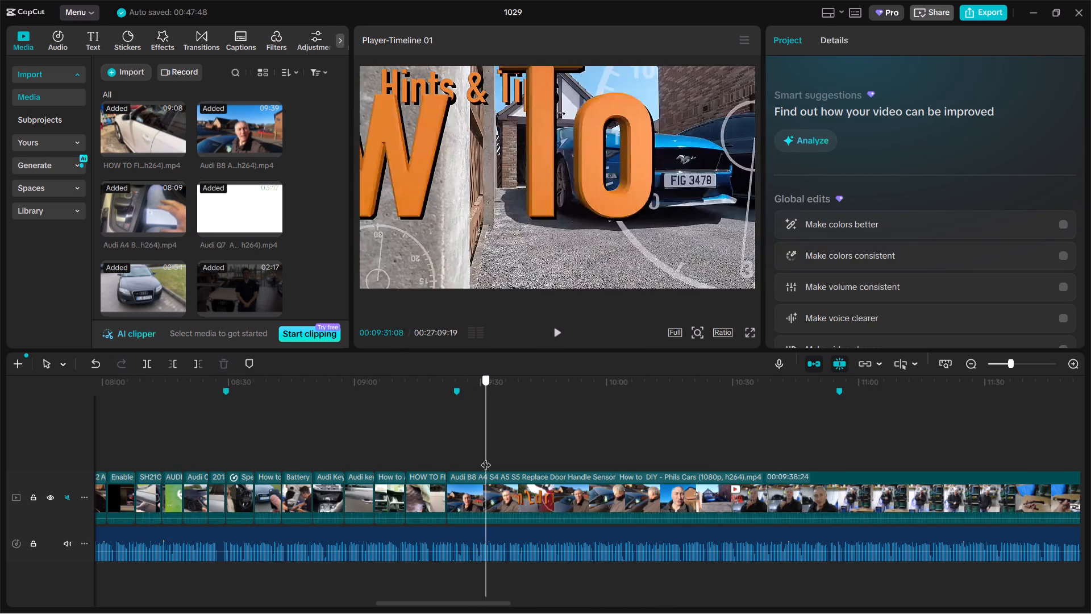
pyautogui.moveTo(486, 458); pyautogui.dragTo(457, 462)
pyautogui.click(418, 492)
pyautogui.moveTo(444, 494); pyautogui.dragTo(439, 494)
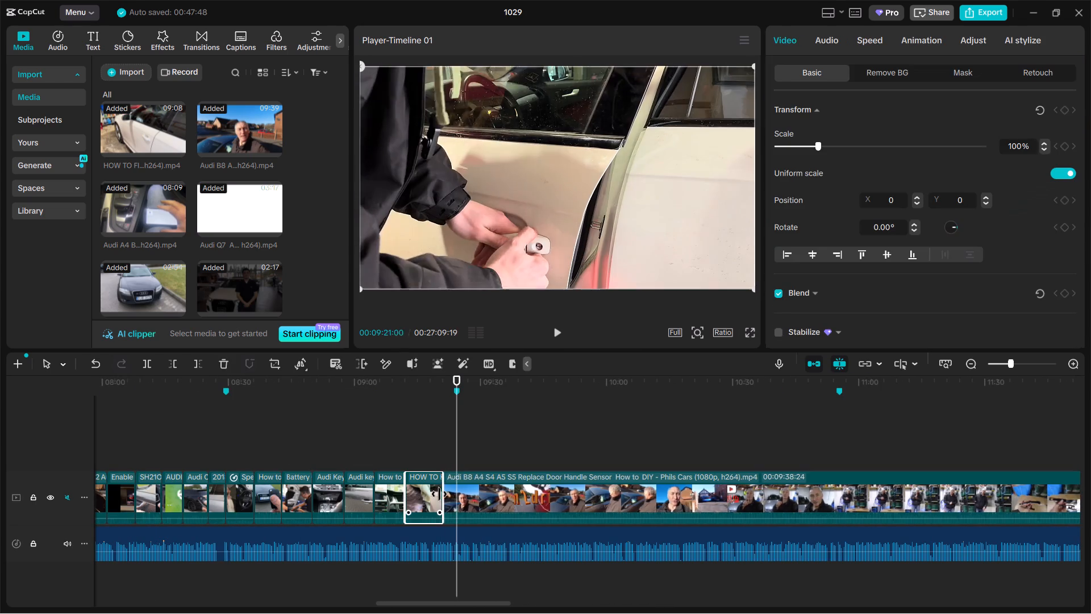
pyautogui.moveTo(439, 494); pyautogui.dragTo(431, 494)
# Find the handle repair footage in the Audi B8 Replace Door Handle Sensor clip, split it at 12:24:17 and delete the part before the cut.
pyautogui.moveTo(453, 460); pyautogui.dragTo(584, 456)
pyautogui.click(581, 460)
pyautogui.keyDown('ctrl'); pyautogui.moveTo(551, 452); pyautogui.dragTo(540, 455); pyautogui.keyUp('ctrl')
pyautogui.keyDown('ctrl'); pyautogui.scroll(-7, 522, 454); pyautogui.keyUp('ctrl')
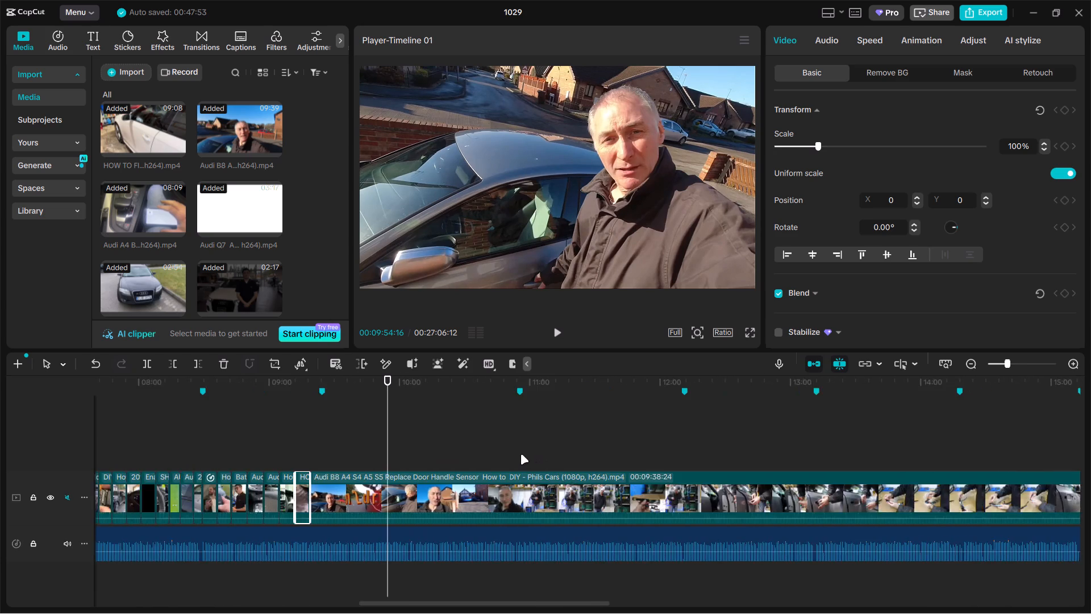
pyautogui.keyDown('ctrl'); pyautogui.scroll(-3, 520, 454); pyautogui.keyUp('ctrl')
pyautogui.keyDown('ctrl'); pyautogui.click(514, 458); pyautogui.keyUp('ctrl')
pyautogui.keyDown('ctrl'); pyautogui.scroll(-9, 514, 458); pyautogui.keyUp('ctrl')
pyautogui.scroll(-3, 512, 458)
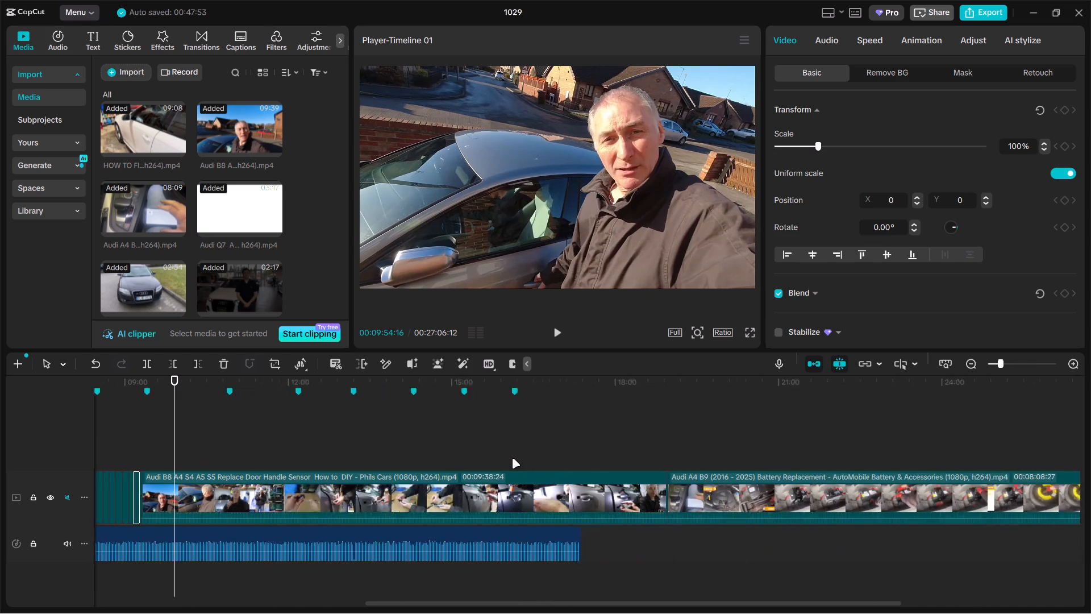
pyautogui.scroll(-2, 512, 458)
pyautogui.click(653, 432)
pyautogui.moveTo(653, 432); pyautogui.dragTo(580, 445)
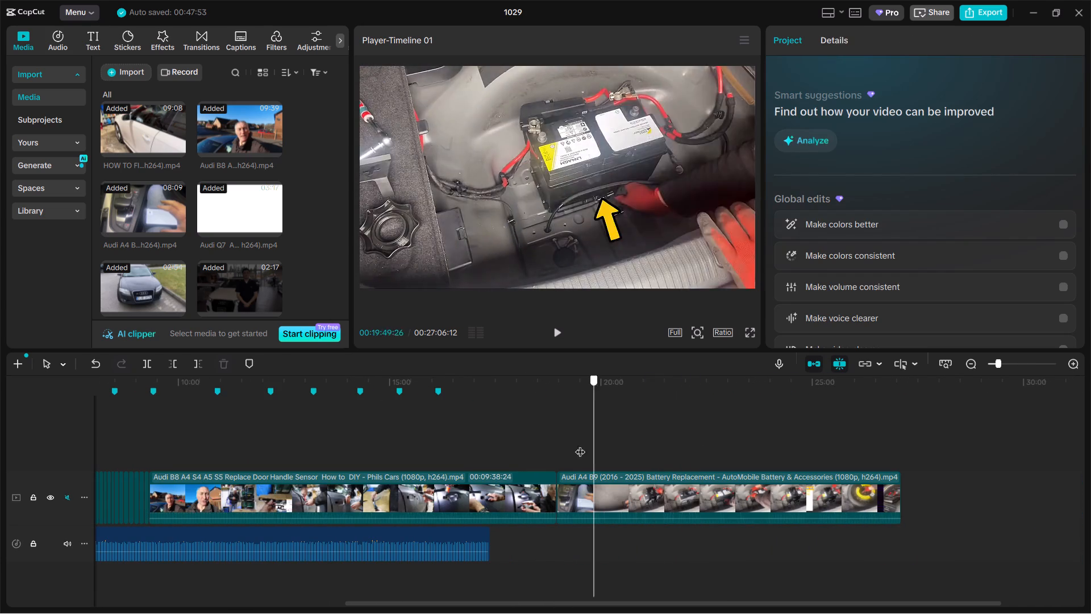
pyautogui.moveTo(580, 445); pyautogui.dragTo(298, 447)
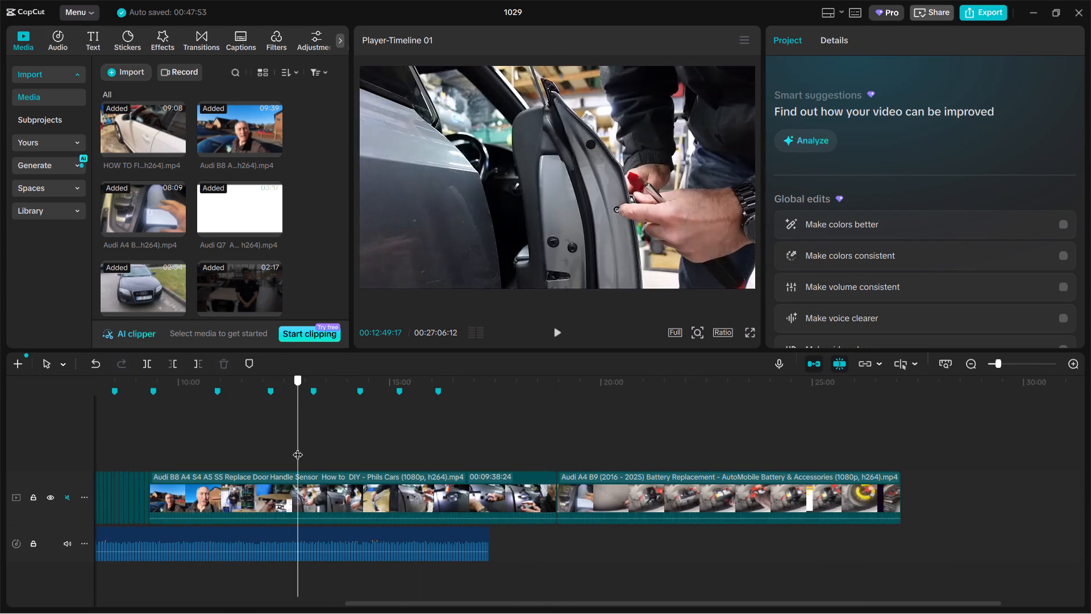
pyautogui.moveTo(298, 447); pyautogui.dragTo(300, 446)
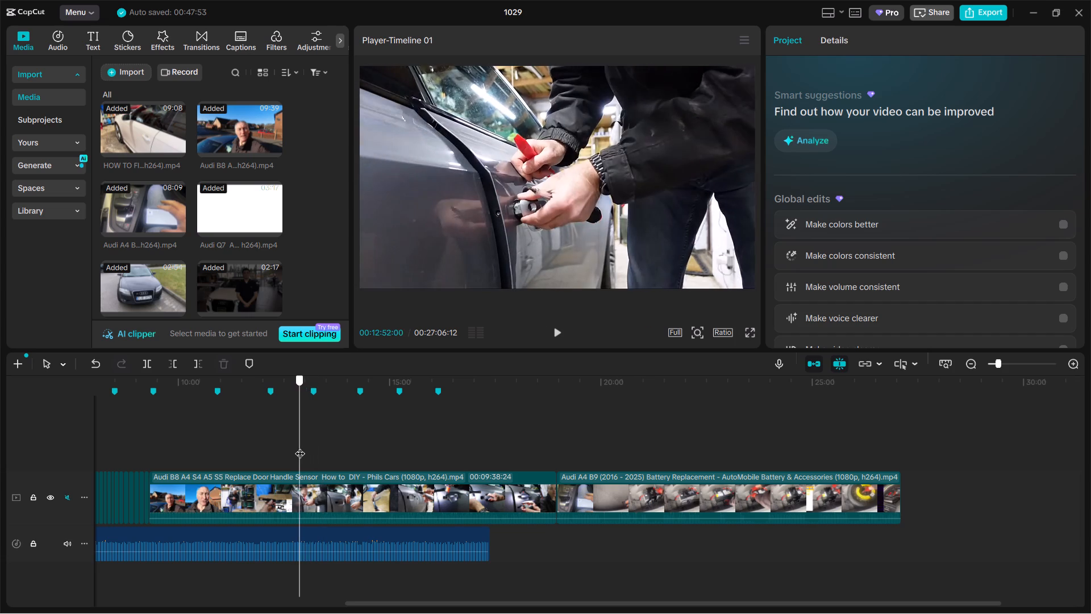
pyautogui.moveTo(300, 446); pyautogui.dragTo(498, 450)
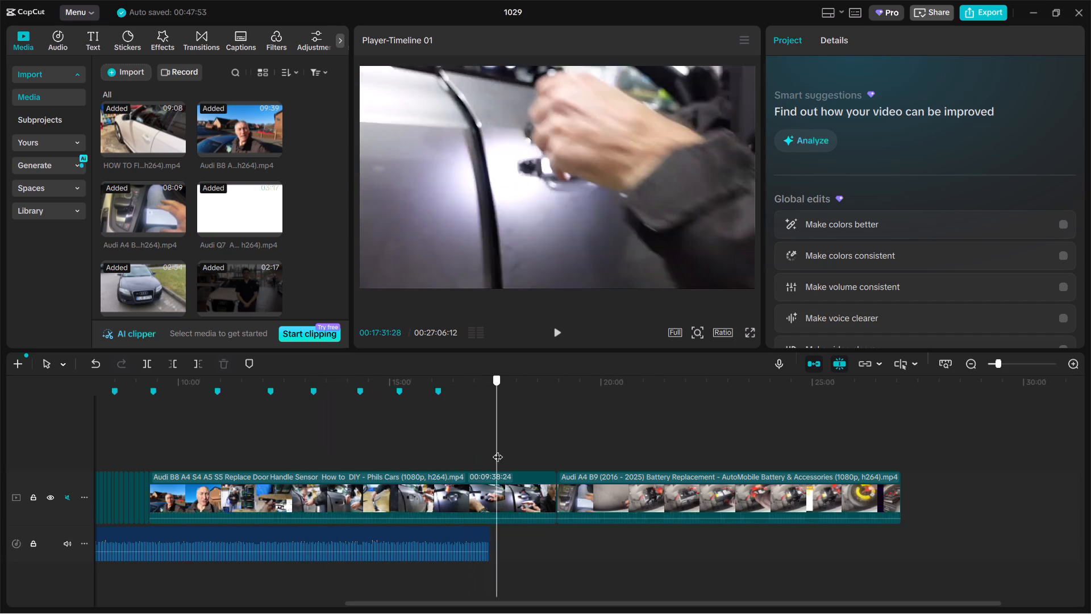
pyautogui.moveTo(498, 450); pyautogui.dragTo(481, 450)
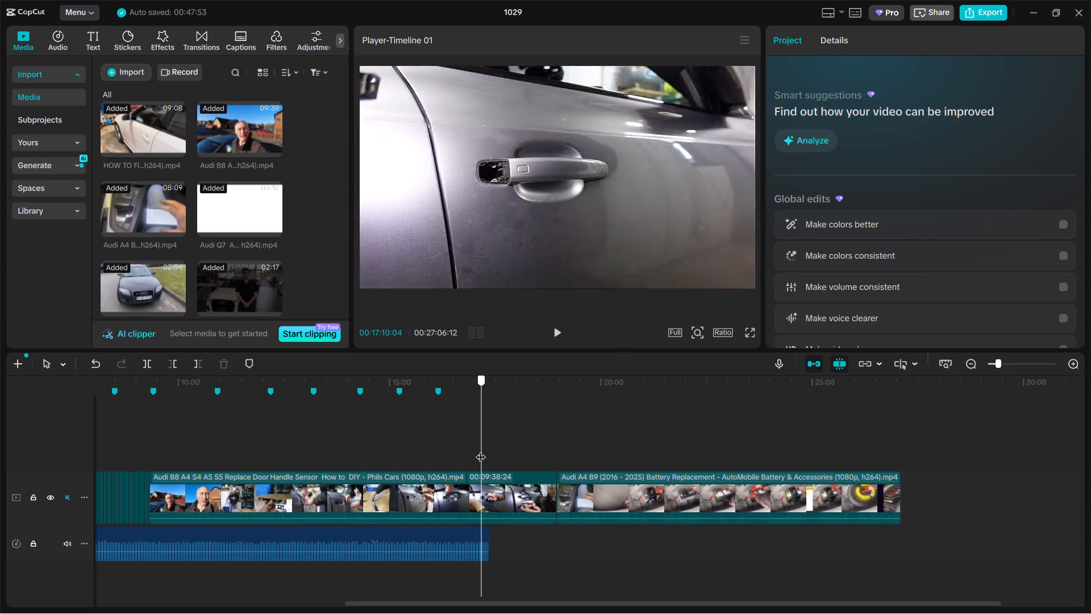
pyautogui.moveTo(481, 450); pyautogui.dragTo(290, 445)
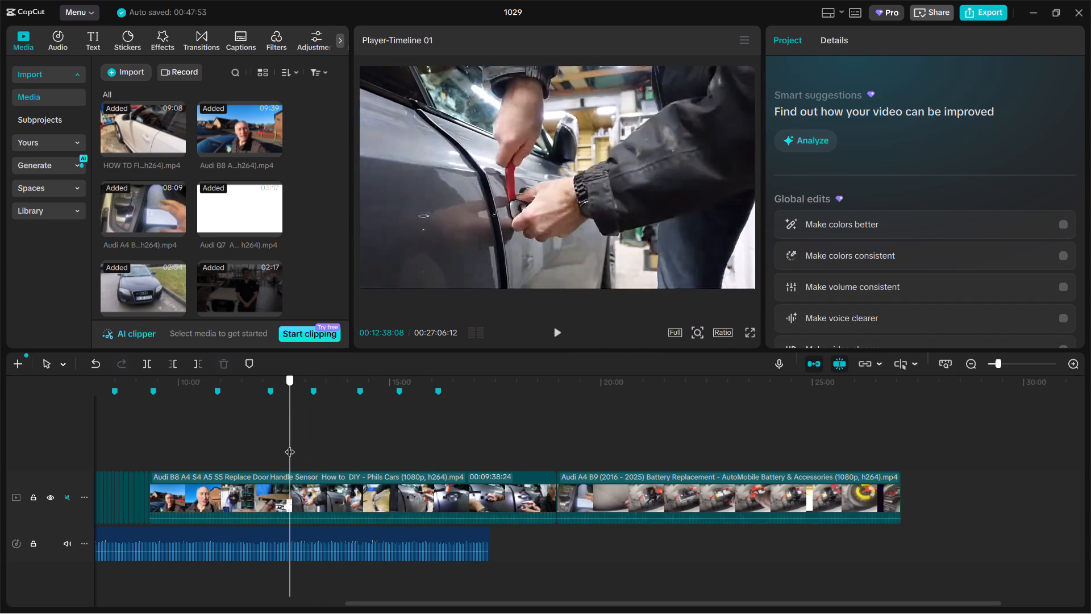
pyautogui.moveTo(290, 445); pyautogui.dragTo(280, 445)
pyautogui.click(284, 489)
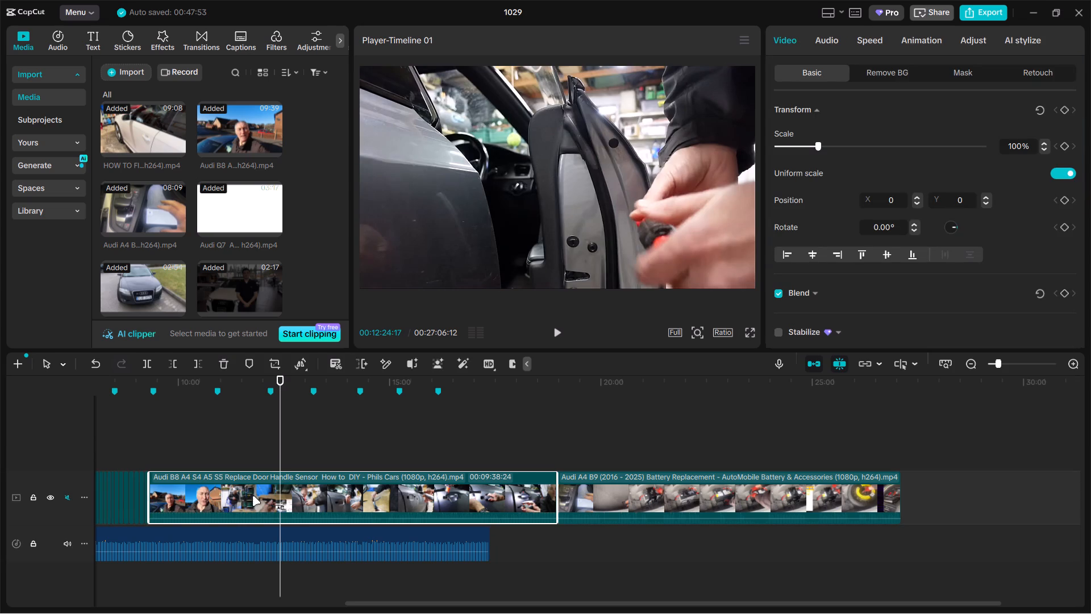
pyautogui.hotkey('ctrl', 'b')
pyautogui.click(211, 497)
pyautogui.press('BackSpace')
# Delete the Audi A4 B9 Battery Replacement clip from the end of the video track.
pyautogui.click(555, 496)
pyautogui.press('BackSpace')
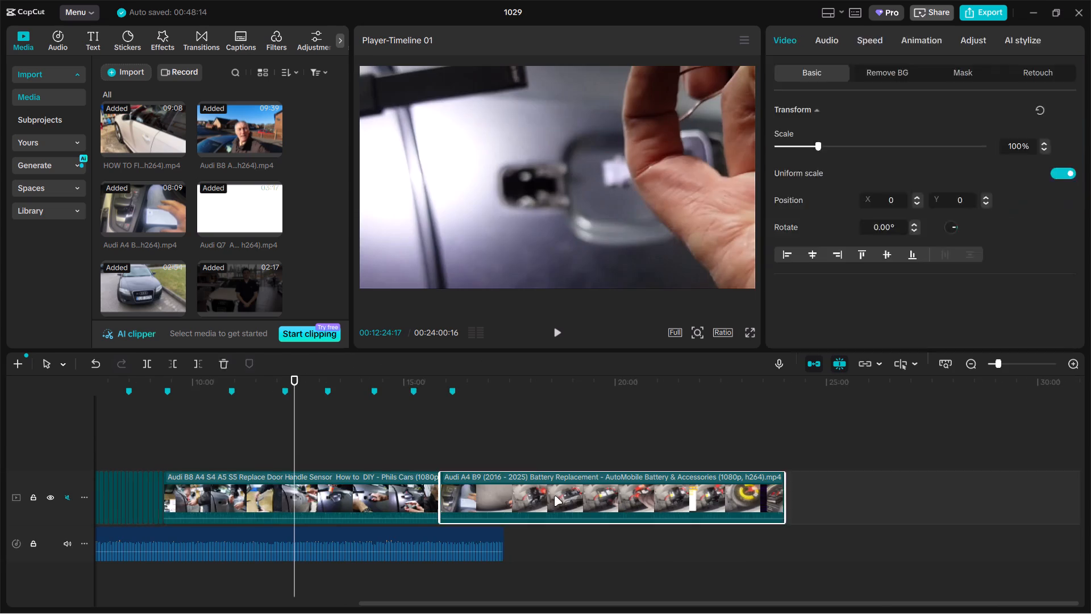
# Split the Audi B8 Replace Door Handle Sensor clip at the 09:24:10 section marker, delete the part after the cut and play past the end.
pyautogui.click(442, 458)
pyautogui.keyDown('ctrl'); pyautogui.scroll(9, 451, 458); pyautogui.keyUp('ctrl')
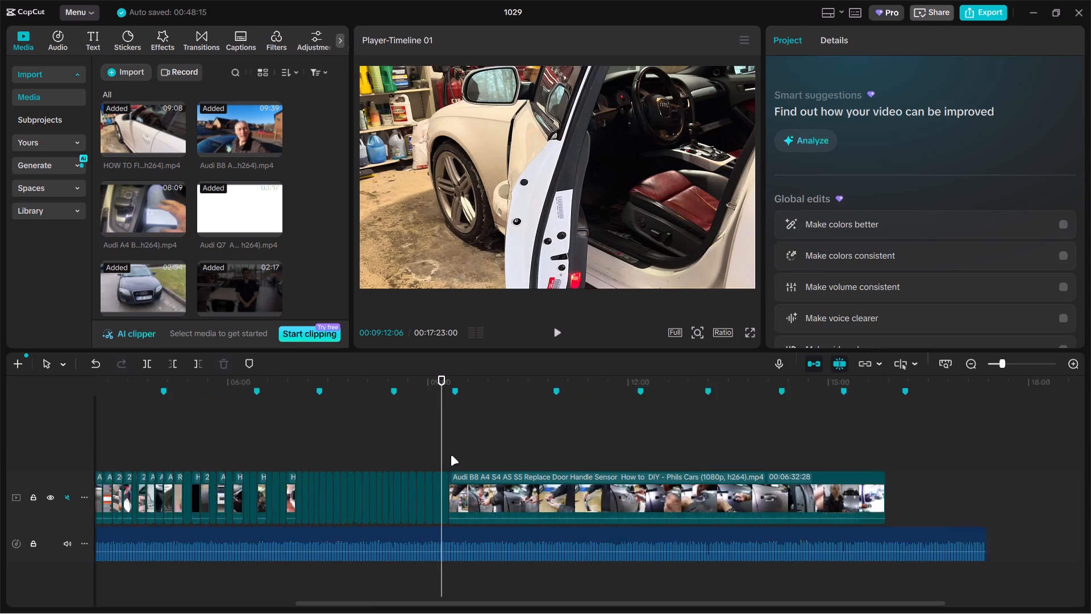
pyautogui.keyDown('ctrl'); pyautogui.scroll(8, 451, 455); pyautogui.keyUp('ctrl')
pyautogui.moveTo(443, 453); pyautogui.dragTo(477, 451)
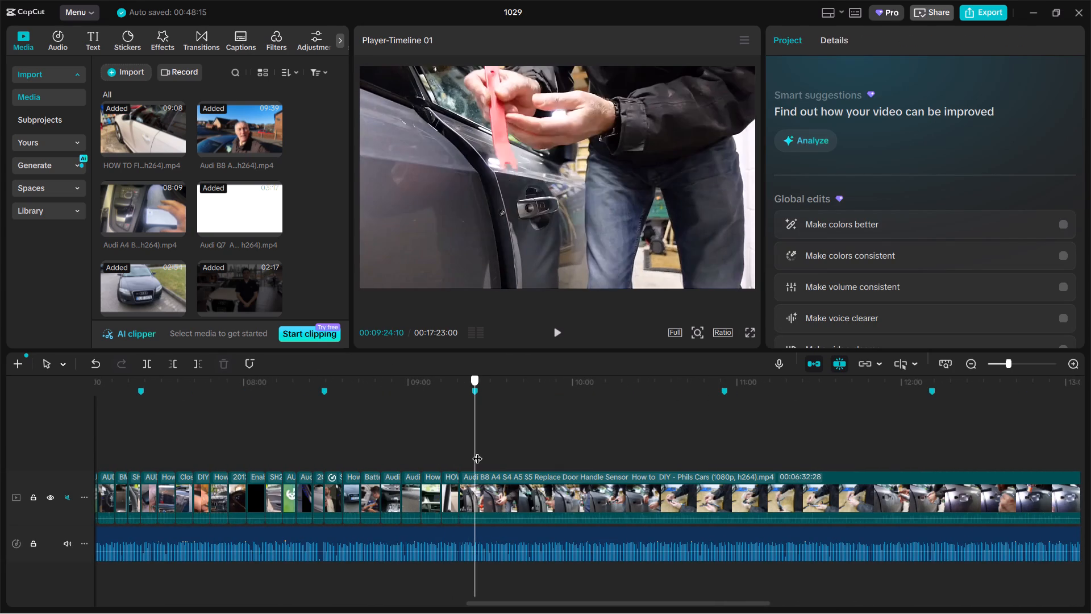
pyautogui.moveTo(477, 451); pyautogui.dragTo(477, 451)
pyautogui.click(501, 484)
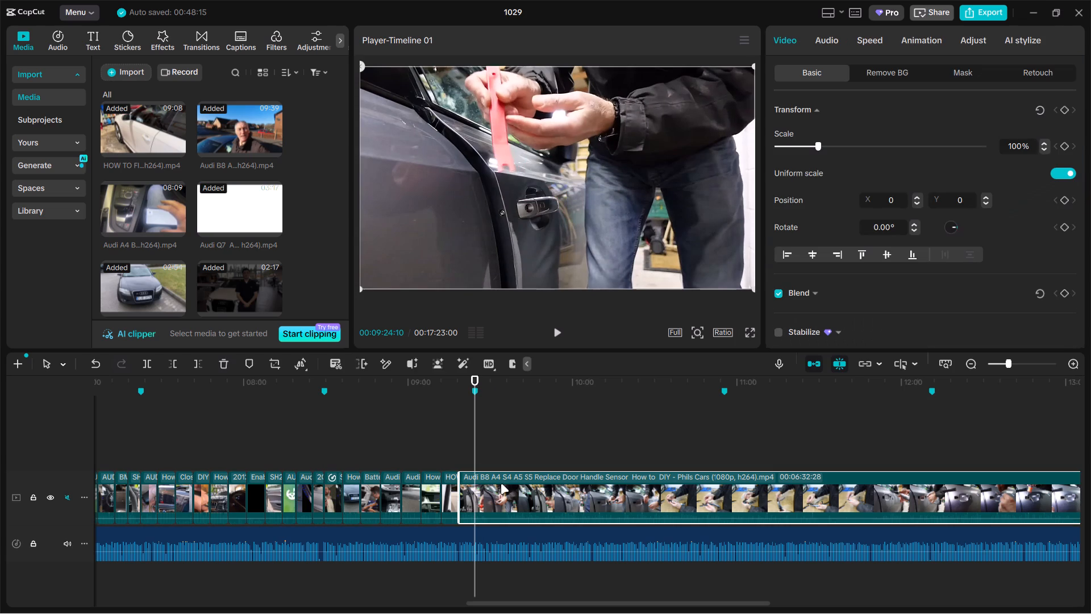
pyautogui.hotkey('ctrl', 'b')
pyautogui.press('BackSpace')
pyautogui.press('space')
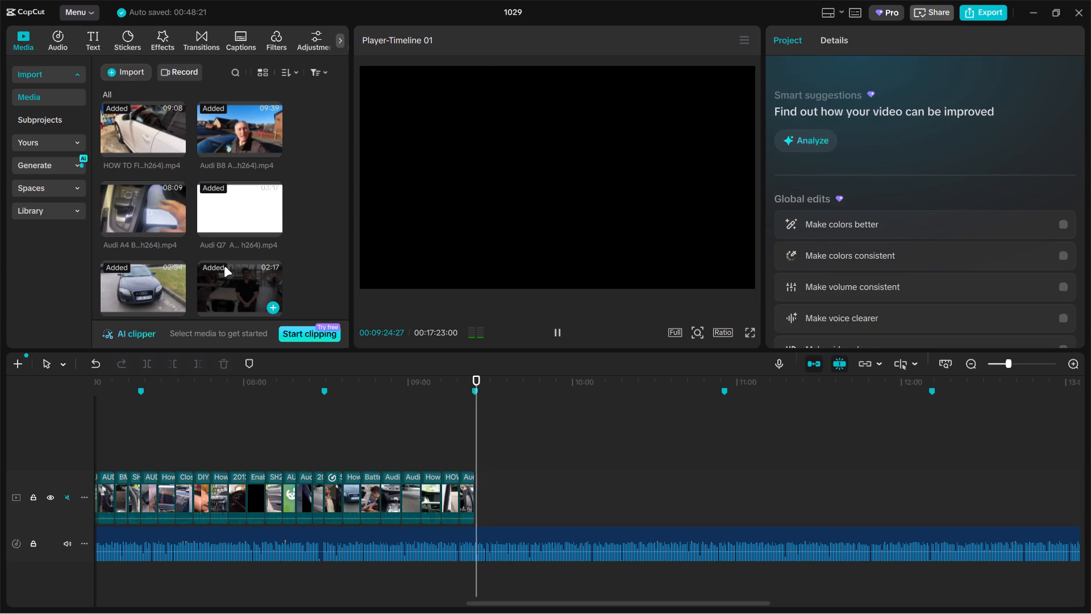
pyautogui.press('space')
# Import all the video clips from folder 07 in the EDIT folder into the project media.
pyautogui.click(123, 77)
pyautogui.click(142, 99)
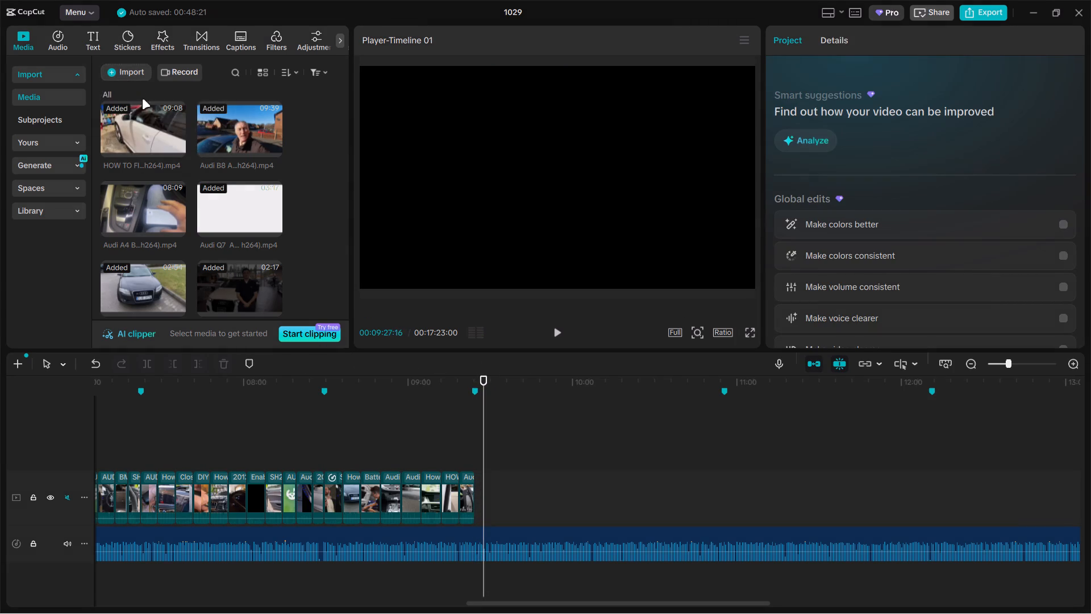
pyautogui.click(94, 42)
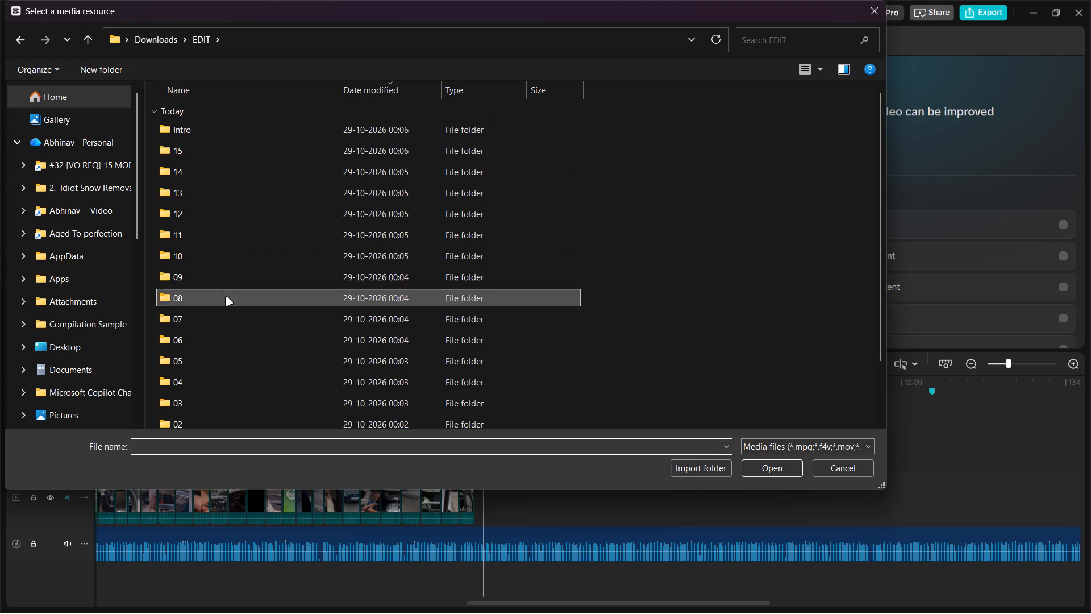
pyautogui.click(222, 307)
pyautogui.doubleClick(222, 318)
pyautogui.hotkey('ctrl', 'a')
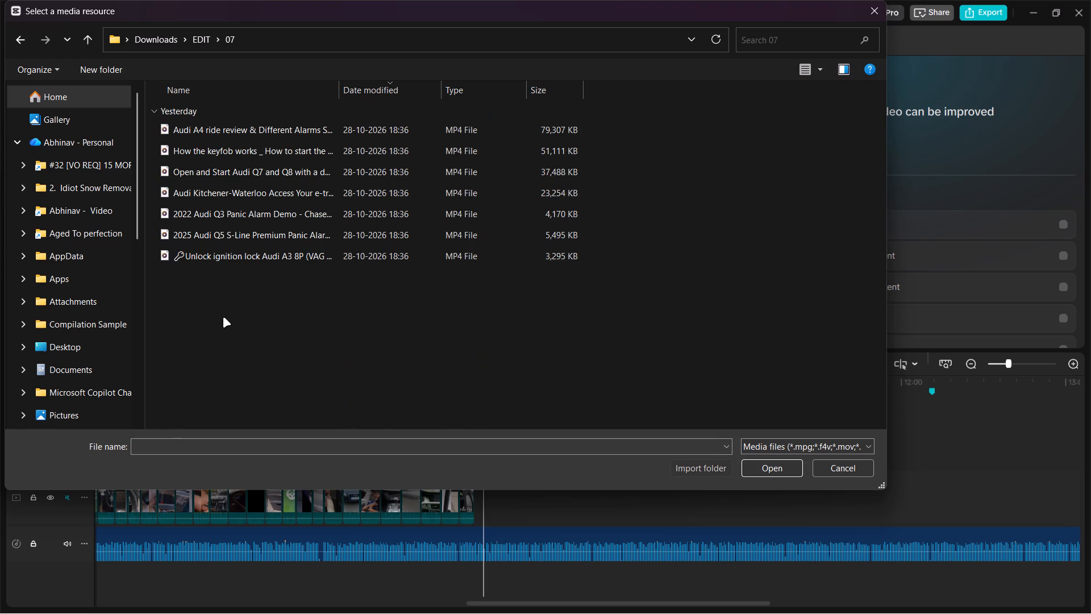
pyautogui.press('Return')
# Place the seven imported folder 07 clips on the video track directly after the last clip, at the section marker near 09:24.
pyautogui.moveTo(231, 127); pyautogui.dragTo(265, 168)
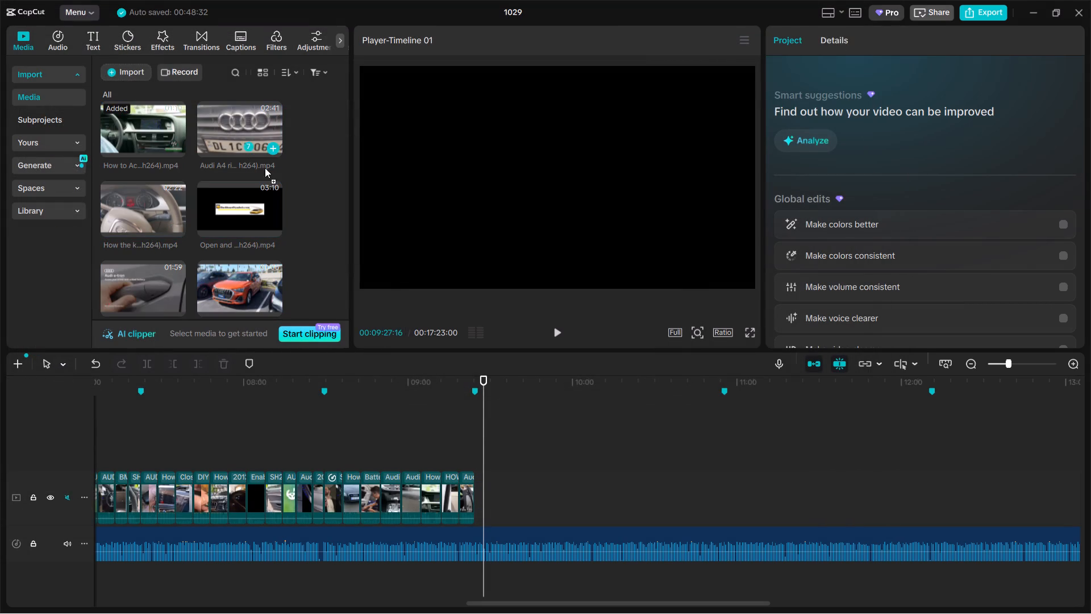
pyautogui.moveTo(265, 168); pyautogui.dragTo(530, 518)
pyautogui.moveTo(528, 500); pyautogui.dragTo(523, 494)
pyautogui.click(523, 493)
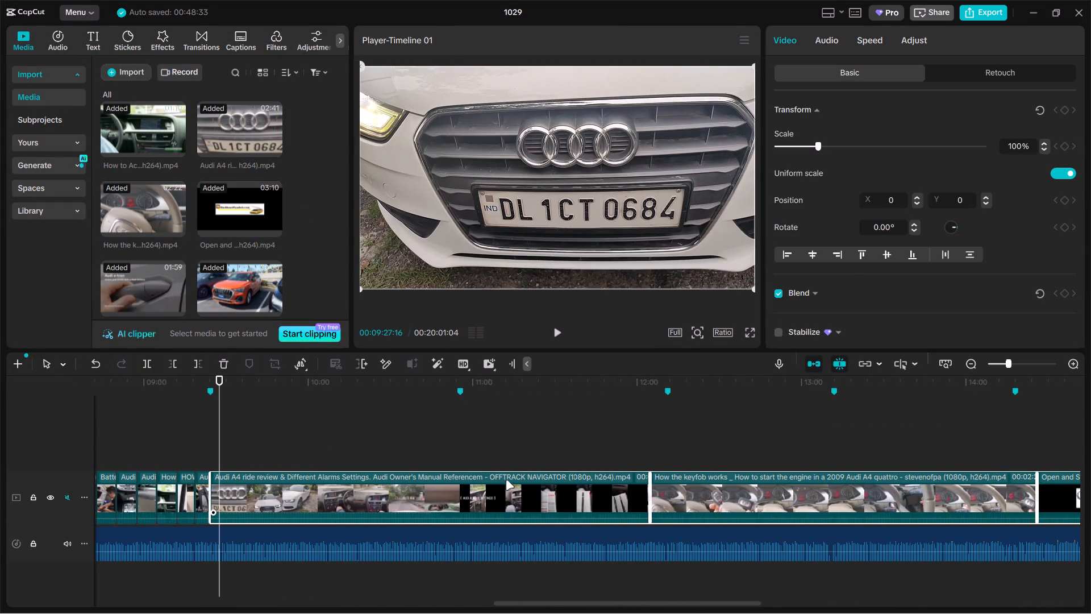
pyautogui.keyDown('ctrl'); pyautogui.scroll(-5, 405, 457); pyautogui.keyUp('ctrl')
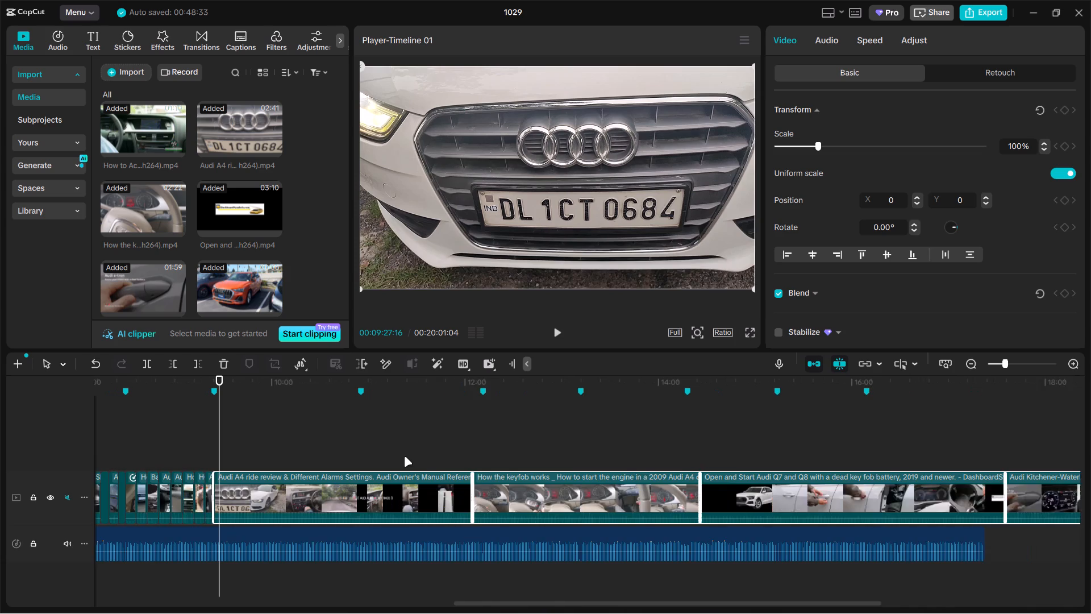
# Move the Audi Kitchener-Waterloo, 2022, 2025 and Unlock ignition clips from the video's end to the 09:24 section marker, before the Audi A4 ride review clip.
pyautogui.keyDown('ctrl'); pyautogui.scroll(-4, 404, 457); pyautogui.keyUp('ctrl')
pyautogui.click(344, 442)
pyautogui.moveTo(343, 443); pyautogui.dragTo(257, 450)
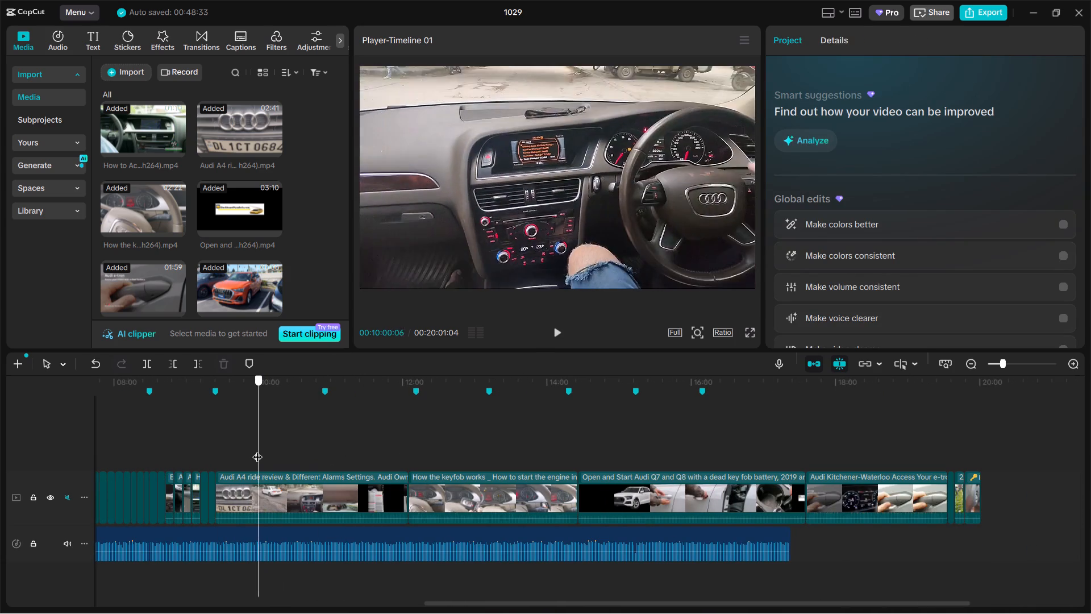
pyautogui.moveTo(257, 450); pyautogui.dragTo(488, 457)
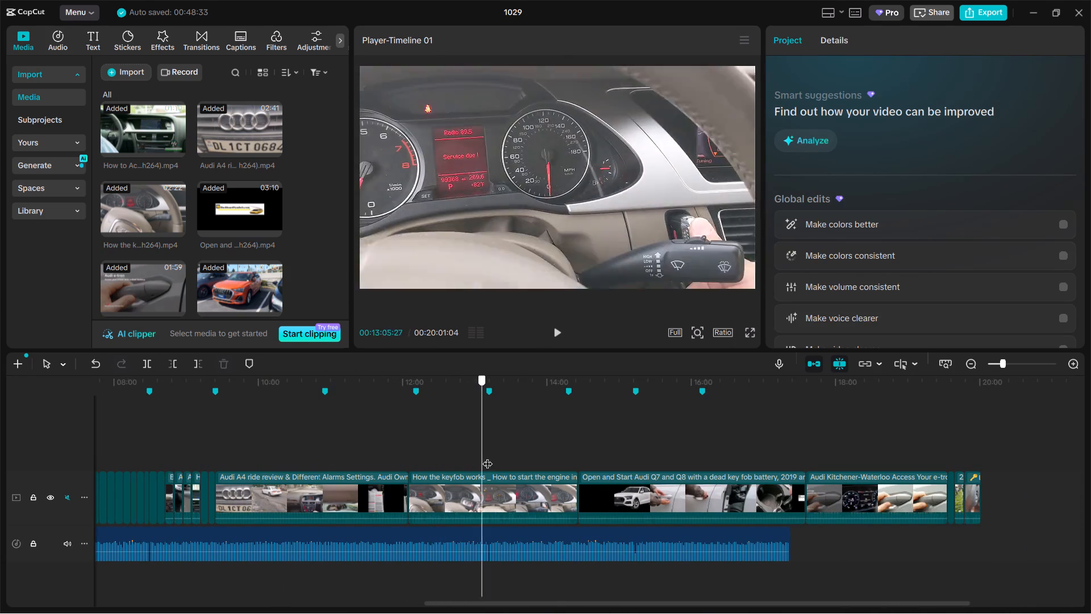
pyautogui.moveTo(488, 457); pyautogui.dragTo(927, 477)
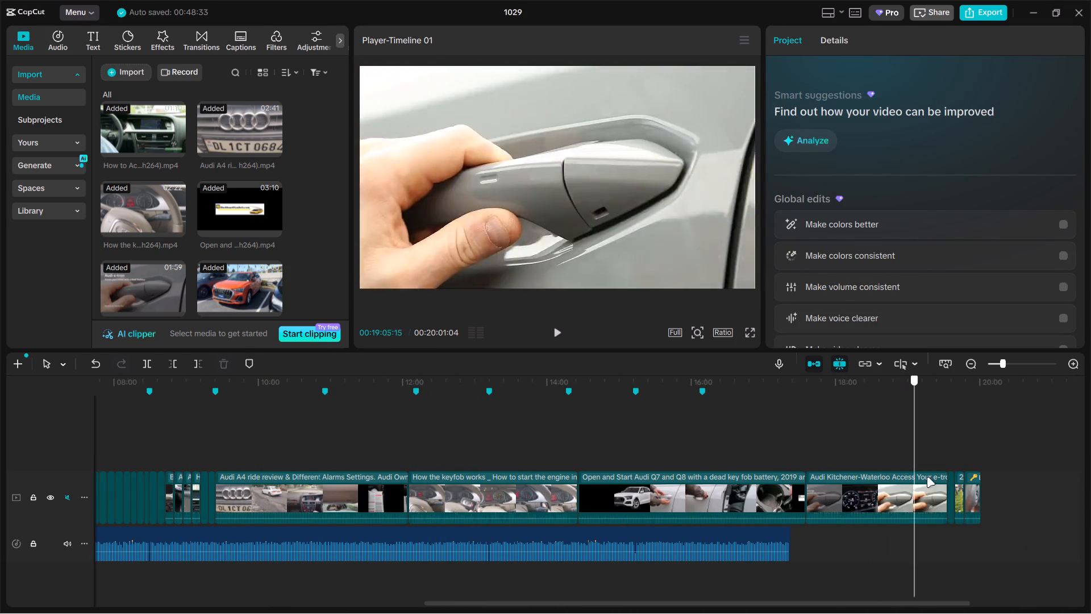
pyautogui.moveTo(927, 477); pyautogui.dragTo(950, 480)
pyautogui.moveTo(873, 451); pyautogui.dragTo(1088, 513)
pyautogui.moveTo(834, 492); pyautogui.dragTo(417, 494)
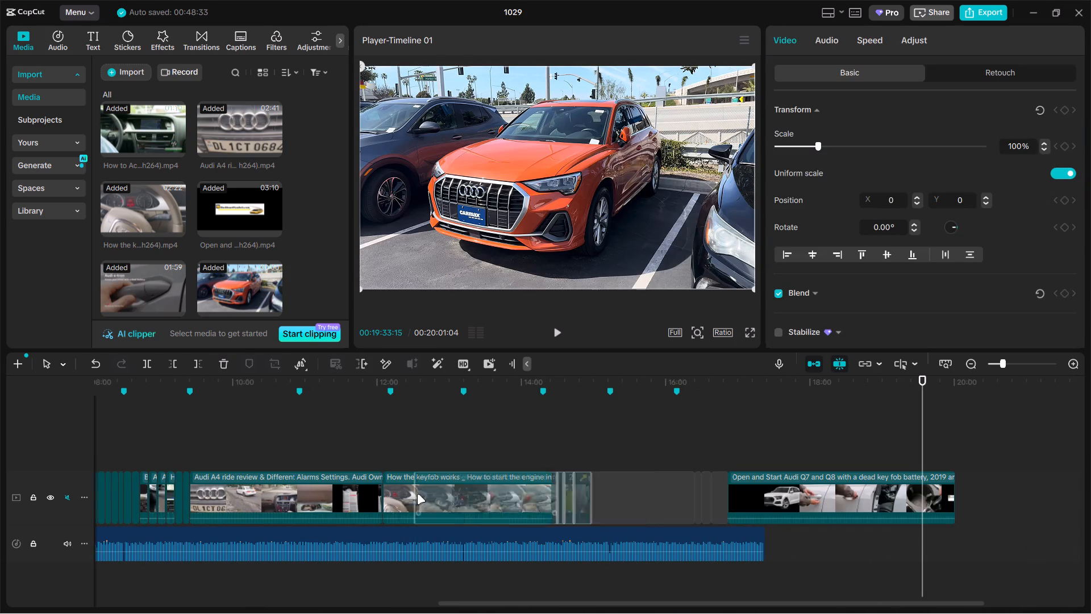
pyautogui.moveTo(417, 494); pyautogui.dragTo(273, 495)
# Move the short 2022 and 2025 clips ahead of the Audi Kitchener-Waterloo clip, to the 09:24 section marker.
pyautogui.click(247, 454)
pyautogui.keyDown('ctrl'); pyautogui.scroll(6, 285, 459); pyautogui.keyUp('ctrl')
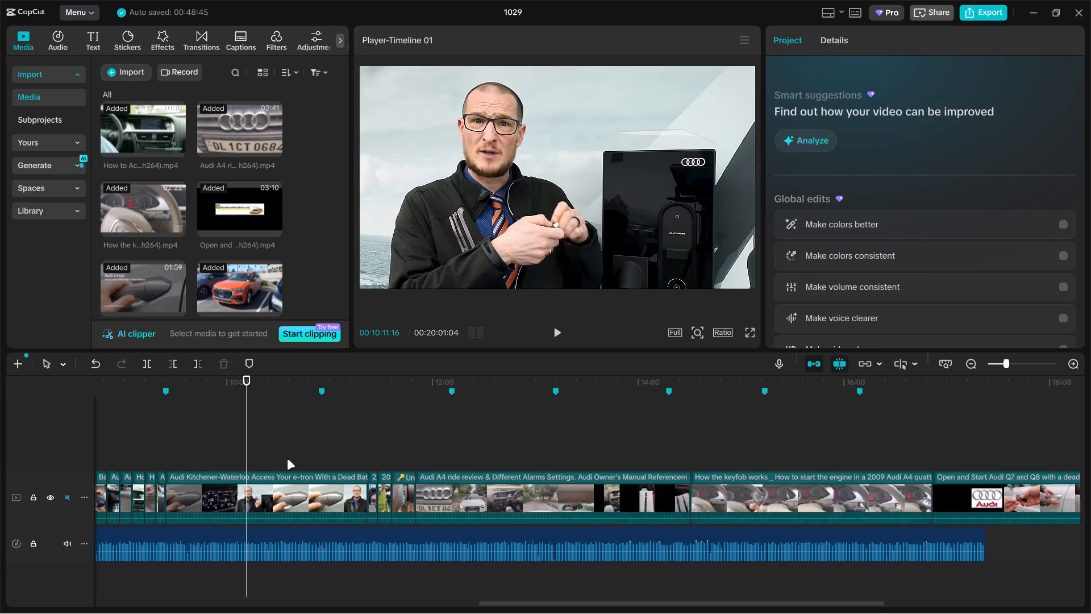
pyautogui.keyDown('ctrl'); pyautogui.scroll(3, 287, 459); pyautogui.keyUp('ctrl')
pyautogui.click(450, 453)
pyautogui.moveTo(450, 453); pyautogui.dragTo(448, 453)
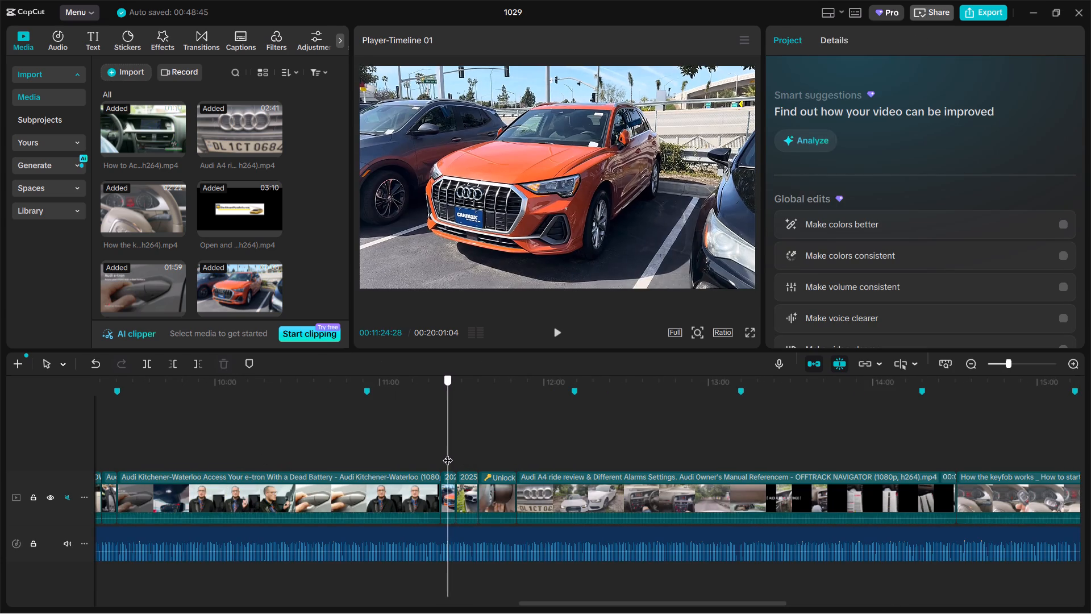
pyautogui.moveTo(448, 453); pyautogui.dragTo(488, 453)
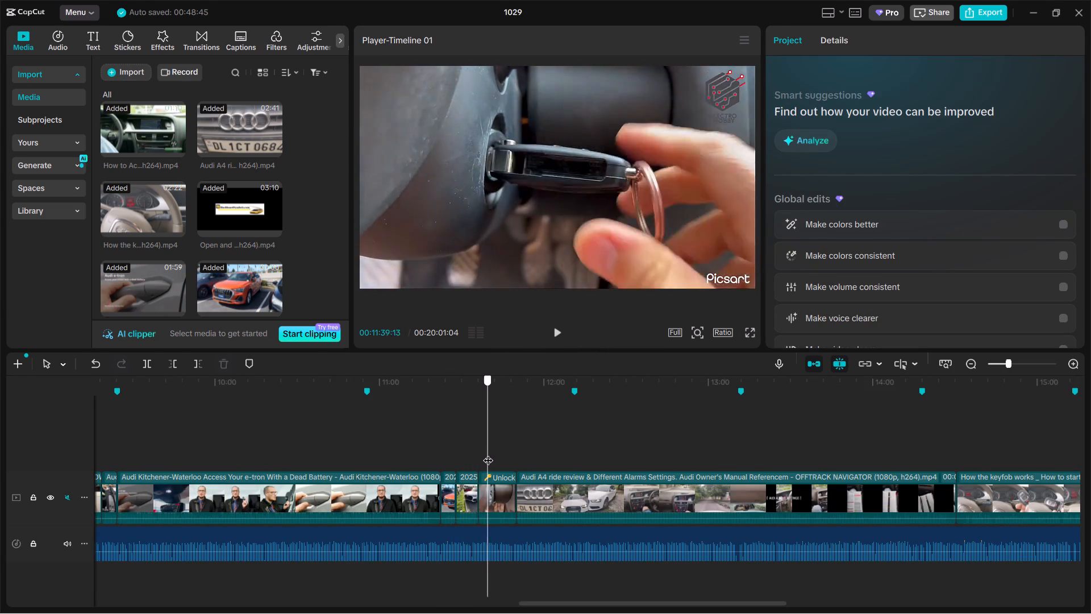
pyautogui.moveTo(488, 453); pyautogui.dragTo(505, 453)
pyautogui.moveTo(444, 454); pyautogui.dragTo(463, 474)
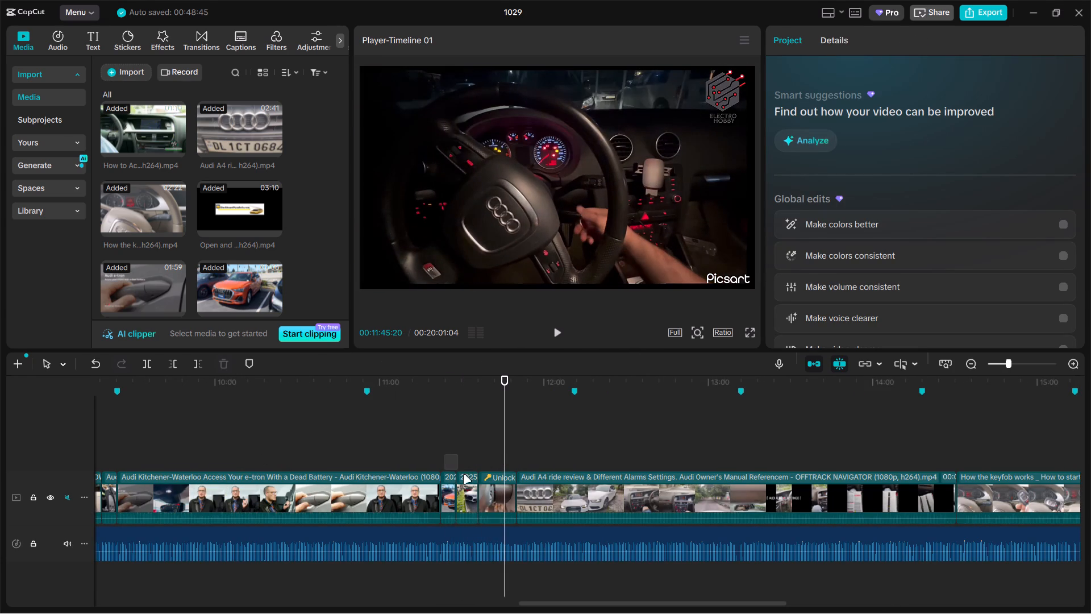
pyautogui.moveTo(463, 474); pyautogui.dragTo(468, 479)
pyautogui.moveTo(468, 492); pyautogui.dragTo(163, 486)
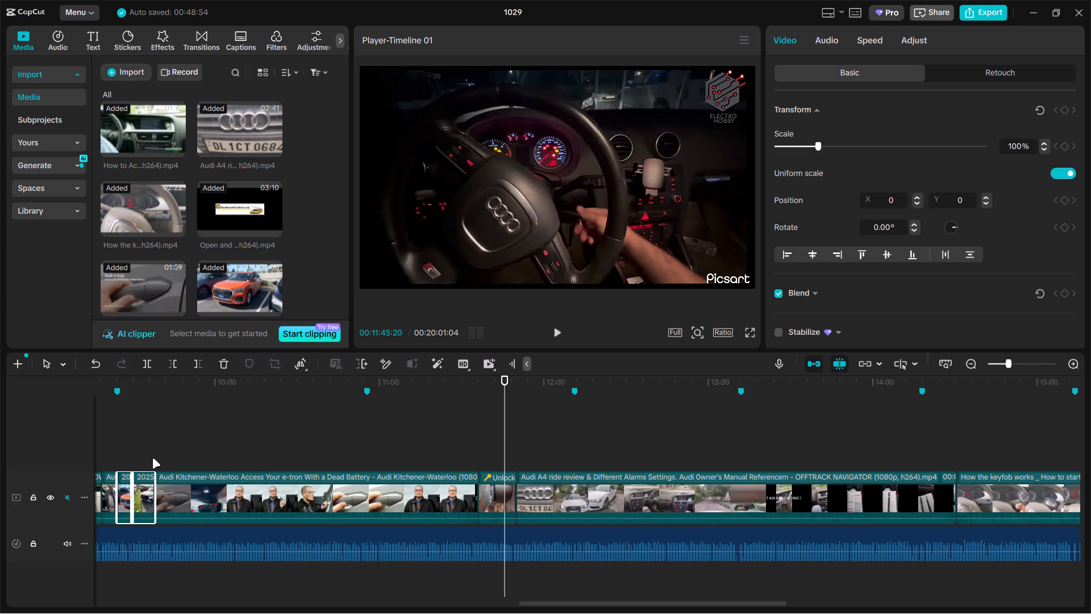
# Review the footage from the 09:24:10 section marker through the 2022, 2025 and Audi Kitchener-Waterloo clips.
pyautogui.click(123, 456)
pyautogui.moveTo(123, 456); pyautogui.dragTo(113, 458)
pyautogui.click(215, 459)
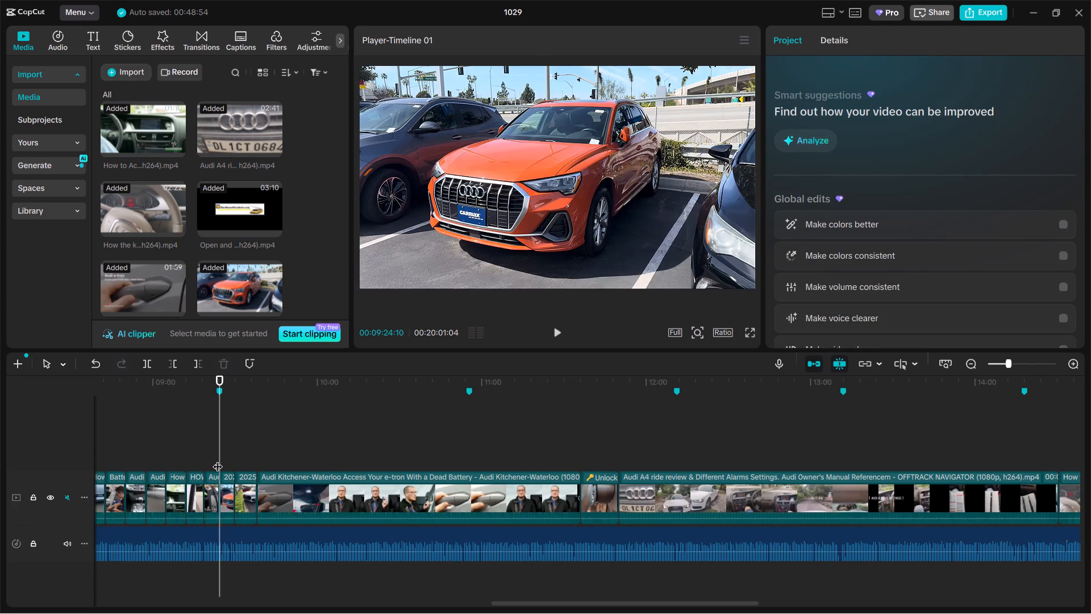
pyautogui.press('space')
pyautogui.keyDown('ctrl'); pyautogui.scroll(5, 245, 454); pyautogui.keyUp('ctrl')
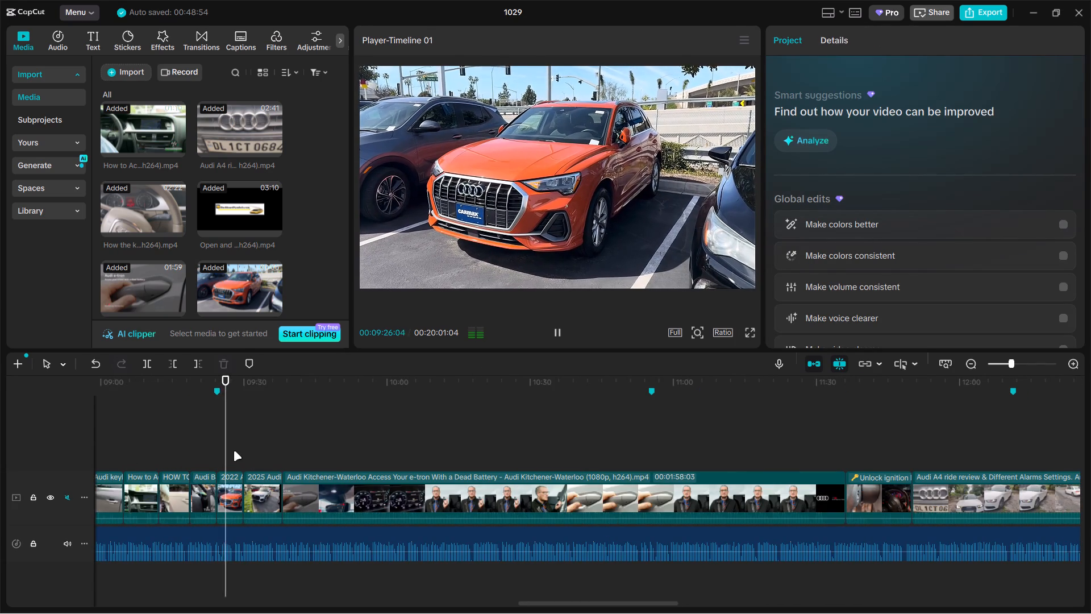
pyautogui.moveTo(230, 451); pyautogui.dragTo(275, 448)
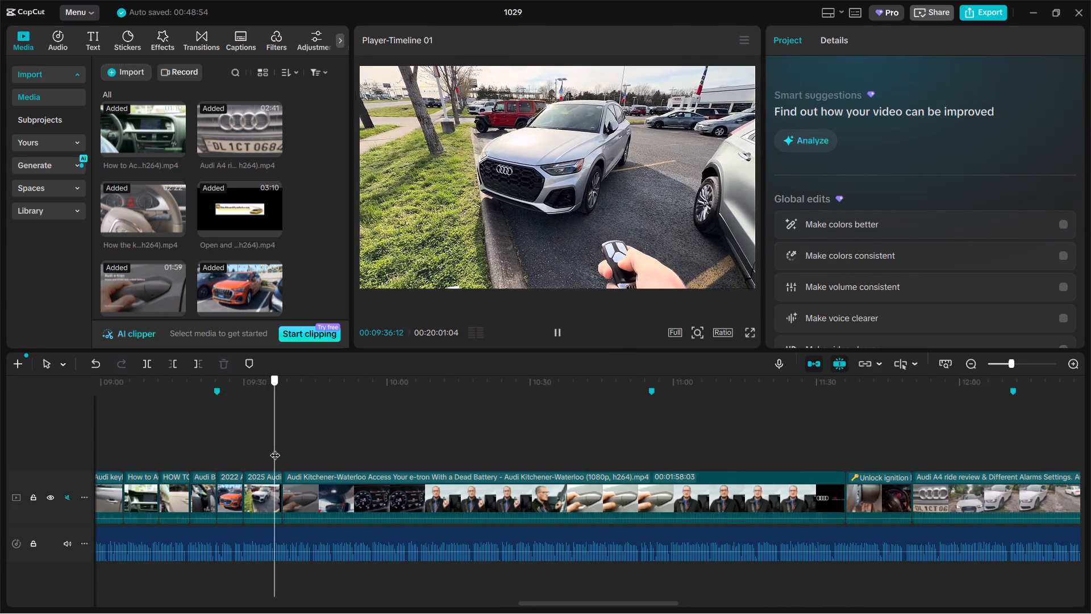
pyautogui.moveTo(275, 448); pyautogui.dragTo(463, 457)
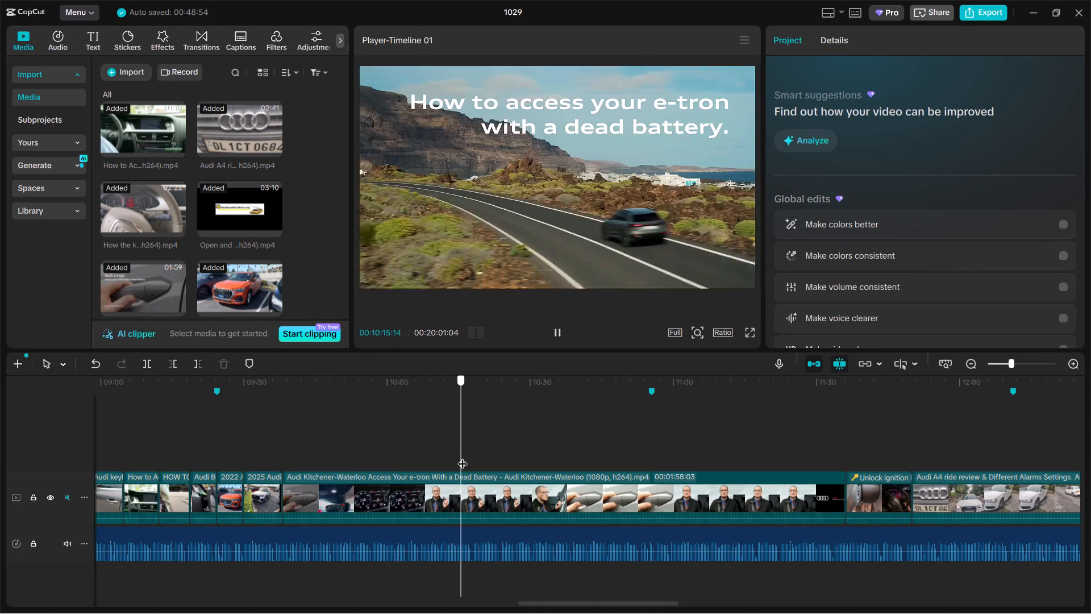
pyautogui.moveTo(463, 457); pyautogui.dragTo(598, 457)
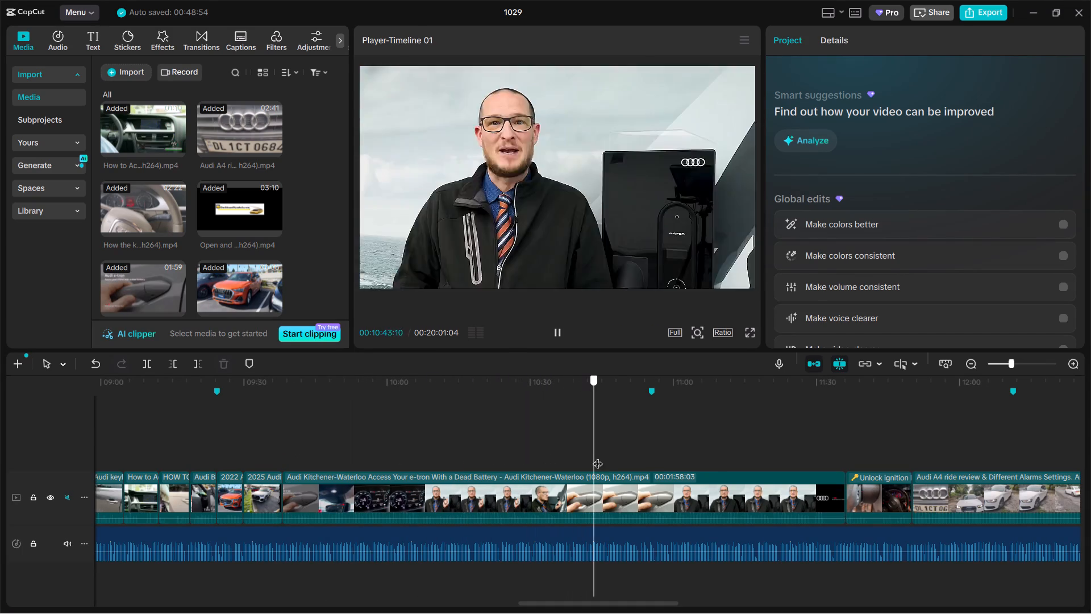
pyautogui.moveTo(598, 457); pyautogui.dragTo(745, 459)
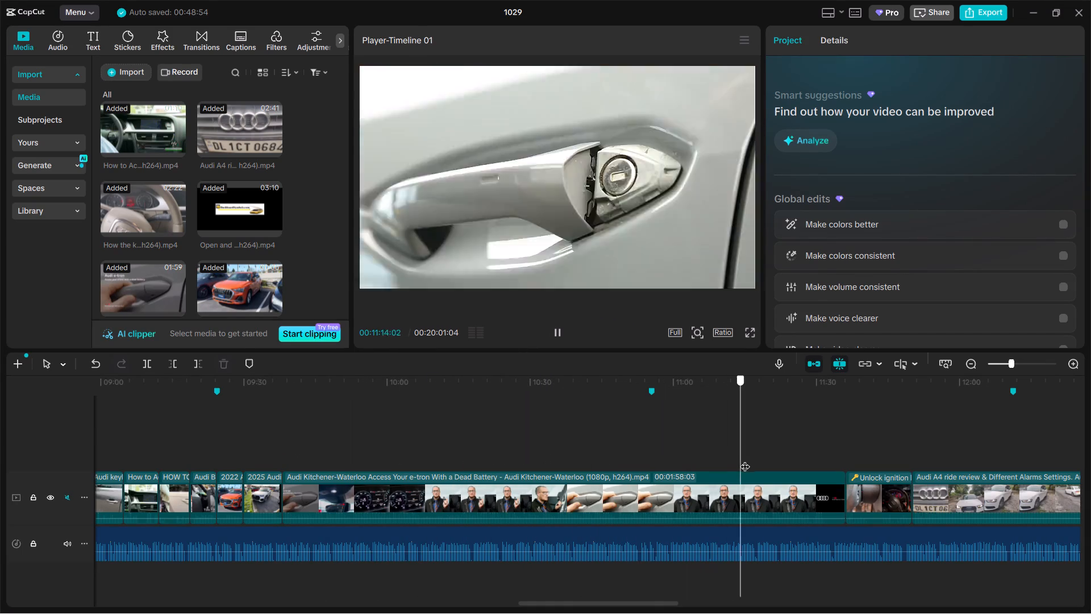
# Split the Audi Kitchener-Waterloo clip at 09:55:24 and delete the part before the cut.
pyautogui.moveTo(745, 459); pyautogui.dragTo(437, 450)
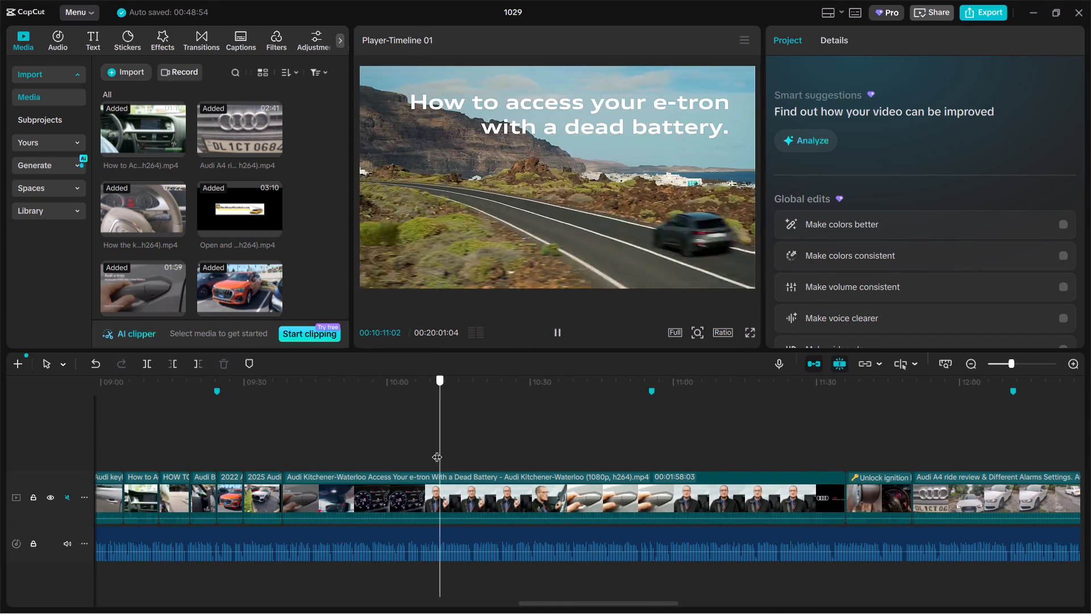
pyautogui.moveTo(437, 450); pyautogui.dragTo(438, 445)
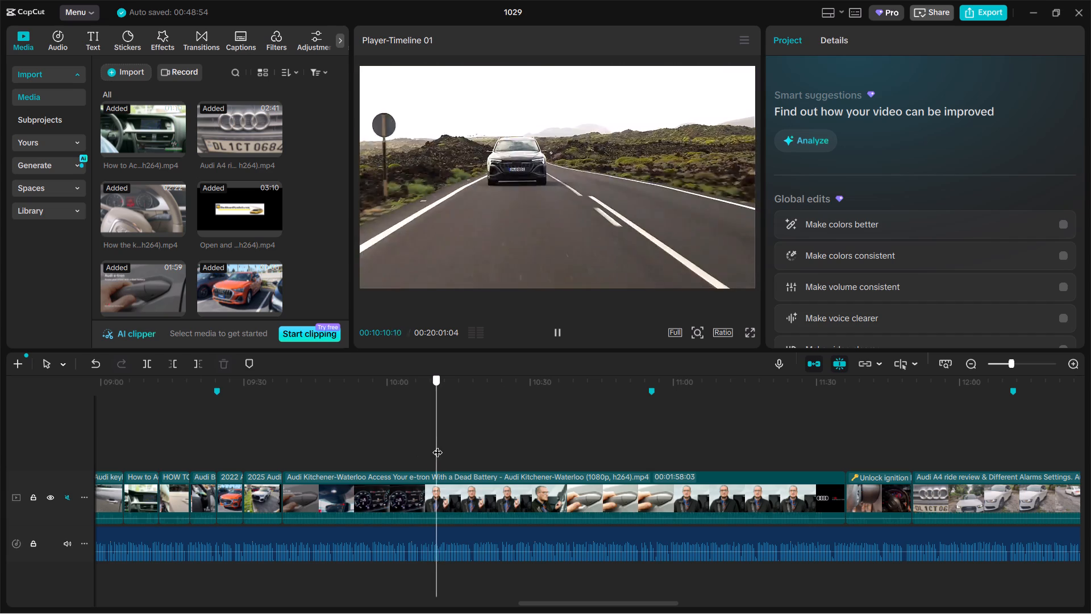
pyautogui.moveTo(438, 445); pyautogui.dragTo(448, 445)
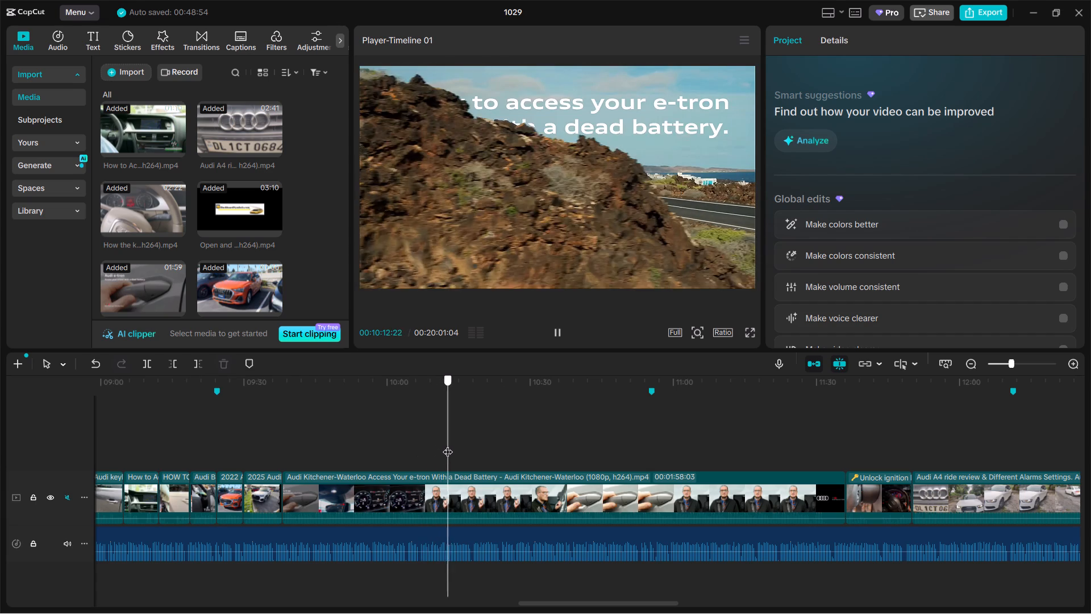
pyautogui.moveTo(448, 445); pyautogui.dragTo(287, 438)
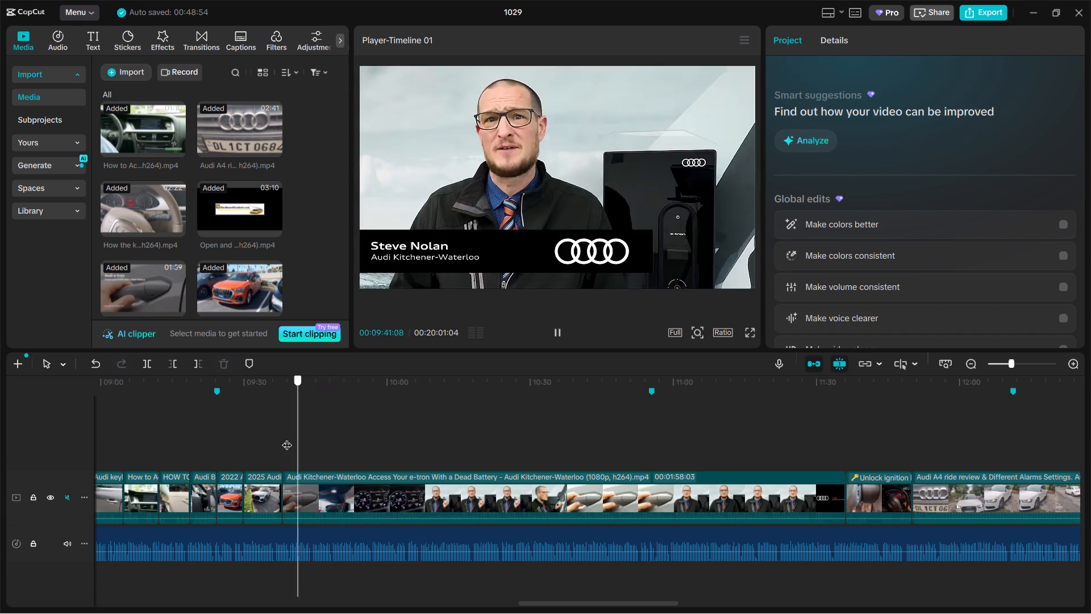
pyautogui.moveTo(287, 438); pyautogui.dragTo(365, 433)
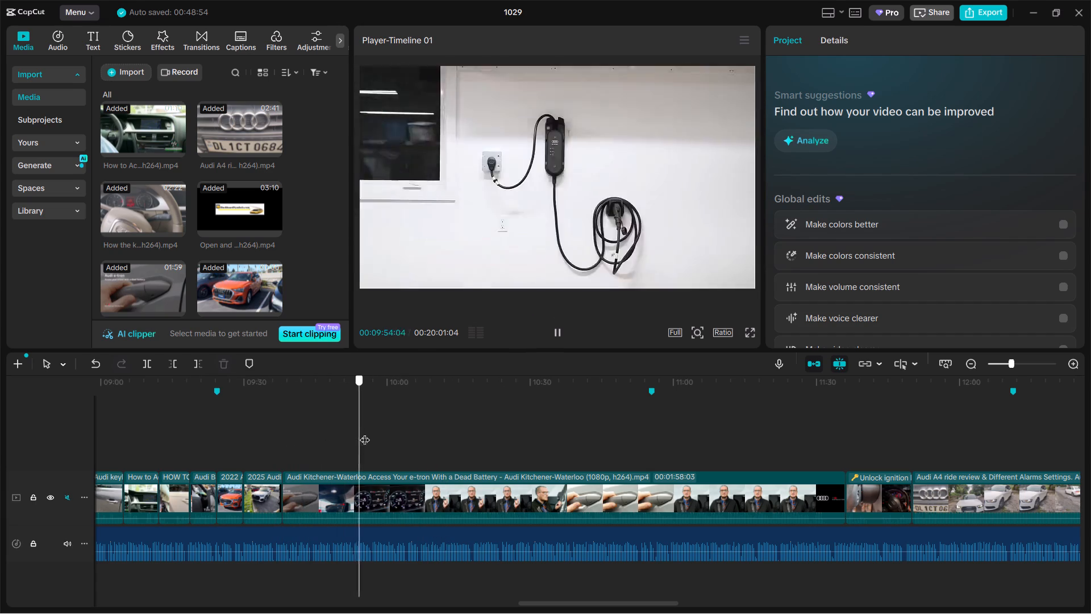
pyautogui.moveTo(365, 433); pyautogui.dragTo(355, 434)
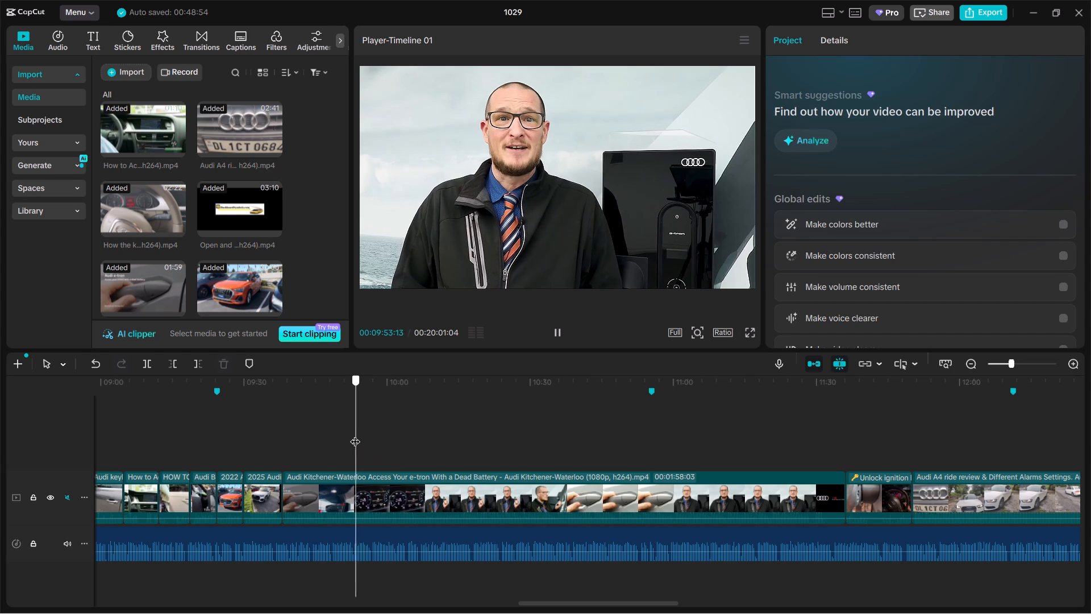
pyautogui.moveTo(355, 434); pyautogui.dragTo(378, 426)
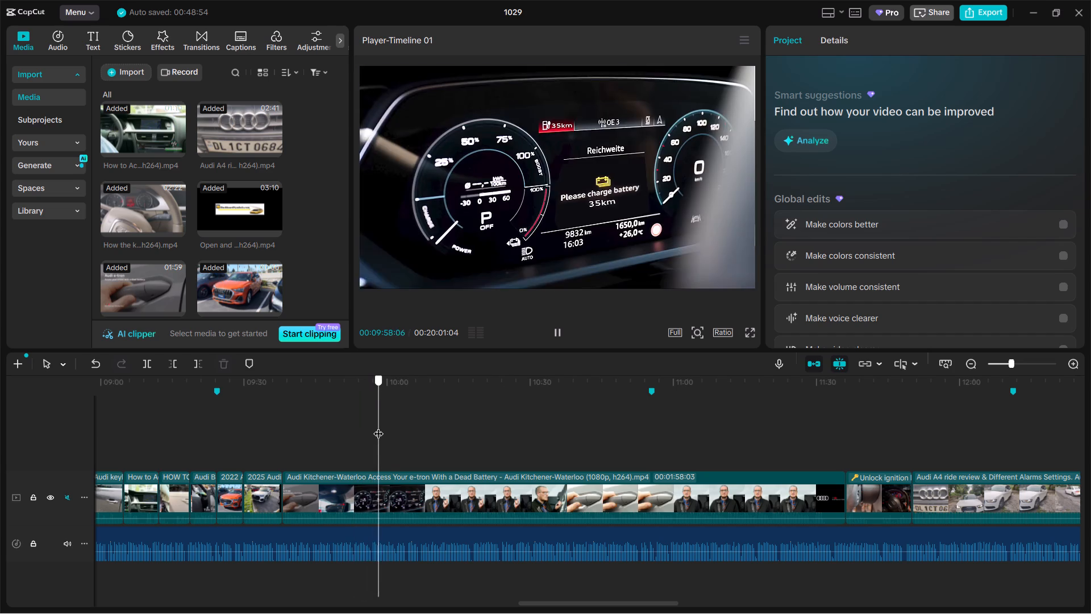
pyautogui.moveTo(378, 426); pyautogui.dragTo(355, 425)
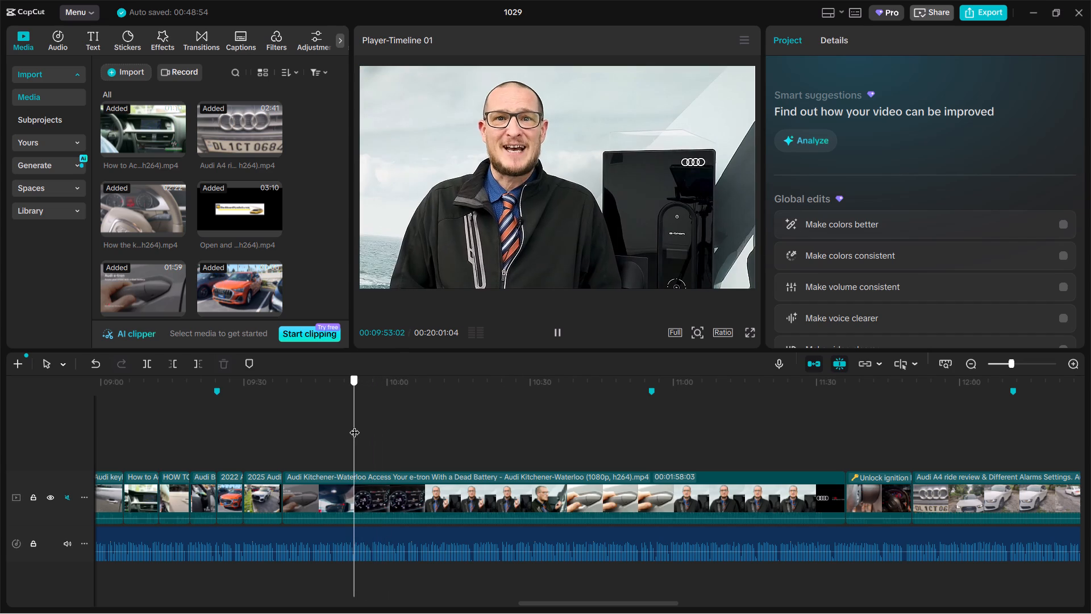
pyautogui.moveTo(355, 425); pyautogui.dragTo(367, 416)
pyautogui.click(373, 480)
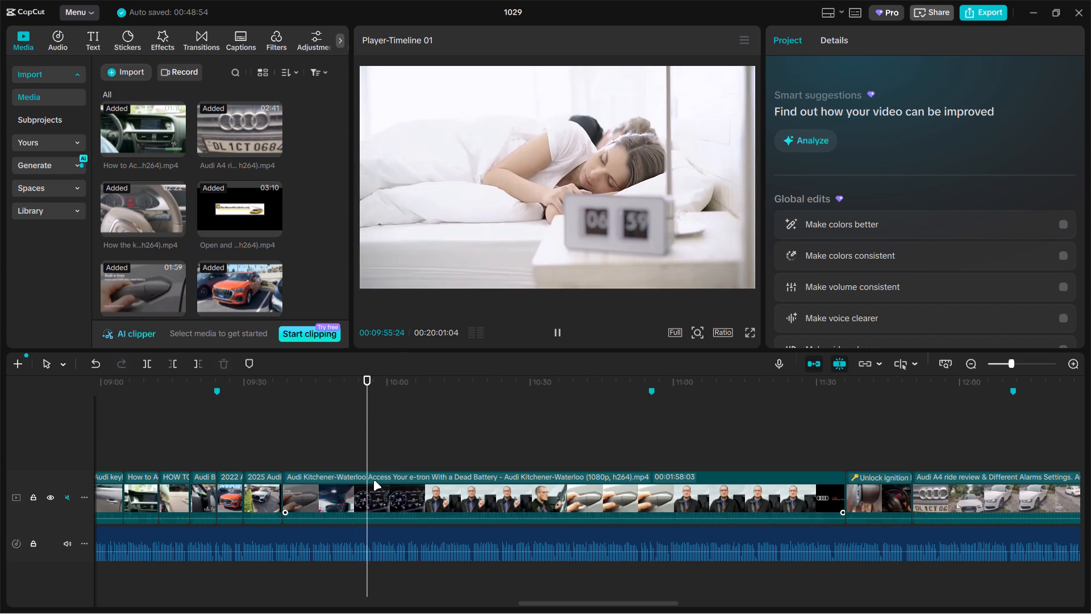
pyautogui.hotkey('ctrl', 'b')
pyautogui.click(333, 493)
pyautogui.press('BackSpace')
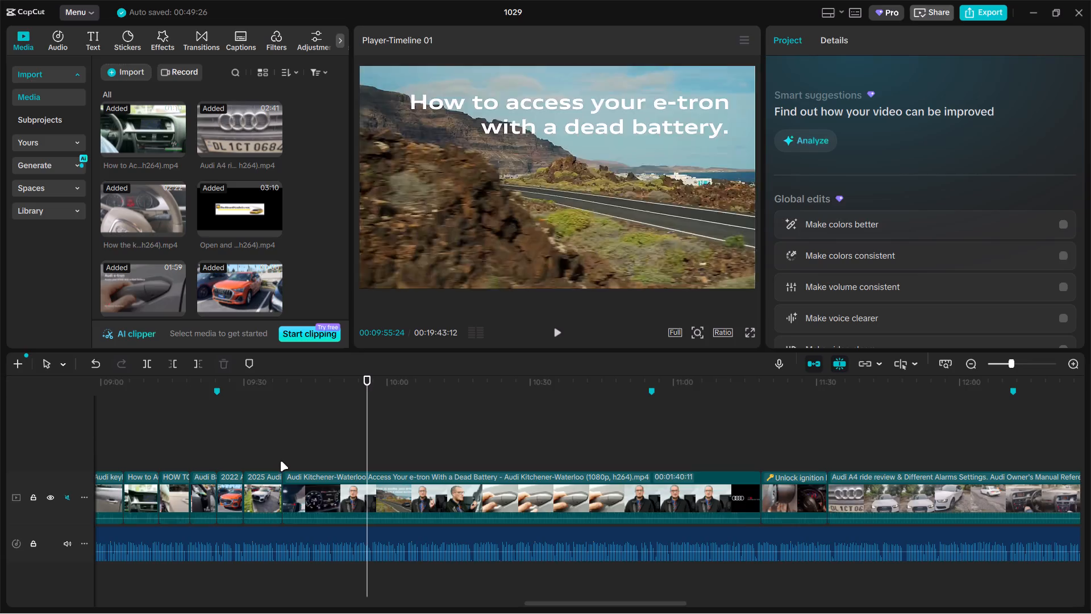
# Cut out the Audi Kitchener-Waterloo footage between 09:42:25 and 09:49:26 by splitting at the first point and trimming the second part's start.
pyautogui.click(280, 461)
pyautogui.moveTo(280, 461); pyautogui.dragTo(309, 444)
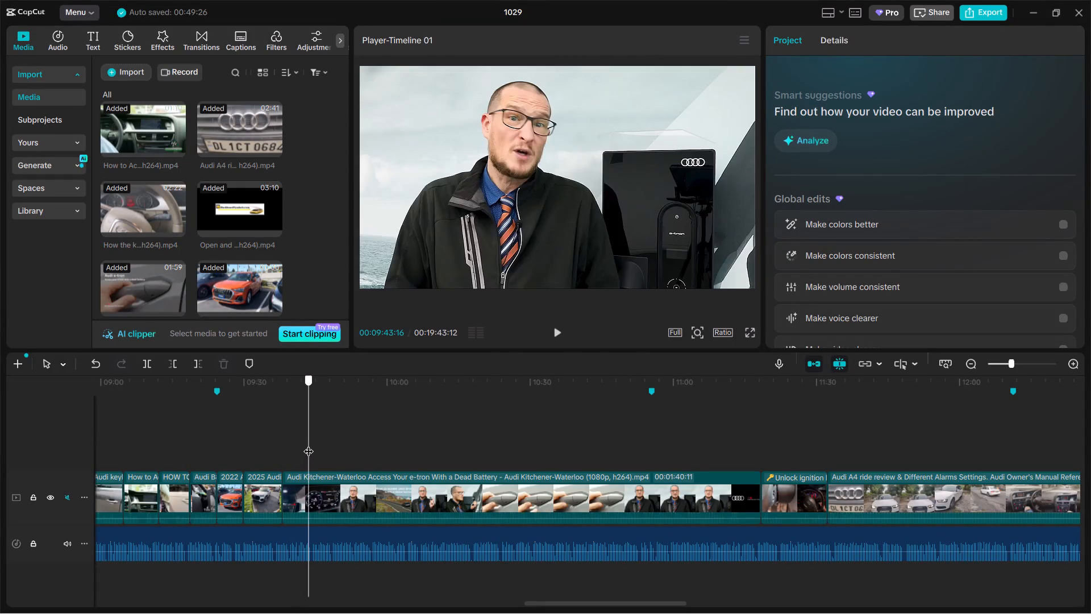
pyautogui.moveTo(309, 444); pyautogui.dragTo(305, 446)
pyautogui.click(335, 496)
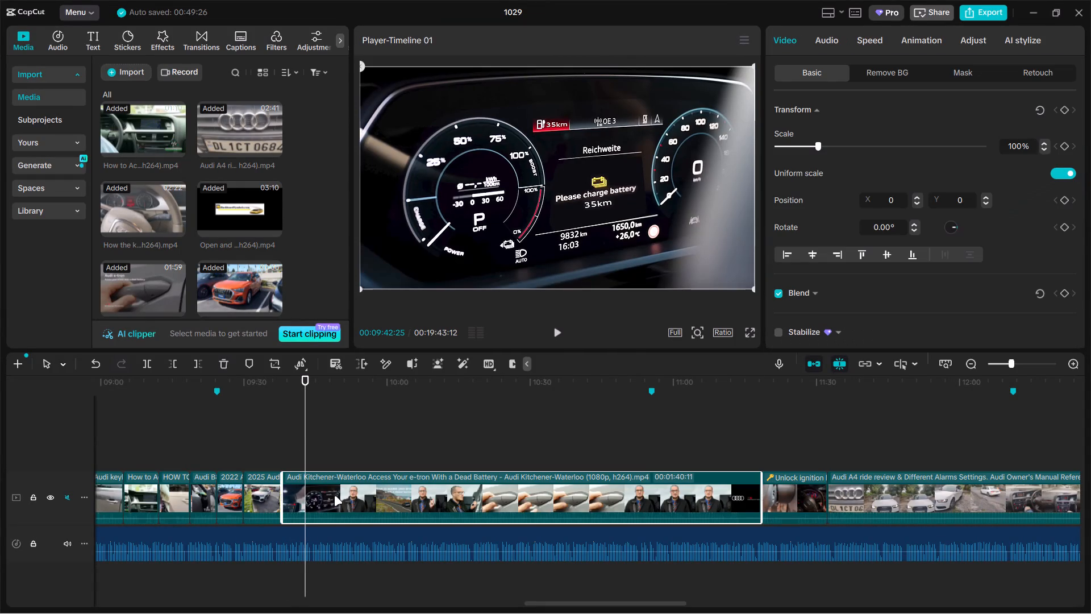
pyautogui.hotkey('ctrl', 'b')
pyautogui.moveTo(305, 459); pyautogui.dragTo(331, 451)
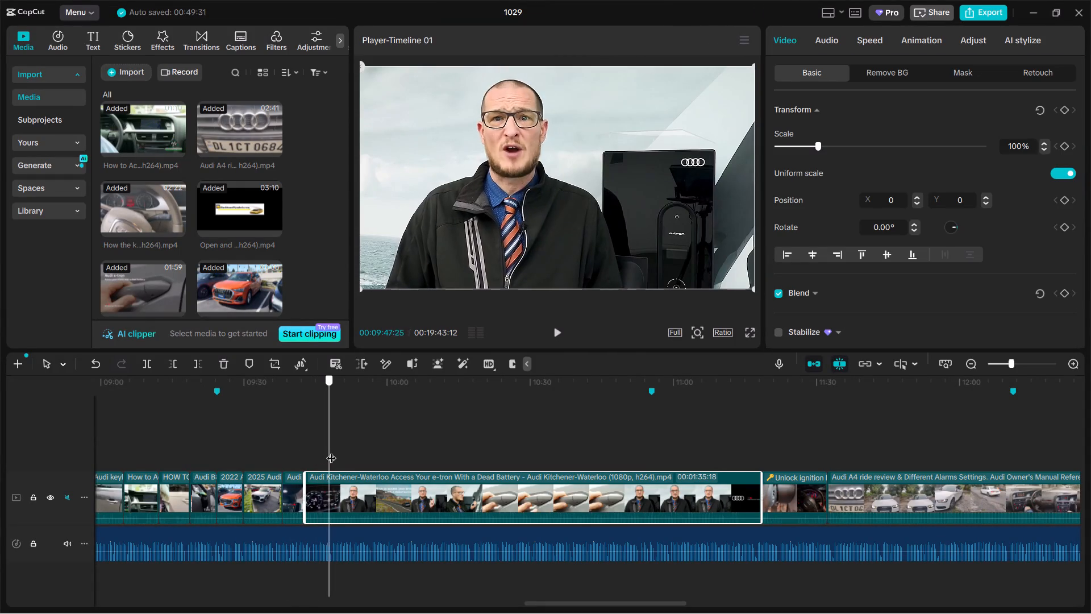
pyautogui.moveTo(331, 451); pyautogui.dragTo(339, 449)
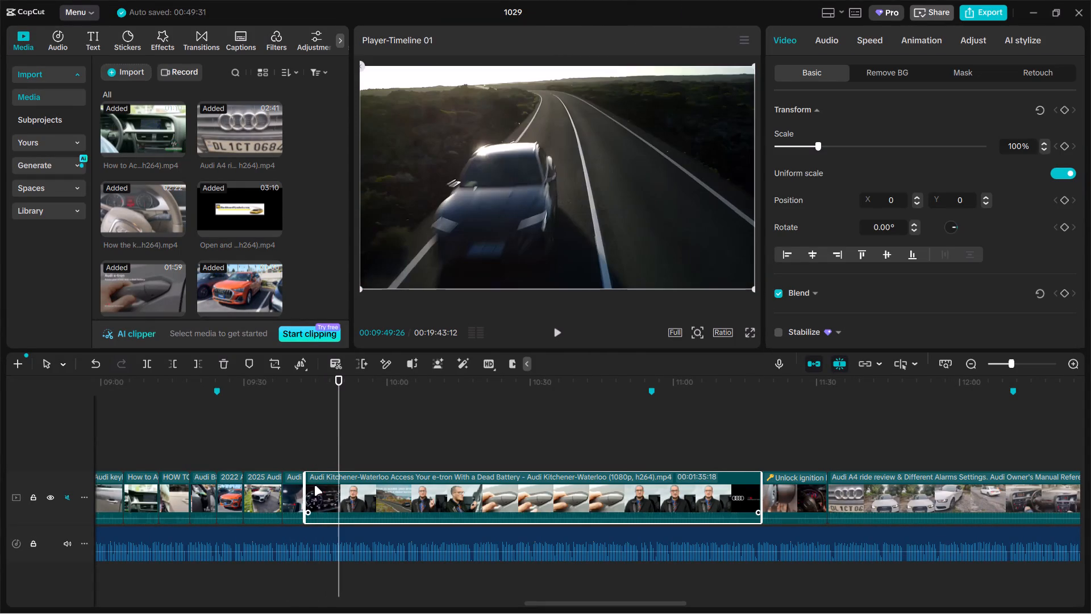
pyautogui.moveTo(307, 492); pyautogui.dragTo(339, 488)
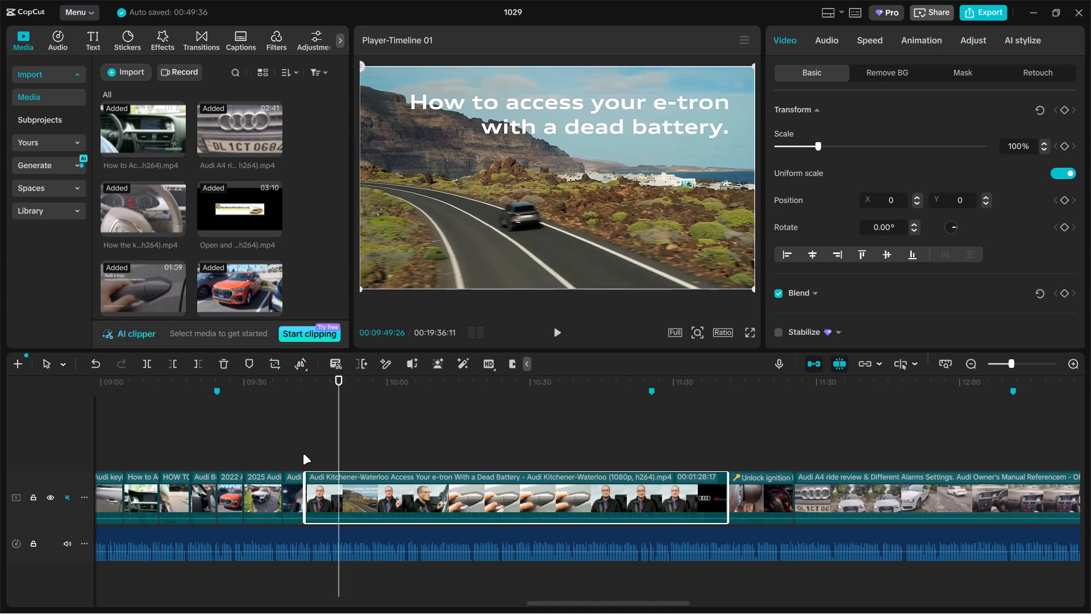
# Split the long Audi Kitchener-Waterloo clip at 09:47:25 and delete the part after the cut.
pyautogui.click(303, 454)
pyautogui.moveTo(303, 454); pyautogui.dragTo(336, 450)
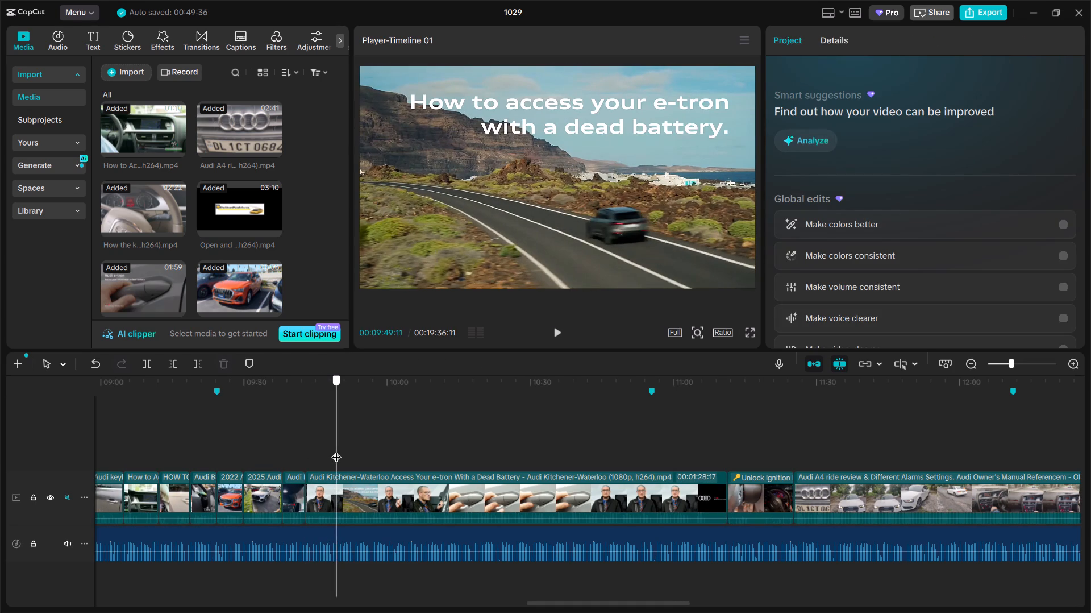
pyautogui.moveTo(336, 450); pyautogui.dragTo(340, 449)
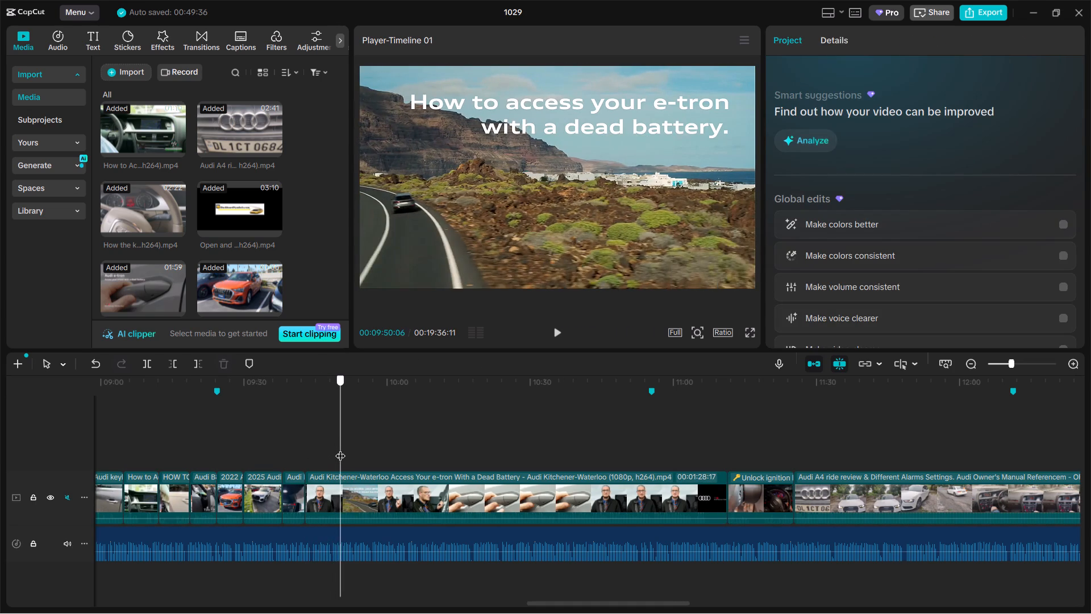
pyautogui.moveTo(340, 449); pyautogui.dragTo(332, 453)
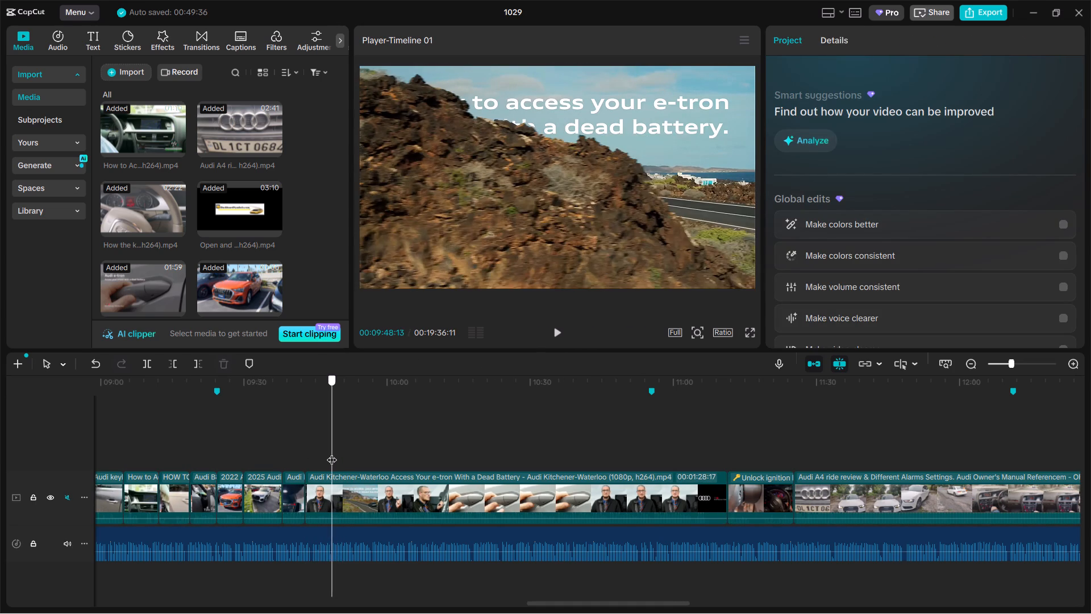
pyautogui.moveTo(332, 453); pyautogui.dragTo(332, 454)
pyautogui.moveTo(332, 454); pyautogui.dragTo(330, 455)
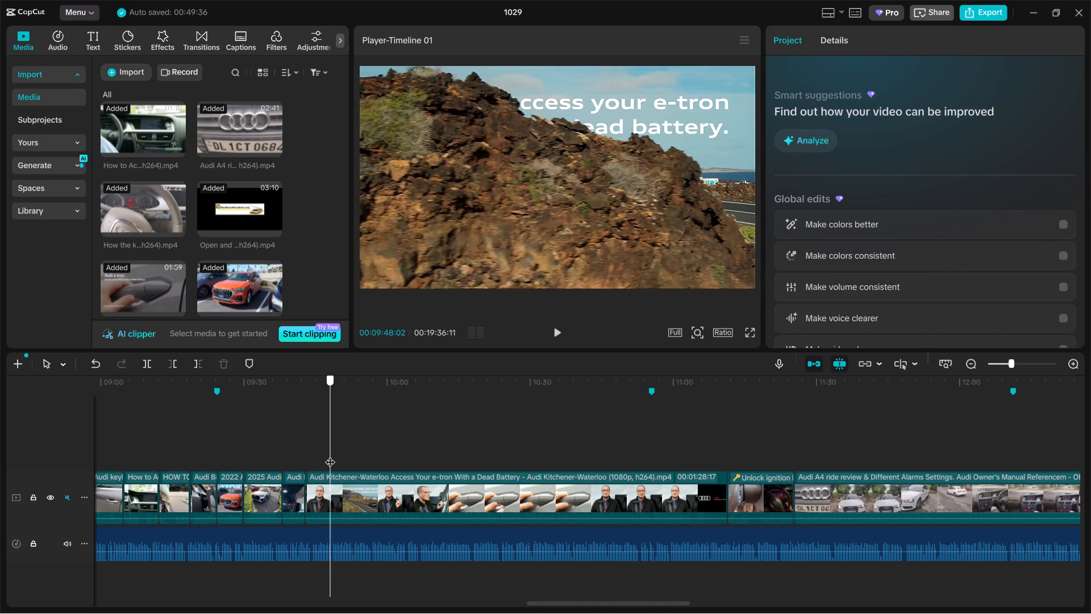
pyautogui.moveTo(330, 455); pyautogui.dragTo(329, 456)
pyautogui.click(348, 490)
pyautogui.hotkey('ctrl', 'b')
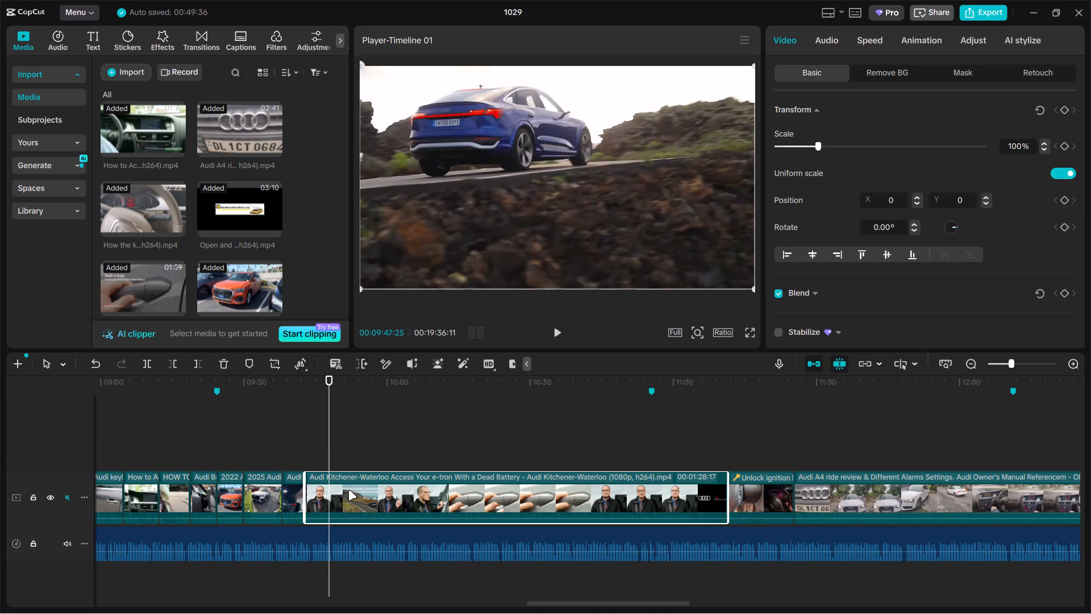
pyautogui.press('BackSpace')
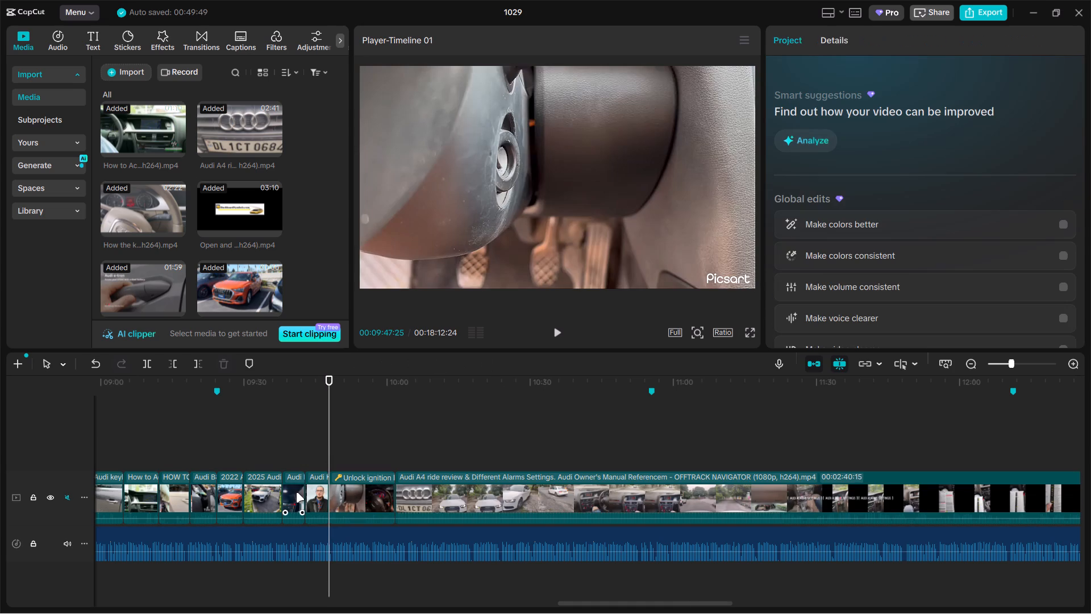
# Move the first short Audi Kitchener-Waterloo piece ahead of the 2022 clip, to the 09:24 section marker, and play it.
pyautogui.click(296, 492)
pyautogui.moveTo(296, 492); pyautogui.dragTo(227, 496)
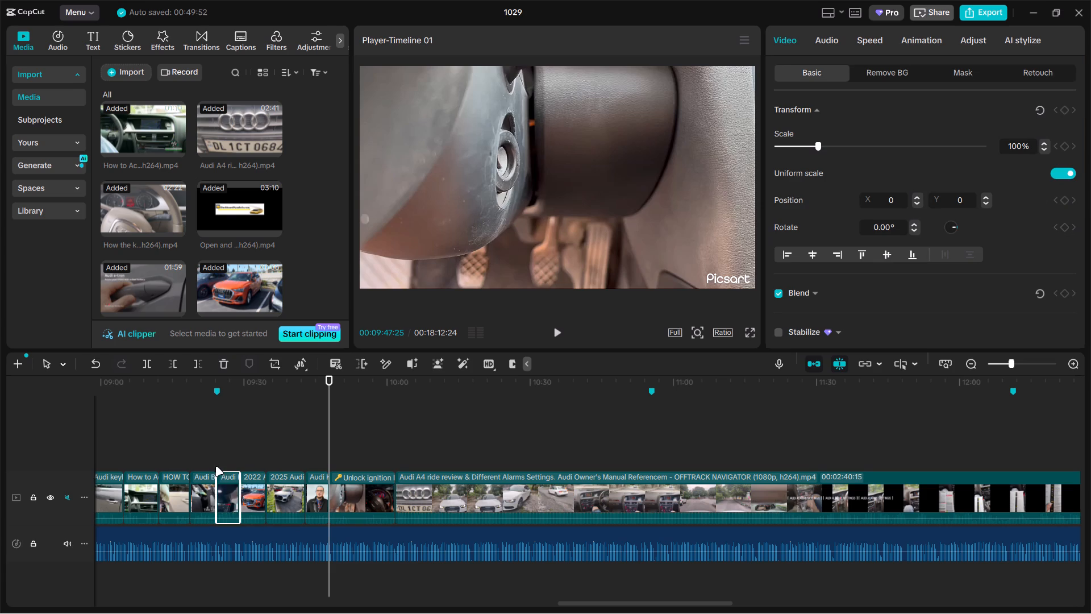
pyautogui.click(215, 464)
pyautogui.press('space')
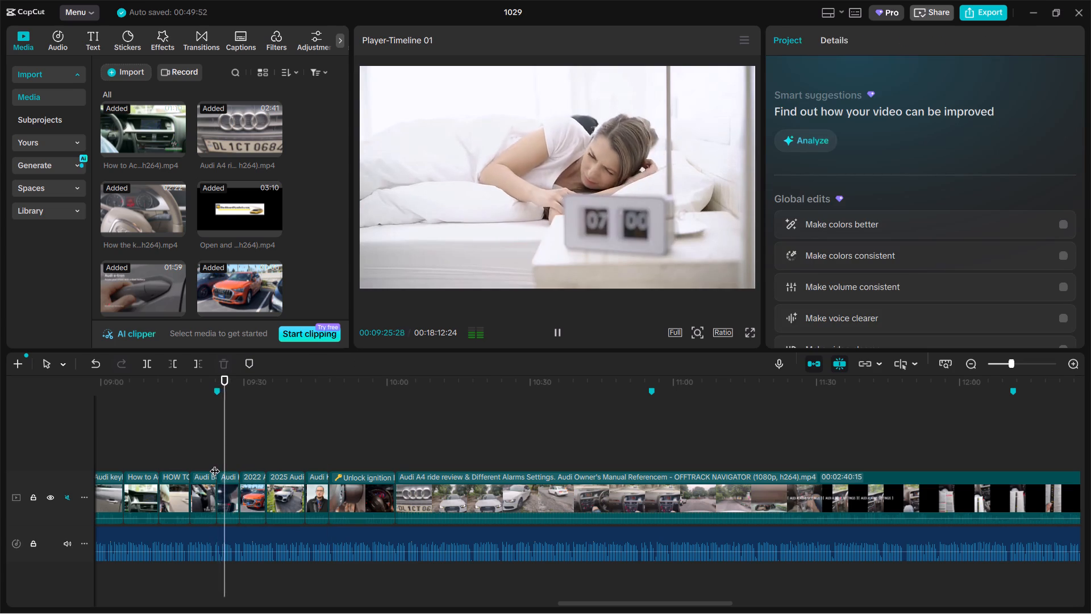
# Trim the end of the Unlock ignition clip to about 09:55, before the later footage.
pyautogui.click(332, 445)
pyautogui.moveTo(332, 445); pyautogui.dragTo(342, 446)
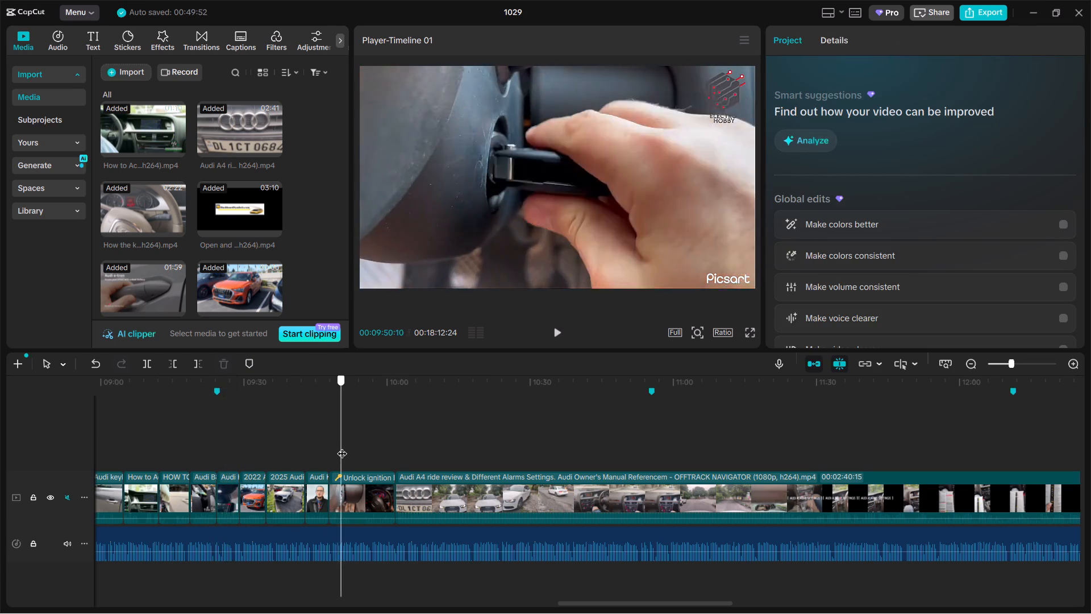
pyautogui.moveTo(342, 446); pyautogui.dragTo(361, 442)
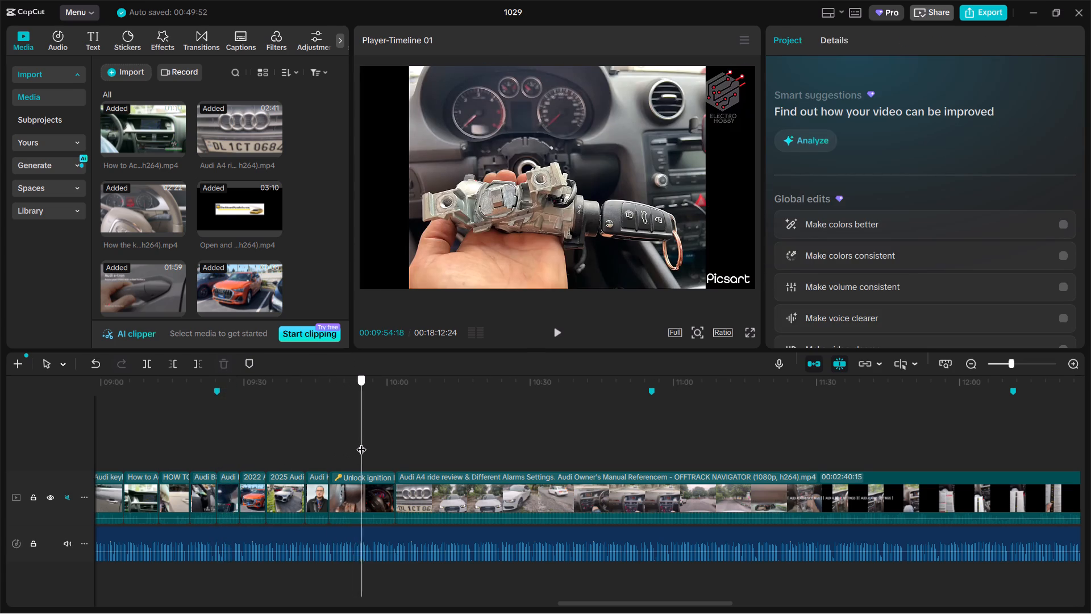
pyautogui.moveTo(361, 442); pyautogui.dragTo(365, 441)
pyautogui.click(366, 501)
pyautogui.moveTo(397, 496); pyautogui.dragTo(367, 496)
# Scale up the Unlock ignition clip to push its corner watermarks out of the frame.
pyautogui.click(349, 458)
pyautogui.click(529, 179)
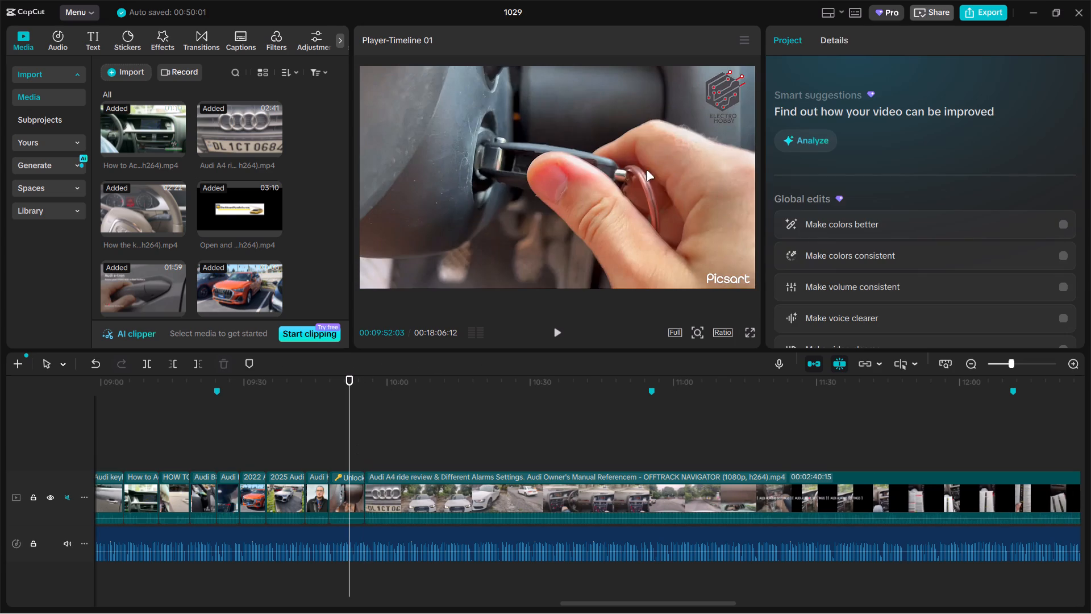
pyautogui.click(345, 486)
pyautogui.moveTo(823, 147); pyautogui.dragTo(832, 143)
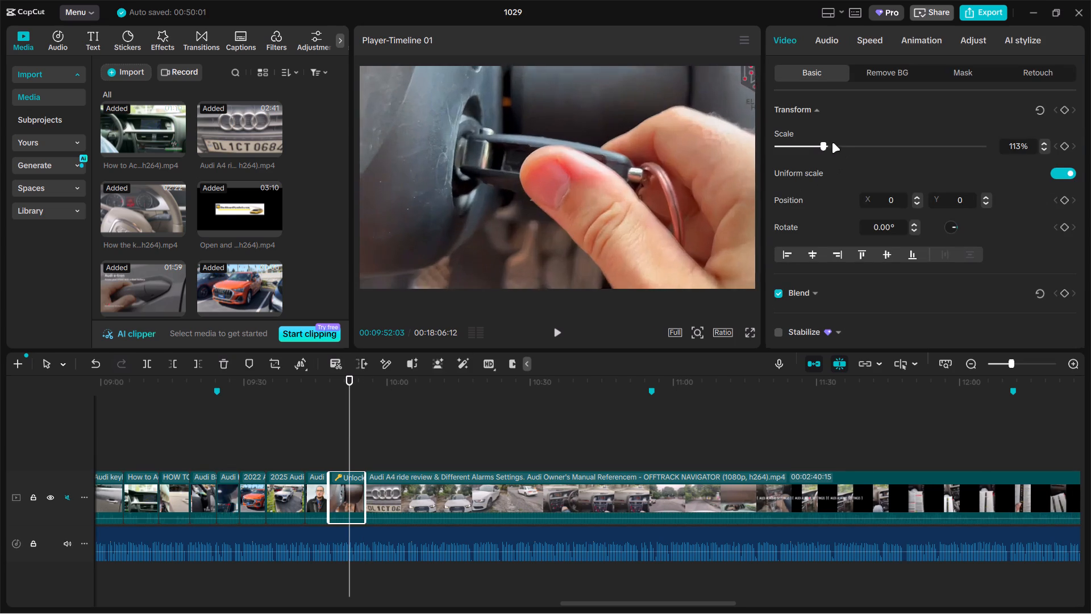
pyautogui.moveTo(832, 143); pyautogui.dragTo(835, 141)
# Review the Audi A4 ride review clip for footage that suits the 09:24 section.
pyautogui.click(426, 439)
pyautogui.moveTo(426, 439); pyautogui.dragTo(471, 438)
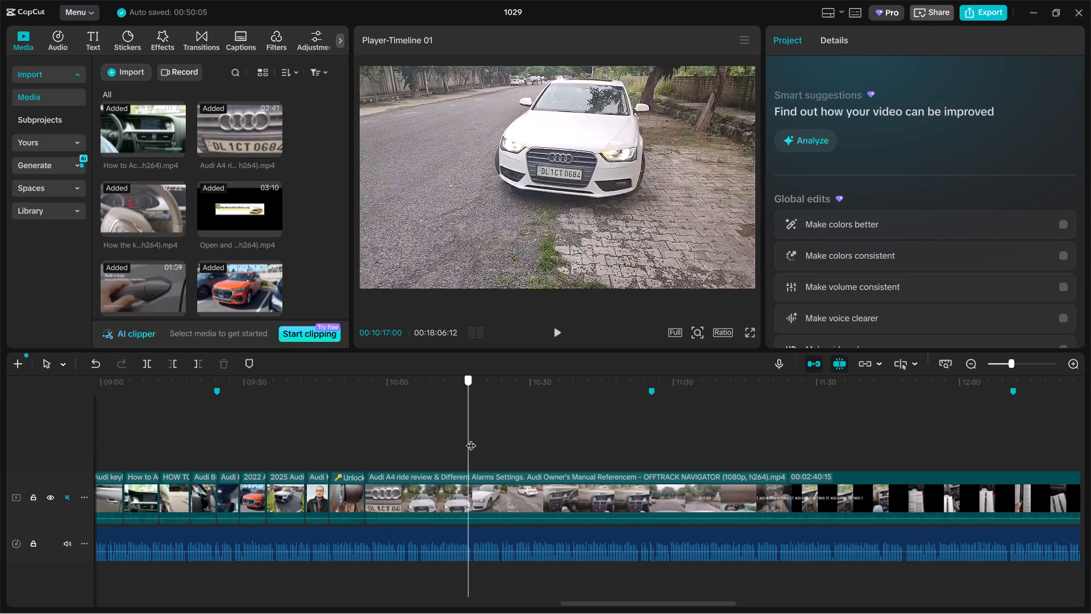
pyautogui.moveTo(471, 438); pyautogui.dragTo(647, 429)
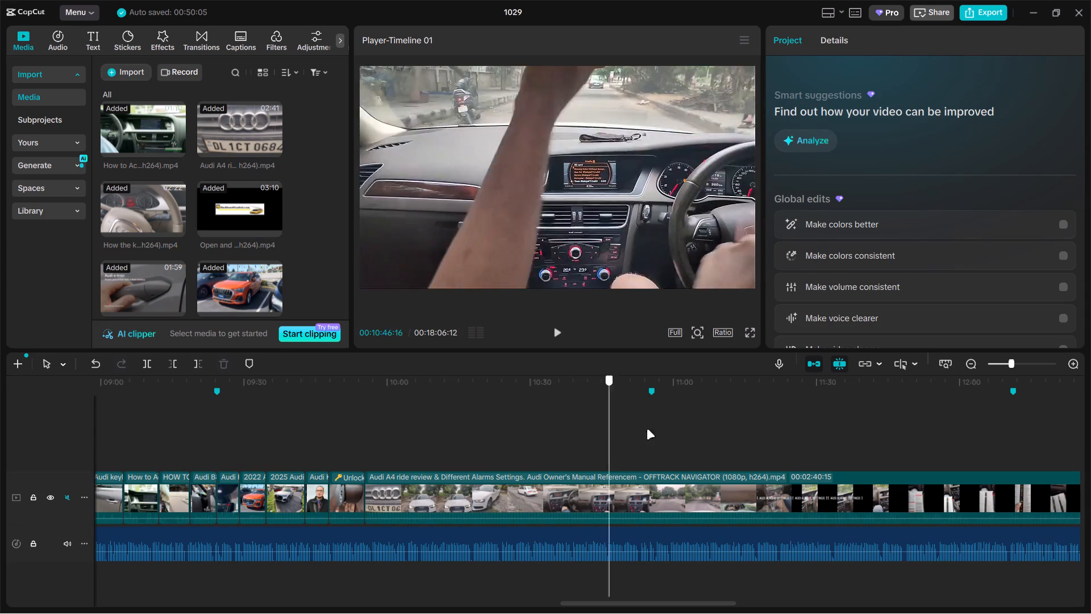
pyautogui.moveTo(647, 429); pyautogui.dragTo(898, 437)
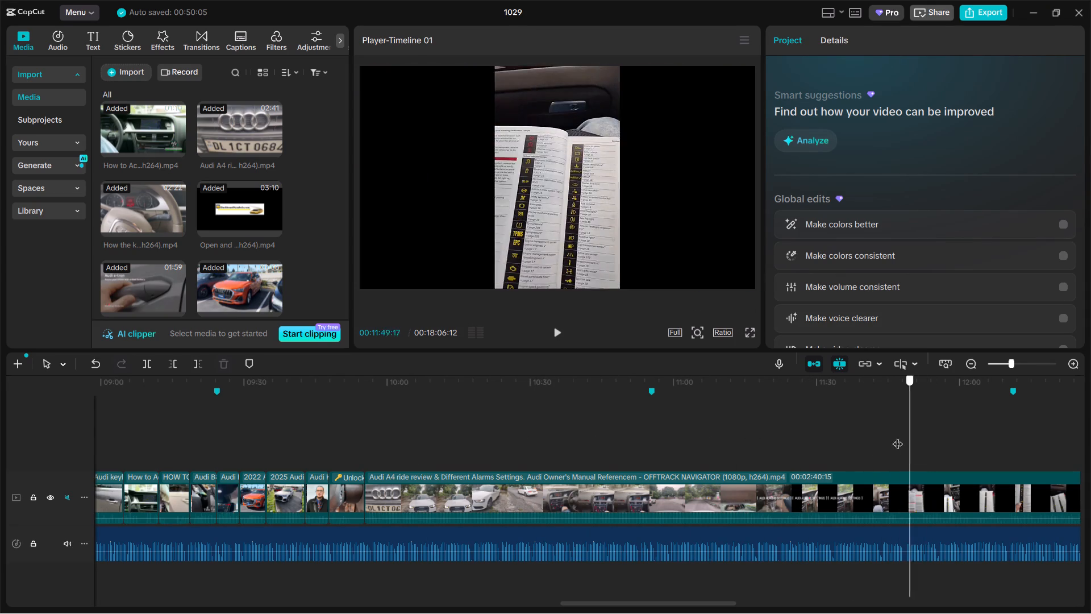
pyautogui.moveTo(898, 437); pyautogui.dragTo(819, 434)
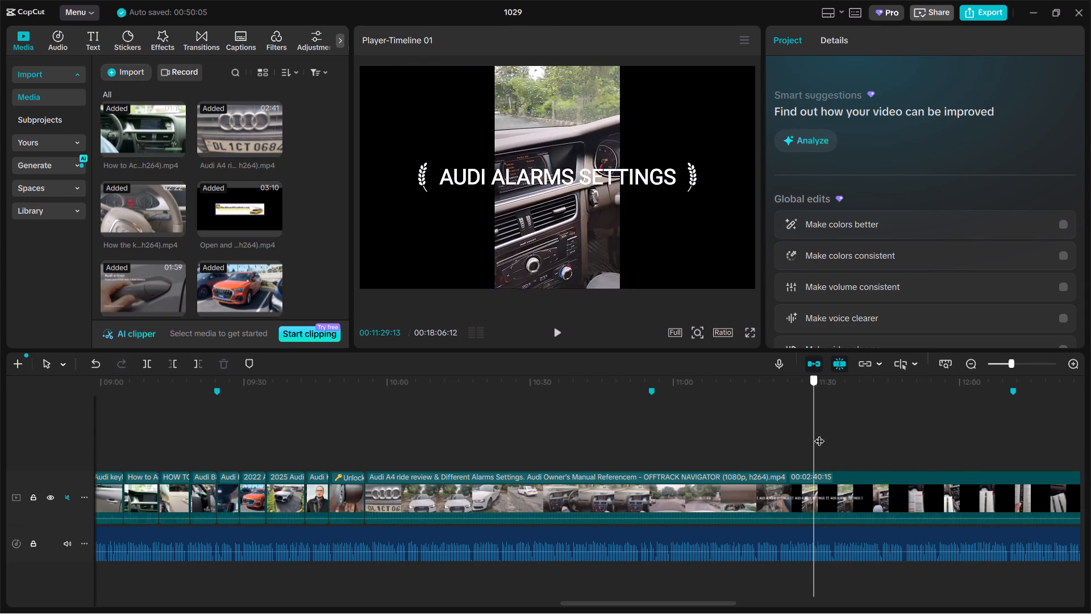
pyautogui.moveTo(819, 434); pyautogui.dragTo(1061, 430)
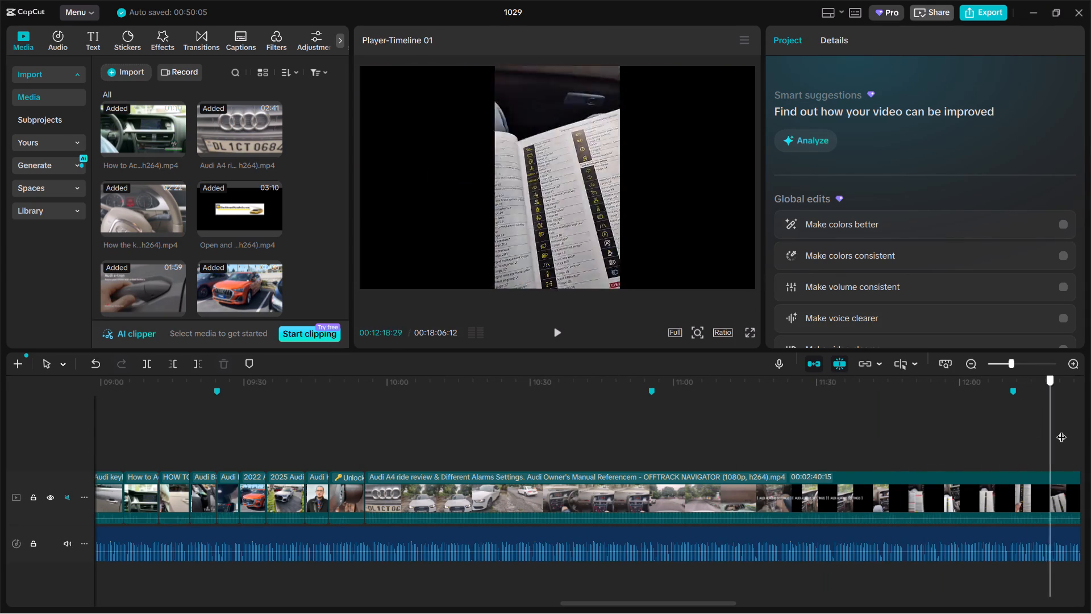
pyautogui.moveTo(1061, 430); pyautogui.dragTo(809, 443)
# Split the Audi A4 ride review clip at 12:02:22, in the owner's manual footage, and delete the part before the cut.
pyautogui.click(696, 500)
pyautogui.keyDown('ctrl'); pyautogui.scroll(-2, 712, 481); pyautogui.keyUp('ctrl')
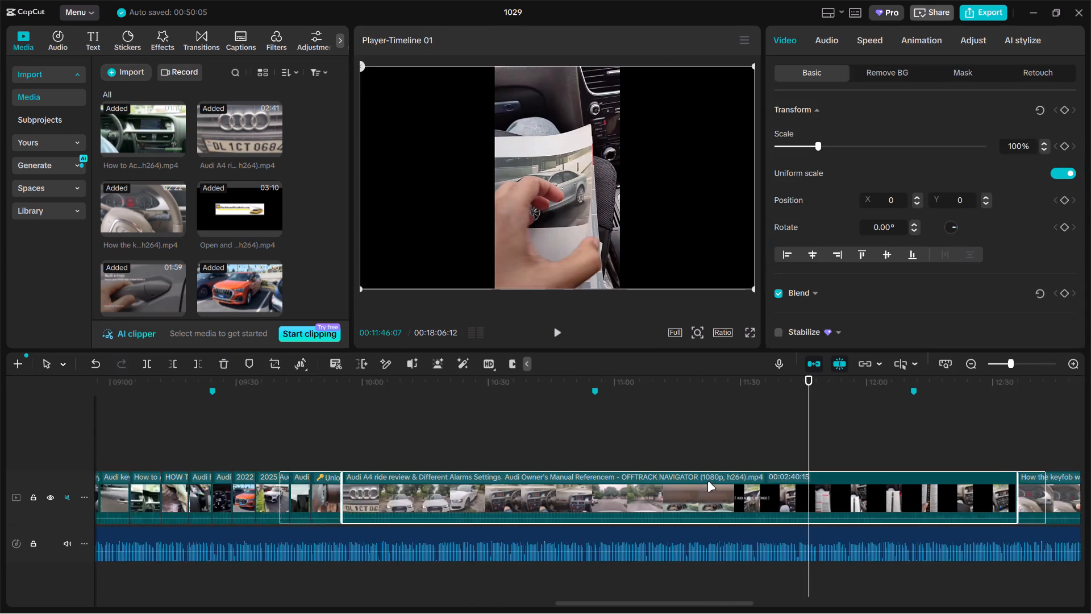
pyautogui.keyDown('ctrl'); pyautogui.scroll(-2, 707, 482); pyautogui.keyUp('ctrl')
pyautogui.click(703, 484)
pyautogui.moveTo(628, 438); pyautogui.dragTo(629, 438)
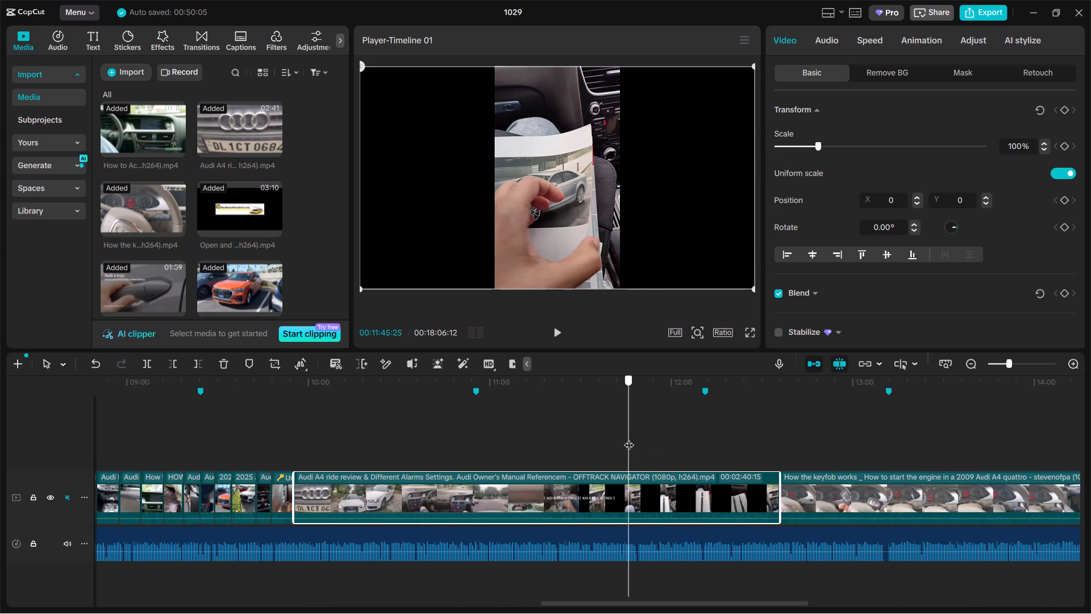
pyautogui.moveTo(629, 438); pyautogui.dragTo(707, 422)
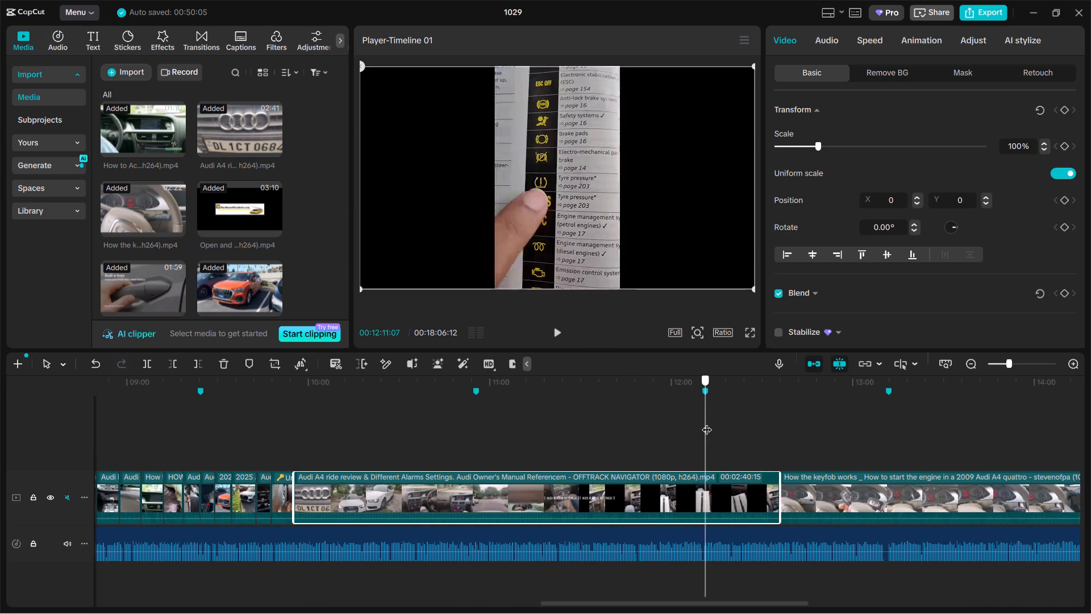
pyautogui.moveTo(707, 422); pyautogui.dragTo(682, 419)
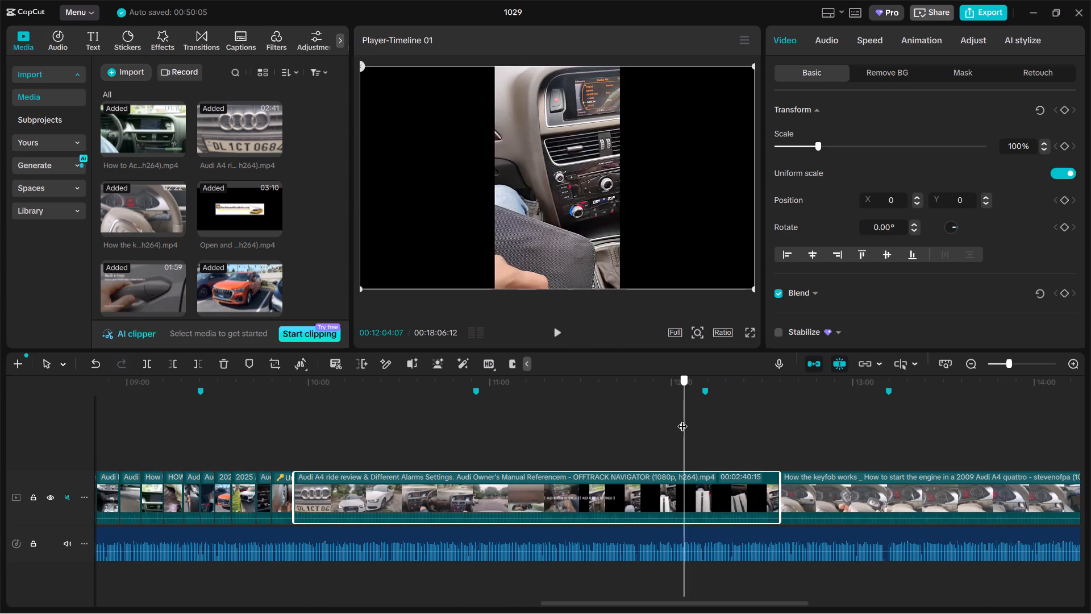
pyautogui.moveTo(682, 419); pyautogui.dragTo(687, 417)
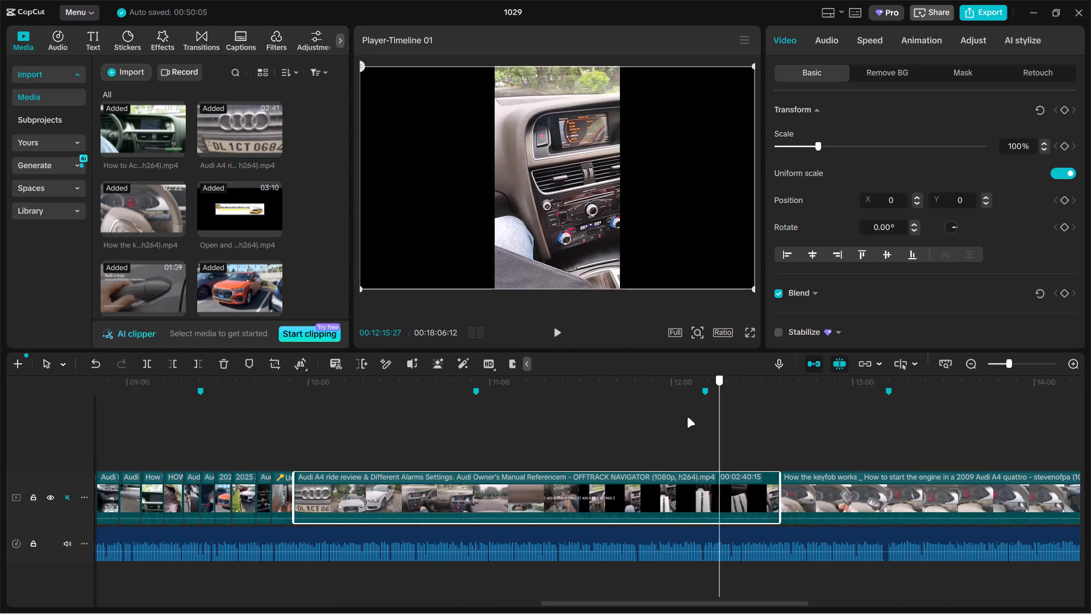
pyautogui.moveTo(687, 417); pyautogui.dragTo(698, 410)
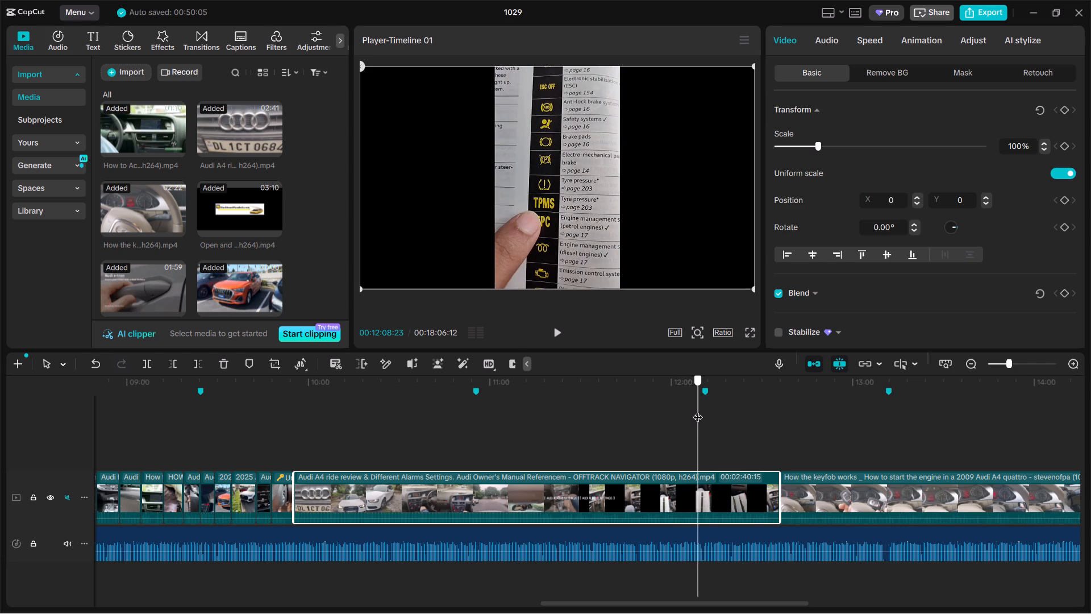
pyautogui.moveTo(698, 410); pyautogui.dragTo(680, 411)
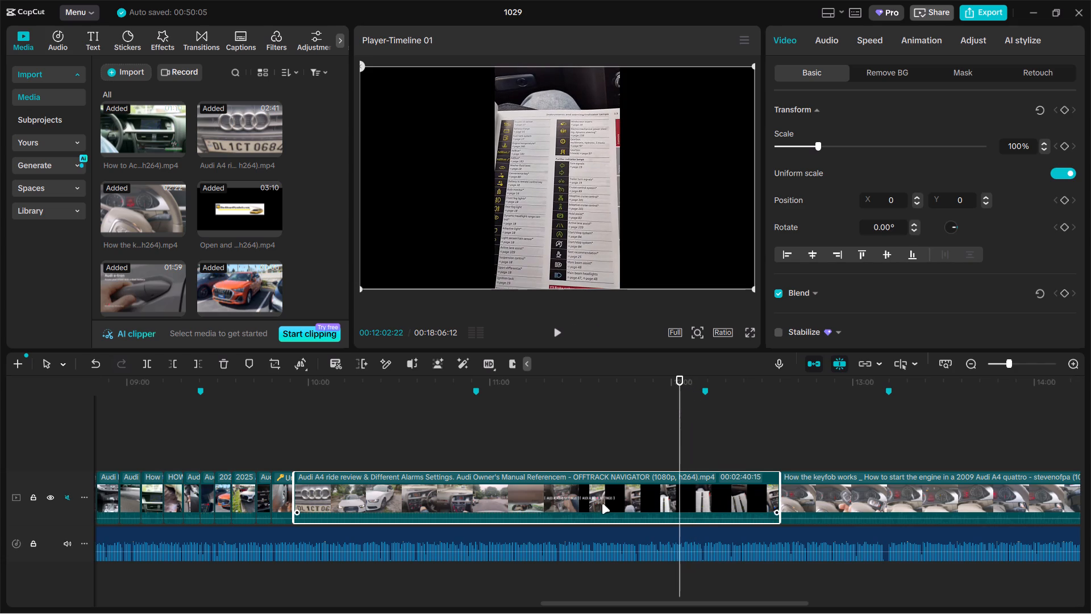
pyautogui.hotkey('ctrl', 'b')
pyautogui.click(582, 516)
pyautogui.press('BackSpace')
# Scale the remaining Audi A4 ride review clip to 349% so the manual page fills the frame.
pyautogui.click(317, 460)
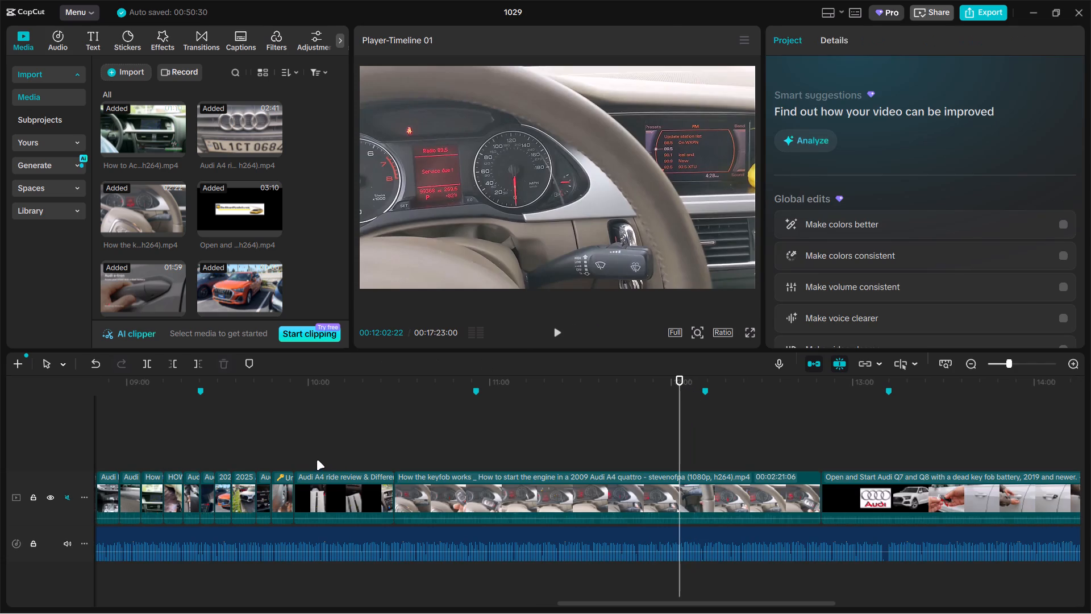
pyautogui.click(352, 280)
pyautogui.click(457, 196)
pyautogui.moveTo(823, 145); pyautogui.dragTo(921, 126)
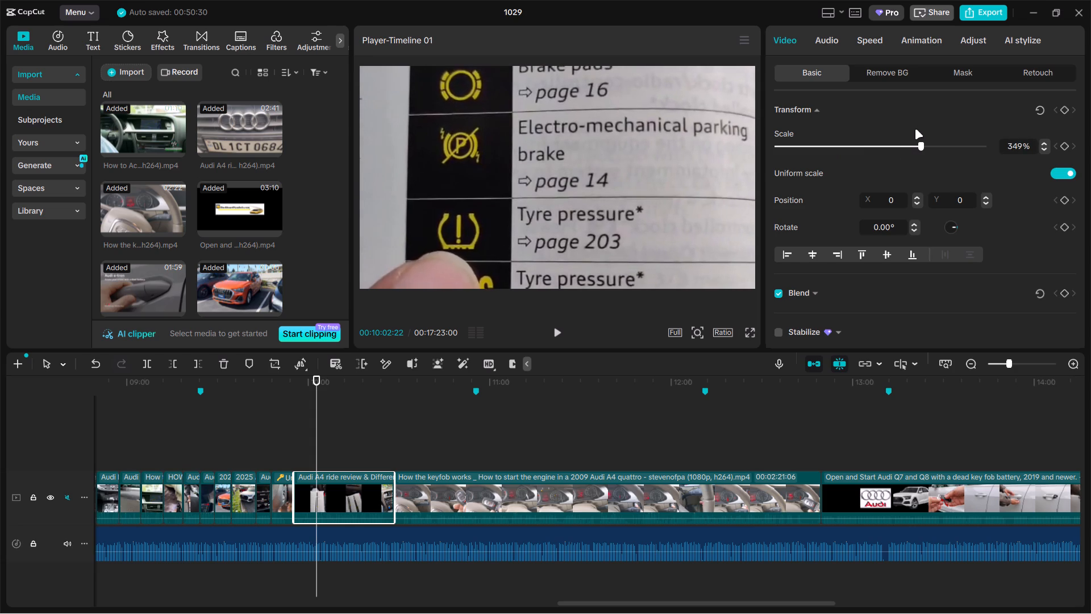
# Extend the start of the Audi A4 ride review clip slightly to include earlier manual footage.
pyautogui.click(317, 446)
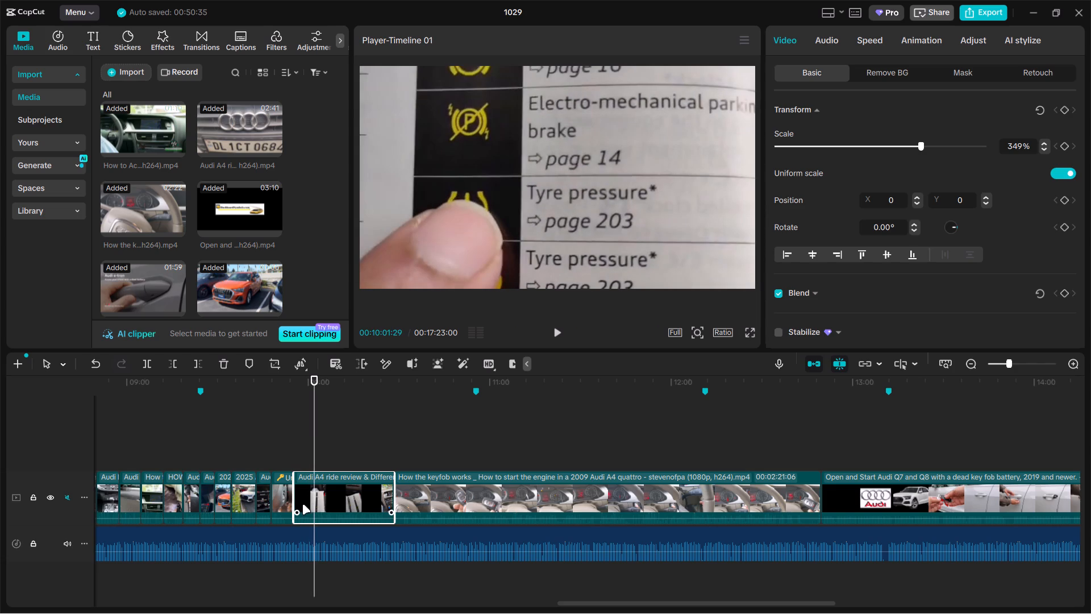
pyautogui.moveTo(292, 497); pyautogui.dragTo(287, 497)
# Split the Audi A4 ride review clip at 10:02:27 and delete the part after the cut.
pyautogui.click(301, 460)
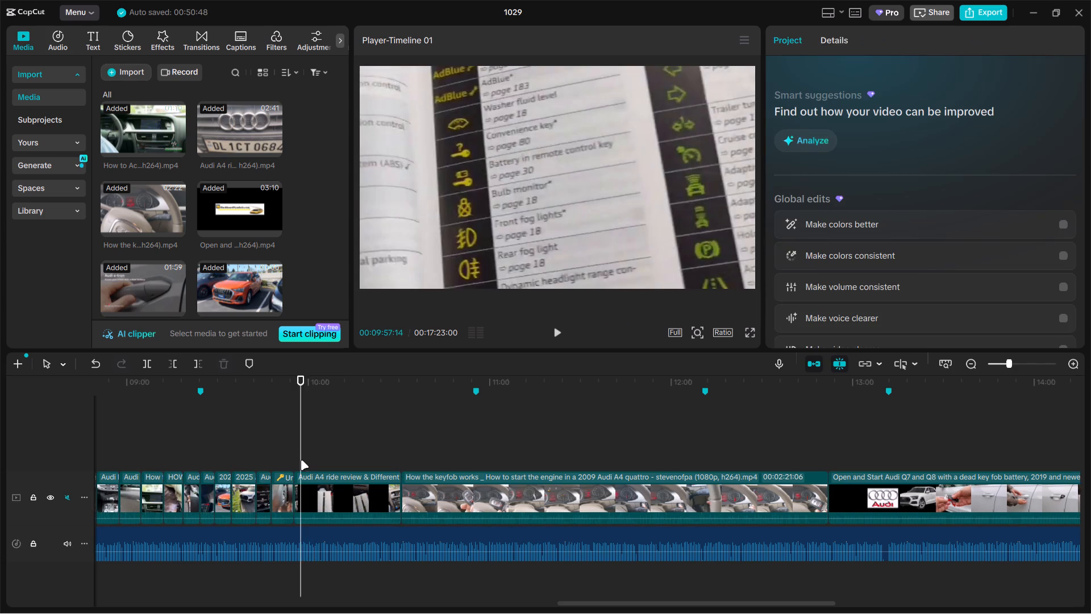
pyautogui.moveTo(301, 460); pyautogui.dragTo(317, 458)
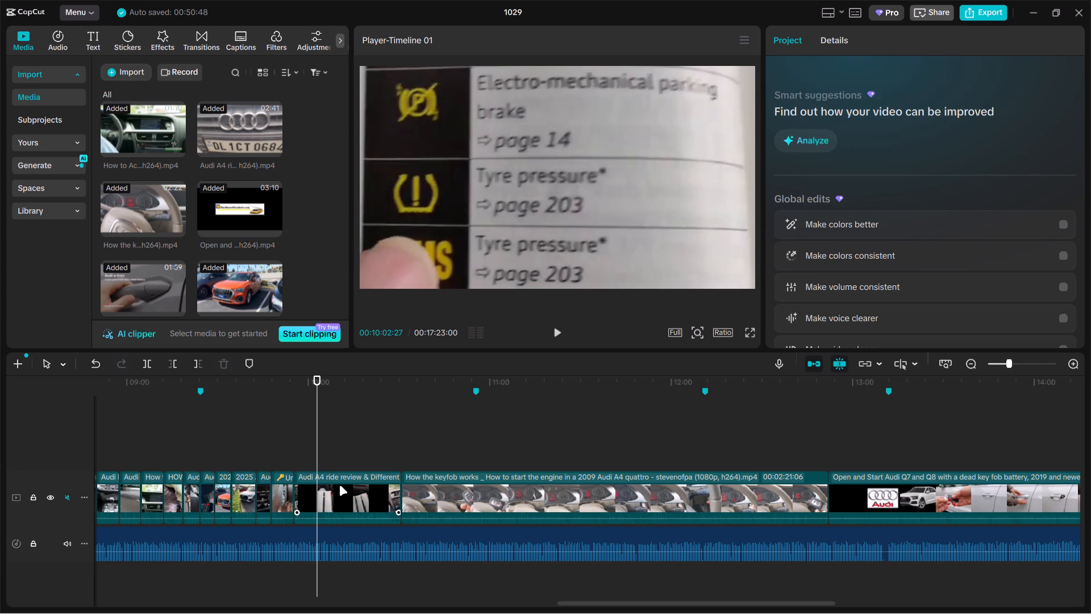
pyautogui.click(339, 486)
pyautogui.hotkey('ctrl', 'b')
pyautogui.press('BackSpace')
# Split the How the keyfob works clip at 10:17:28 and delete the part before the cut.
pyautogui.moveTo(315, 443); pyautogui.dragTo(363, 446)
pyautogui.click(374, 484)
pyautogui.hotkey('ctrl', 'b')
pyautogui.click(322, 486)
pyautogui.press('BackSpace')
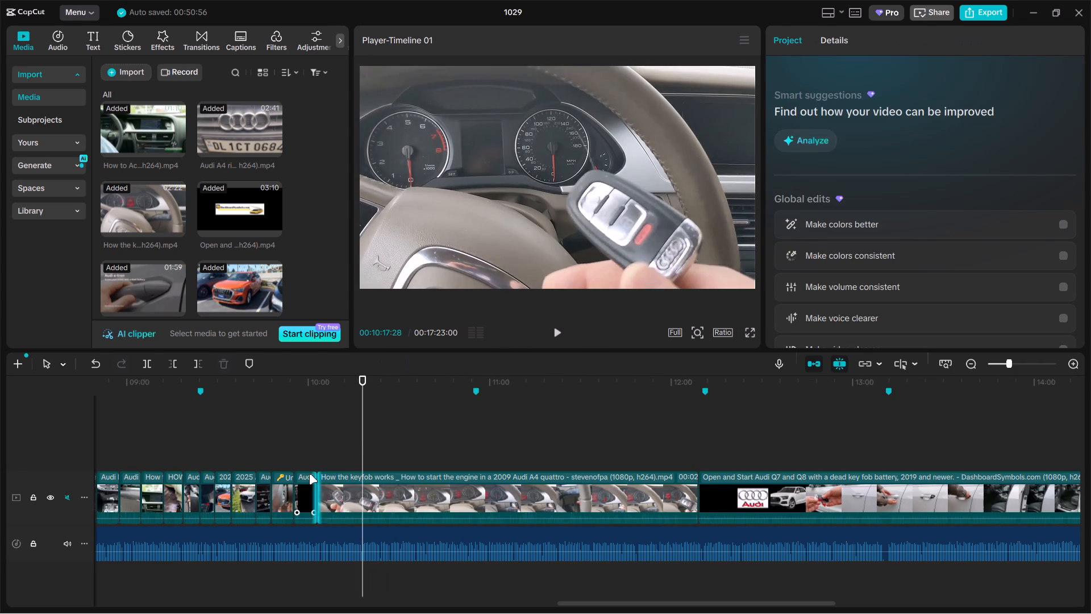
# Split the How the keyfob works clip at 10:13:02 and delete the part after the cut.
pyautogui.click(317, 445)
pyautogui.moveTo(317, 445); pyautogui.dragTo(345, 443)
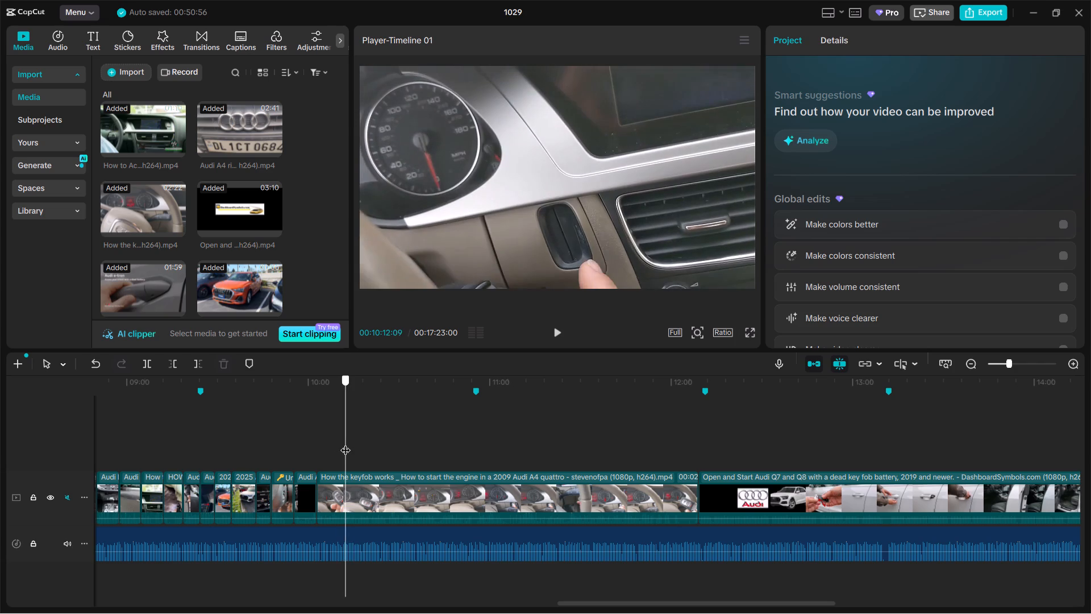
pyautogui.moveTo(345, 443); pyautogui.dragTo(348, 442)
pyautogui.click(371, 491)
pyautogui.hotkey('ctrl', 'b')
pyautogui.press('BackSpace')
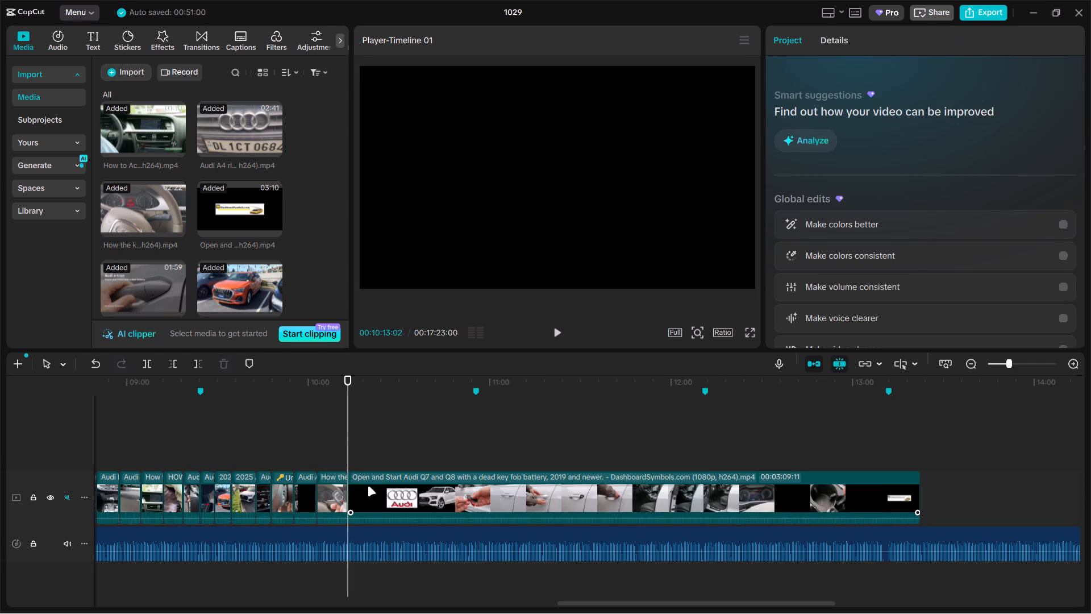
# Split the Open and Start Audi Q7 and Q8 clip at 11:02:03 and delete the part before the cut.
pyautogui.click(353, 442)
pyautogui.moveTo(353, 442); pyautogui.dragTo(482, 446)
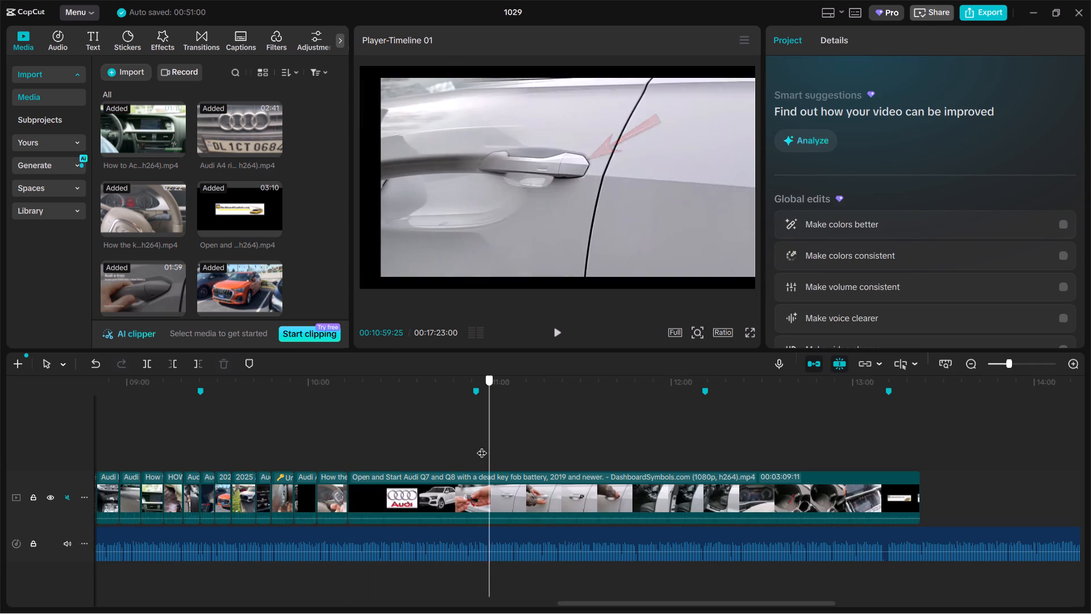
pyautogui.moveTo(482, 446); pyautogui.dragTo(495, 439)
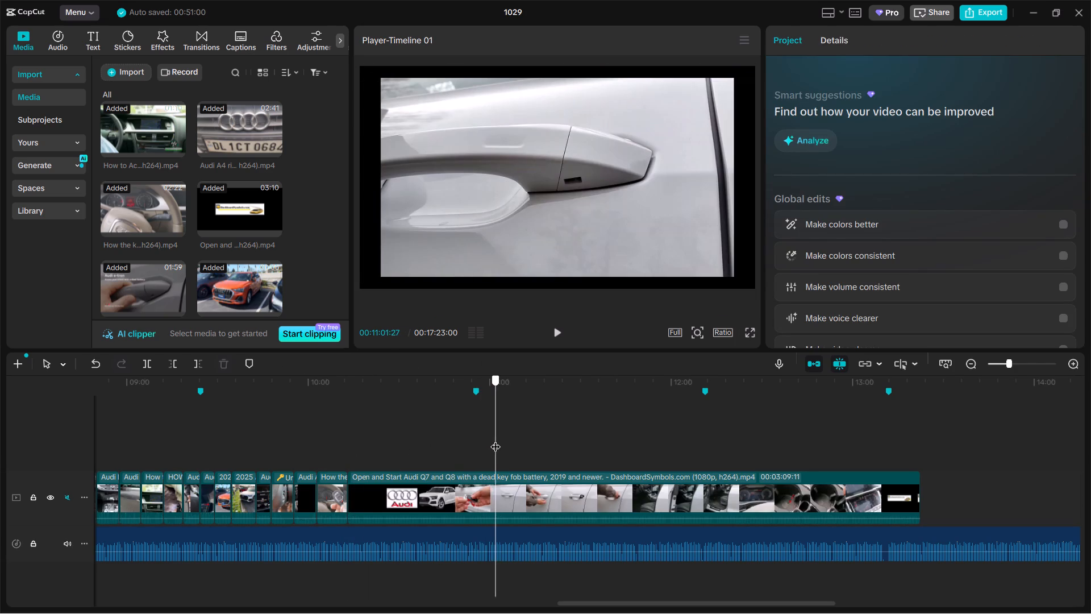
pyautogui.moveTo(495, 439); pyautogui.dragTo(496, 439)
pyautogui.click(495, 501)
pyautogui.hotkey('ctrl', 'b')
pyautogui.click(434, 498)
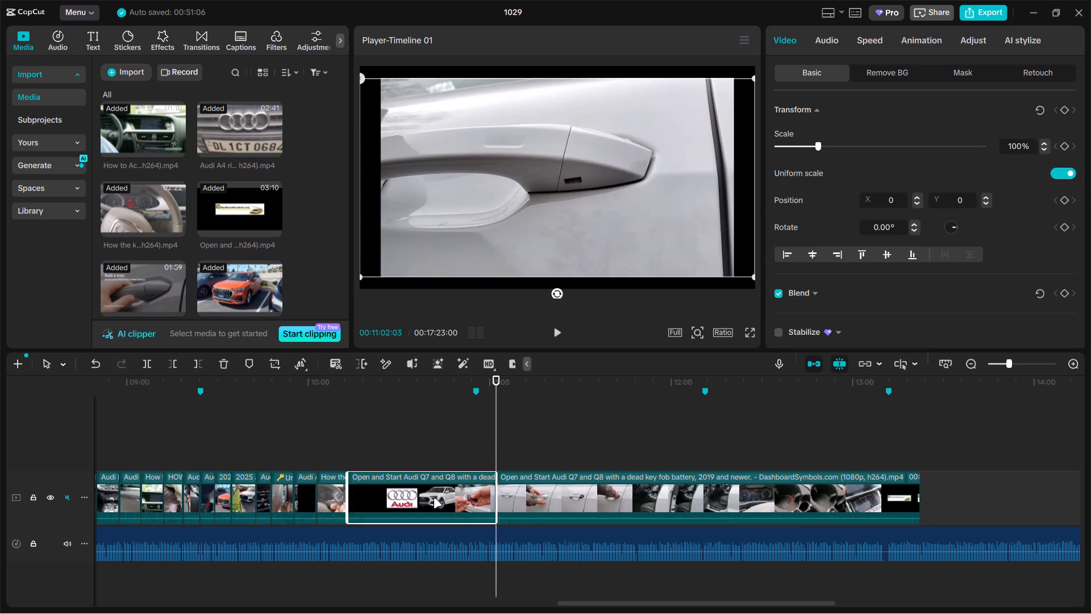
pyautogui.press('BackSpace')
# Split the Open and Start Audi Q7 and Q8 clip at 10:23:23 and delete the part after the cut.
pyautogui.click(353, 450)
pyautogui.moveTo(353, 450); pyautogui.dragTo(361, 446)
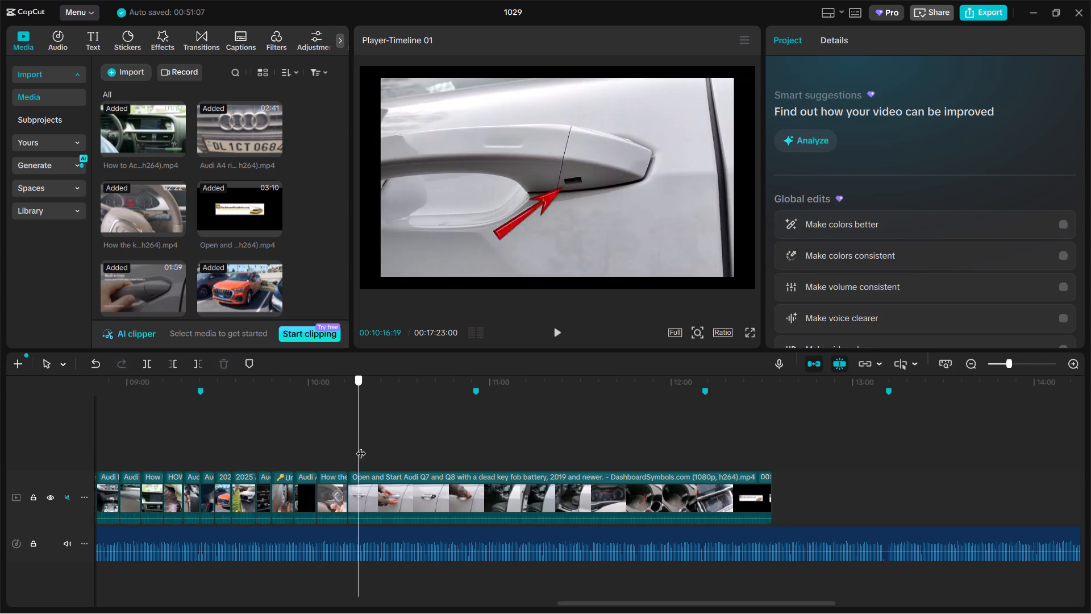
pyautogui.moveTo(361, 446); pyautogui.dragTo(380, 442)
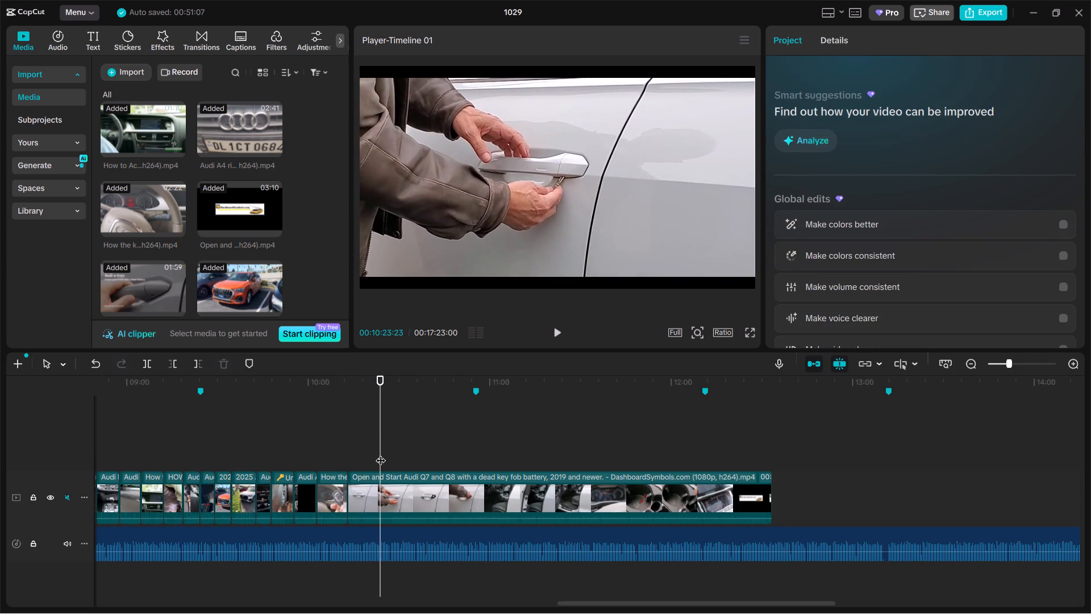
pyautogui.click(408, 488)
pyautogui.hotkey('ctrl', 'b')
pyautogui.press('BackSpace')
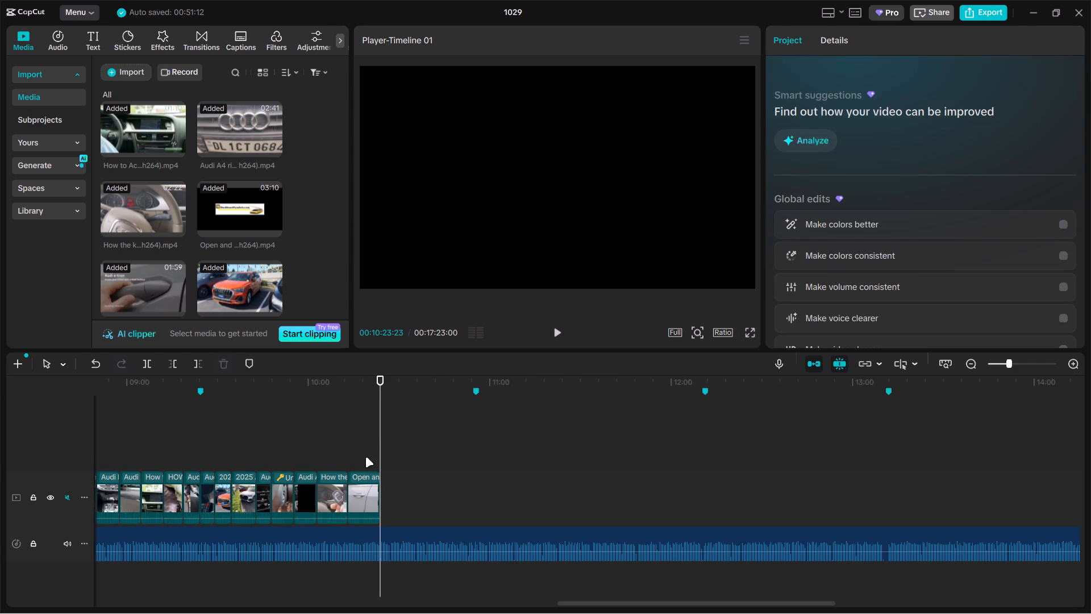
# Scale up the trimmed Open and Start Audi Q7 and Q8 clip slightly to cover the black bars.
pyautogui.click(365, 457)
pyautogui.click(464, 205)
pyautogui.moveTo(814, 143); pyautogui.dragTo(825, 142)
# Copy the 2012 Audi A6 clip from about 07:57 and paste it right after the end of the last clip.
pyautogui.click(197, 444)
pyautogui.moveTo(197, 444); pyautogui.dragTo(209, 444)
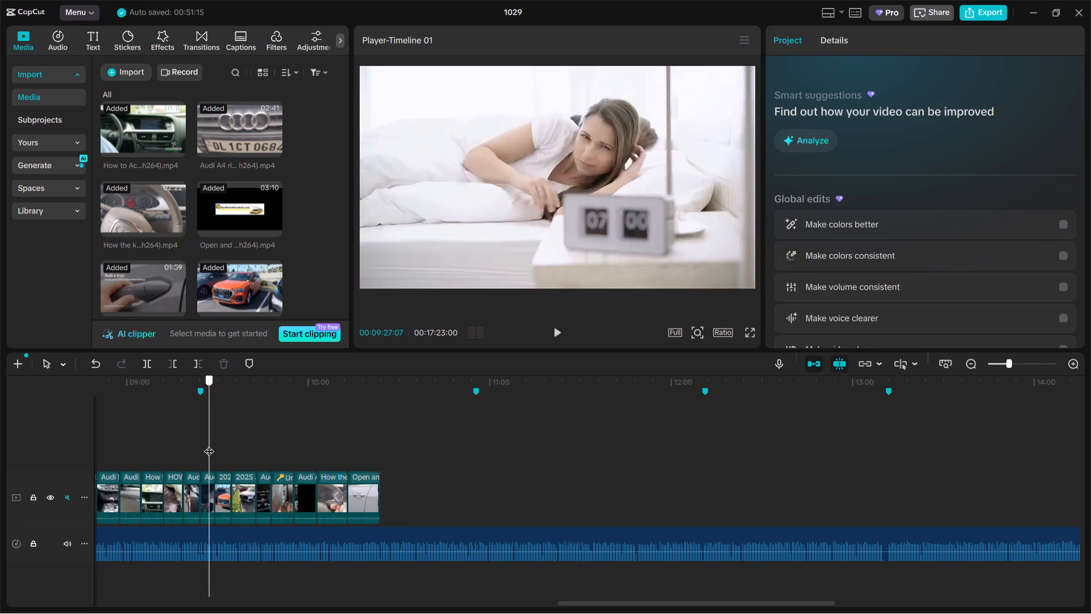
pyautogui.moveTo(209, 444); pyautogui.dragTo(259, 453)
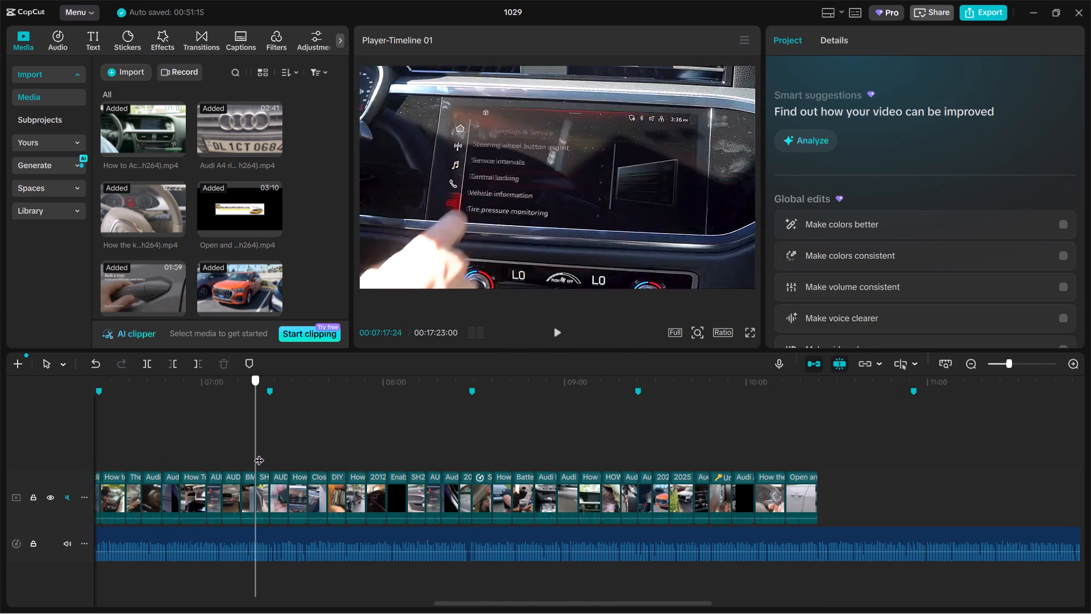
pyautogui.moveTo(259, 453); pyautogui.dragTo(260, 452)
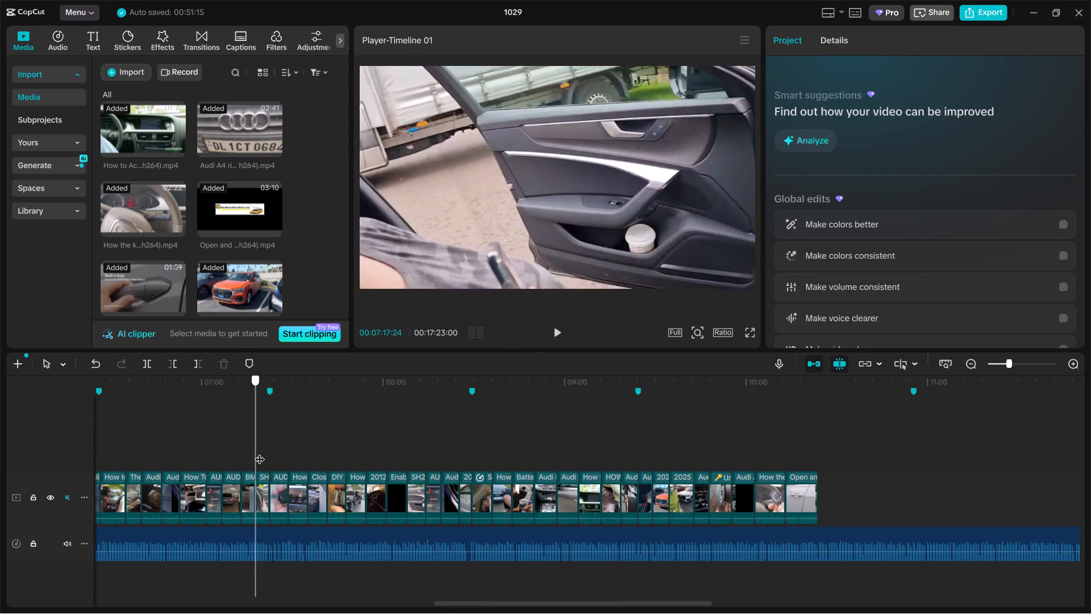
pyautogui.moveTo(260, 452); pyautogui.dragTo(276, 449)
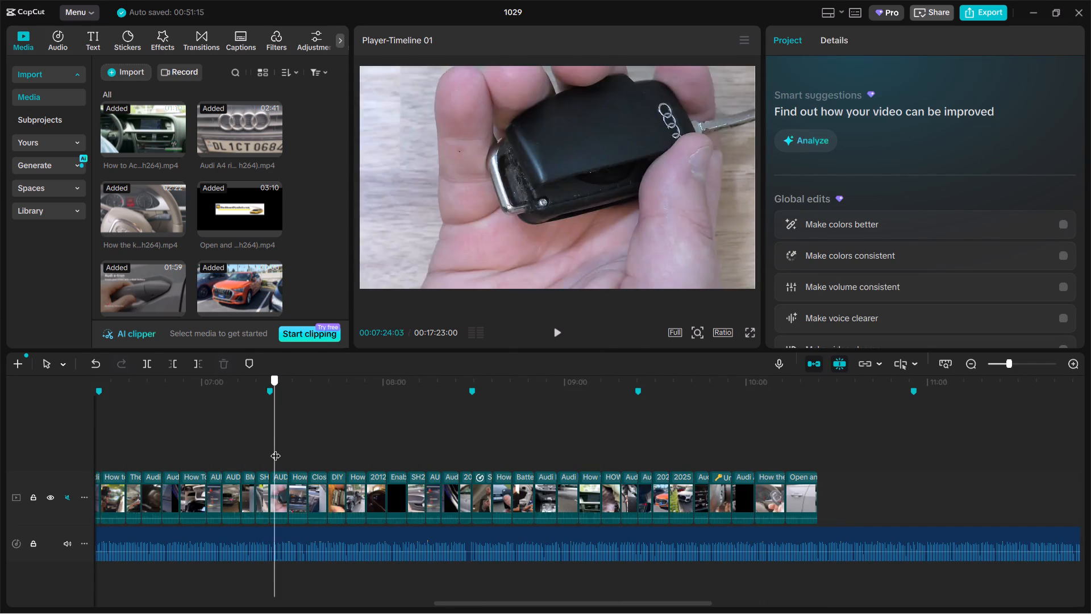
pyautogui.moveTo(276, 449); pyautogui.dragTo(381, 450)
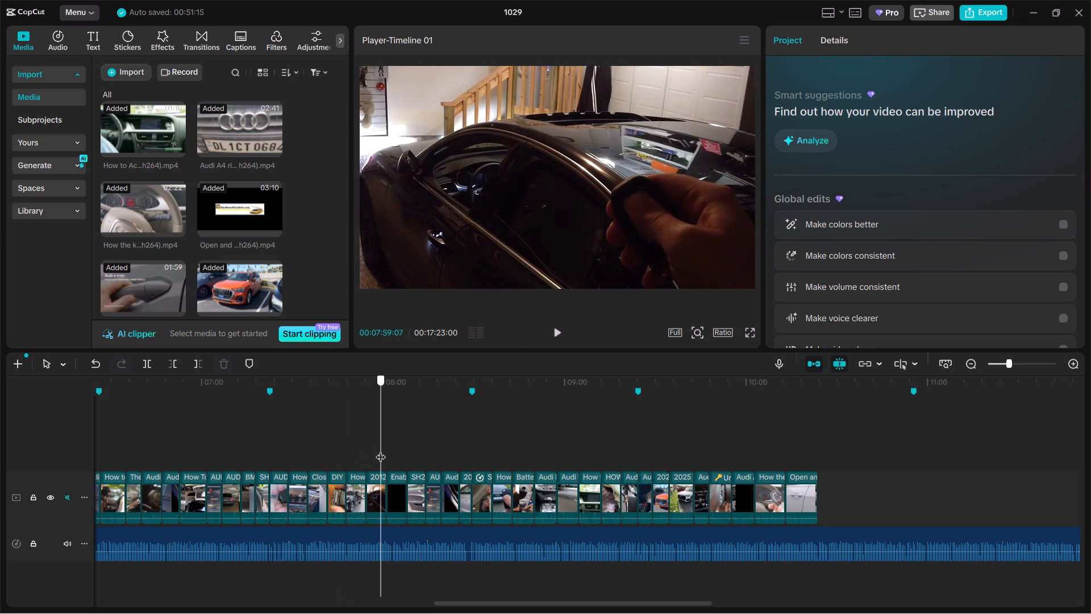
pyautogui.moveTo(381, 450); pyautogui.dragTo(375, 453)
pyautogui.click(382, 497)
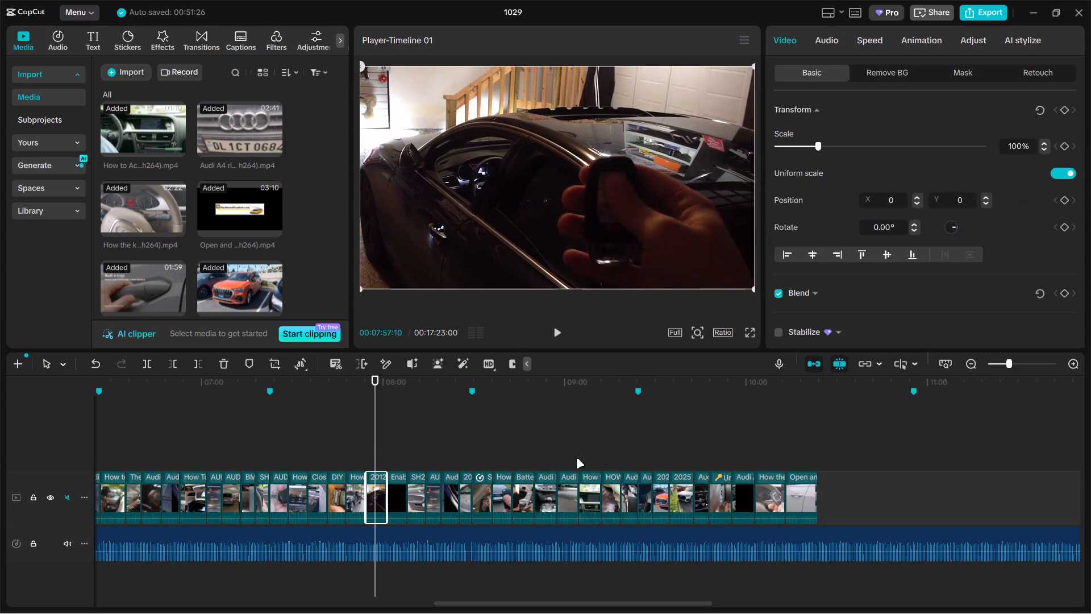
pyautogui.hotkey('ctrl', 'c')
pyautogui.keyDown('ctrl'); pyautogui.click(819, 448); pyautogui.keyUp('ctrl')
pyautogui.hotkey('ctrl', 'v')
# Copy the speed-adjusted car interior clip from about 08:31 and paste it at 10:30:14, after the pasted 2012 Audi A6 clip.
pyautogui.click(402, 454)
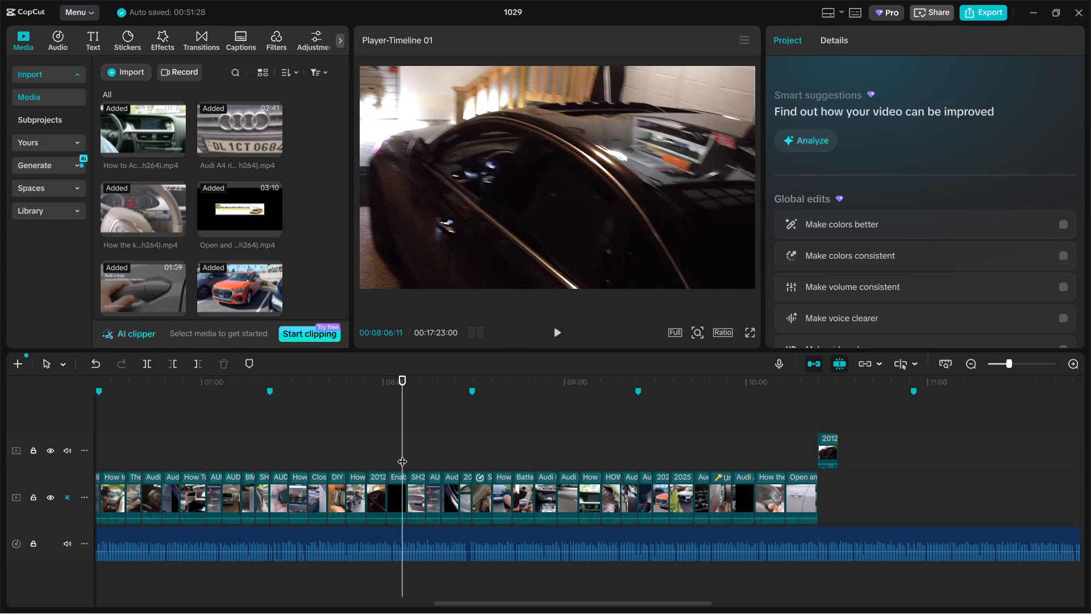
pyautogui.moveTo(402, 454); pyautogui.dragTo(414, 446)
pyautogui.moveTo(419, 444); pyautogui.dragTo(424, 440)
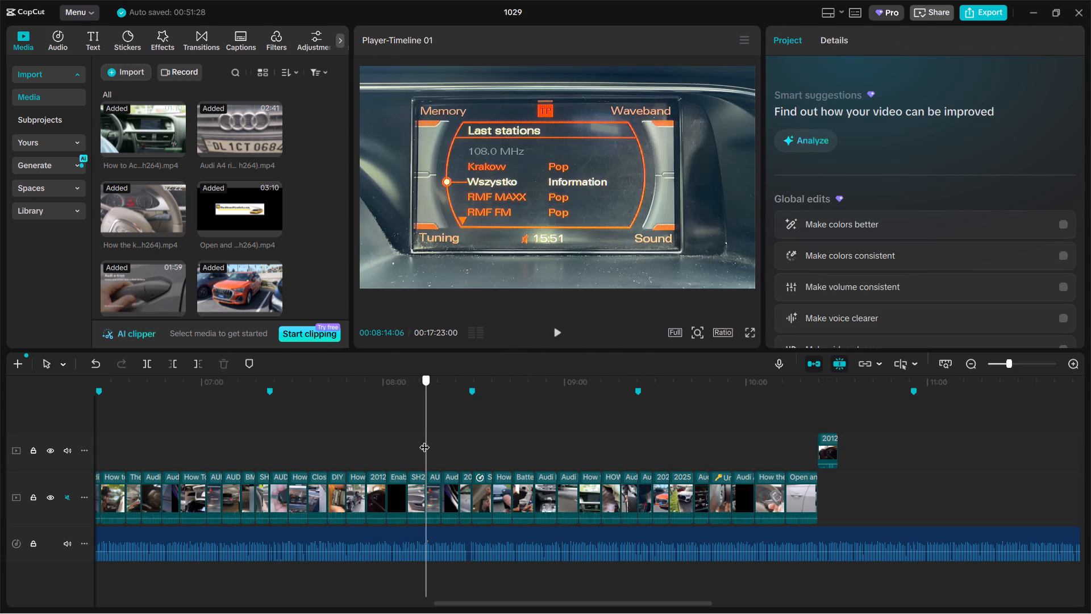
pyautogui.moveTo(424, 440); pyautogui.dragTo(443, 429)
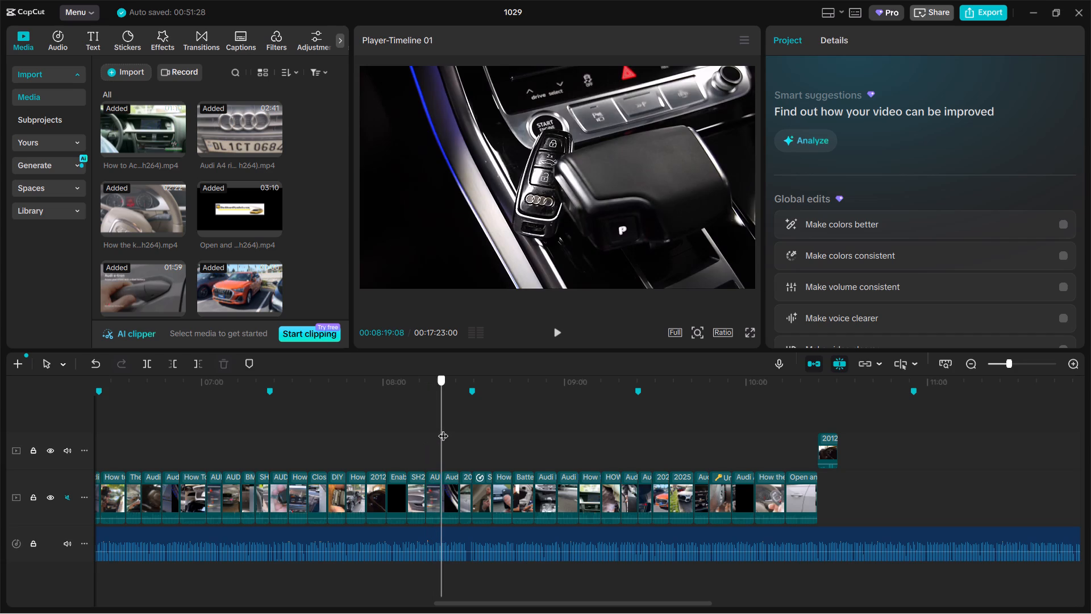
pyautogui.moveTo(443, 429); pyautogui.dragTo(467, 420)
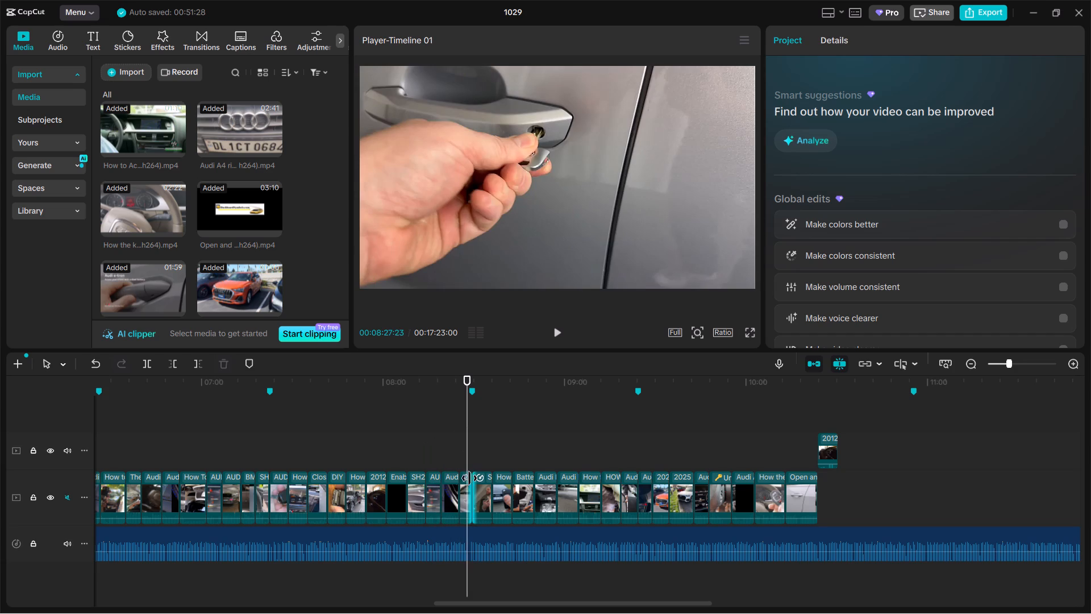
pyautogui.click(485, 453)
pyautogui.moveTo(485, 453); pyautogui.dragTo(480, 453)
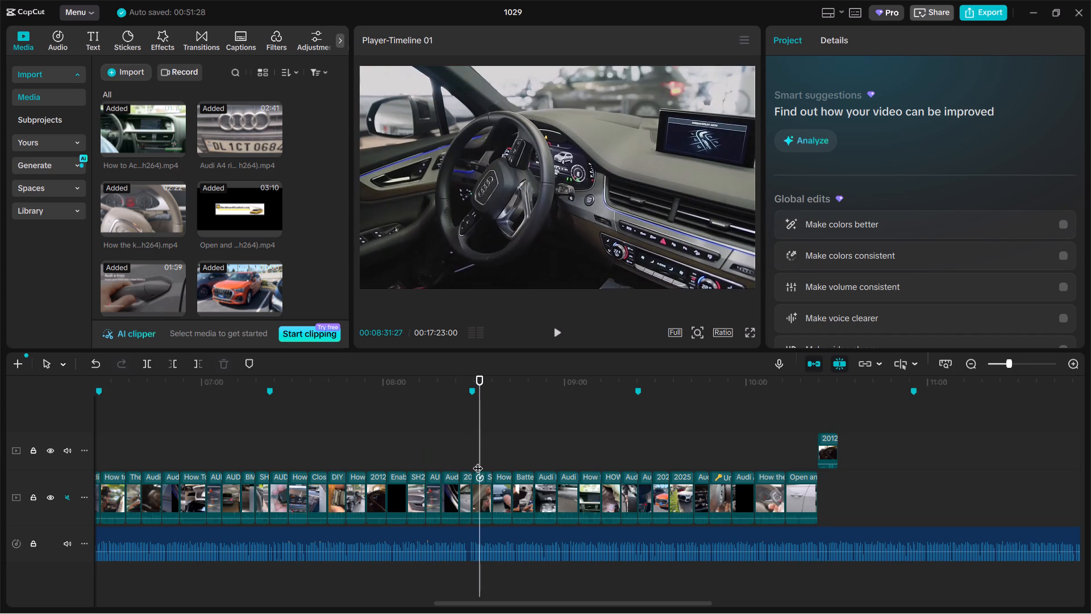
pyautogui.click(480, 482)
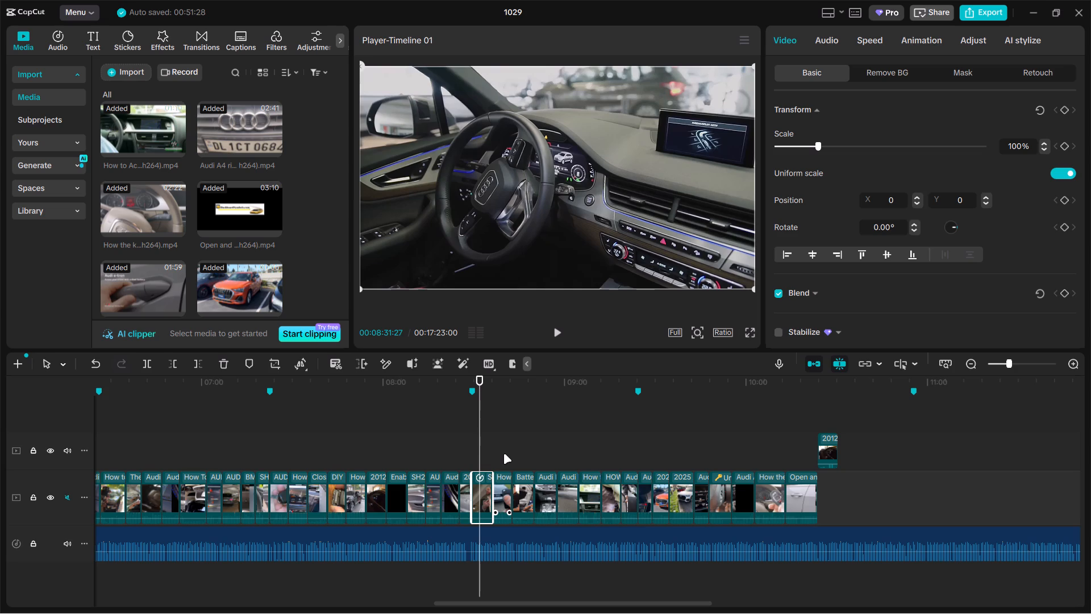
pyautogui.hotkey('ctrl', 'c')
pyautogui.keyDown('ctrl'); pyautogui.click(834, 422); pyautogui.keyUp('ctrl')
pyautogui.hotkey('ctrl', 'v')
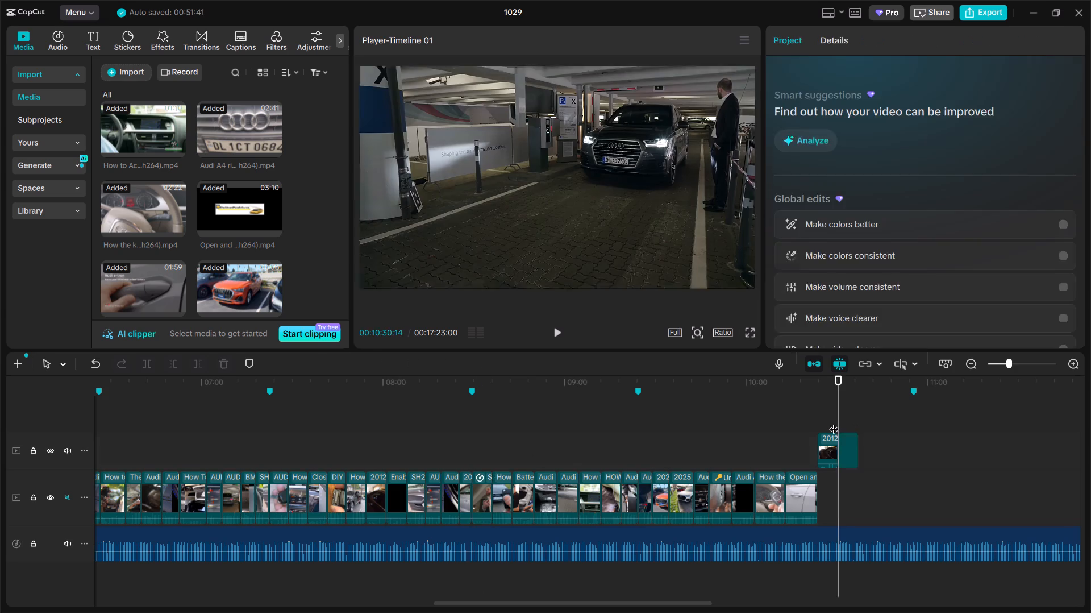
# Copy the AUDI A5 radio display clip from about 07:04 and paste it at 10:37:07, after the other pasted clips.
pyautogui.click(207, 453)
pyautogui.moveTo(207, 453); pyautogui.dragTo(210, 447)
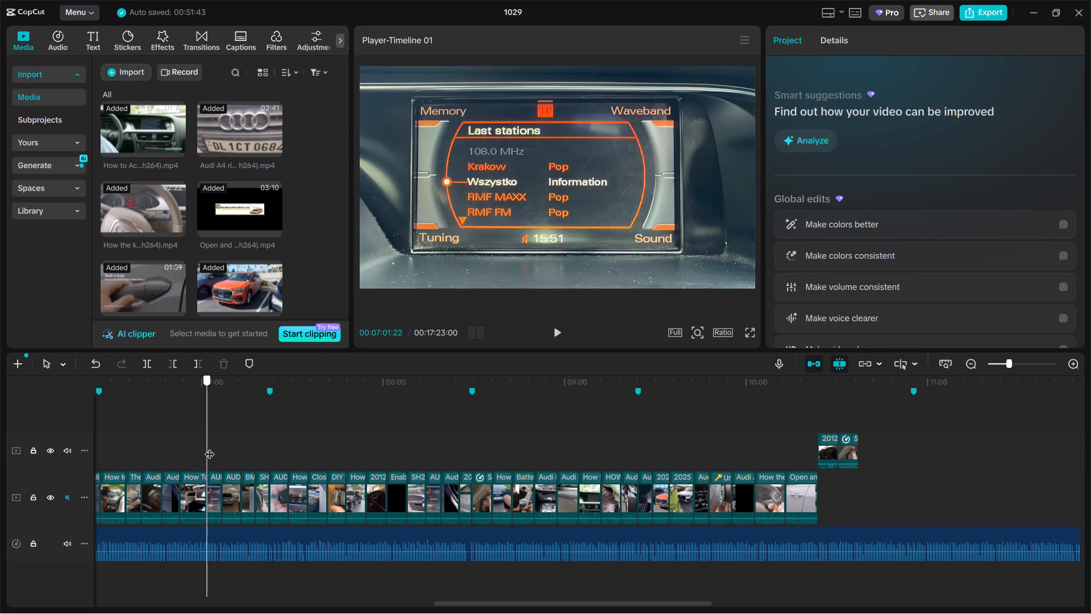
pyautogui.moveTo(210, 447); pyautogui.dragTo(215, 440)
pyautogui.click(215, 481)
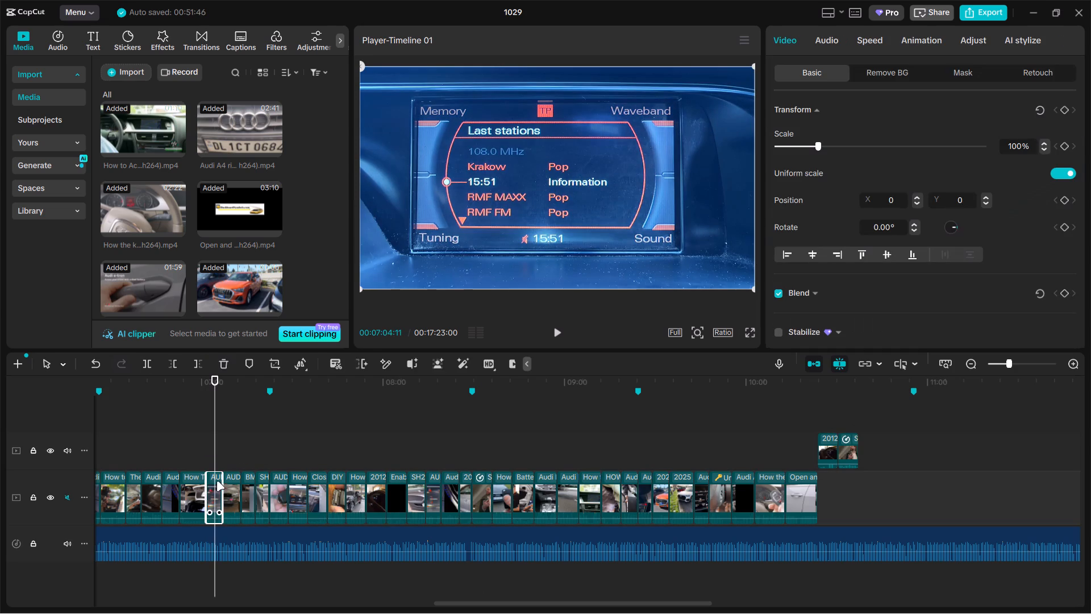
pyautogui.hotkey('ctrl', 'c')
pyautogui.keyDown('ctrl'); pyautogui.click(860, 416); pyautogui.keyUp('ctrl')
pyautogui.hotkey('ctrl', 'v')
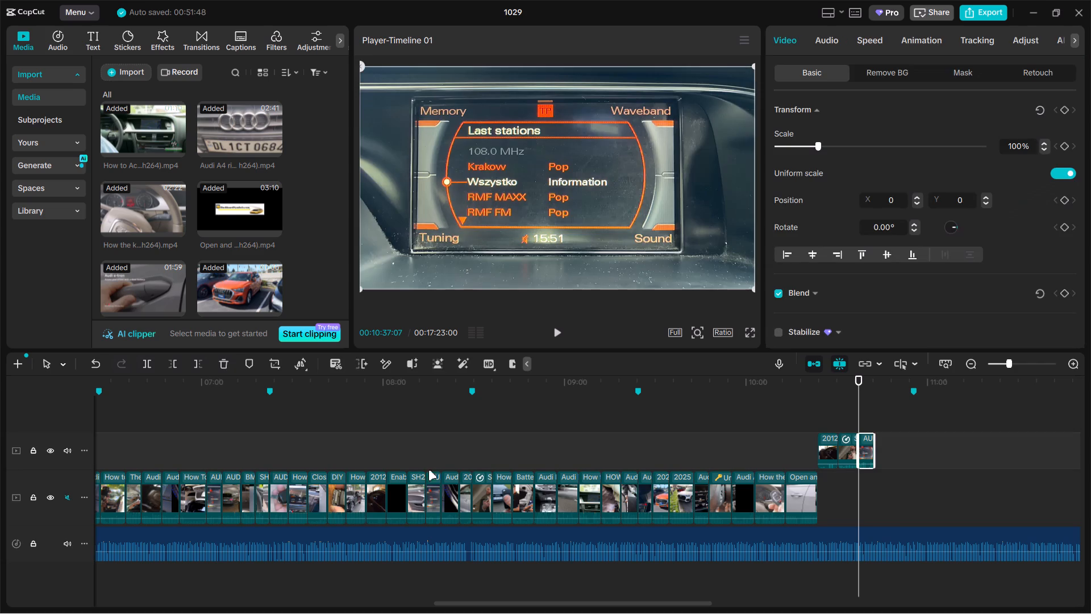
# Copy the The Audi clip of the car on the bridge from 06:37:15 and paste it at 10:42:09.
pyautogui.doubleClick(134, 446)
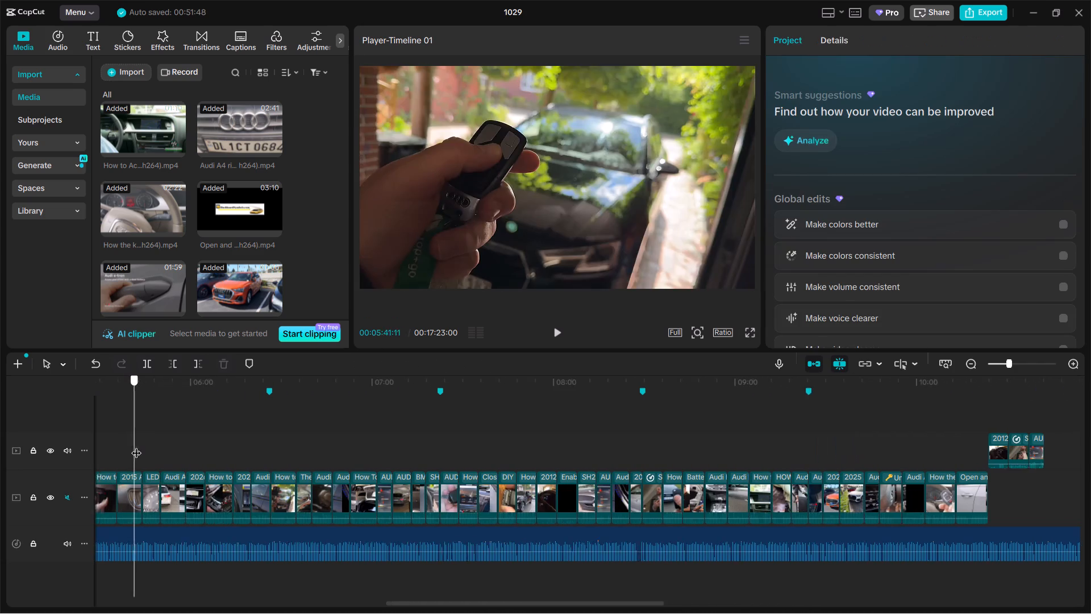
pyautogui.moveTo(198, 446); pyautogui.dragTo(249, 447)
pyautogui.click(345, 445)
pyautogui.moveTo(343, 445); pyautogui.dragTo(330, 447)
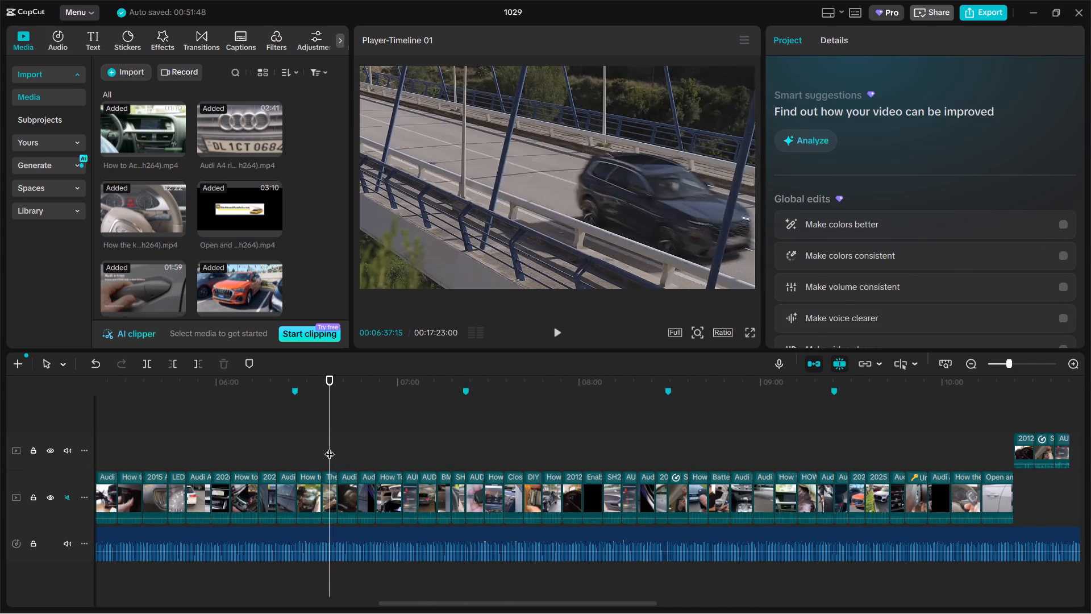
pyautogui.click(329, 486)
pyautogui.hotkey('ctrl', 'c')
pyautogui.keyDown('ctrl'); pyautogui.moveTo(514, 435); pyautogui.dragTo(515, 435); pyautogui.keyUp('ctrl')
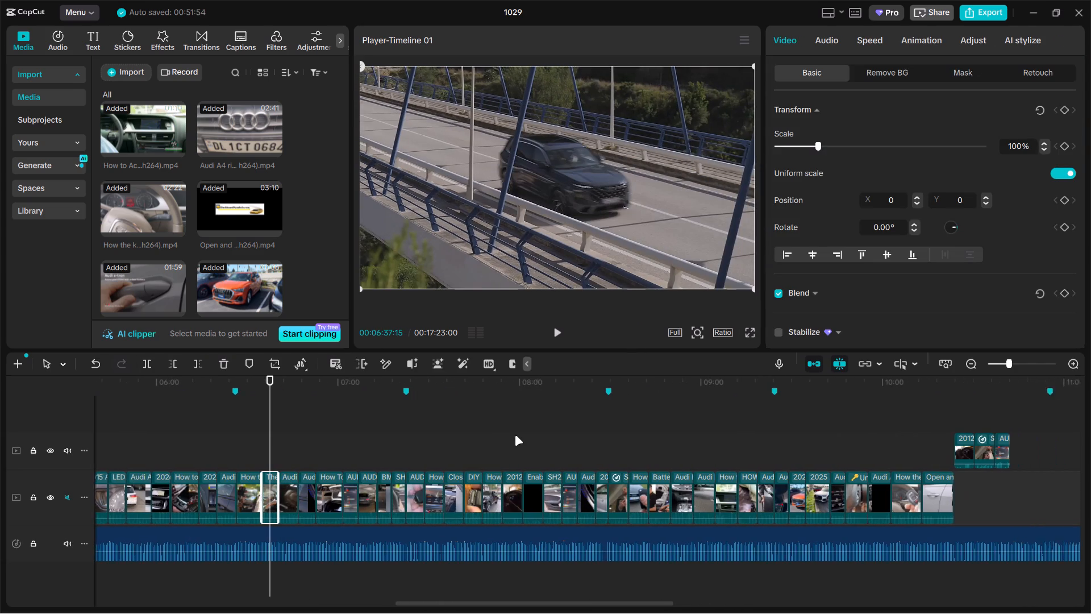
pyautogui.keyDown('ctrl'); pyautogui.moveTo(515, 435); pyautogui.dragTo(663, 433); pyautogui.keyUp('ctrl')
pyautogui.click(709, 417)
pyautogui.press('v')
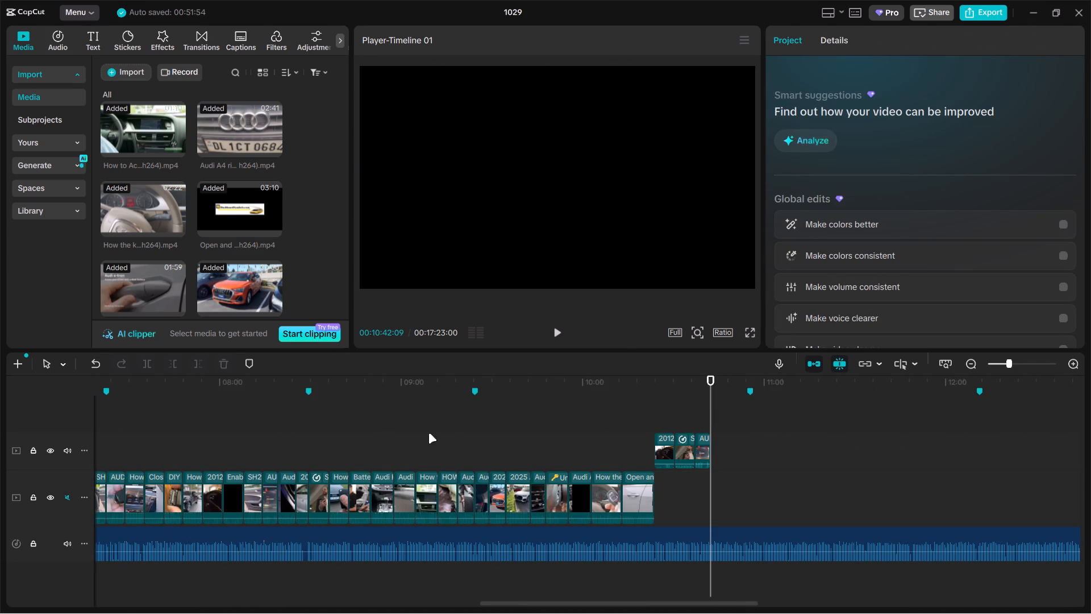
pyautogui.hotkey('ctrl', 'v')
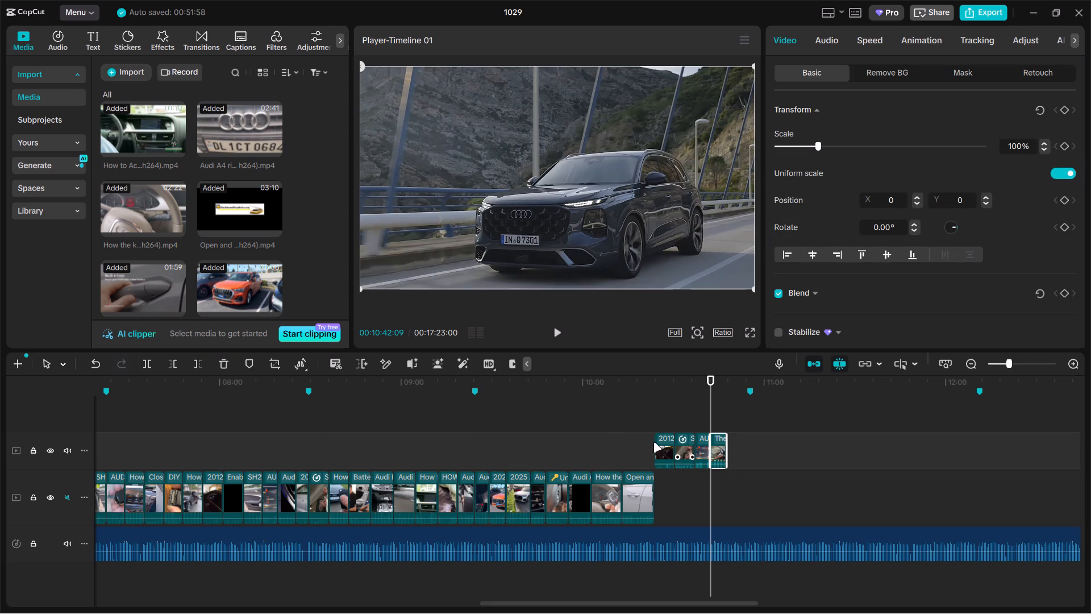
# Move the four pasted clips together onto the main video track, directly after the Open and Start Audi Q7 and Q8 clip.
pyautogui.moveTo(633, 446); pyautogui.dragTo(764, 445)
pyautogui.moveTo(609, 443); pyautogui.dragTo(774, 438)
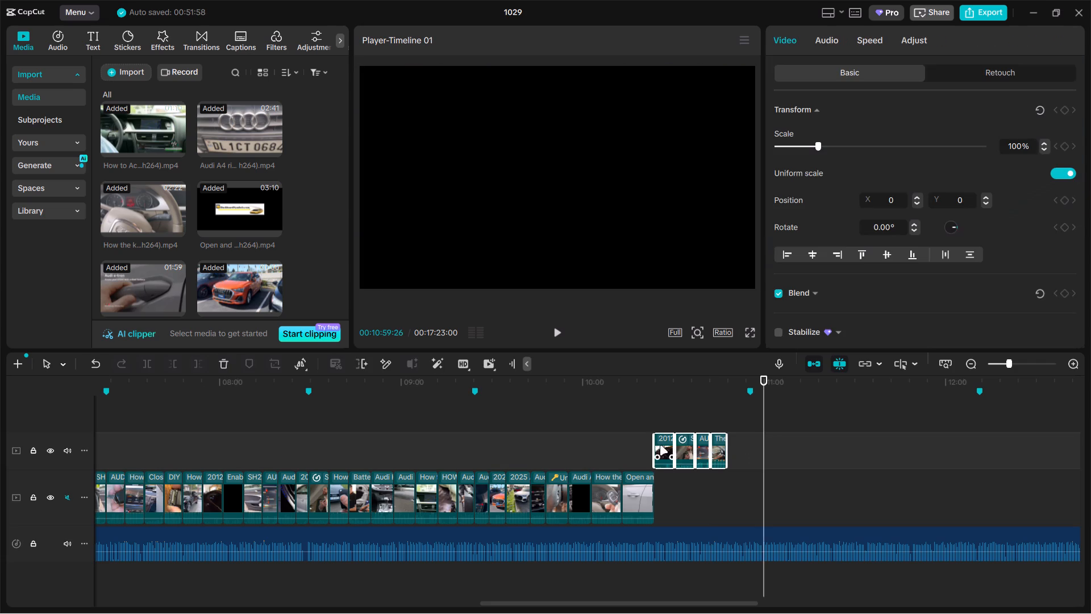
pyautogui.moveTo(658, 445); pyautogui.dragTo(659, 470)
pyautogui.moveTo(660, 445); pyautogui.dragTo(665, 484)
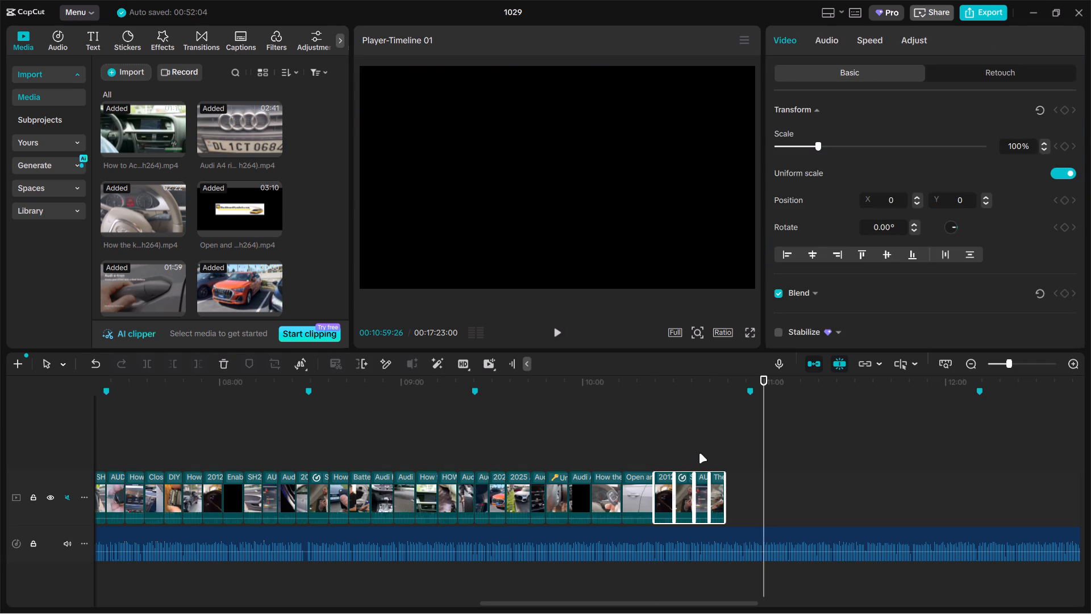
# Extend the end of the copied 2012 Audi A6 clip slightly on the main track.
pyautogui.click(741, 443)
pyautogui.keyDown('ctrl'); pyautogui.scroll(7, 761, 450); pyautogui.keyUp('ctrl')
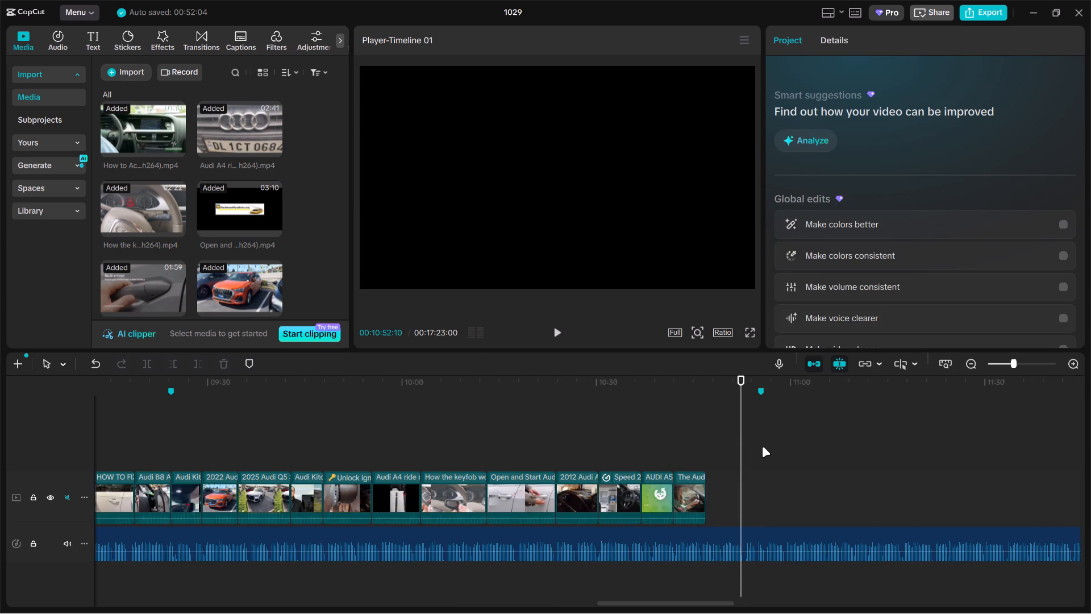
pyautogui.click(579, 464)
pyautogui.moveTo(579, 464); pyautogui.dragTo(586, 453)
pyautogui.click(576, 486)
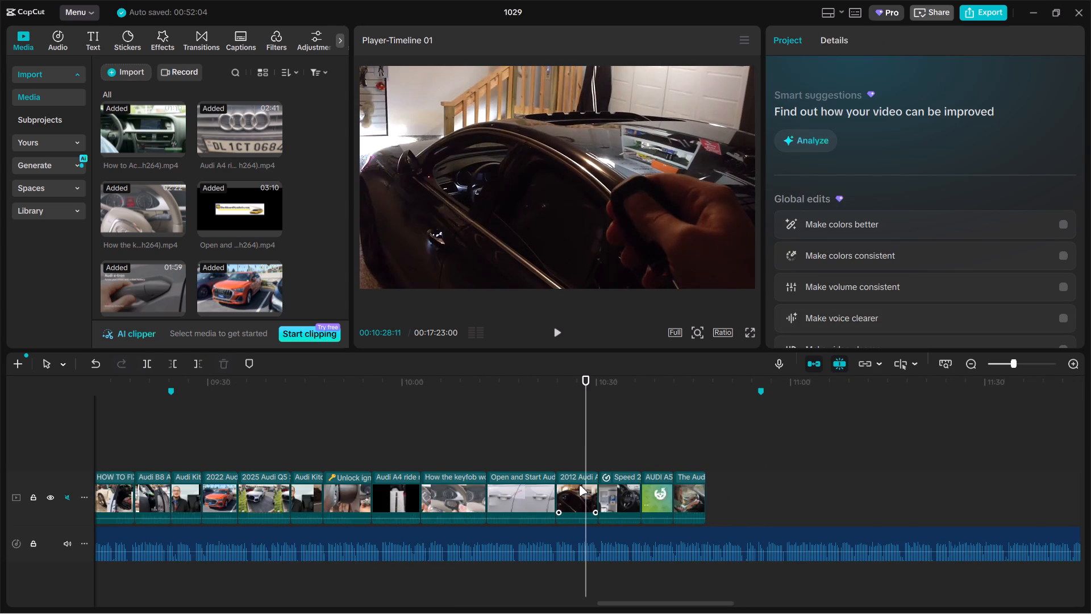
pyautogui.moveTo(598, 491); pyautogui.dragTo(607, 486)
# Trim the start of the copied speed-adjusted car interior clip slightly and extend its end by a similar amount.
pyautogui.click(625, 465)
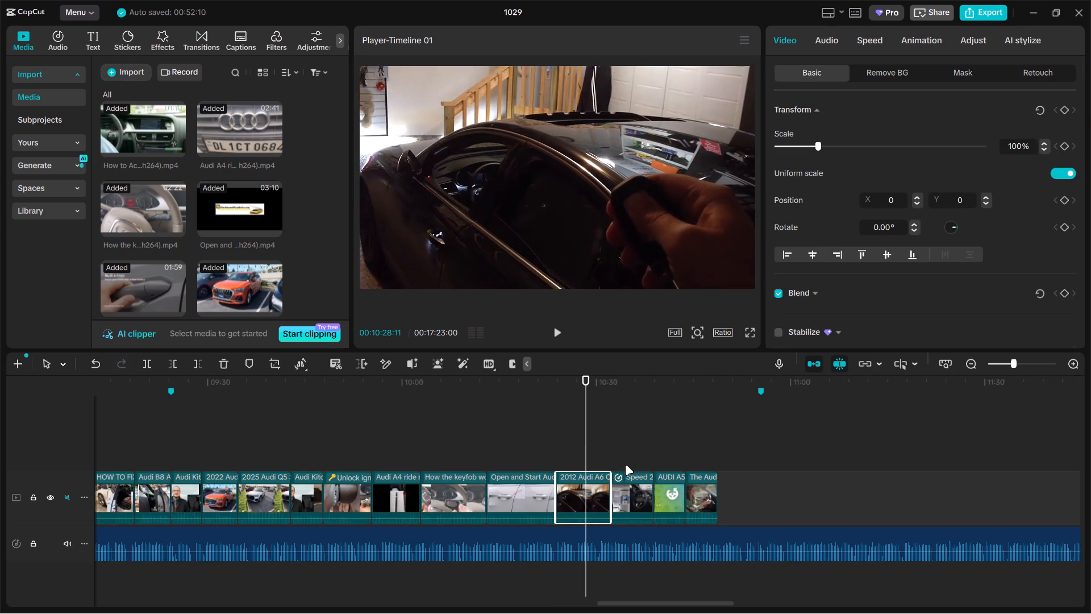
pyautogui.click(621, 486)
pyautogui.moveTo(610, 491); pyautogui.dragTo(619, 487)
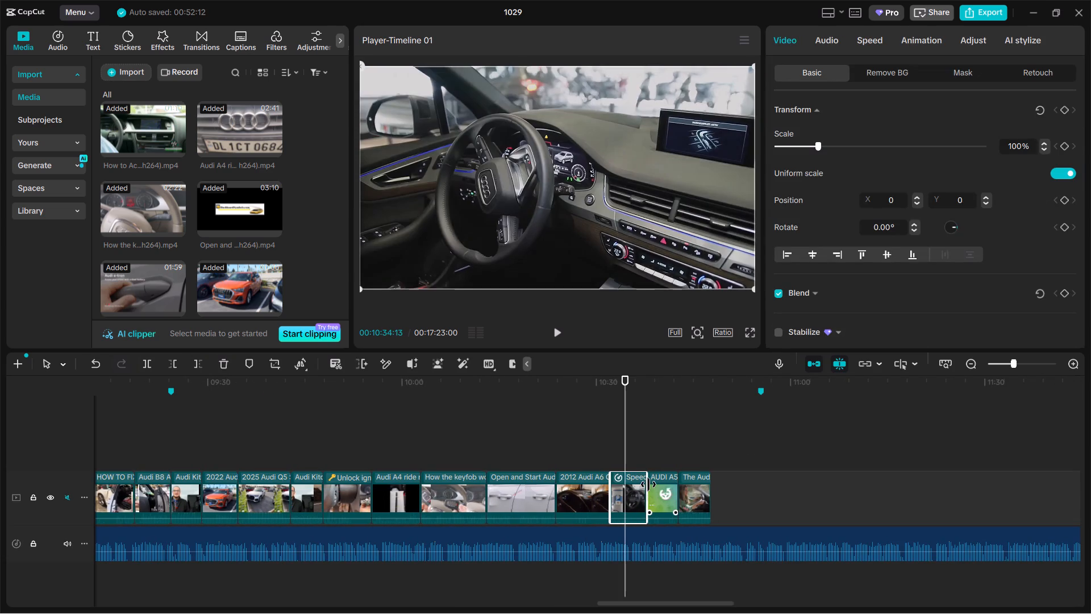
pyautogui.moveTo(644, 488); pyautogui.dragTo(652, 487)
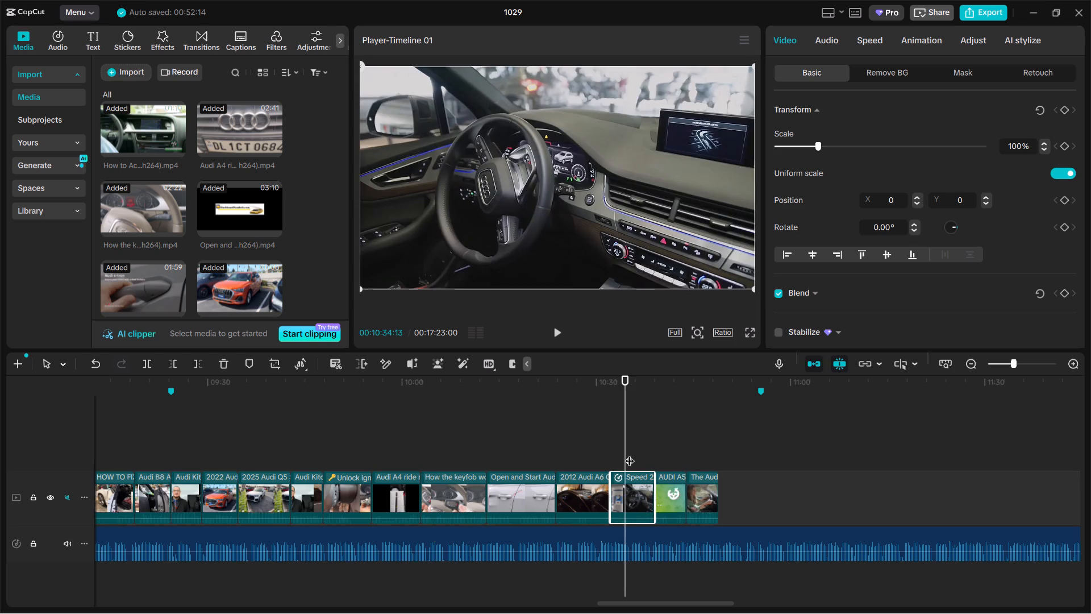
# Extend the end of the copied AUDI A5 8T clip on the main track by about two seconds.
pyautogui.moveTo(630, 454); pyautogui.dragTo(665, 444)
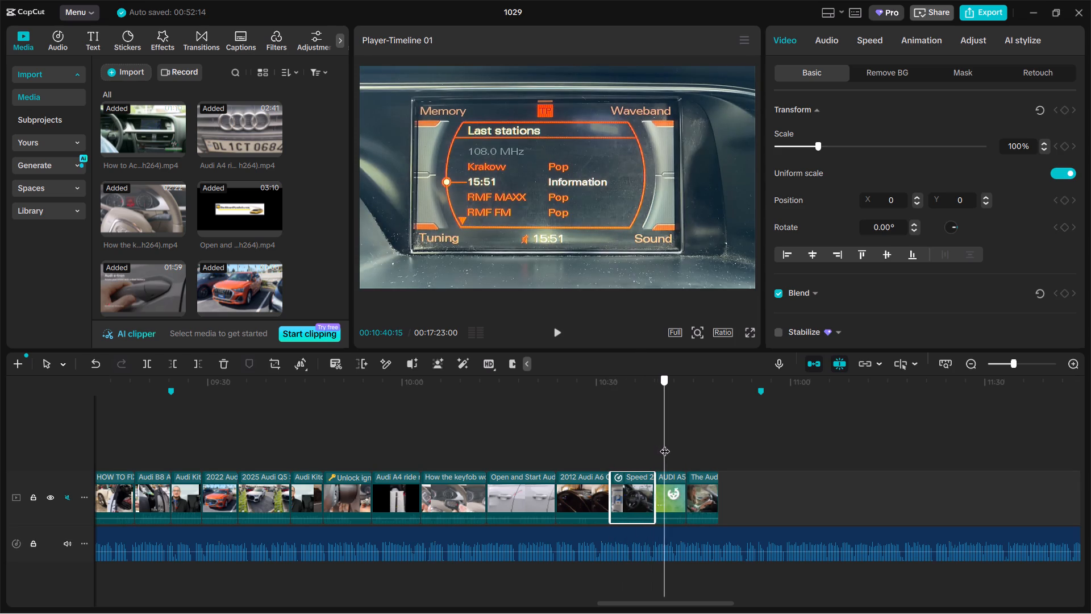
pyautogui.moveTo(665, 444); pyautogui.dragTo(667, 443)
pyautogui.click(663, 486)
pyautogui.moveTo(685, 486); pyautogui.dragTo(696, 482)
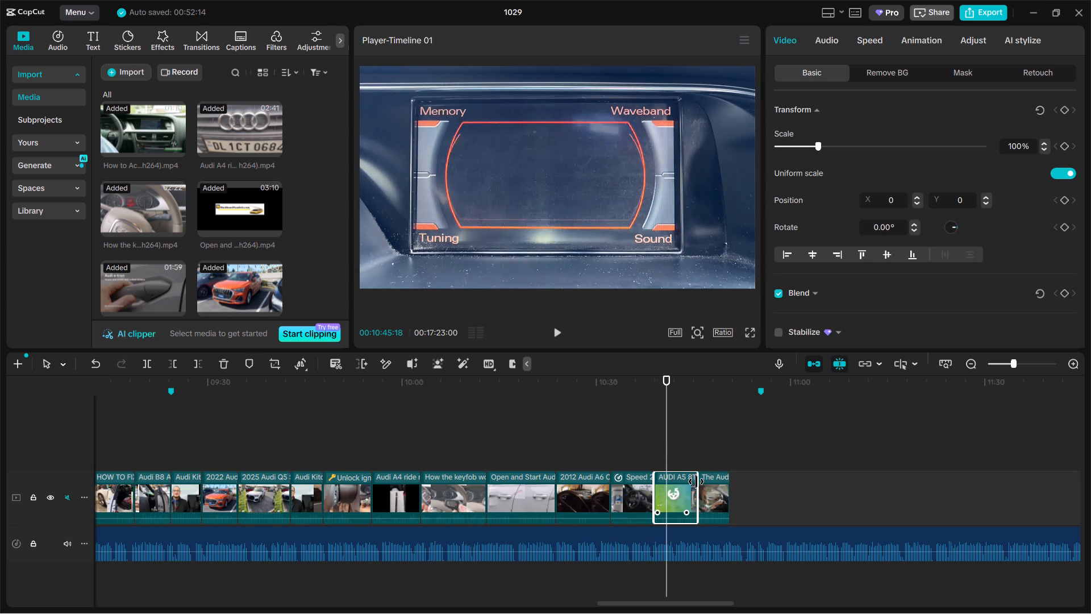
pyautogui.moveTo(696, 482); pyautogui.dragTo(698, 482)
# Extend the end of the copied The Audi clip of the car on the bridge by about two seconds.
pyautogui.click(714, 451)
pyautogui.moveTo(714, 451); pyautogui.dragTo(720, 449)
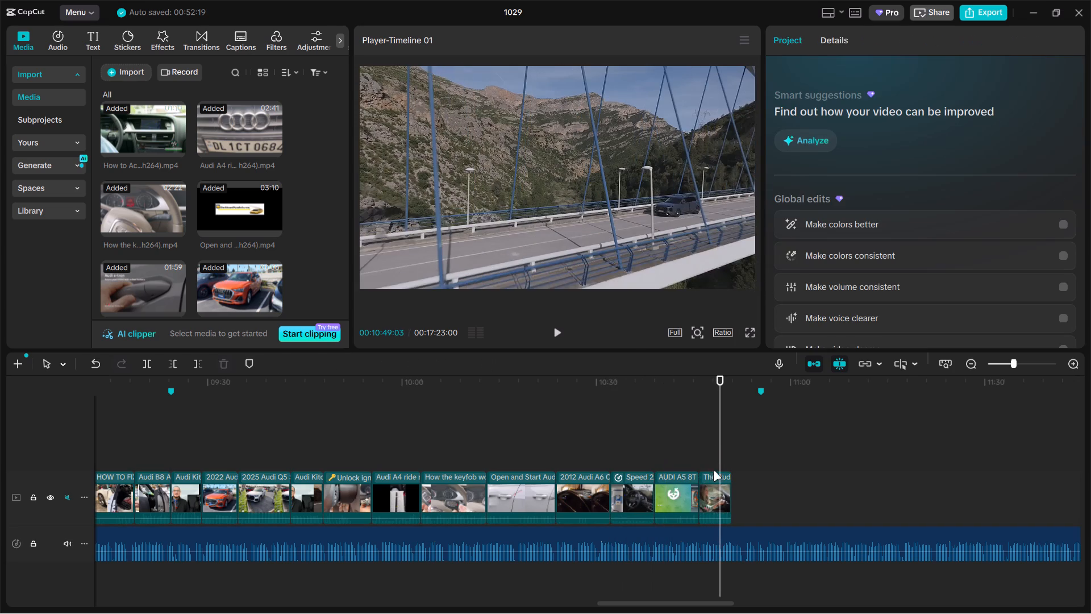
pyautogui.click(719, 504)
pyautogui.moveTo(730, 496); pyautogui.dragTo(738, 491)
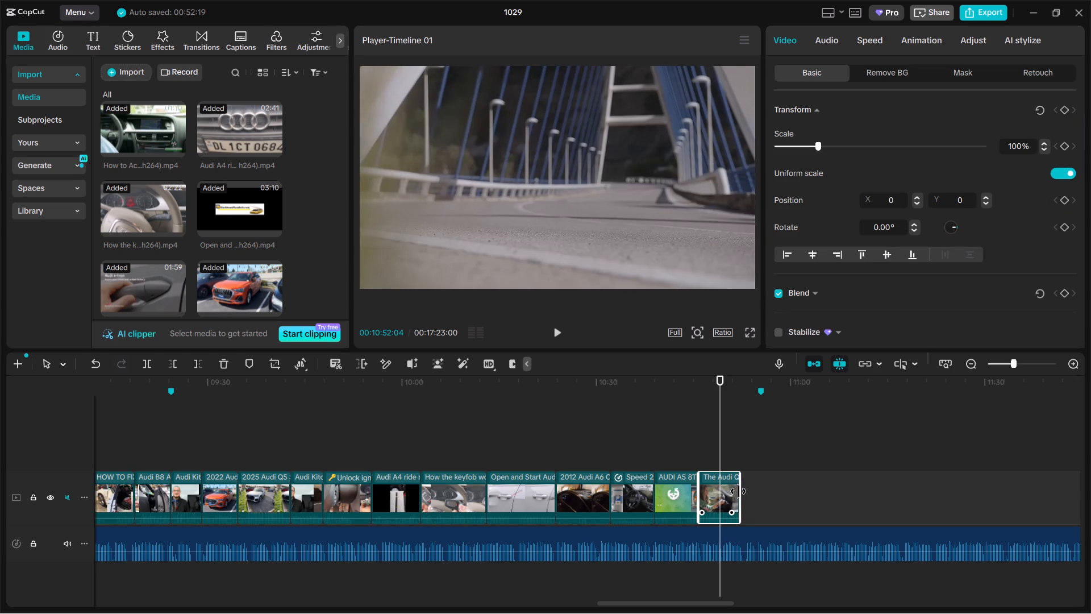
pyautogui.moveTo(738, 491); pyautogui.dragTo(740, 490)
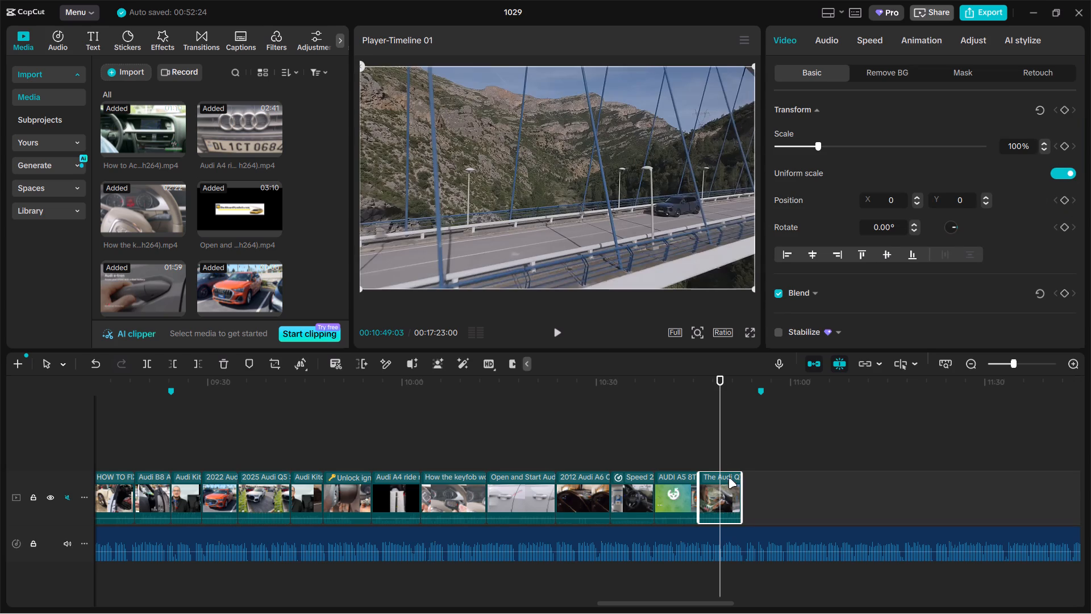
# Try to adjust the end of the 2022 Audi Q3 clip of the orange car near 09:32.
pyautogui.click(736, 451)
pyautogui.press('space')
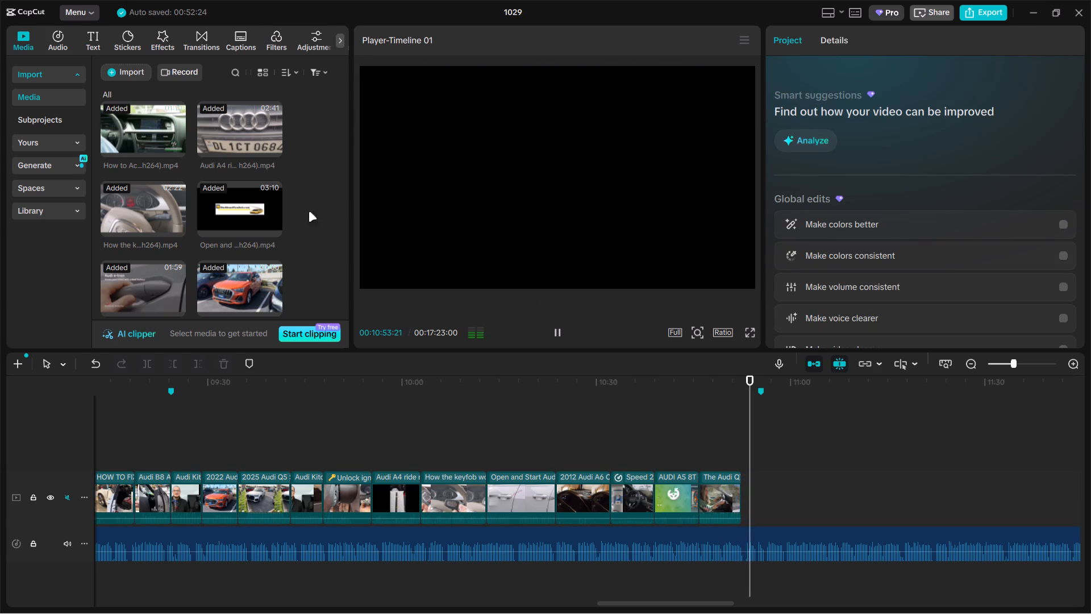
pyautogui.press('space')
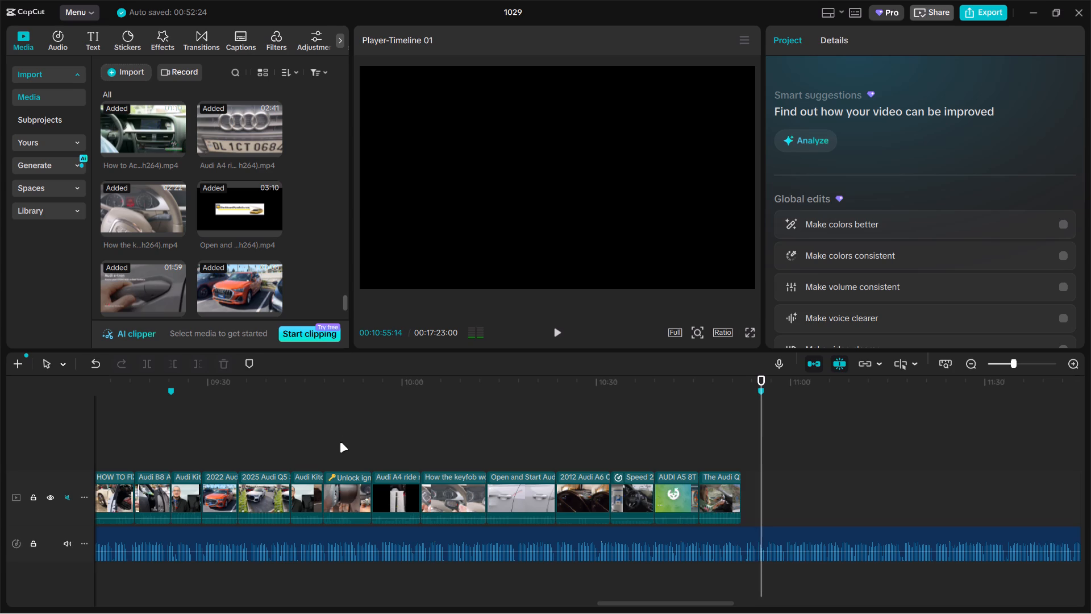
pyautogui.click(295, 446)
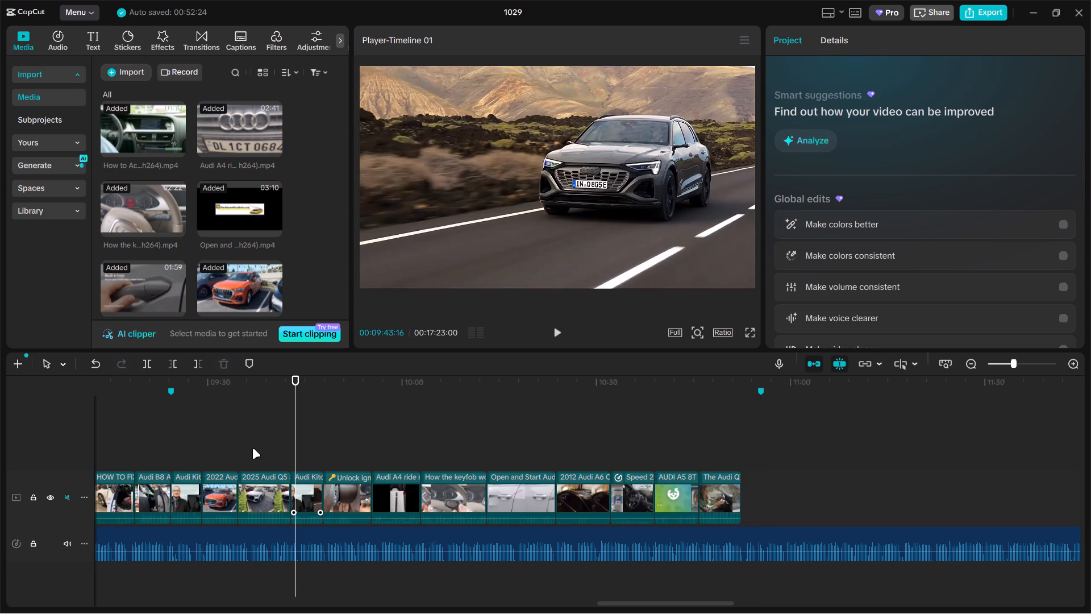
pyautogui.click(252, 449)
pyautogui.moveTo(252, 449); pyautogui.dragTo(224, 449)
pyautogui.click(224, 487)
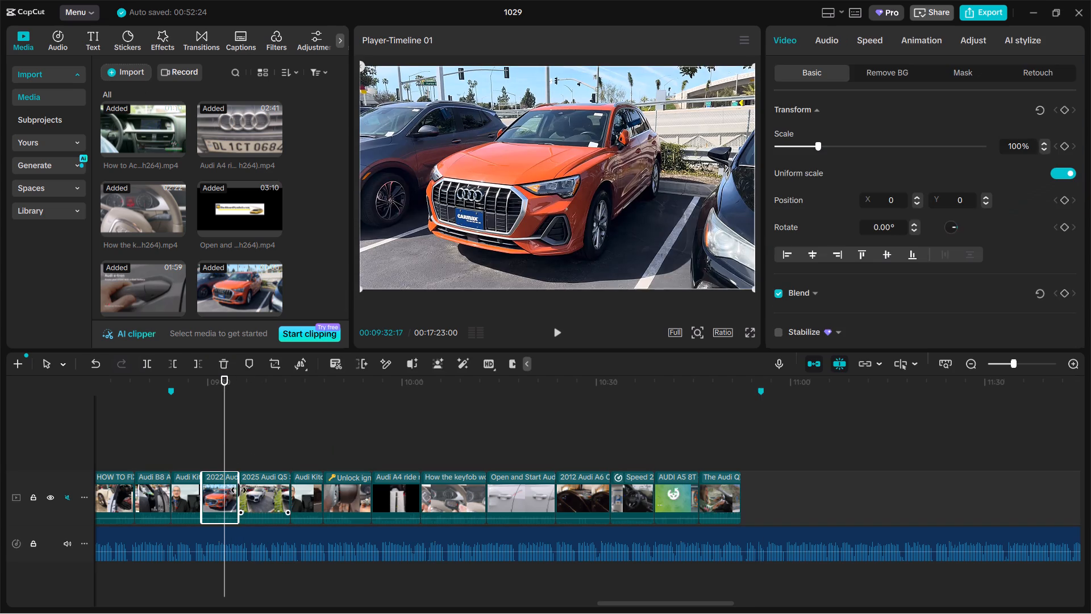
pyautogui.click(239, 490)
# Extend the end of the Unlock ignition lock clip on the main track by about one second.
pyautogui.click(335, 454)
pyautogui.moveTo(335, 455); pyautogui.dragTo(303, 456)
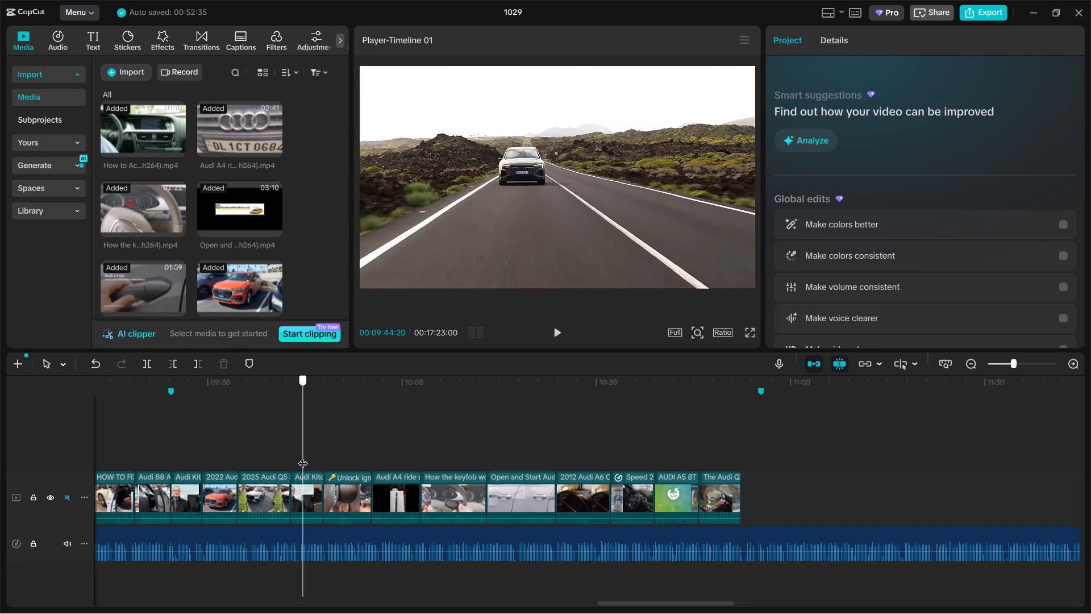
pyautogui.moveTo(303, 456); pyautogui.dragTo(352, 448)
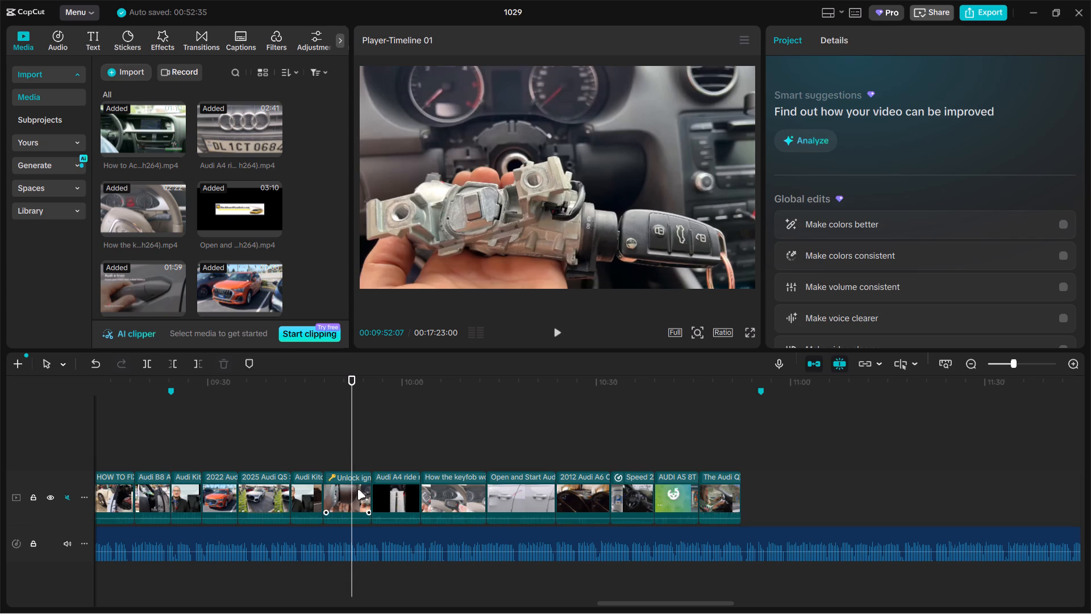
pyautogui.click(357, 489)
pyautogui.click(372, 492)
# Extend the end of the Audi A4 ride review clip showing the indicator lamp manual pages slightly.
pyautogui.click(389, 463)
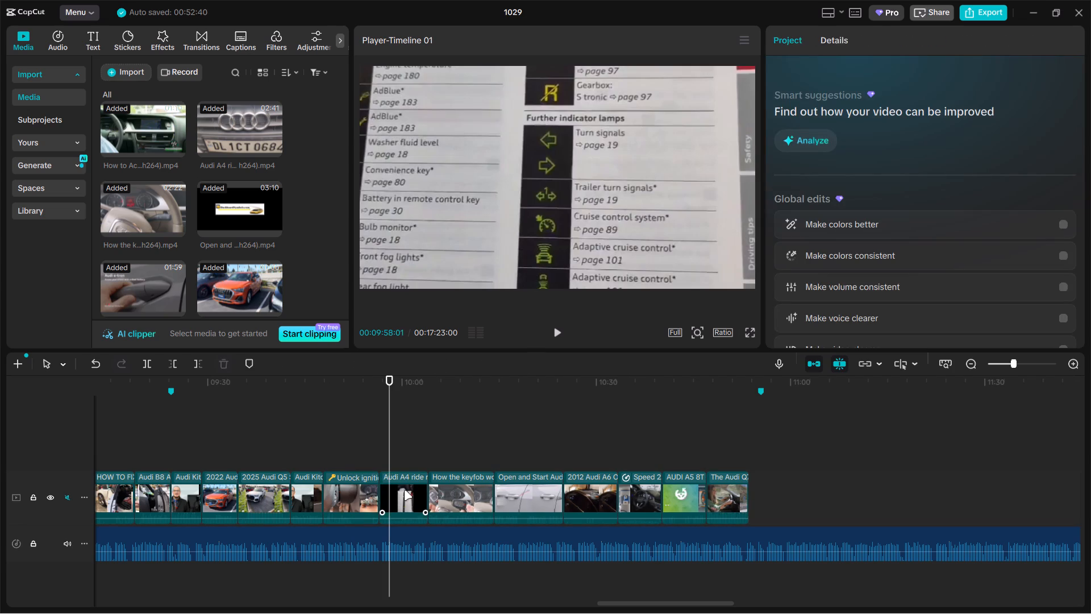
pyautogui.click(404, 490)
pyautogui.click(427, 482)
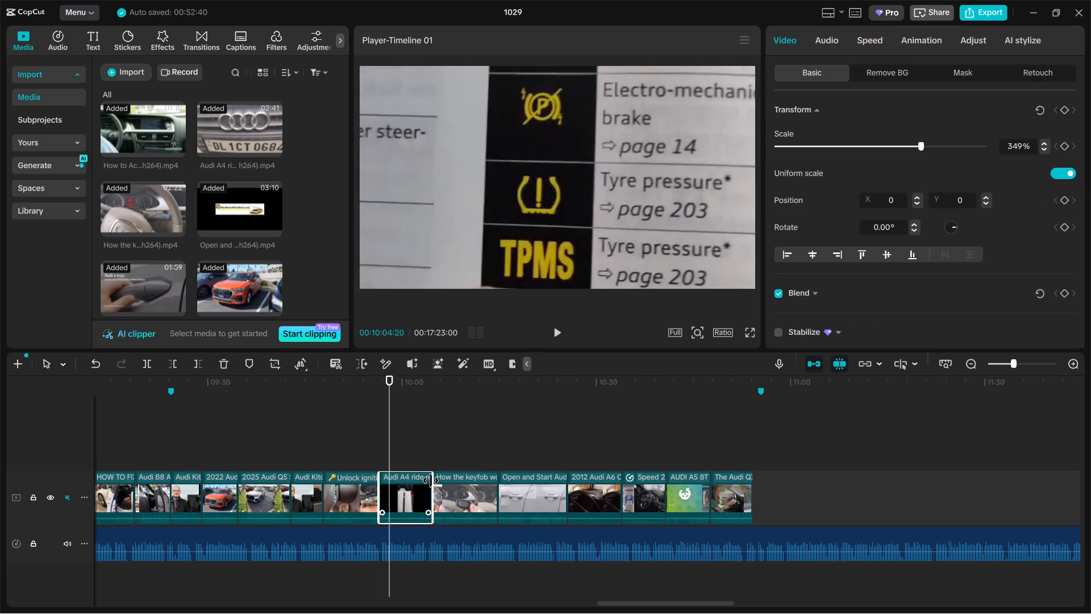
# Review the clips from about 09:47 onward and play across the section's end marker into the next voiceover section.
pyautogui.click(316, 454)
pyautogui.moveTo(316, 454); pyautogui.dragTo(323, 451)
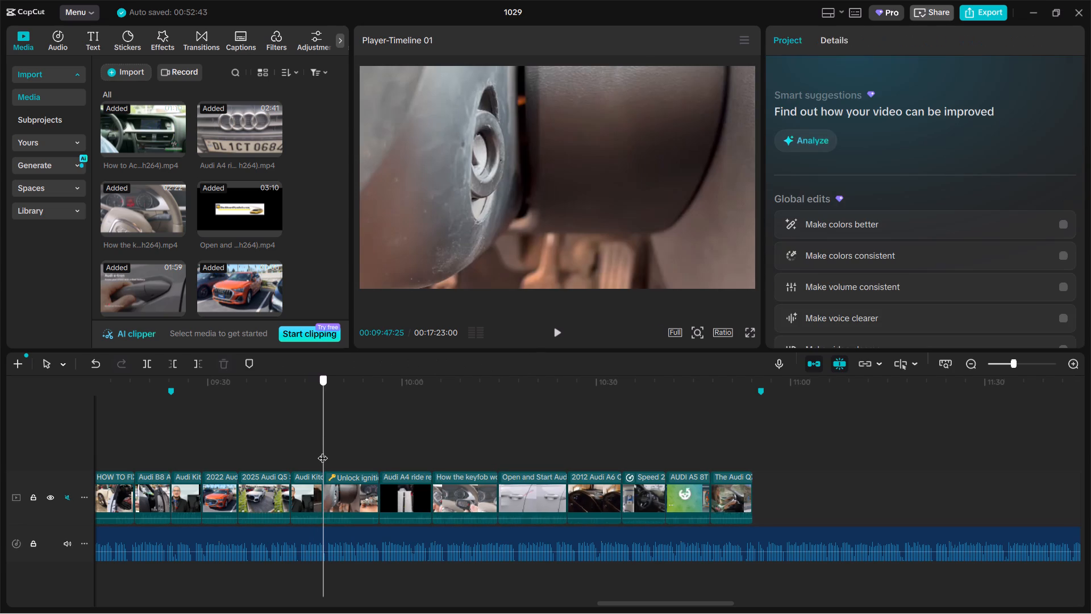
pyautogui.moveTo(323, 451); pyautogui.dragTo(373, 447)
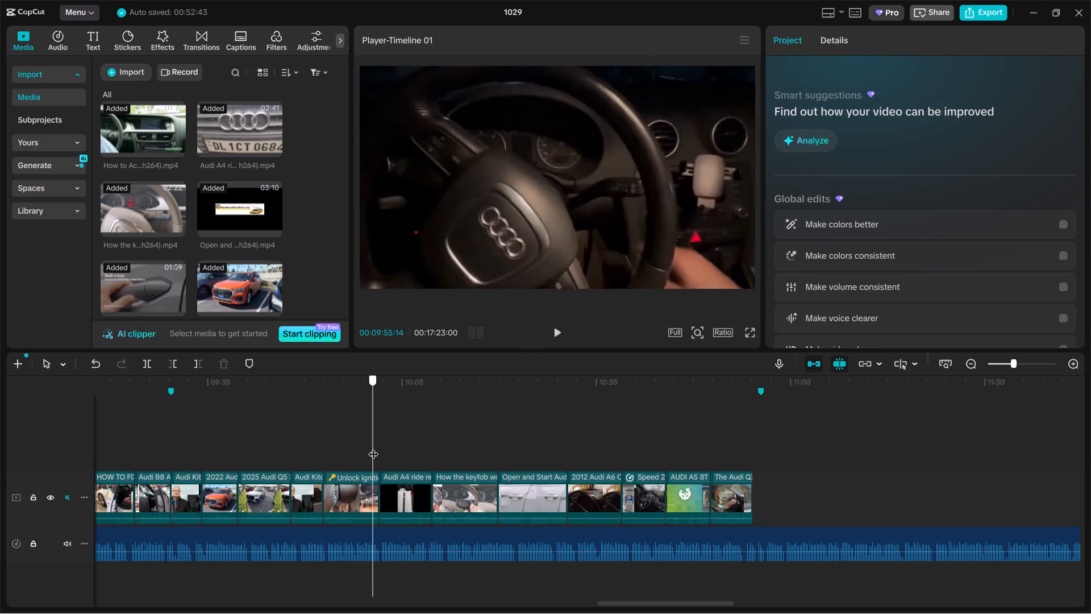
pyautogui.moveTo(373, 447); pyautogui.dragTo(494, 443)
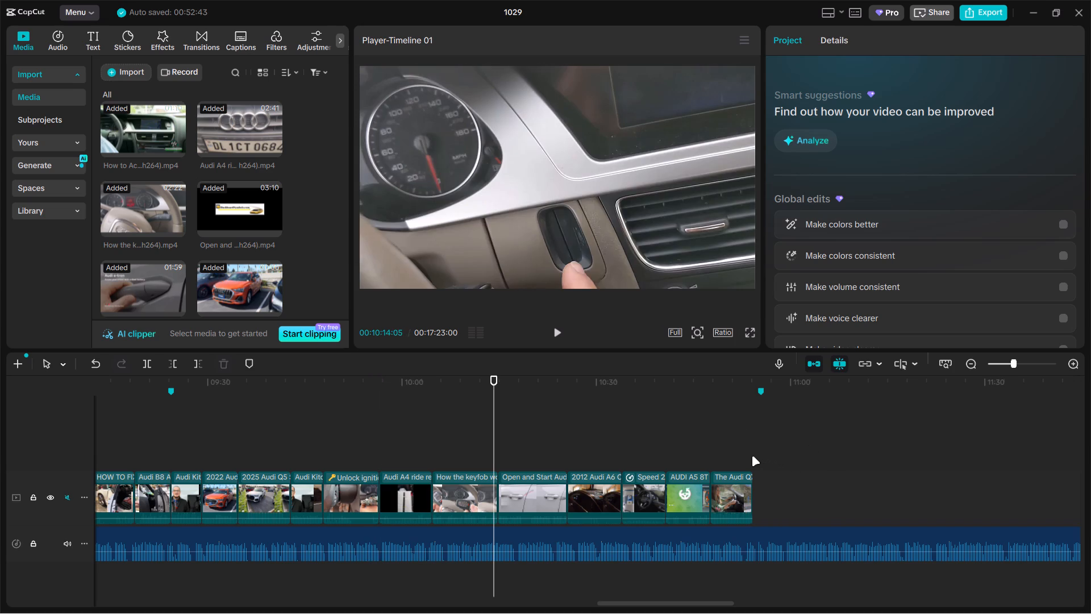
pyautogui.click(747, 456)
pyautogui.press('space')
pyautogui.moveTo(619, 437); pyautogui.dragTo(608, 445)
pyautogui.moveTo(597, 451); pyautogui.dragTo(579, 451)
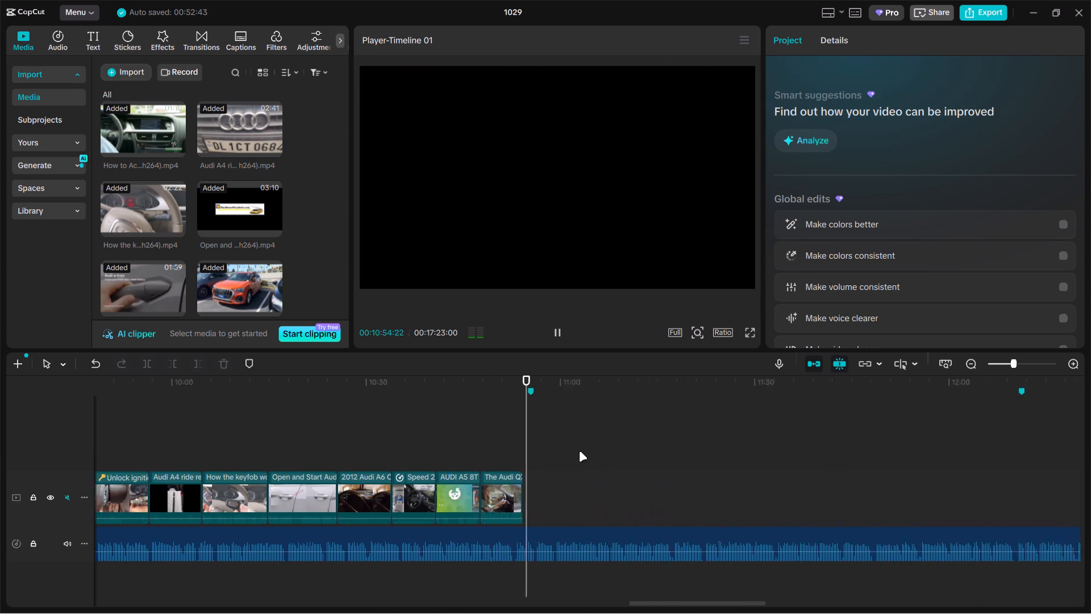
pyautogui.moveTo(579, 451); pyautogui.dragTo(460, 463)
pyautogui.keyDown('ctrl'); pyautogui.scroll(-11, 422, 455); pyautogui.keyUp('ctrl')
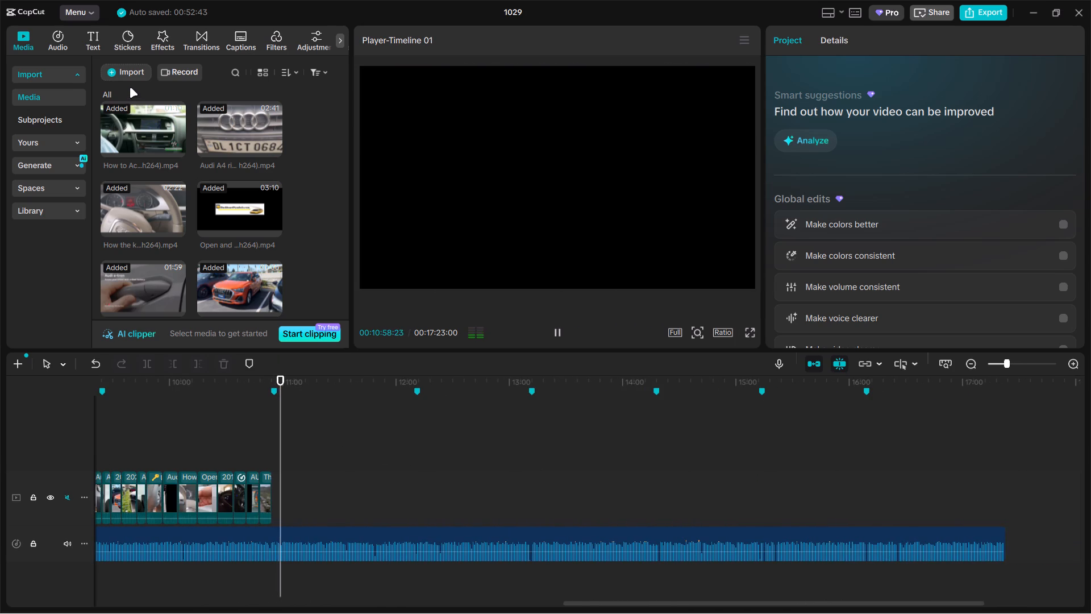
pyautogui.press('space')
# Import all the video files from the 06 folder inside EDIT into the project media.
pyautogui.click(130, 69)
pyautogui.click(157, 97)
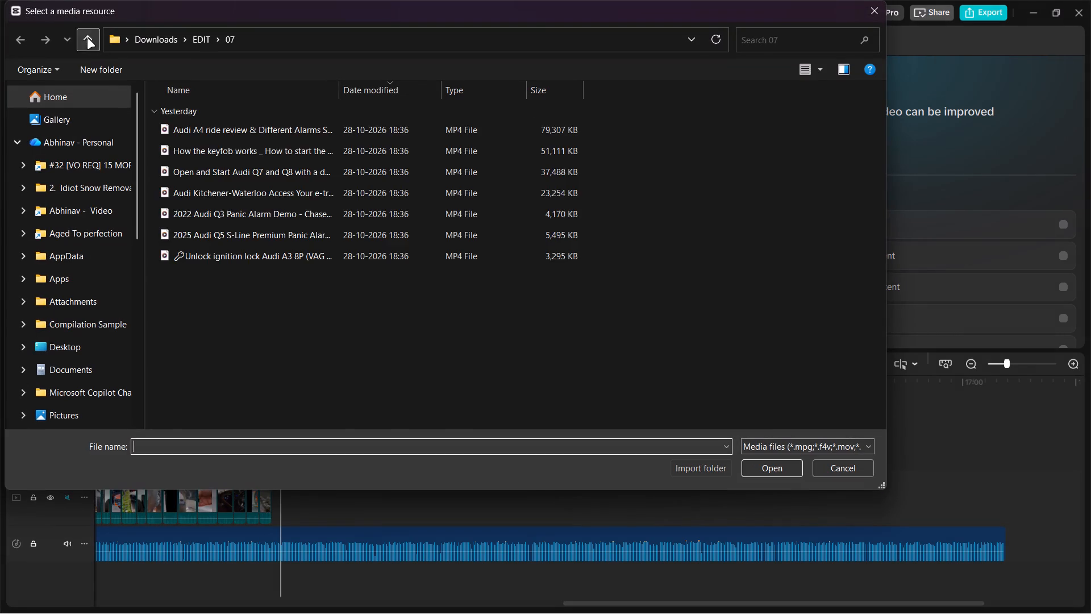
pyautogui.click(87, 39)
pyautogui.doubleClick(235, 342)
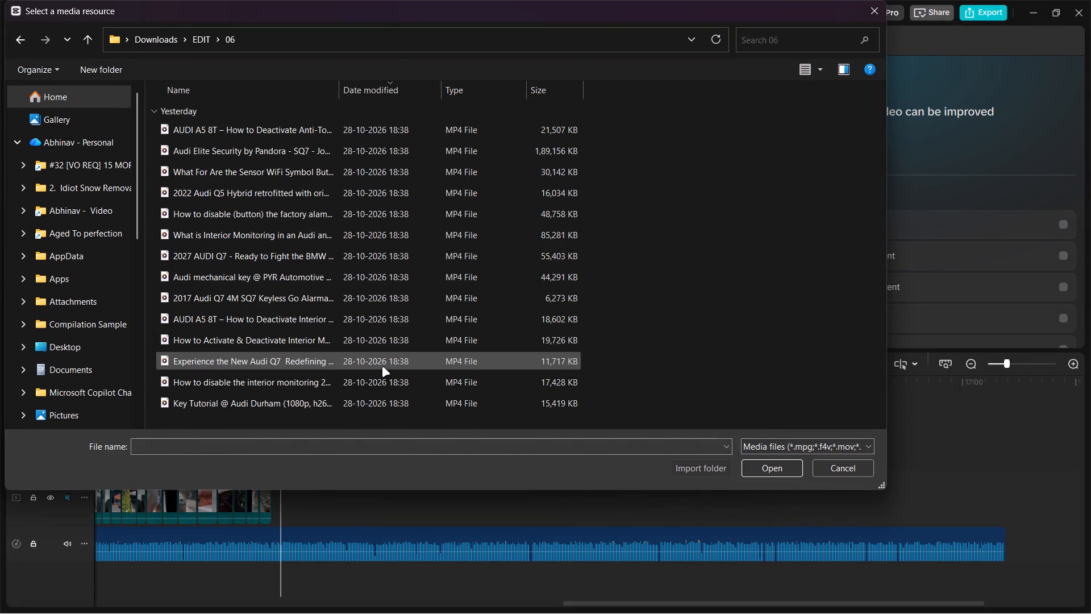
pyautogui.hotkey('ctrl', 'a')
pyautogui.press('Return')
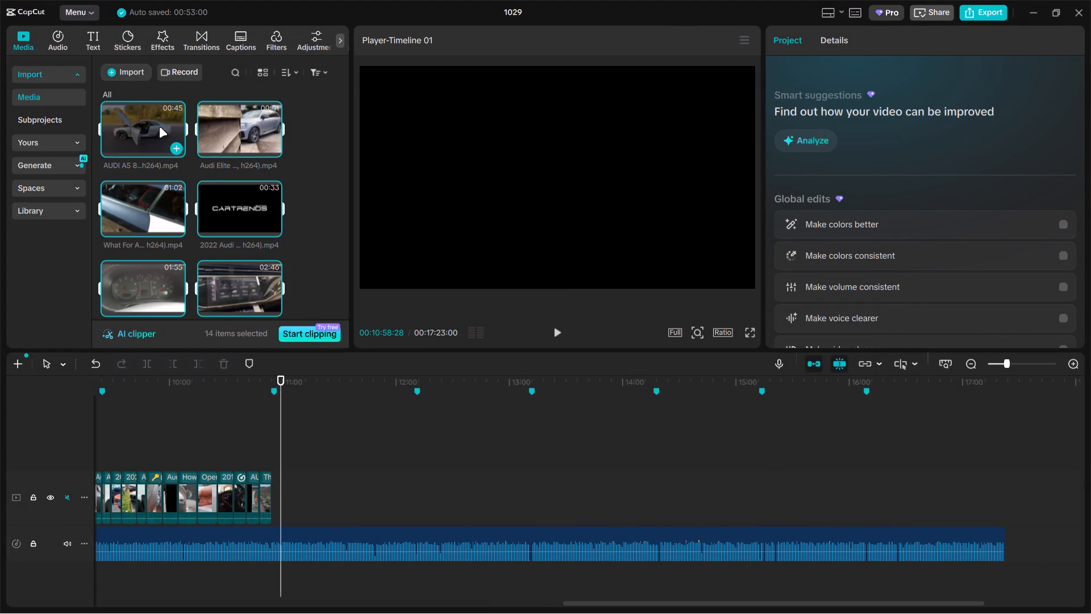
# Place all the newly imported clips together on the main video track, directly after the The Audi bridge clip.
pyautogui.moveTo(159, 127); pyautogui.dragTo(369, 488)
pyautogui.keyDown('ctrl'); pyautogui.scroll(-2, 379, 463); pyautogui.keyUp('ctrl')
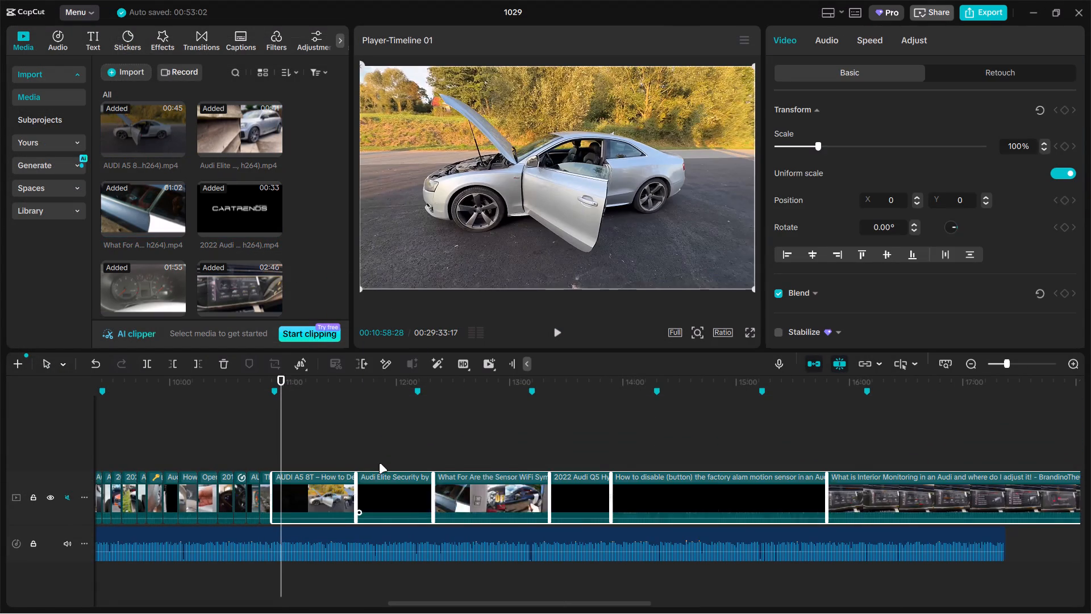
pyautogui.keyDown('ctrl'); pyautogui.scroll(-14, 379, 463); pyautogui.keyUp('ctrl')
pyautogui.keyDown('ctrl'); pyautogui.scroll(6, 380, 463); pyautogui.keyUp('ctrl')
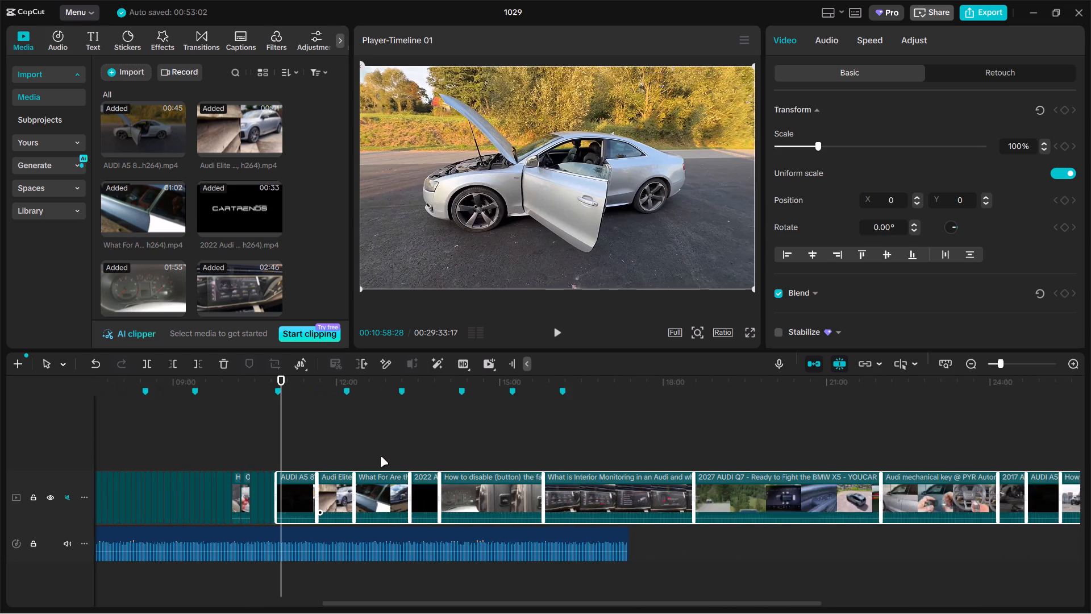
pyautogui.keyDown('ctrl'); pyautogui.scroll(17, 380, 457); pyautogui.keyUp('ctrl')
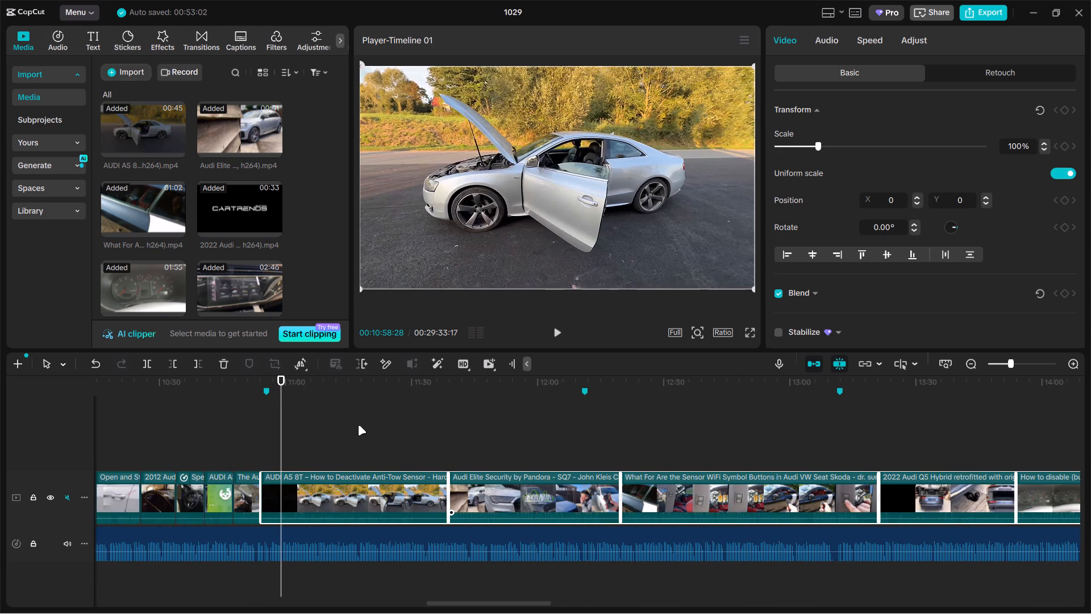
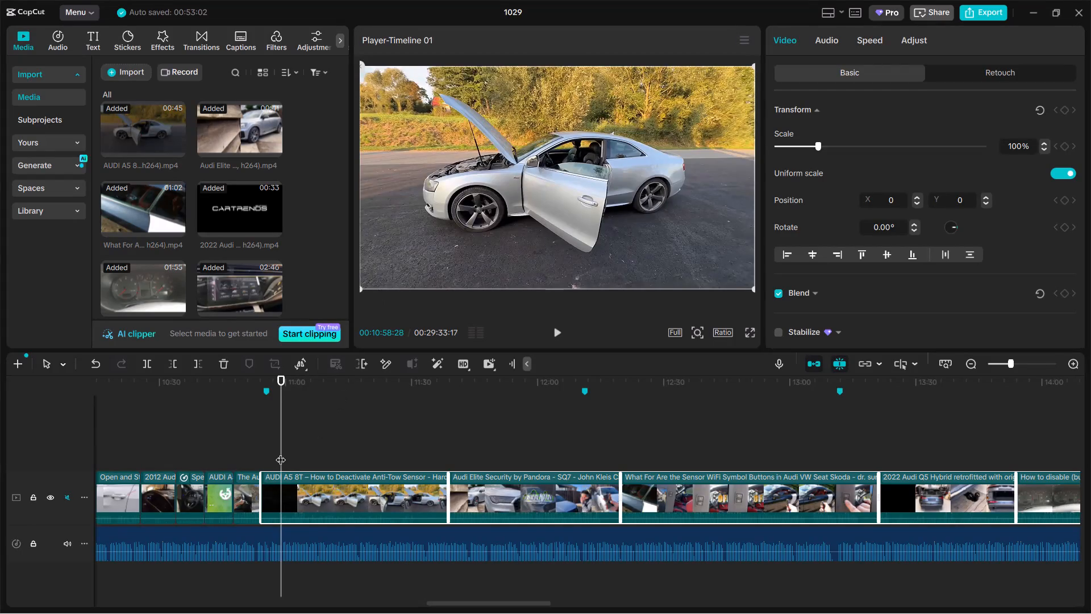
# Play the opening of the AUDI A5 8T anti-tow sensor clip from near its start and pause at about 00:10:58.
pyautogui.moveTo(281, 453); pyautogui.dragTo(263, 453)
pyautogui.press('space')
pyautogui.keyDown('ctrl'); pyautogui.scroll(7, 309, 446); pyautogui.keyUp('ctrl')
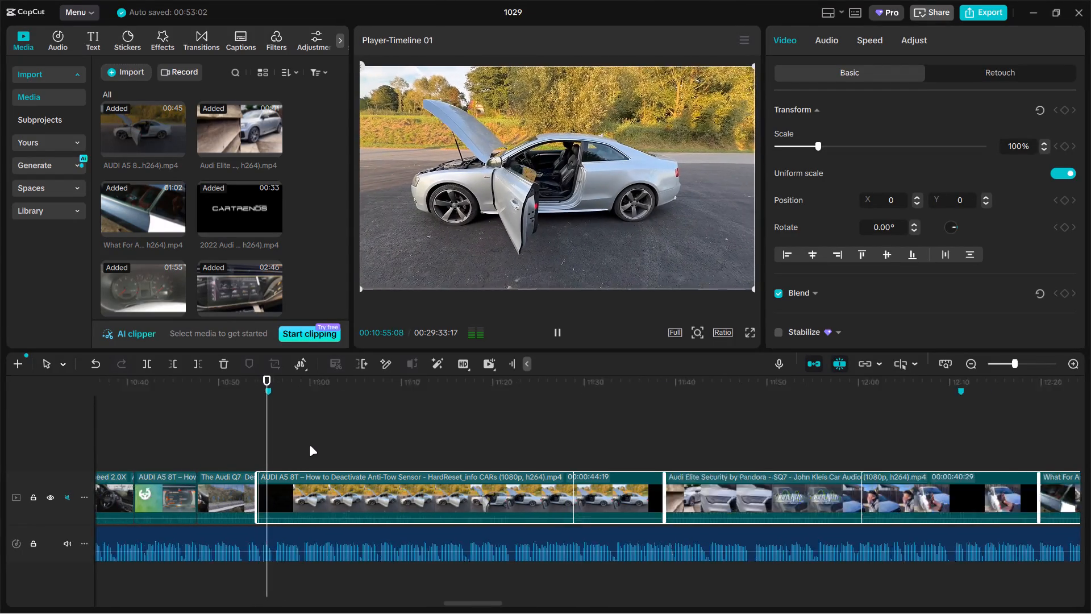
pyautogui.keyDown('ctrl'); pyautogui.scroll(3, 309, 446); pyautogui.keyUp('ctrl')
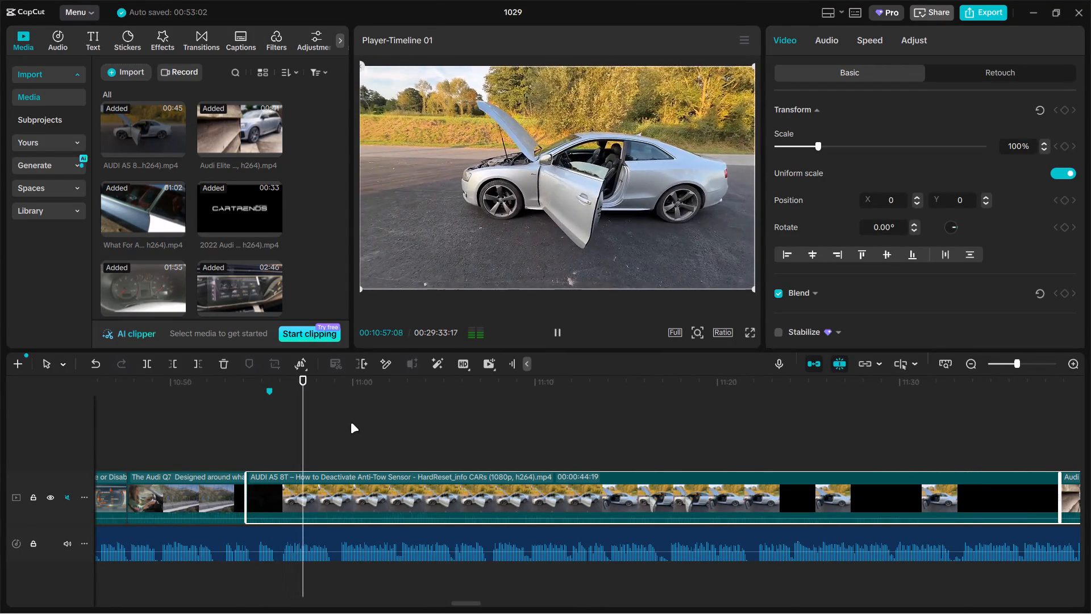
pyautogui.press('space')
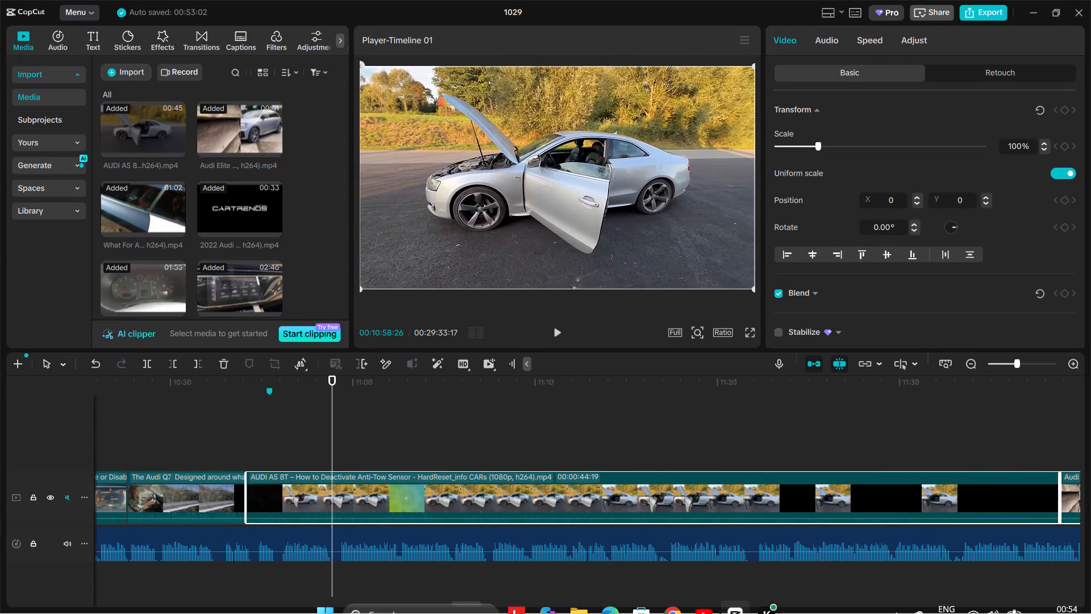
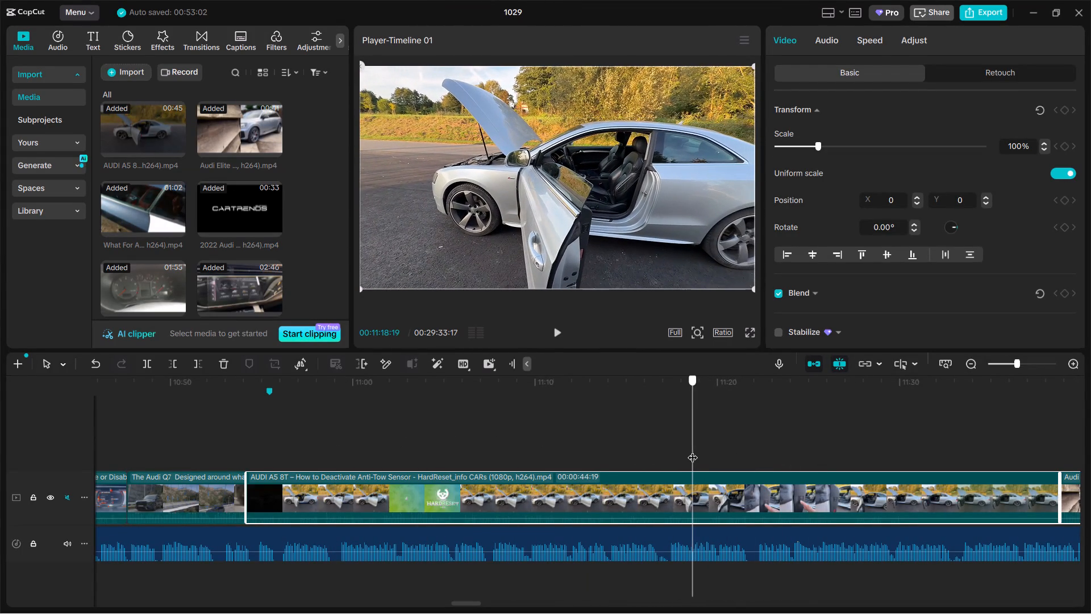
# Split the AUDI A5 8T anti-tow sensor clip at 00:11:18:19 and delete the part before the cut.
pyautogui.click(676, 500)
pyautogui.hotkey('ctrl', 'b')
pyautogui.click(634, 496)
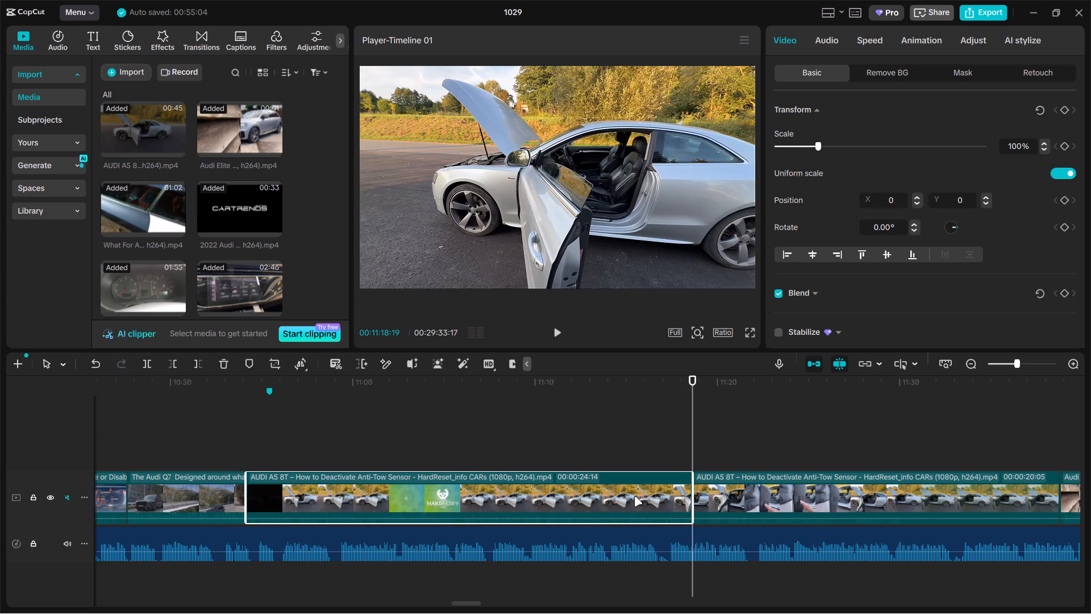
pyautogui.press('BackSpace')
# Review the remaining AUDI A5 8T clip, split it at 00:11:01:11 and delete the part after the cut.
pyautogui.click(243, 442)
pyautogui.moveTo(243, 442); pyautogui.dragTo(270, 442)
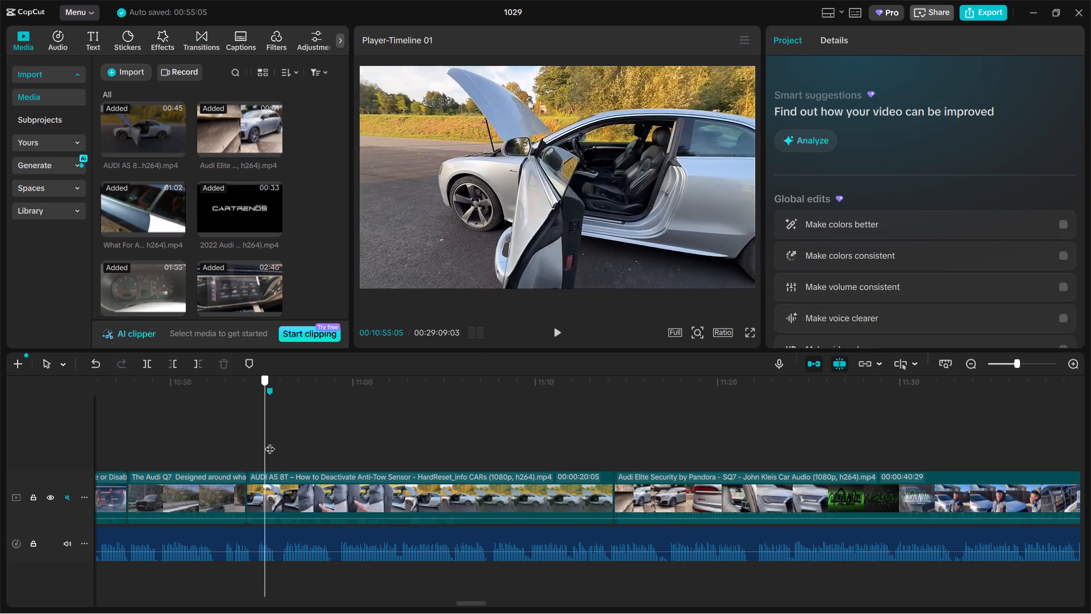
pyautogui.moveTo(270, 442); pyautogui.dragTo(285, 442)
pyautogui.keyDown('ctrl'); pyautogui.scroll(-10, 285, 442); pyautogui.keyUp('ctrl')
pyautogui.moveTo(285, 442); pyautogui.dragTo(289, 442)
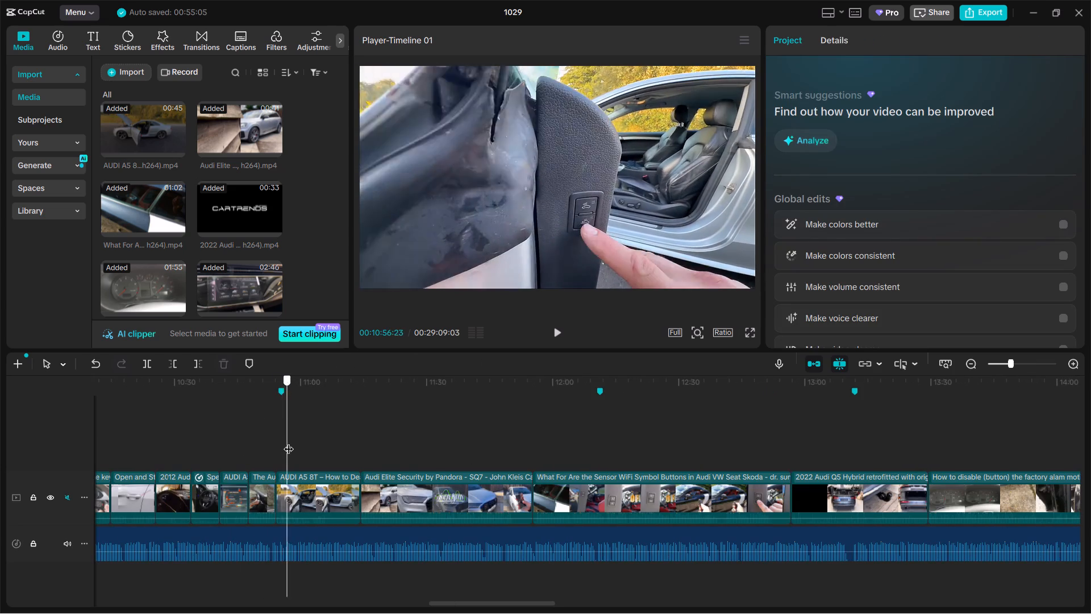
pyautogui.moveTo(289, 442); pyautogui.dragTo(306, 442)
pyautogui.click(338, 482)
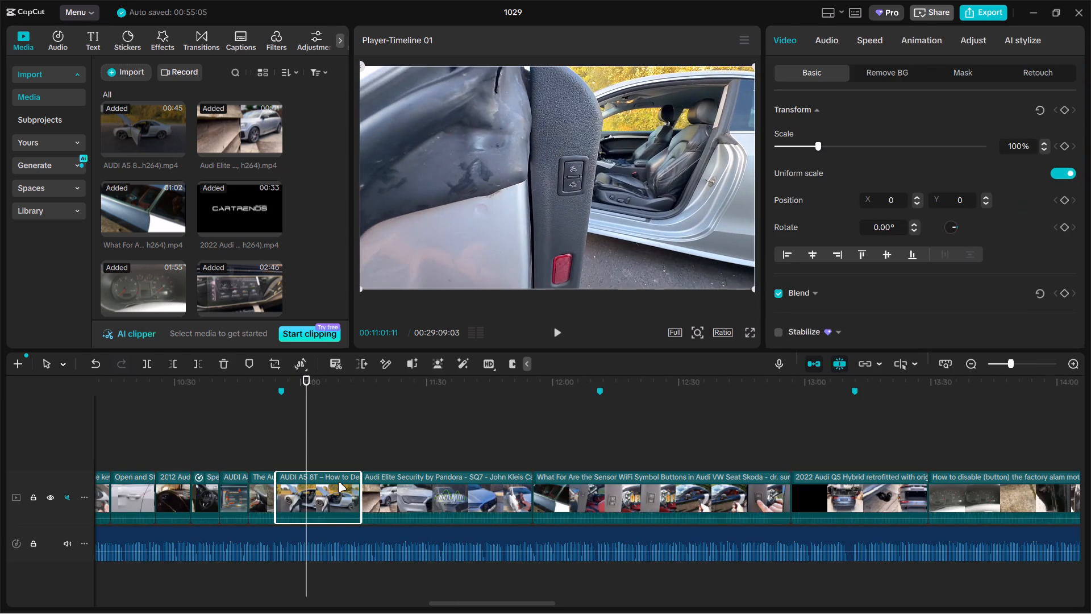
pyautogui.hotkey('ctrl', 'b')
pyautogui.press('BackSpace')
# Review the Audi Elite Security by Pandora SQ7 clip, split it at 00:11:09:23 and delete the part after the cut.
pyautogui.click(350, 460)
pyautogui.moveTo(350, 460); pyautogui.dragTo(401, 453)
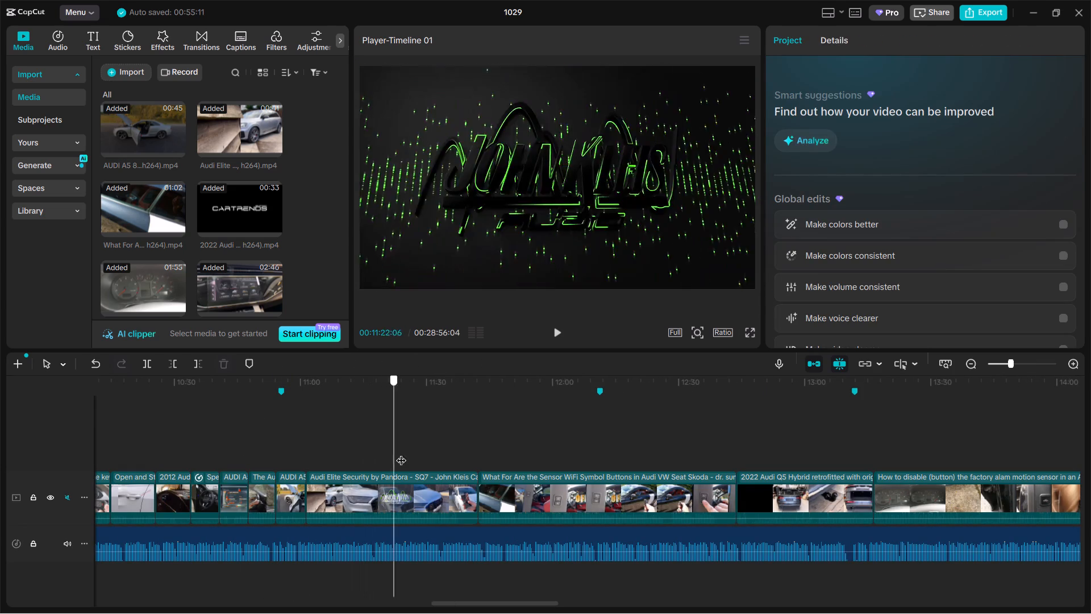
pyautogui.moveTo(401, 453); pyautogui.dragTo(524, 441)
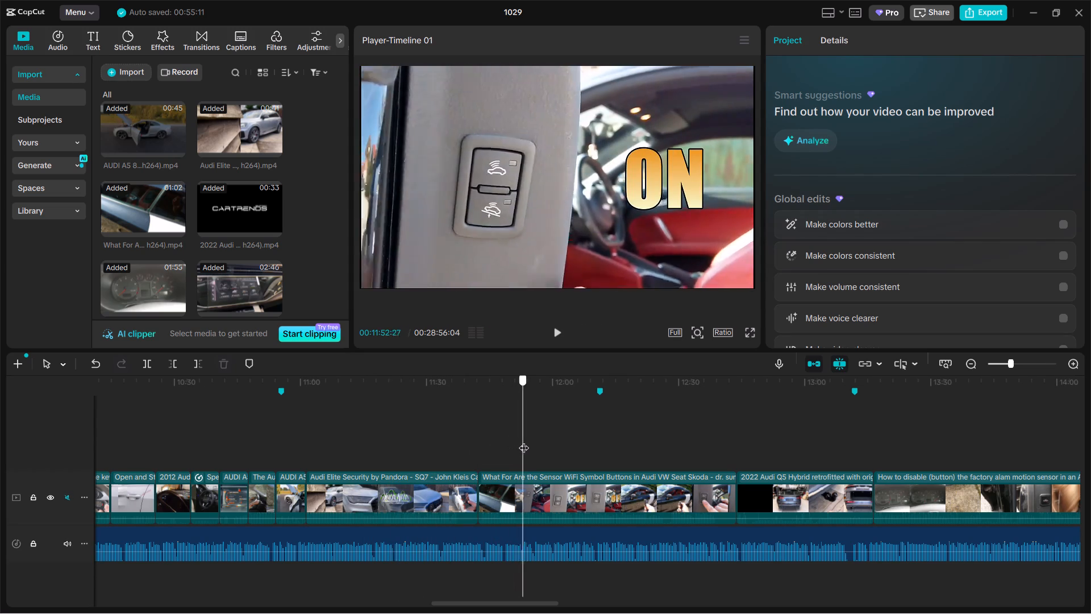
pyautogui.moveTo(524, 441); pyautogui.dragTo(489, 439)
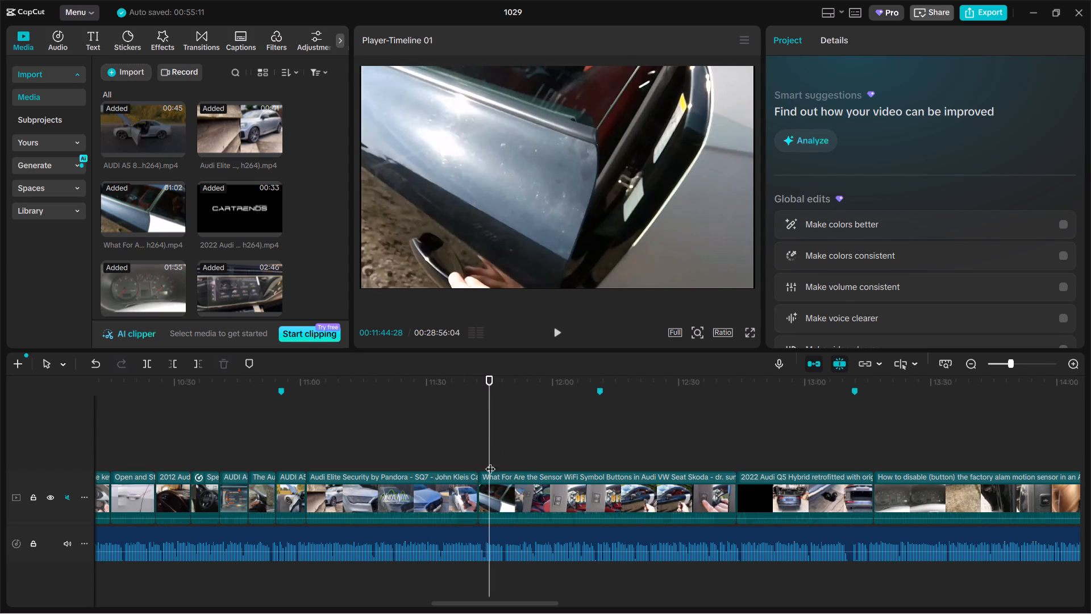
pyautogui.click(491, 475)
pyautogui.click(420, 433)
pyautogui.moveTo(420, 433); pyautogui.dragTo(346, 439)
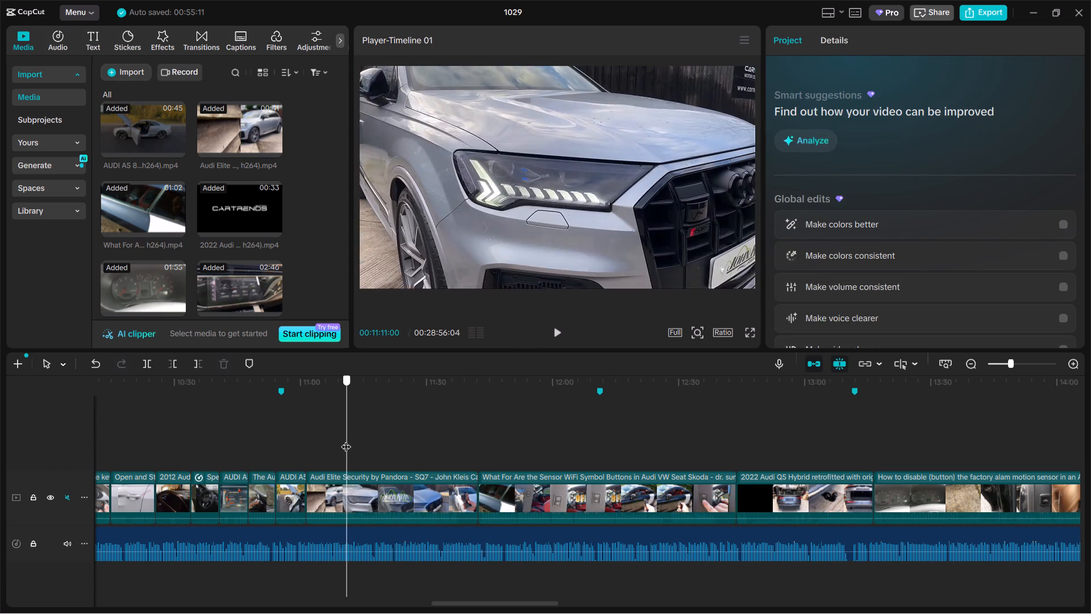
pyautogui.moveTo(346, 439); pyautogui.dragTo(435, 435)
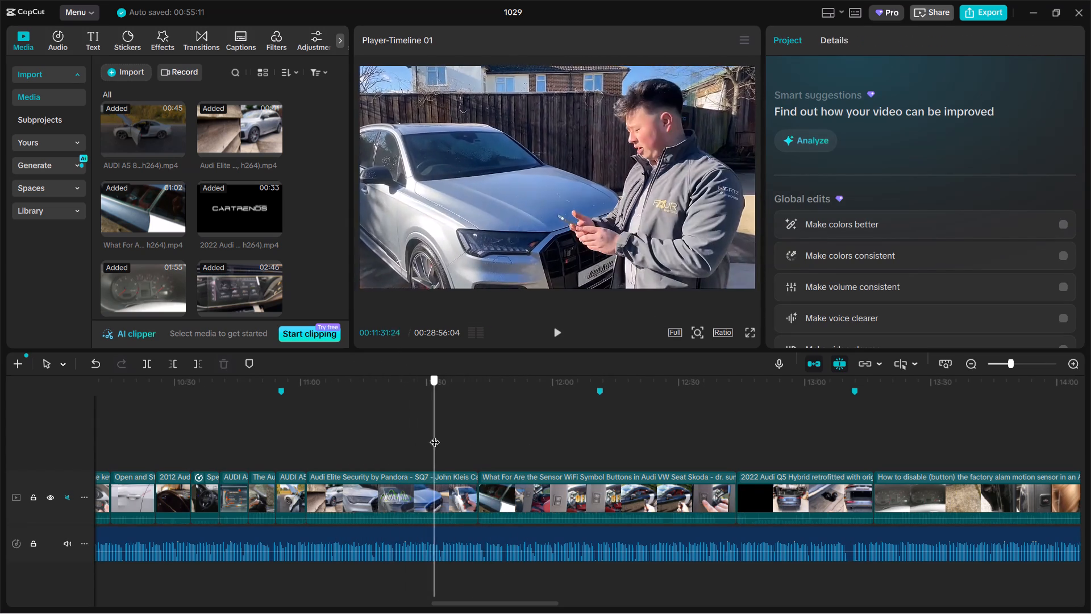
pyautogui.moveTo(435, 435); pyautogui.dragTo(451, 434)
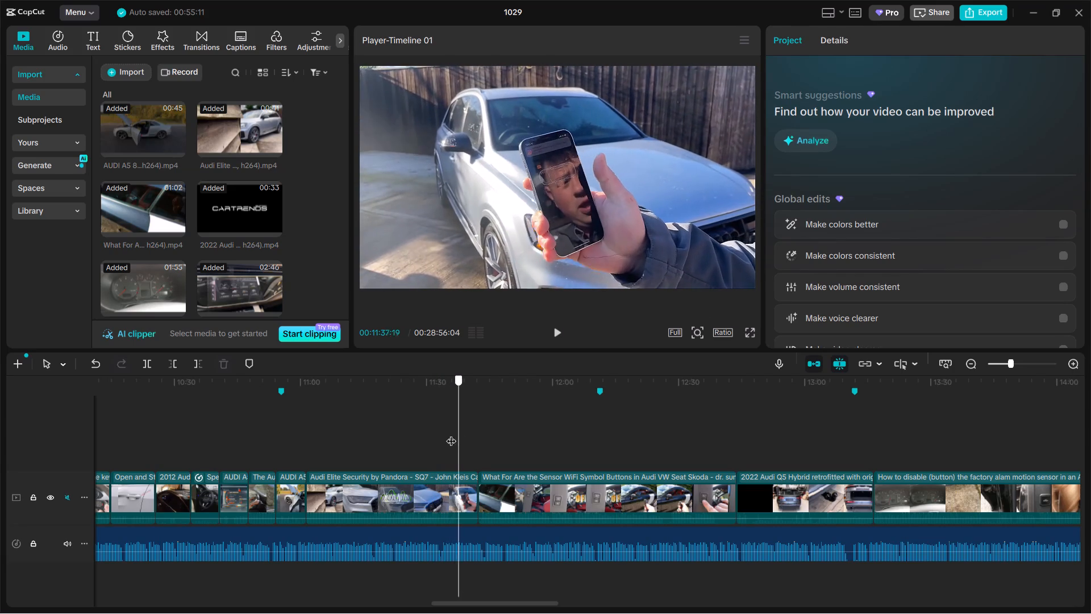
pyautogui.moveTo(451, 434); pyautogui.dragTo(334, 429)
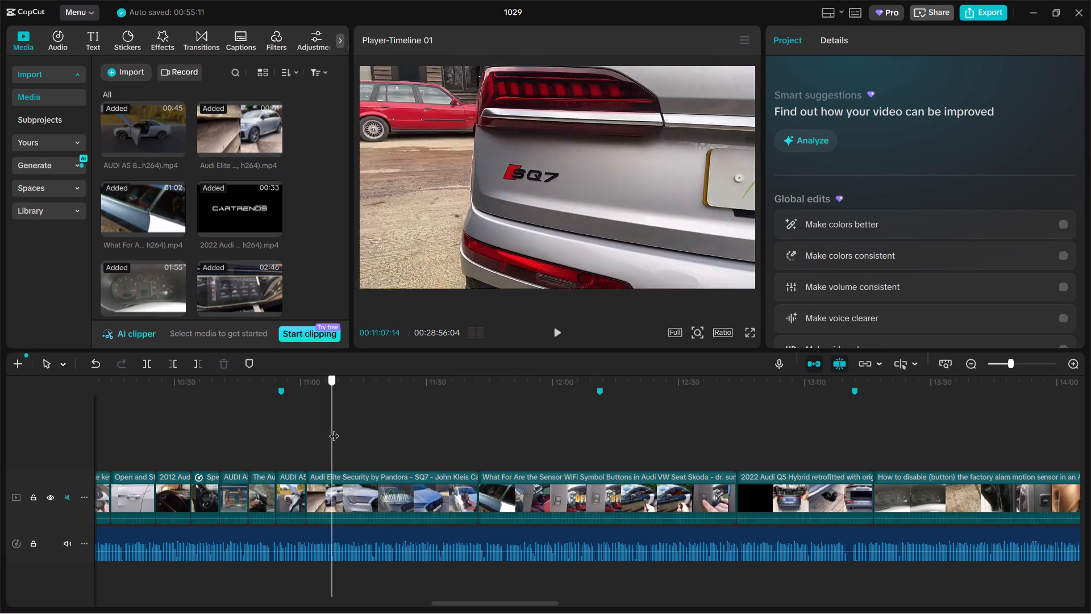
pyautogui.moveTo(334, 429); pyautogui.dragTo(342, 428)
pyautogui.click(376, 492)
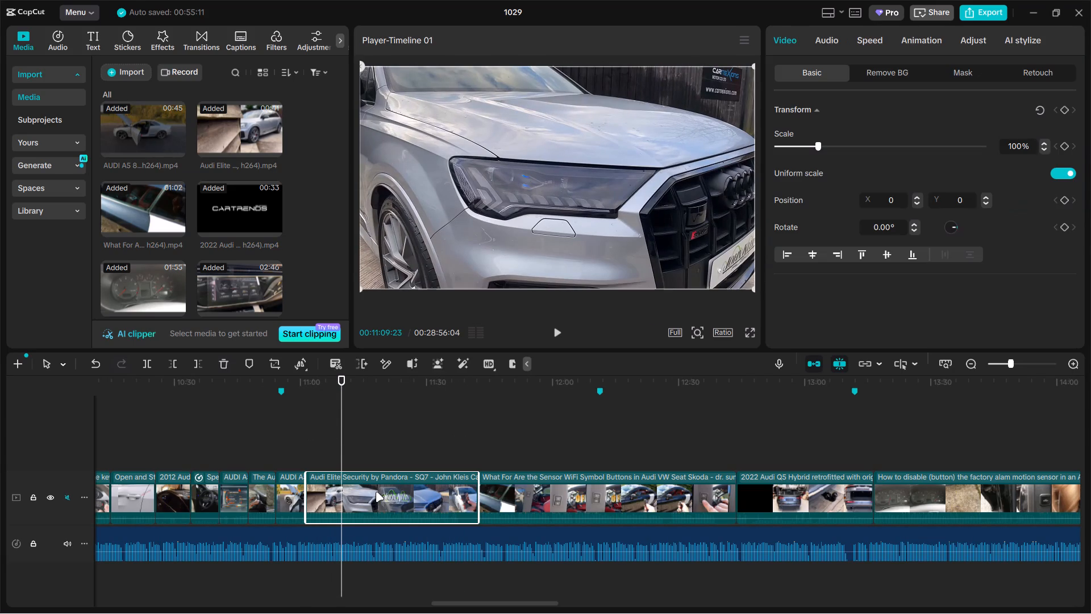
pyautogui.hotkey('ctrl', 'b')
pyautogui.press('BackSpace')
# Review the "What For Are the Sensor WiFi Symbol Buttons" clip, split it at 00:11:20:02 and delete the part before the cut.
pyautogui.click(376, 450)
pyautogui.moveTo(376, 450); pyautogui.dragTo(409, 450)
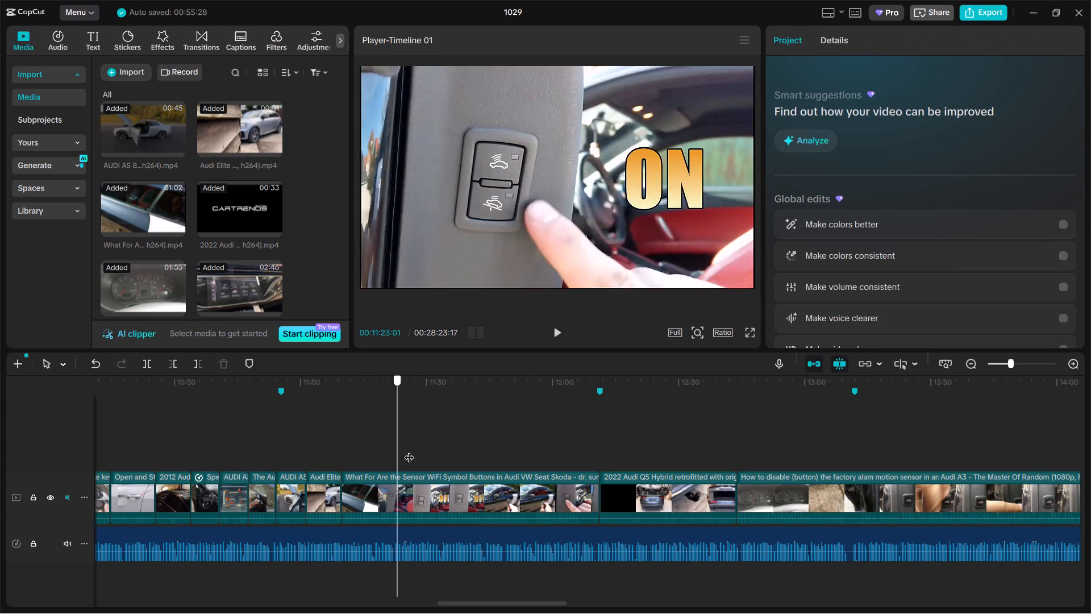
pyautogui.moveTo(409, 450); pyautogui.dragTo(495, 445)
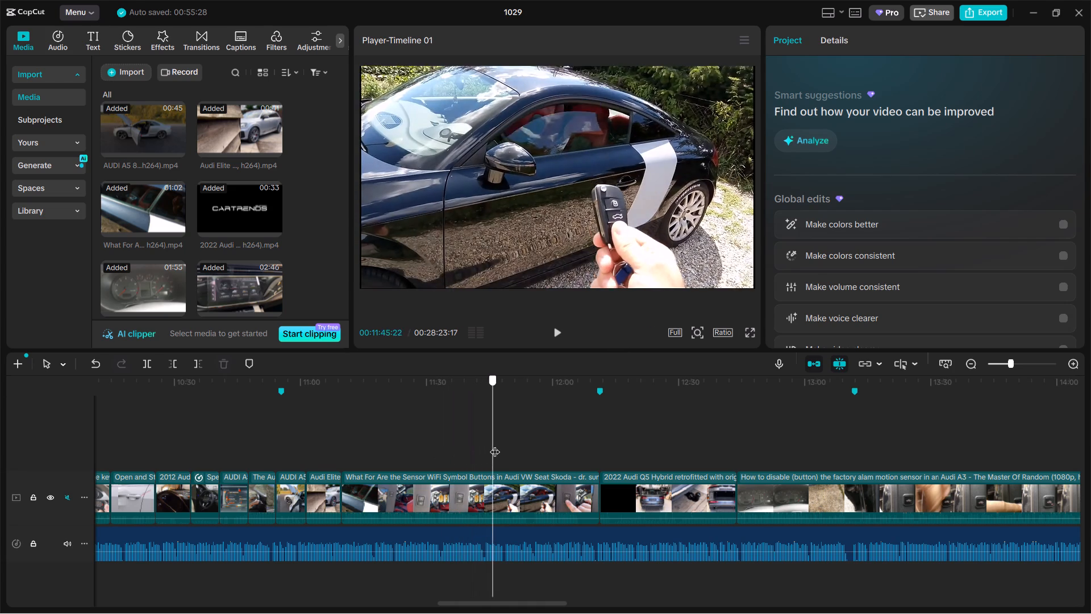
pyautogui.moveTo(495, 445); pyautogui.dragTo(484, 447)
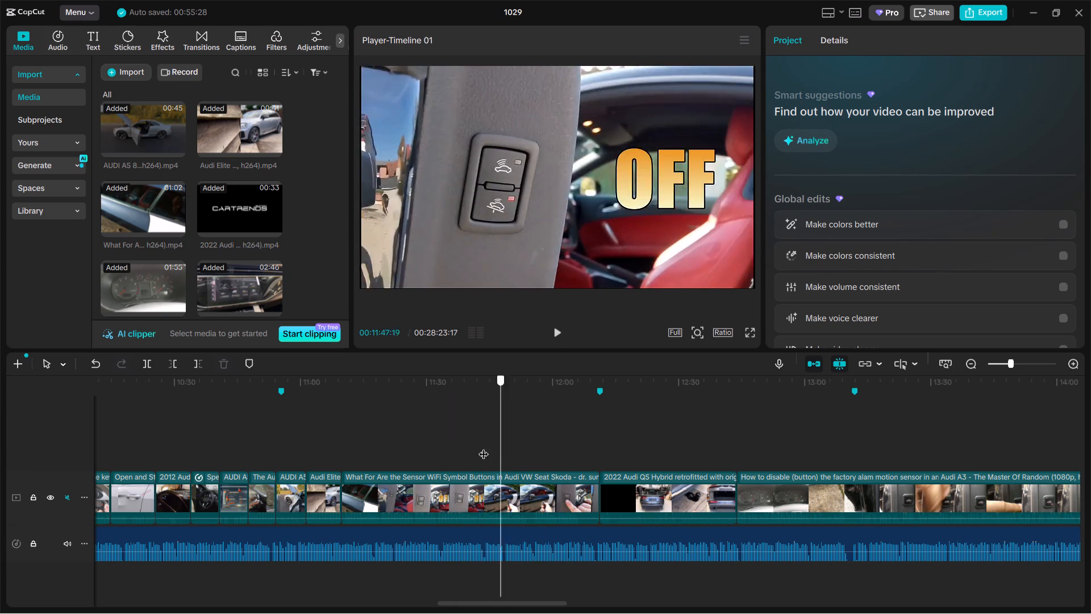
pyautogui.moveTo(484, 447); pyautogui.dragTo(385, 443)
pyautogui.click(387, 494)
pyautogui.hotkey('ctrl', 'b')
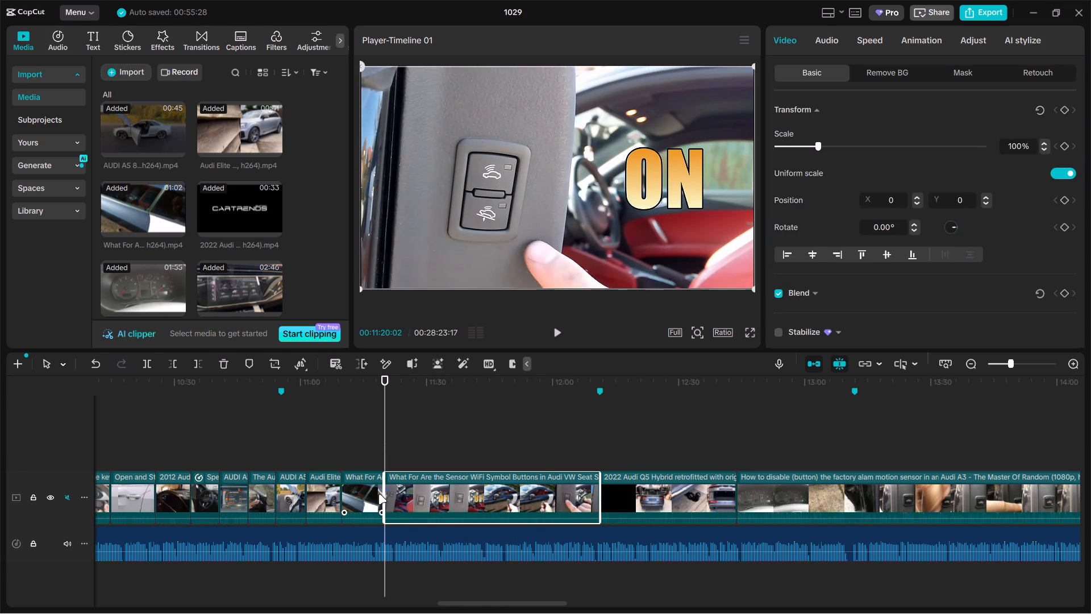
pyautogui.click(378, 494)
pyautogui.press('BackSpace')
# Split the remaining "What For Are the Sensor WiFi Symbol Buttons" clip at 00:11:18:25 and delete the part after the cut.
pyautogui.click(343, 462)
pyautogui.moveTo(343, 462); pyautogui.dragTo(382, 453)
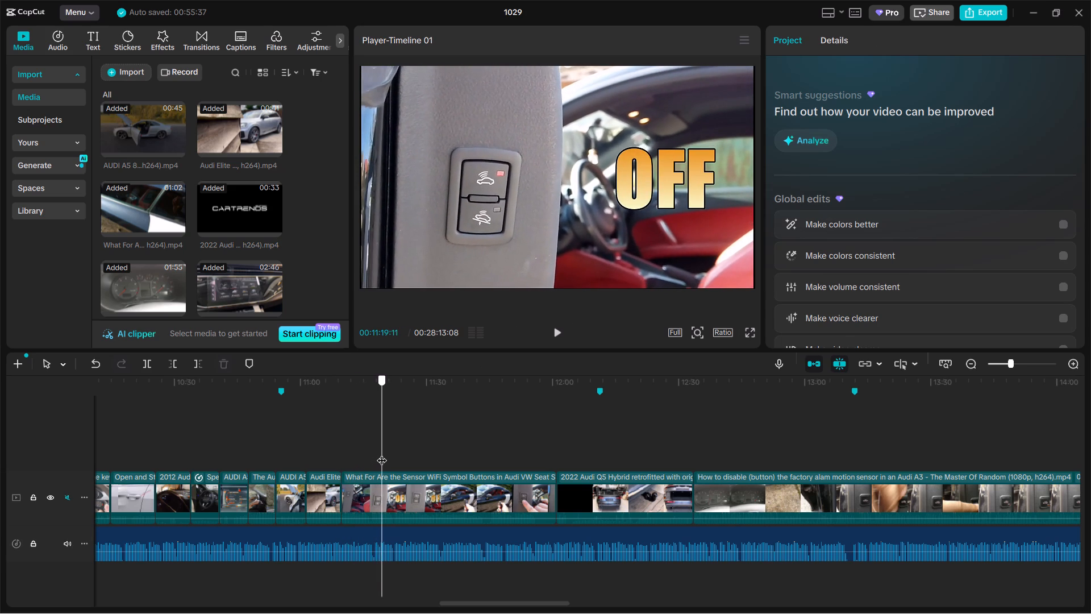
pyautogui.moveTo(382, 453); pyautogui.dragTo(380, 457)
pyautogui.click(395, 496)
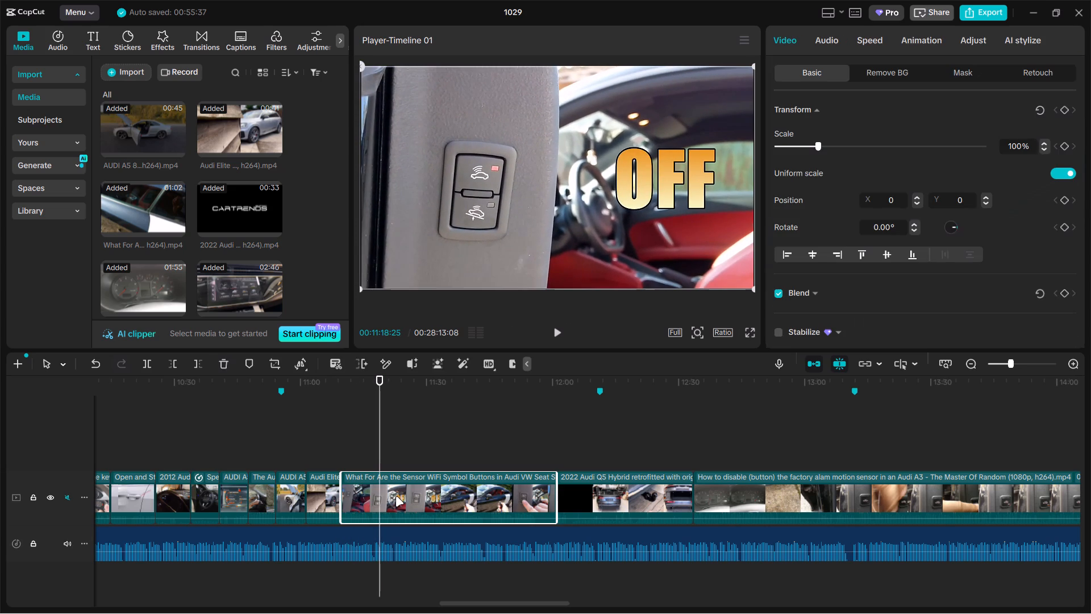
pyautogui.hotkey('ctrl', 'b')
pyautogui.press('BackSpace')
# Trim the black intro off the start of the 2022 Audi Q5 Hybrid clip, up to the open trunk shot.
pyautogui.moveTo(379, 450); pyautogui.dragTo(442, 450)
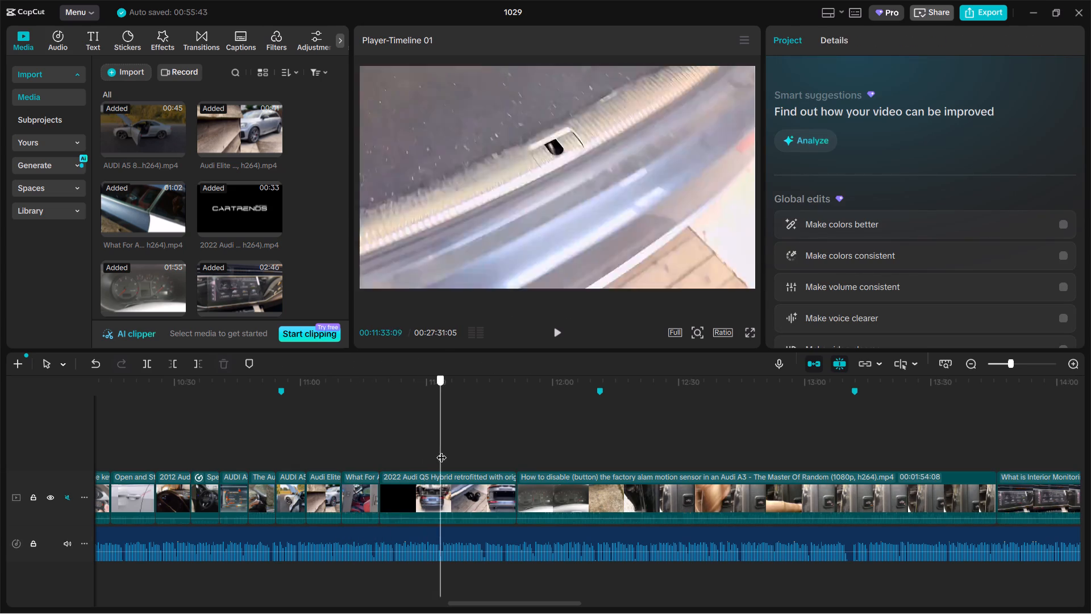
pyautogui.moveTo(442, 450); pyautogui.dragTo(428, 461)
pyautogui.click(430, 500)
pyautogui.moveTo(383, 497); pyautogui.dragTo(422, 489)
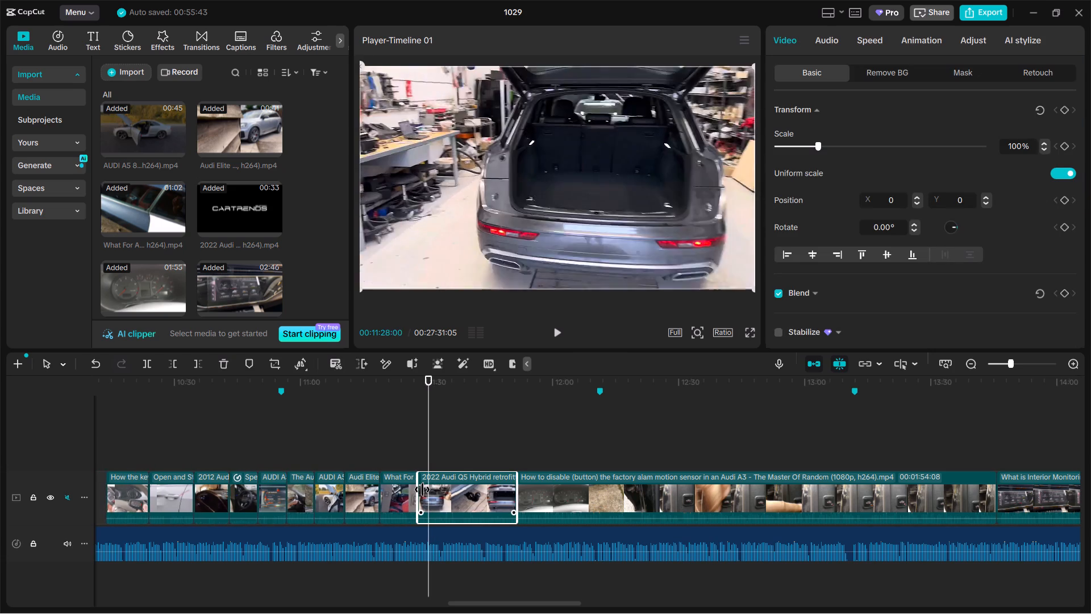
pyautogui.moveTo(422, 489); pyautogui.dragTo(430, 489)
# Trim the end of the 2022 Audi Q5 Hybrid clip back to the hand at the trunk's side panel, at about 00:11:27.
pyautogui.doubleClick(383, 454)
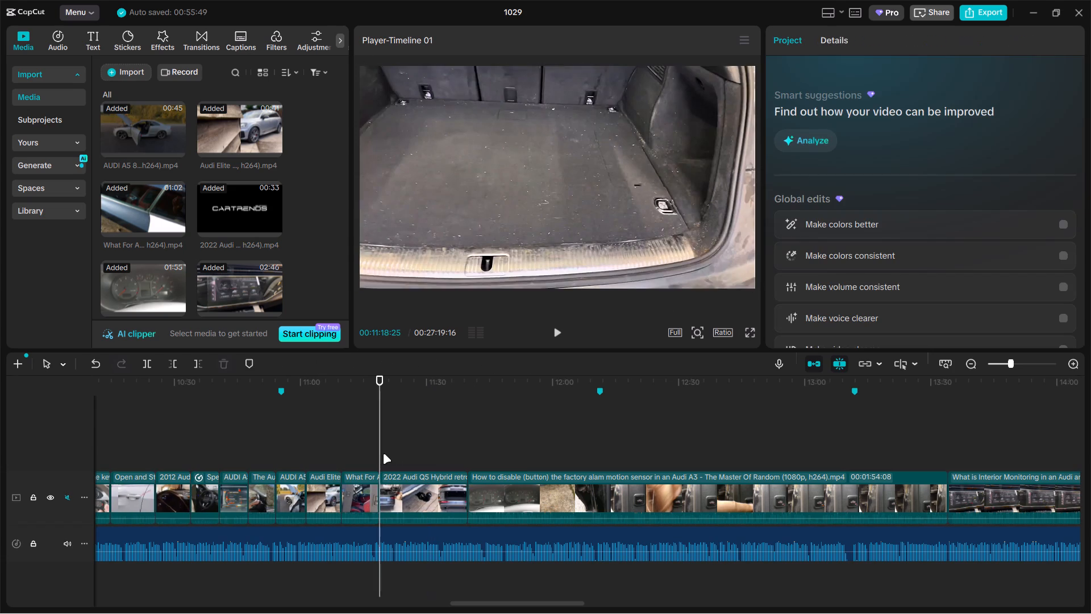
pyautogui.moveTo(381, 454); pyautogui.dragTo(408, 453)
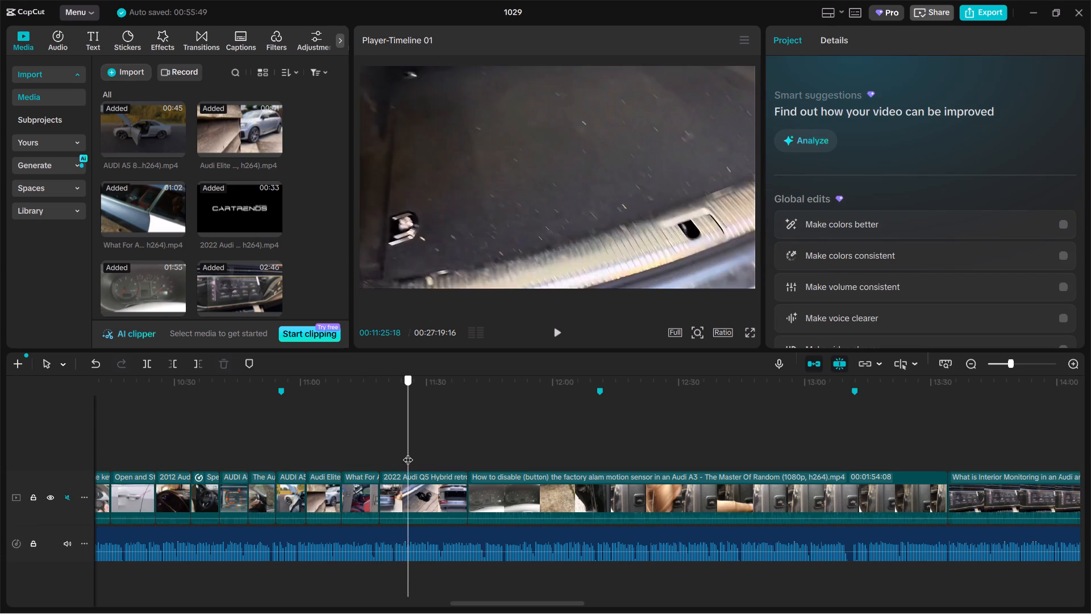
pyautogui.moveTo(408, 453); pyautogui.dragTo(414, 452)
pyautogui.click(435, 498)
pyautogui.moveTo(469, 493); pyautogui.dragTo(460, 493)
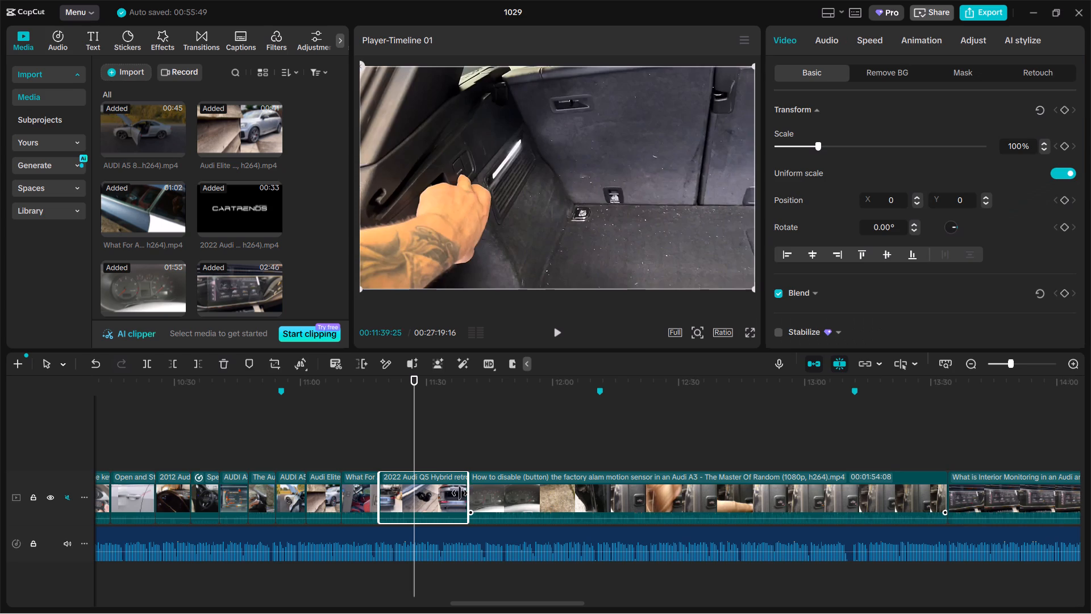
pyautogui.moveTo(460, 493); pyautogui.dragTo(414, 494)
# Move the "What For Are the Sensor WiFi Symbol Buttons" clip ahead of the AUDI A5 8T clip on the video track.
pyautogui.click(361, 454)
pyautogui.moveTo(361, 454); pyautogui.dragTo(356, 454)
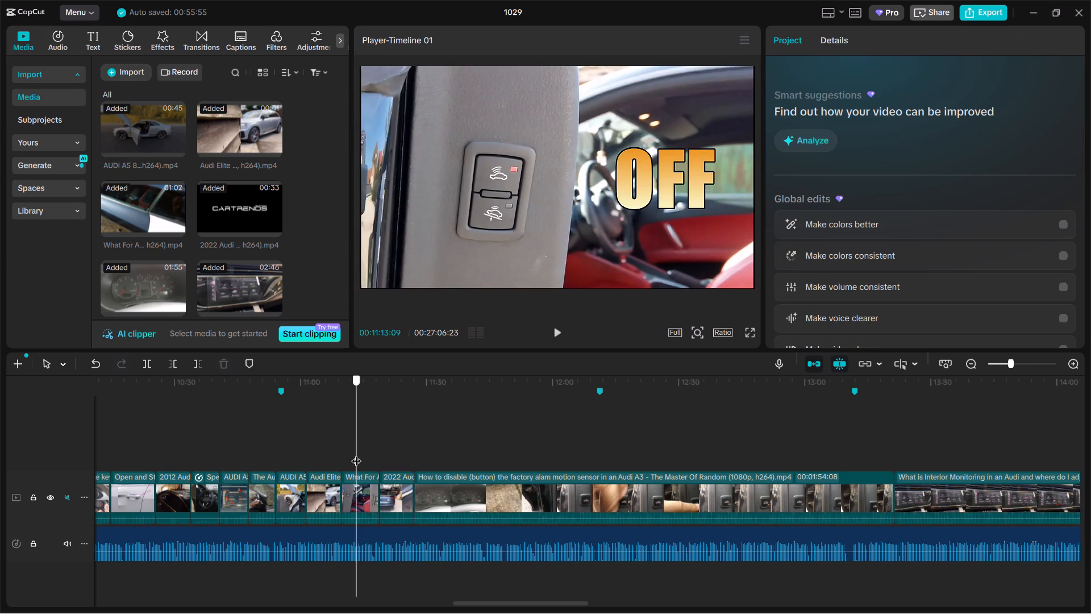
pyautogui.moveTo(356, 454); pyautogui.dragTo(356, 454)
pyautogui.moveTo(356, 492); pyautogui.dragTo(290, 492)
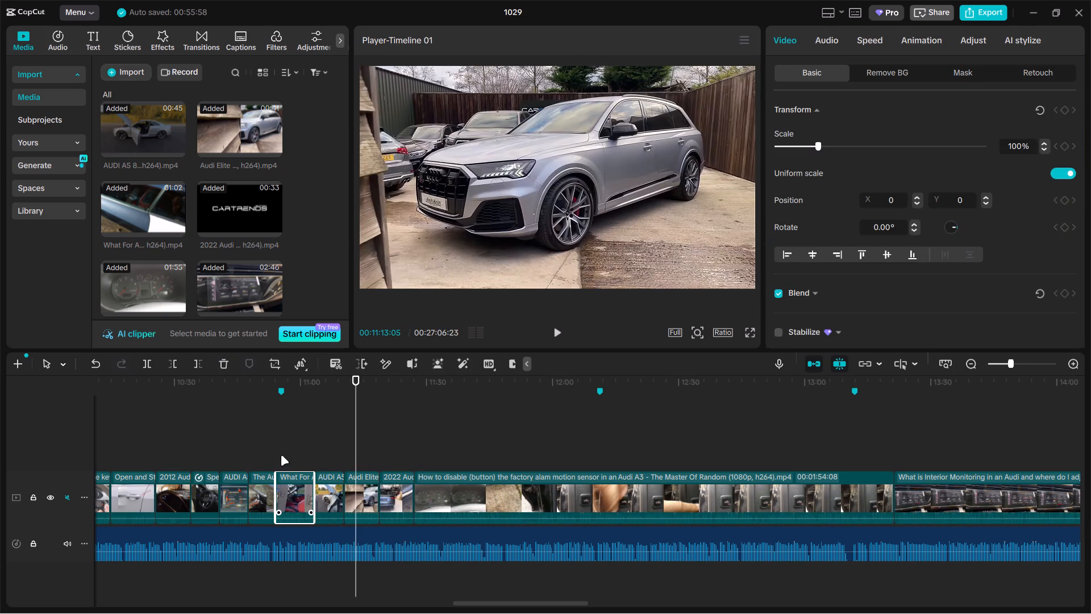
# Review the "How to disable (button) the factory alarm motion sensor" Audi A3 clip, split it at 00:12:03:05 and delete the part before the cut.
pyautogui.click(281, 455)
pyautogui.moveTo(281, 455); pyautogui.dragTo(326, 452)
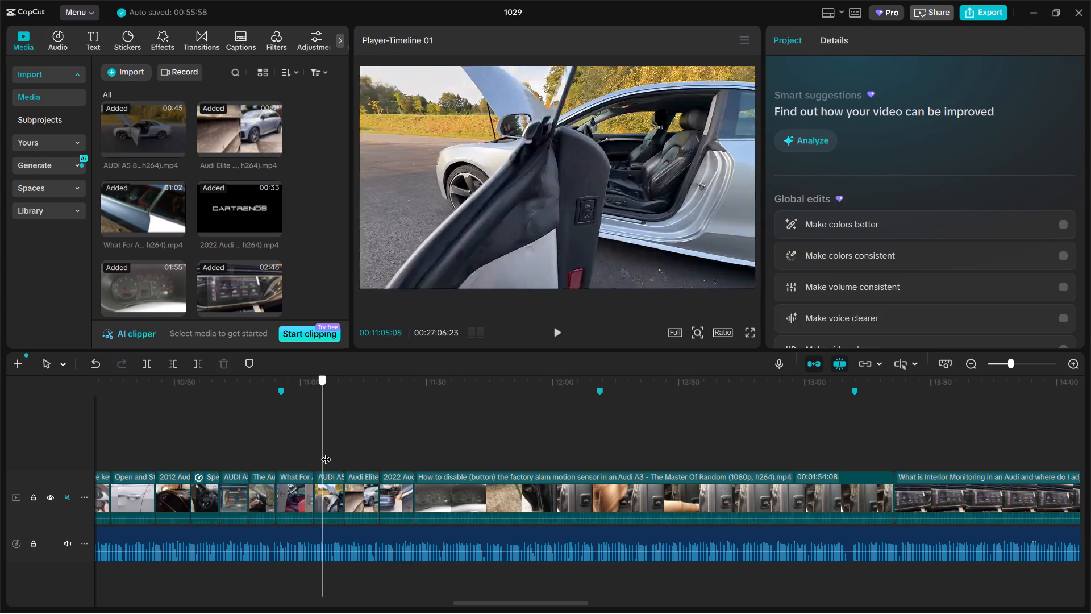
pyautogui.moveTo(326, 452); pyautogui.dragTo(492, 460)
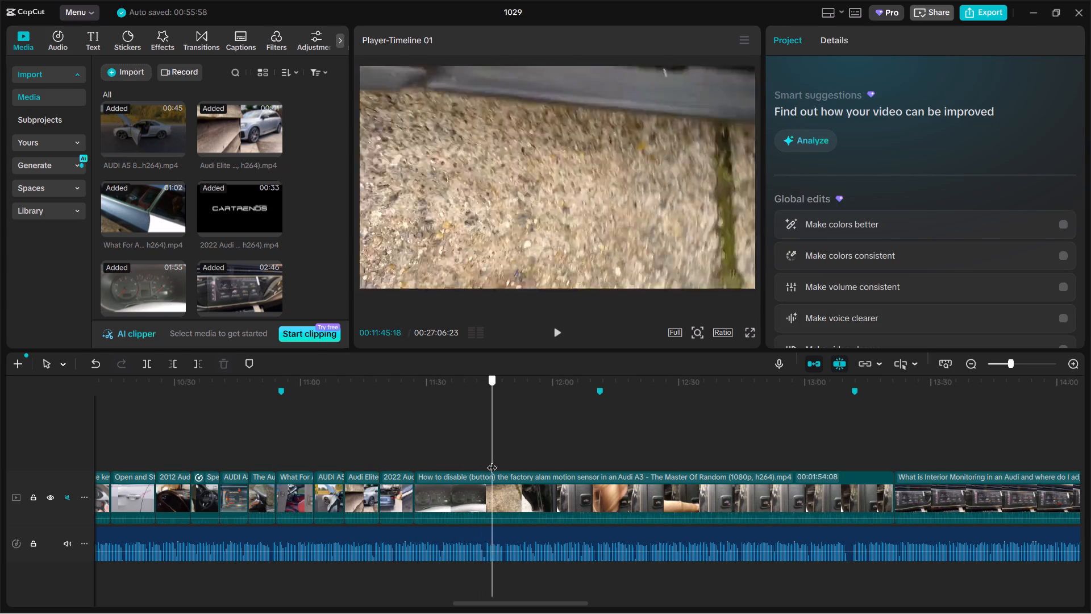
pyautogui.moveTo(492, 460); pyautogui.dragTo(599, 468)
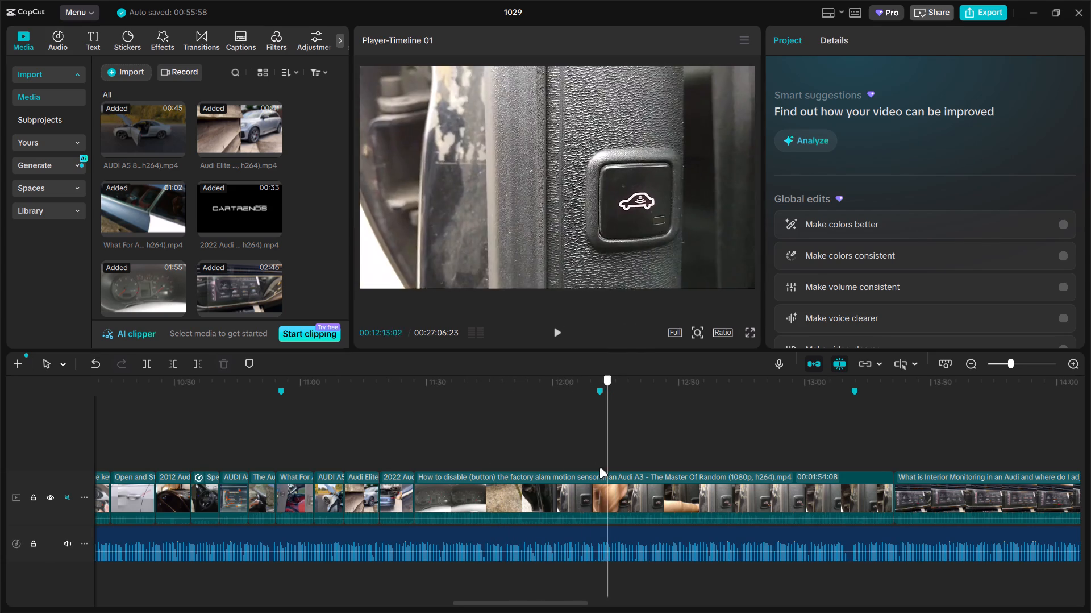
pyautogui.moveTo(599, 468); pyautogui.dragTo(566, 468)
pyautogui.click(573, 511)
pyautogui.hotkey('ctrl', 'b')
pyautogui.click(524, 511)
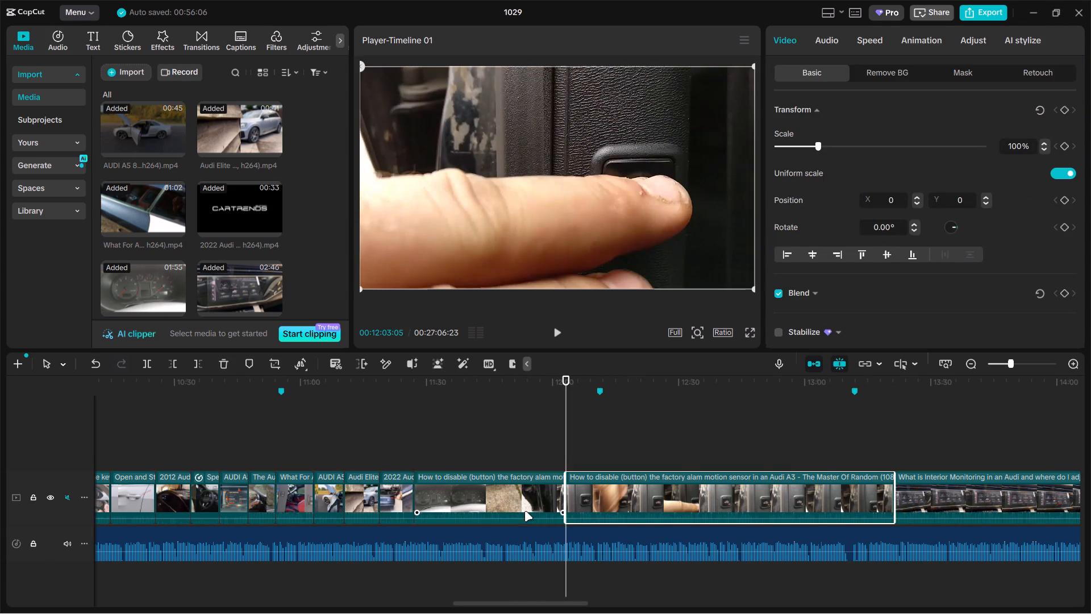
pyautogui.press('BackSpace')
# Review the remaining Audi A3 motion sensor clip and extend its start earlier by about 2.5 seconds.
pyautogui.click(407, 453)
pyautogui.moveTo(407, 453); pyautogui.dragTo(459, 449)
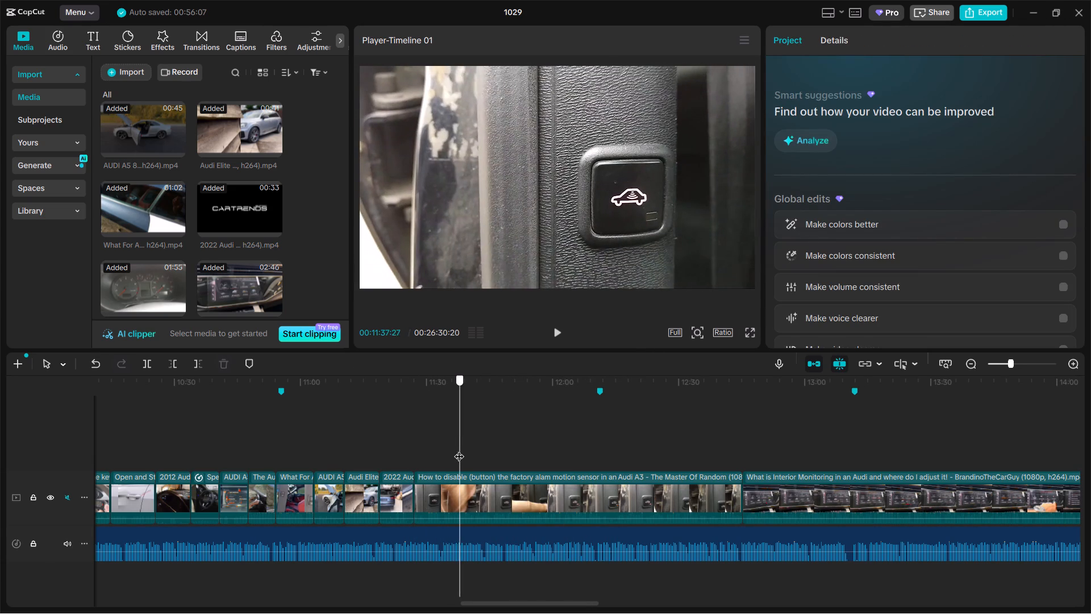
pyautogui.moveTo(459, 449); pyautogui.dragTo(617, 460)
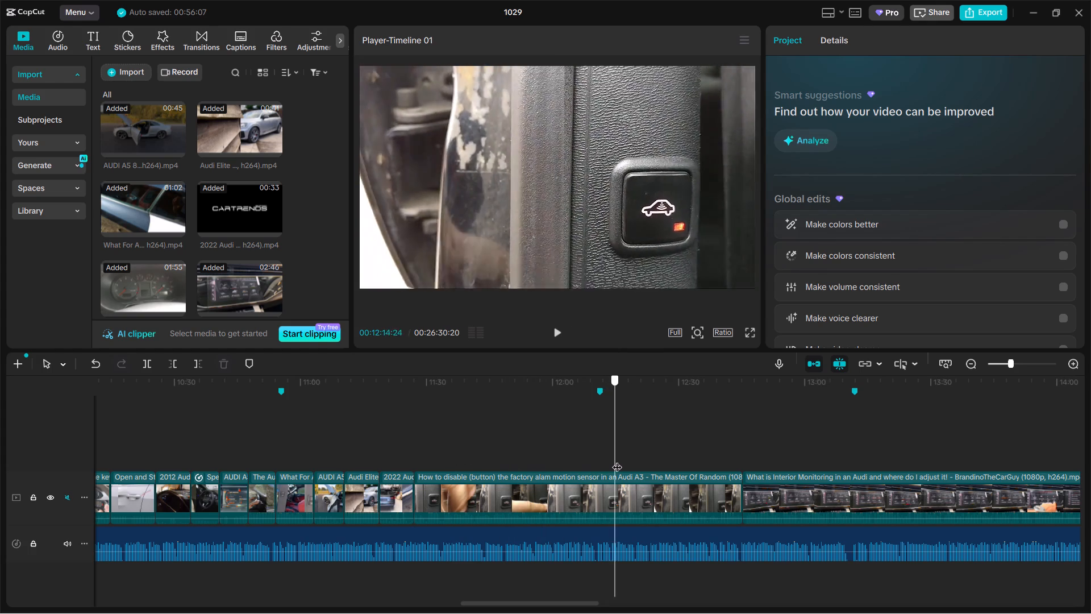
pyautogui.moveTo(617, 460); pyautogui.dragTo(419, 469)
pyautogui.click(423, 488)
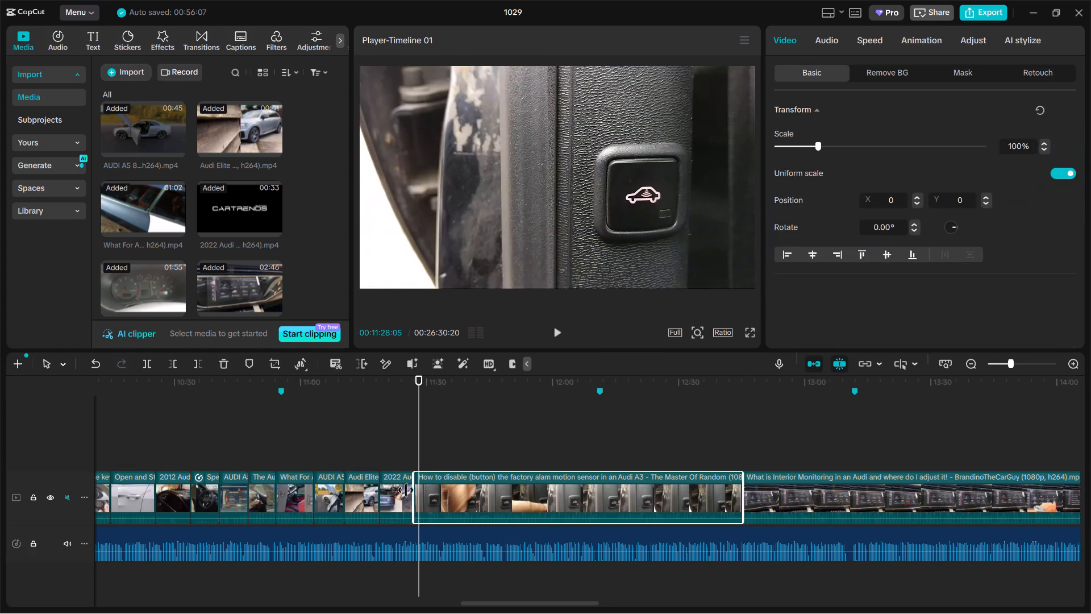
pyautogui.click(406, 490)
pyautogui.click(418, 489)
pyautogui.moveTo(414, 489); pyautogui.dragTo(405, 490)
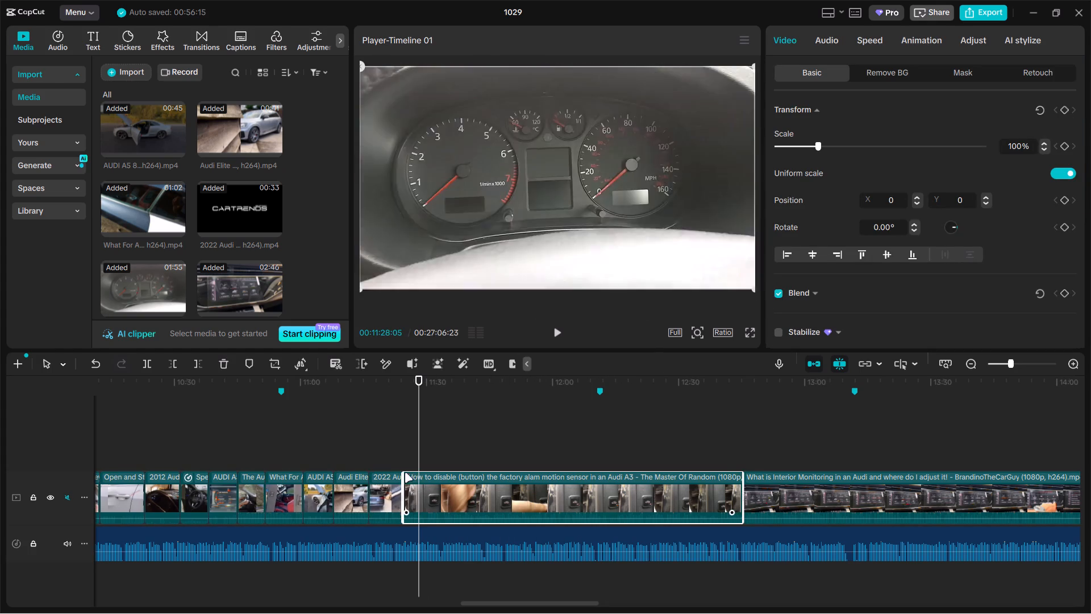
pyautogui.click(405, 462)
# Split the Audi A3 motion sensor clip at 00:11:36:12 and delete the part after the cut.
pyautogui.click(414, 461)
pyautogui.moveTo(414, 461); pyautogui.dragTo(452, 459)
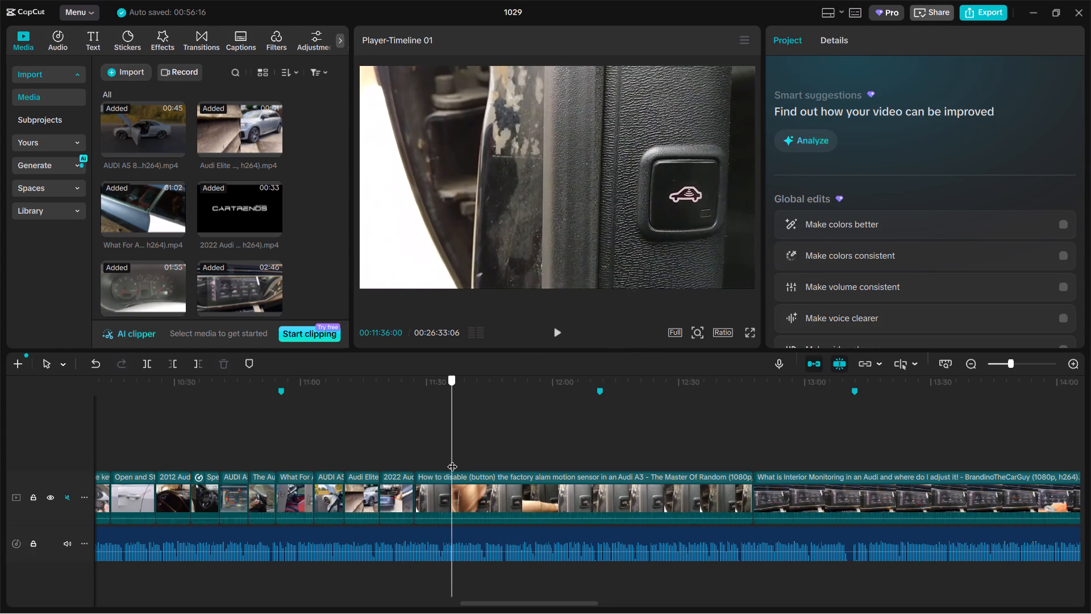
pyautogui.moveTo(452, 459); pyautogui.dragTo(453, 459)
pyautogui.click(470, 497)
pyautogui.hotkey('ctrl', 'b')
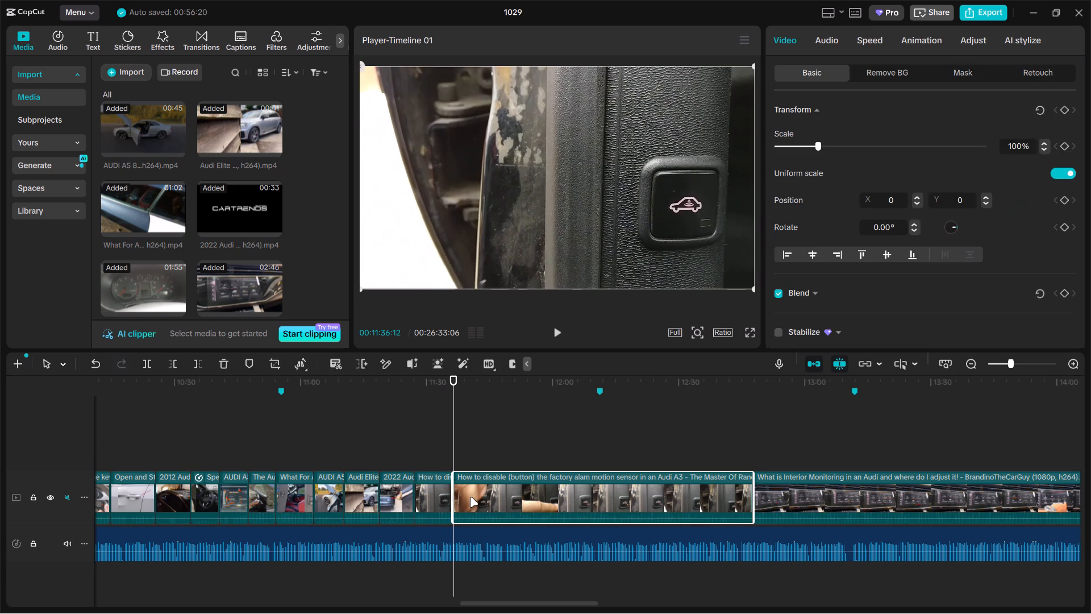
pyautogui.press('BackSpace')
# Review the "What is Interior Monitoring in an Audi" clip, split it at 00:13:49:20 and delete the part before the cut.
pyautogui.moveTo(451, 442); pyautogui.dragTo(532, 447)
pyautogui.moveTo(528, 458); pyautogui.dragTo(521, 461)
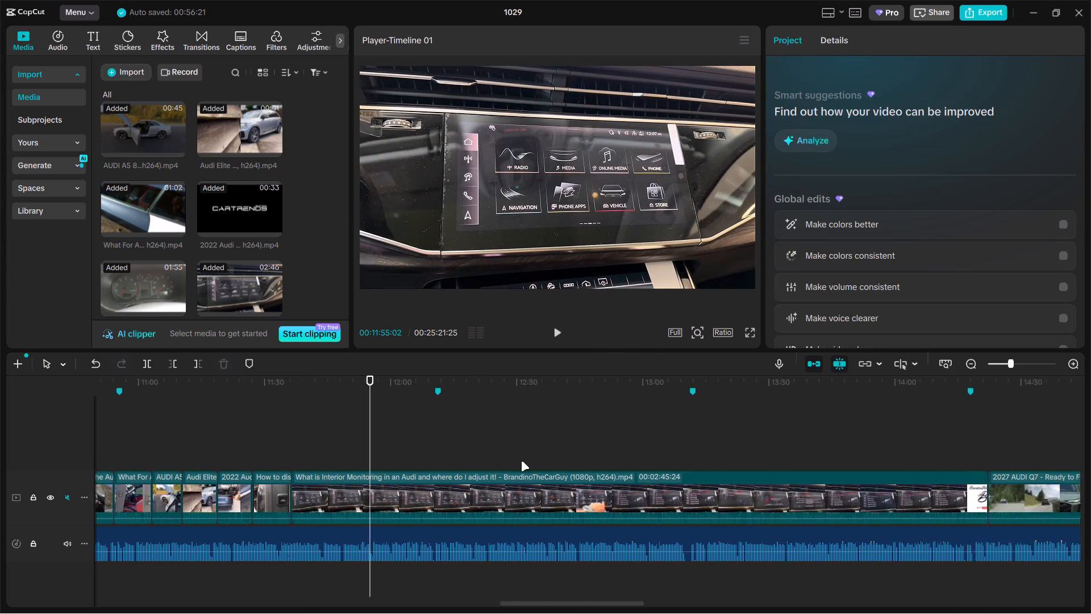
pyautogui.moveTo(521, 461); pyautogui.dragTo(522, 460)
pyautogui.keyDown('ctrl'); pyautogui.scroll(-3, 518, 461); pyautogui.keyUp('ctrl')
pyautogui.click(343, 447)
pyautogui.moveTo(342, 447); pyautogui.dragTo(661, 468)
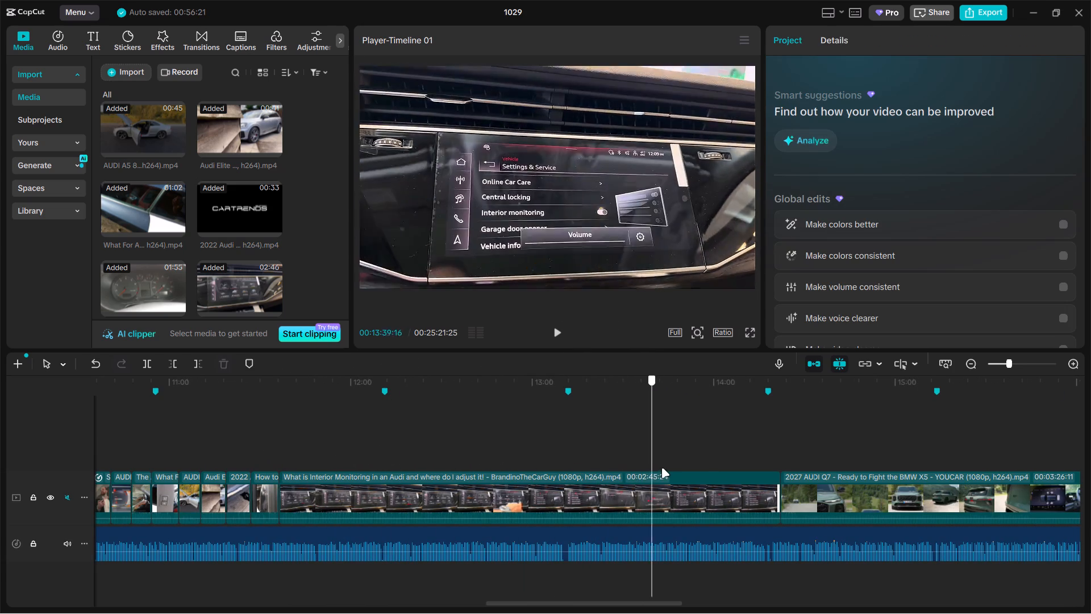
pyautogui.moveTo(661, 468); pyautogui.dragTo(705, 470)
pyautogui.click(699, 476)
pyautogui.click(682, 458)
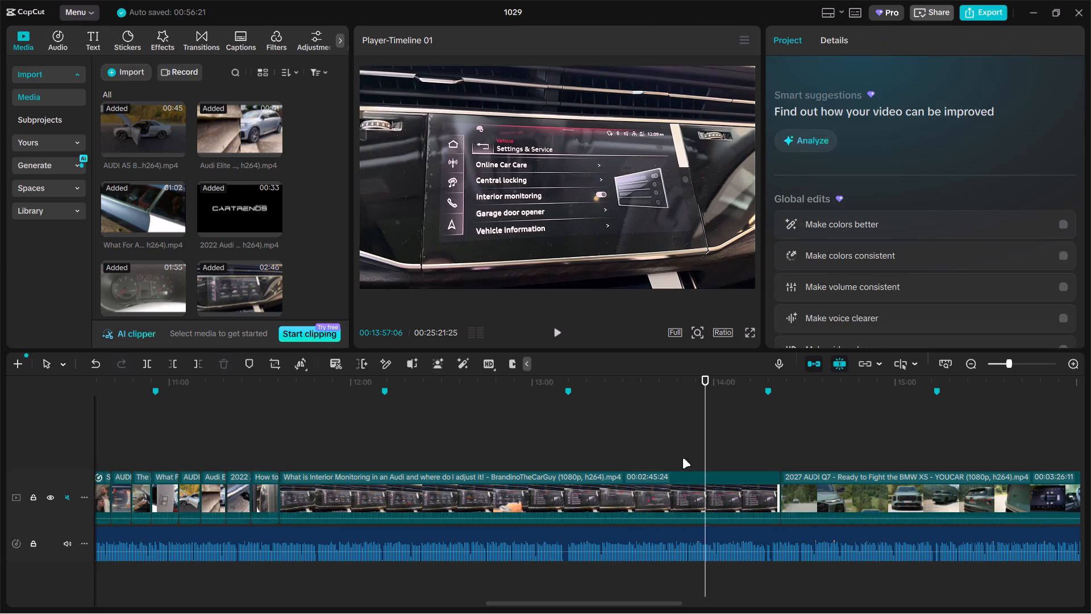
pyautogui.click(678, 492)
pyautogui.hotkey('ctrl', 'b')
pyautogui.click(610, 493)
pyautogui.press('BackSpace')
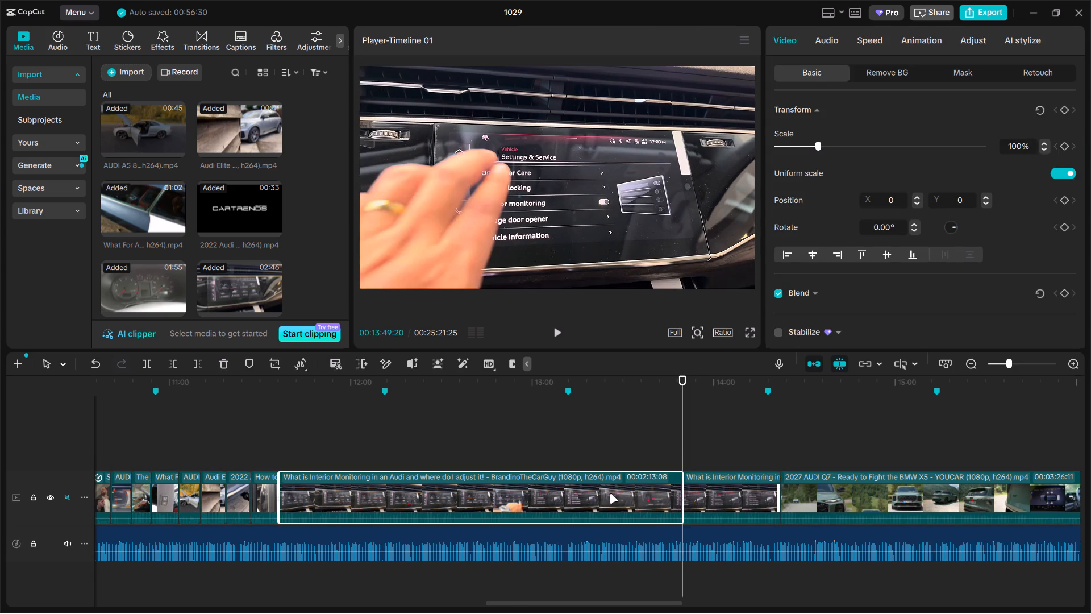
# Split the remaining "What is Interior Monitoring in an Audi" clip at 00:11:44:26 and delete the part after the cut.
pyautogui.click(281, 447)
pyautogui.moveTo(281, 447); pyautogui.dragTo(294, 443)
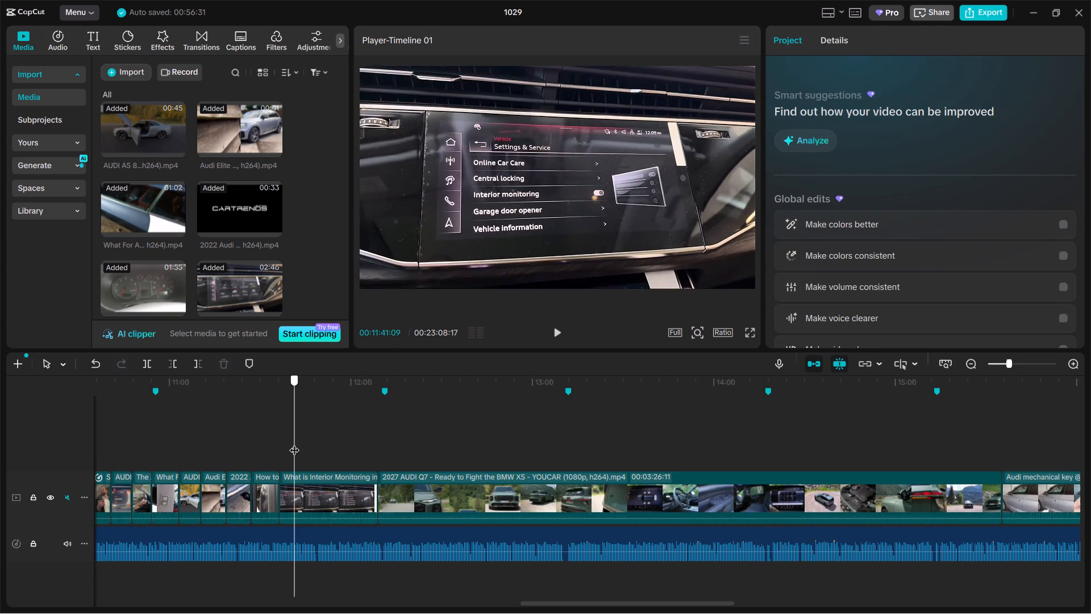
pyautogui.moveTo(294, 443); pyautogui.dragTo(305, 440)
pyautogui.click(326, 483)
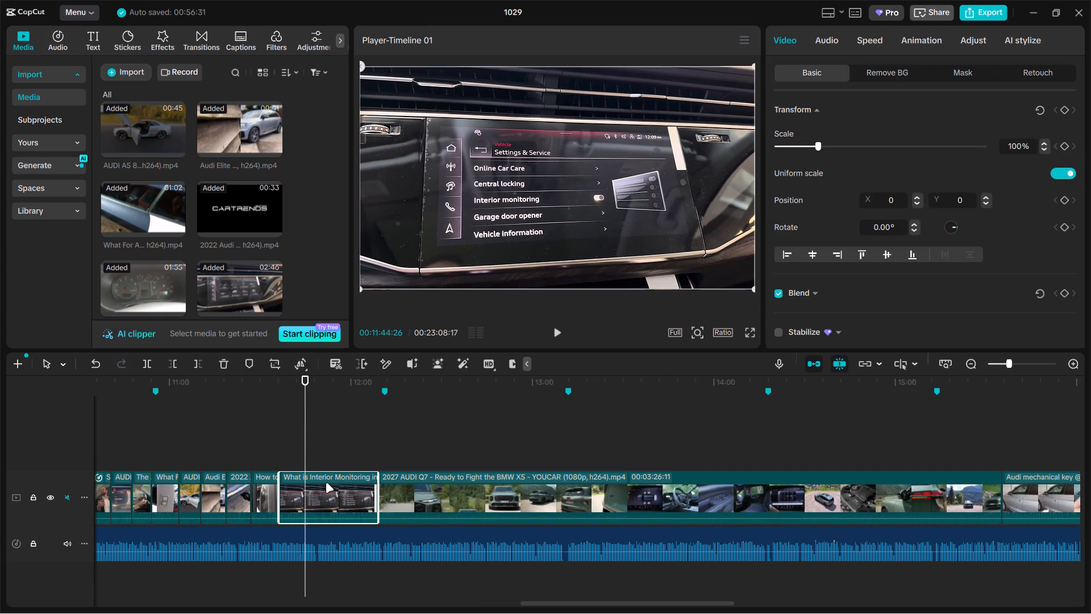
pyautogui.hotkey('ctrl', 'b')
pyautogui.press('BackSpace')
pyautogui.click(294, 457)
pyautogui.click(486, 275)
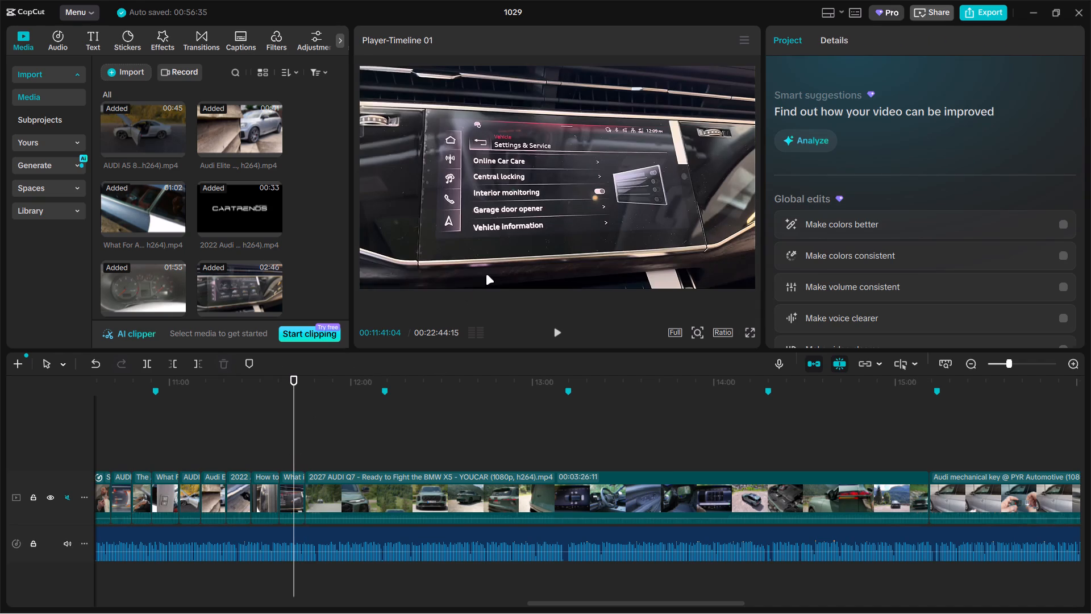
# Review the opening exterior shots of the "2027 AUDI Q7 - Ready to Fight the BMW X5" clip and split it at 00:12:17:23.
pyautogui.click(315, 452)
pyautogui.moveTo(315, 452); pyautogui.dragTo(364, 445)
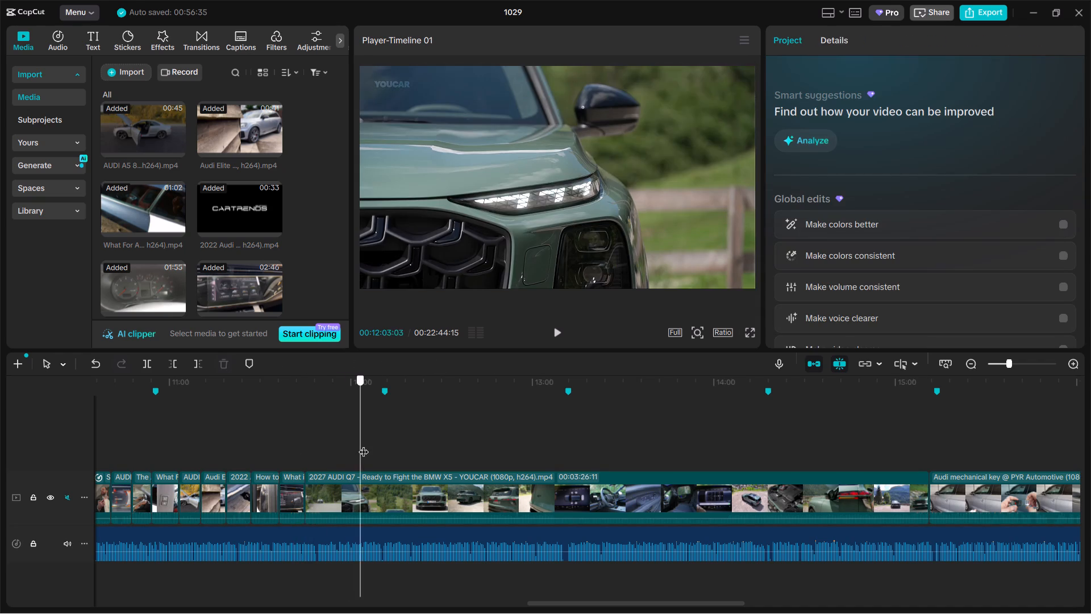
pyautogui.moveTo(364, 445); pyautogui.dragTo(353, 457)
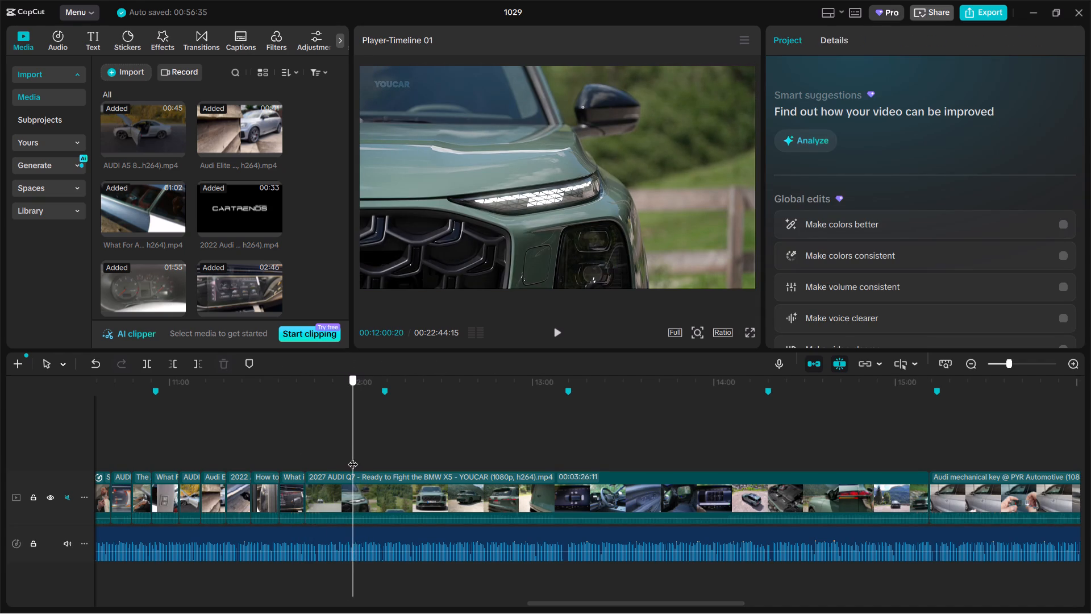
pyautogui.moveTo(353, 457); pyautogui.dragTo(425, 445)
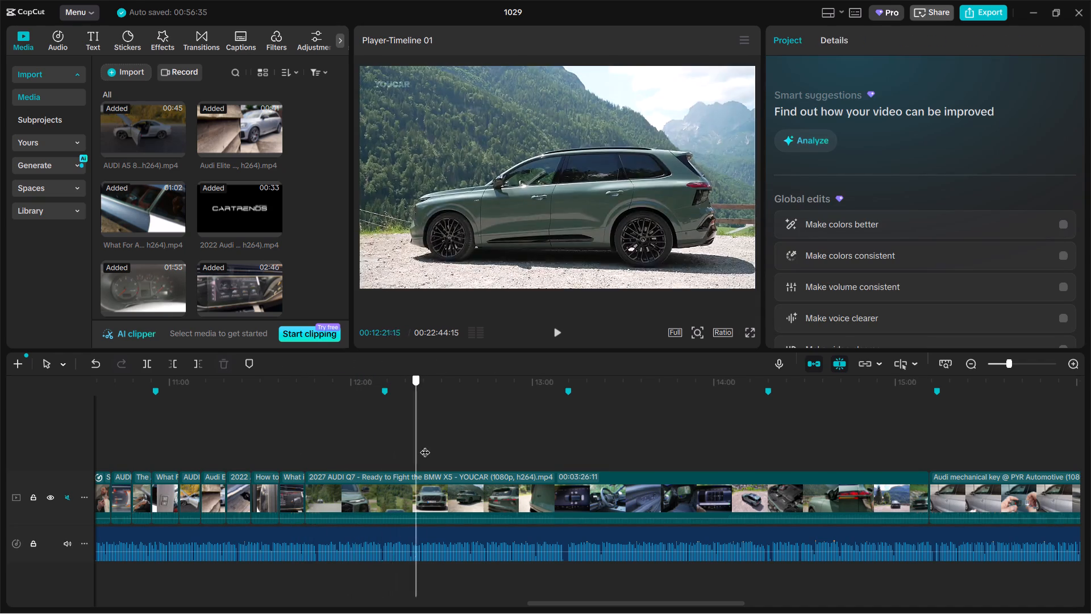
pyautogui.moveTo(425, 445); pyautogui.dragTo(405, 445)
pyautogui.click(401, 484)
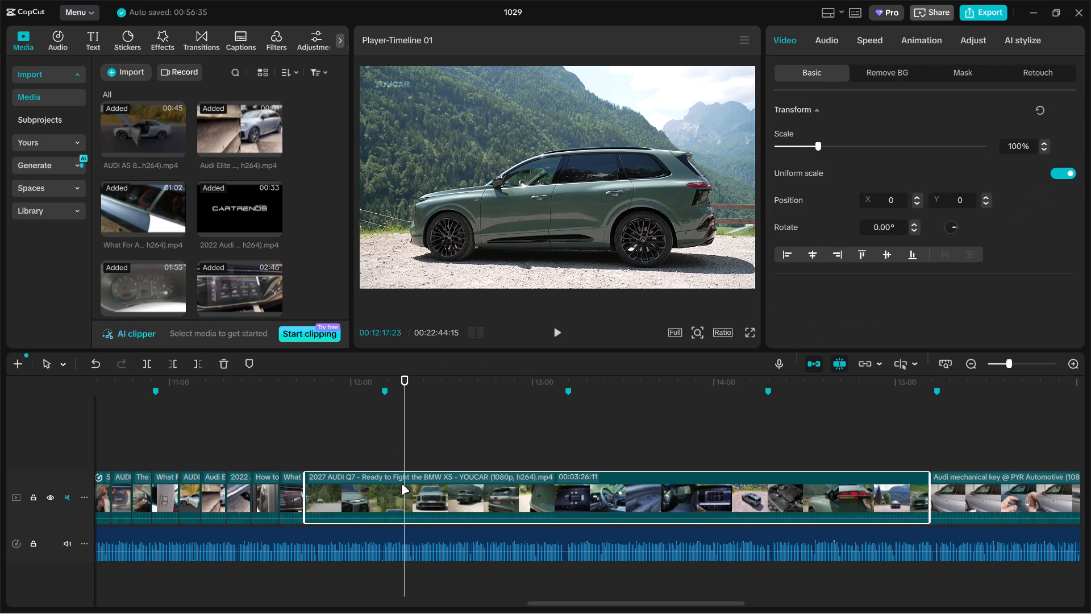
pyautogui.hotkey('ctrl', 'b')
pyautogui.click(350, 486)
# Split the 2027 AUDI Q7 footage again at the interior console shot, 00:13:24:19, and delete both pieces before that cut.
pyautogui.click(484, 435)
pyautogui.moveTo(484, 435); pyautogui.dragTo(578, 434)
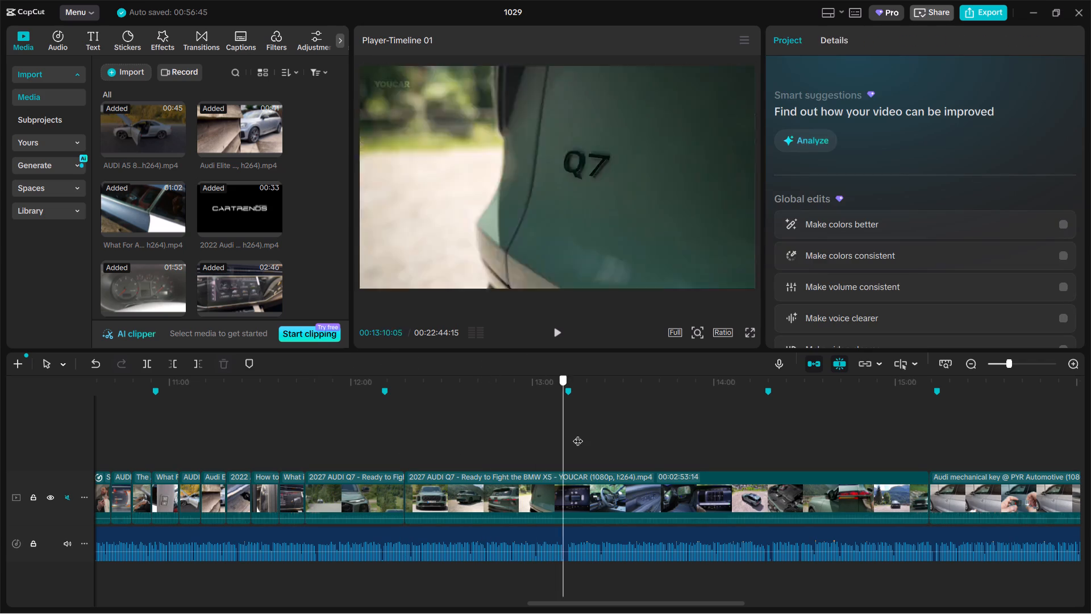
pyautogui.moveTo(578, 434); pyautogui.dragTo(607, 431)
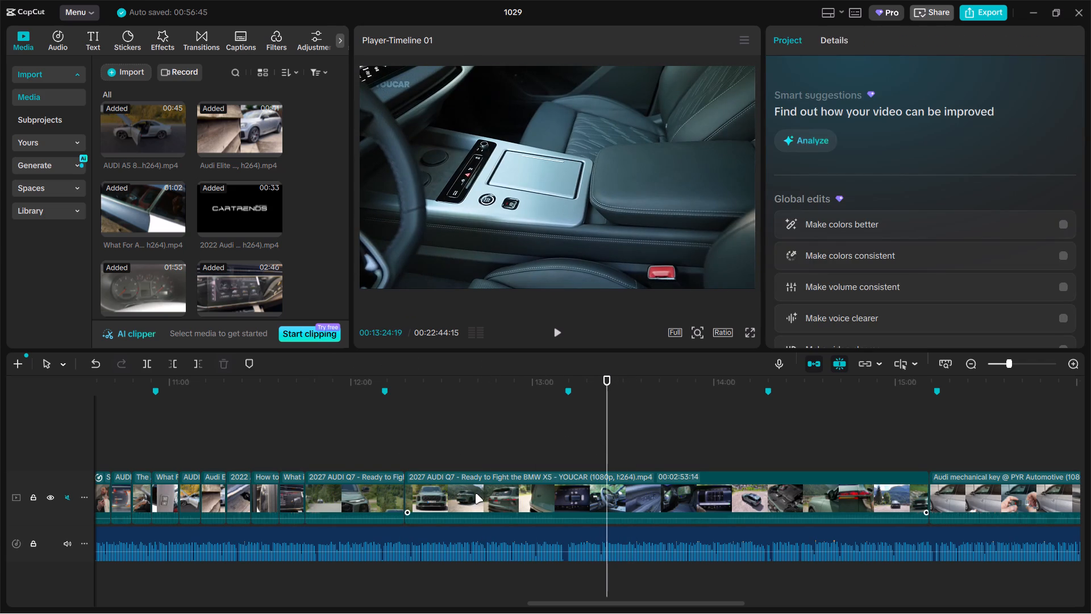
pyautogui.moveTo(354, 457); pyautogui.dragTo(371, 462)
pyautogui.click(547, 492)
pyautogui.hotkey('ctrl', 'b')
pyautogui.click(464, 484)
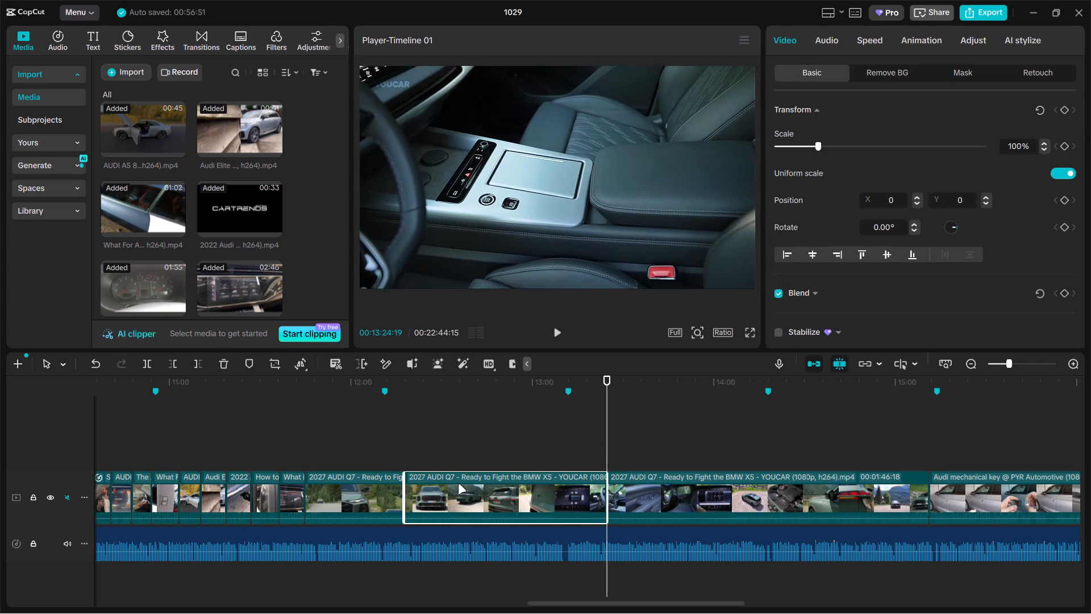
pyautogui.press('BackSpace')
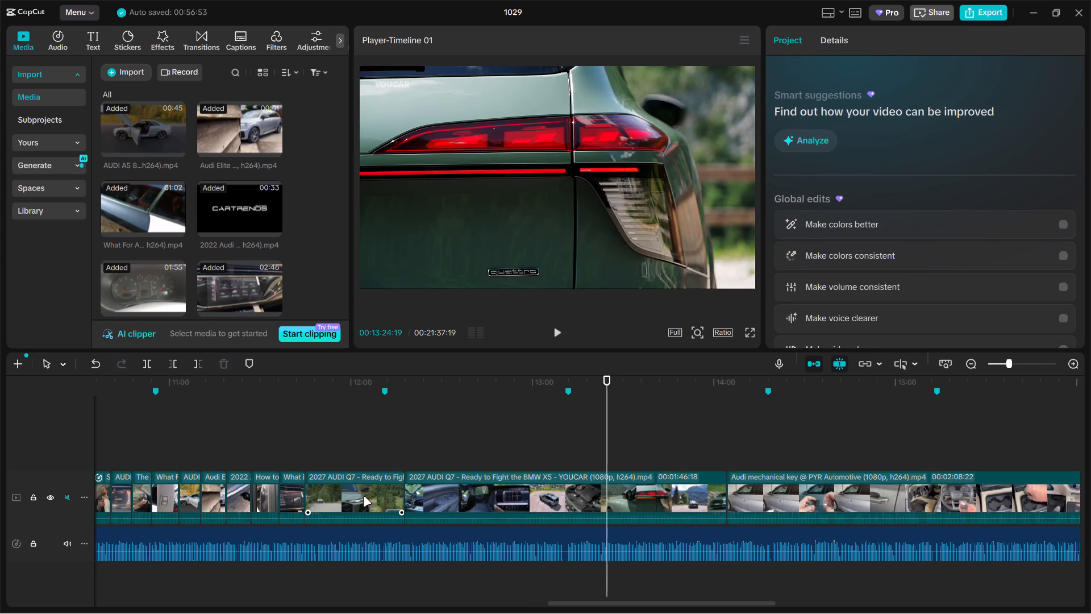
pyautogui.click(363, 496)
pyautogui.press('BackSpace')
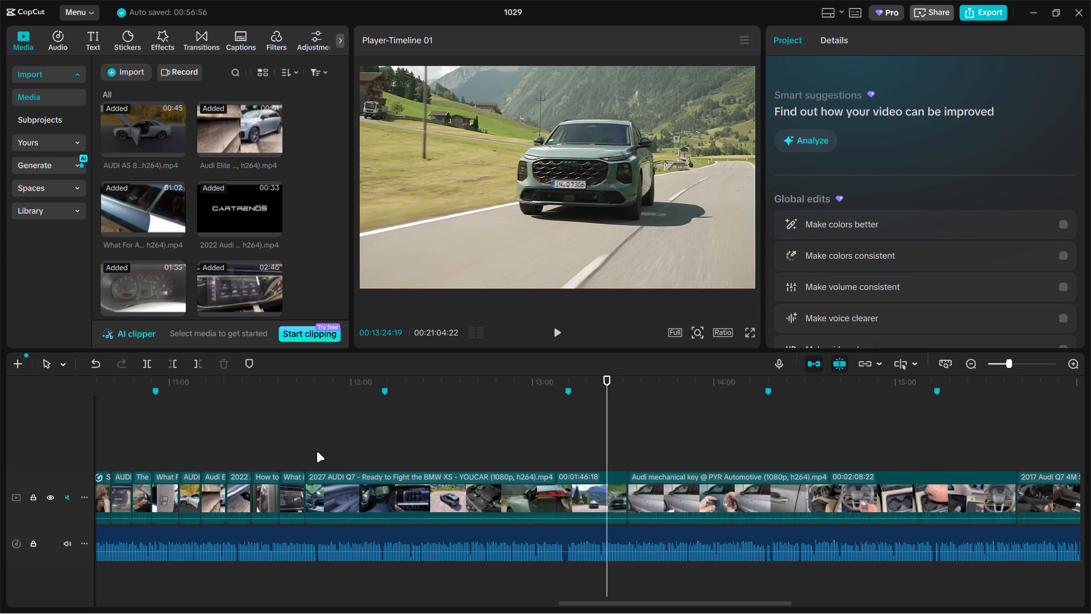
# Split the remaining 2027 AUDI Q7 clip at the door control shot, 00:11:52:23, and delete the part after the cut.
pyautogui.click(305, 452)
pyautogui.moveTo(305, 452); pyautogui.dragTo(327, 446)
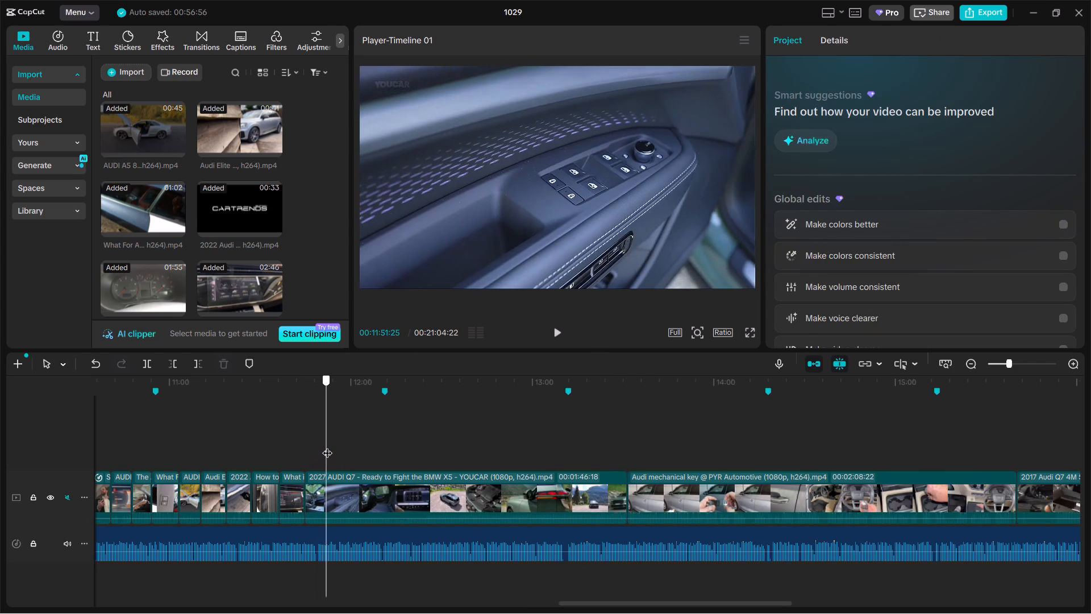
pyautogui.moveTo(327, 446); pyautogui.dragTo(329, 446)
pyautogui.click(350, 482)
pyautogui.hotkey('ctrl', 'b')
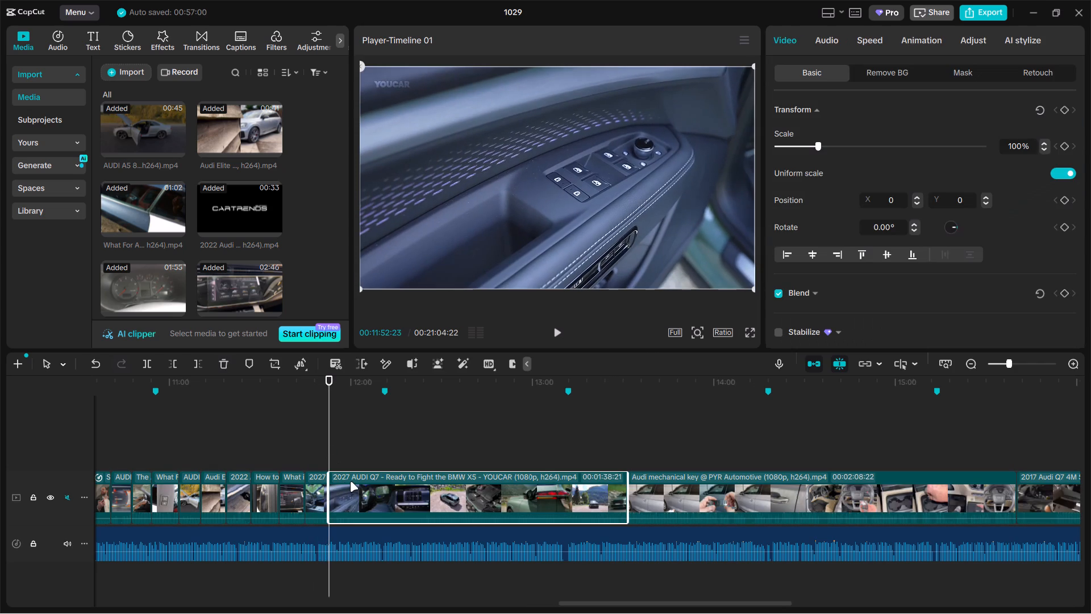
pyautogui.press('BackSpace')
# Review the "Audi mechanical key" clip, split it at 00:13:23:04 and delete the part before the cut.
pyautogui.moveTo(331, 445); pyautogui.dragTo(398, 445)
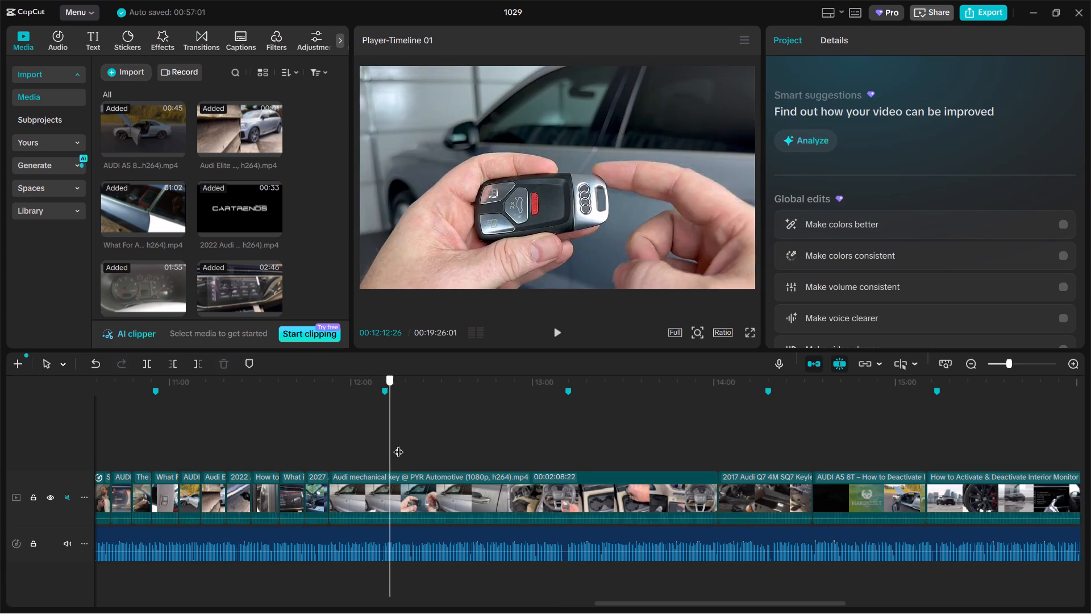
pyautogui.moveTo(398, 445); pyautogui.dragTo(602, 451)
pyautogui.click(599, 503)
pyautogui.hotkey('ctrl', 'b')
pyautogui.click(517, 499)
pyautogui.press('BackSpace')
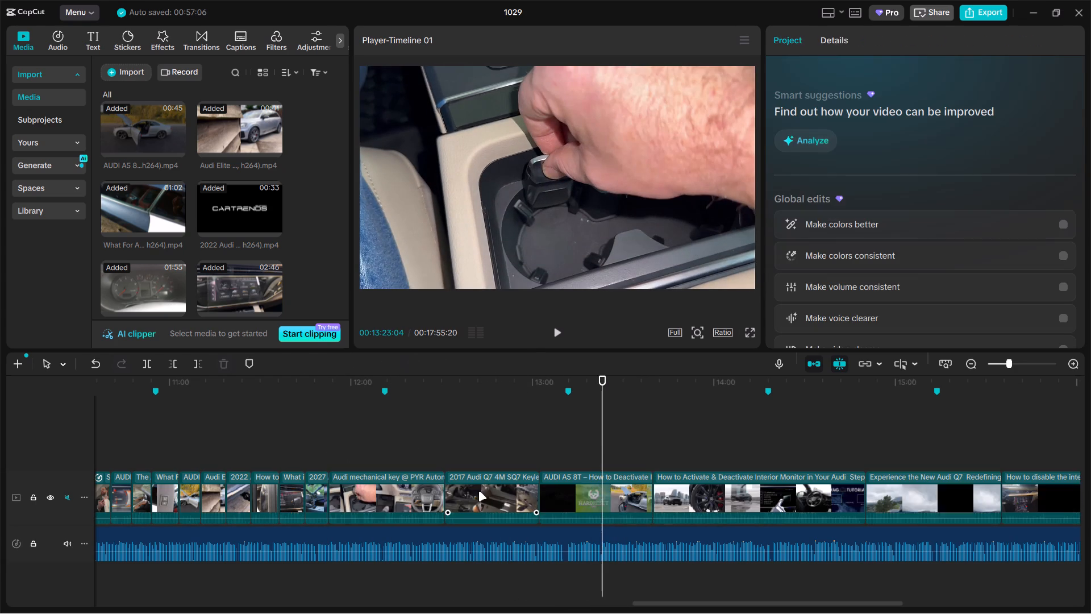
# Trim about 7 seconds off the start of the "Audi mechanical key" clip, up to the hand near the start button.
pyautogui.click(324, 454)
pyautogui.moveTo(324, 454); pyautogui.dragTo(339, 449)
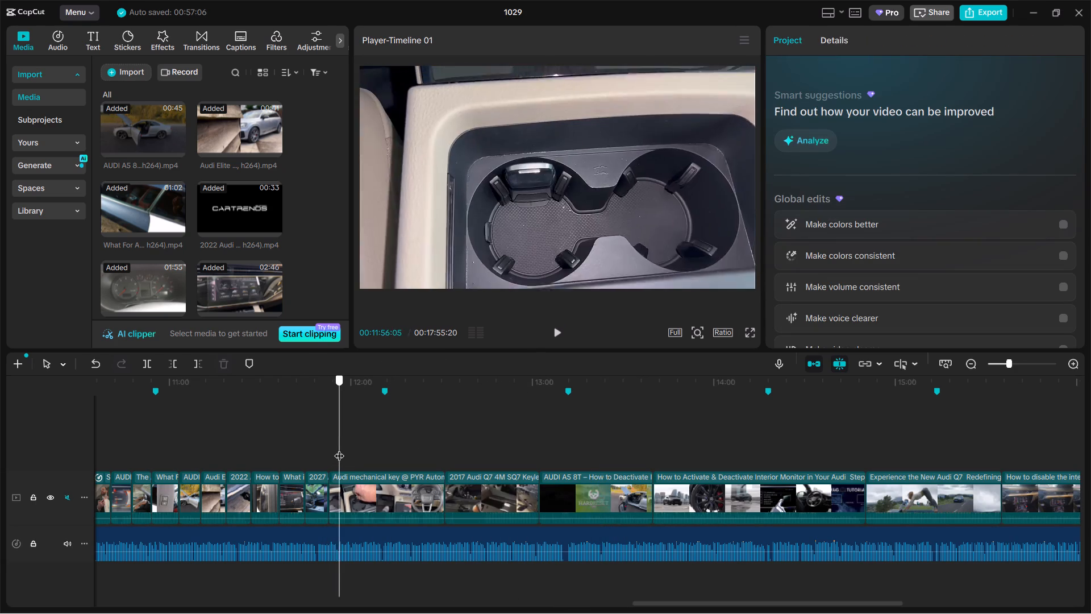
pyautogui.moveTo(339, 449); pyautogui.dragTo(351, 444)
pyautogui.click(364, 489)
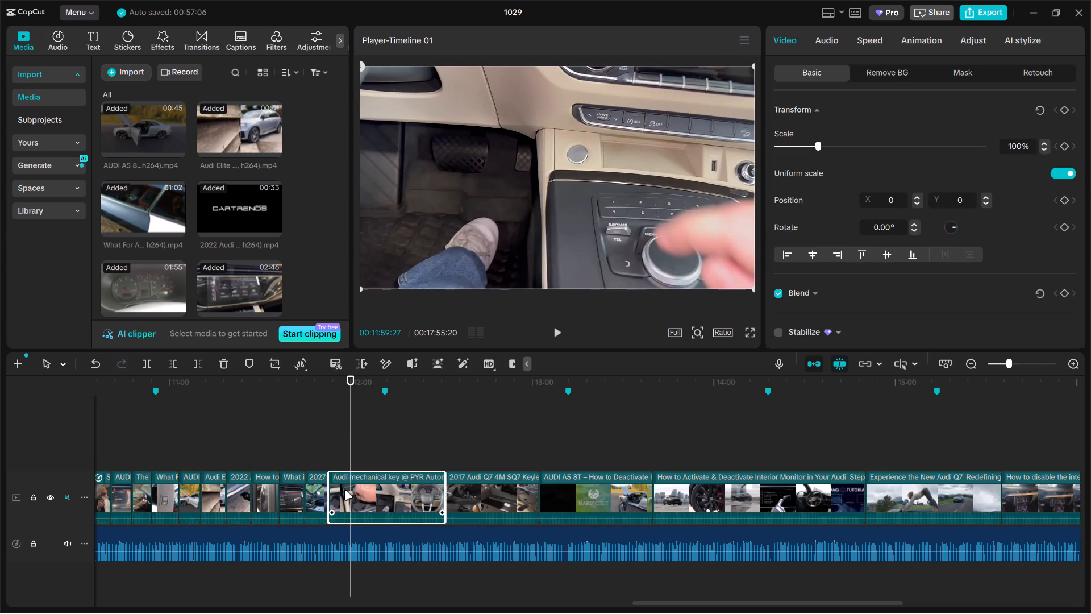
pyautogui.moveTo(333, 491); pyautogui.dragTo(352, 490)
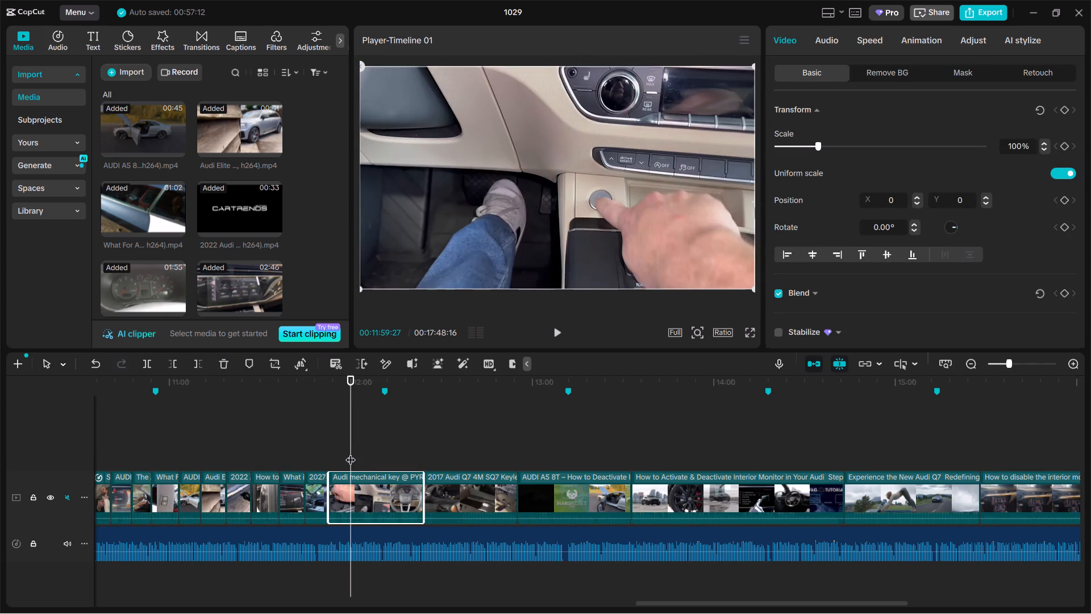
# Split the "Audi mechanical key" clip at 00:11:57:20 and delete the part after the cut.
pyautogui.moveTo(351, 453); pyautogui.dragTo(344, 453)
pyautogui.hotkey('ctrl', 'b')
pyautogui.press('BackSpace')
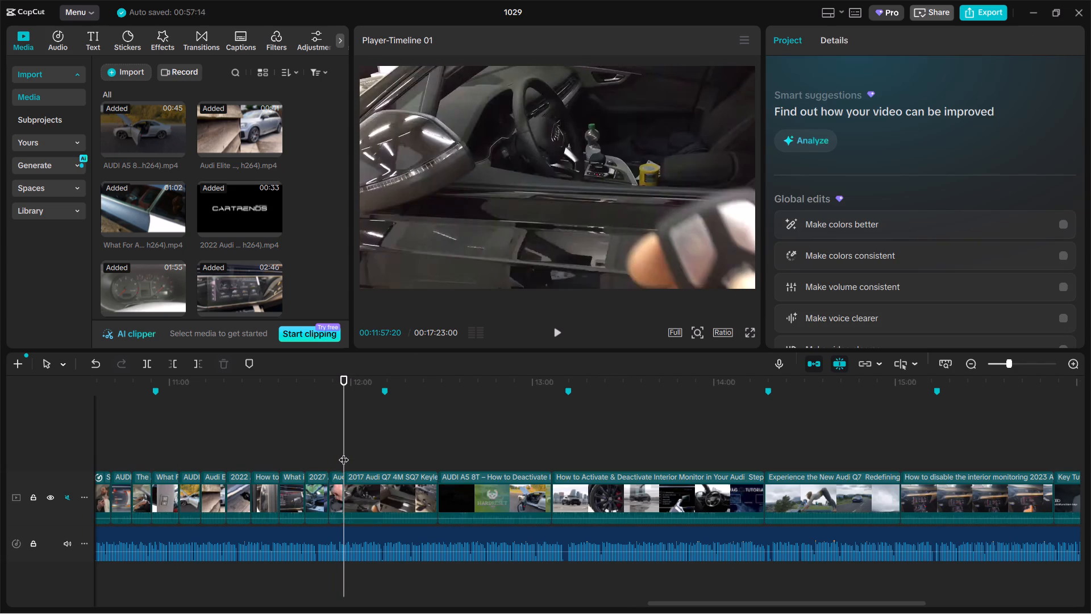
# Review the "2017 Audi Q7 4M SQ7" clip, split it at 00:12:04:29 and delete the part after the cut.
pyautogui.moveTo(344, 447); pyautogui.dragTo(370, 446)
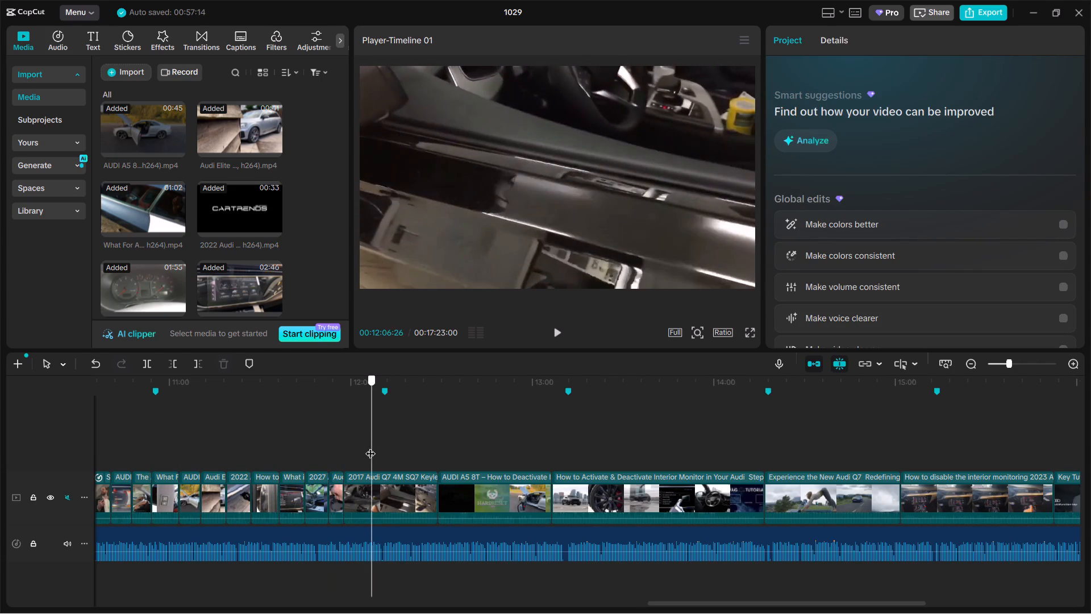
pyautogui.moveTo(370, 446); pyautogui.dragTo(366, 447)
pyautogui.click(385, 491)
pyautogui.hotkey('ctrl', 'b')
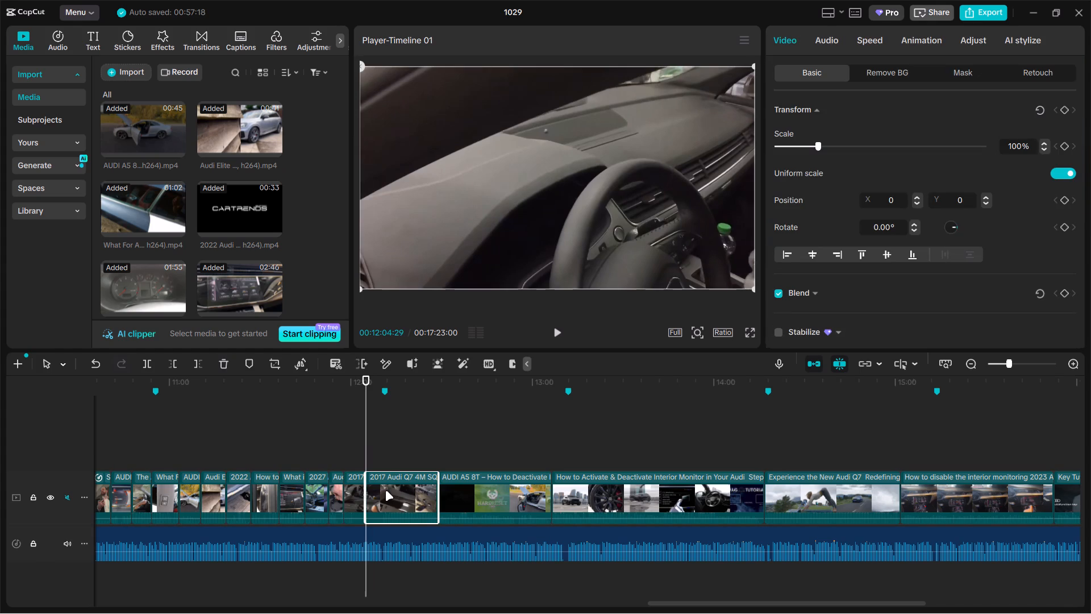
pyautogui.press('BackSpace')
# Trim the start of the "AUDI A5 8T – How to Deactivate" clip to the open-door car shot at 00:12:25:19.
pyautogui.click(395, 451)
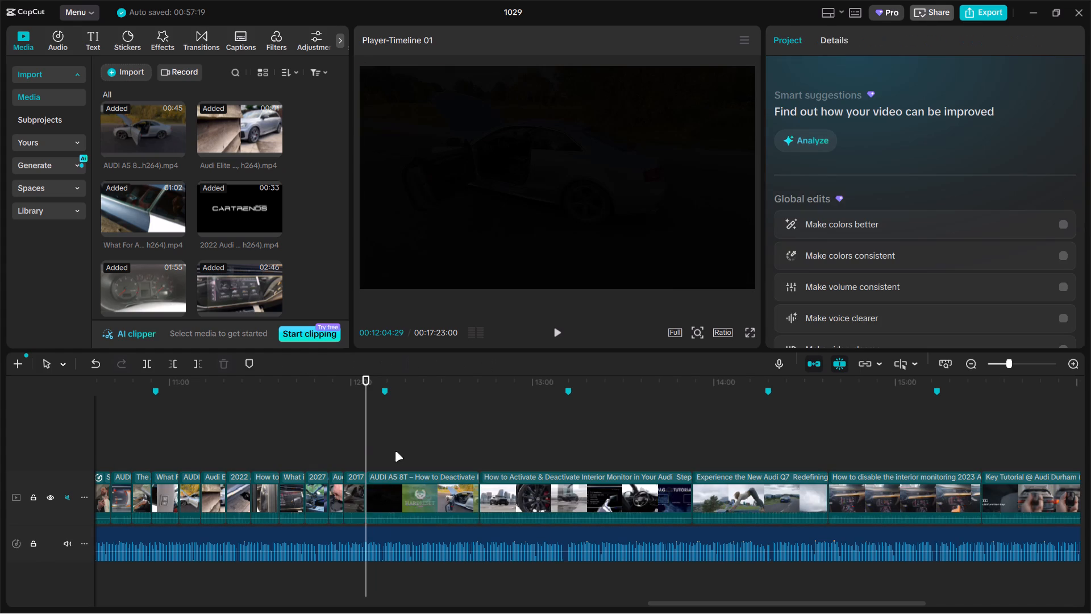
pyautogui.moveTo(395, 451); pyautogui.dragTo(435, 450)
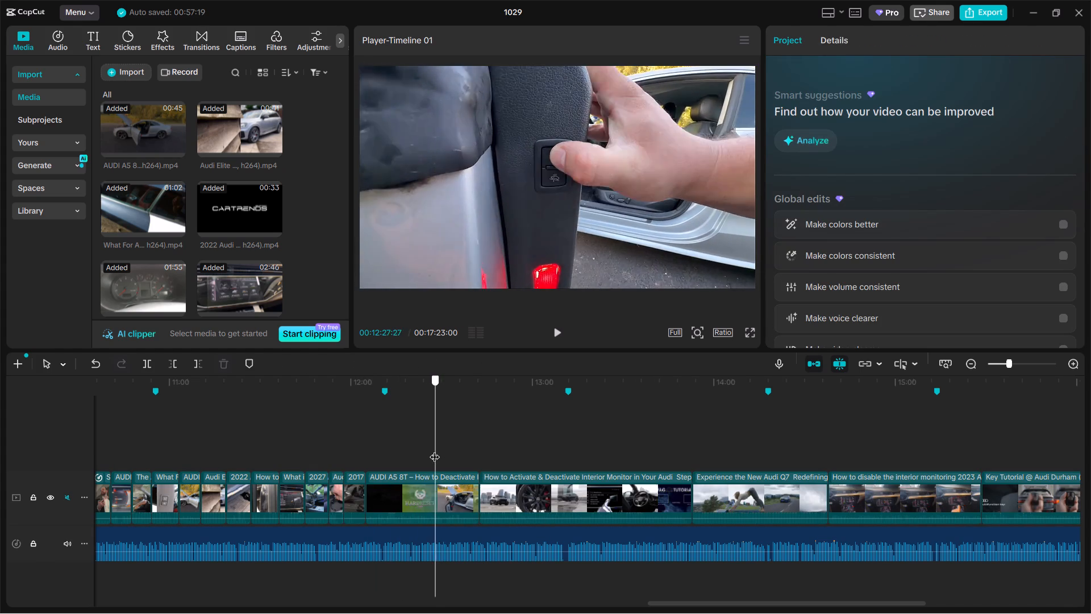
pyautogui.moveTo(435, 450); pyautogui.dragTo(428, 451)
pyautogui.click(425, 488)
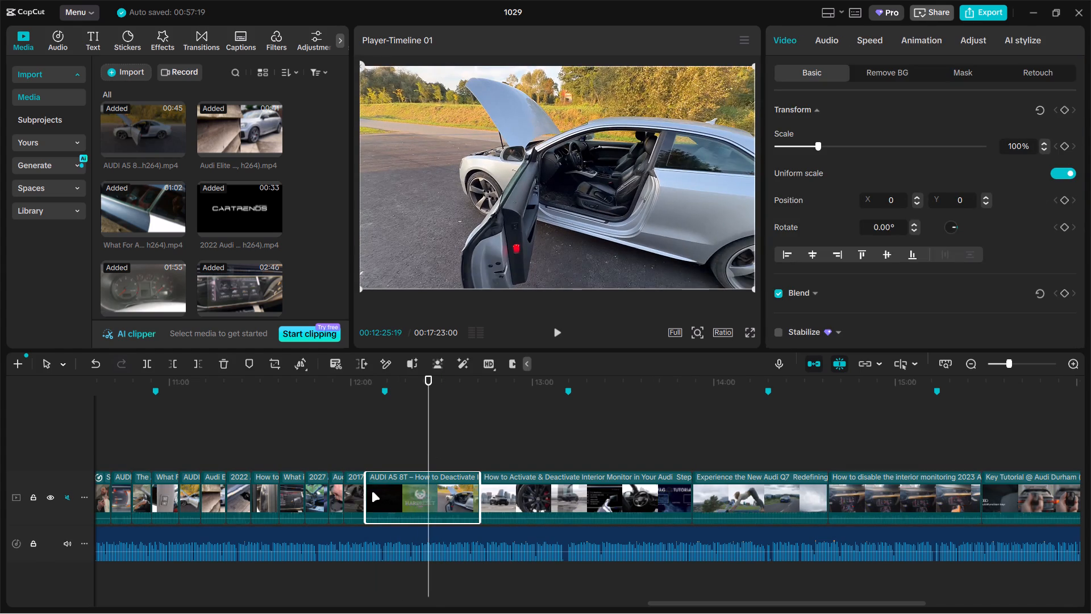
pyautogui.moveTo(368, 495); pyautogui.dragTo(430, 491)
# Trim the end of the "AUDI A5 8T – How to Deactivate" clip back to the door button press at 00:12:11:07.
pyautogui.click(370, 457)
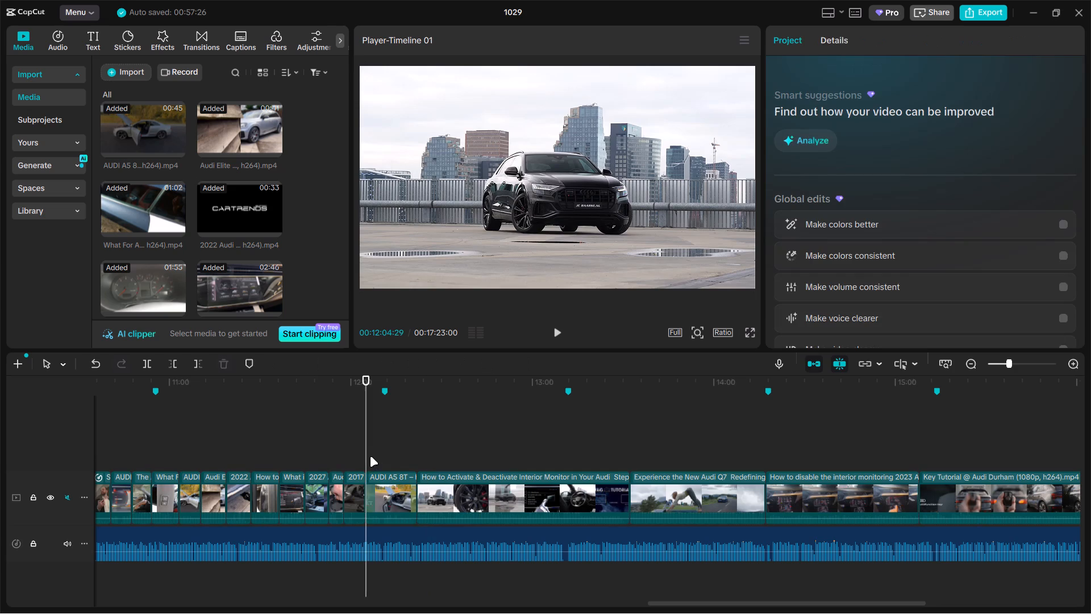
pyautogui.moveTo(370, 457); pyautogui.dragTo(383, 455)
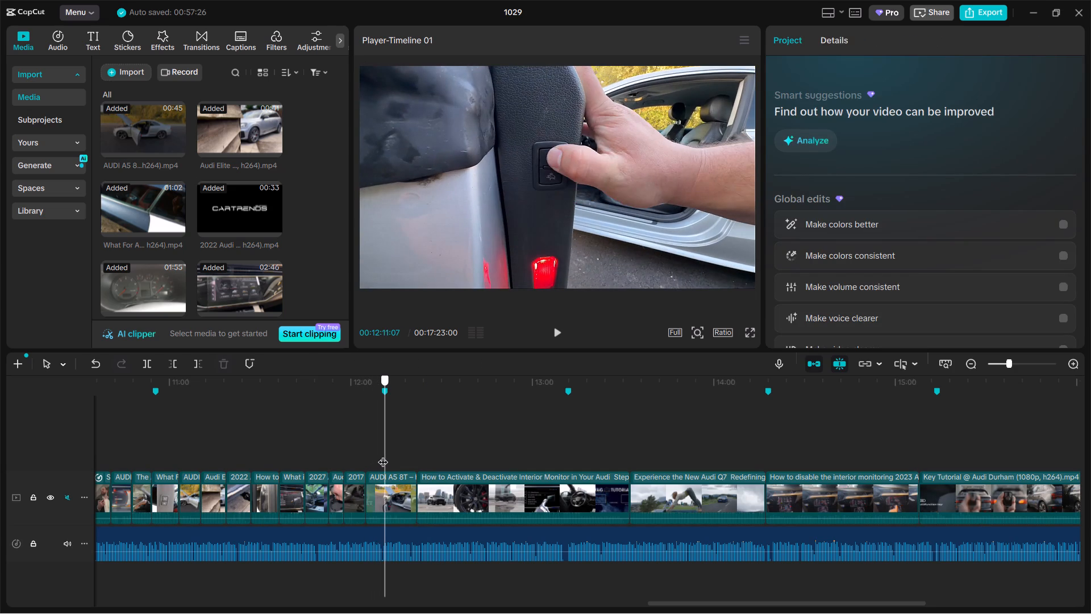
pyautogui.moveTo(383, 455); pyautogui.dragTo(384, 454)
pyautogui.click(390, 499)
pyautogui.moveTo(415, 492); pyautogui.dragTo(385, 492)
# Move the trimmed "AUDI A5 8T – How to Deactivate" clip ahead of the "AUDI" clip just after 00:11:00 on the main track.
pyautogui.moveTo(379, 492); pyautogui.dragTo(197, 493)
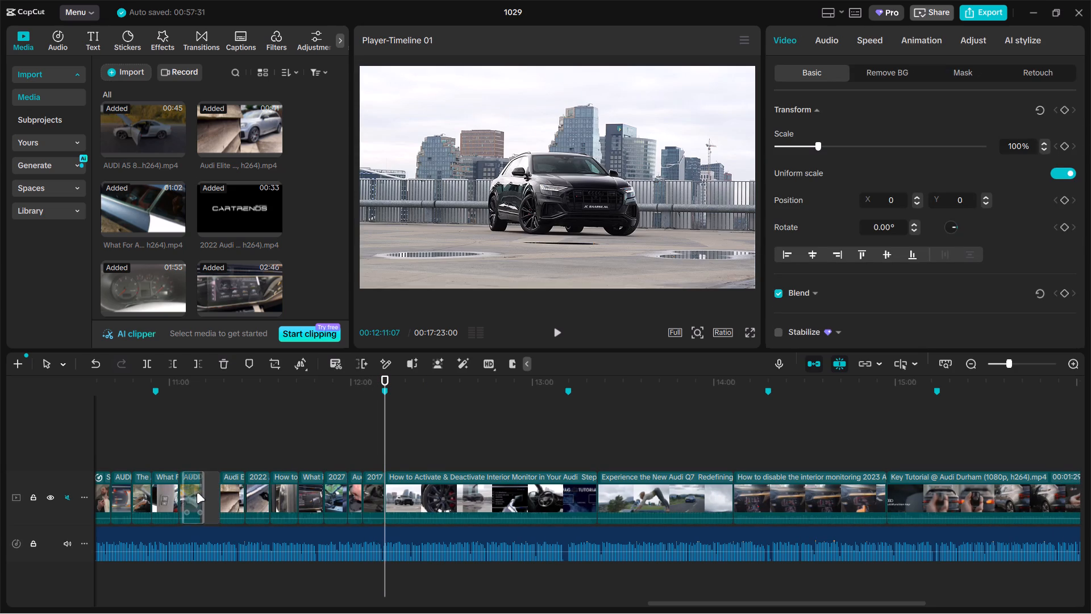
pyautogui.moveTo(197, 493); pyautogui.dragTo(189, 493)
# Move the four remaining uncut clips, from "How to Activate & Deactivate Interior Monitor" to "Key Tutorial @ Audi Durham", onto a new track above the earlier clips.
pyautogui.moveTo(388, 453); pyautogui.dragTo(490, 456)
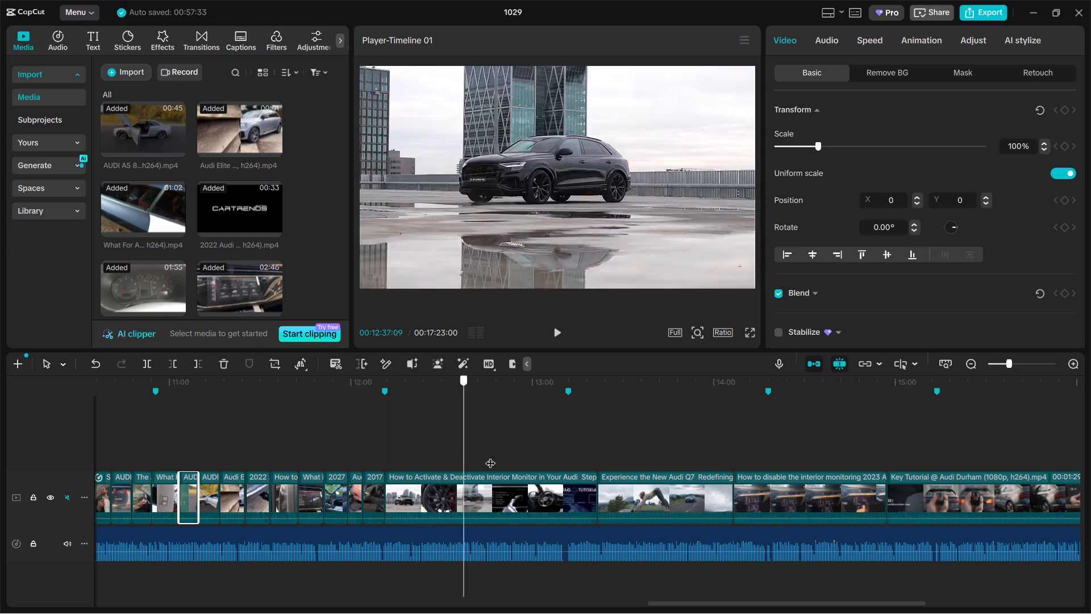
pyautogui.moveTo(490, 456); pyautogui.dragTo(793, 466)
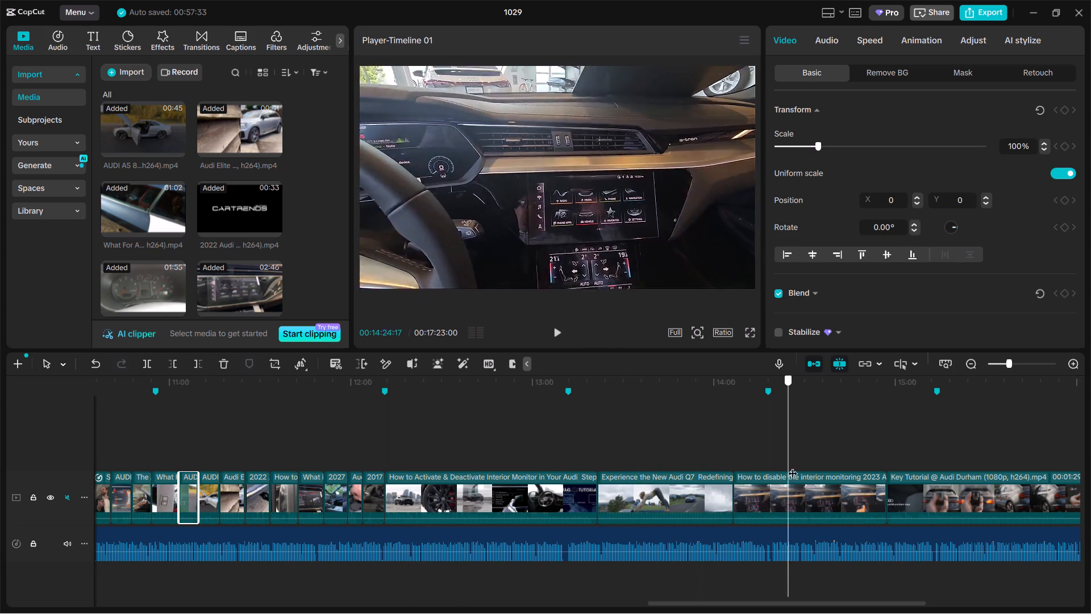
pyautogui.moveTo(793, 466); pyautogui.dragTo(934, 472)
pyautogui.keyDown('ctrl'); pyautogui.scroll(-5, 899, 482); pyautogui.keyUp('ctrl')
pyautogui.moveTo(874, 491); pyautogui.dragTo(873, 492)
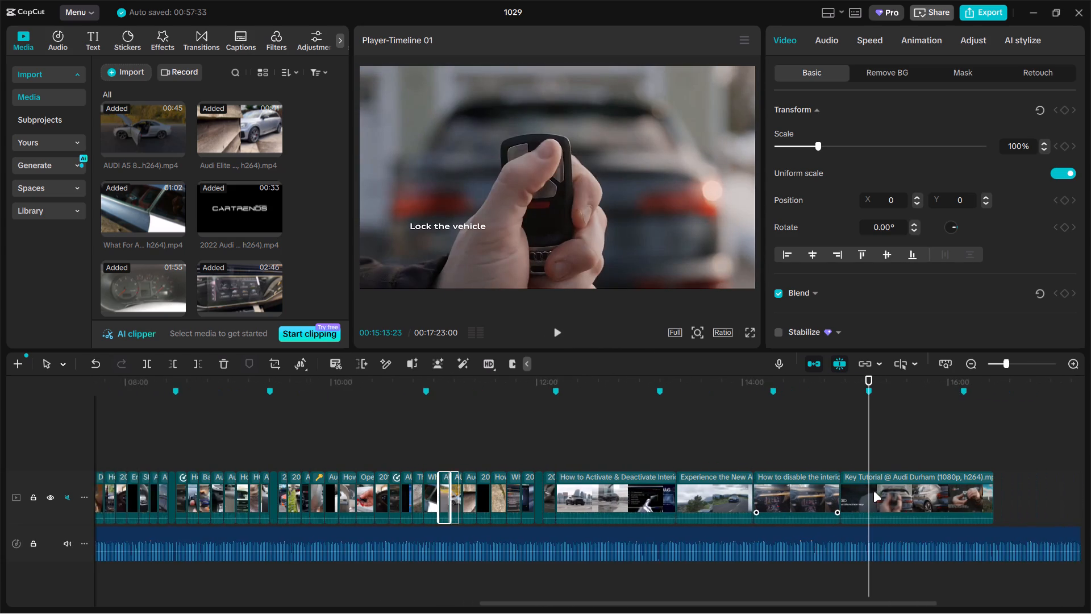
pyautogui.moveTo(873, 492); pyautogui.dragTo(868, 492)
pyautogui.moveTo(498, 448); pyautogui.dragTo(887, 496)
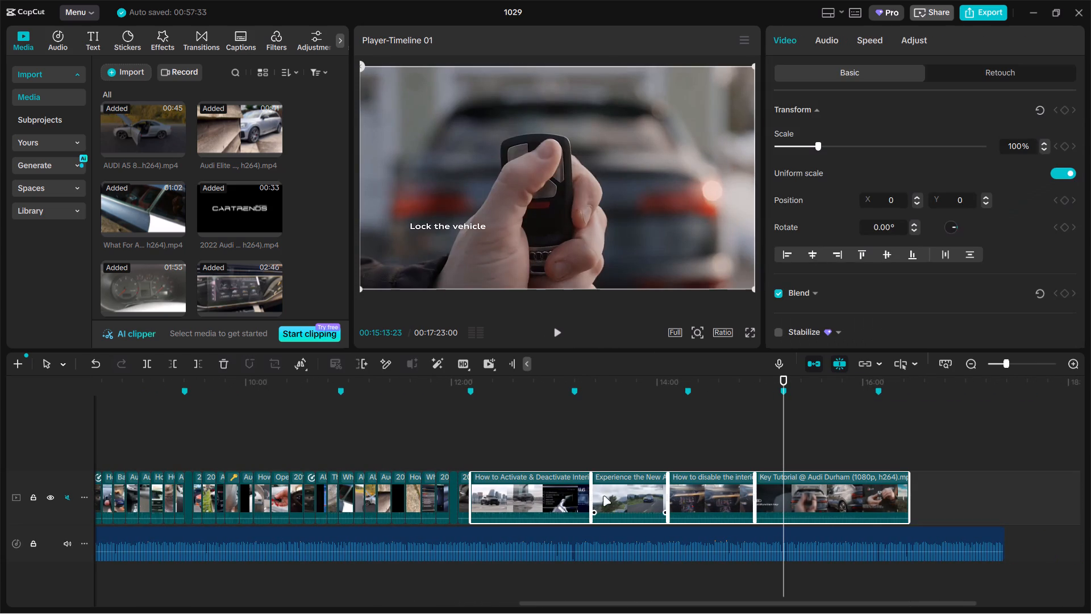
pyautogui.moveTo(528, 493); pyautogui.dragTo(213, 427)
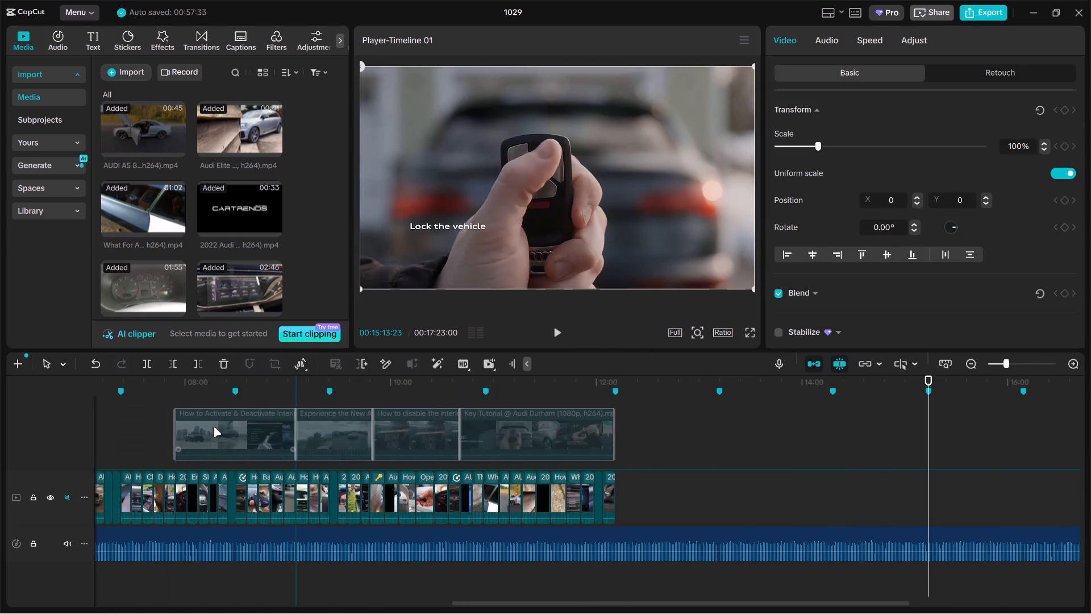
pyautogui.moveTo(213, 427); pyautogui.dragTo(173, 427)
# Import all eight MP4 clips from the EDIT folder 05 into the project media.
pyautogui.click(581, 444)
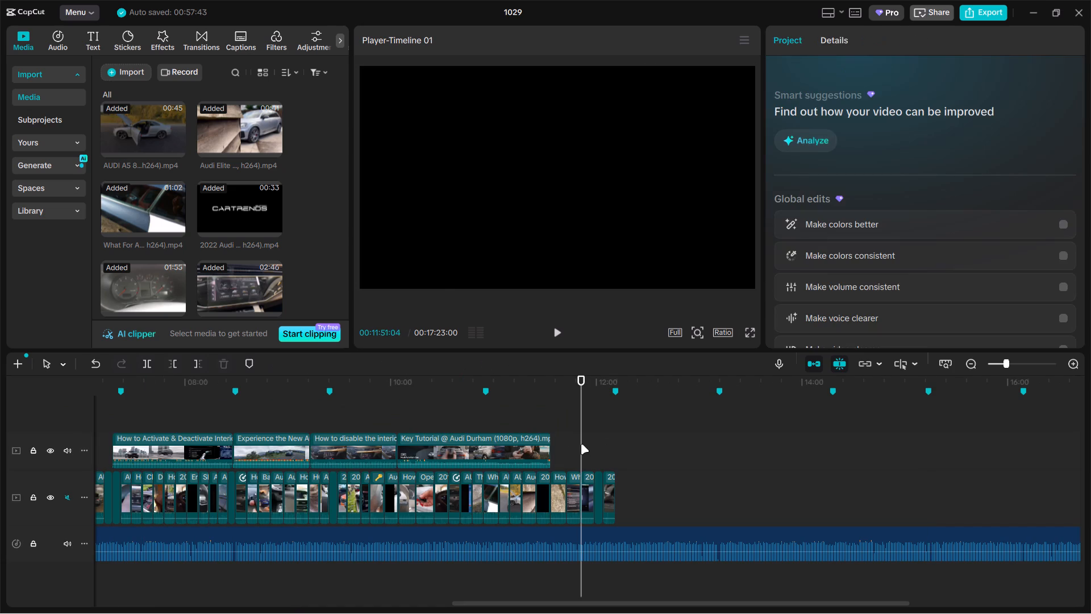
pyautogui.moveTo(581, 444); pyautogui.dragTo(519, 433)
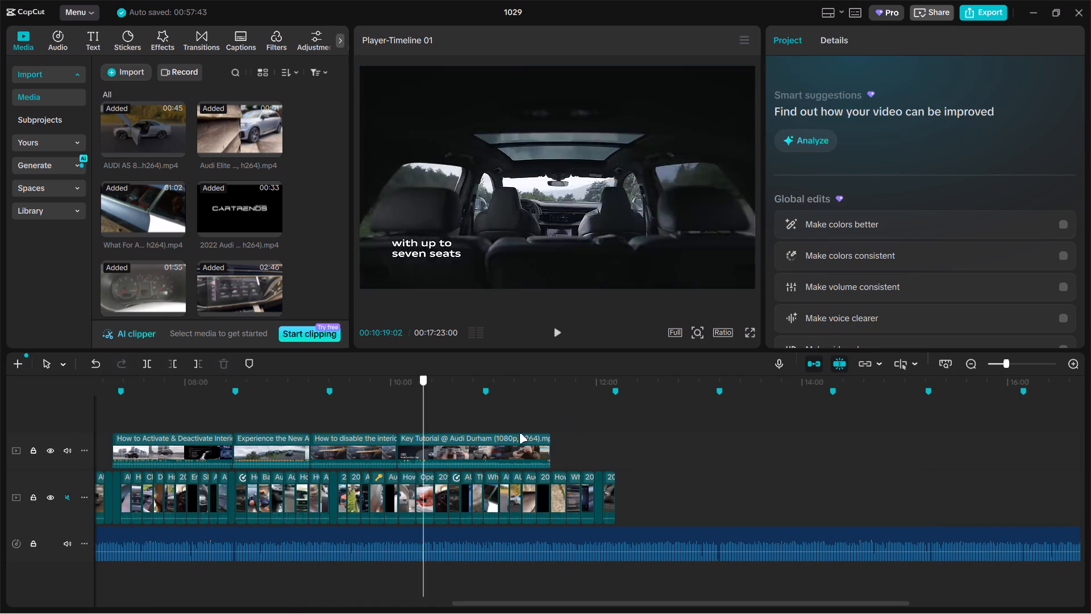
pyautogui.moveTo(519, 433); pyautogui.dragTo(610, 446)
pyautogui.press('space')
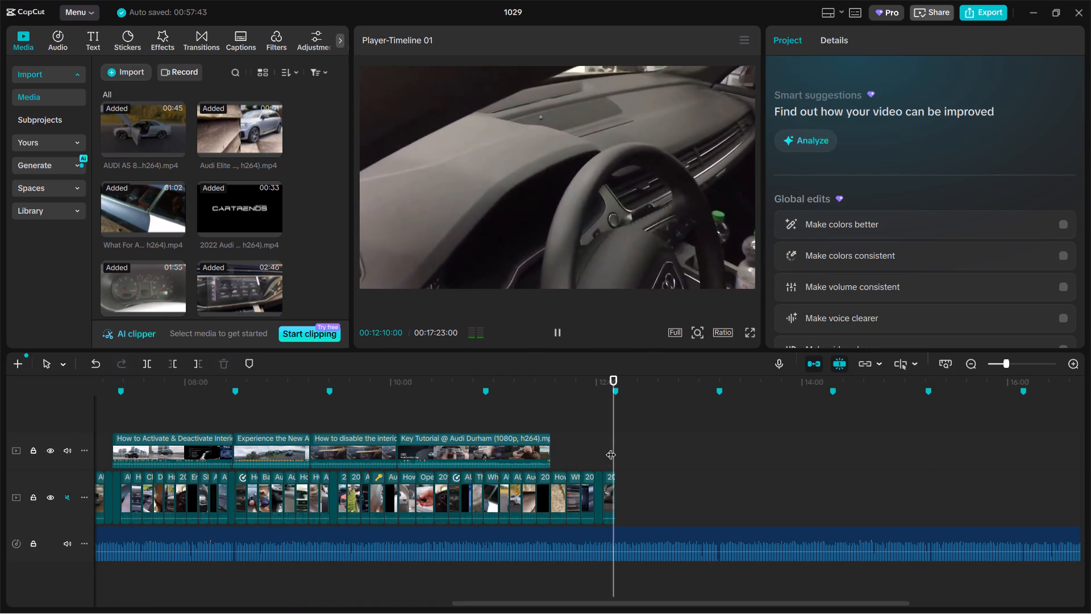
pyautogui.doubleClick(611, 446)
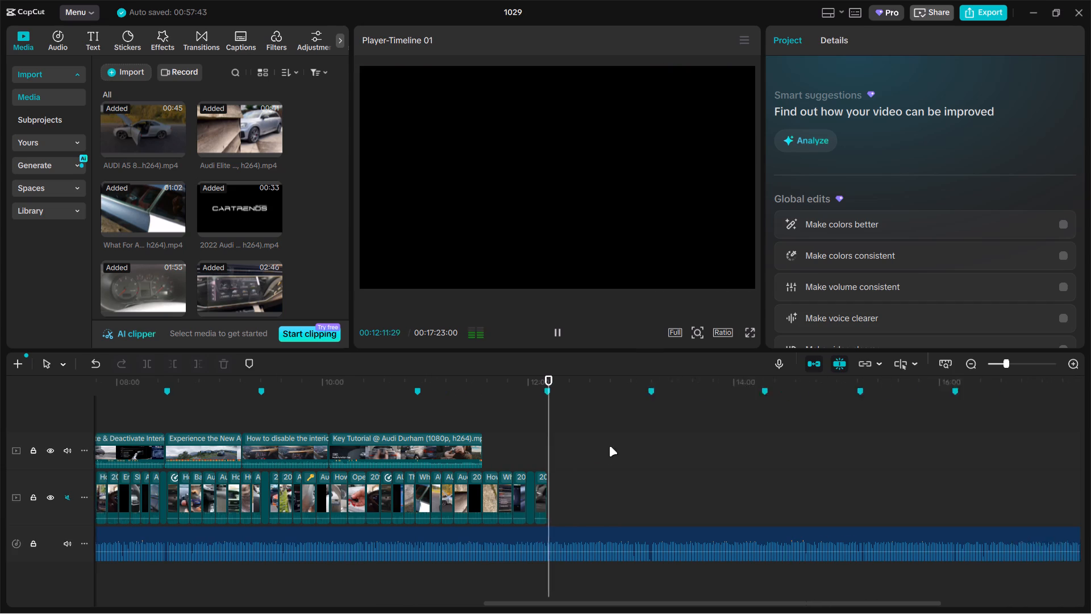
pyautogui.press('space')
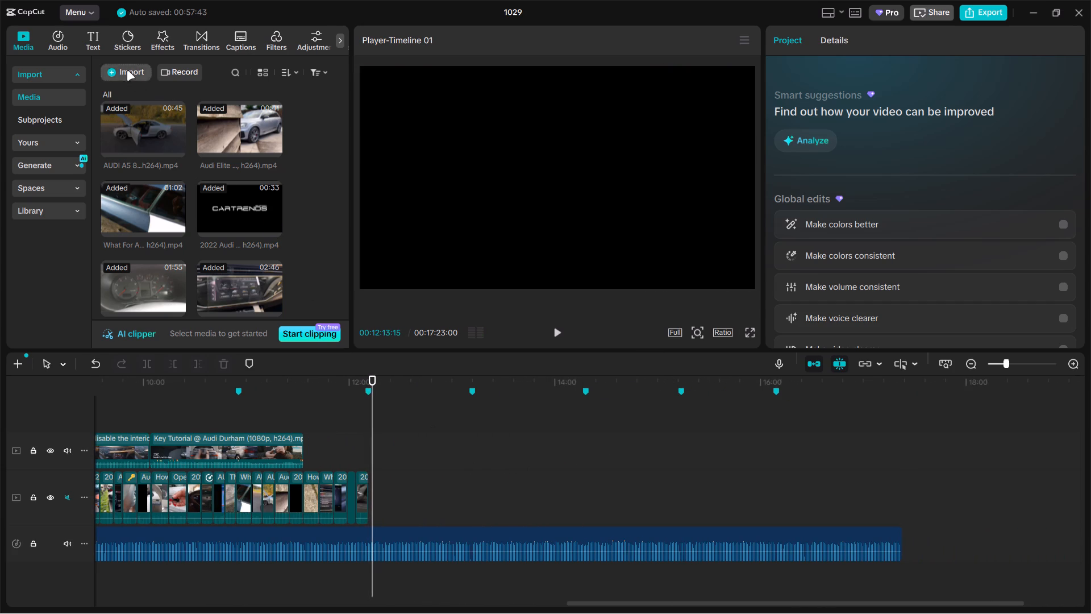
pyautogui.click(127, 70)
pyautogui.click(140, 88)
pyautogui.click(148, 95)
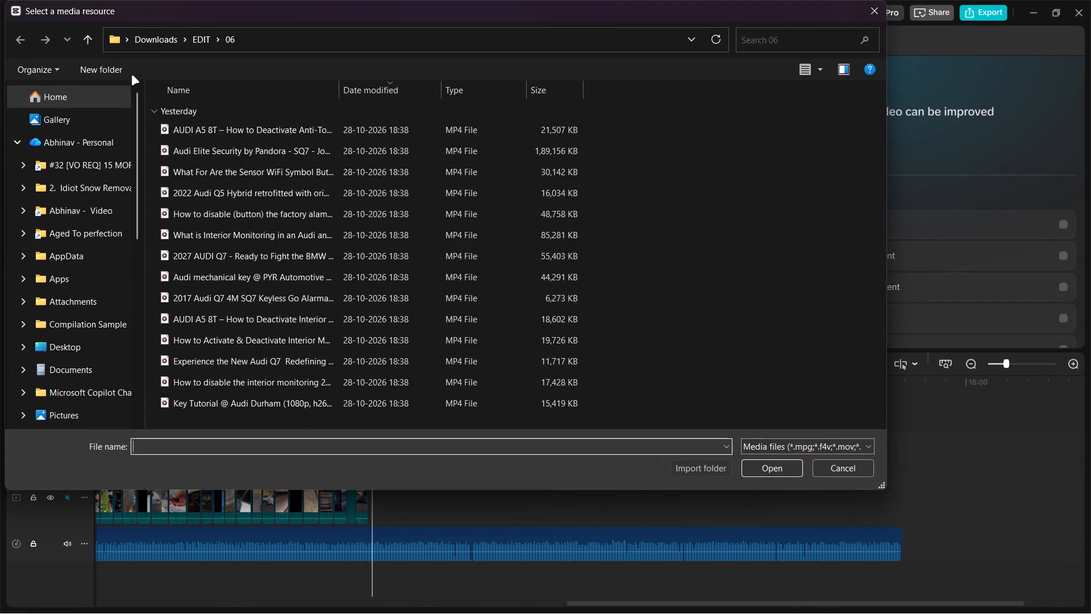
pyautogui.click(85, 36)
pyautogui.doubleClick(223, 366)
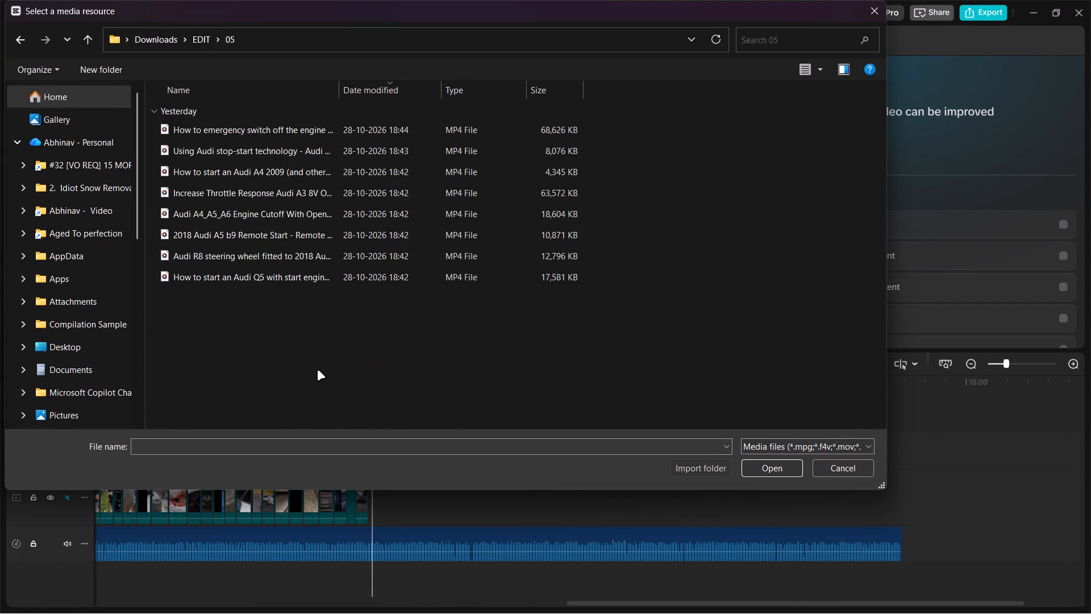
pyautogui.hotkey('ctrl', 'a')
pyautogui.press('Return')
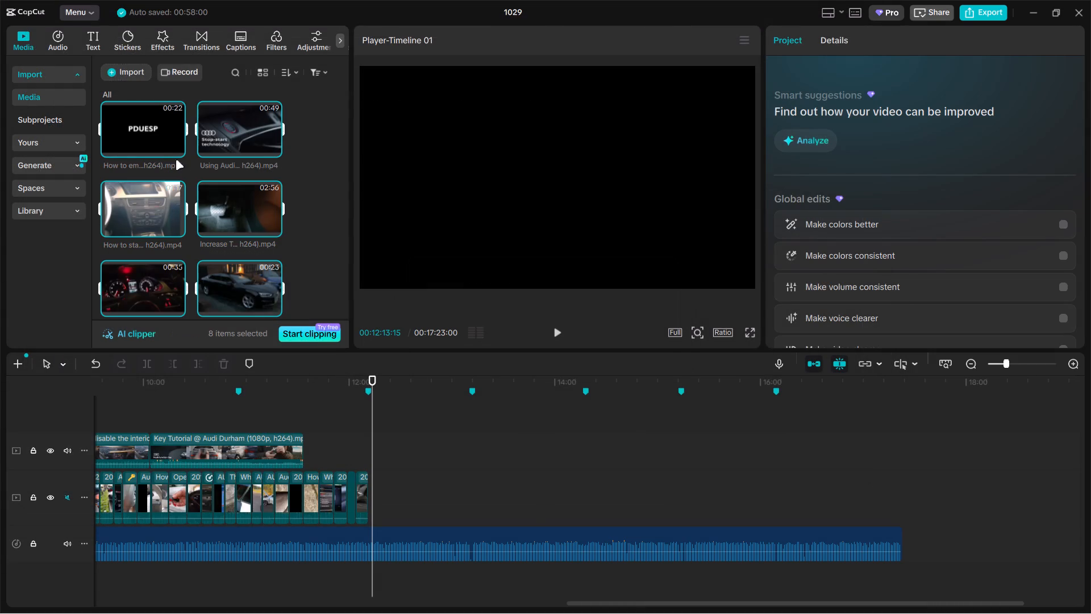
# Place the eight imported clips on the main track directly after its last clip at 00:12:11.
pyautogui.moveTo(152, 134); pyautogui.dragTo(503, 532)
pyautogui.keyDown('ctrl'); pyautogui.scroll(-5, 551, 518); pyautogui.keyUp('ctrl')
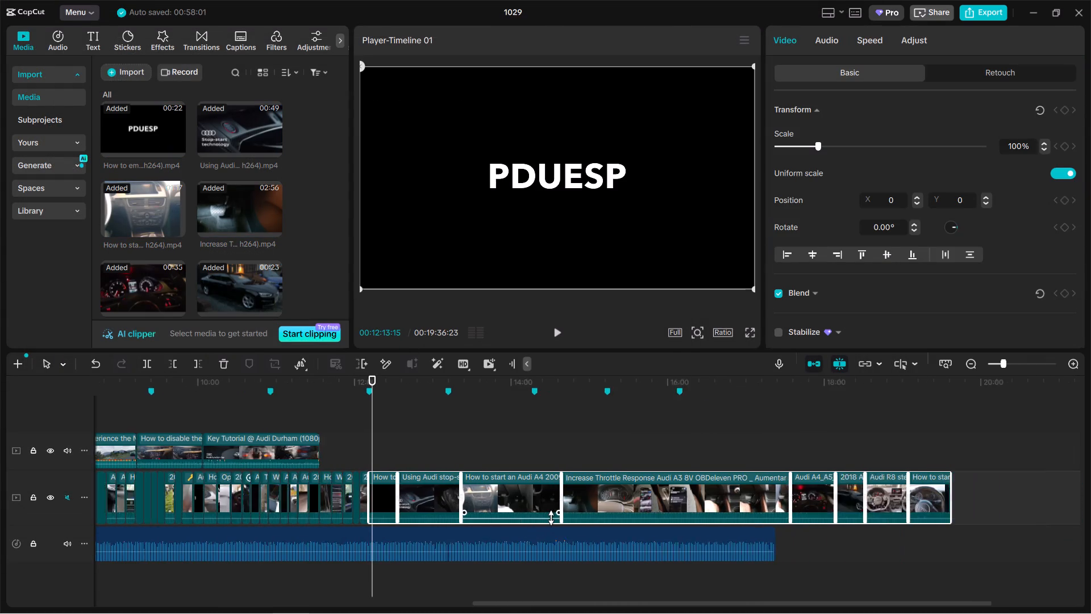
pyautogui.keyDown('ctrl'); pyautogui.scroll(-2, 551, 518); pyautogui.keyUp('ctrl')
pyautogui.keyDown('ctrl'); pyautogui.scroll(15, 518, 487); pyautogui.keyUp('ctrl')
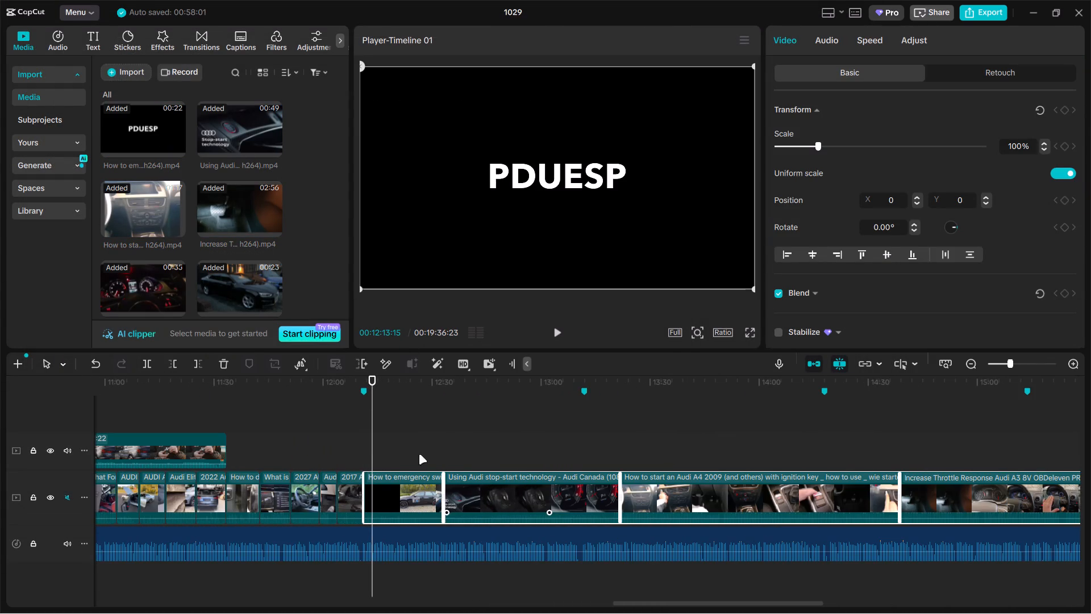
# Trim the start of the "Using Audi stop-start technology" clip to 00:12:39:09, where the car waits at the stop sign.
pyautogui.moveTo(372, 446); pyautogui.dragTo(416, 439)
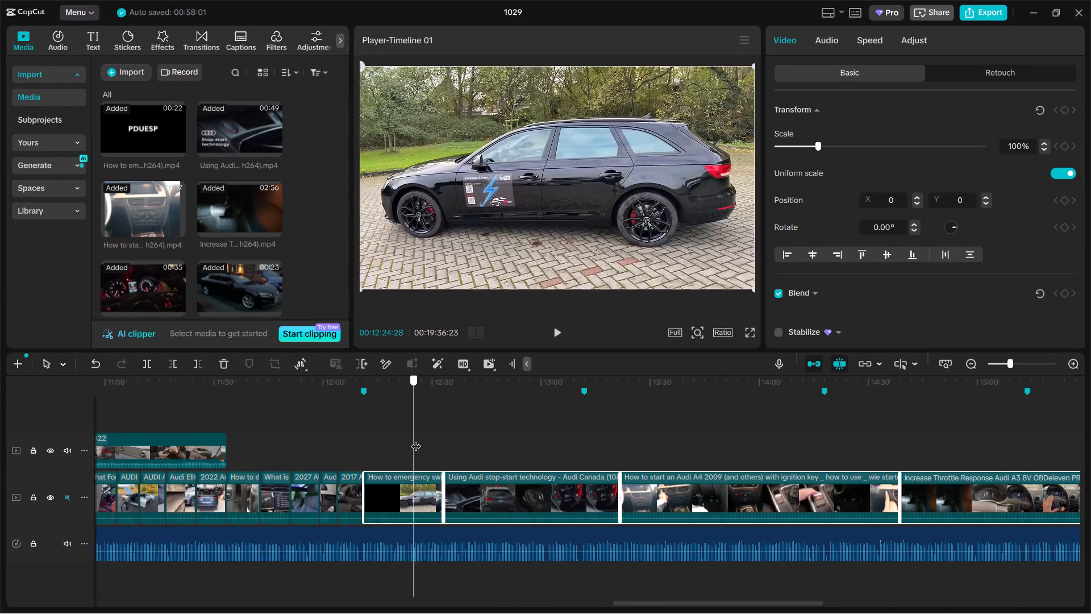
pyautogui.moveTo(416, 439); pyautogui.dragTo(443, 434)
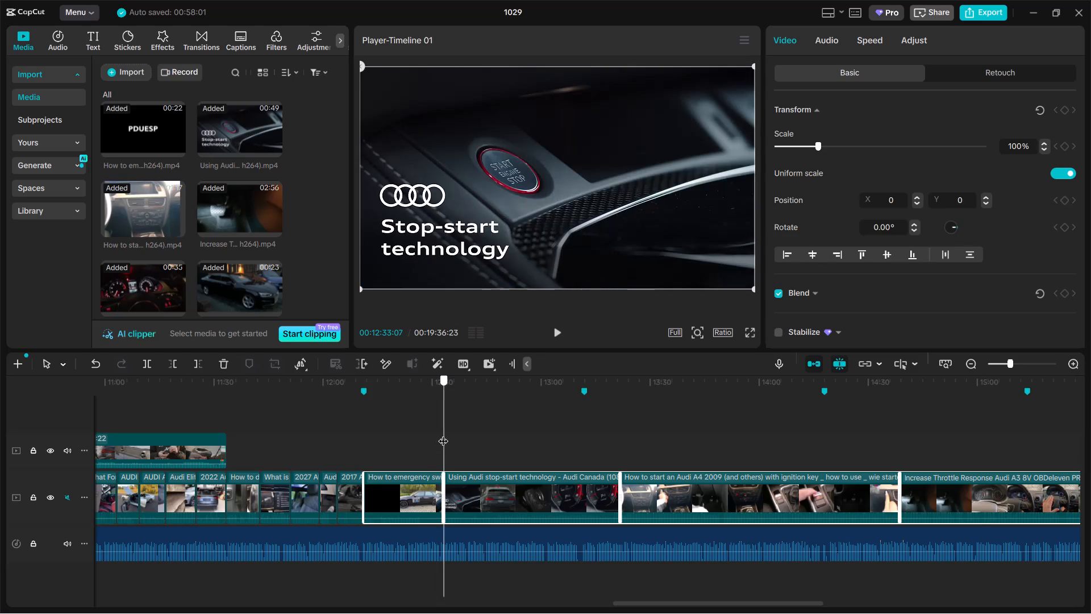
pyautogui.moveTo(443, 434); pyautogui.dragTo(503, 432)
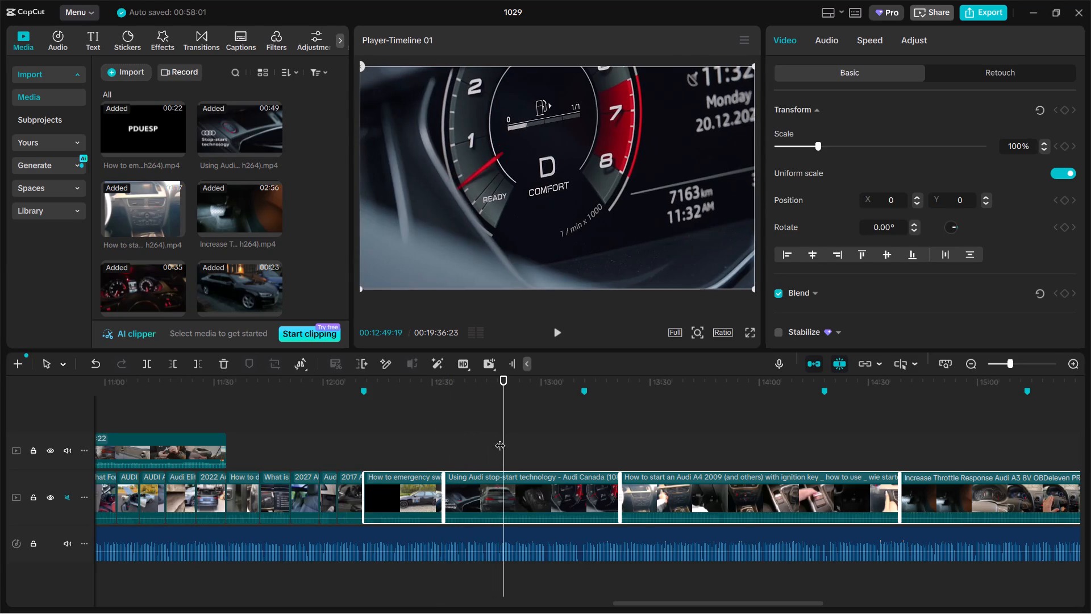
pyautogui.click(500, 438)
pyautogui.click(486, 446)
pyautogui.moveTo(486, 446); pyautogui.dragTo(476, 447)
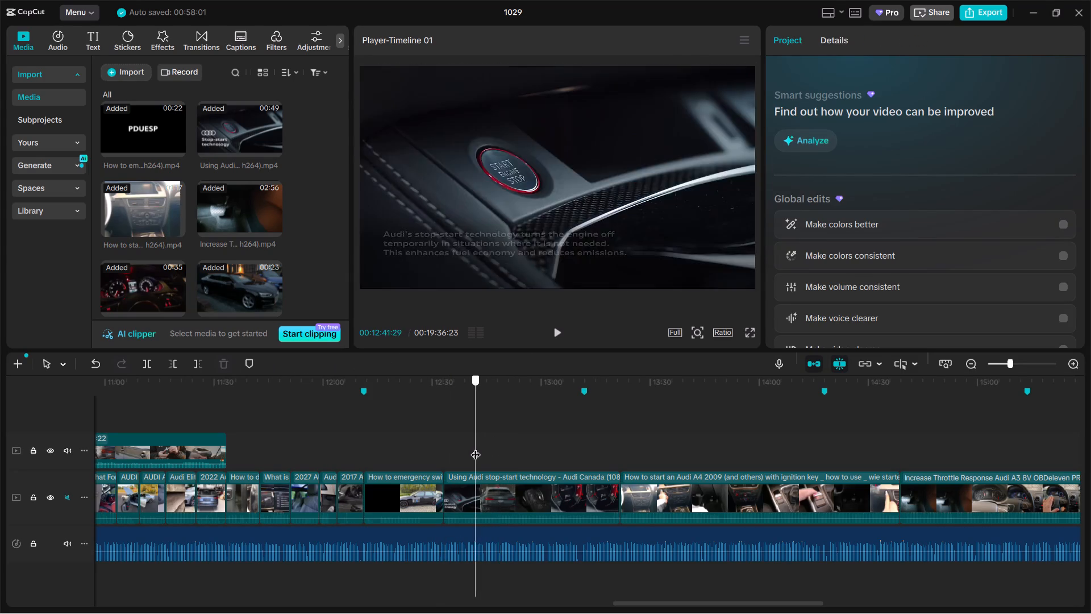
pyautogui.moveTo(476, 447); pyautogui.dragTo(468, 447)
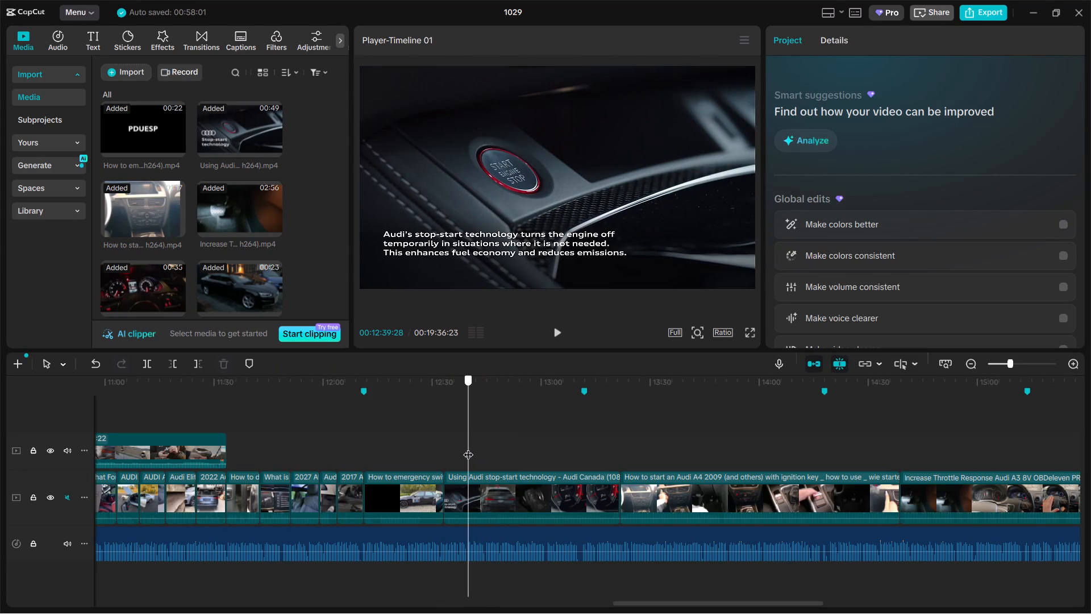
pyautogui.moveTo(468, 447); pyautogui.dragTo(466, 448)
pyautogui.click(465, 489)
pyautogui.moveTo(445, 490); pyautogui.dragTo(465, 489)
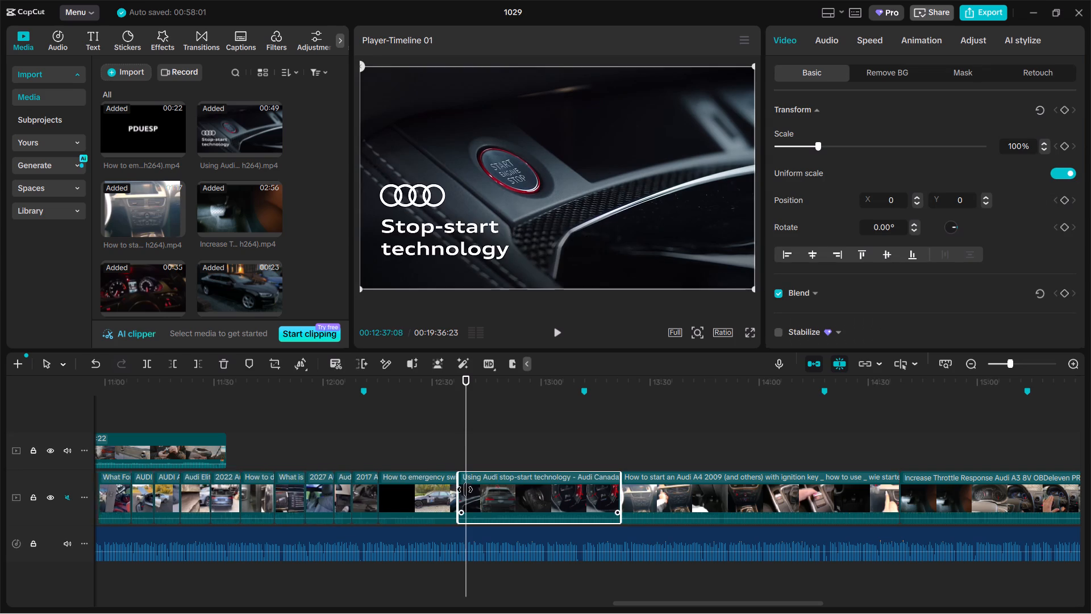
pyautogui.moveTo(465, 489); pyautogui.dragTo(468, 489)
# Move the "Using Audi stop-start technology" clip ahead of the "How to emergency switch off the engine" clip.
pyautogui.moveTo(494, 491); pyautogui.dragTo(395, 499)
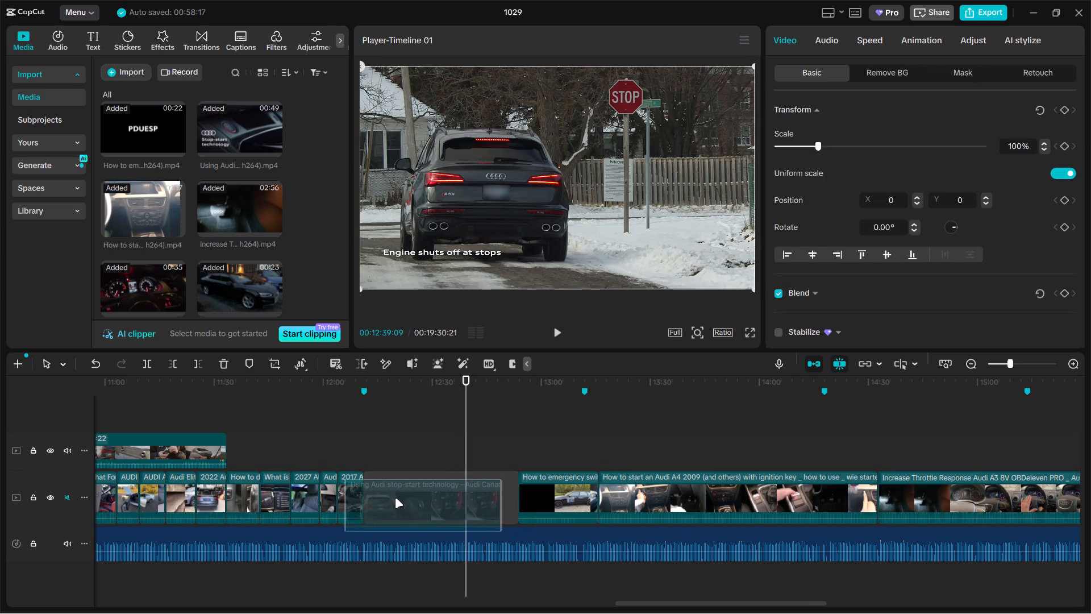
pyautogui.click(363, 459)
# Split the "Using Audi stop-start technology" clip at 00:12:21:00 and delete the part after the cut.
pyautogui.moveTo(363, 455); pyautogui.dragTo(384, 450)
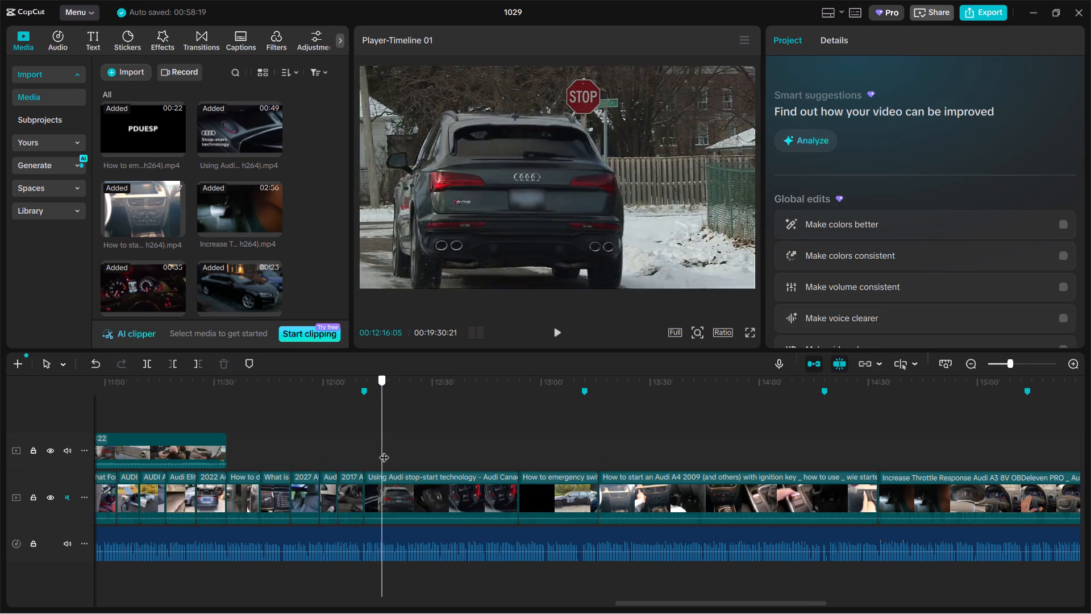
pyautogui.moveTo(384, 450); pyautogui.dragTo(397, 450)
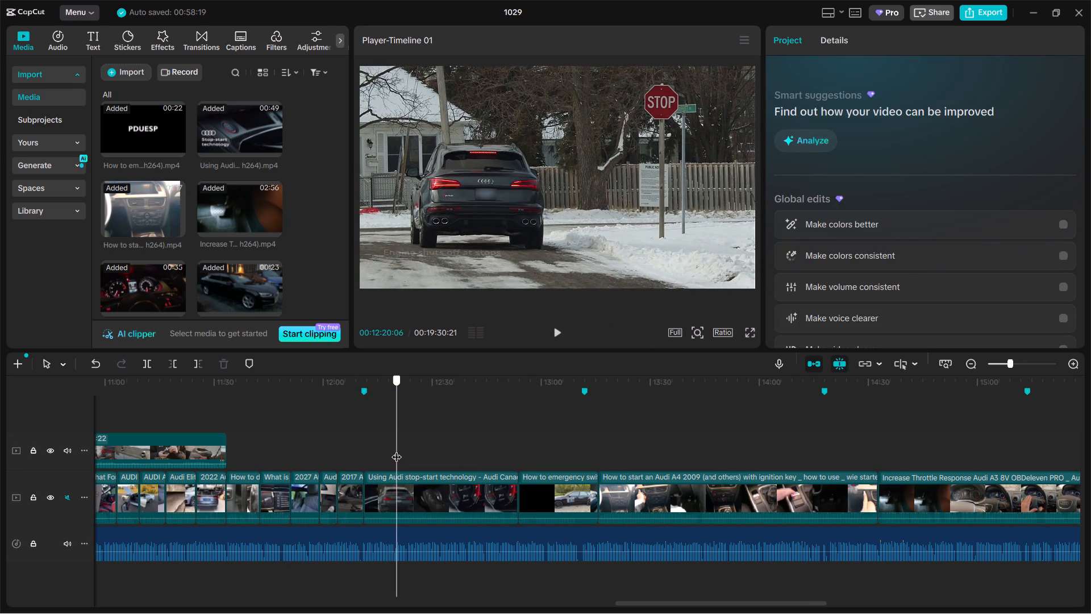
pyautogui.moveTo(397, 450); pyautogui.dragTo(399, 449)
pyautogui.click(432, 502)
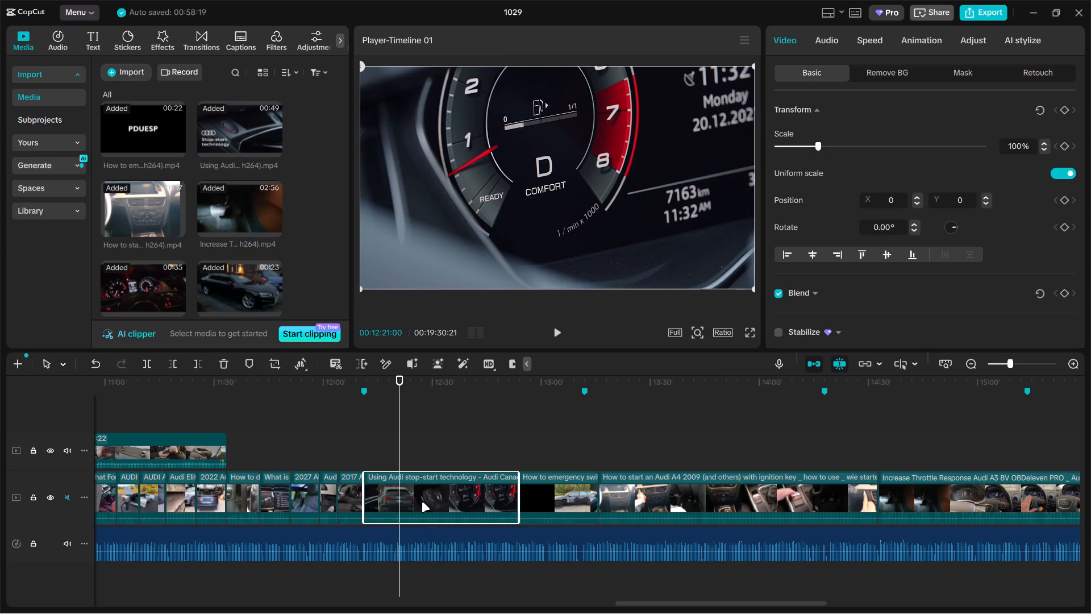
pyautogui.hotkey('ctrl', 'b')
pyautogui.press('BackSpace')
# Scale the "Using Audi stop-start technology" clip to 143% and reposition it to X 166, Y -462 so the captions fall outside the frame.
pyautogui.click(392, 444)
pyautogui.click(554, 279)
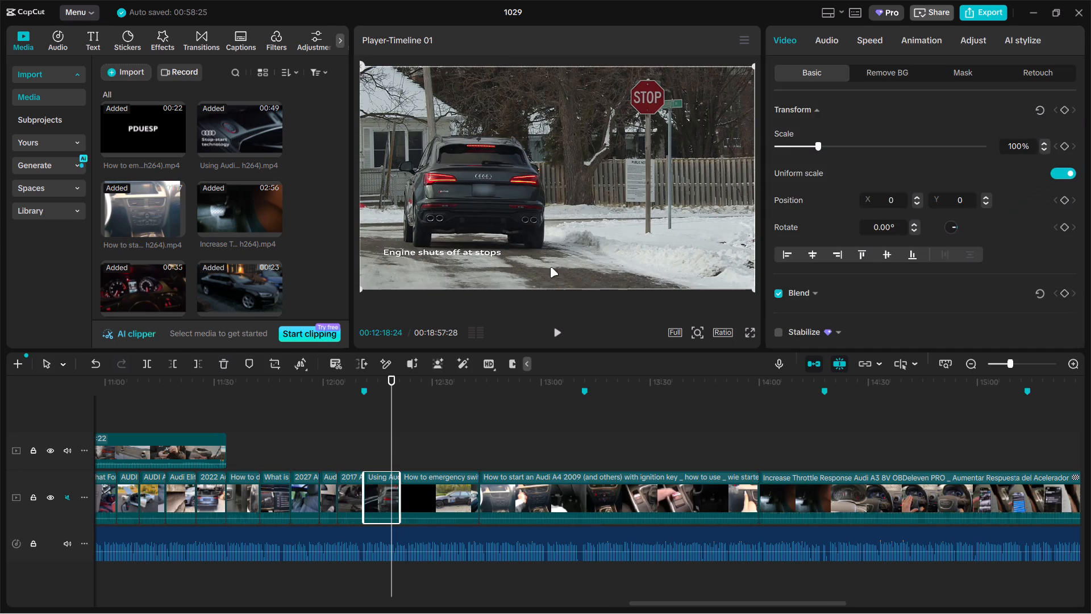
pyautogui.moveTo(815, 143); pyautogui.dragTo(836, 139)
pyautogui.moveTo(591, 151); pyautogui.dragTo(607, 159)
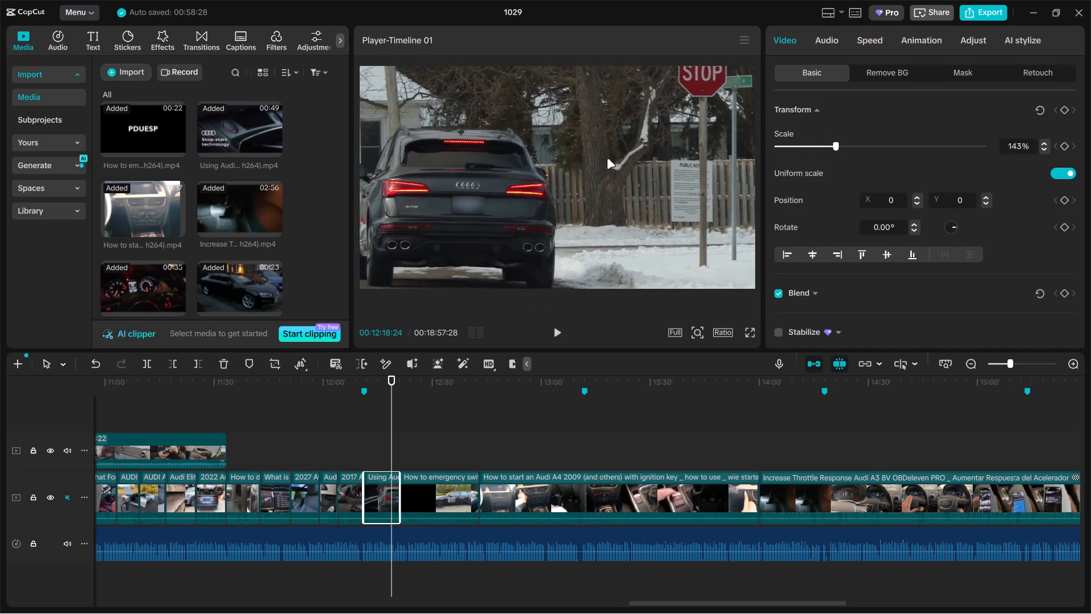
pyautogui.moveTo(607, 159); pyautogui.dragTo(617, 166)
pyautogui.moveTo(393, 441); pyautogui.dragTo(373, 441)
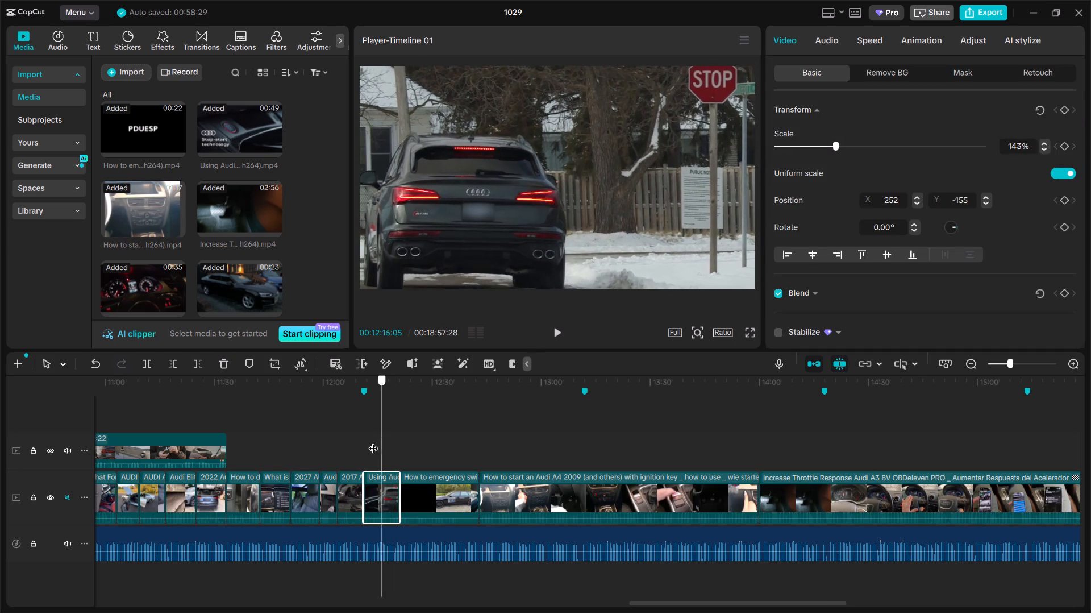
pyautogui.moveTo(373, 441); pyautogui.dragTo(362, 441)
pyautogui.moveTo(567, 190); pyautogui.dragTo(559, 221)
pyautogui.moveTo(365, 440); pyautogui.dragTo(367, 438)
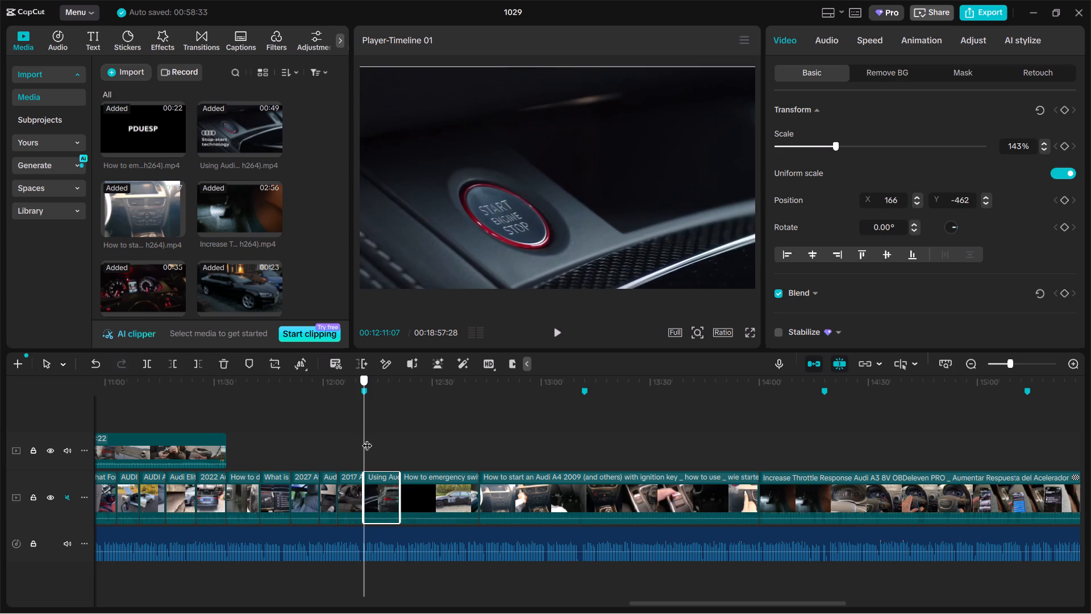
# Trim the start of the "How to emergency switch off the engine" clip to 00:12:29:18, removing the PDUESP title.
pyautogui.moveTo(367, 438); pyautogui.dragTo(385, 430)
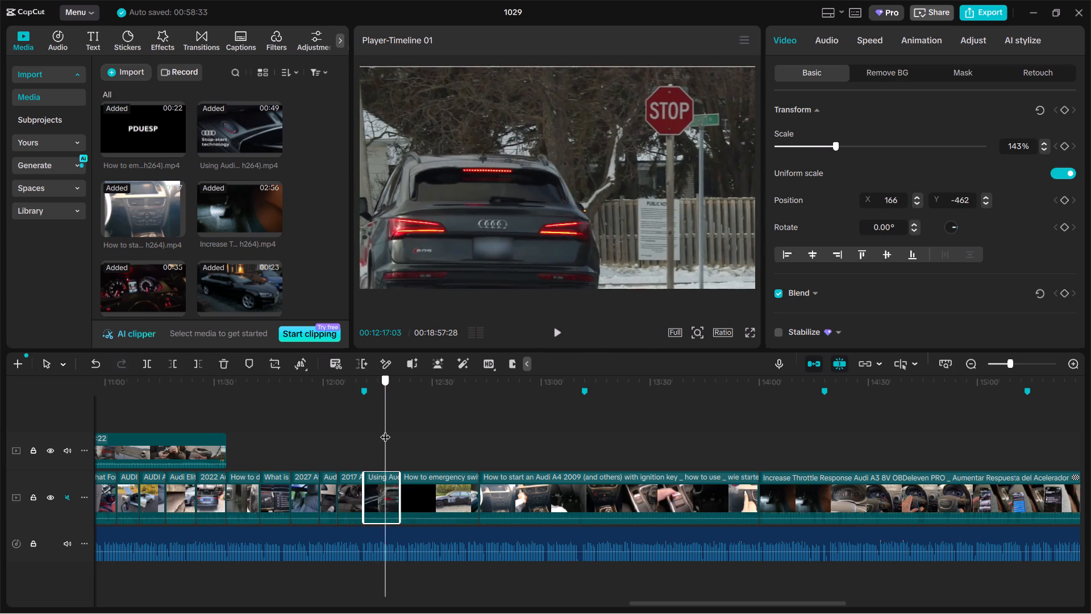
pyautogui.moveTo(385, 430); pyautogui.dragTo(423, 412)
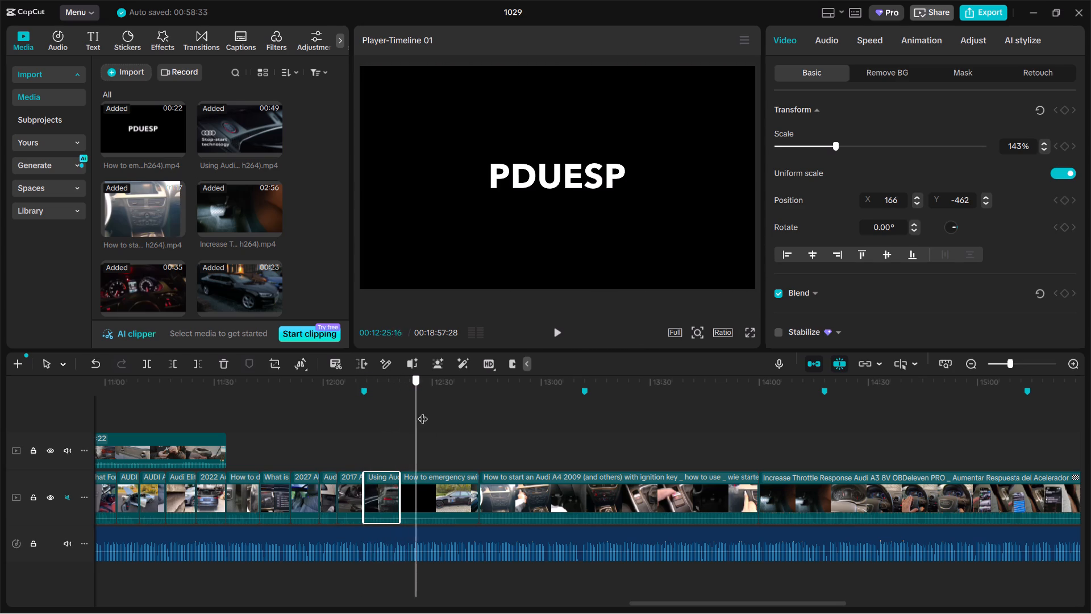
pyautogui.moveTo(423, 412); pyautogui.dragTo(499, 413)
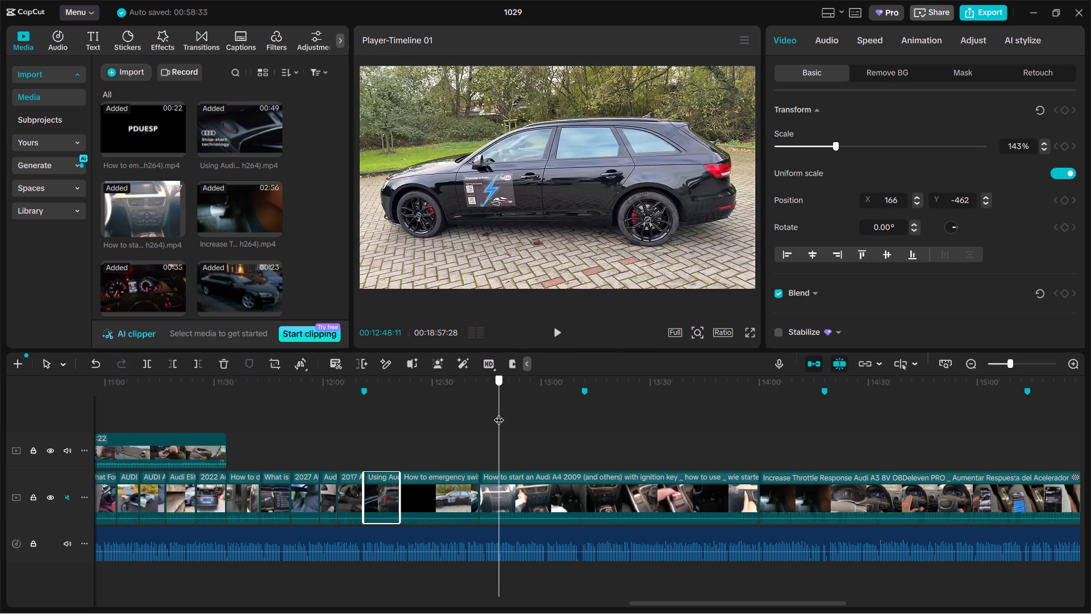
pyautogui.moveTo(499, 413); pyautogui.dragTo(430, 425)
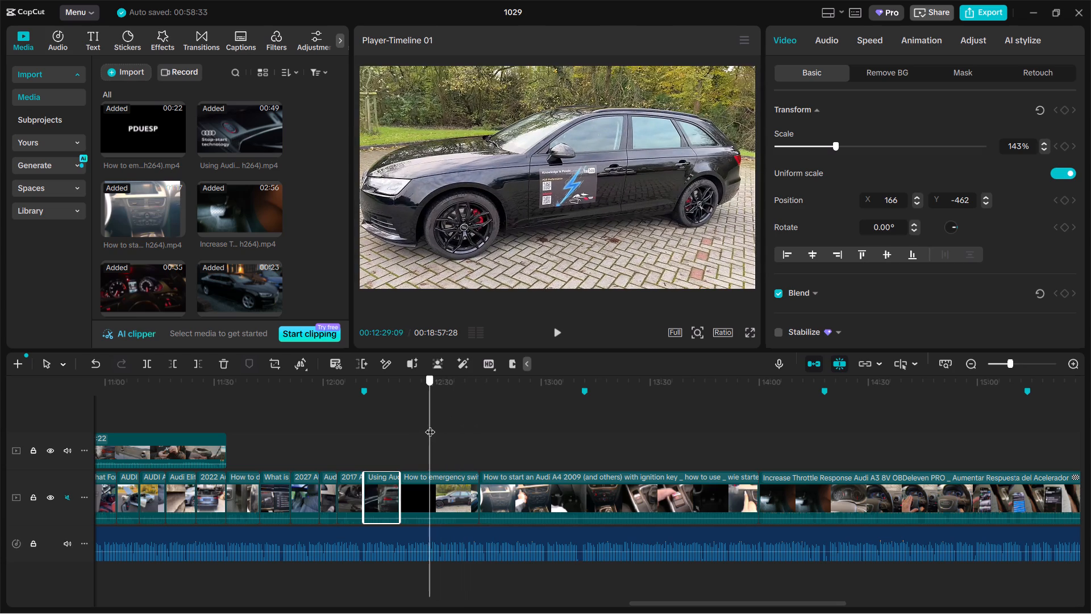
pyautogui.moveTo(430, 425); pyautogui.dragTo(431, 424)
pyautogui.click(428, 486)
pyautogui.click(395, 488)
pyautogui.click(405, 488)
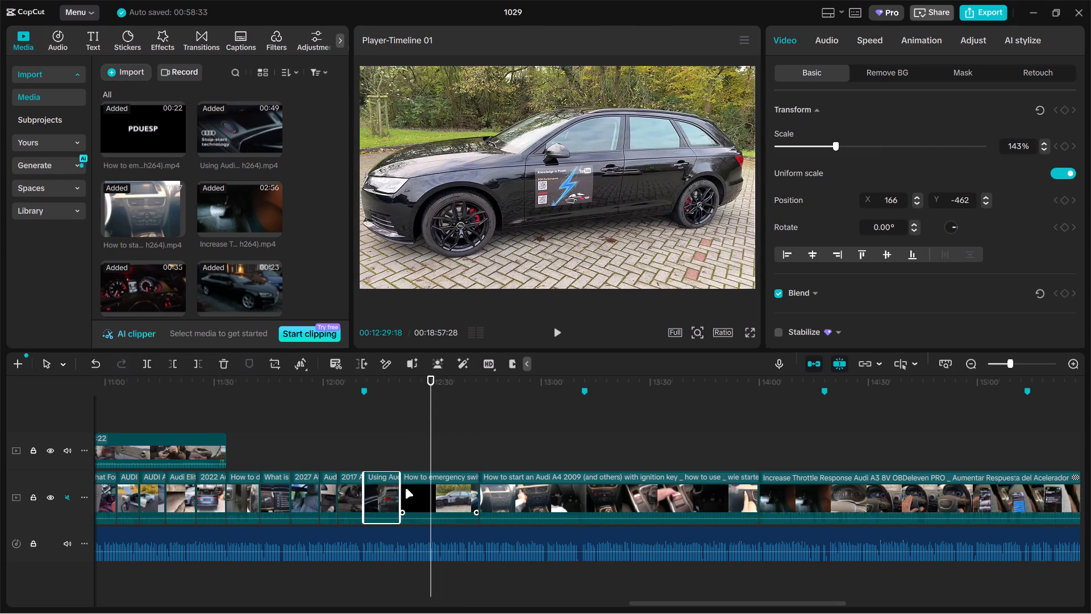
pyautogui.moveTo(401, 489); pyautogui.dragTo(436, 484)
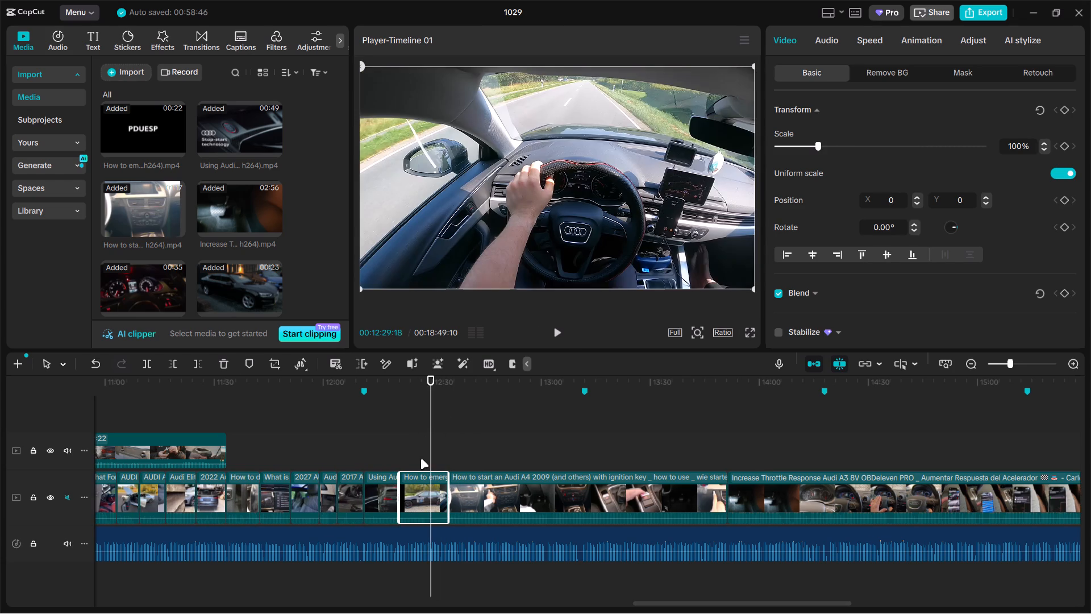
# Trim about 3 more seconds off the start of the "How to emergency switch off the engine" clip.
pyautogui.click(403, 457)
pyautogui.moveTo(403, 457); pyautogui.dragTo(419, 452)
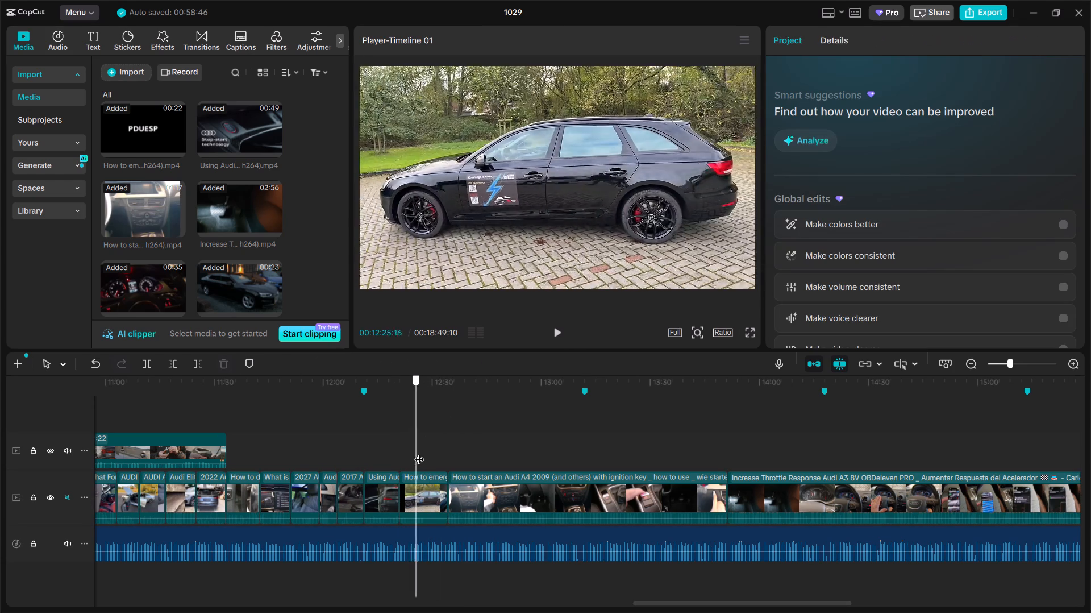
pyautogui.moveTo(419, 452); pyautogui.dragTo(429, 448)
pyautogui.click(427, 498)
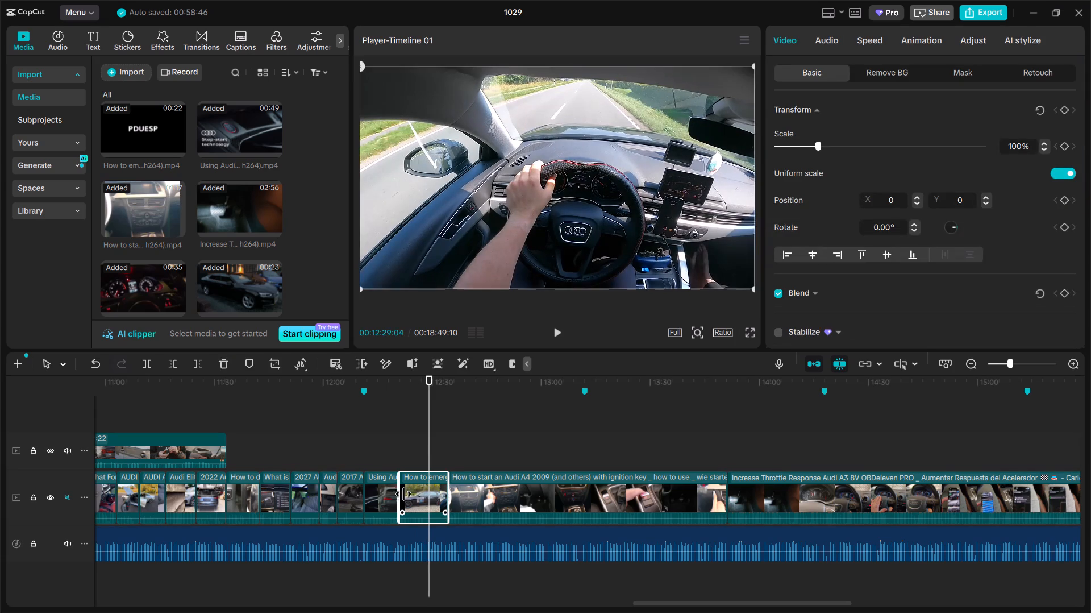
pyautogui.moveTo(401, 492); pyautogui.dragTo(413, 488)
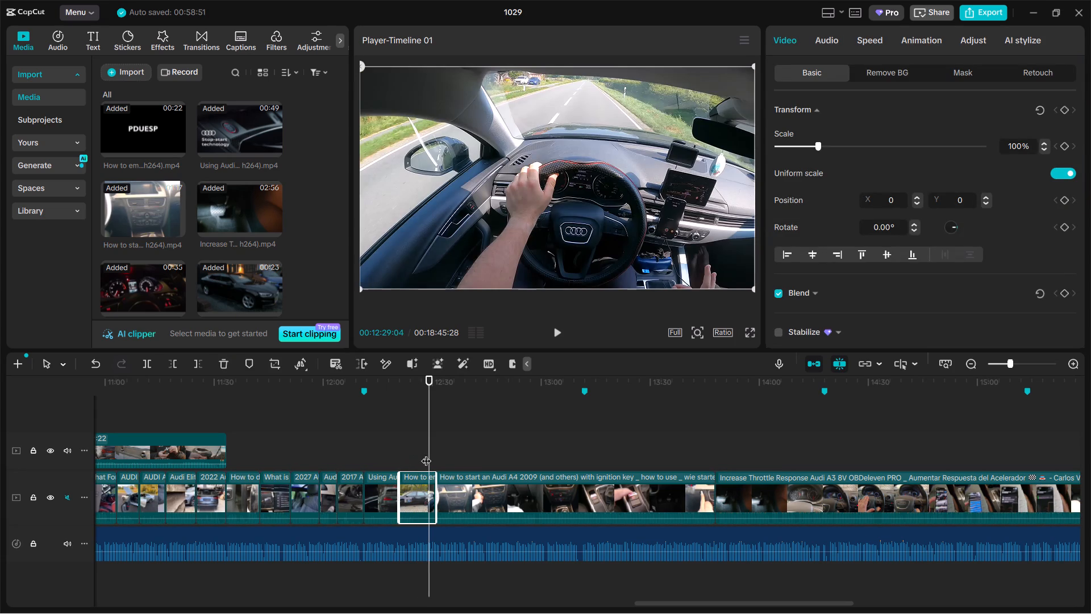
# Split the "How to start an Audi A4 2009" clip at 00:13:30:03 and delete the part before the cut.
pyautogui.moveTo(430, 452); pyautogui.dragTo(459, 452)
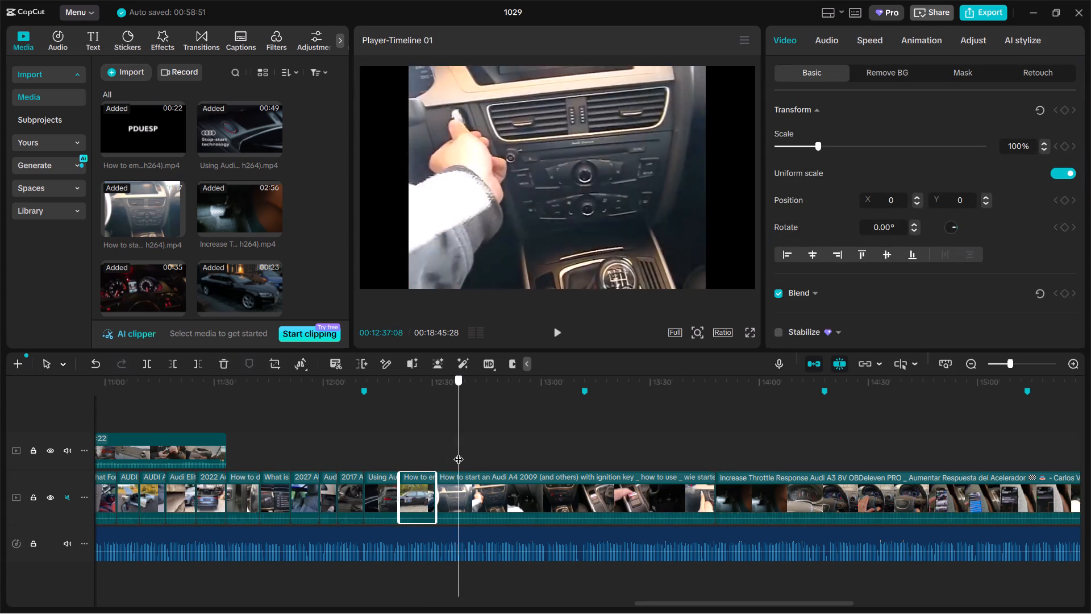
pyautogui.moveTo(459, 452); pyautogui.dragTo(605, 451)
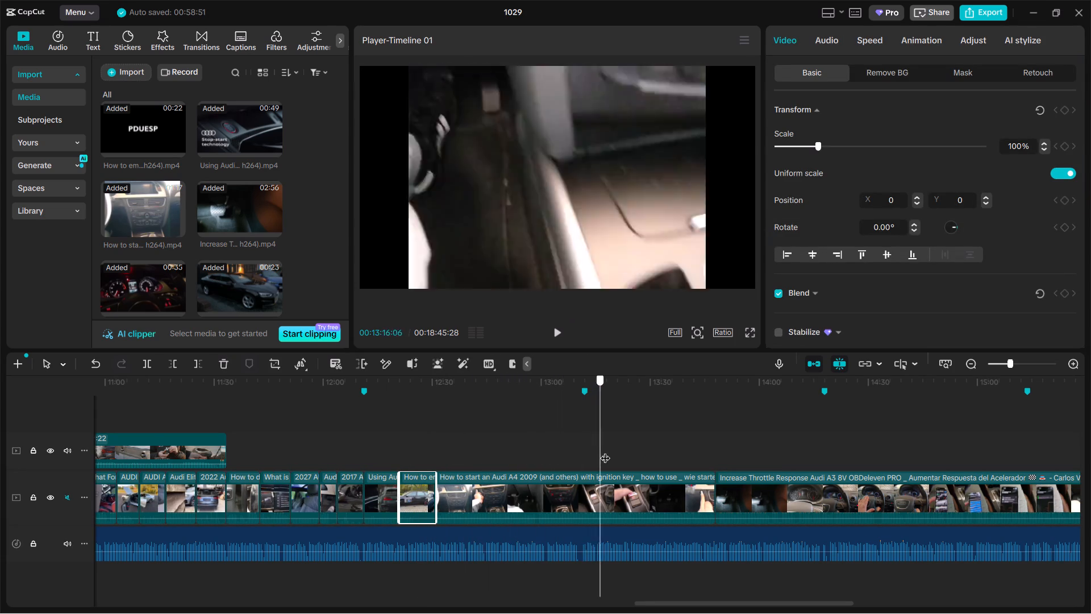
pyautogui.moveTo(605, 451); pyautogui.dragTo(639, 439)
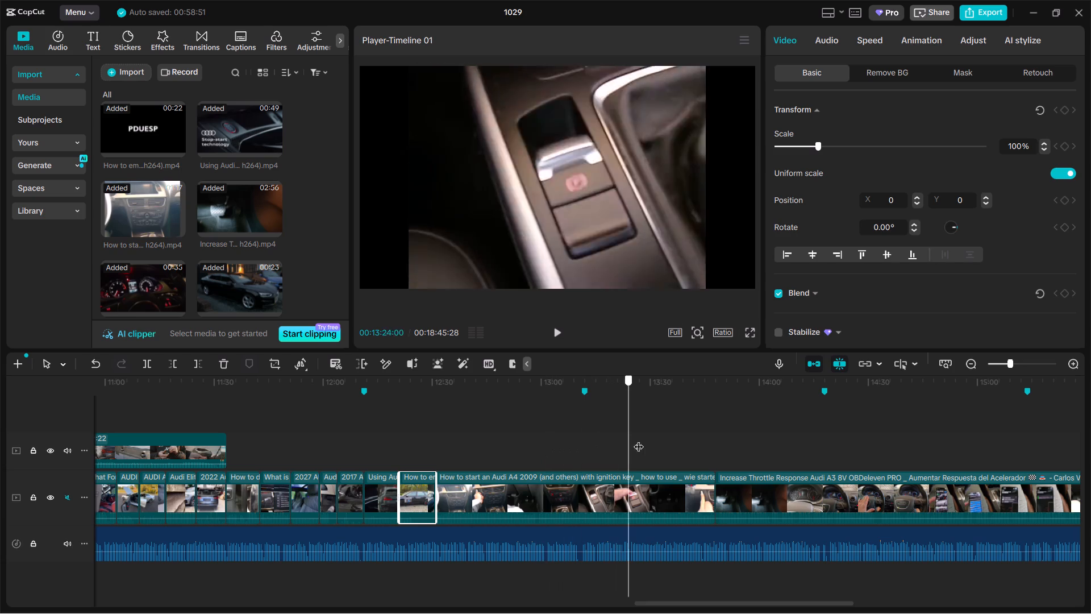
pyautogui.moveTo(639, 439); pyautogui.dragTo(656, 439)
pyautogui.click(605, 499)
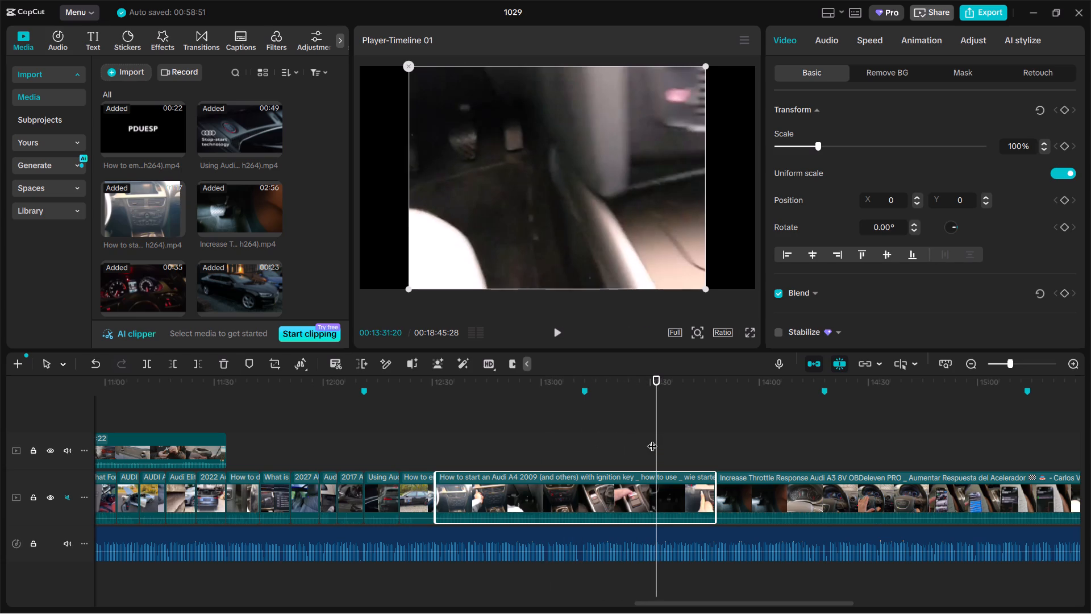
pyautogui.click(652, 439)
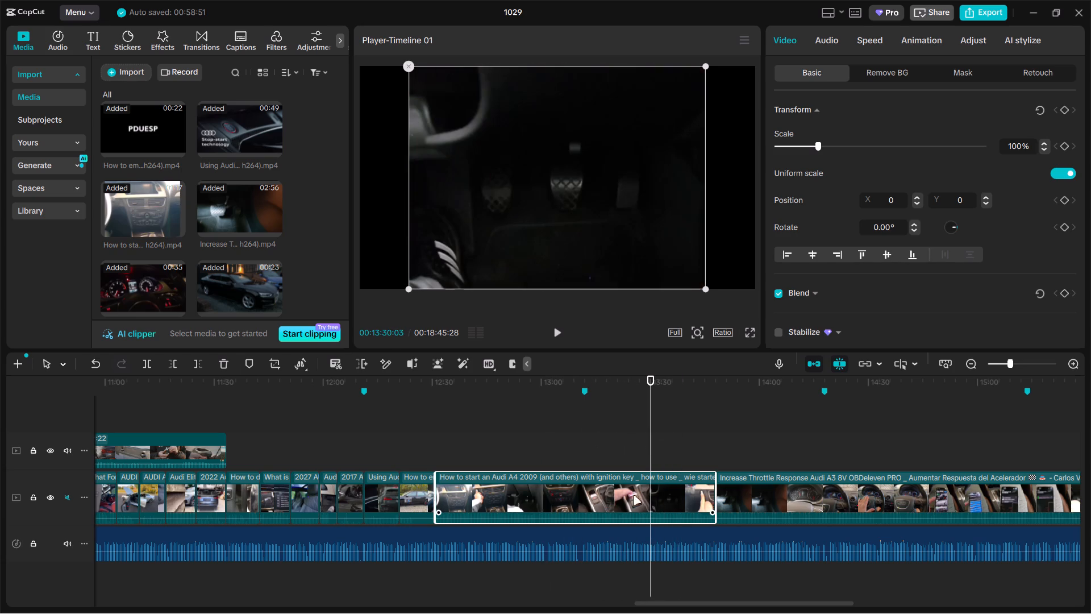
pyautogui.hotkey('ctrl', 'b')
pyautogui.click(551, 504)
pyautogui.press('BackSpace')
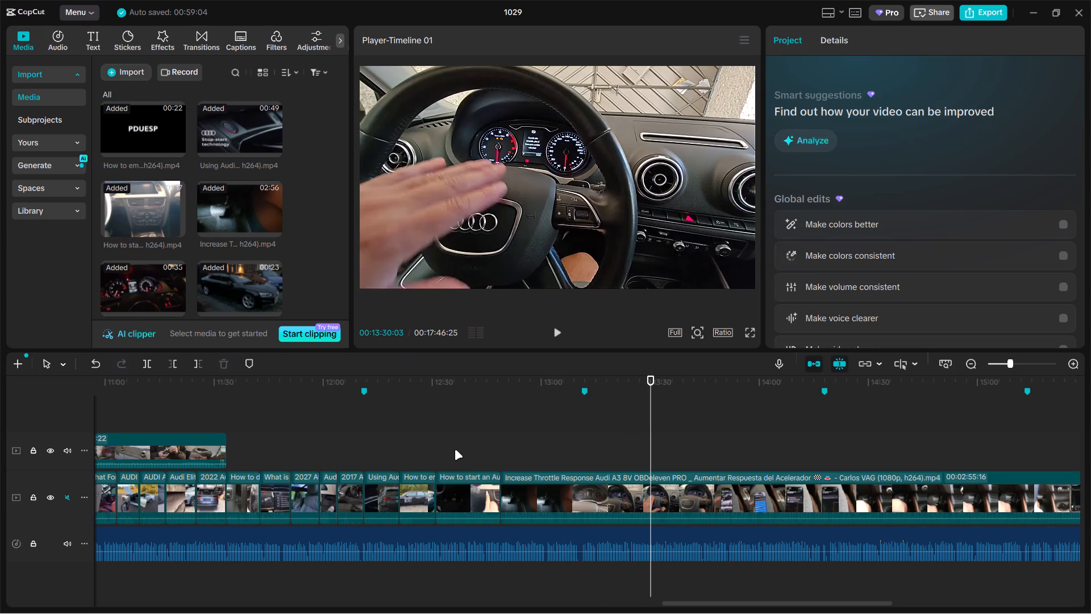
# Trim the end of the "How to start an Audi A4 2009" clip to 00:12:38:11, after the parking brake button shot.
pyautogui.click(442, 446)
pyautogui.moveTo(442, 446); pyautogui.dragTo(458, 446)
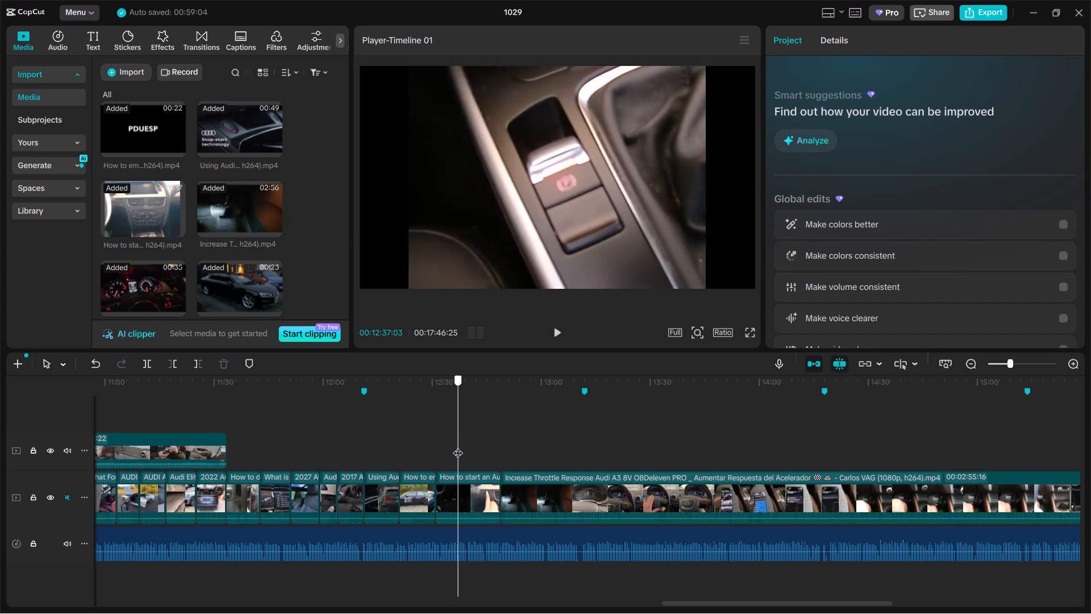
pyautogui.moveTo(458, 446); pyautogui.dragTo(463, 445)
pyautogui.click(470, 493)
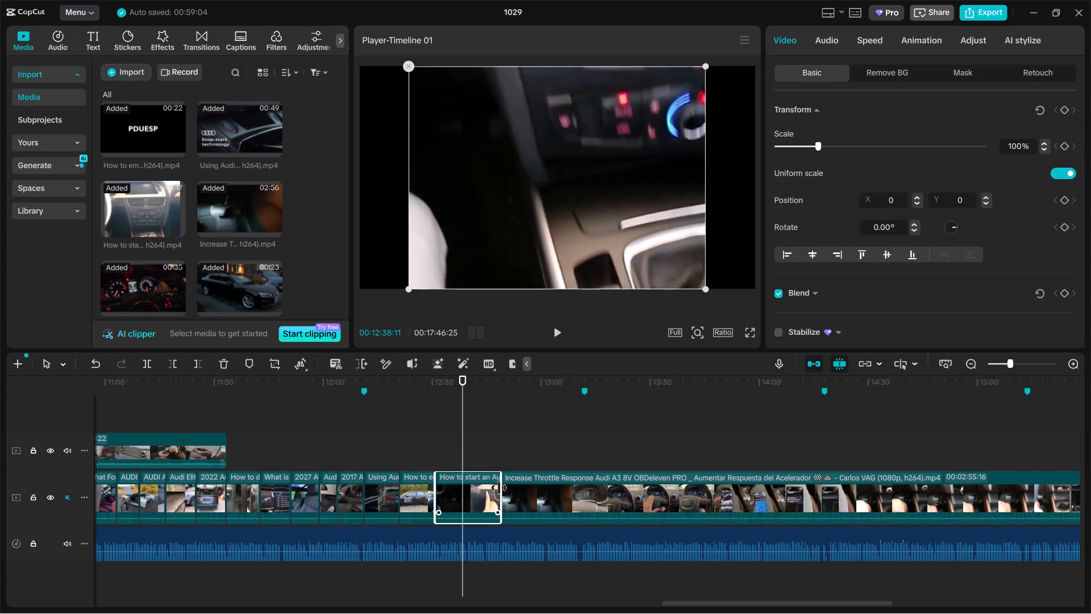
pyautogui.moveTo(499, 488); pyautogui.dragTo(457, 491)
# Split the "Increase Throttle Response Audi A3 8V" clip at 00:13:16:27 and delete the part before the cut.
pyautogui.click(477, 450)
pyautogui.moveTo(477, 450); pyautogui.dragTo(621, 451)
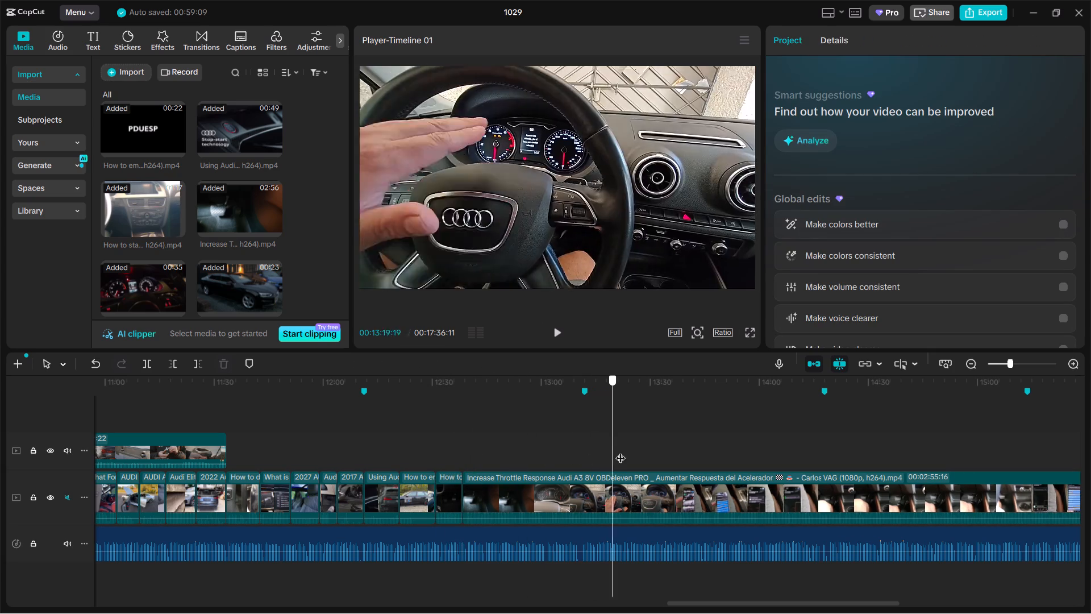
pyautogui.moveTo(621, 451); pyautogui.dragTo(757, 443)
pyautogui.moveTo(663, 501); pyautogui.dragTo(638, 497)
pyautogui.keyDown('ctrl'); pyautogui.scroll(-2, 624, 463); pyautogui.keyUp('ctrl')
pyautogui.moveTo(556, 442); pyautogui.dragTo(615, 441)
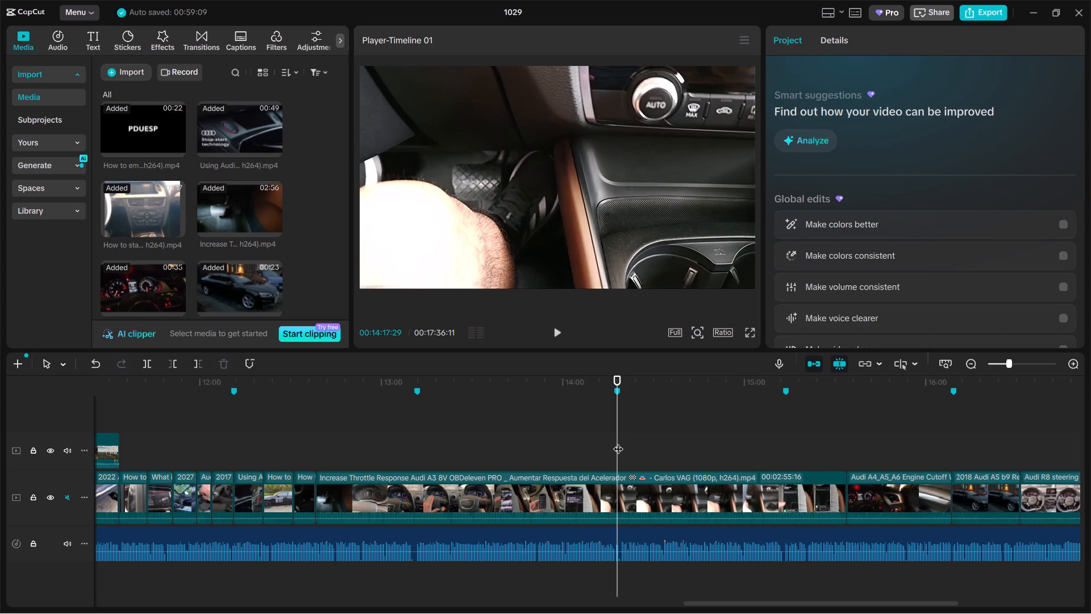
pyautogui.moveTo(617, 442); pyautogui.dragTo(768, 455)
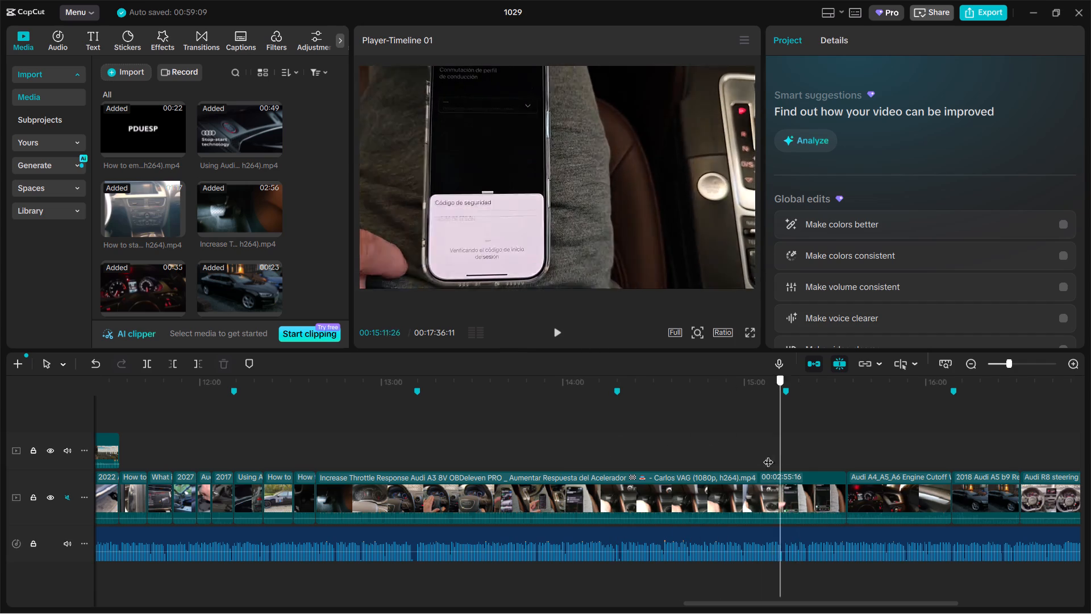
pyautogui.moveTo(768, 455); pyautogui.dragTo(432, 450)
pyautogui.click(426, 507)
pyautogui.hotkey('ctrl', 'b')
pyautogui.click(381, 502)
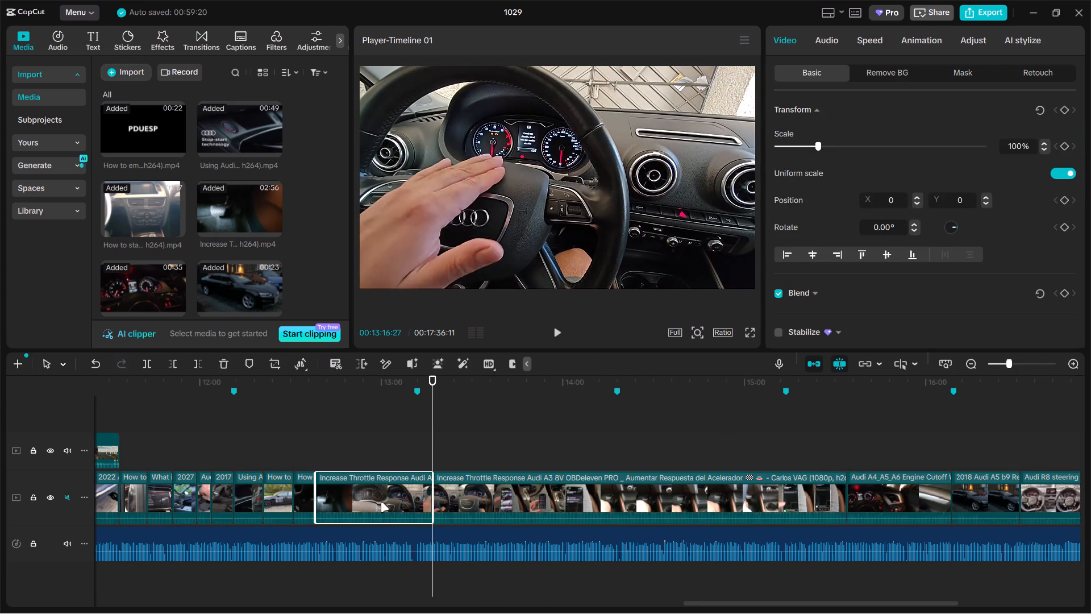
pyautogui.press('BackSpace')
# Trim the start of the "Increase Throttle Response Audi A3 8V" clip to about 00:12:51, past the steering wheel shot.
pyautogui.doubleClick(317, 453)
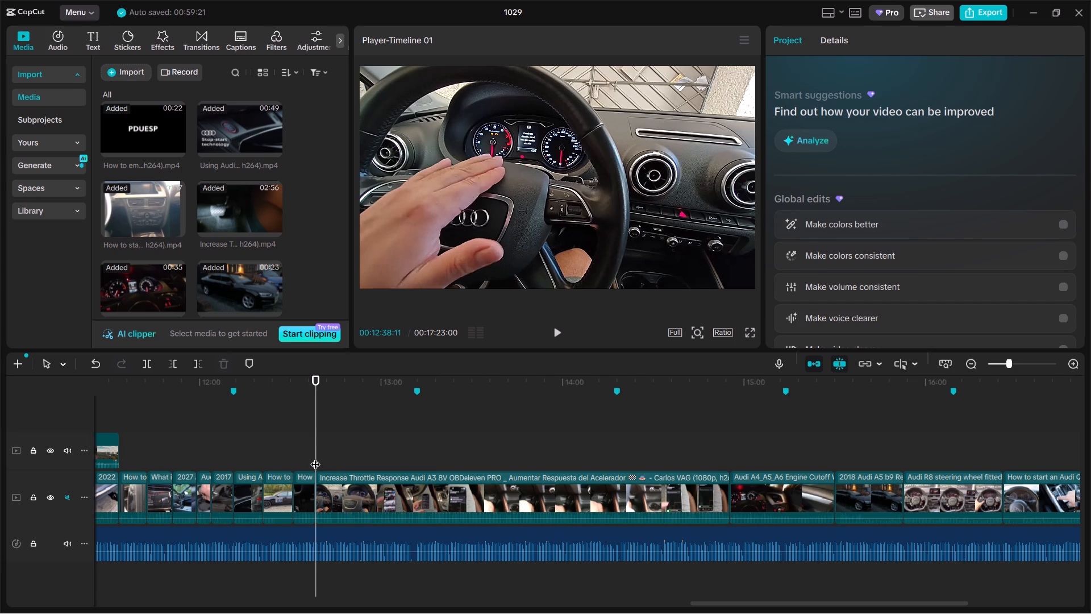
pyautogui.moveTo(315, 457); pyautogui.dragTo(342, 454)
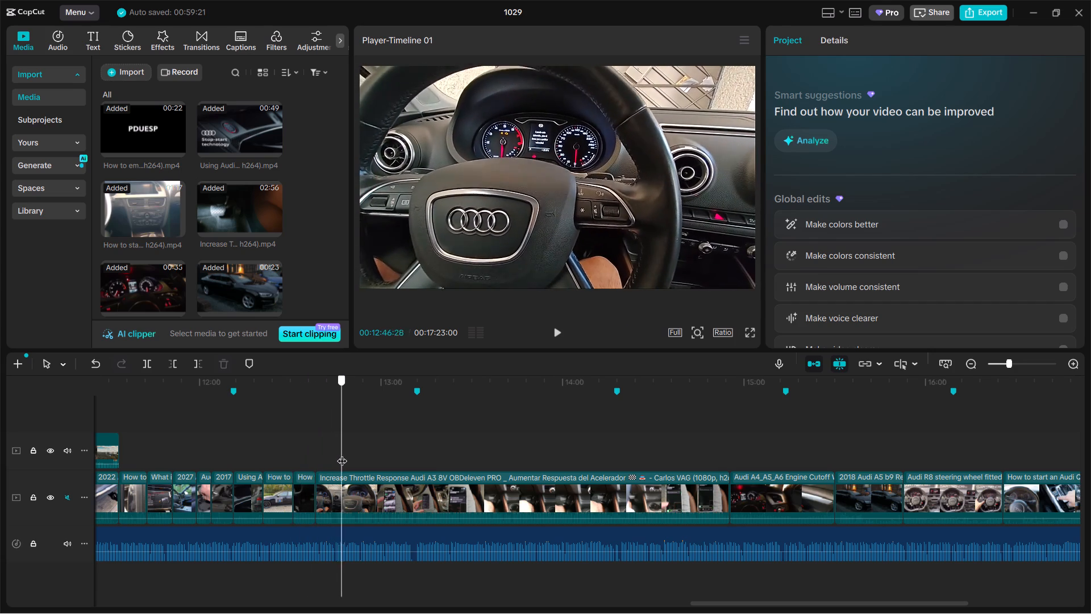
pyautogui.moveTo(342, 454); pyautogui.dragTo(355, 457)
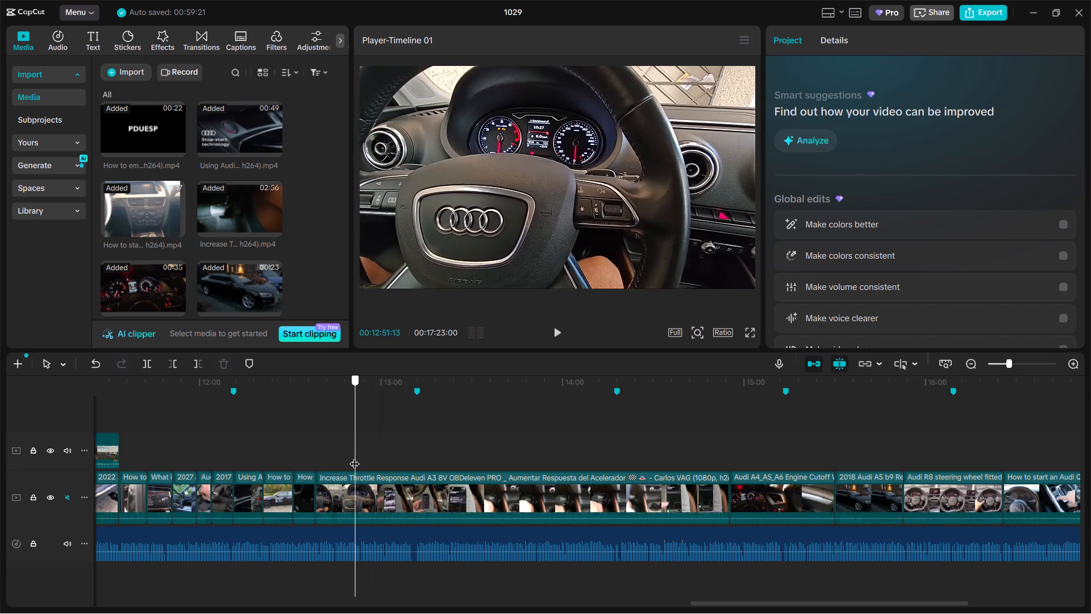
pyautogui.moveTo(355, 457); pyautogui.dragTo(354, 457)
pyautogui.click(345, 499)
pyautogui.moveTo(319, 499); pyautogui.dragTo(356, 495)
# Split the "Increase Throttle Response Audi A3 8V" clip at 00:12:46:00 and delete the part after the cut.
pyautogui.moveTo(352, 454); pyautogui.dragTo(339, 454)
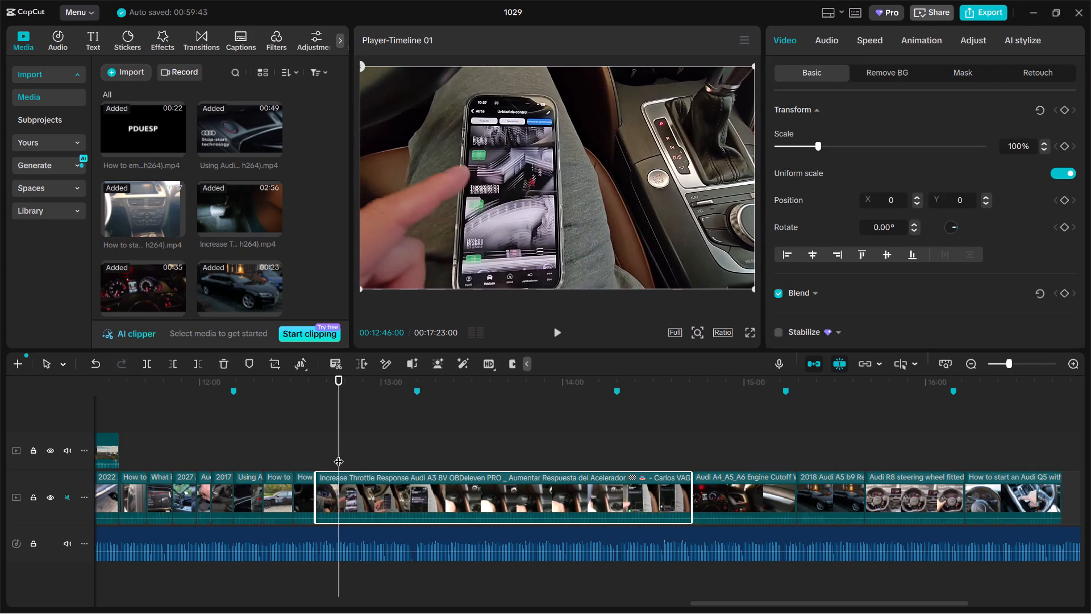
pyautogui.hotkey('ctrl', 'b')
pyautogui.press('BackSpace')
# Trim the start of the "Audi A4_A5_A6 Engine Cutoff" clip to 00:12:59:21.
pyautogui.moveTo(340, 441); pyautogui.dragTo(410, 443)
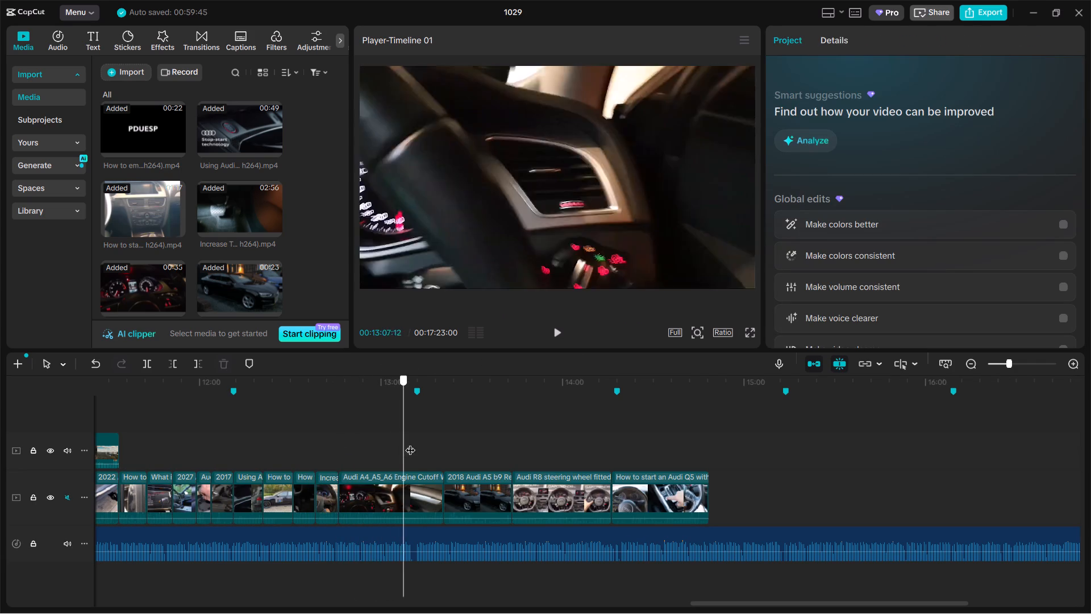
pyautogui.moveTo(410, 443); pyautogui.dragTo(380, 448)
pyautogui.click(377, 504)
pyautogui.moveTo(339, 493); pyautogui.dragTo(378, 491)
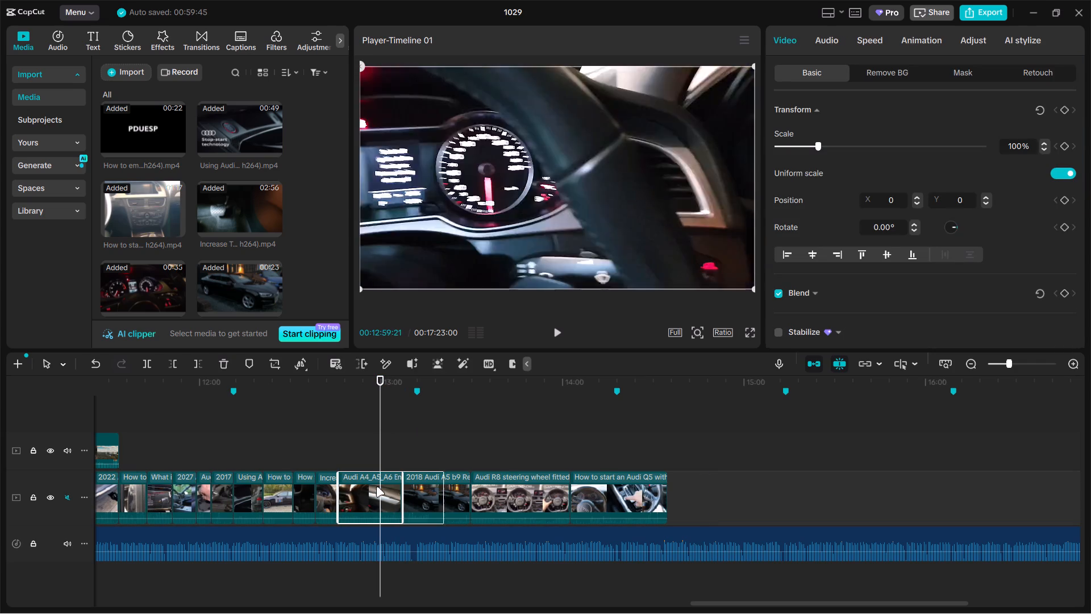
# Split the "Audi A4_A5_A6 Engine Cutoff" clip at 00:12:53:21 and delete the part after the cut.
pyautogui.moveTo(381, 451); pyautogui.dragTo(362, 452)
pyautogui.hotkey('ctrl', 'b')
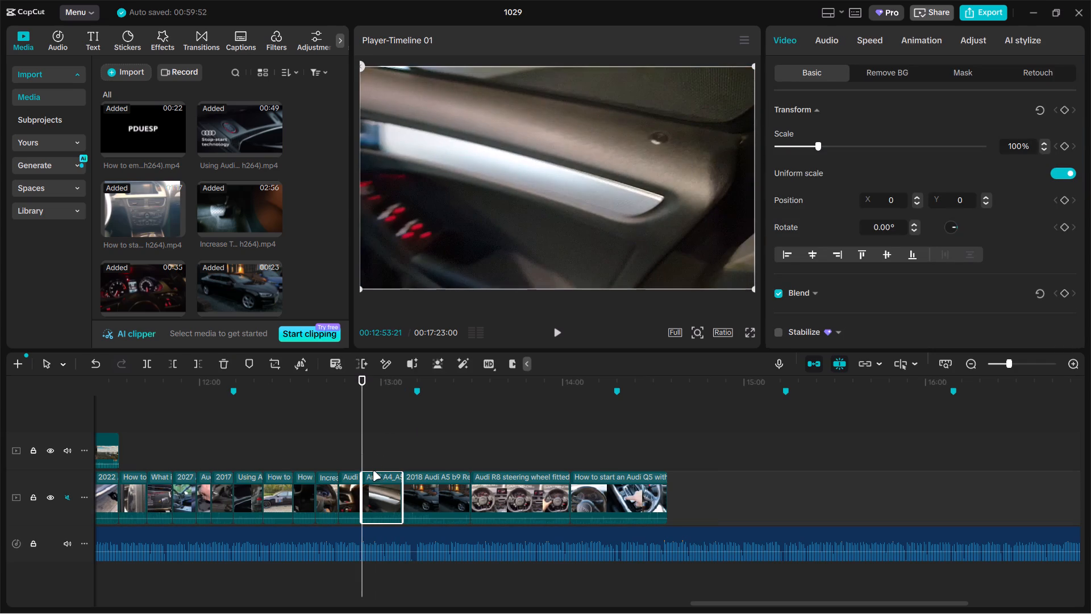
pyautogui.press('BackSpace')
# Trim the start of the "2018 Audi A5 b9" clip to 00:13:02:27, where the black car stands parked outside.
pyautogui.moveTo(363, 451); pyautogui.dragTo(379, 451)
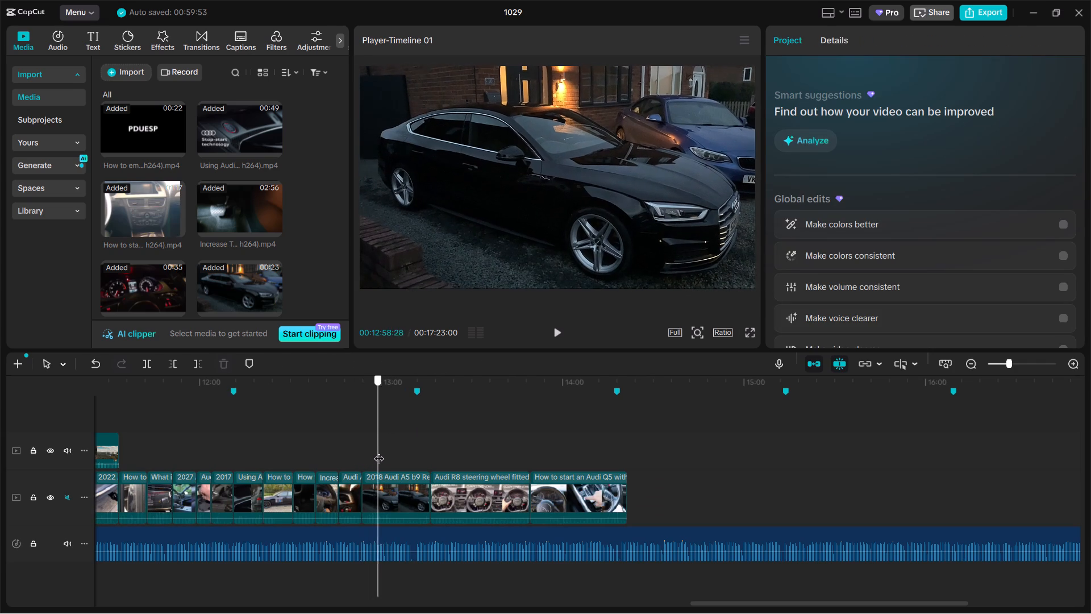
pyautogui.moveTo(379, 451); pyautogui.dragTo(390, 454)
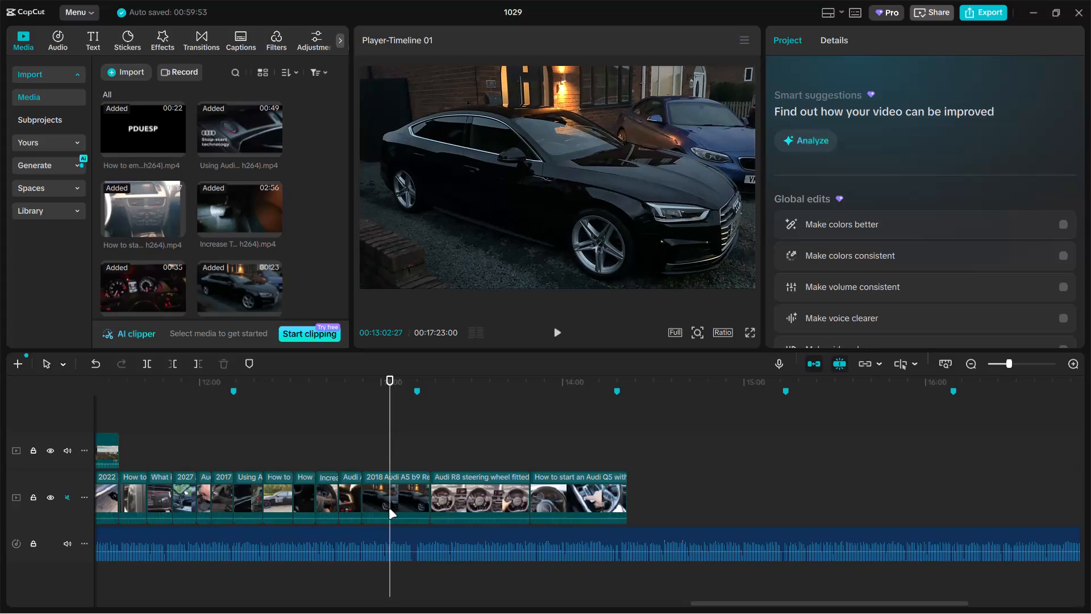
pyautogui.click(389, 509)
pyautogui.moveTo(361, 492); pyautogui.dragTo(393, 487)
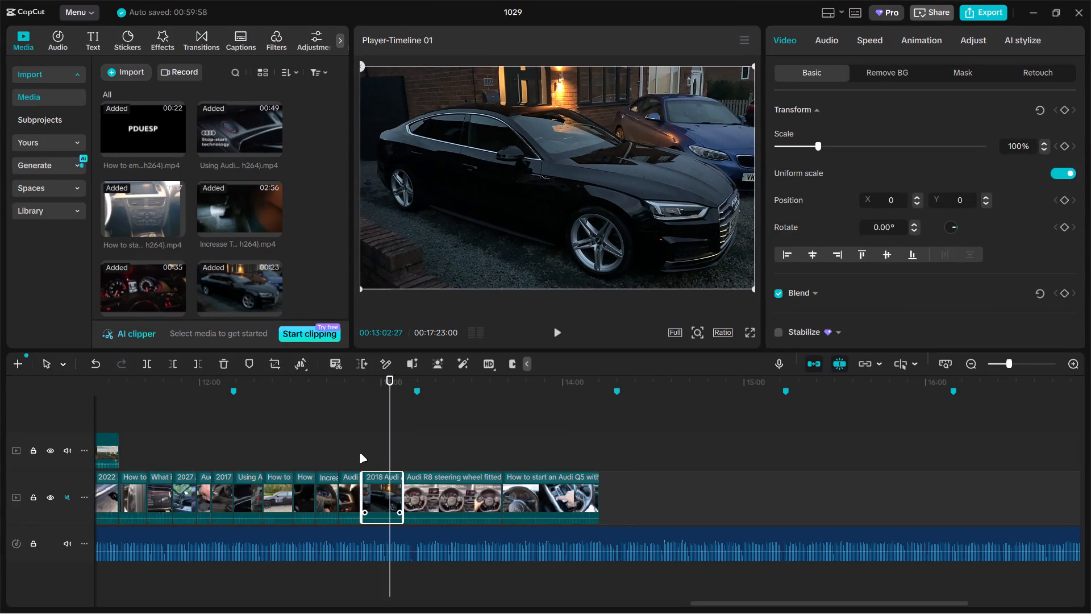
# Trim the end of the "2018 Audi A5 b9" clip to 00:13:00:14.
pyautogui.click(359, 453)
pyautogui.moveTo(359, 453); pyautogui.dragTo(381, 449)
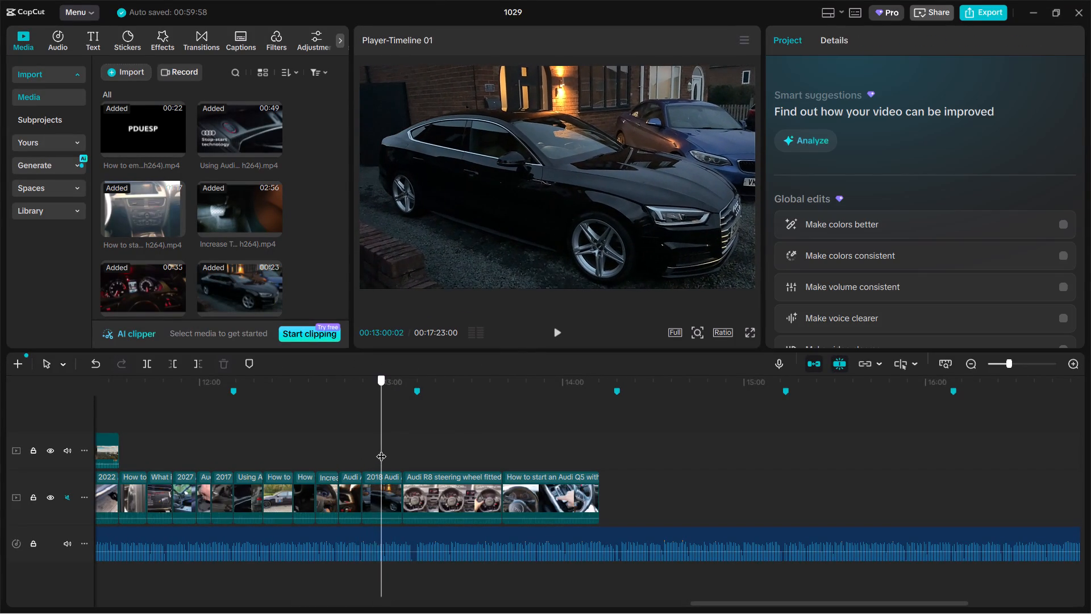
pyautogui.moveTo(381, 449); pyautogui.dragTo(382, 449)
pyautogui.click(389, 486)
pyautogui.moveTo(401, 484); pyautogui.dragTo(377, 483)
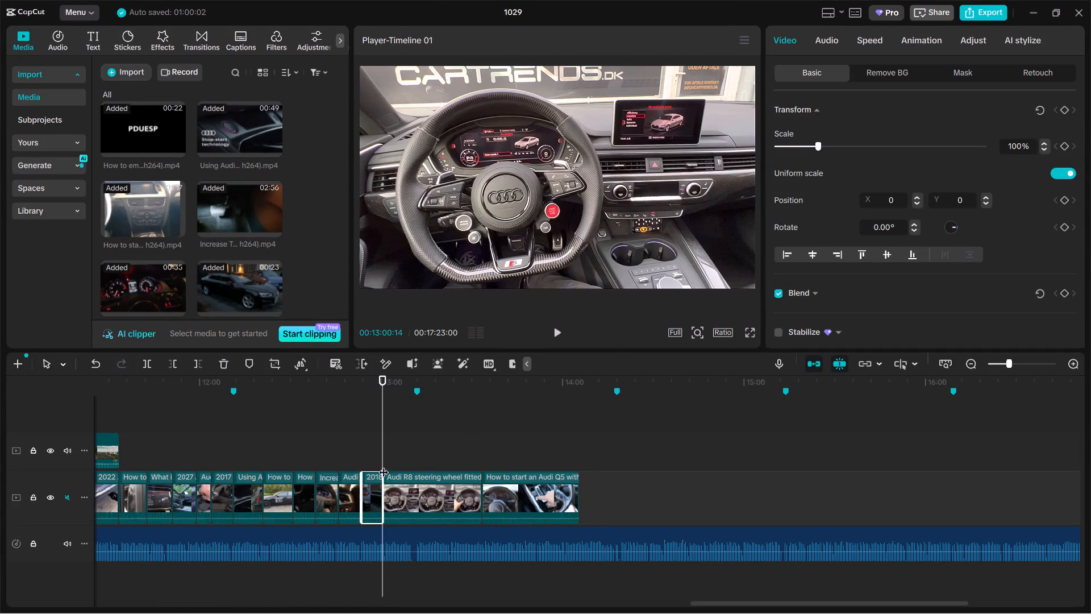
# Split the "Audi R8 steering wheel fitted" clip at 00:13:05:27 and delete the part after the cut.
pyautogui.moveTo(385, 453); pyautogui.dragTo(429, 447)
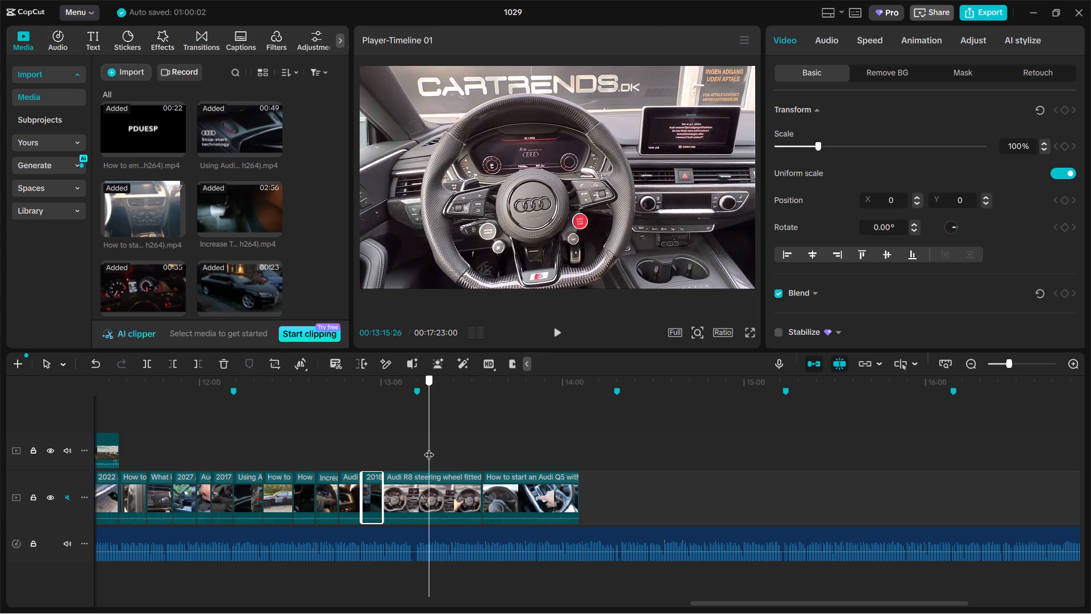
pyautogui.moveTo(429, 447); pyautogui.dragTo(399, 454)
pyautogui.click(433, 503)
pyautogui.hotkey('ctrl', 'b')
pyautogui.press('BackSpace')
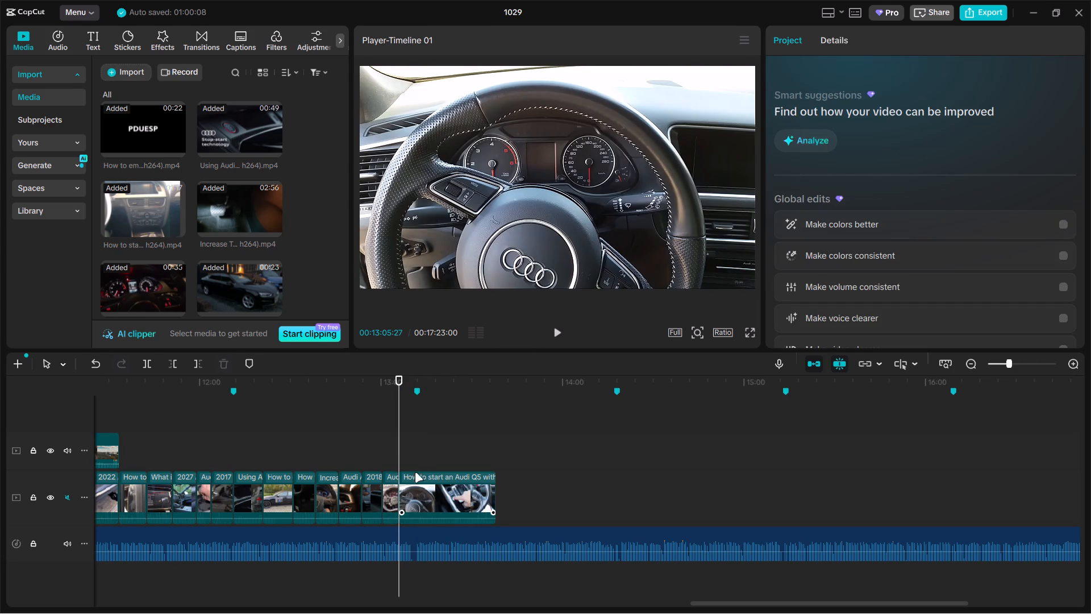
# Trim the start of the "How to start an Audi Q5" clip to 00:13:18:03, where the steering wheel is shown.
pyautogui.moveTo(402, 449); pyautogui.dragTo(432, 449)
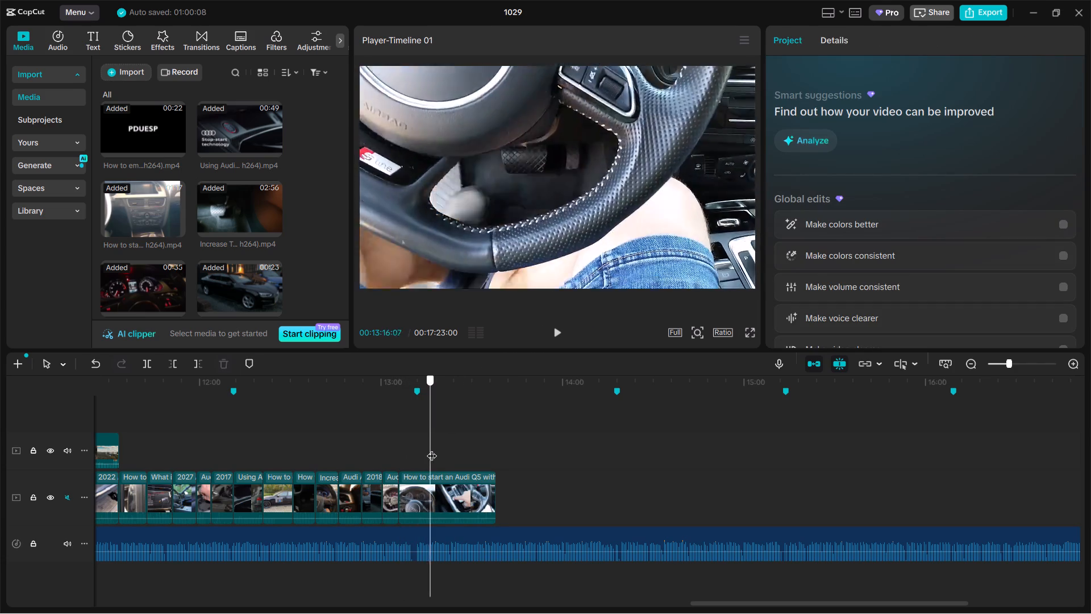
pyautogui.moveTo(432, 449); pyautogui.dragTo(436, 446)
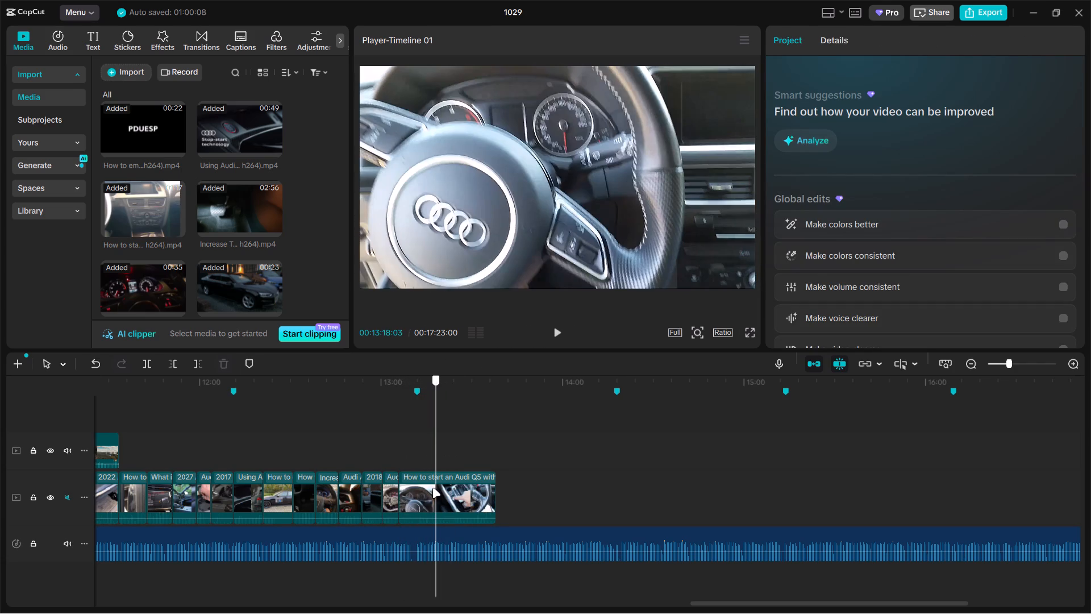
pyautogui.click(432, 488)
pyautogui.moveTo(397, 491); pyautogui.dragTo(438, 484)
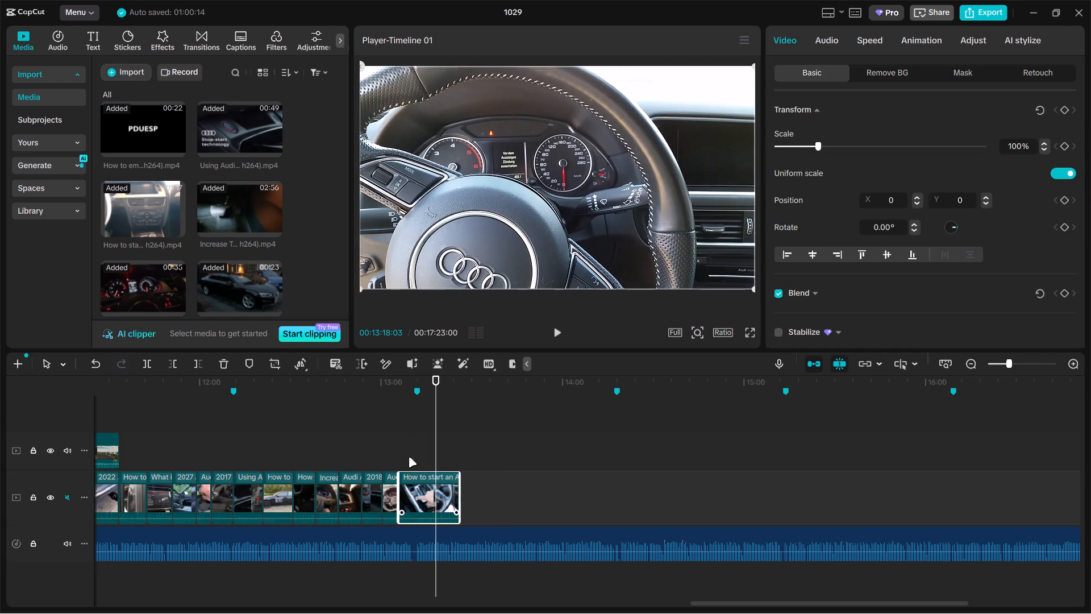
# Trim the end of the "How to start an Audi Q5" clip to the timeline marker at 00:13:11:27.
pyautogui.click(404, 457)
pyautogui.moveTo(404, 457); pyautogui.dragTo(420, 457)
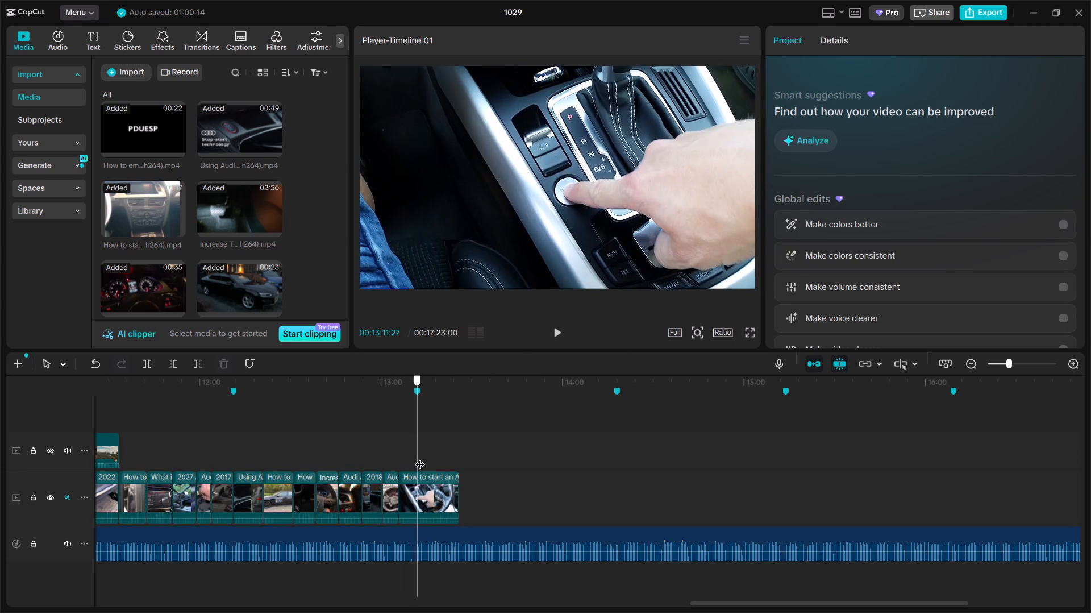
pyautogui.moveTo(420, 457); pyautogui.dragTo(424, 457)
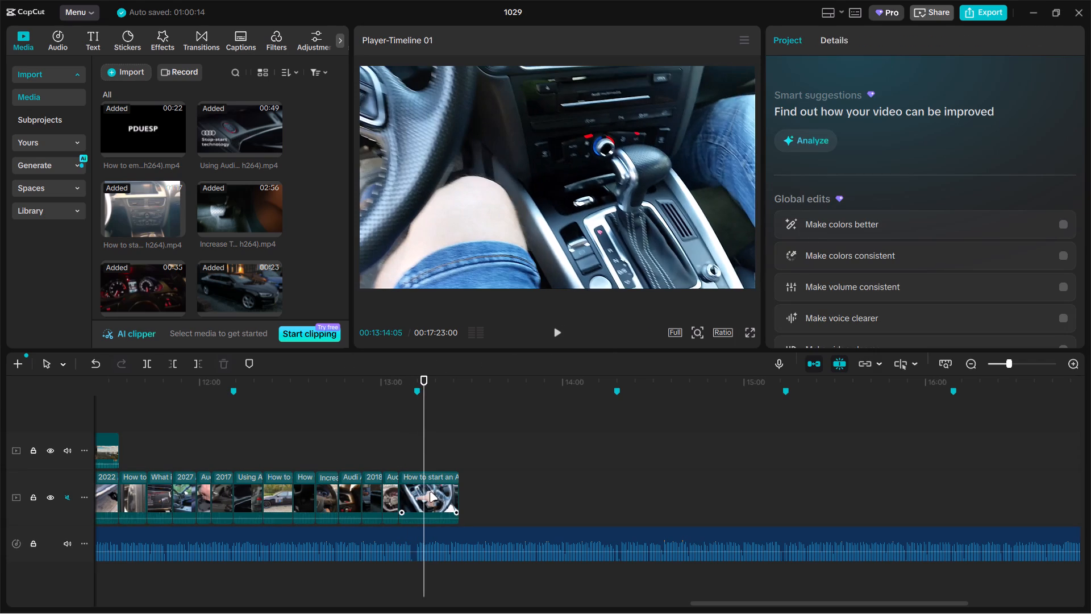
pyautogui.click(430, 492)
pyautogui.moveTo(457, 488); pyautogui.dragTo(418, 488)
# Move the "How to start an Audi Q5" clip between the "2017 Audi Q7" and "Using Audi stop-start technology" clips.
pyautogui.click(403, 460)
pyautogui.moveTo(403, 460); pyautogui.dragTo(410, 458)
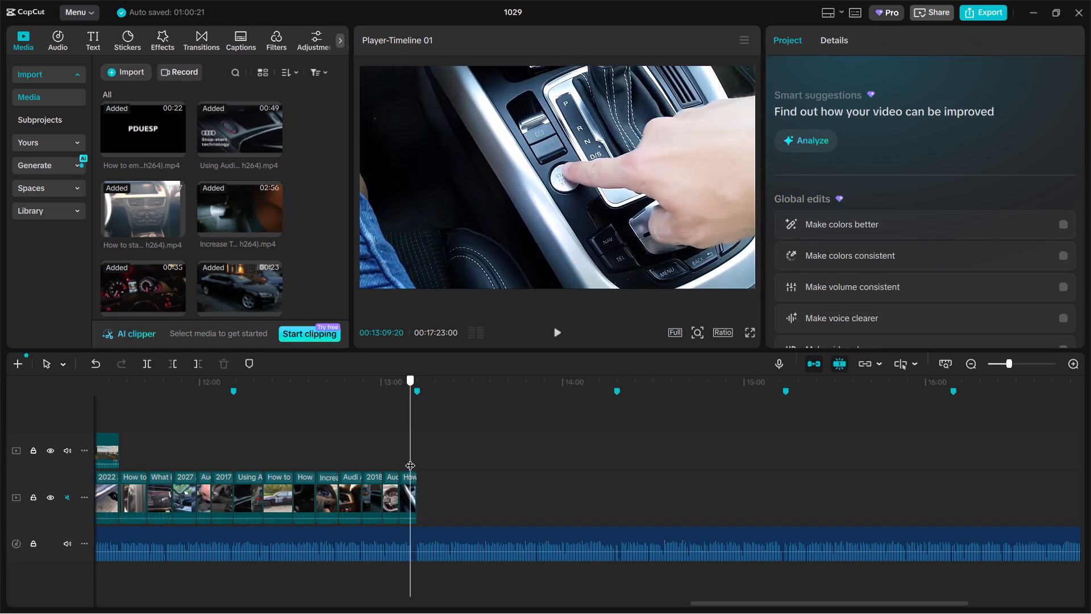
pyautogui.moveTo(410, 458); pyautogui.dragTo(414, 457)
pyautogui.moveTo(410, 482); pyautogui.dragTo(348, 482)
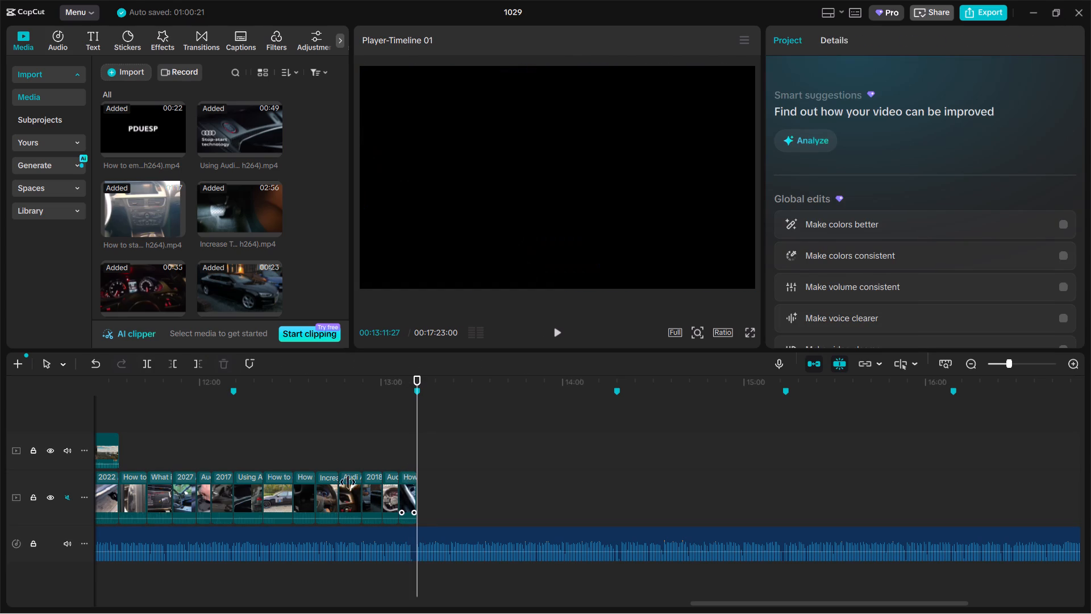
pyautogui.moveTo(348, 482); pyautogui.dragTo(244, 484)
# Play back the reordered sequence from the moved Audi Q5 clip and check the end of the Audi R8 shot against the audio.
pyautogui.click(236, 454)
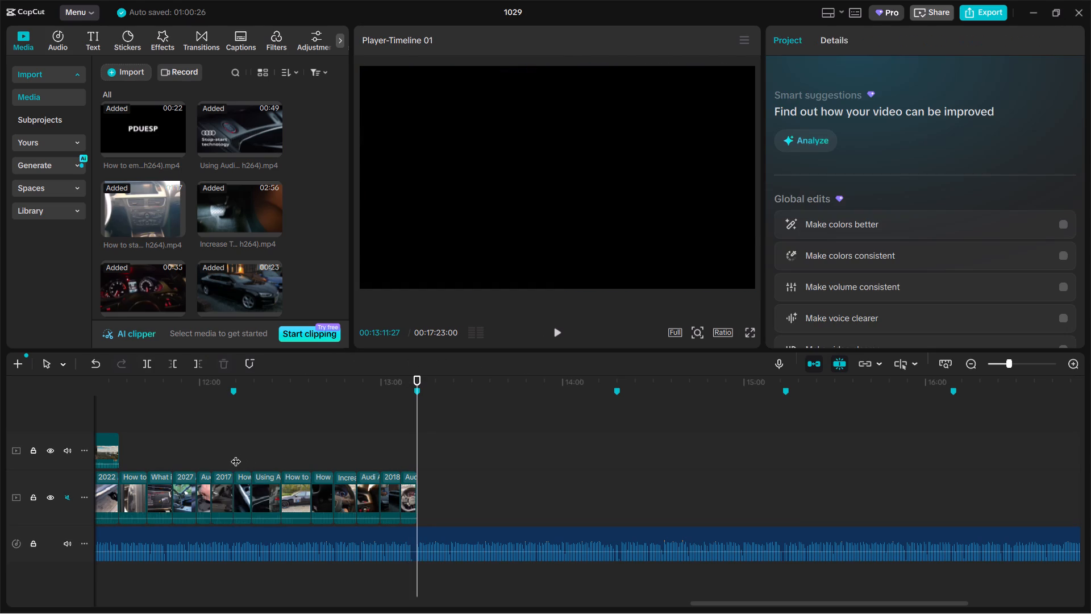
pyautogui.press('space')
pyautogui.keyDown('ctrl'); pyautogui.scroll(10, 250, 454); pyautogui.keyUp('ctrl')
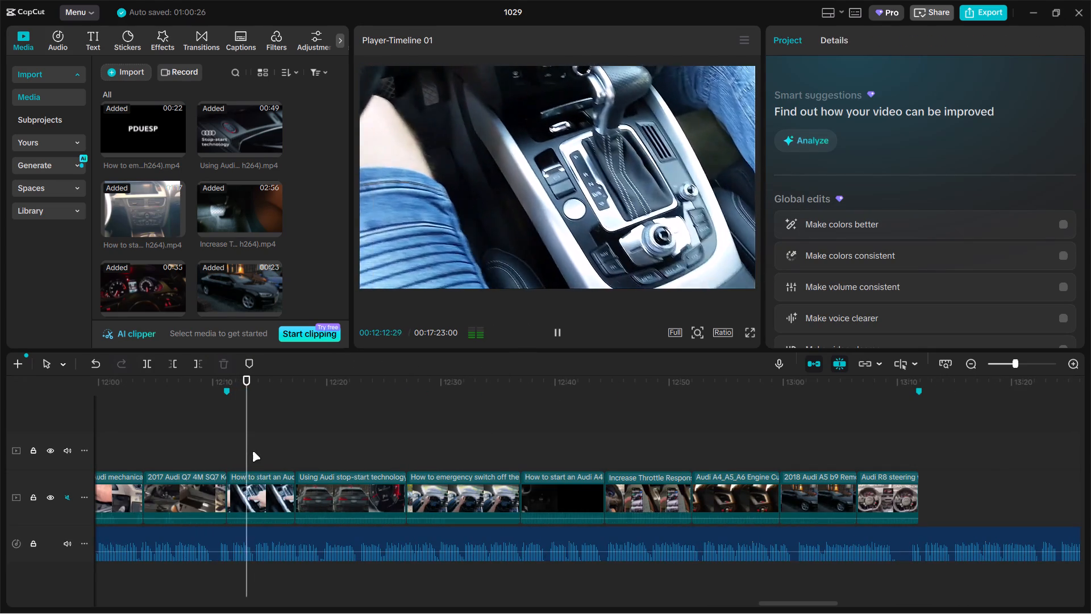
pyautogui.keyDown('ctrl'); pyautogui.scroll(-4, 260, 451); pyautogui.keyUp('ctrl')
pyautogui.keyDown('ctrl'); pyautogui.scroll(8, 260, 451); pyautogui.keyUp('ctrl')
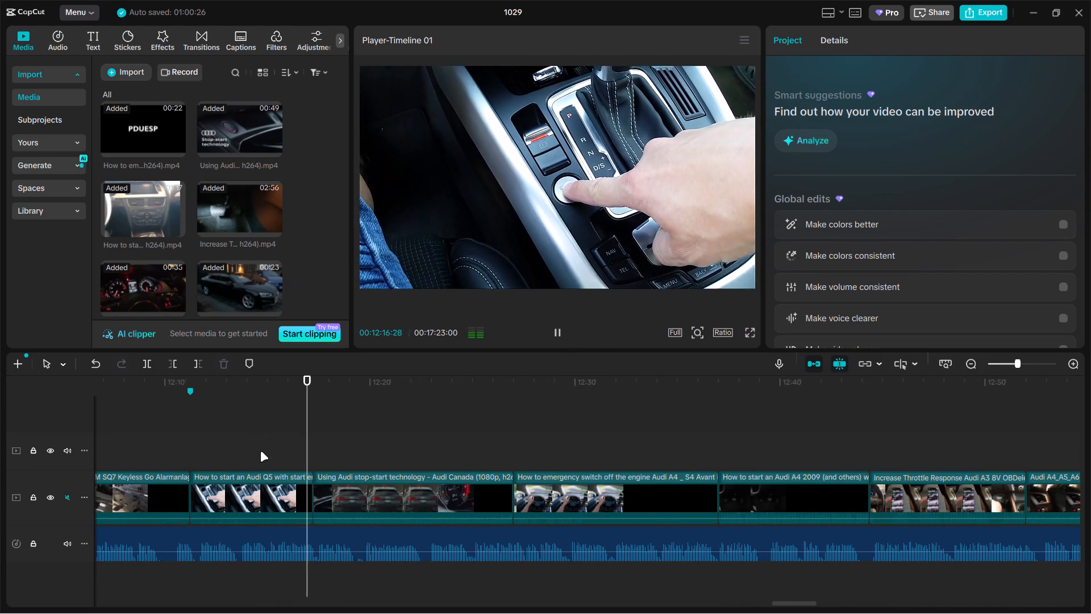
pyautogui.keyDown('ctrl'); pyautogui.scroll(-10, 299, 441); pyautogui.keyUp('ctrl')
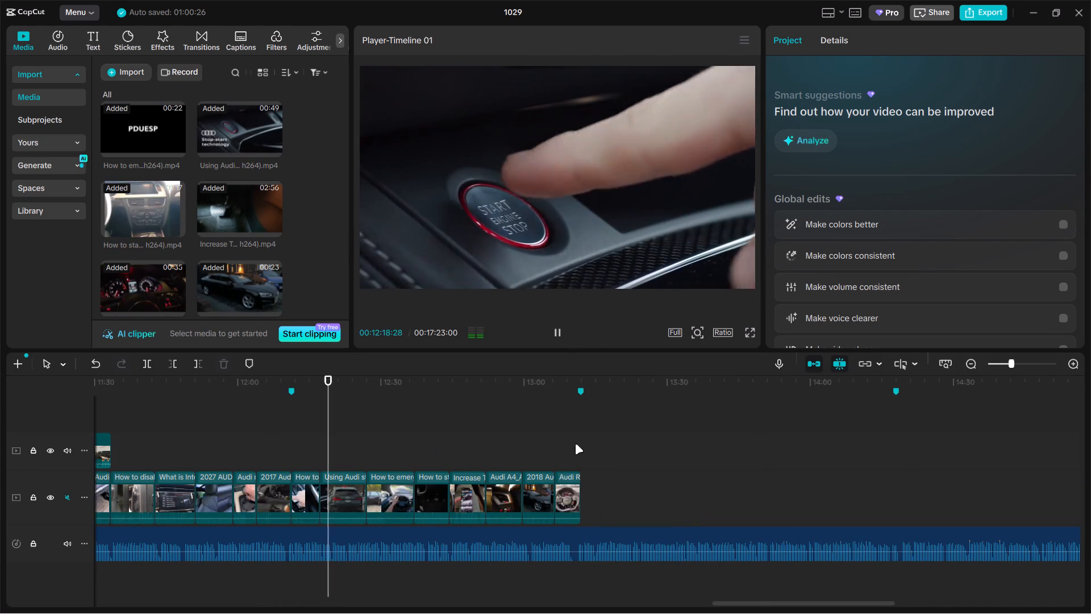
pyautogui.click(576, 444)
pyautogui.press('space')
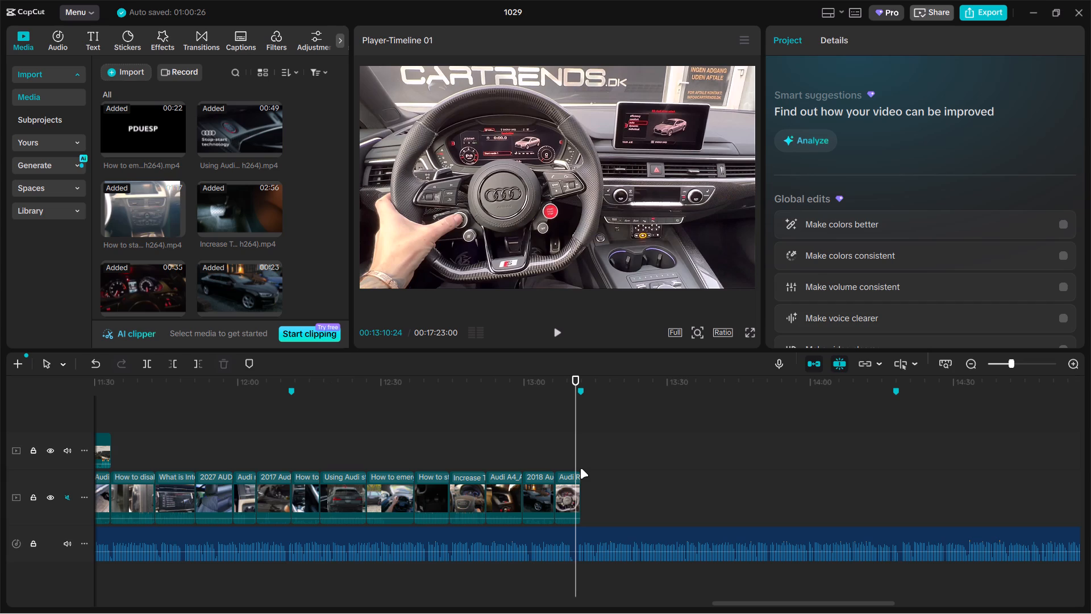
pyautogui.press('space')
pyautogui.moveTo(580, 468); pyautogui.dragTo(572, 468)
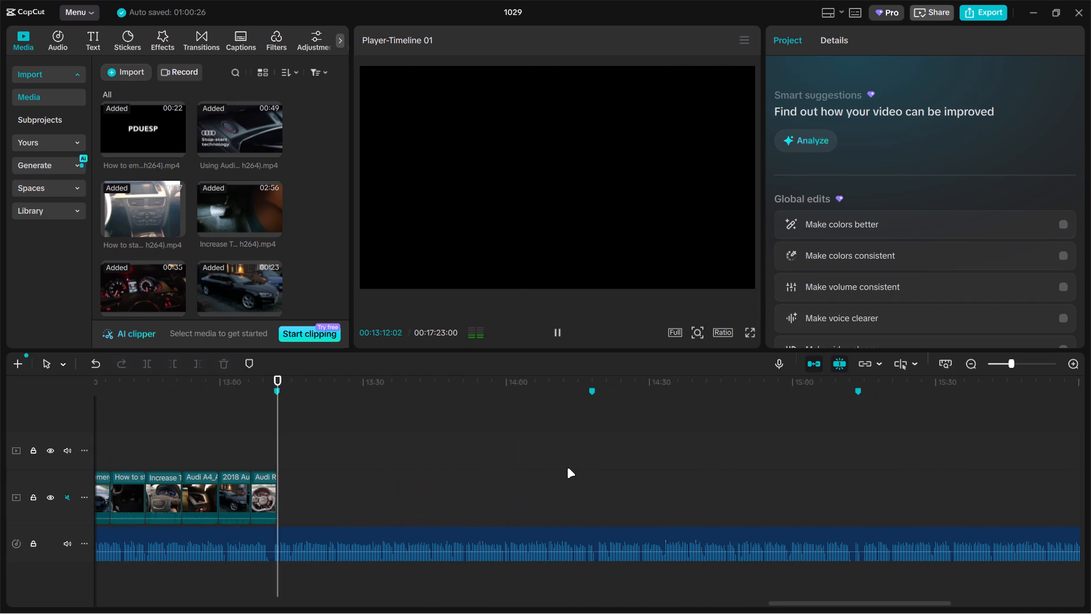
pyautogui.press('space')
# Import all eight video files from the 04 folder inside EDIT.
pyautogui.click(140, 70)
pyautogui.click(141, 89)
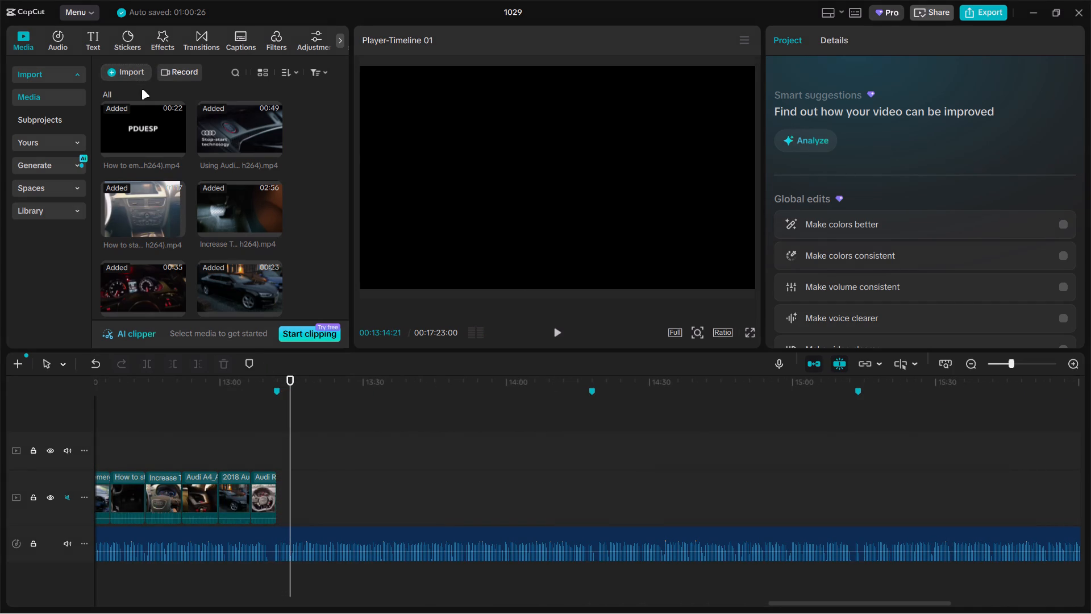
pyautogui.click(143, 97)
pyautogui.click(80, 42)
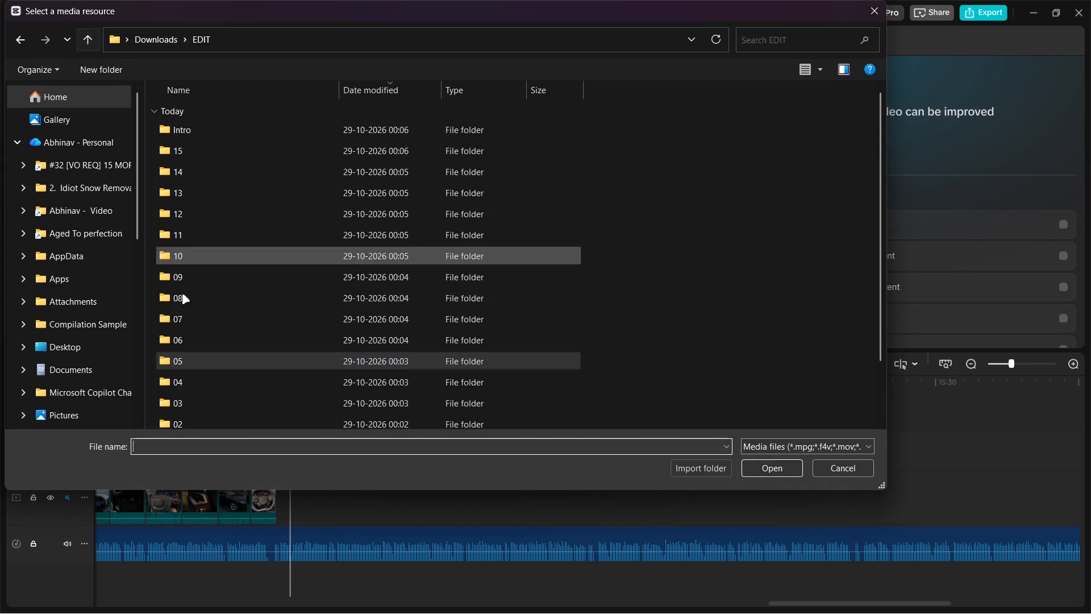
pyautogui.scroll(-3, 187, 320)
pyautogui.doubleClick(194, 320)
pyautogui.hotkey('ctrl', 'a')
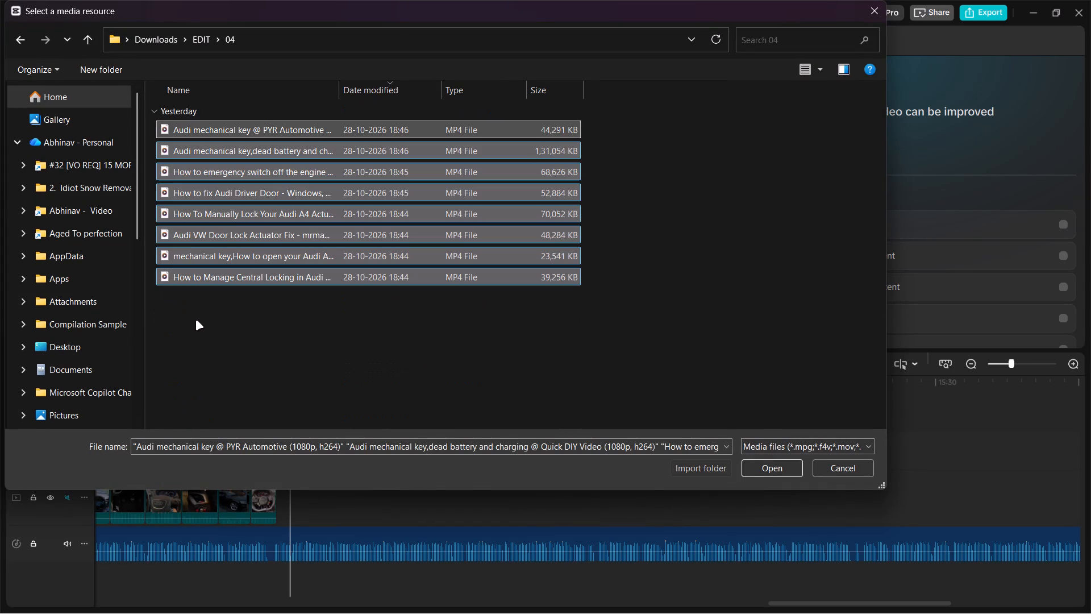
pyautogui.press('Return')
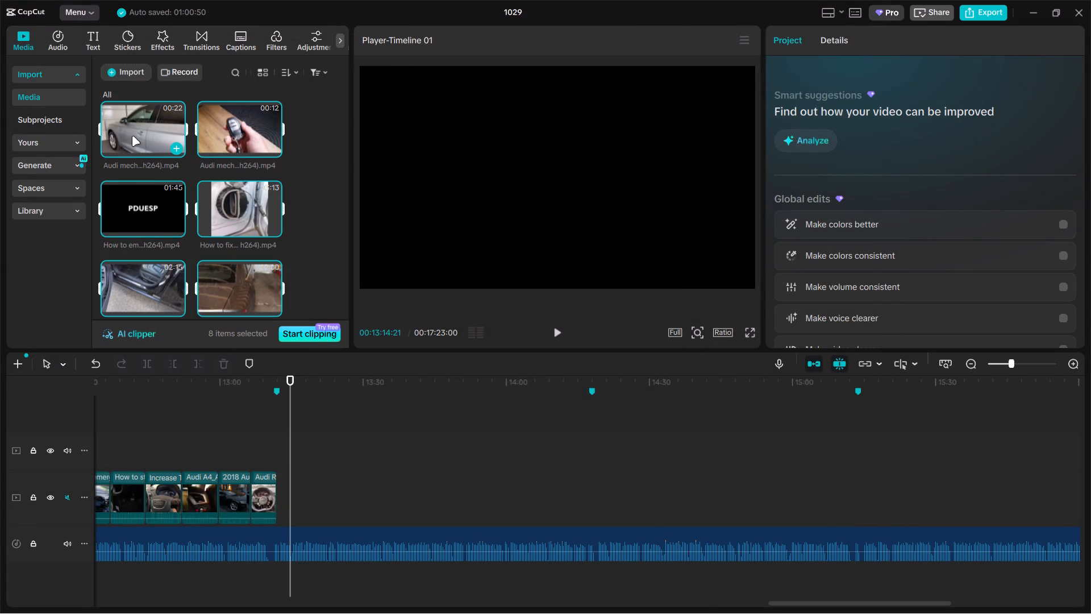
# Add the eight imported clips to the main video track directly after the "Audi R8 steering wheel fitted" clip.
pyautogui.moveTo(132, 136); pyautogui.dragTo(370, 490)
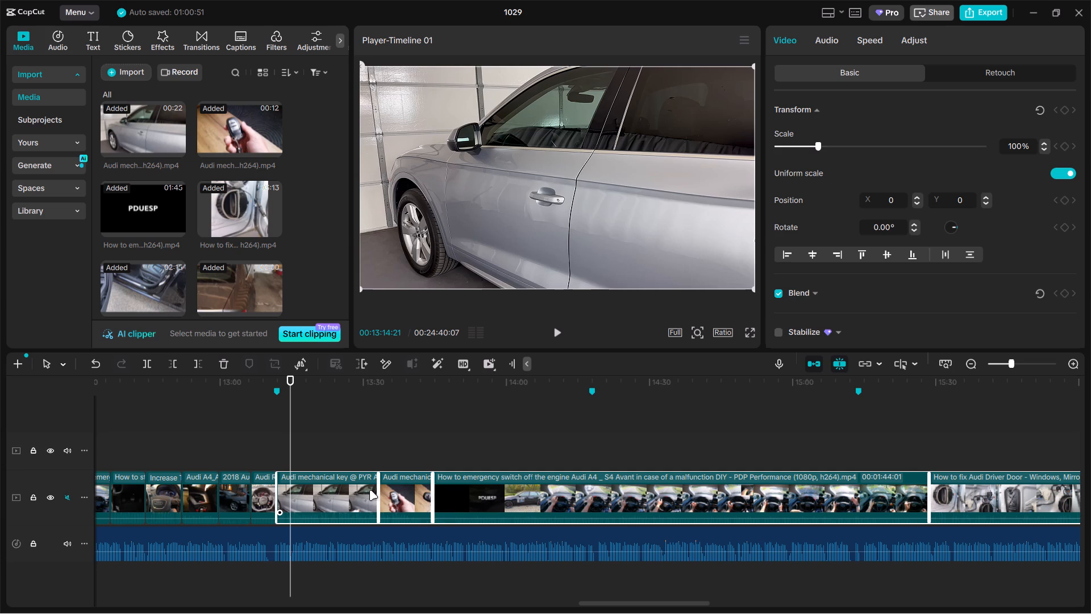
pyautogui.click(337, 433)
# Trim the start of the "Audi mechanical key @ PYR Automotive" clip to 00:13:20:09.
pyautogui.moveTo(336, 433); pyautogui.dragTo(276, 443)
pyautogui.press('space')
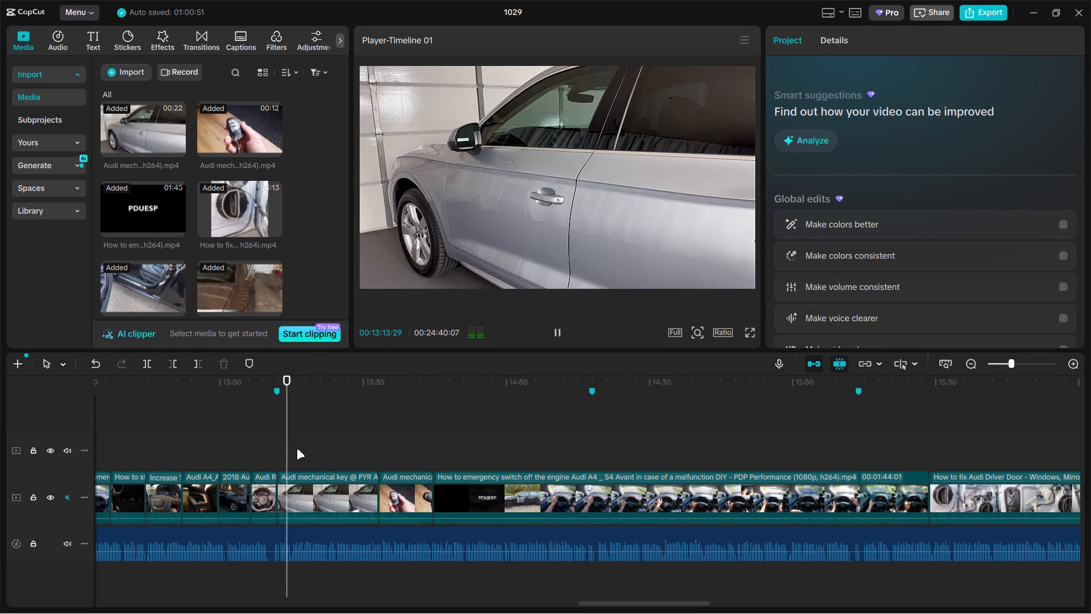
pyautogui.press('space')
pyautogui.moveTo(290, 444); pyautogui.dragTo(320, 435)
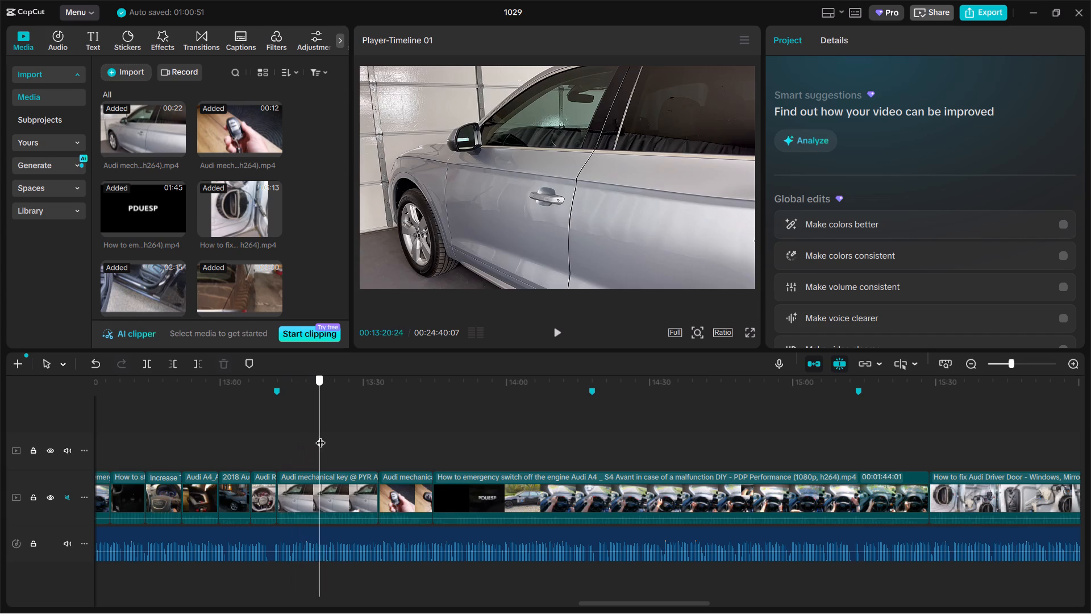
pyautogui.moveTo(320, 435); pyautogui.dragTo(366, 427)
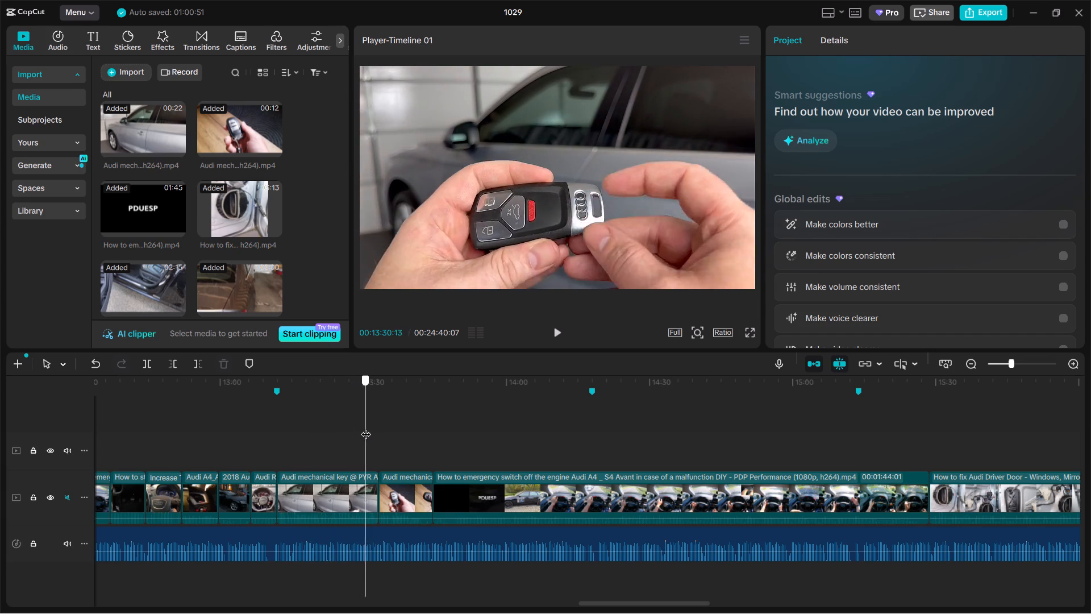
pyautogui.moveTo(366, 427); pyautogui.dragTo(394, 425)
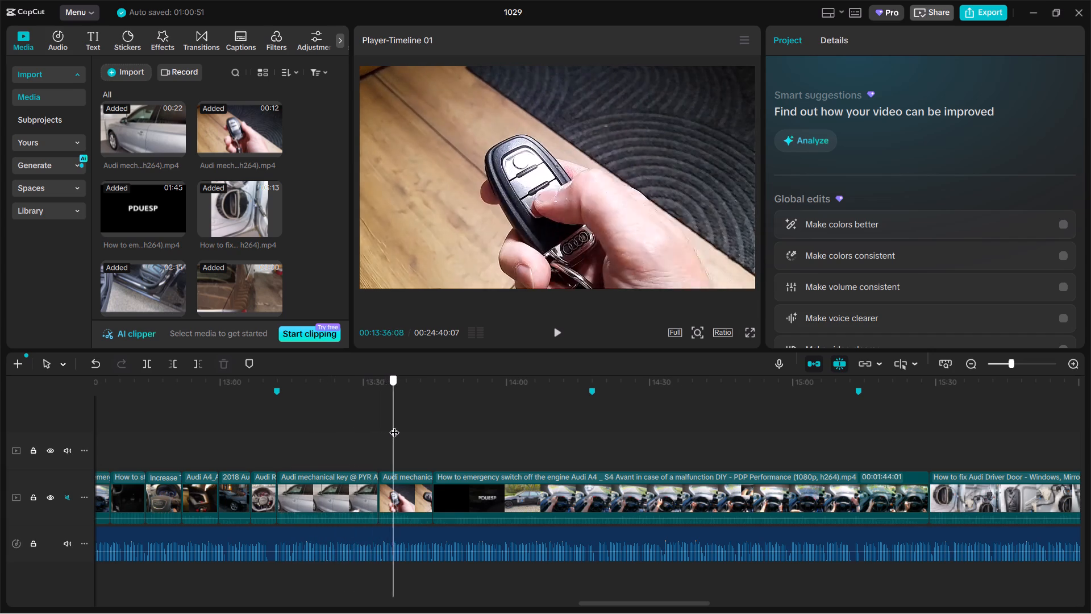
pyautogui.moveTo(394, 425); pyautogui.dragTo(317, 421)
pyautogui.click(305, 482)
pyautogui.click(274, 496)
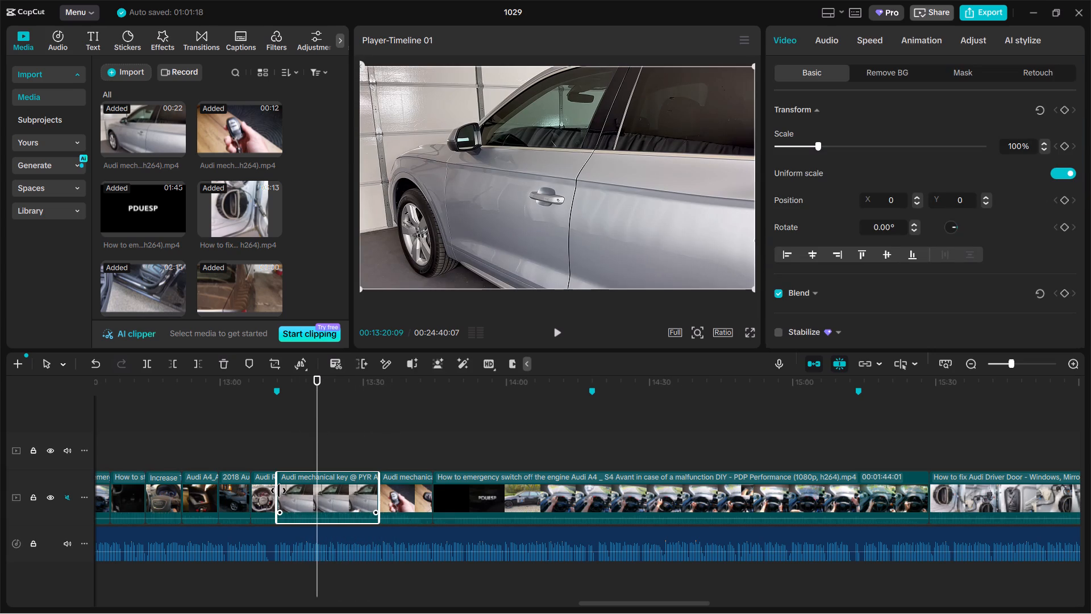
pyautogui.moveTo(278, 491); pyautogui.dragTo(317, 481)
# Trim the end of the "Audi mechanical key @ PYR Automotive" clip to 00:13:20:02, where the key fob is held up.
pyautogui.click(277, 453)
pyautogui.moveTo(277, 453); pyautogui.dragTo(284, 453)
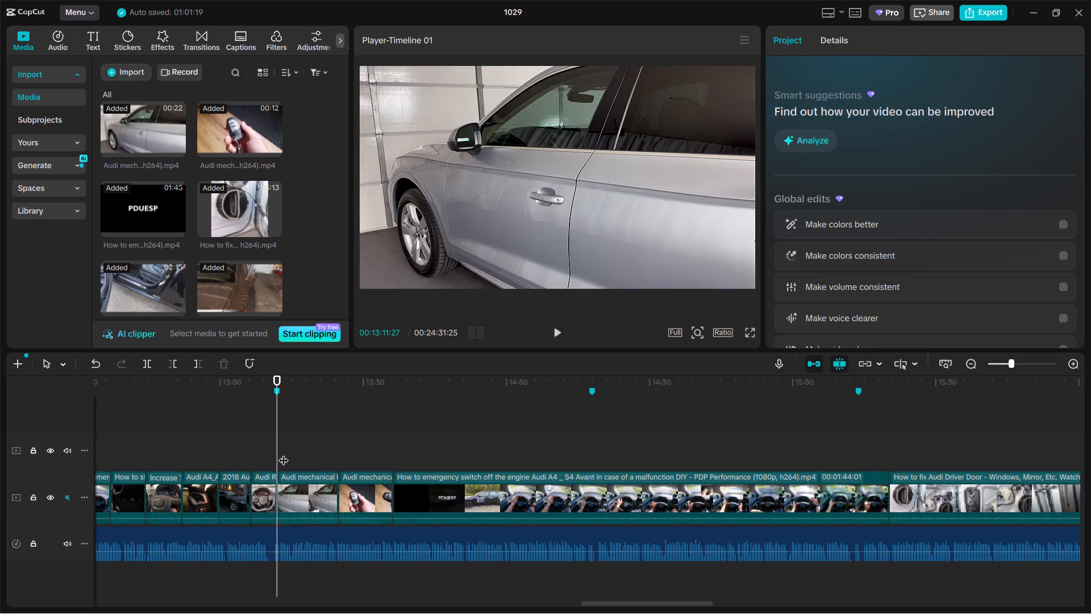
pyautogui.moveTo(284, 453); pyautogui.dragTo(316, 451)
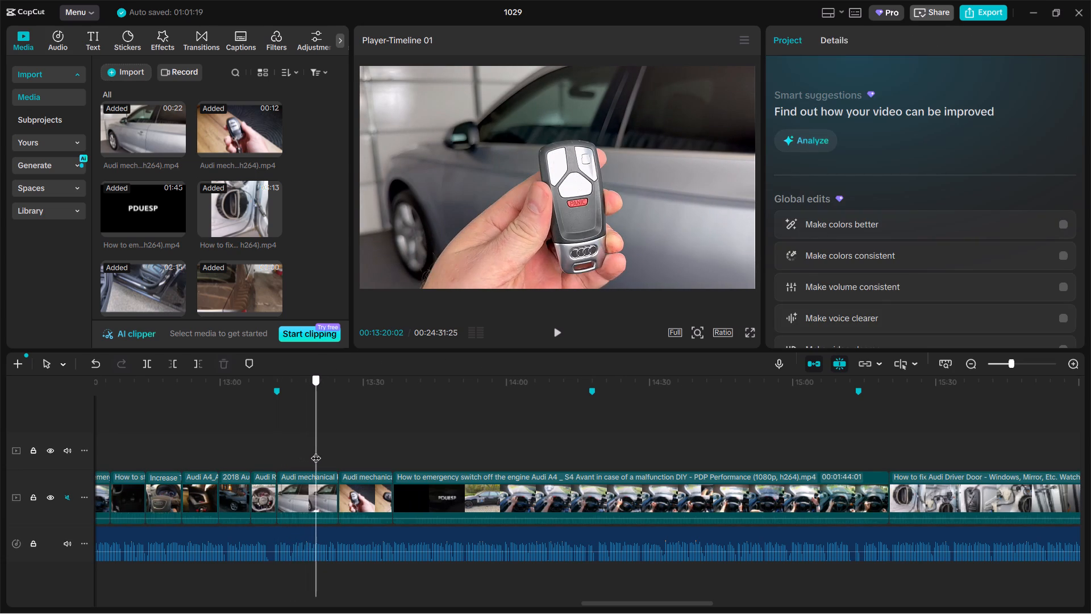
pyautogui.moveTo(316, 451); pyautogui.dragTo(316, 452)
pyautogui.click(315, 495)
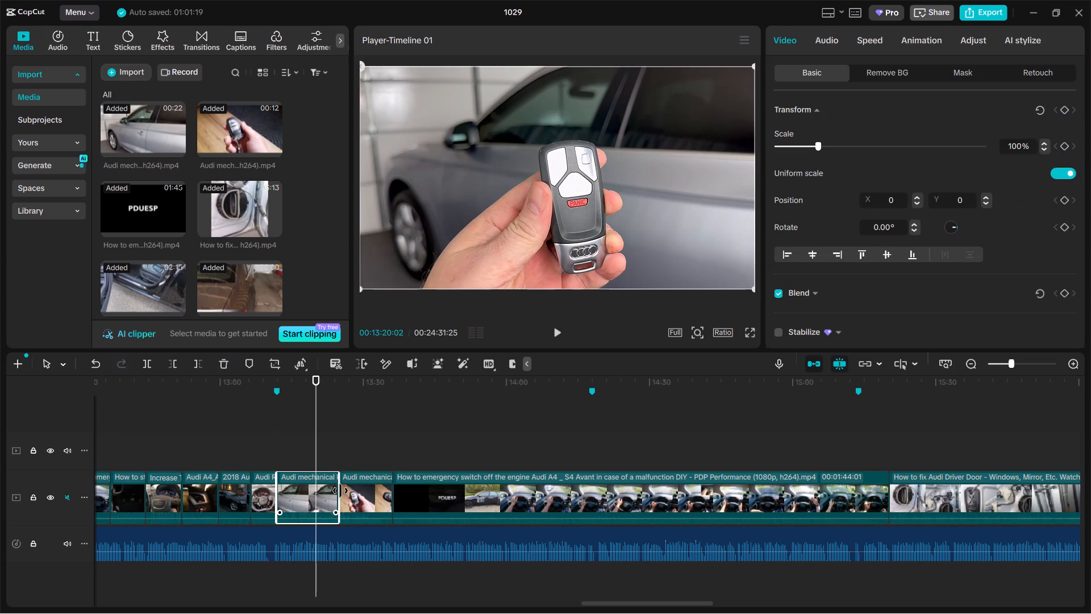
pyautogui.moveTo(340, 491); pyautogui.dragTo(314, 496)
# Trim the end of the "Audi mechanical key,dead battery and charging" clip to about 00:13:29.
pyautogui.moveTo(317, 447); pyautogui.dragTo(346, 446)
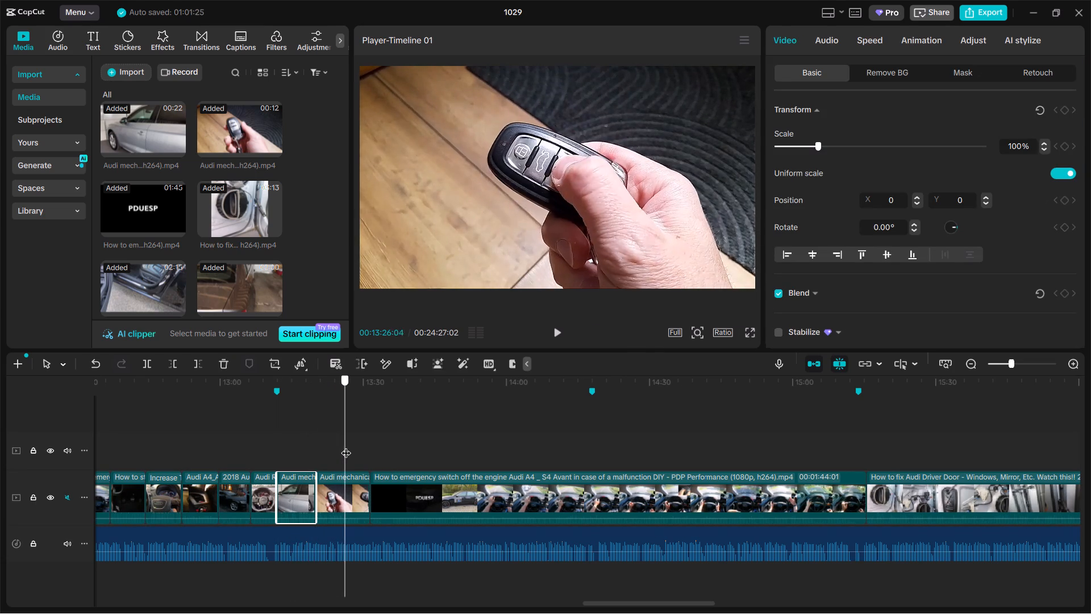
pyautogui.moveTo(346, 446); pyautogui.dragTo(353, 446)
pyautogui.click(355, 491)
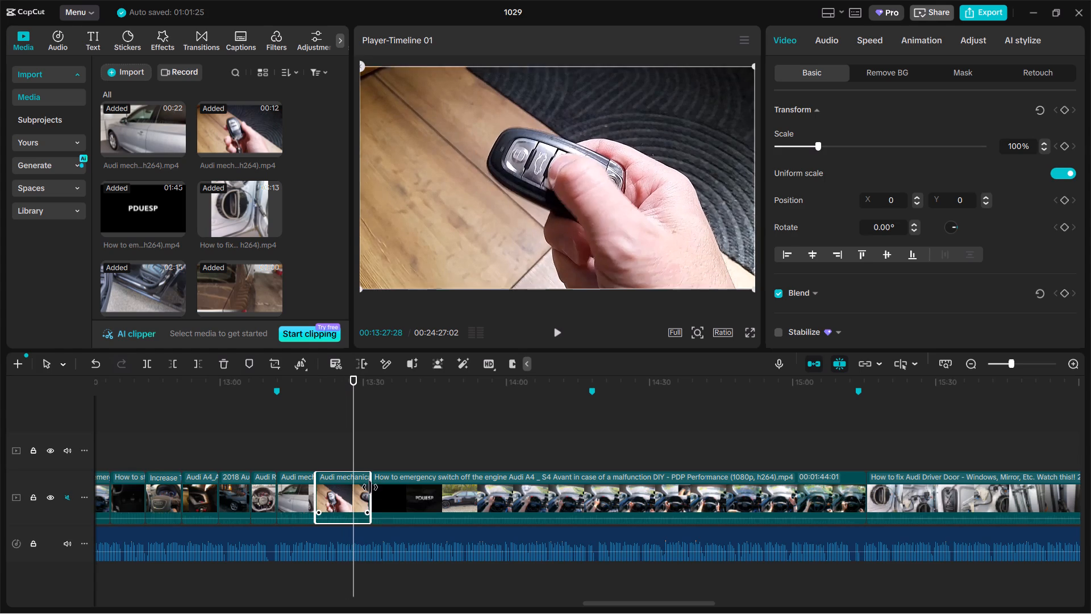
pyautogui.moveTo(370, 487); pyautogui.dragTo(354, 472)
# Split the "How to emergency switch off the engine" clip at 00:14:19:12 and delete the part before the cut.
pyautogui.click(359, 451)
pyautogui.moveTo(359, 451); pyautogui.dragTo(478, 450)
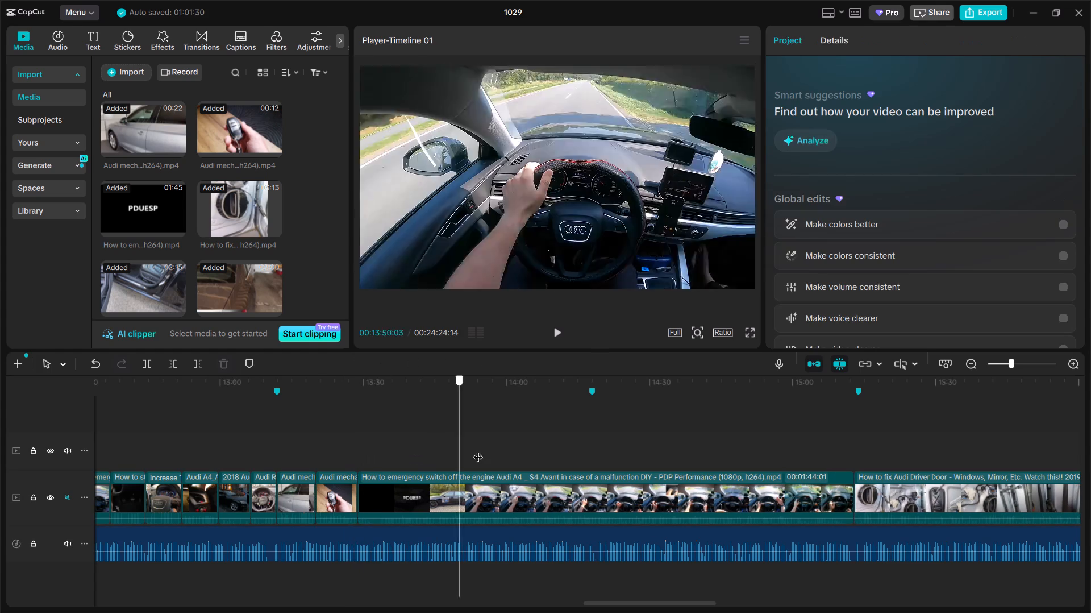
pyautogui.moveTo(478, 450); pyautogui.dragTo(740, 430)
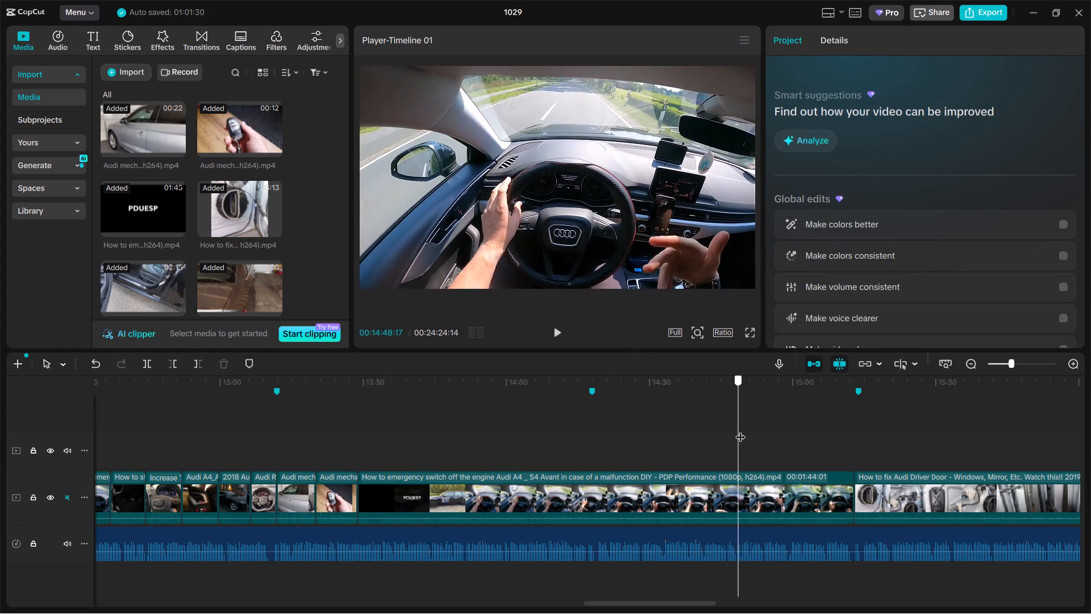
pyautogui.moveTo(740, 430); pyautogui.dragTo(599, 439)
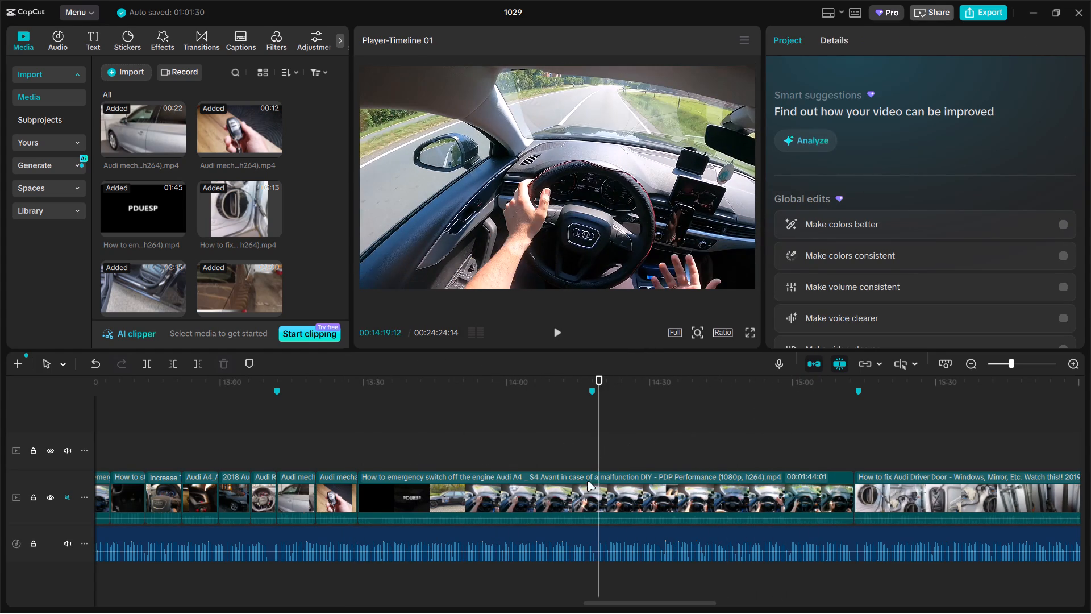
pyautogui.click(587, 491)
pyautogui.hotkey('ctrl', 'b')
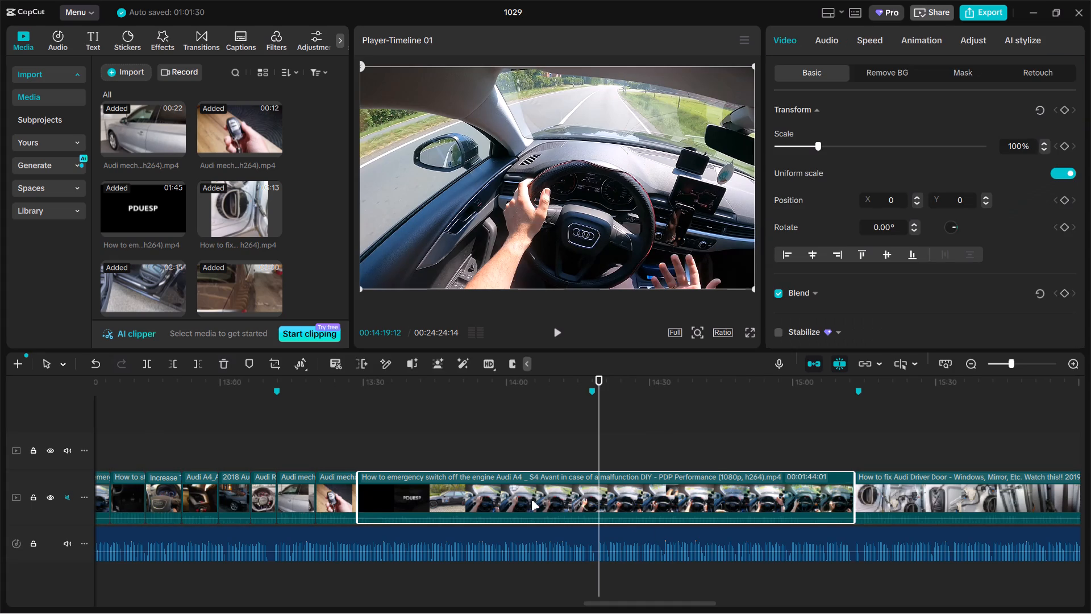
pyautogui.click(512, 497)
pyautogui.press('BackSpace')
# Split the remaining "How to emergency switch off the engine" clip at 00:13:37:10 and delete the part after the cut.
pyautogui.click(371, 454)
pyautogui.moveTo(371, 454); pyautogui.dragTo(390, 449)
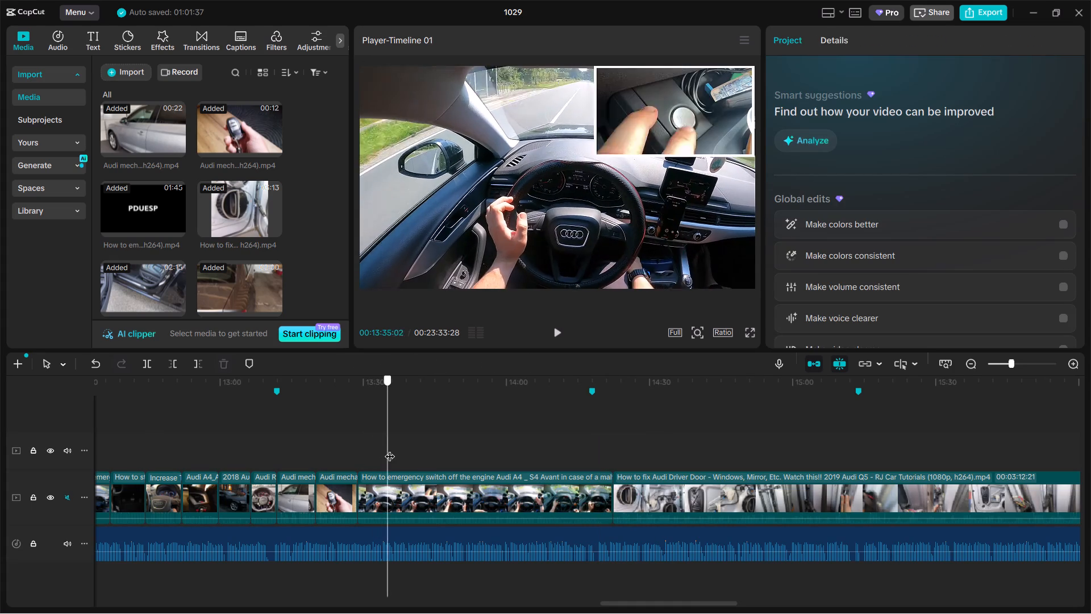
pyautogui.moveTo(390, 449); pyautogui.dragTo(398, 446)
pyautogui.click(420, 501)
pyautogui.hotkey('ctrl', 'b')
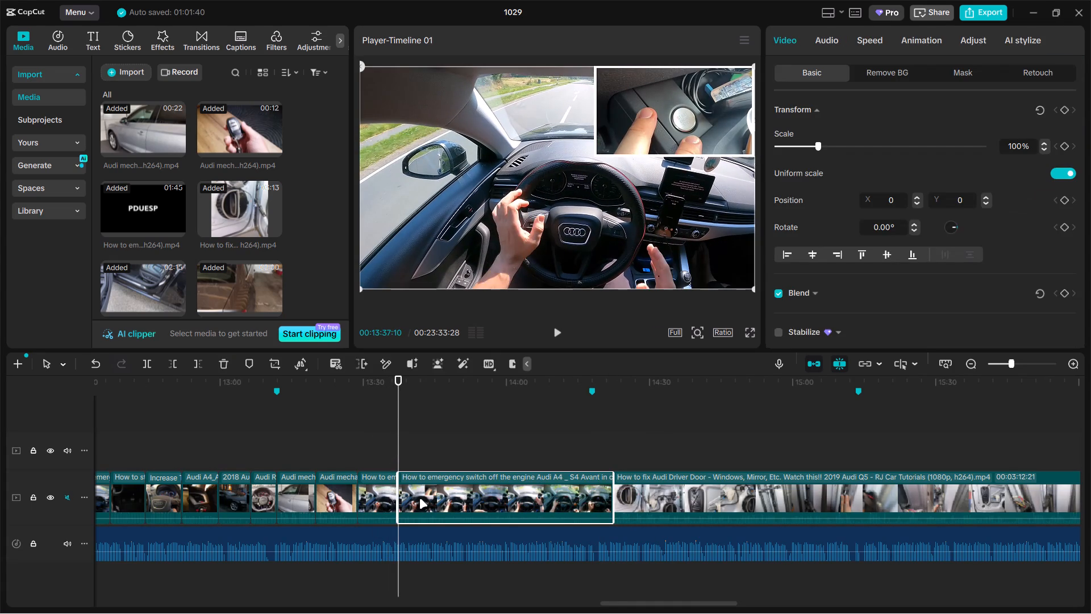
pyautogui.press('BackSpace')
pyautogui.moveTo(422, 508); pyautogui.dragTo(408, 476)
# Split the "How to fix Audi Driver Door" clip at 00:15:37:07, where the side mirror shows, and delete the part before the cut.
pyautogui.keyDown('ctrl'); pyautogui.scroll(-3, 272, 441); pyautogui.keyUp('ctrl')
pyautogui.click(273, 444)
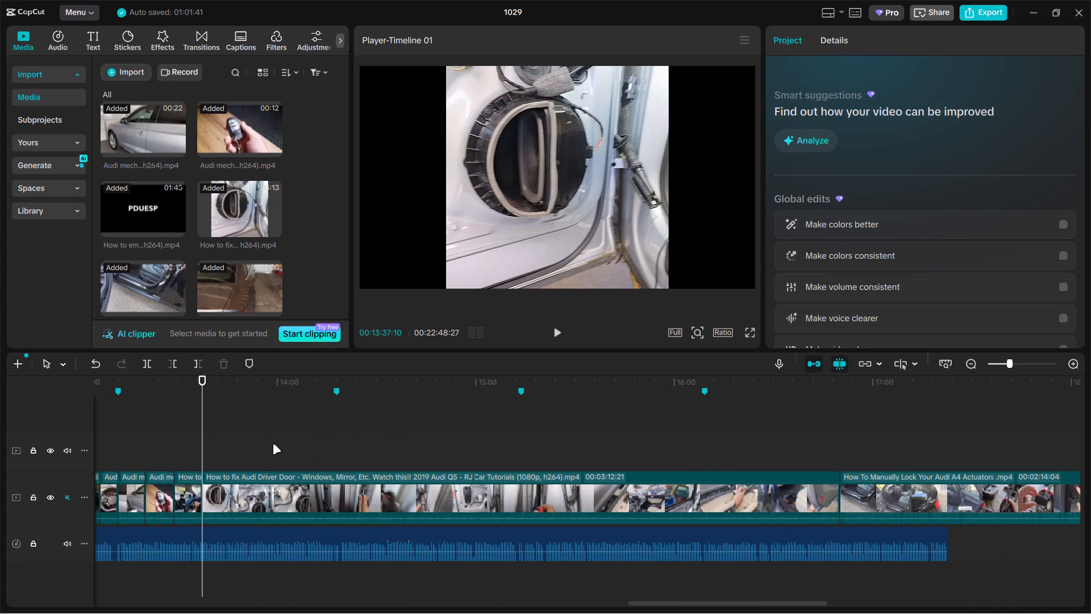
pyautogui.moveTo(273, 444); pyautogui.dragTo(544, 425)
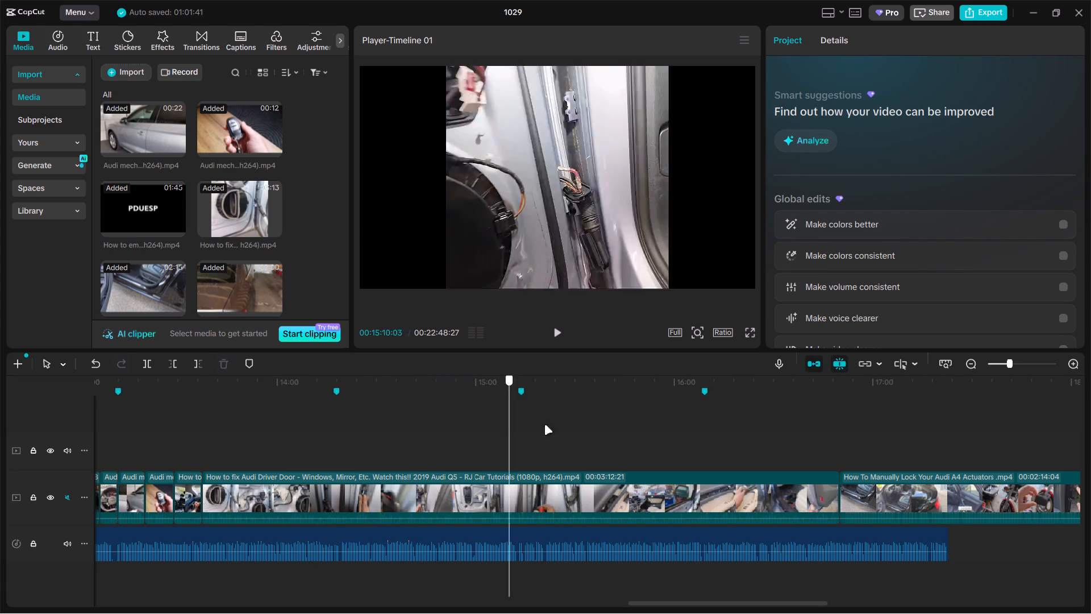
pyautogui.moveTo(544, 425); pyautogui.dragTo(599, 428)
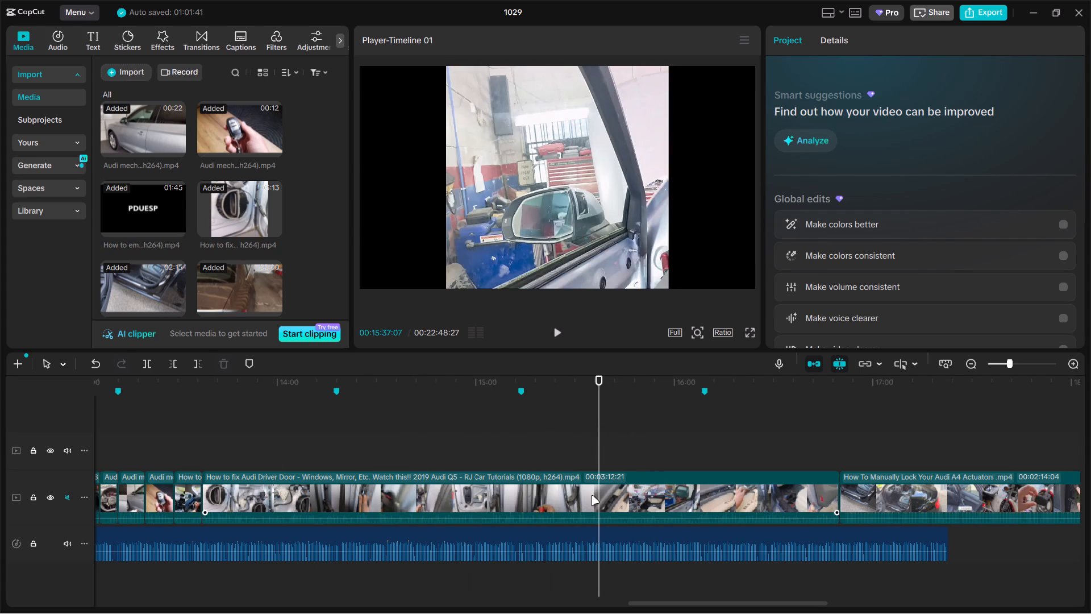
pyautogui.click(591, 495)
pyautogui.hotkey('ctrl', 'b')
pyautogui.click(454, 497)
pyautogui.press('BackSpace')
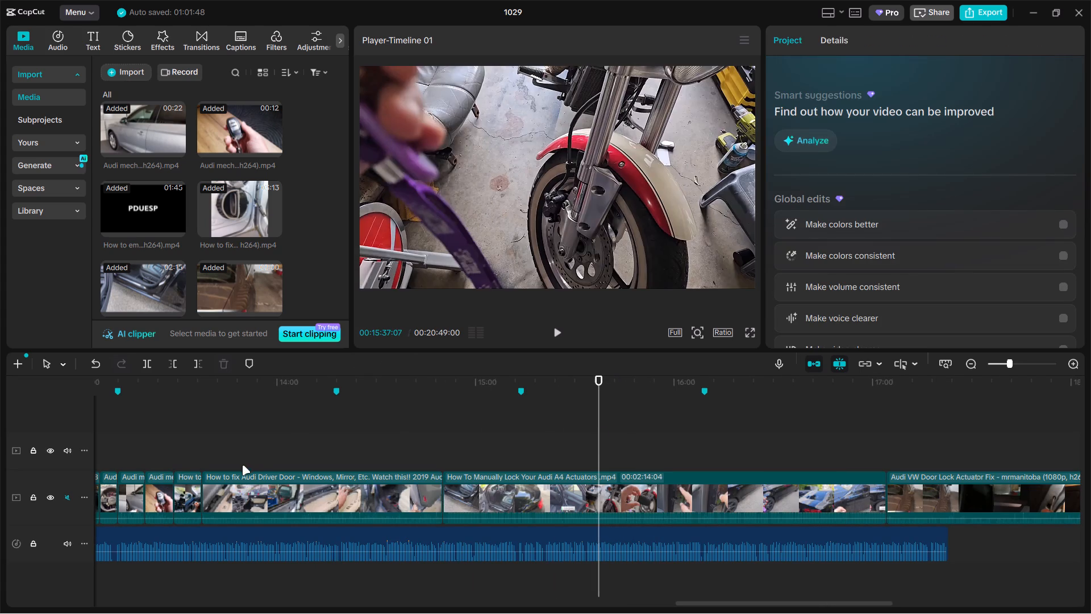
# Split the remaining "How to fix Audi Driver Door" clip at 00:13:45:10 and delete the part after the cut.
pyautogui.doubleClick(228, 454)
pyautogui.click(253, 492)
pyautogui.hotkey('ctrl', 'b')
pyautogui.press('BackSpace')
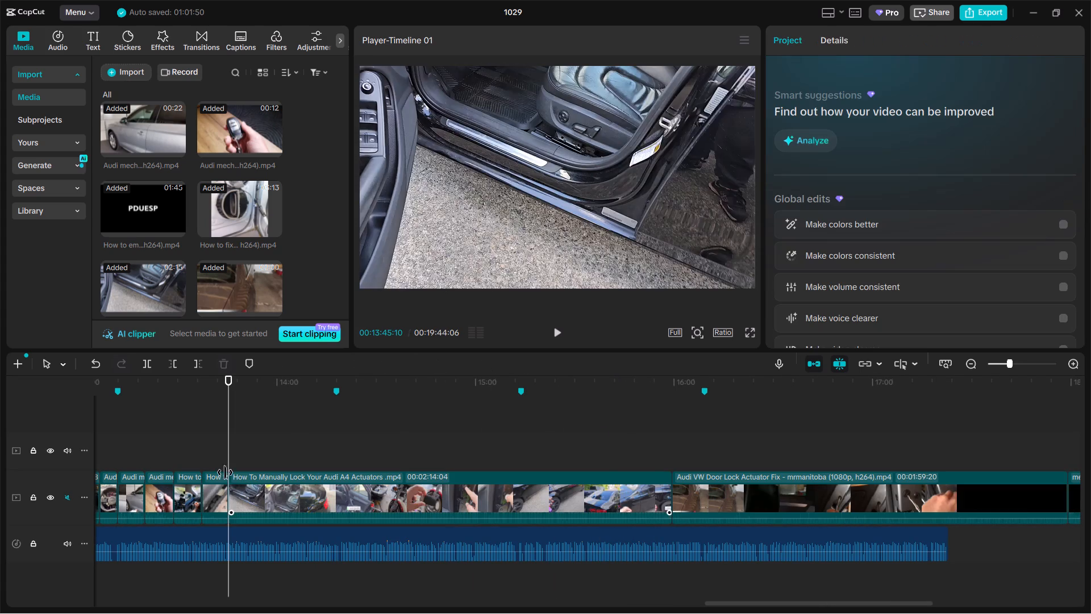
# Scale the shortened "How to fix Audi Driver Door" clip up to 181% so it fills the frame.
pyautogui.click(213, 450)
pyautogui.click(530, 169)
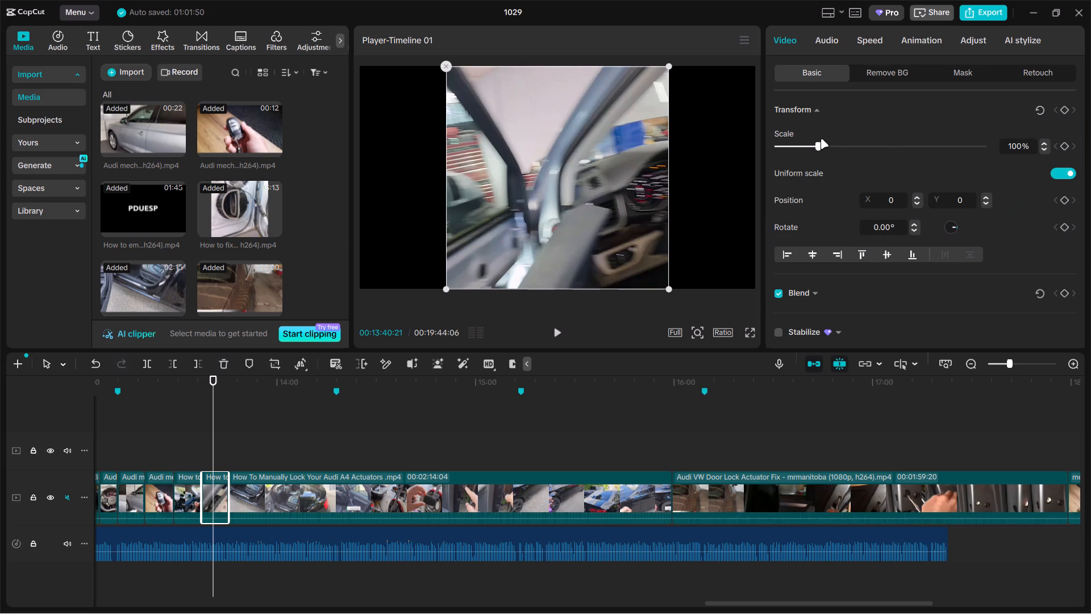
pyautogui.moveTo(817, 144); pyautogui.dragTo(851, 144)
# Split the "How To Manually Lock Your Audi A4 Actuators" clip at 00:15:16:10 and delete the part before the cut.
pyautogui.click(292, 453)
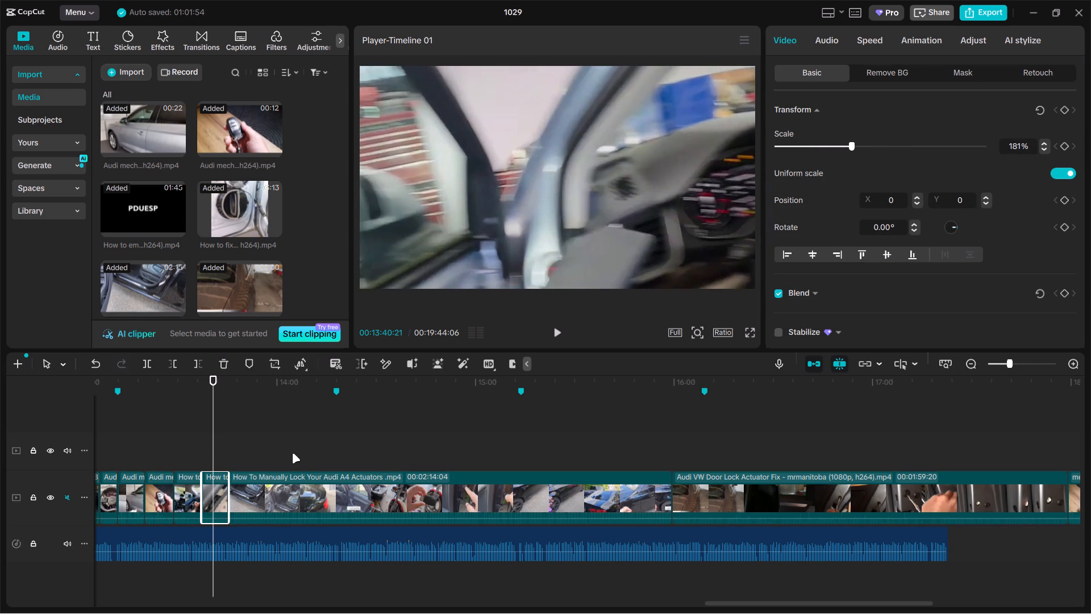
pyautogui.moveTo(292, 453); pyautogui.dragTo(361, 434)
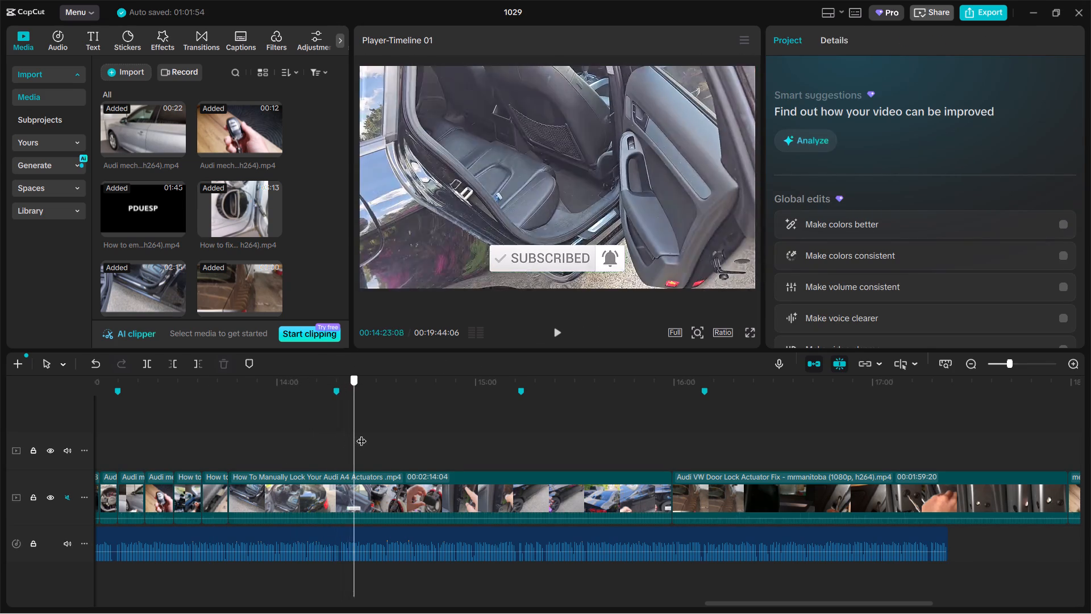
pyautogui.moveTo(361, 434); pyautogui.dragTo(525, 424)
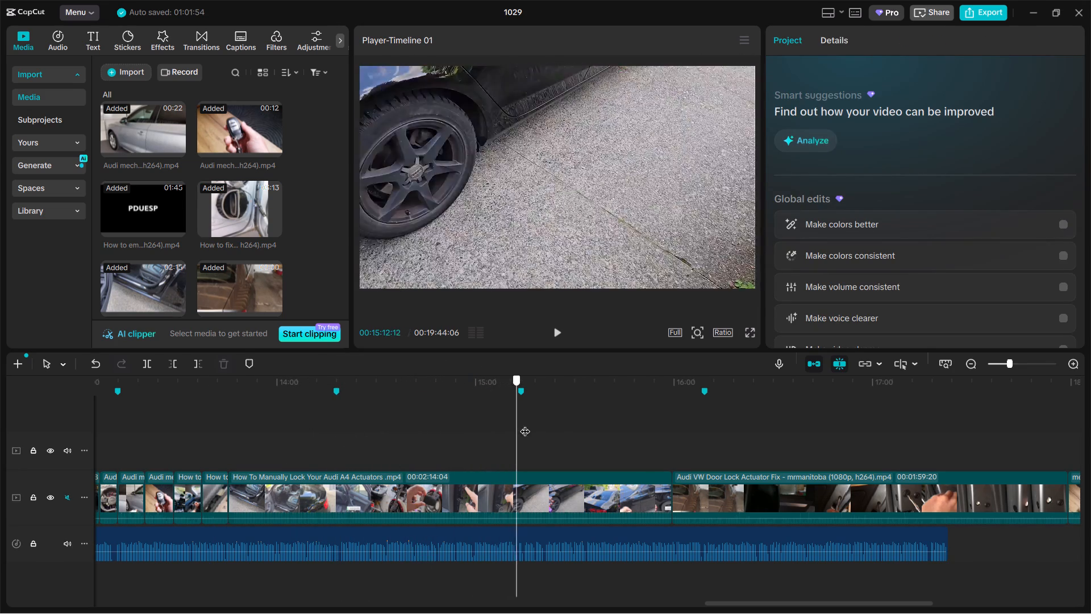
pyautogui.moveTo(525, 424); pyautogui.dragTo(607, 412)
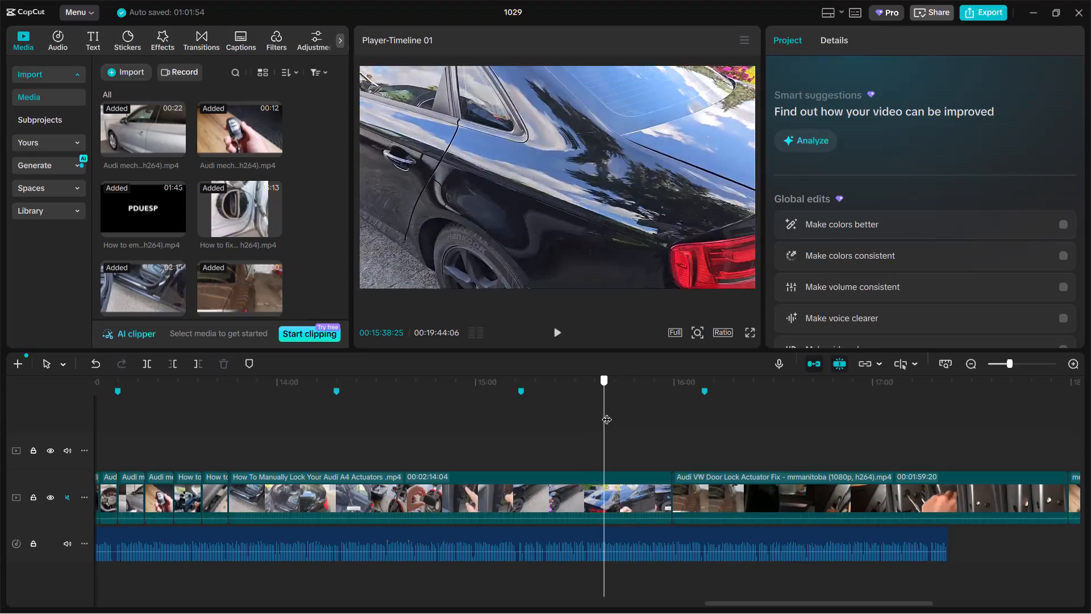
pyautogui.moveTo(607, 412); pyautogui.dragTo(553, 410)
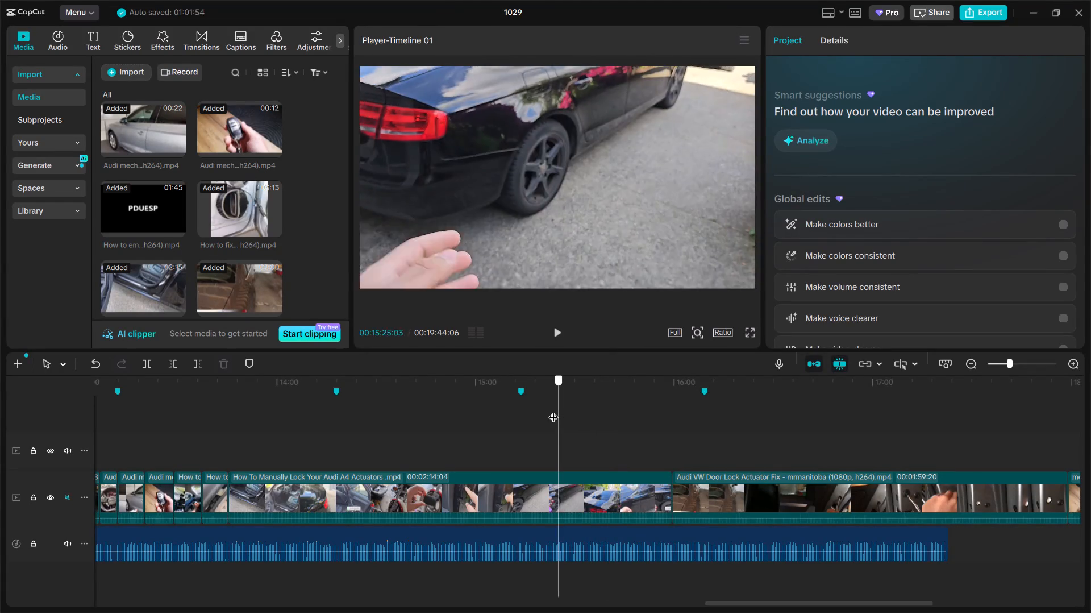
pyautogui.moveTo(553, 410); pyautogui.dragTo(536, 410)
pyautogui.click(530, 471)
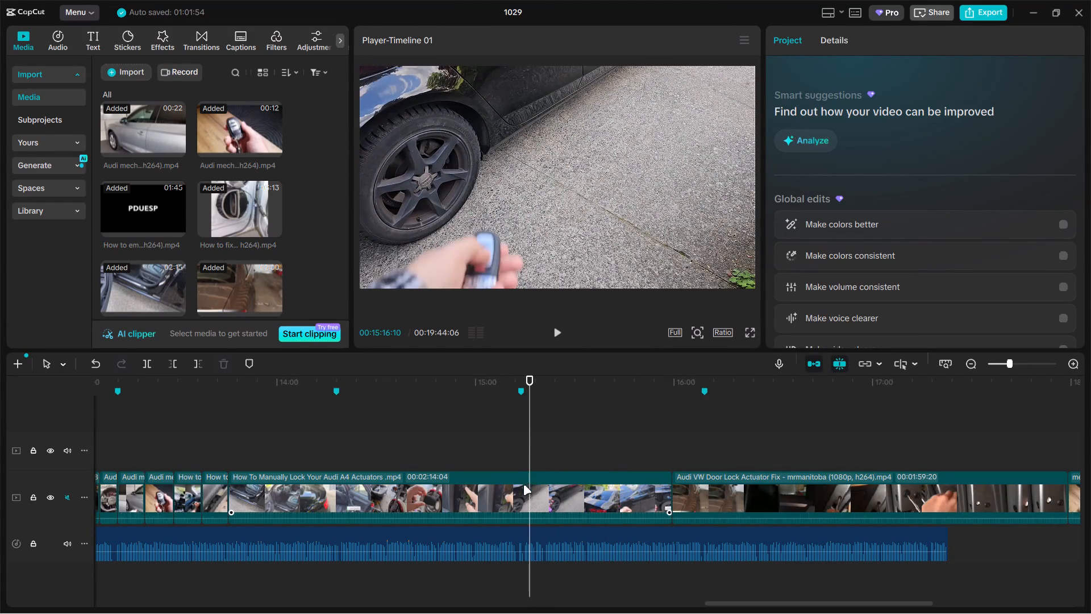
pyautogui.keyDown('ctrl'); pyautogui.click(523, 490); pyautogui.keyUp('ctrl')
pyautogui.hotkey('ctrl', 'b')
pyautogui.keyDown('ctrl'); pyautogui.click(480, 493); pyautogui.keyUp('ctrl')
pyautogui.press('BackSpace')
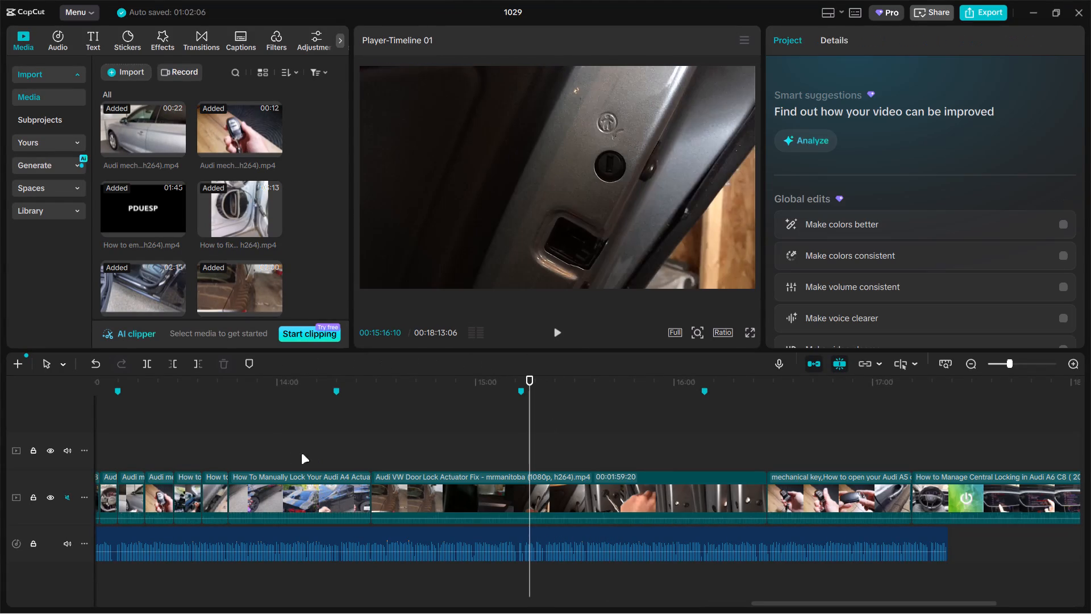
# Split the remaining "How To Manually Lock Your Audi A4 Actuators" clip at 00:13:53:01 and delete the part after the cut.
pyautogui.click(264, 452)
pyautogui.moveTo(264, 452); pyautogui.dragTo(254, 452)
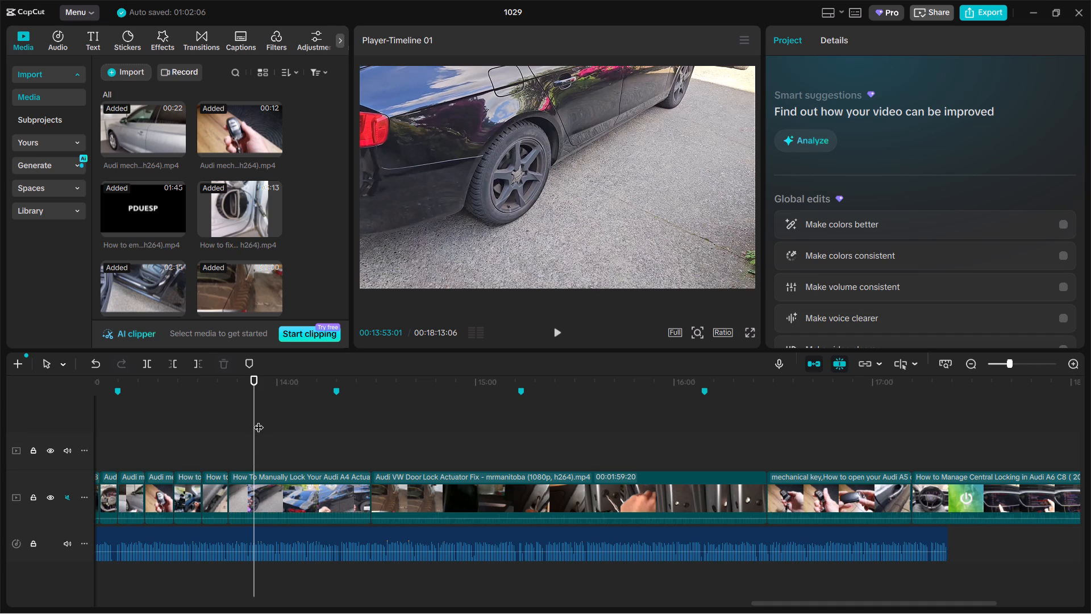
pyautogui.click(277, 490)
pyautogui.hotkey('ctrl', 'b')
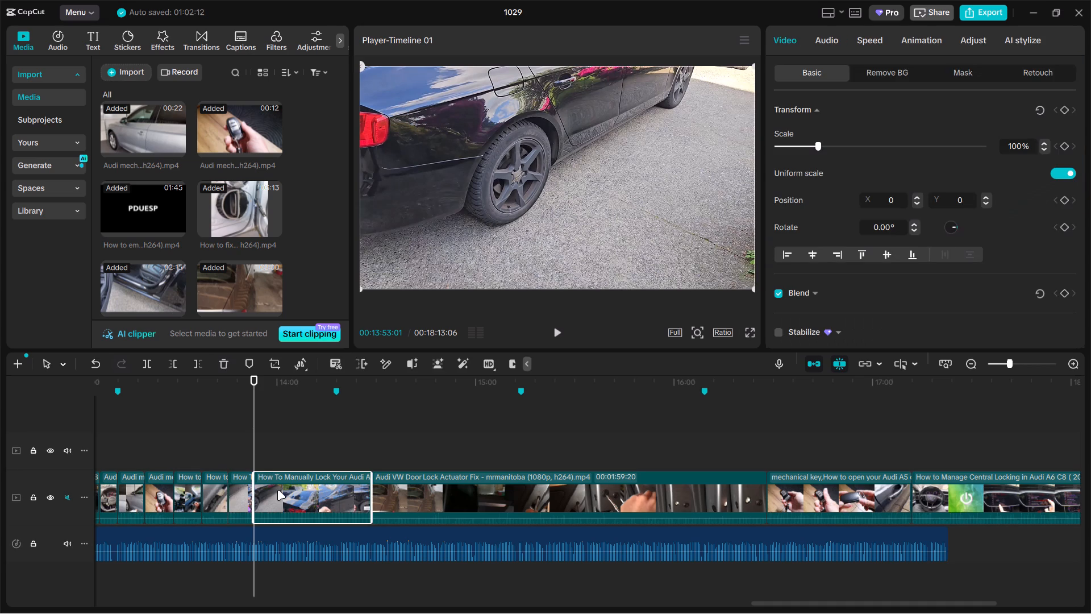
pyautogui.press('BackSpace')
# Split the "Audi VW Door Lock Actuator Fix" clip at 00:14:46:24 and delete the part before the cut.
pyautogui.moveTo(252, 443); pyautogui.dragTo(313, 442)
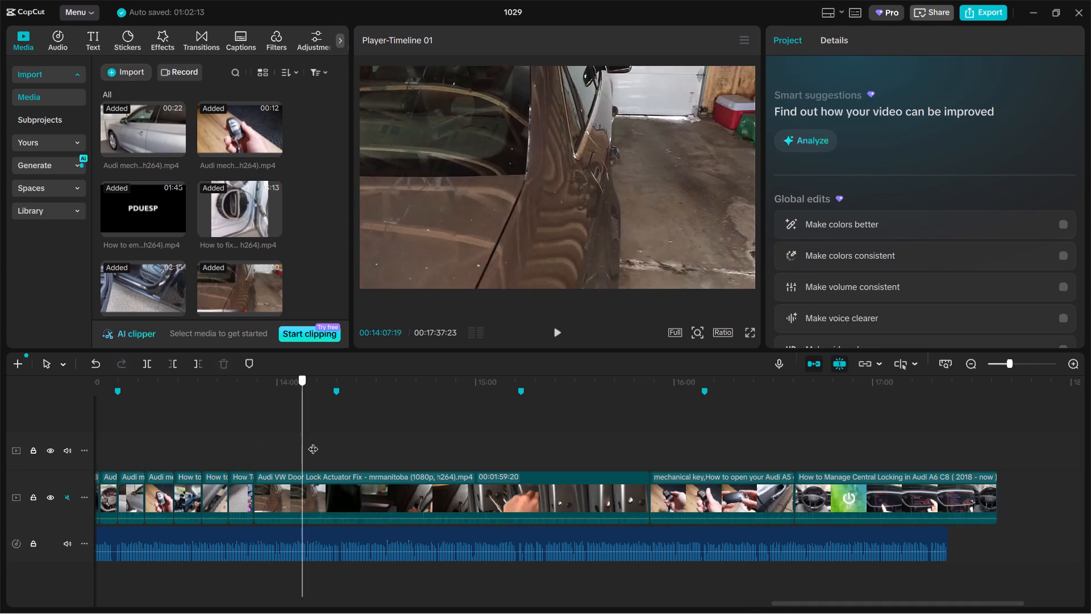
pyautogui.moveTo(313, 442); pyautogui.dragTo(477, 443)
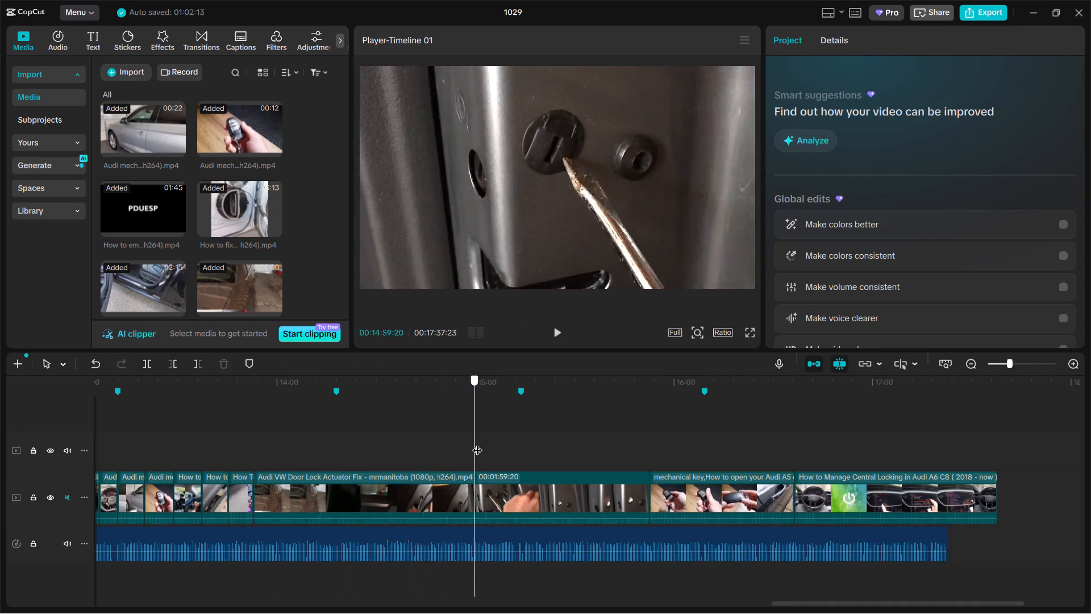
pyautogui.moveTo(477, 443); pyautogui.dragTo(443, 450)
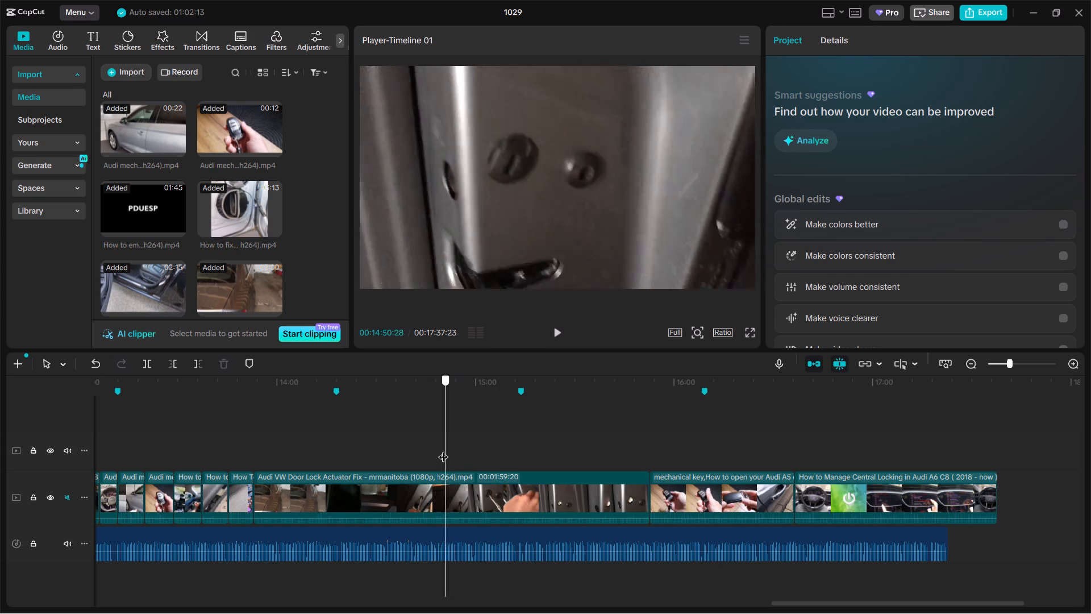
pyautogui.moveTo(443, 450); pyautogui.dragTo(432, 454)
pyautogui.click(423, 503)
pyautogui.hotkey('ctrl', 'b')
pyautogui.click(353, 505)
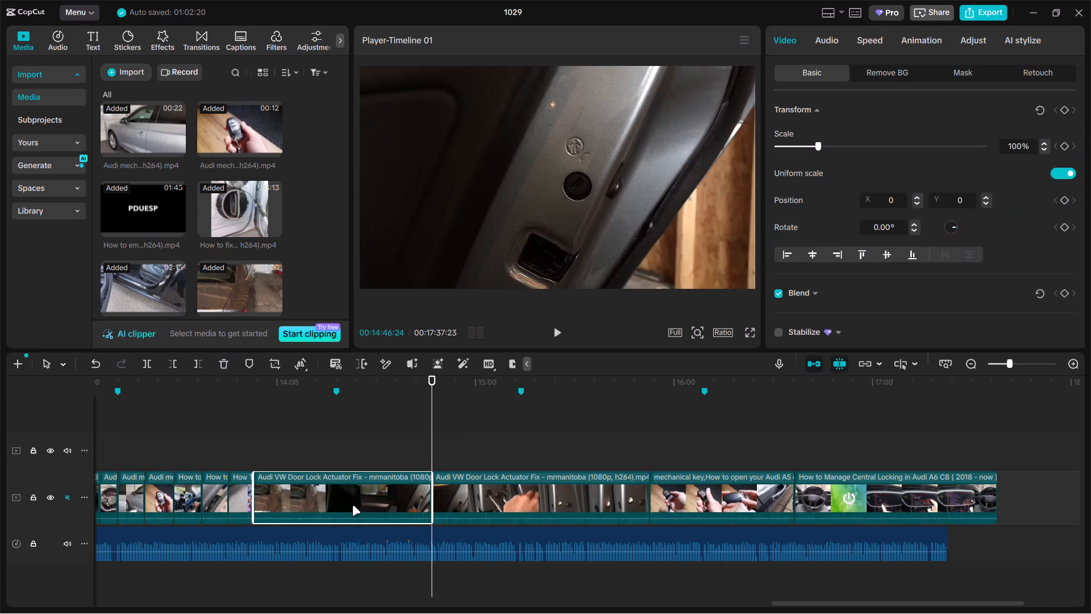
pyautogui.press('BackSpace')
# Split the remaining "Audi VW Door Lock Actuator Fix" clip at 00:13:59:28 and delete the part after the cut.
pyautogui.doubleClick(280, 454)
pyautogui.click(306, 505)
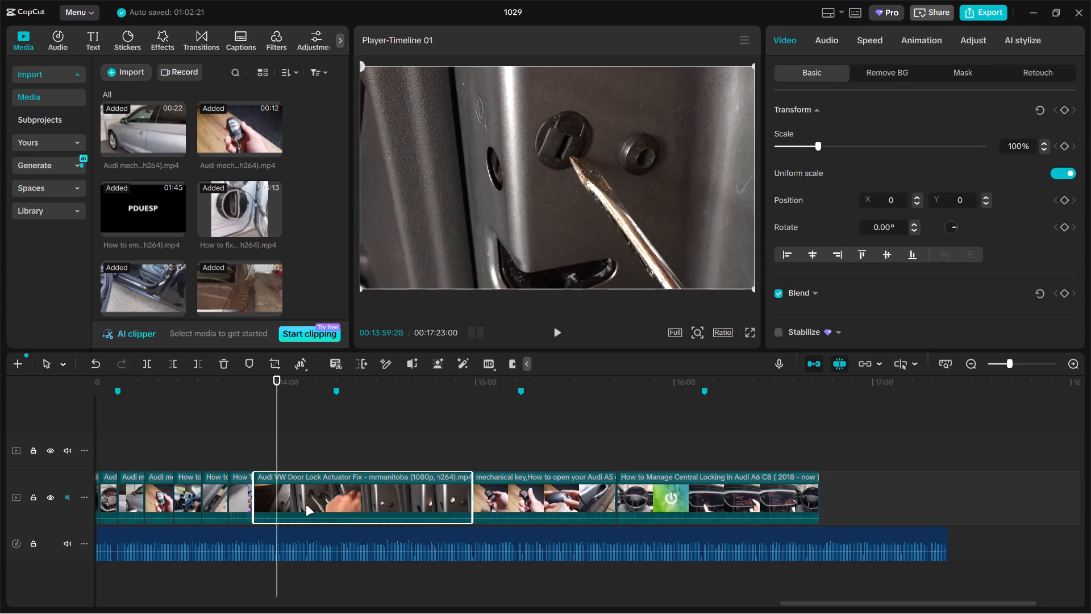
pyautogui.hotkey('ctrl', 'v')
pyautogui.hotkey('ctrl', 'z')
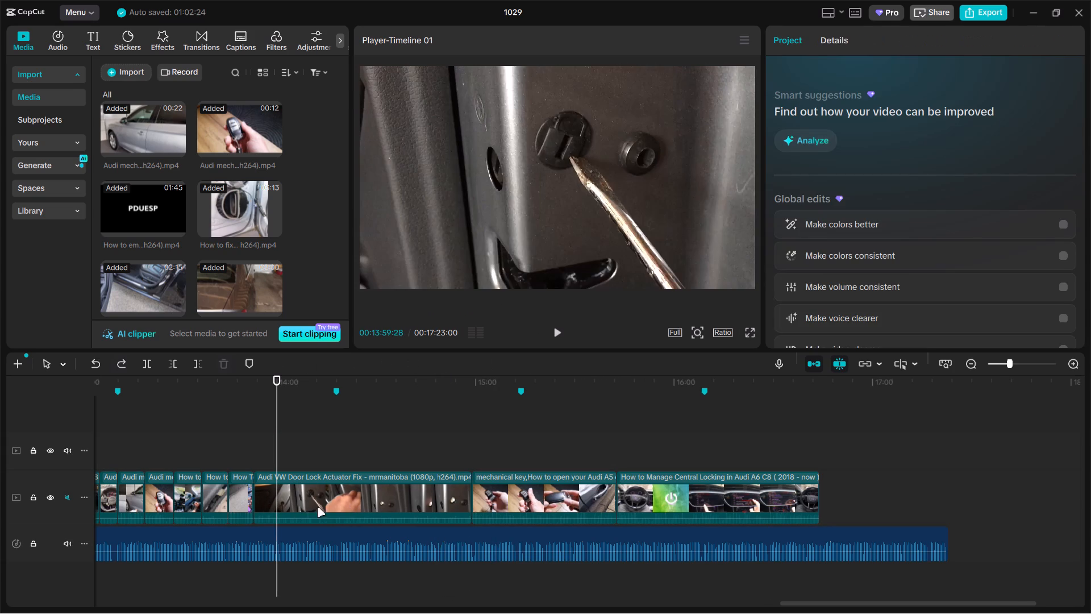
pyautogui.keyDown('ctrl'); pyautogui.click(332, 511); pyautogui.keyUp('ctrl')
pyautogui.hotkey('ctrl', 'b')
pyautogui.press('BackSpace')
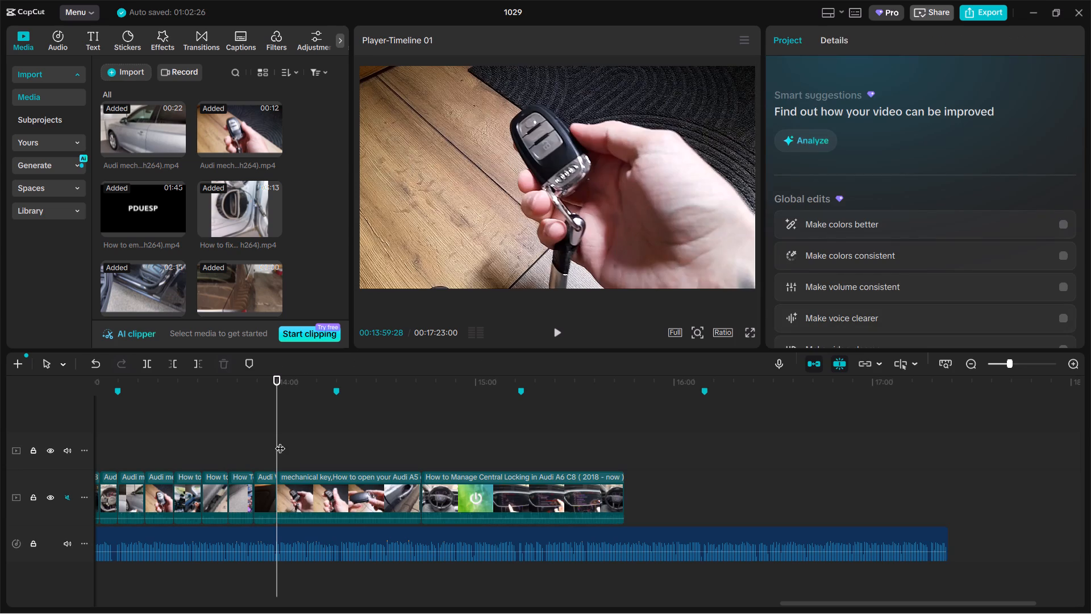
# Split the "mechanical key,How to open your Audi A5" clip at 00:14:08:05 and delete the part after the cut.
pyautogui.moveTo(278, 441); pyautogui.dragTo(302, 440)
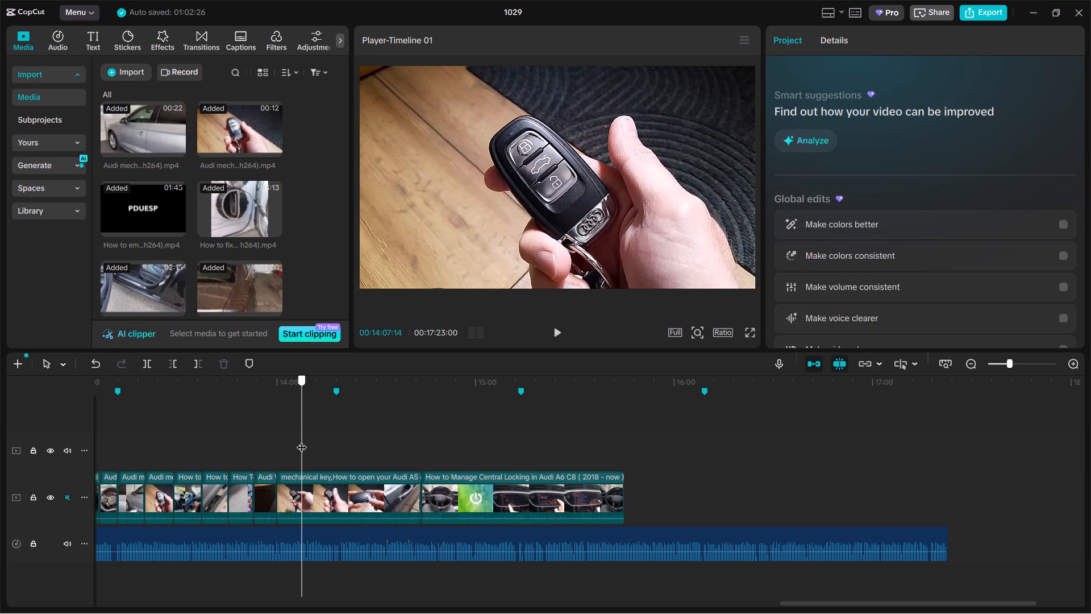
pyautogui.moveTo(302, 440); pyautogui.dragTo(304, 437)
pyautogui.click(321, 489)
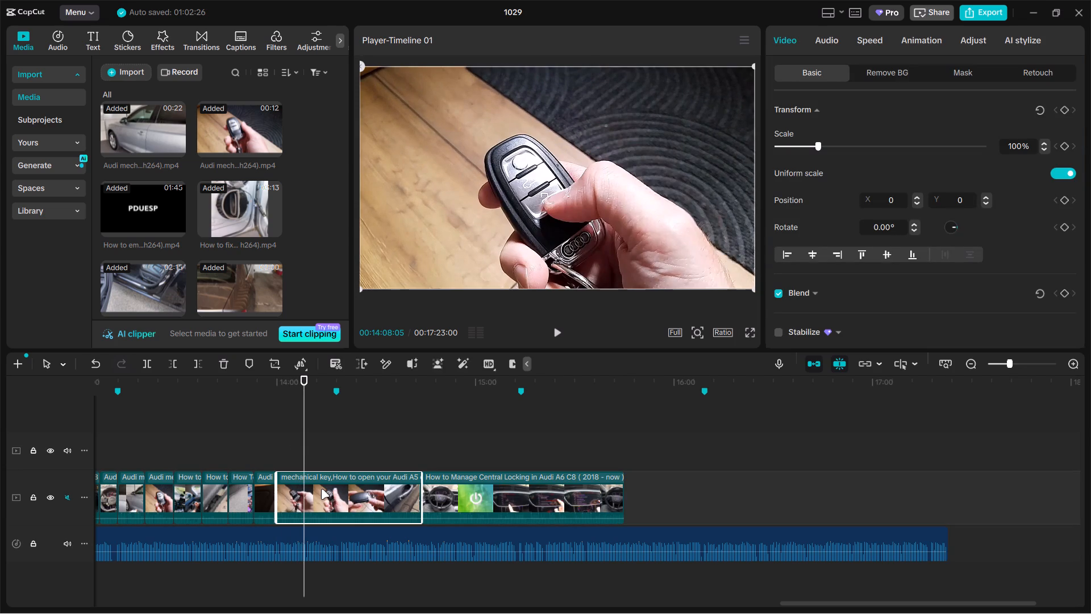
pyautogui.hotkey('ctrl', 'b')
pyautogui.press('BackSpace')
# Trim the start of the "How to Manage Central Locking in Audi A6 C8" clip to 00:14:29:29, where the settings screen shows.
pyautogui.moveTo(306, 448); pyautogui.dragTo(344, 446)
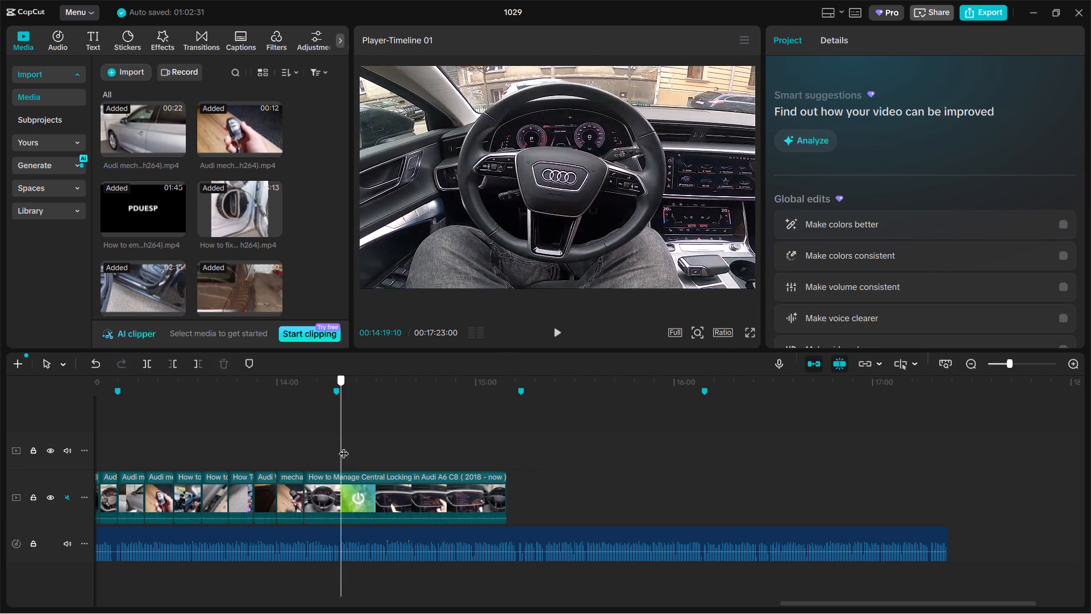
pyautogui.moveTo(344, 446); pyautogui.dragTo(376, 446)
pyautogui.click(372, 499)
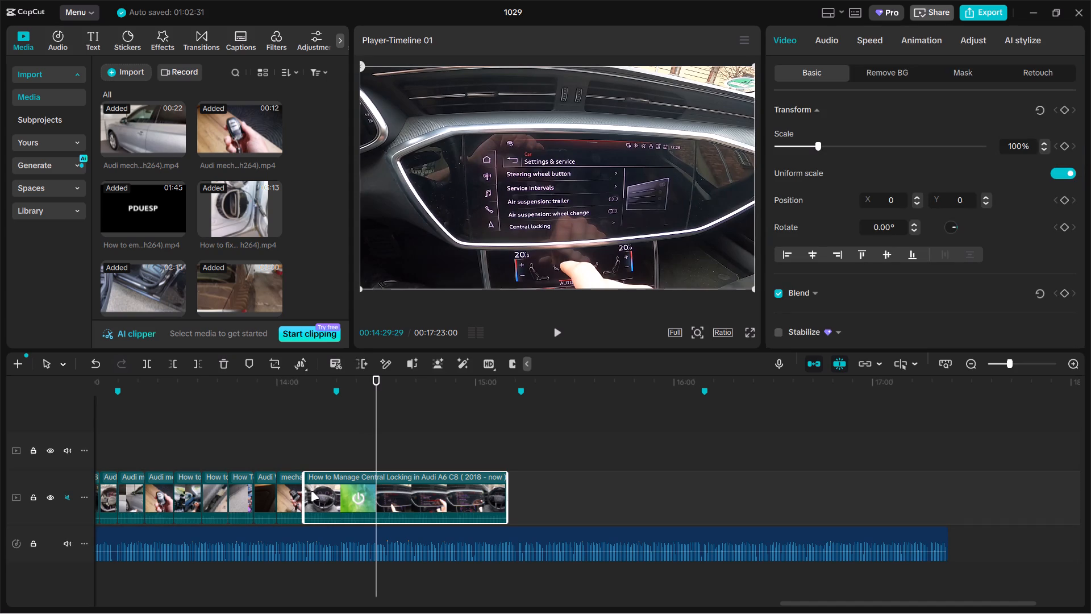
pyautogui.click(310, 490)
pyautogui.moveTo(305, 489); pyautogui.dragTo(378, 490)
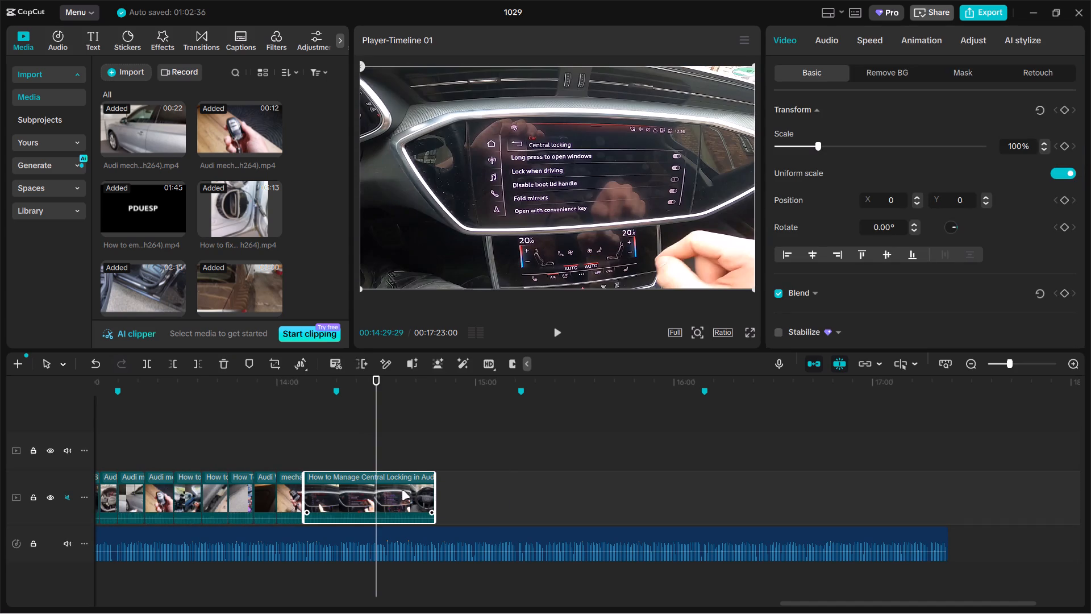
# Trim the end of the "How to Manage Central Locking" clip to the marker near 00:14:18 and play back its end.
pyautogui.moveTo(435, 488); pyautogui.dragTo(334, 484)
pyautogui.click(308, 455)
pyautogui.moveTo(306, 455); pyautogui.dragTo(328, 453)
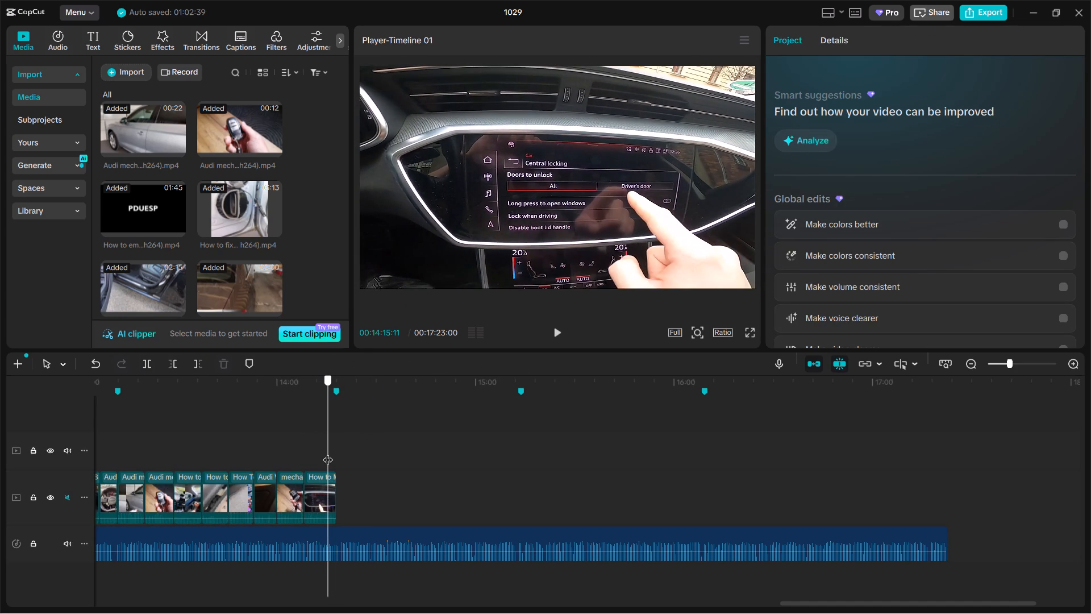
pyautogui.moveTo(328, 453); pyautogui.dragTo(330, 451)
pyautogui.press('space')
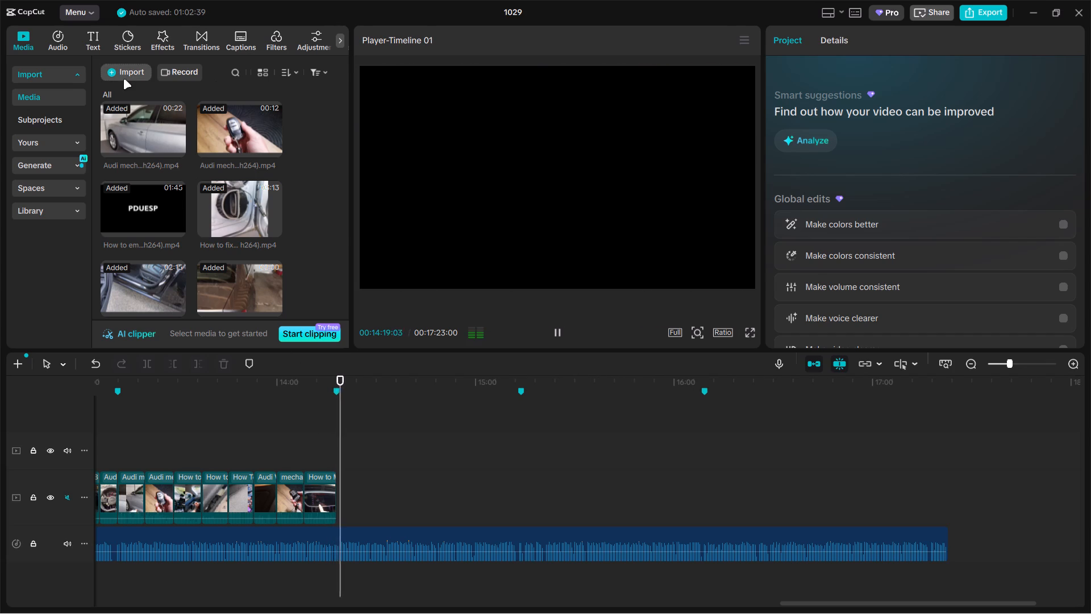
pyautogui.press('space')
# Import all four Audi trunk and tool kit videos from the EDIT folder's subfolder 03.
pyautogui.click(126, 72)
pyautogui.click(164, 99)
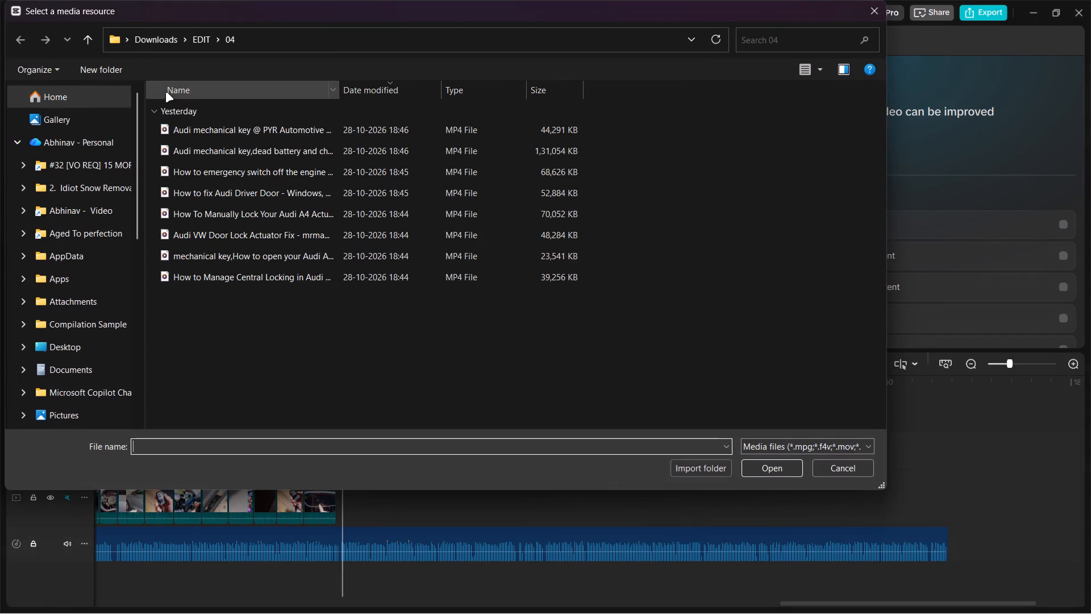
pyautogui.click(98, 47)
pyautogui.scroll(-2, 235, 386)
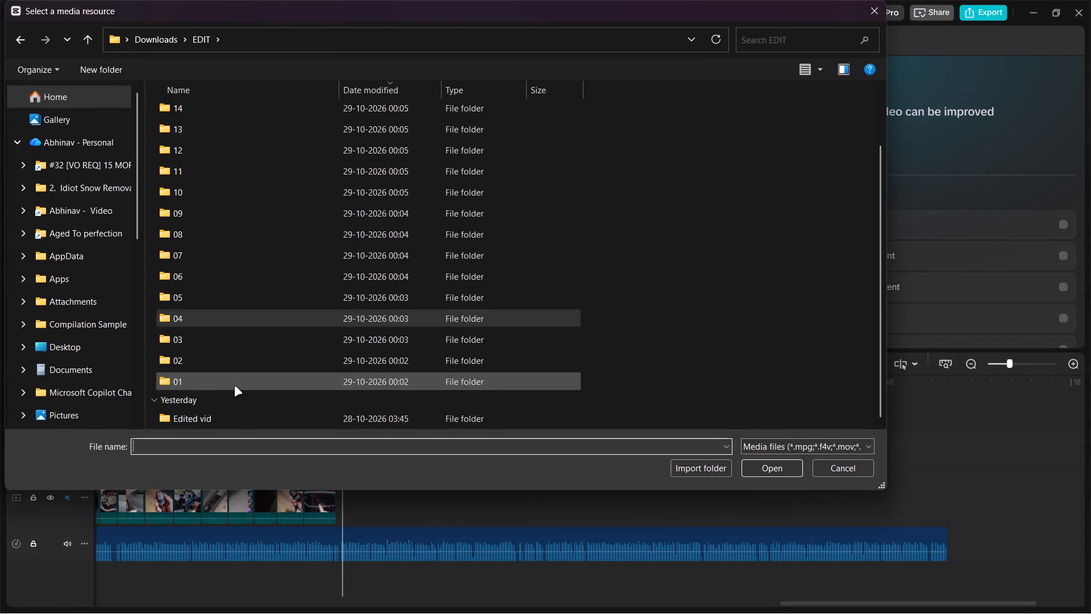
pyautogui.doubleClick(214, 343)
pyautogui.hotkey('ctrl', 'a')
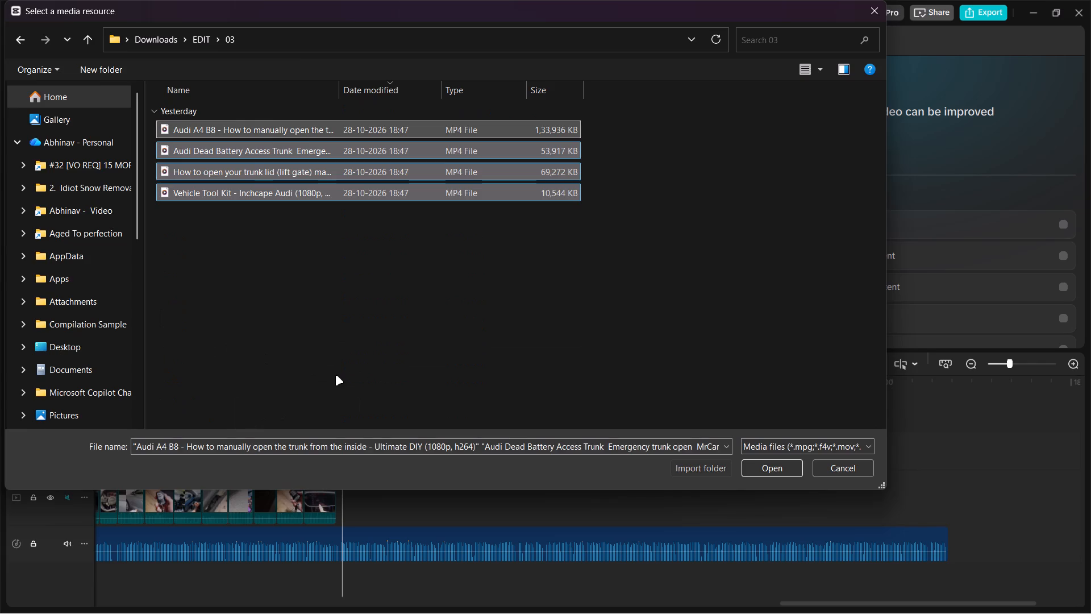
pyautogui.press('Return')
# Add the four imported trunk and tool kit clips to the main video track after the central locking clip.
pyautogui.moveTo(163, 175); pyautogui.dragTo(412, 504)
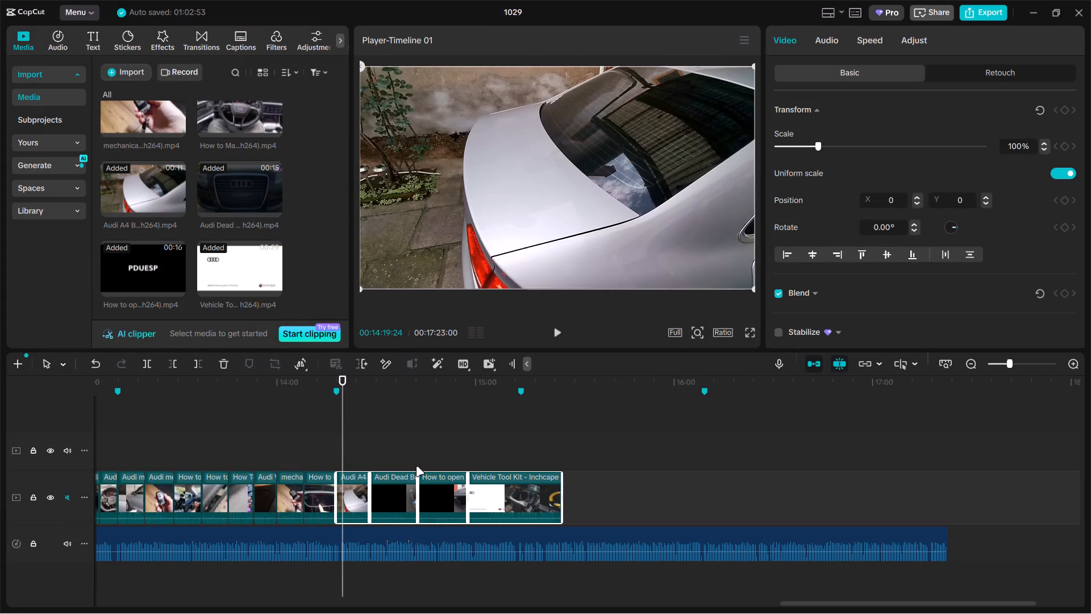
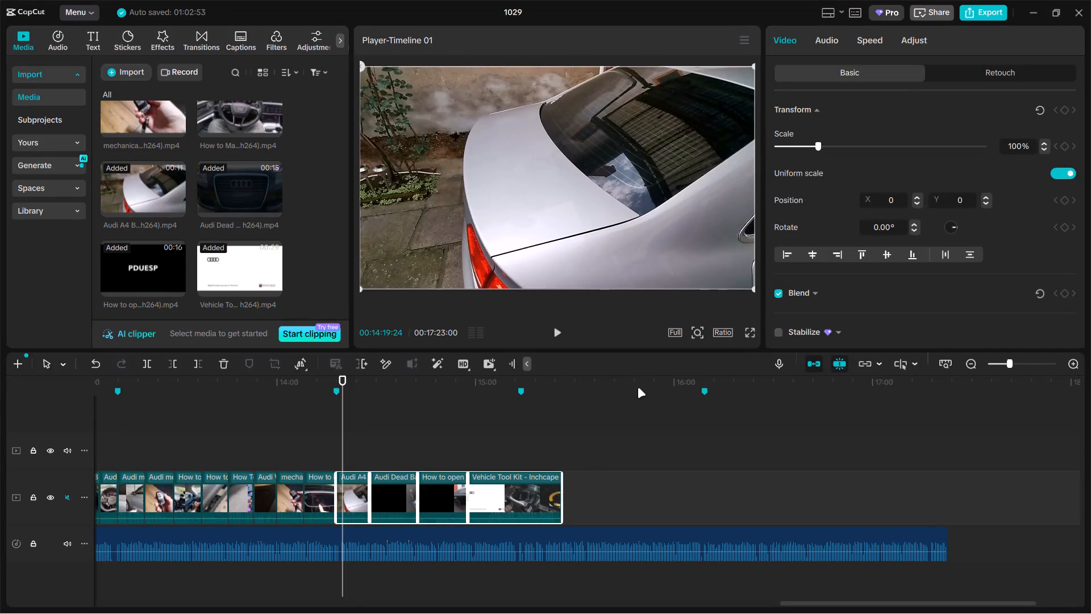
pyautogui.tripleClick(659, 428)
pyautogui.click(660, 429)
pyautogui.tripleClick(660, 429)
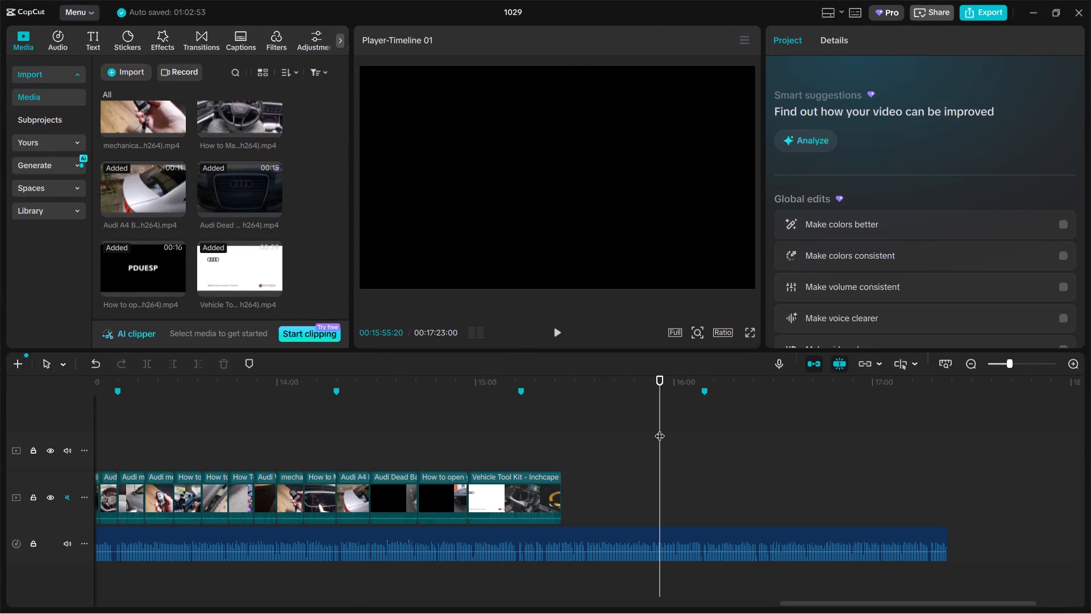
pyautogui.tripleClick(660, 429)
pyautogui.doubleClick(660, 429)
# Play back from the end of the central locking clip and skim through the four newly added trunk and tool kit clips.
pyautogui.click(344, 451)
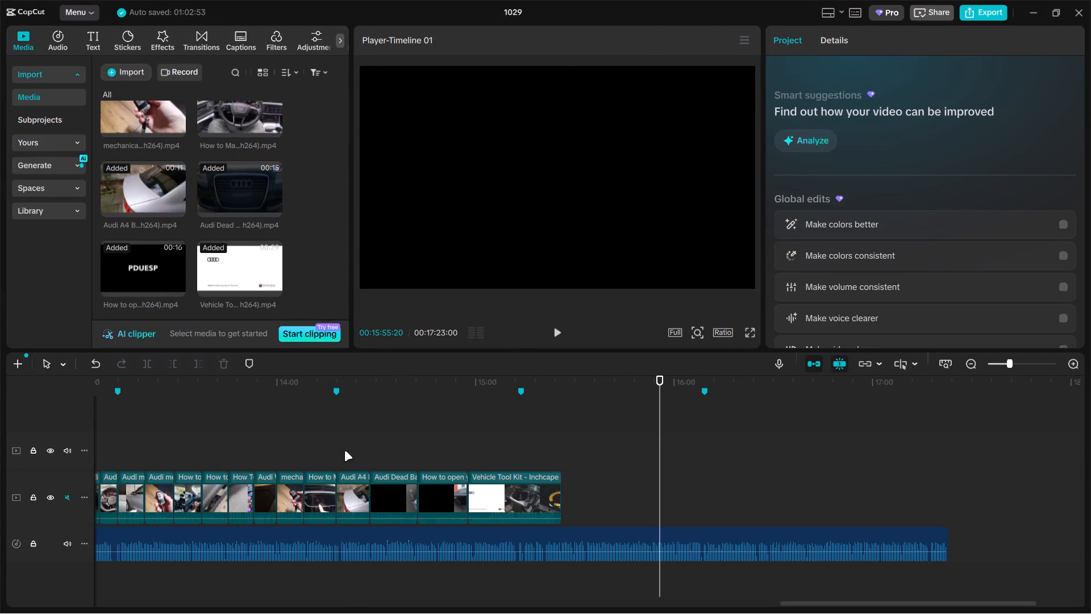
pyautogui.moveTo(344, 453); pyautogui.dragTo(331, 455)
pyautogui.click(333, 455)
pyautogui.click(332, 455)
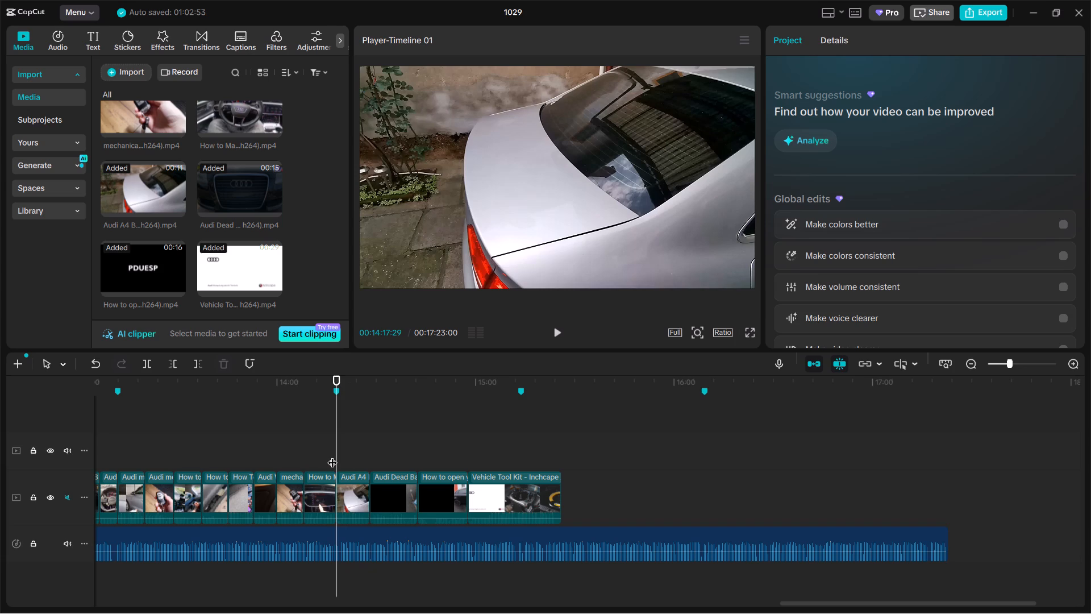
pyautogui.click(332, 455)
pyautogui.click(331, 455)
pyautogui.press('space')
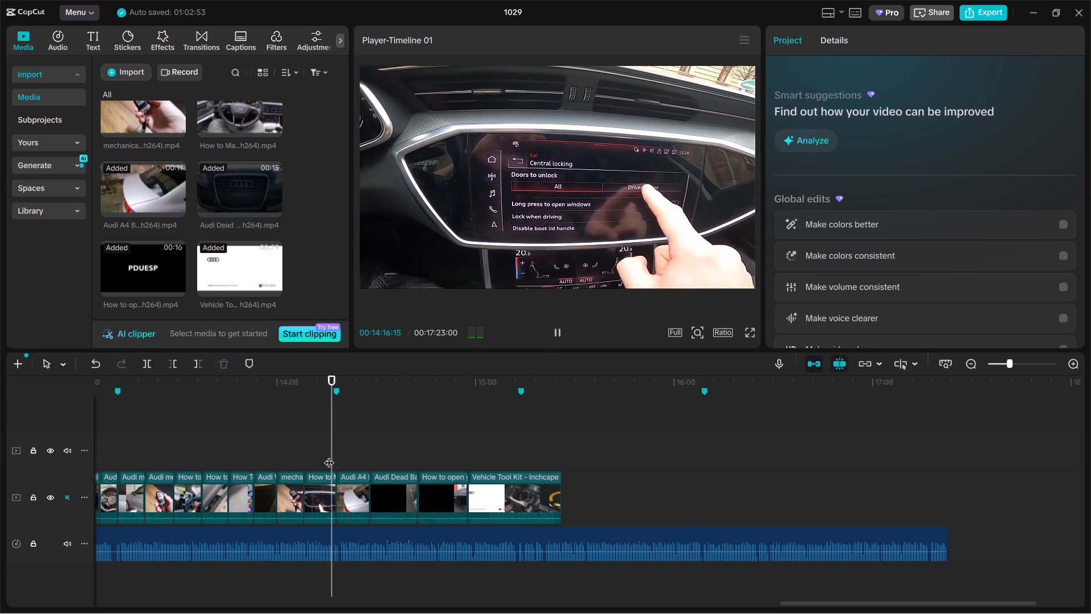
pyautogui.keyDown('ctrl'); pyautogui.scroll(7, 369, 455); pyautogui.keyUp('ctrl')
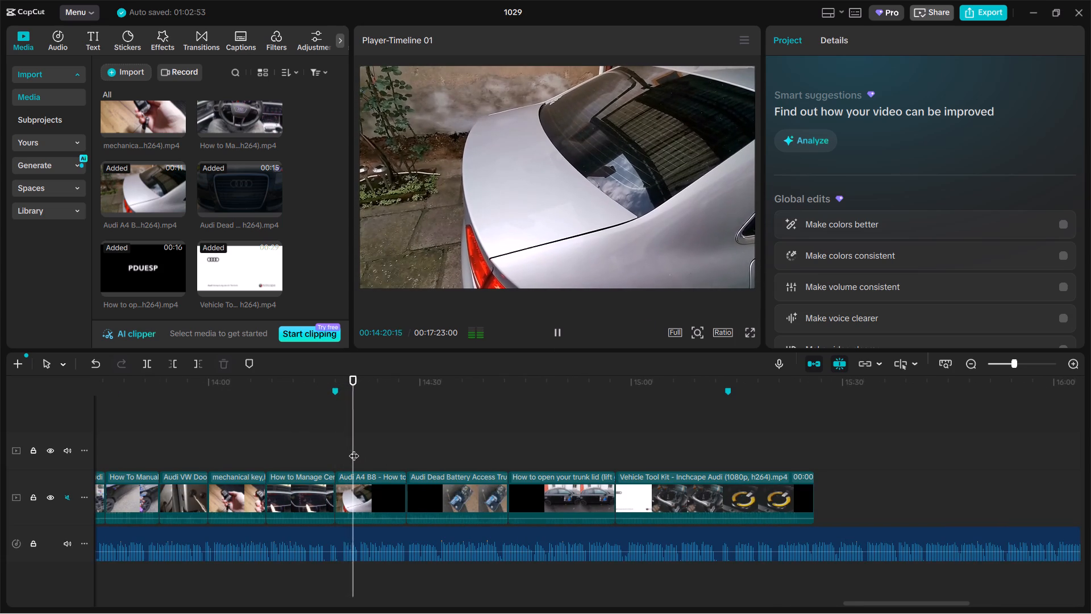
pyautogui.moveTo(354, 449); pyautogui.dragTo(382, 439)
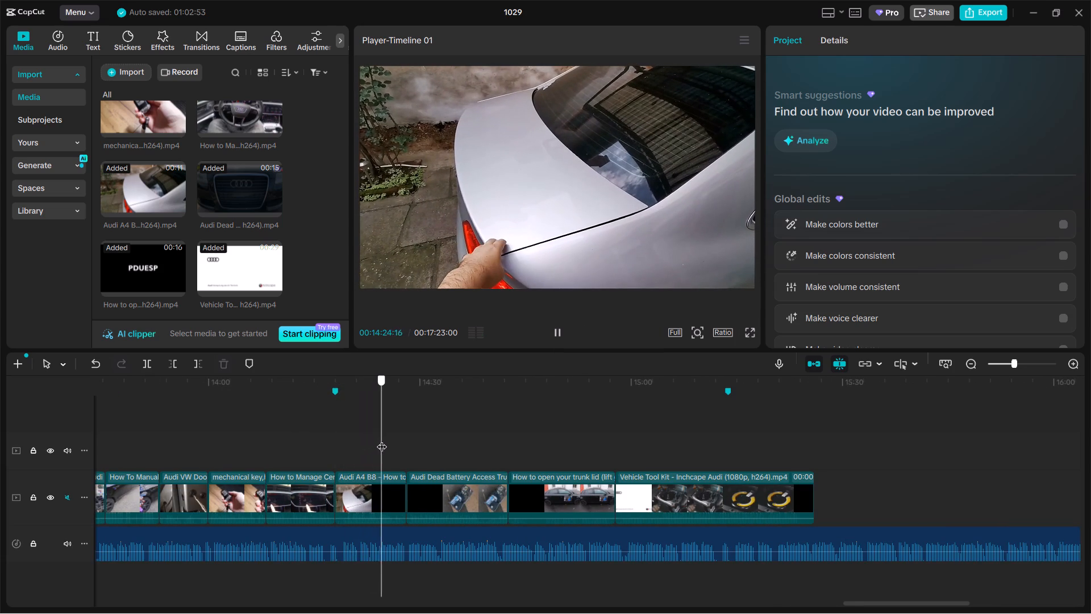
pyautogui.moveTo(382, 439); pyautogui.dragTo(376, 436)
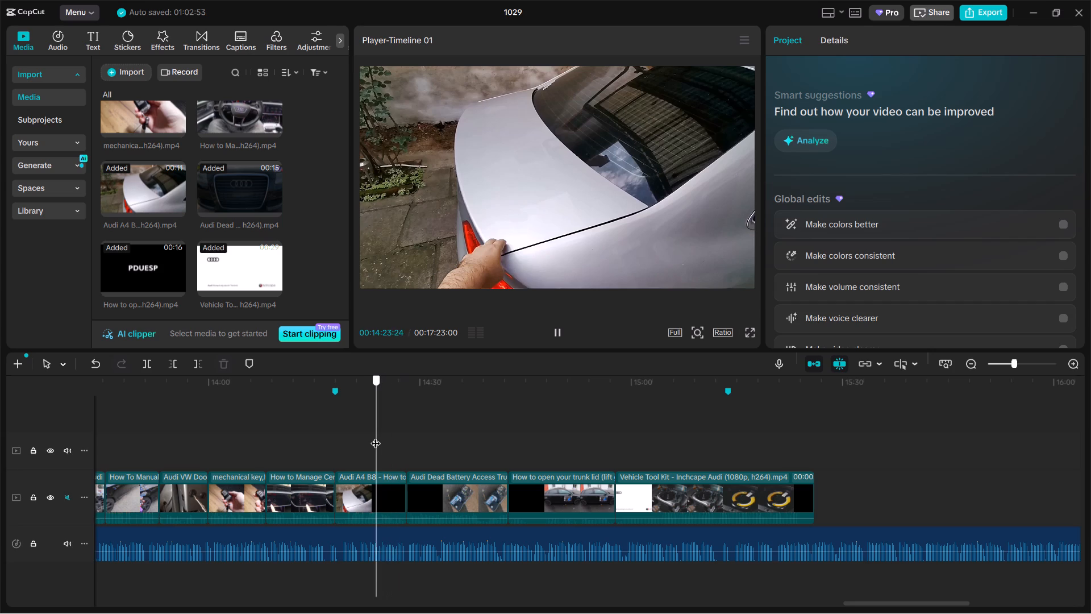
pyautogui.moveTo(376, 436); pyautogui.dragTo(375, 436)
pyautogui.moveTo(375, 436); pyautogui.dragTo(363, 437)
pyautogui.press('space')
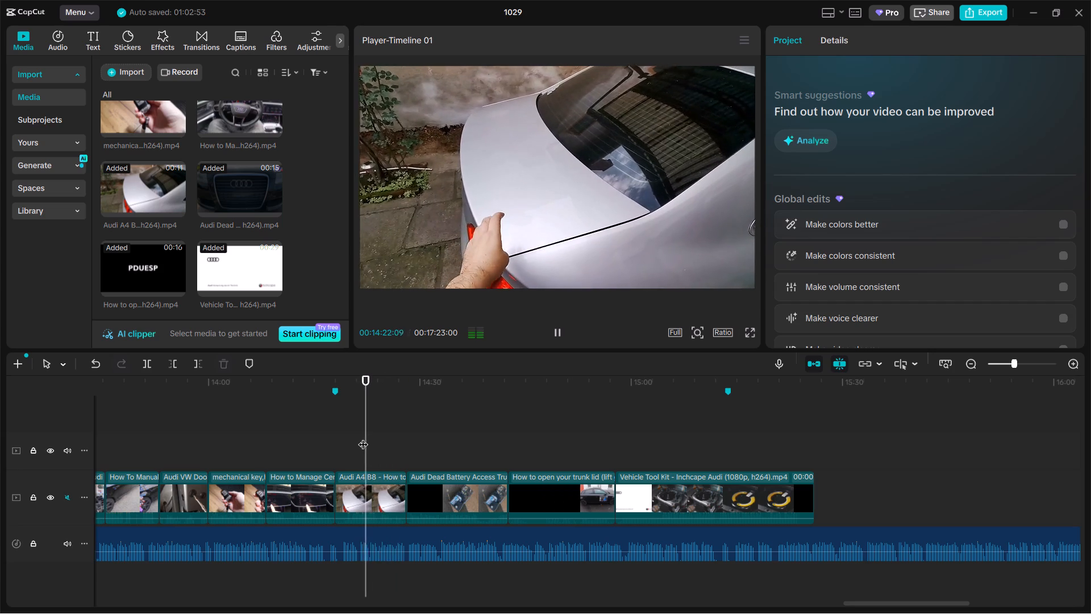
pyautogui.click(426, 435)
pyautogui.moveTo(426, 435); pyautogui.dragTo(481, 432)
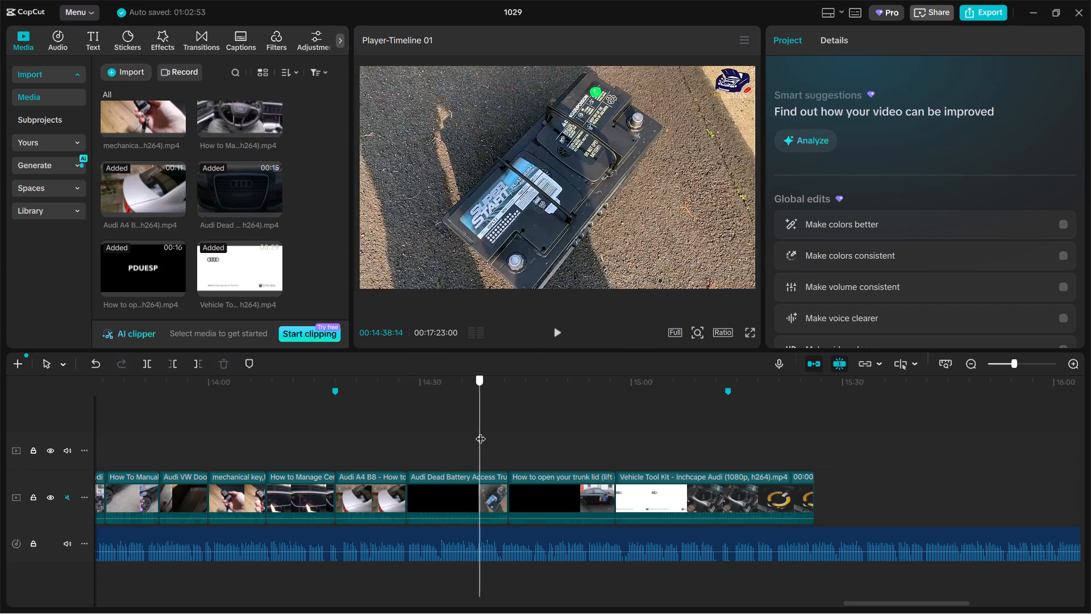
pyautogui.moveTo(481, 432); pyautogui.dragTo(607, 423)
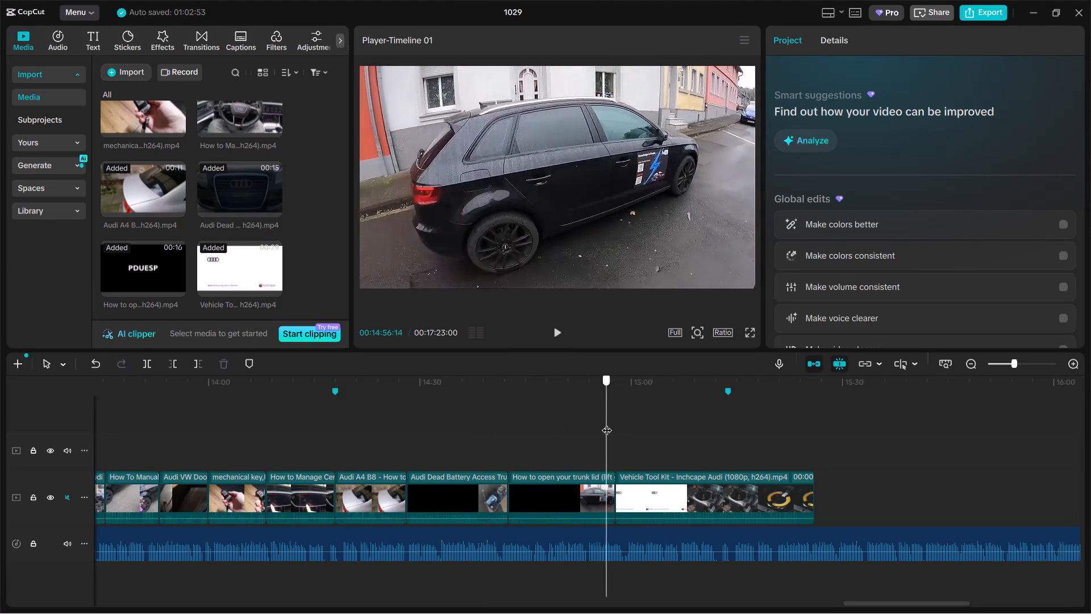
pyautogui.moveTo(607, 423); pyautogui.dragTo(690, 422)
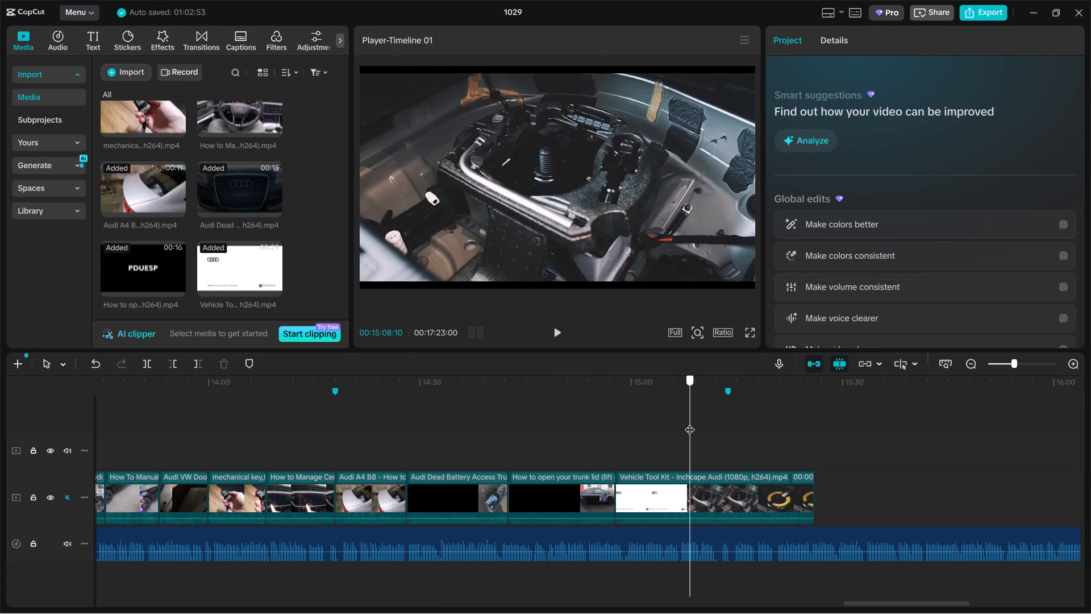
# Trim the end of the "Audi A4 B8" trunk clip to 00:14:23:19, where the hand rests on the trunk lid.
pyautogui.moveTo(690, 422); pyautogui.dragTo(386, 454)
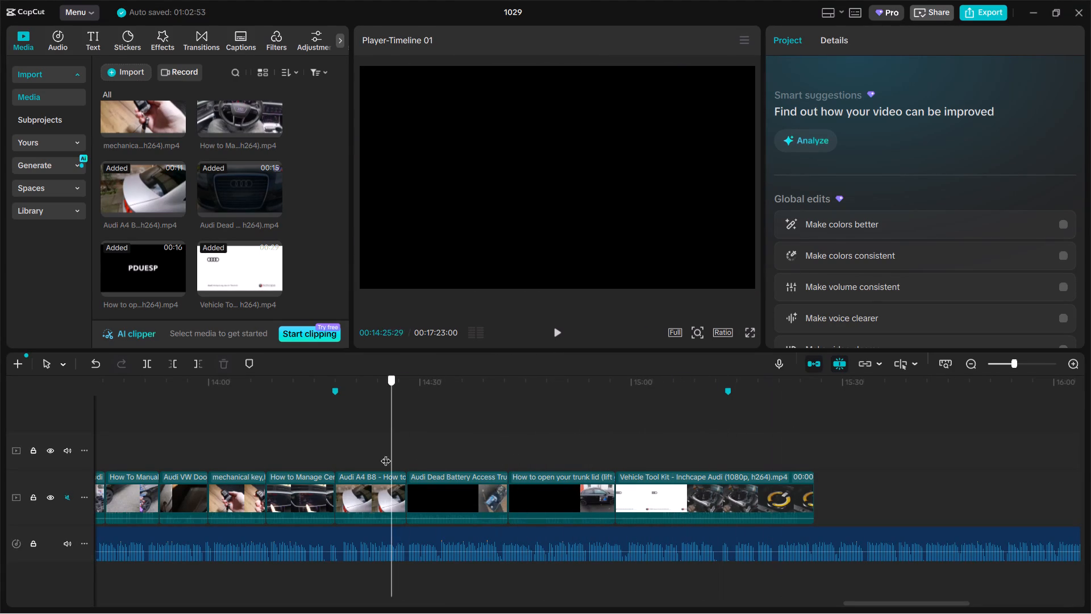
pyautogui.moveTo(386, 454); pyautogui.dragTo(348, 451)
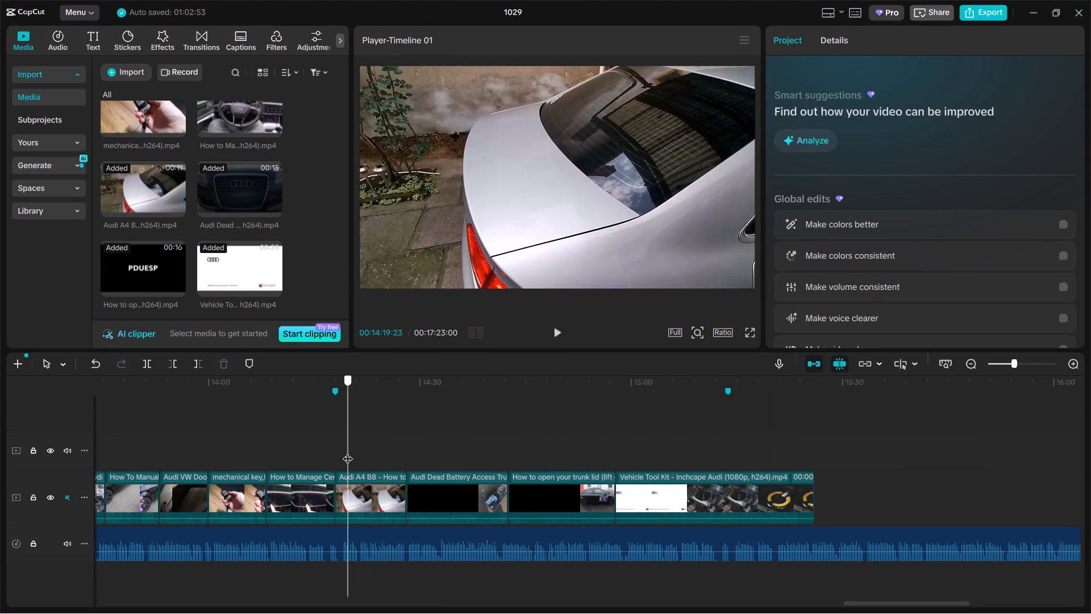
pyautogui.moveTo(348, 451); pyautogui.dragTo(341, 453)
pyautogui.press('space')
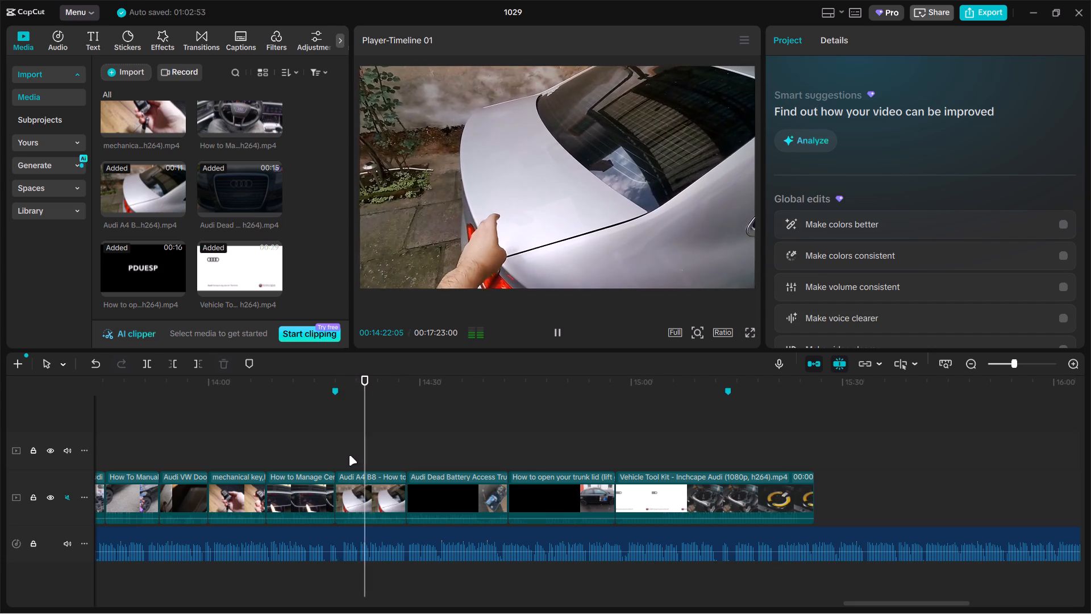
pyautogui.press('space')
pyautogui.click(373, 481)
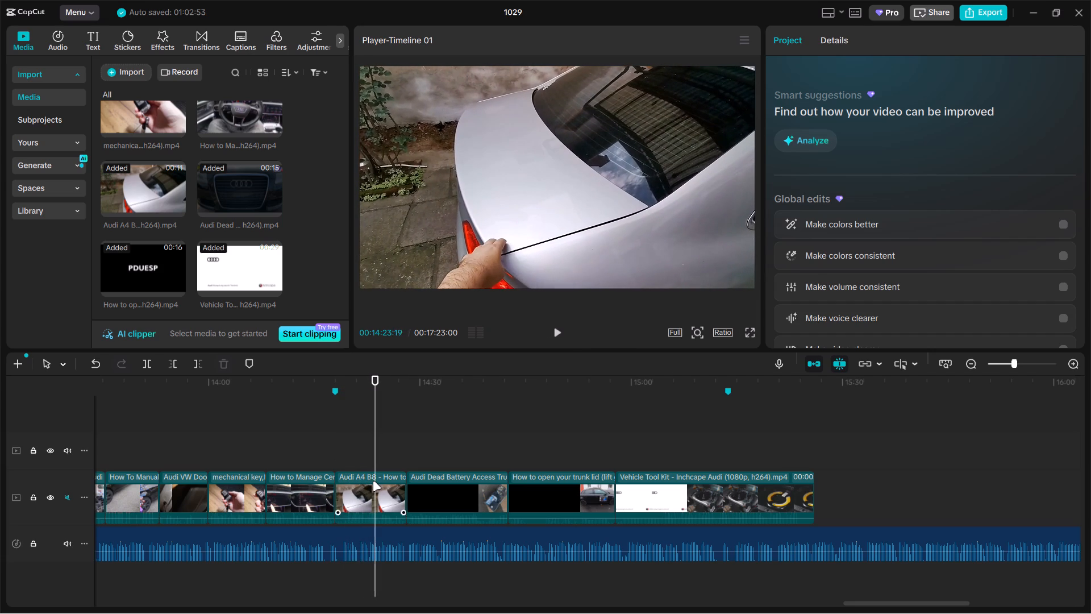
pyautogui.moveTo(405, 493); pyautogui.dragTo(373, 497)
# Split the "Audi Dead Battery Access" clip at 00:14:29:08 and delete the part after the cut.
pyautogui.click(393, 459)
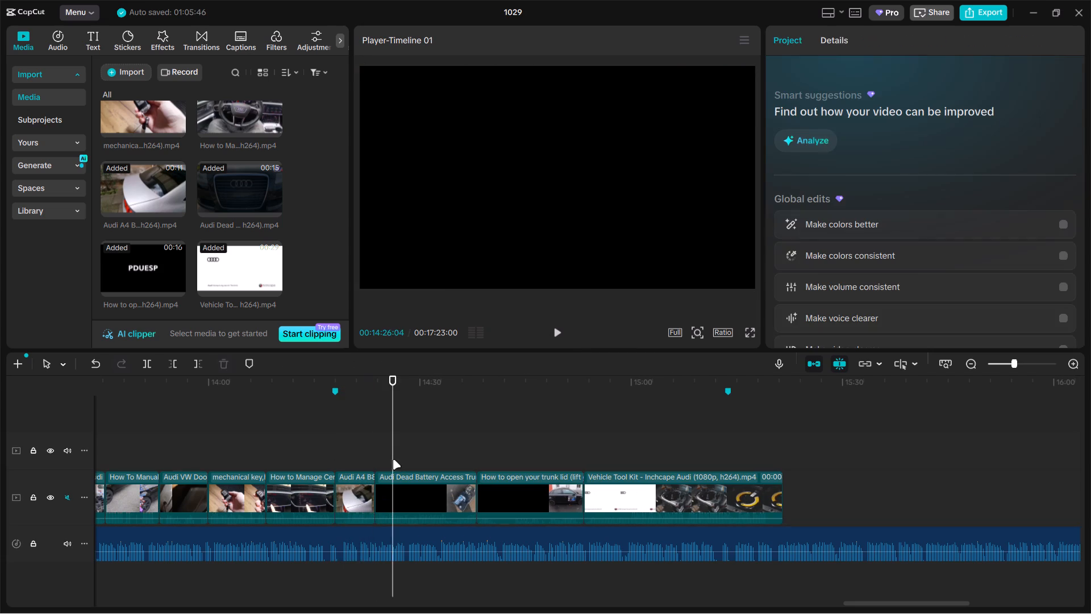
pyautogui.moveTo(393, 459); pyautogui.dragTo(474, 449)
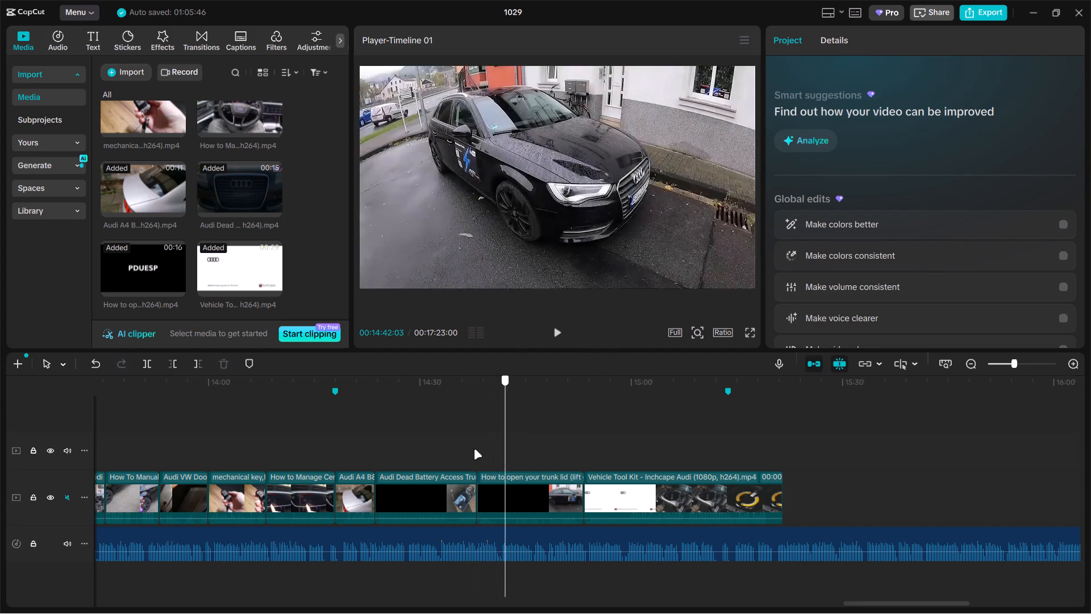
pyautogui.moveTo(474, 449); pyautogui.dragTo(402, 454)
pyautogui.moveTo(403, 464); pyautogui.dragTo(426, 455)
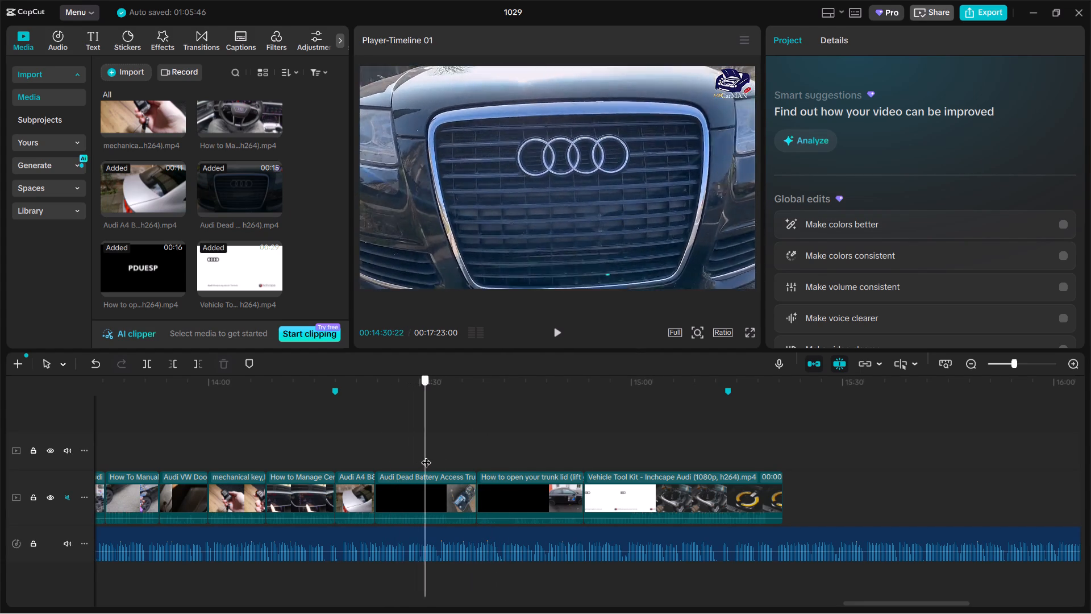
pyautogui.moveTo(426, 455); pyautogui.dragTo(415, 469)
pyautogui.click(413, 497)
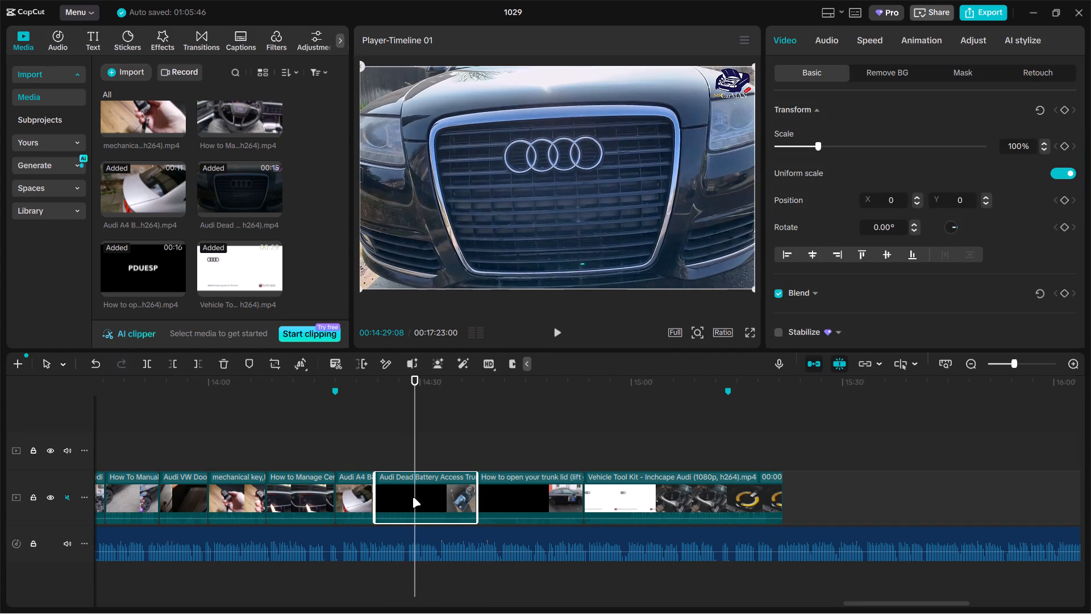
pyautogui.hotkey('ctrl', 'b')
pyautogui.press('BackSpace')
# Scale the shortened "Audi Dead Battery" clip up to about 126% so the corner logo is cropped out.
pyautogui.click(399, 465)
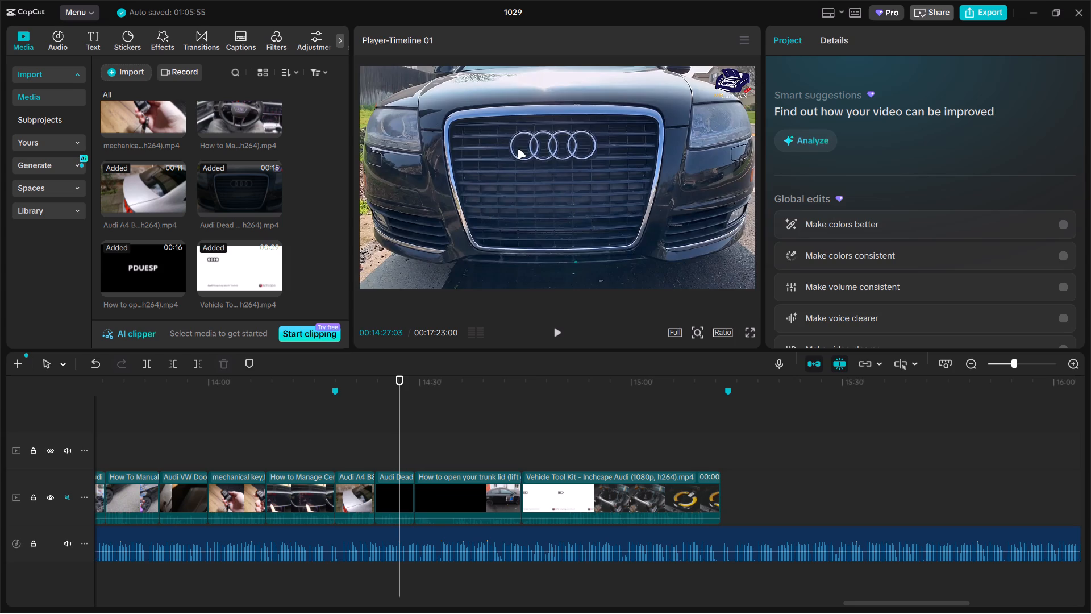
pyautogui.click(518, 149)
pyautogui.moveTo(821, 146); pyautogui.dragTo(832, 143)
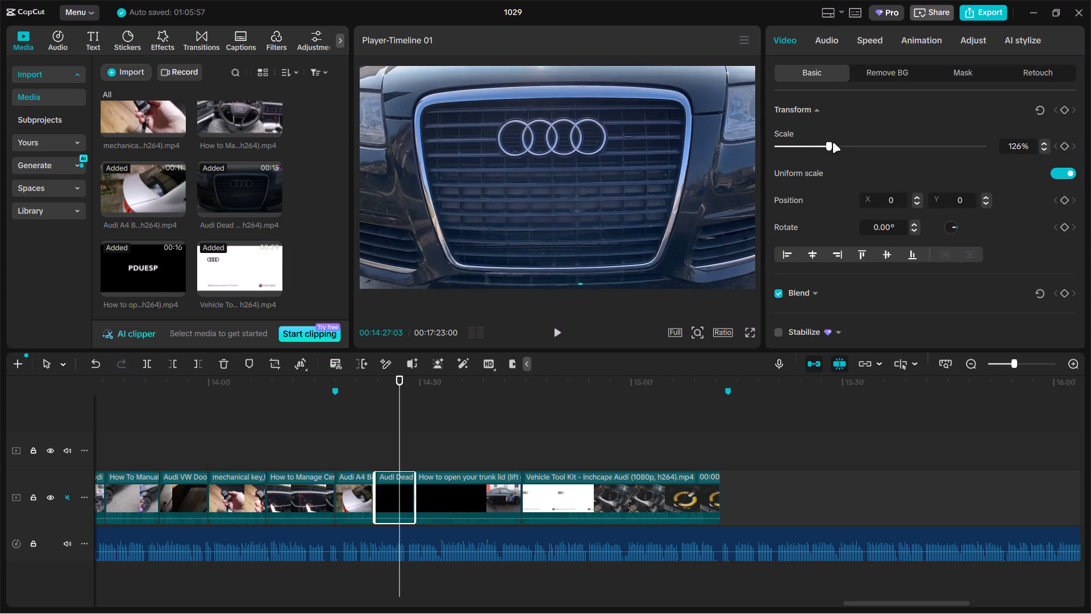
pyautogui.moveTo(832, 143); pyautogui.dragTo(833, 142)
# Cut the opening of the "How to open your trunk lid" clip up to 00:14:34:23 and scrub through the remaining footage.
pyautogui.click(469, 421)
pyautogui.moveTo(468, 421); pyautogui.dragTo(440, 430)
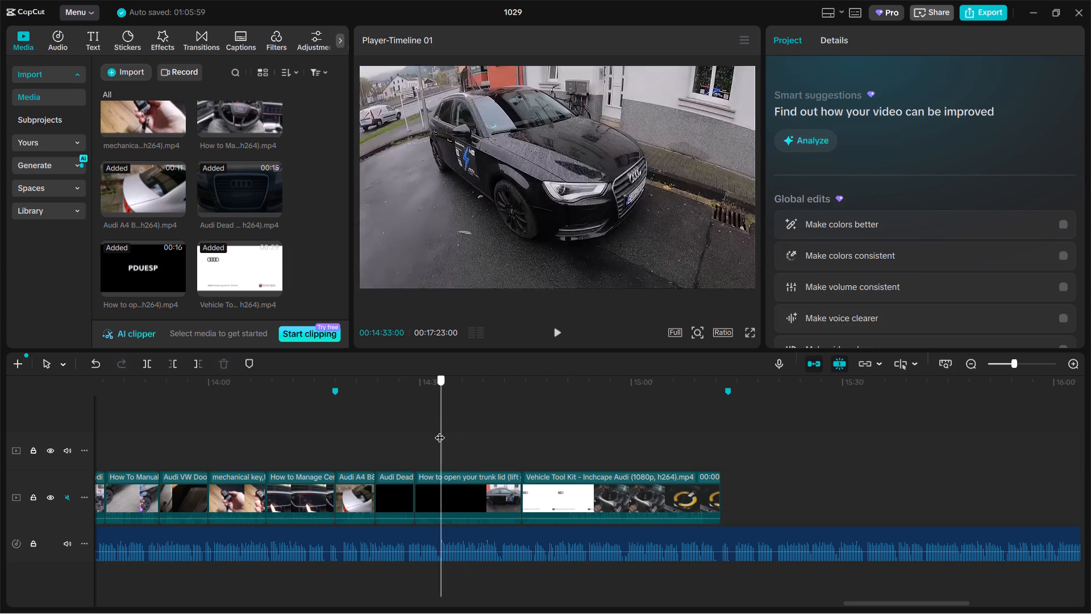
pyautogui.moveTo(440, 430); pyautogui.dragTo(453, 430)
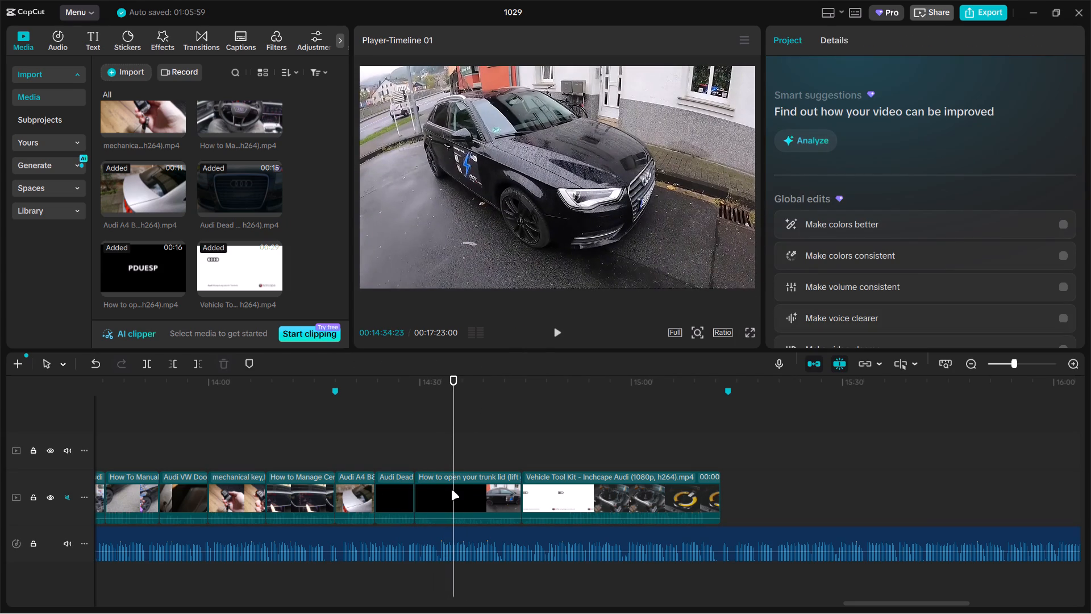
pyautogui.click(452, 490)
pyautogui.moveTo(417, 495); pyautogui.dragTo(455, 491)
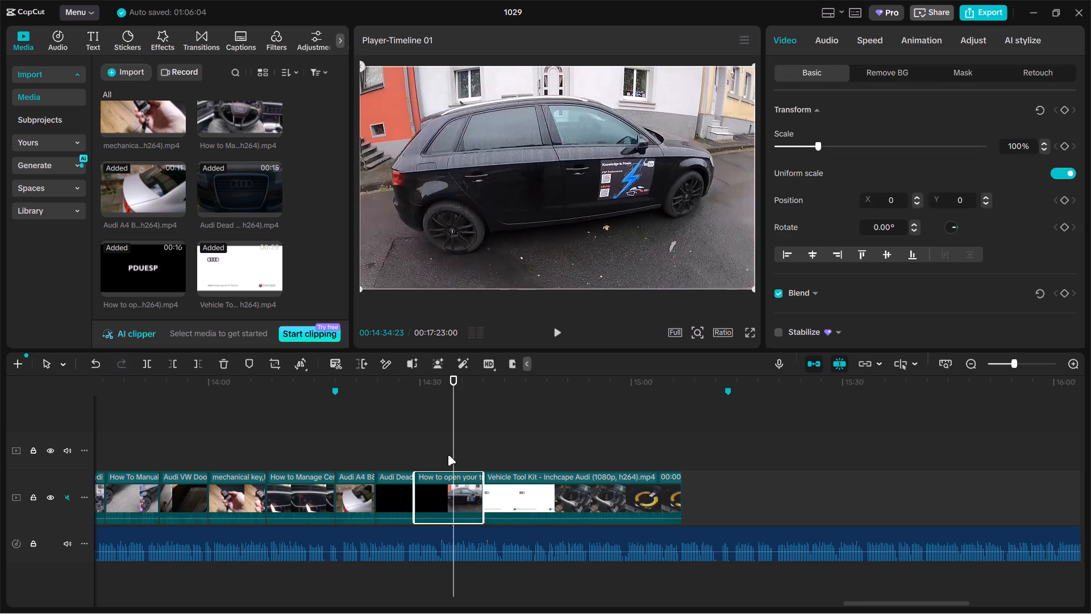
pyautogui.moveTo(448, 455); pyautogui.dragTo(453, 454)
pyautogui.moveTo(455, 453); pyautogui.dragTo(466, 446)
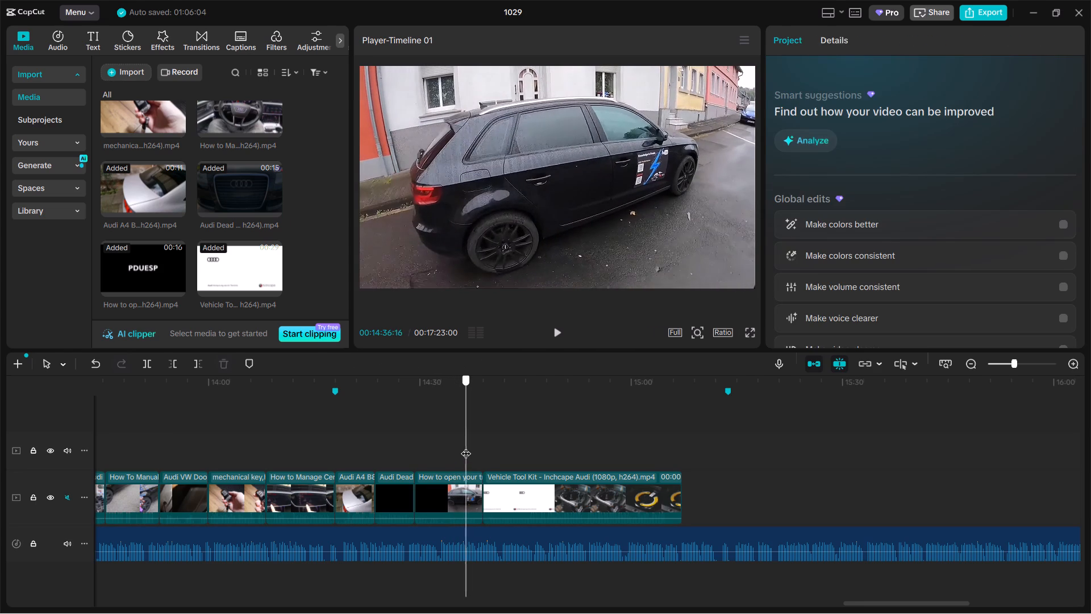
pyautogui.moveTo(466, 446); pyautogui.dragTo(416, 456)
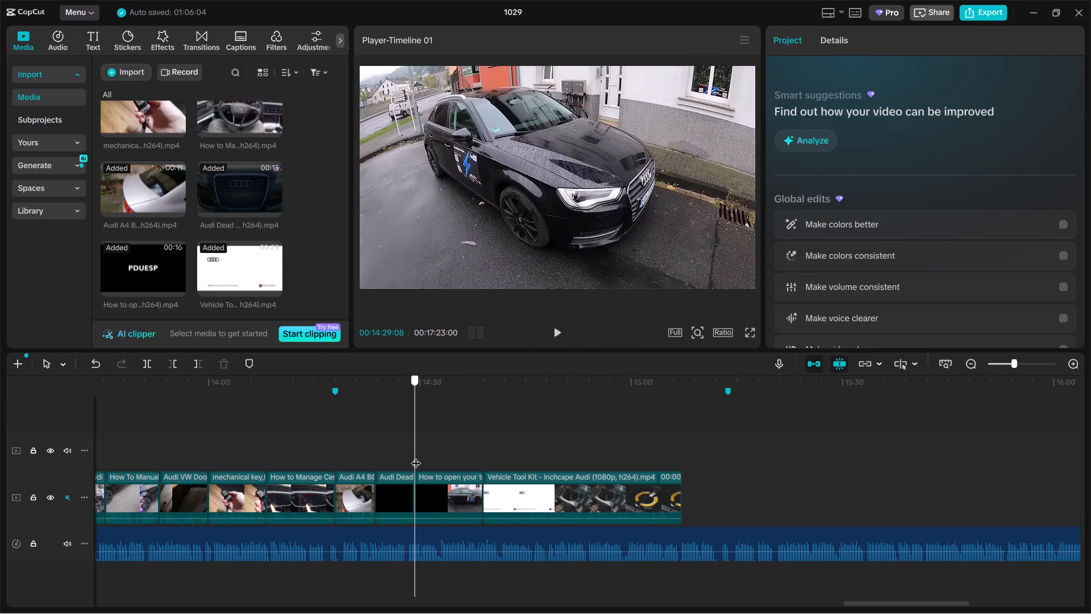
pyautogui.moveTo(416, 456); pyautogui.dragTo(466, 435)
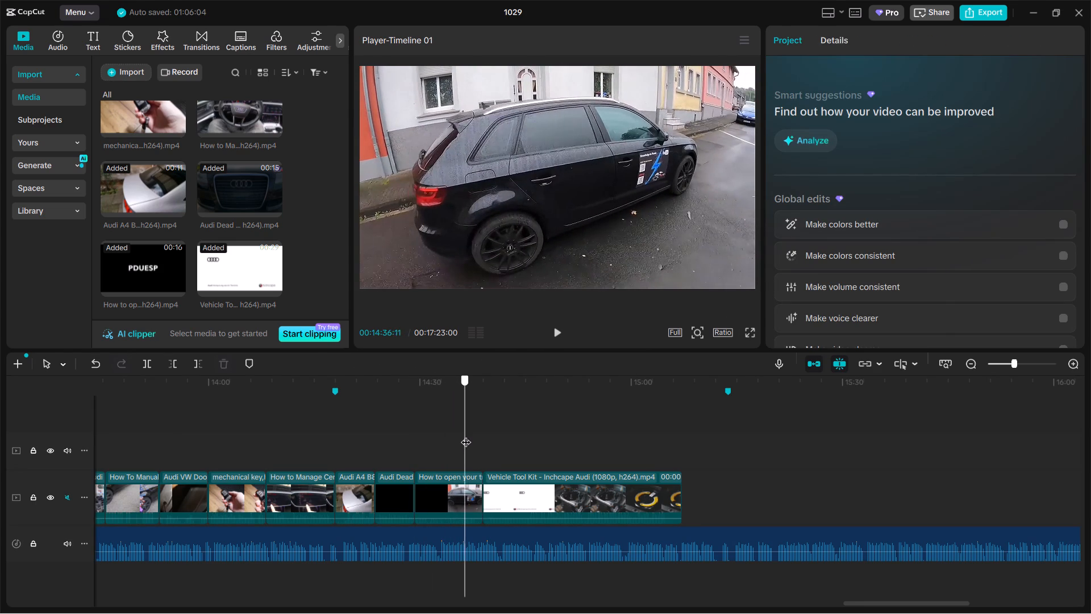
pyautogui.moveTo(466, 435); pyautogui.dragTo(481, 430)
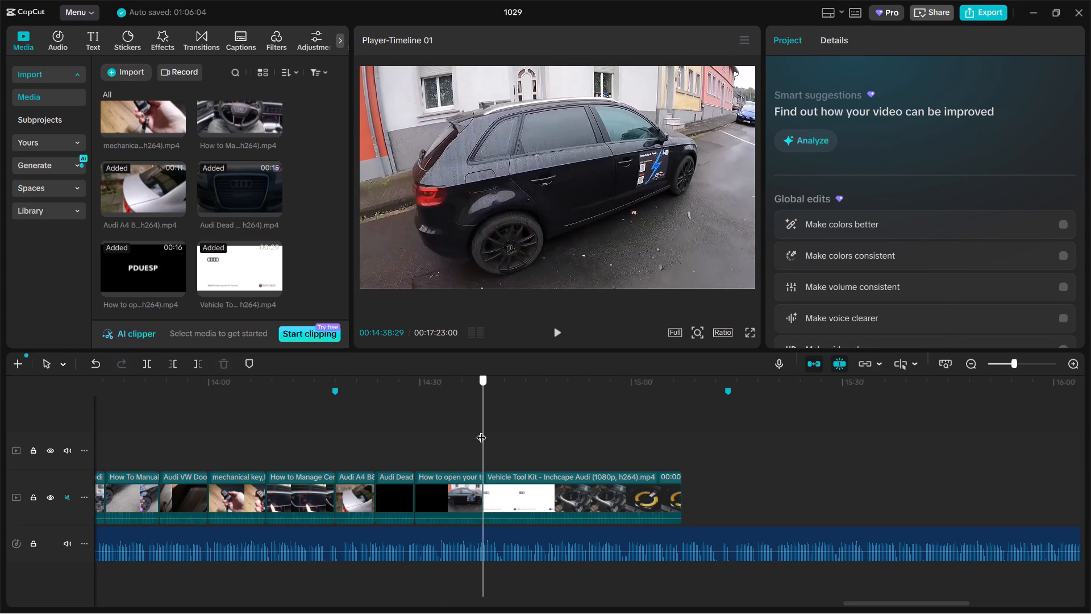
pyautogui.moveTo(481, 430); pyautogui.dragTo(454, 437)
# Split the "Vehicle Tool Kit" clip at 00:14:51:26, where the hand reaches for the trunk, and delete the part before it.
pyautogui.click(497, 447)
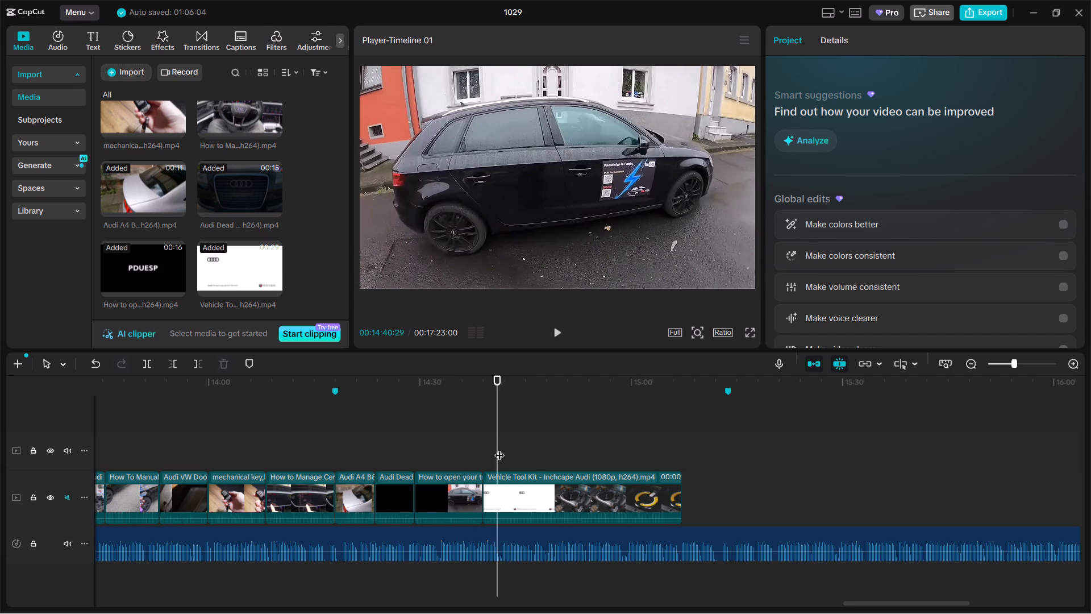
pyautogui.moveTo(500, 448); pyautogui.dragTo(574, 438)
pyautogui.click(555, 485)
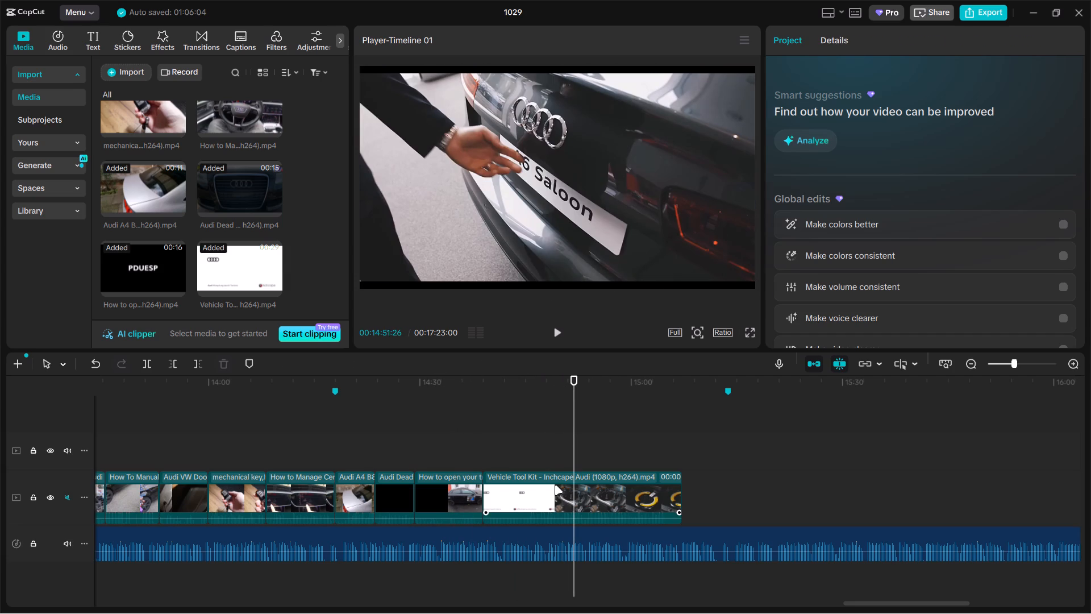
pyautogui.hotkey('ctrl', 'b')
pyautogui.click(526, 492)
pyautogui.press('BackSpace')
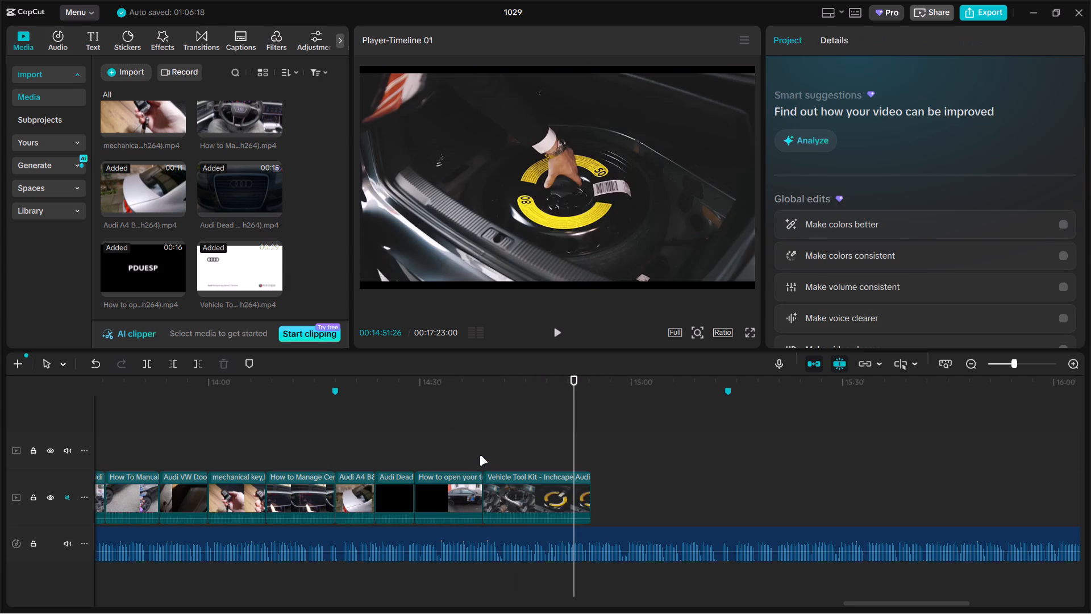
# Trim the end of the "Vehicle Tool Kit" clip to 00:14:48:09, where the hand is on the spare wheel.
pyautogui.click(480, 454)
pyautogui.moveTo(480, 454); pyautogui.dragTo(533, 433)
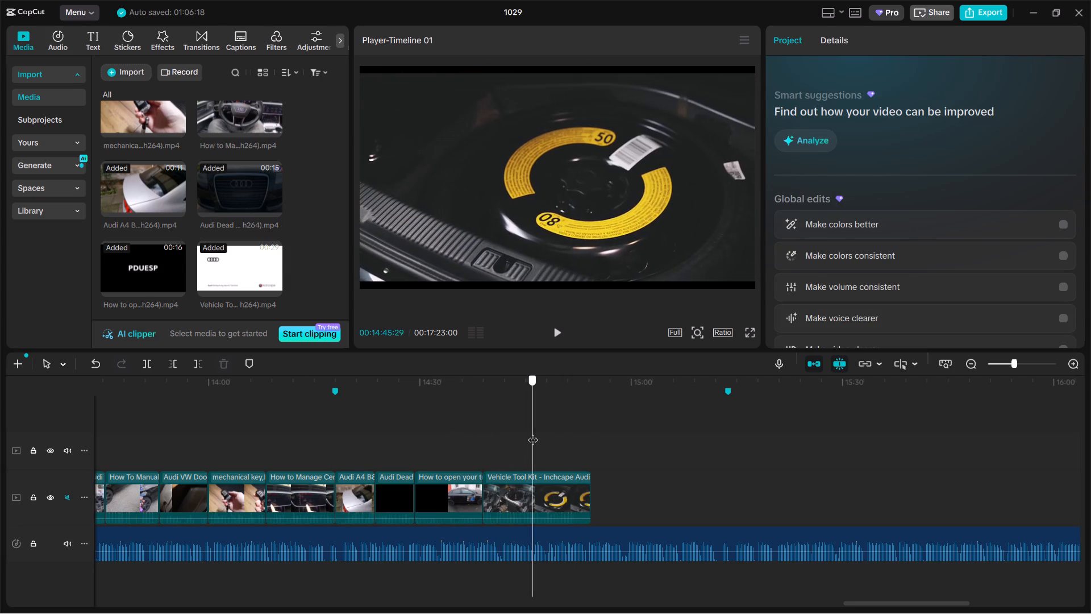
pyautogui.moveTo(533, 433); pyautogui.dragTo(544, 429)
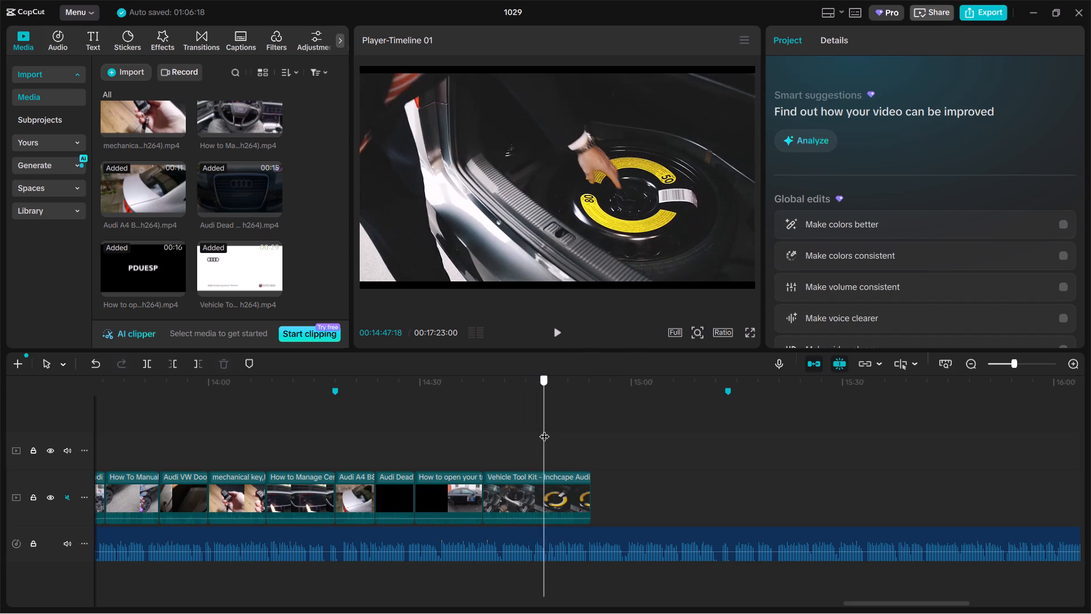
pyautogui.moveTo(544, 429); pyautogui.dragTo(549, 427)
pyautogui.click(556, 488)
pyautogui.moveTo(590, 486); pyautogui.dragTo(576, 489)
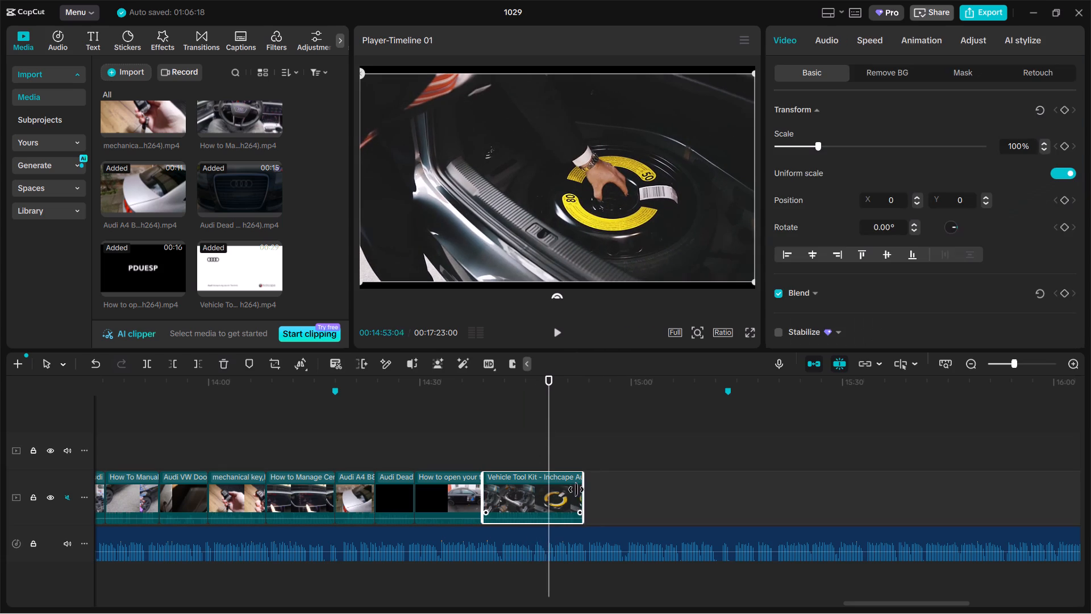
pyautogui.moveTo(576, 489); pyautogui.dragTo(548, 493)
# Move the trimmed "Vehicle Tool Kit" clip on the main track to directly before the "Audi A4" clip.
pyautogui.moveTo(514, 492); pyautogui.dragTo(362, 504)
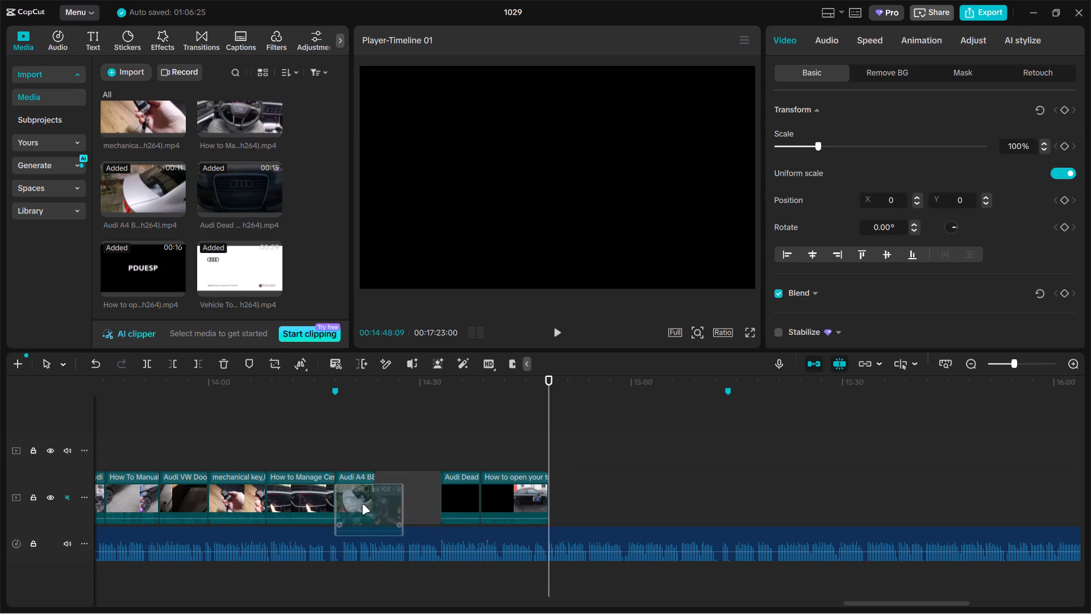
pyautogui.moveTo(362, 504); pyautogui.dragTo(335, 493)
# Scale the moved "Vehicle Tool Kit" clip up to 122% so it fills the frame without black bars.
pyautogui.click(346, 455)
pyautogui.moveTo(346, 455); pyautogui.dragTo(367, 442)
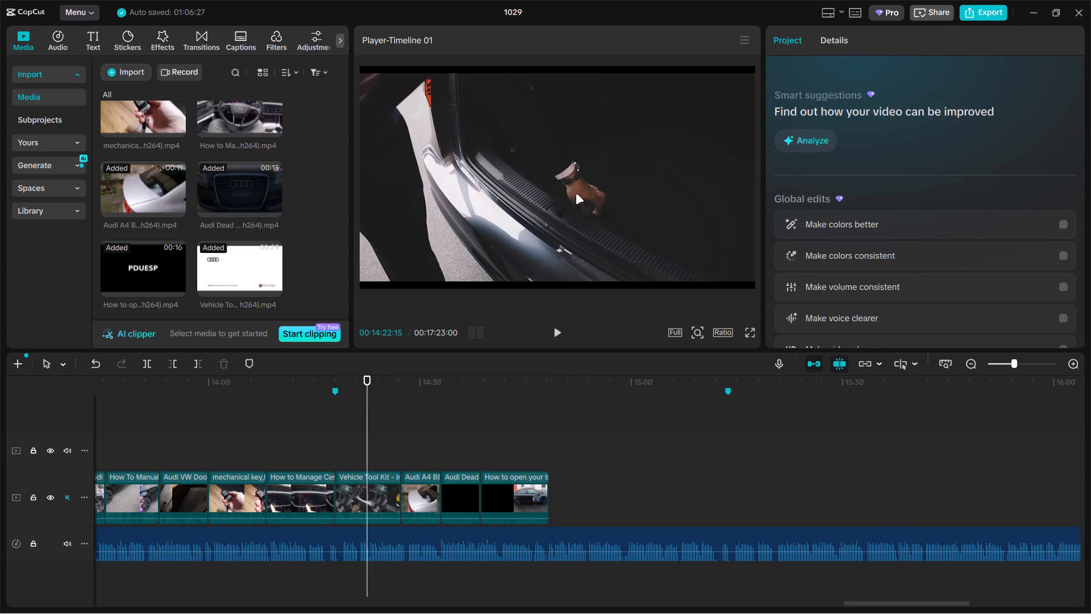
pyautogui.click(604, 128)
pyautogui.click(364, 492)
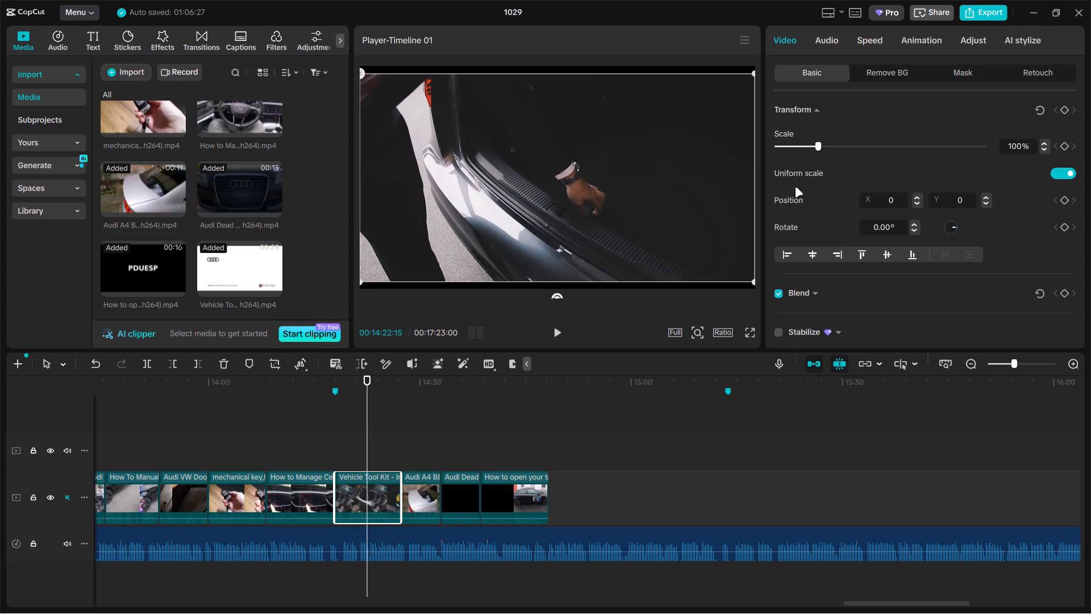
pyautogui.moveTo(819, 149); pyautogui.dragTo(828, 145)
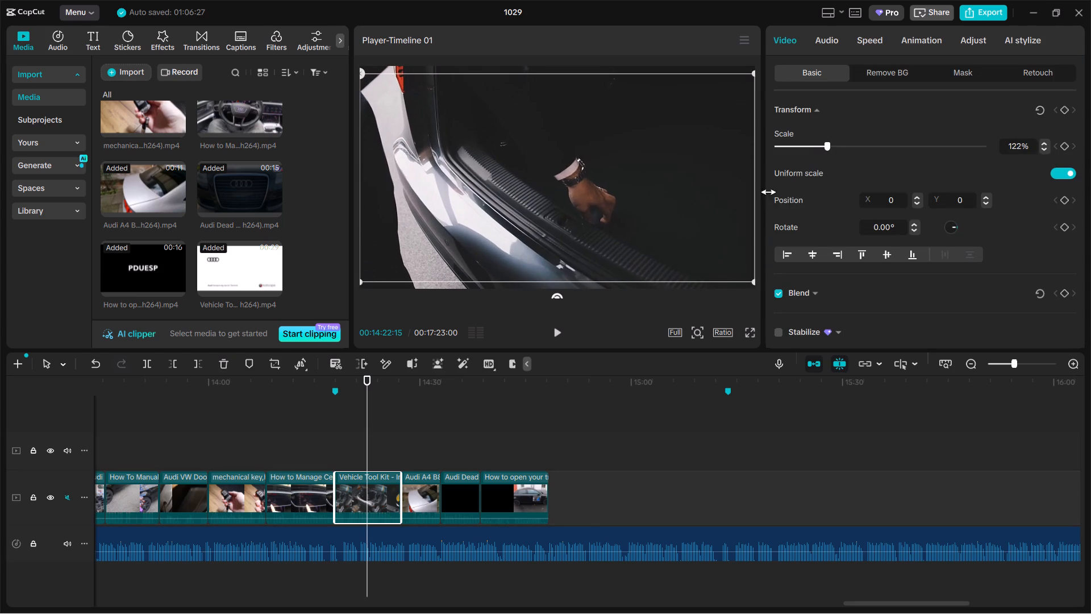
# Move the "How to disable the interior monitoring 2023 Audi e-tron" clip from the upper track to the end of the main track.
pyautogui.click(239, 449)
pyautogui.moveTo(239, 449); pyautogui.dragTo(189, 455)
pyautogui.keyDown('ctrl'); pyautogui.scroll(-5, 189, 455); pyautogui.keyUp('ctrl')
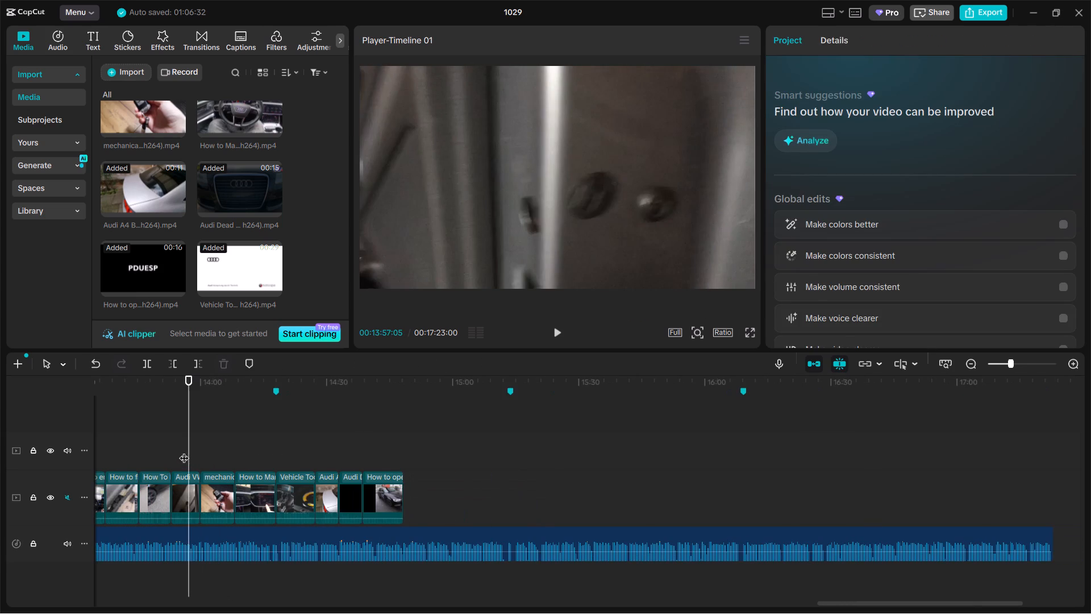
pyautogui.click(184, 451)
pyautogui.moveTo(319, 443); pyautogui.dragTo(316, 443)
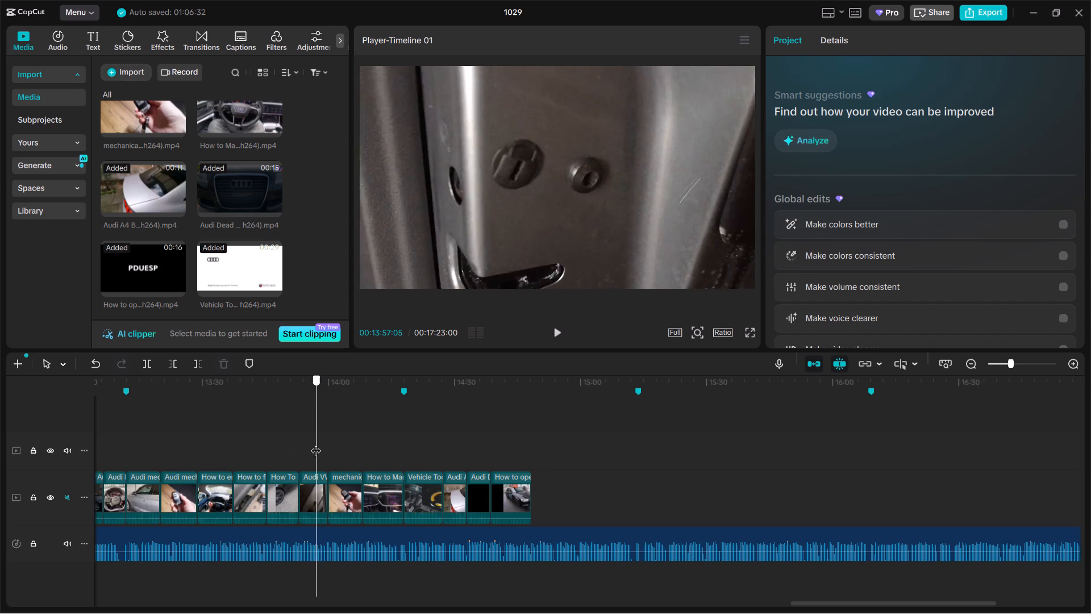
pyautogui.moveTo(316, 443); pyautogui.dragTo(83, 440)
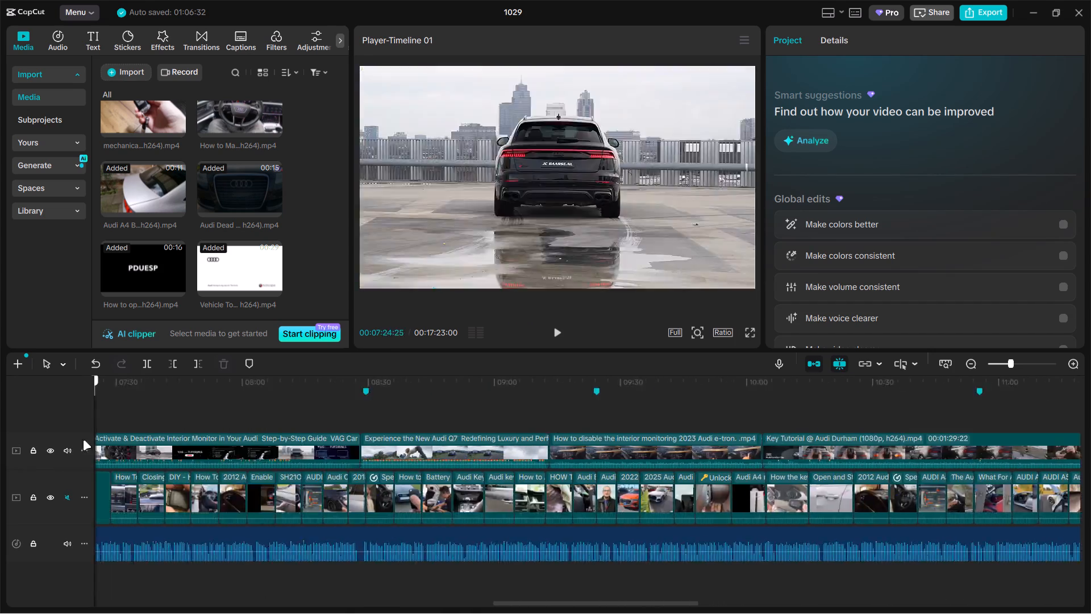
pyautogui.moveTo(83, 440); pyautogui.dragTo(606, 421)
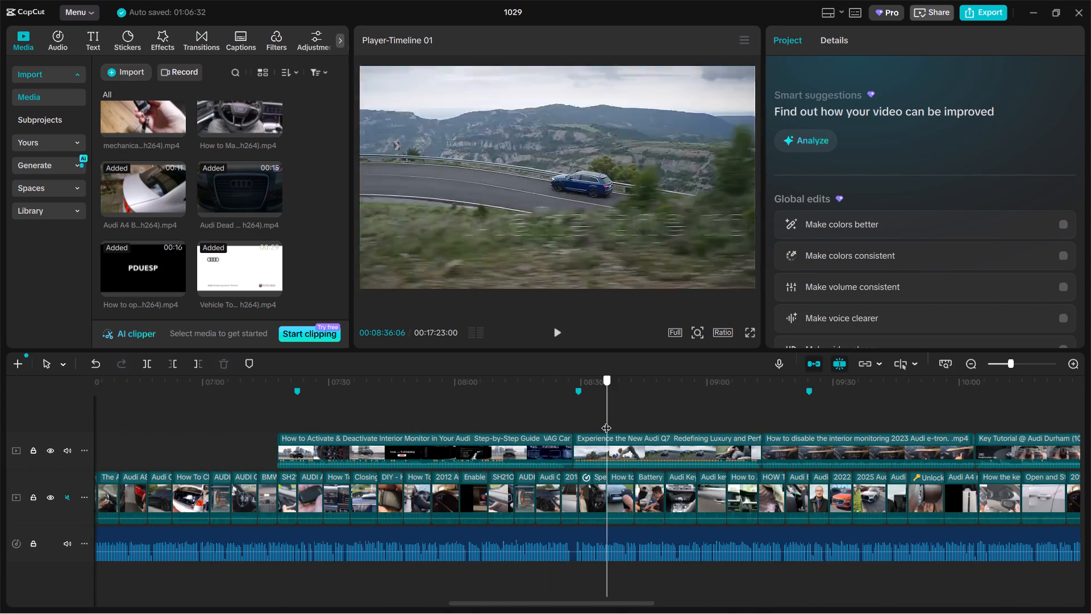
pyautogui.moveTo(606, 421); pyautogui.dragTo(688, 413)
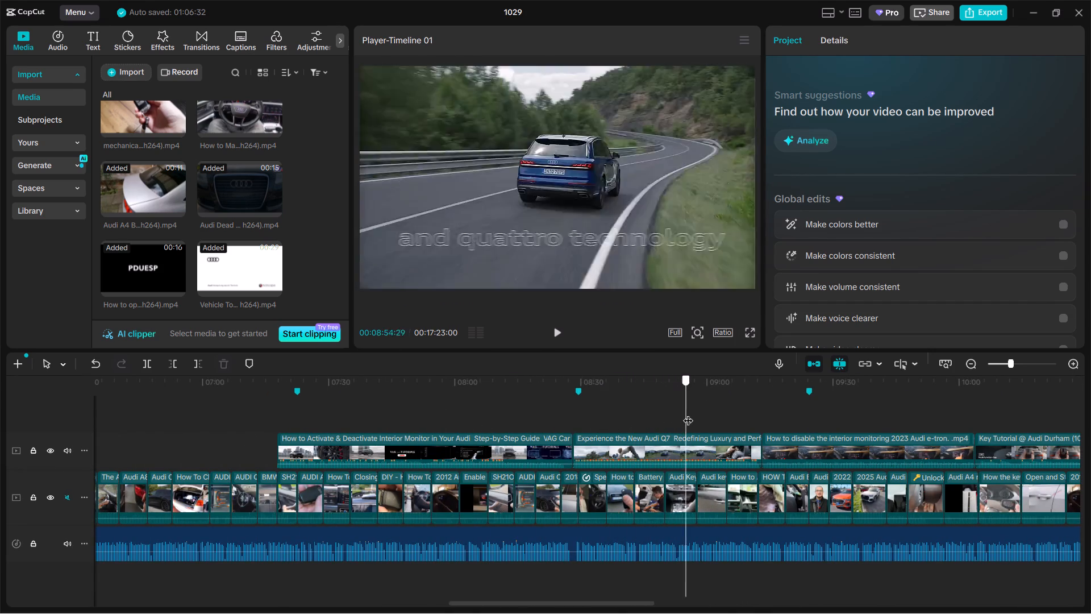
pyautogui.moveTo(688, 413); pyautogui.dragTo(877, 402)
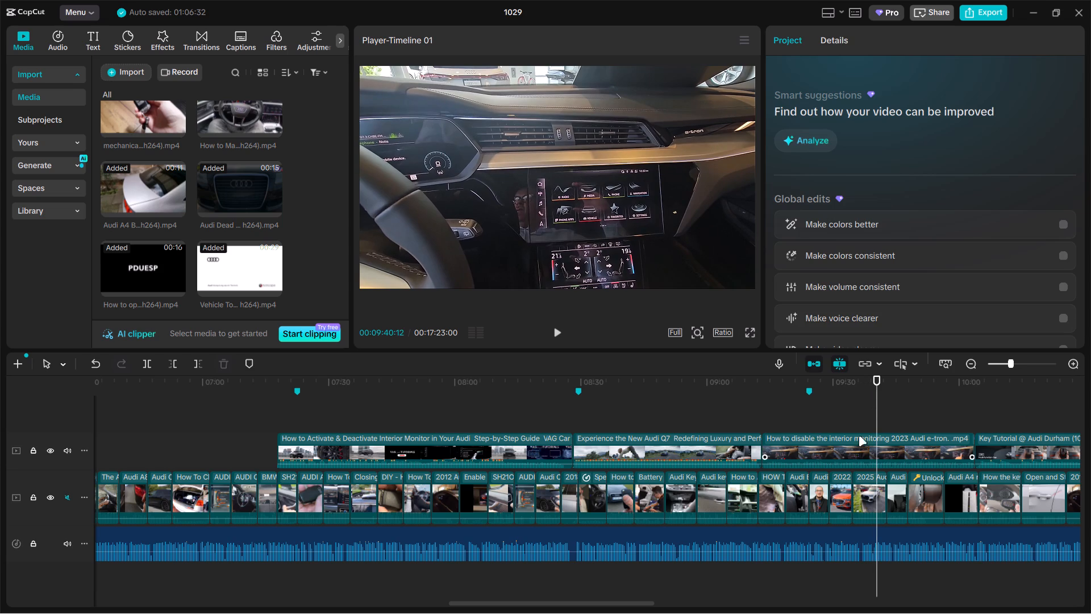
pyautogui.click(855, 443)
pyautogui.moveTo(855, 443); pyautogui.dragTo(1090, 437)
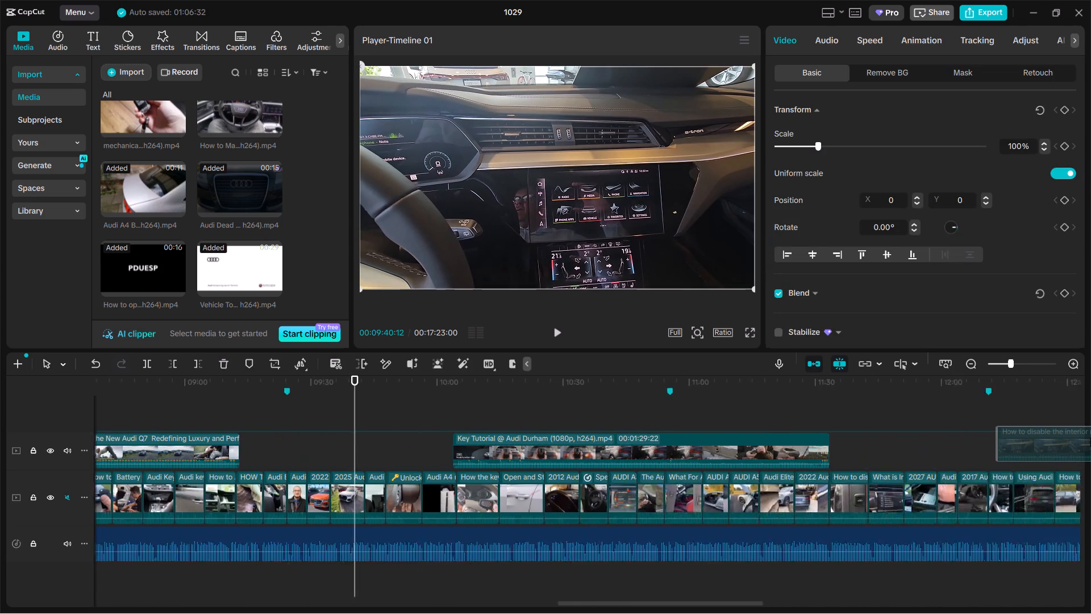
pyautogui.moveTo(1090, 437); pyautogui.dragTo(738, 503)
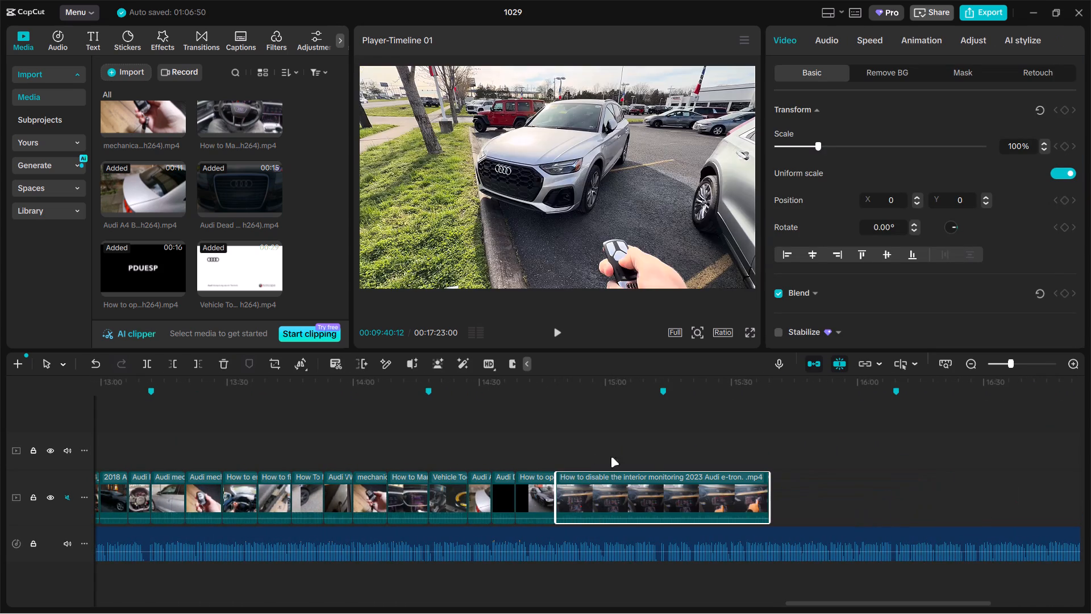
# Split the "How to disable the interior monitoring" clip at 00:15:11:26 and delete the part before it.
pyautogui.click(582, 451)
pyautogui.moveTo(582, 451); pyautogui.dragTo(704, 436)
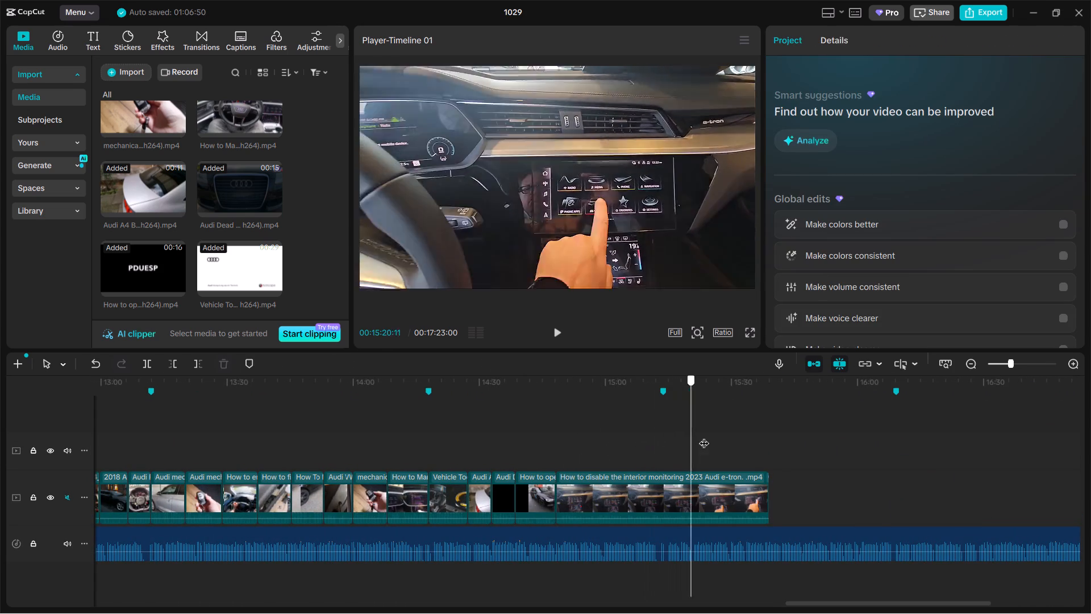
pyautogui.moveTo(704, 436); pyautogui.dragTo(583, 438)
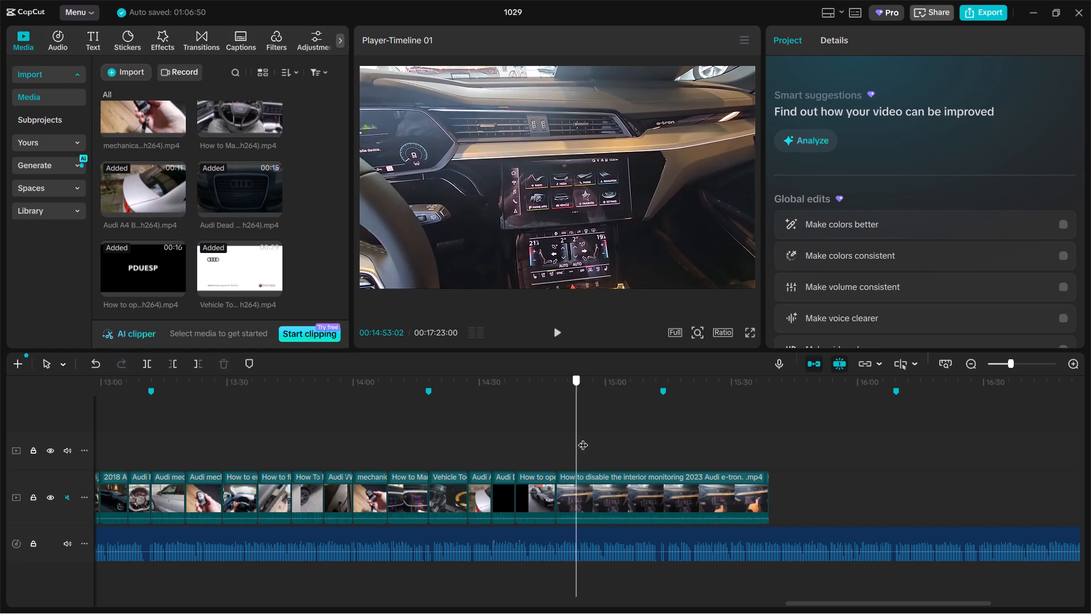
pyautogui.moveTo(583, 438); pyautogui.dragTo(650, 424)
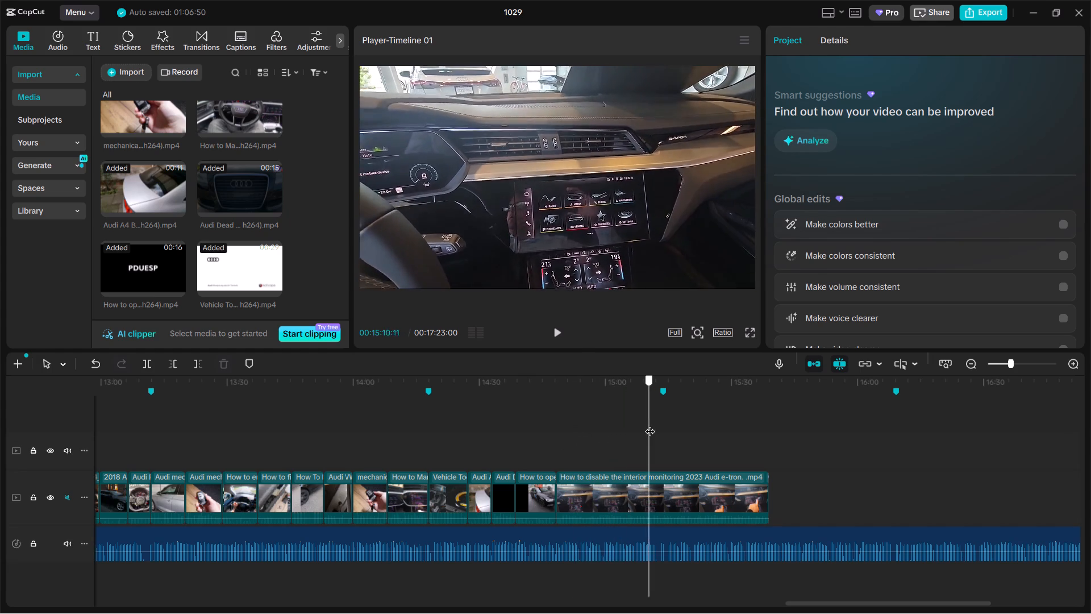
pyautogui.moveTo(650, 424); pyautogui.dragTo(655, 423)
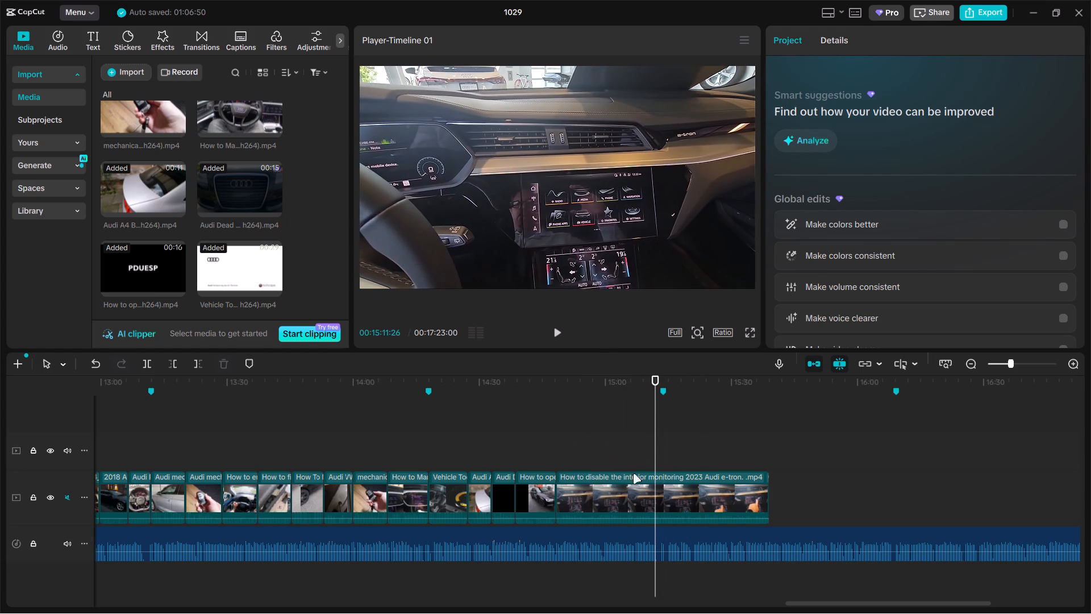
pyautogui.click(633, 482)
pyautogui.hotkey('ctrl', 'b')
pyautogui.click(624, 491)
pyautogui.press('BackSpace')
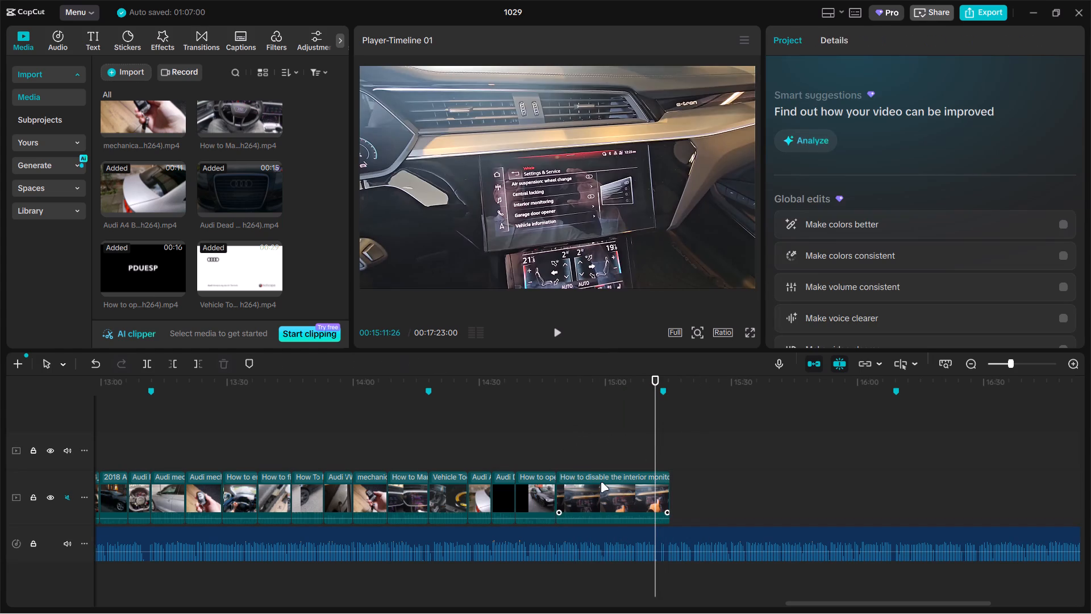
# Trim about 2 seconds off the start of the remaining "How to disable the interior monitoring" clip.
pyautogui.click(563, 457)
pyautogui.moveTo(563, 457); pyautogui.dragTo(589, 453)
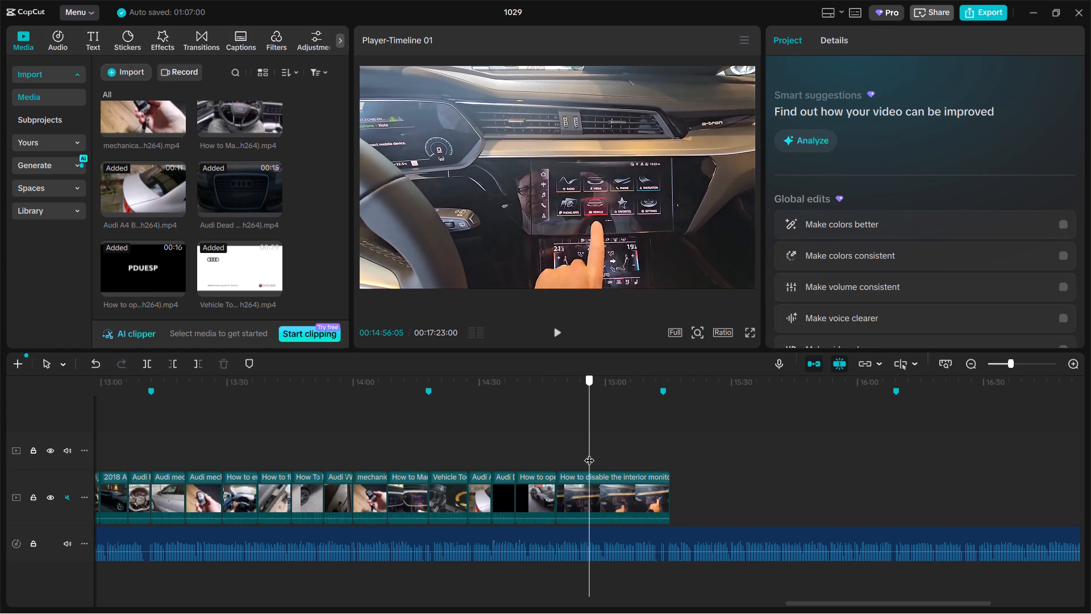
pyautogui.moveTo(589, 453); pyautogui.dragTo(585, 457)
pyautogui.click(576, 495)
pyautogui.click(561, 497)
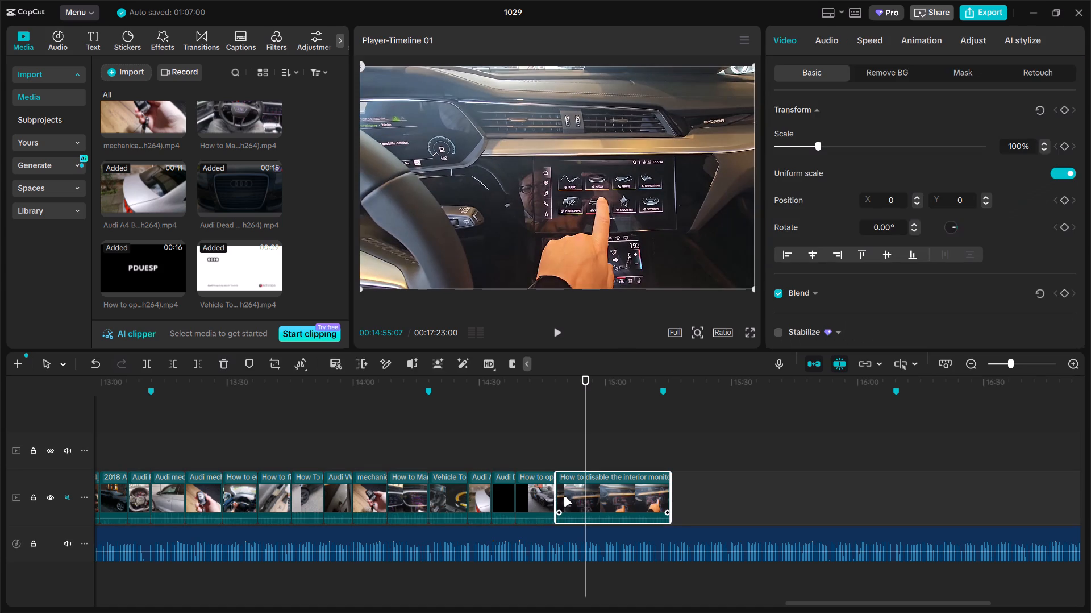
pyautogui.moveTo(557, 499); pyautogui.dragTo(565, 496)
# Split the "How to disable the interior monitoring" clip at 00:14:57:07 and delete the part after it.
pyautogui.moveTo(585, 454); pyautogui.dragTo(594, 451)
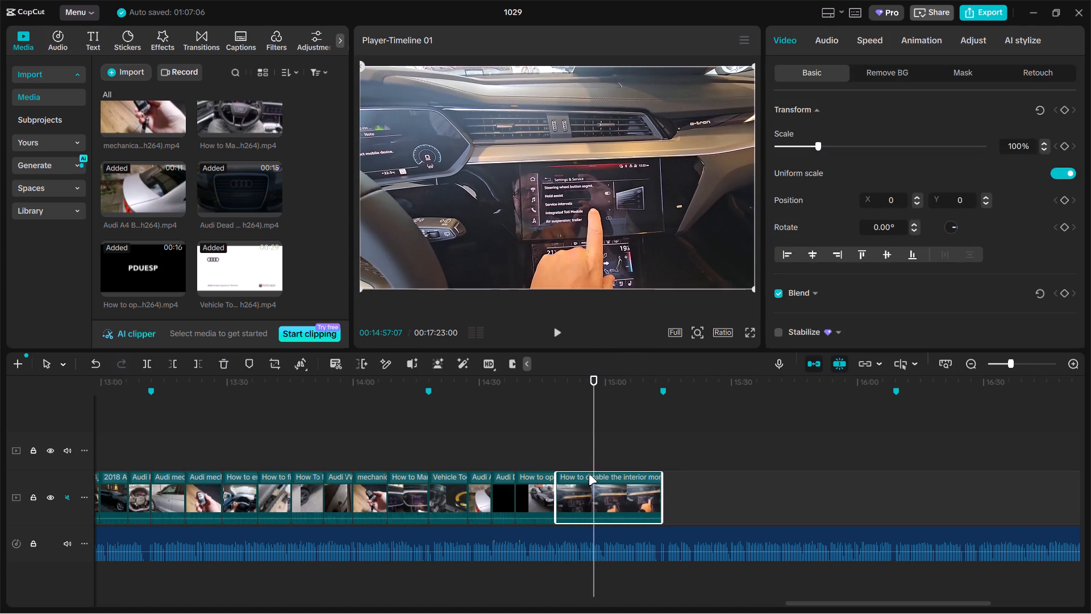
pyautogui.hotkey('ctrl', 'b')
pyautogui.press('BackSpace')
# Move the "Key Tutorial @ Audi Durham" clip from the upper track to the end of the main track.
pyautogui.moveTo(596, 457); pyautogui.dragTo(68, 467)
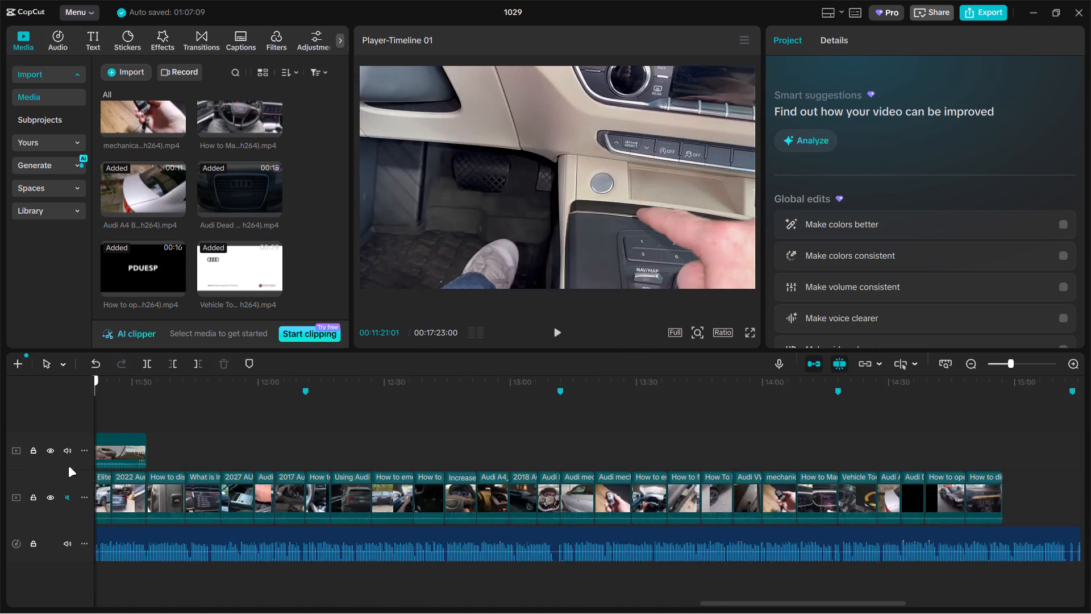
pyautogui.moveTo(68, 467); pyautogui.dragTo(376, 443)
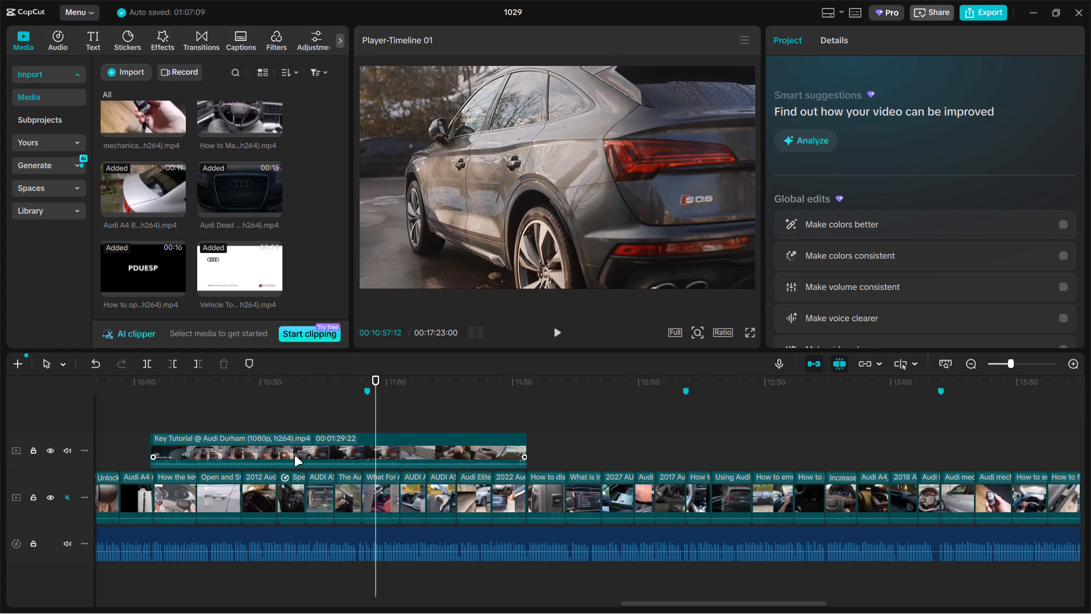
pyautogui.moveTo(294, 456); pyautogui.dragTo(903, 532)
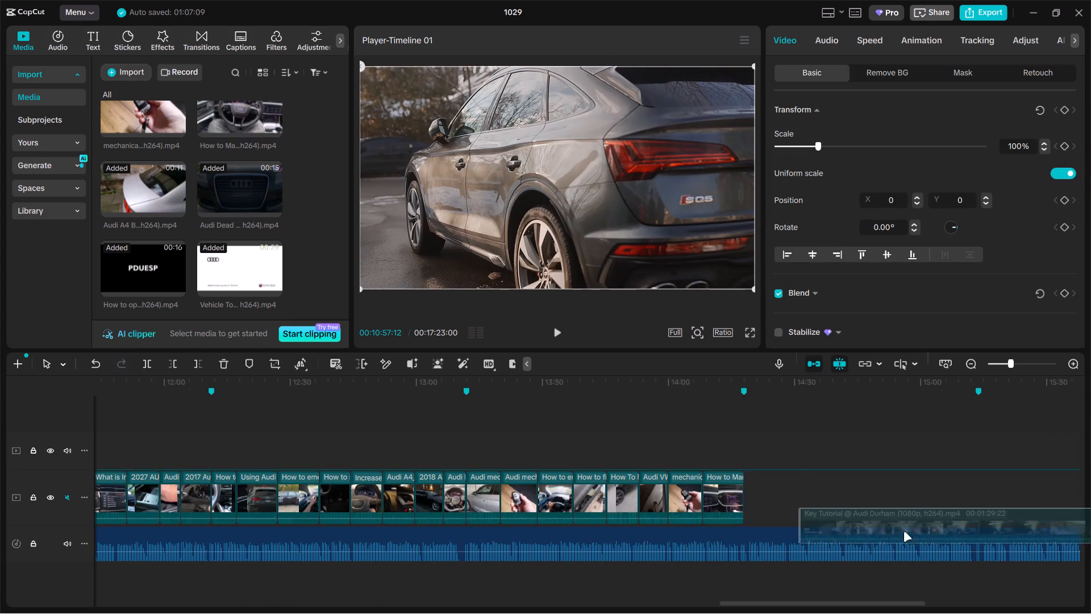
pyautogui.moveTo(903, 532); pyautogui.dragTo(557, 516)
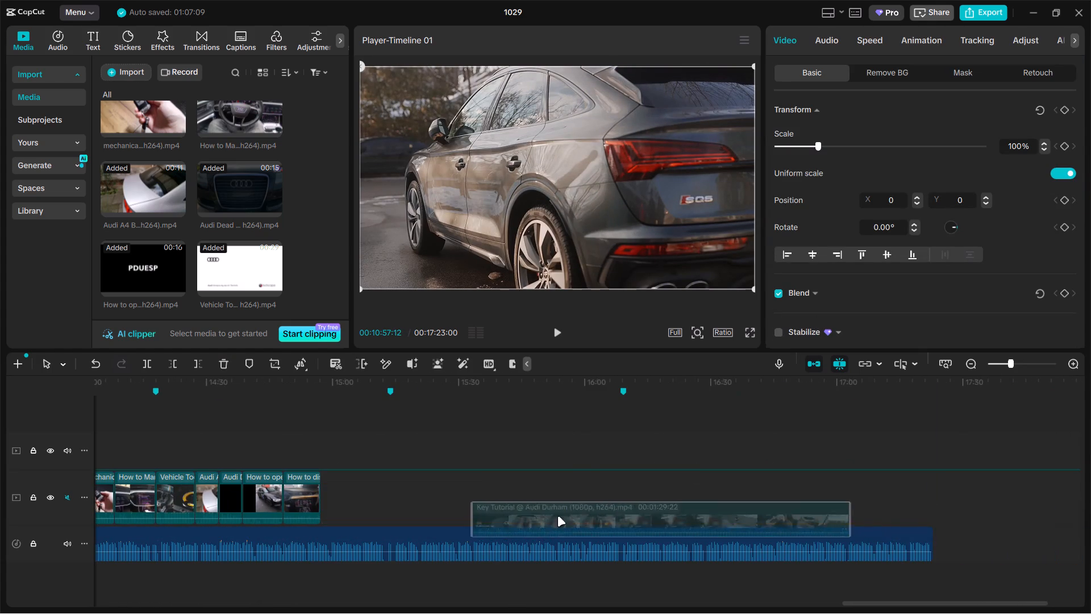
pyautogui.moveTo(557, 516); pyautogui.dragTo(477, 503)
# Split the "Key Tutorial @ Audi Durham" clip at 00:15:20:28, once the "Panic signal" caption is gone, and delete the part before it.
pyautogui.click(346, 457)
pyautogui.moveTo(346, 457); pyautogui.dragTo(406, 442)
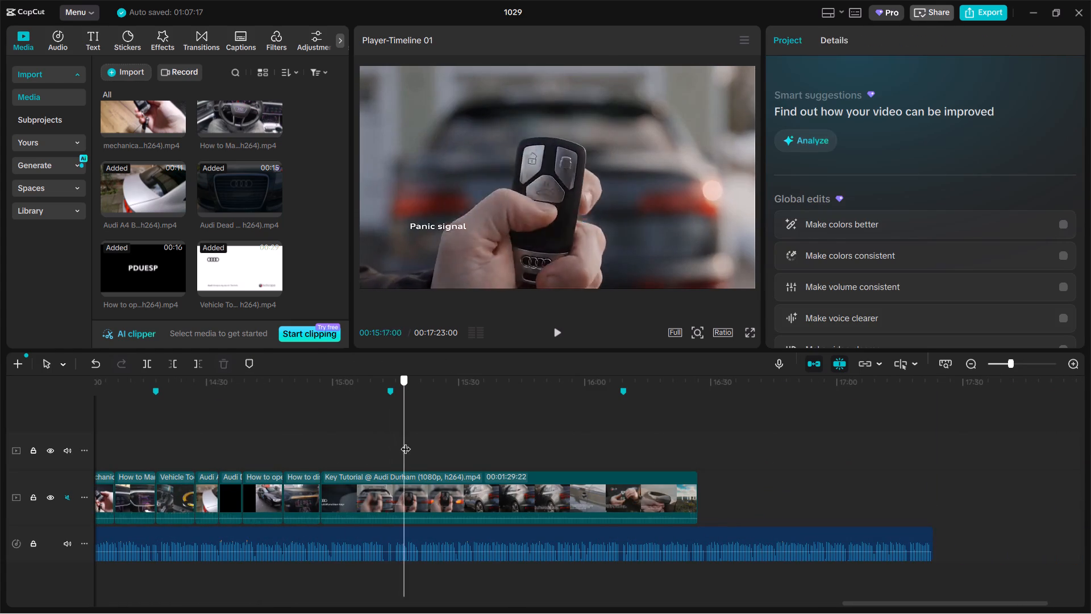
pyautogui.moveTo(406, 442); pyautogui.dragTo(420, 426)
pyautogui.click(413, 485)
pyautogui.hotkey('ctrl', 'b')
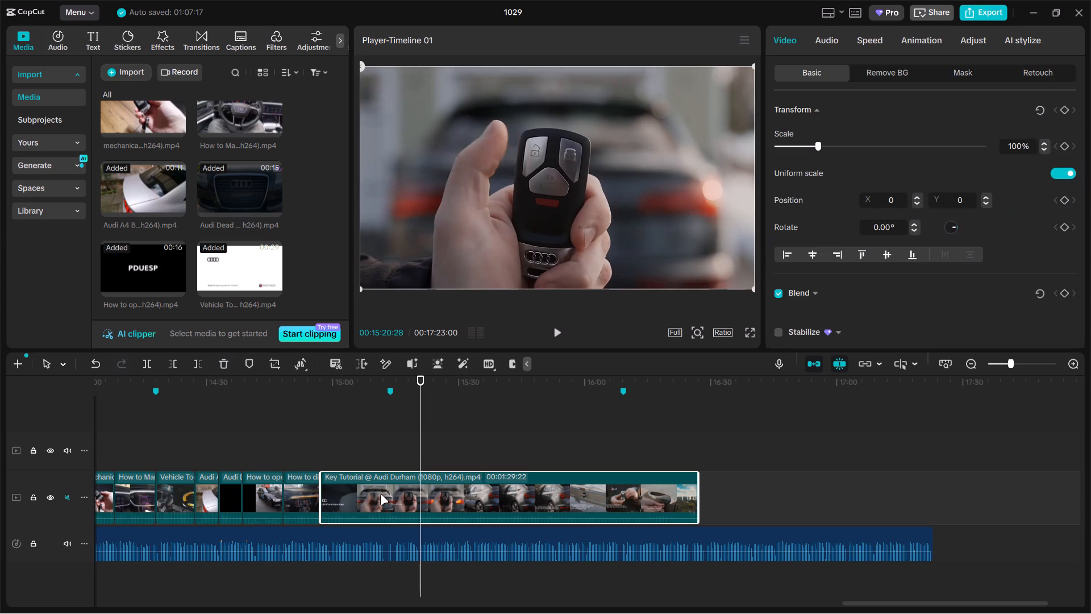
pyautogui.click(380, 495)
pyautogui.press('BackSpace')
# Split the "Key Tutorial @ Audi Durham" clip at 00:15:06:10, where the parked car appears, and delete the part after it.
pyautogui.click(321, 456)
pyautogui.moveTo(321, 456); pyautogui.dragTo(321, 455)
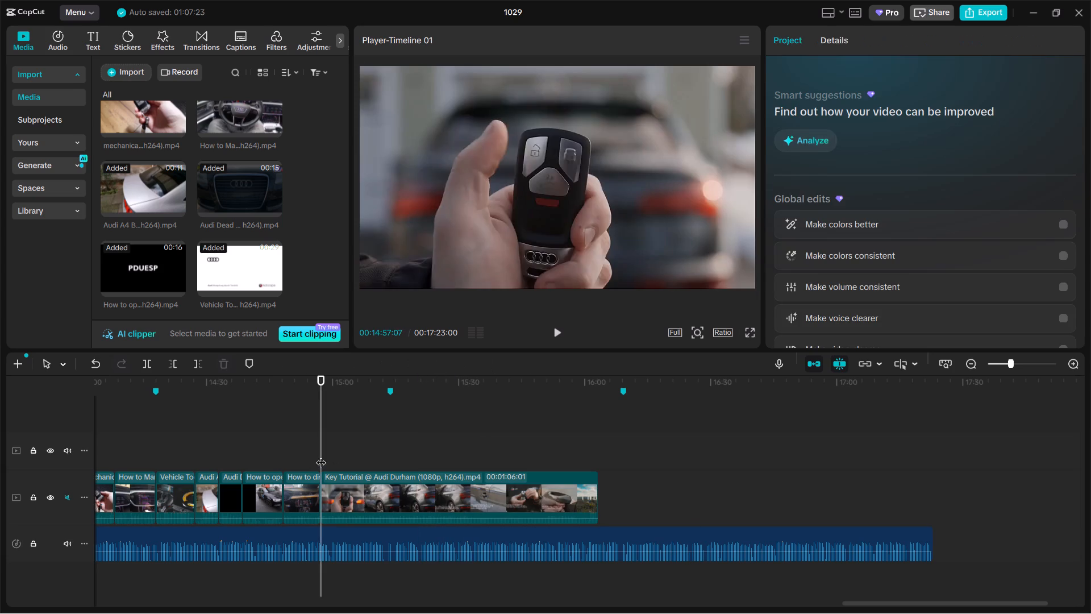
pyautogui.moveTo(321, 455); pyautogui.dragTo(345, 447)
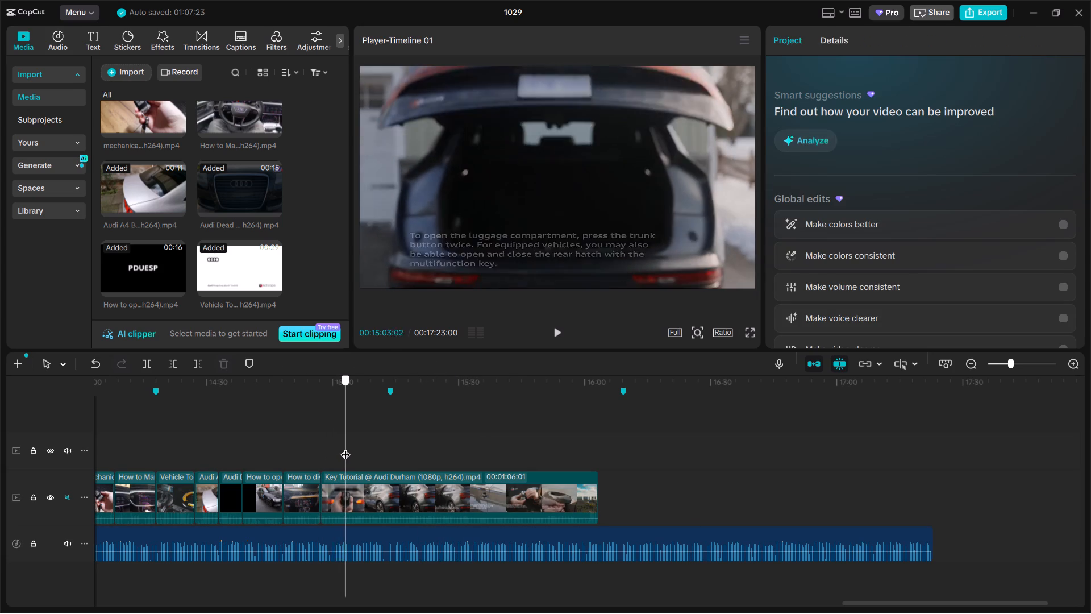
pyautogui.moveTo(345, 447); pyautogui.dragTo(361, 440)
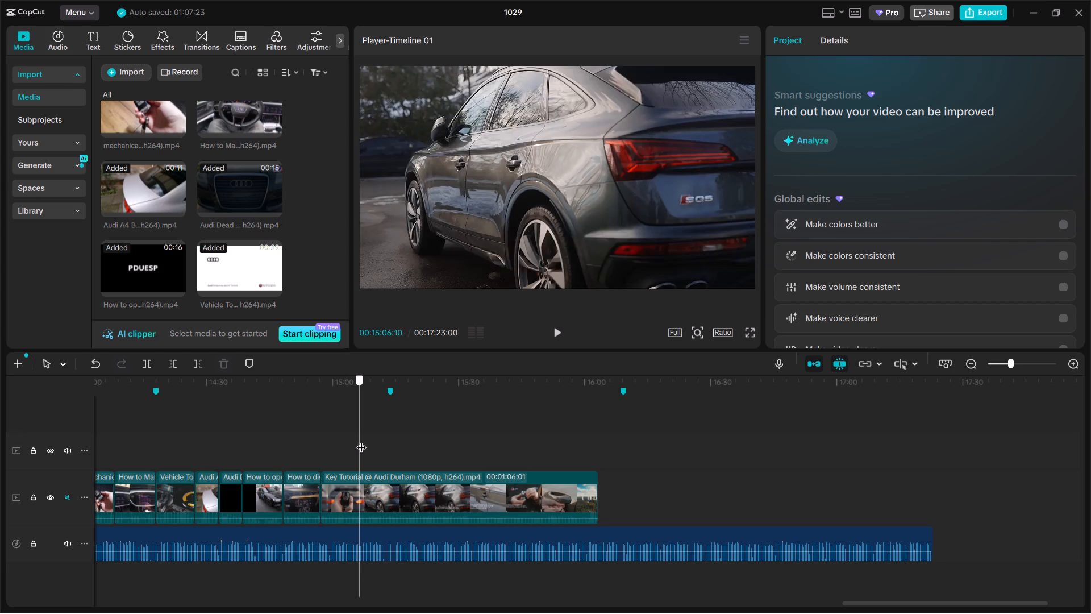
pyautogui.moveTo(361, 440); pyautogui.dragTo(359, 441)
pyautogui.click(374, 498)
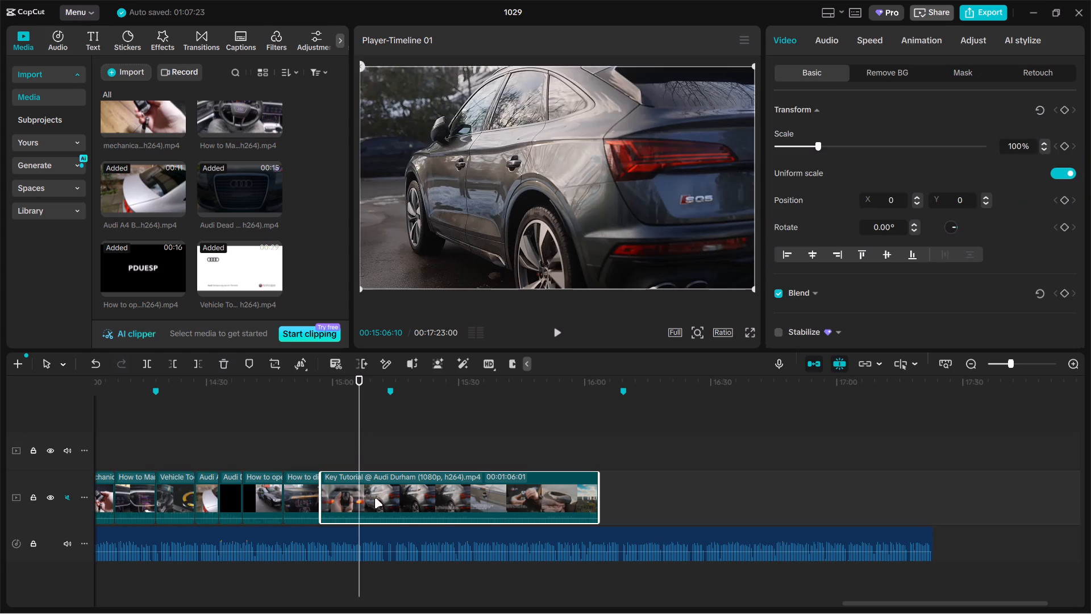
pyautogui.hotkey('ctrl', 'b')
pyautogui.press('BackSpace')
# Scale the shortened "Key Tutorial" clip to 137% and shift it down to Y -397 so the luggage-compartment caption is out of frame.
pyautogui.click(342, 460)
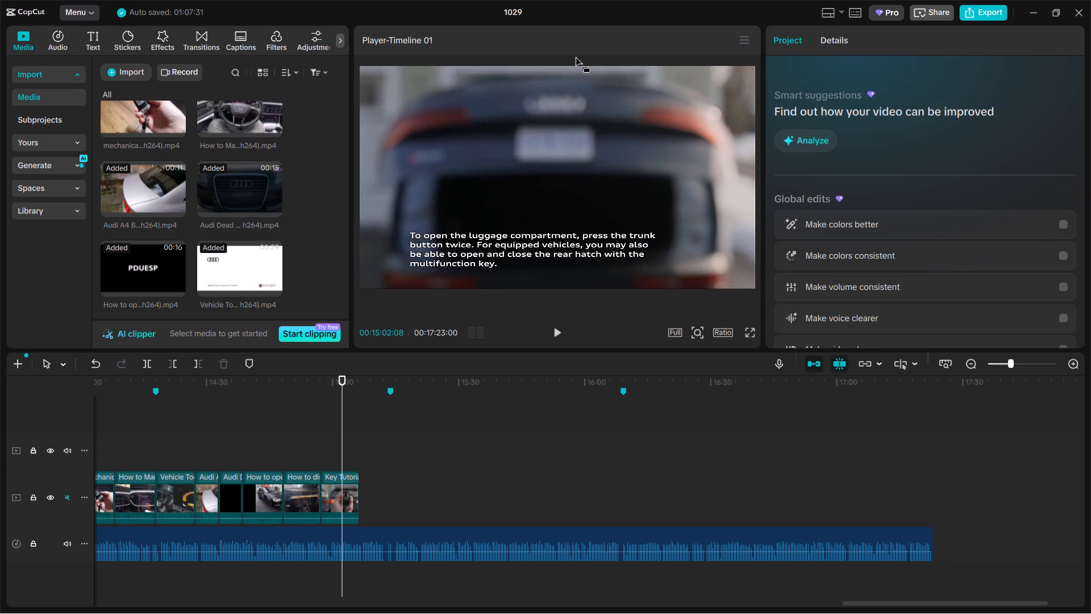
pyautogui.click(575, 90)
pyautogui.moveTo(819, 138); pyautogui.dragTo(832, 134)
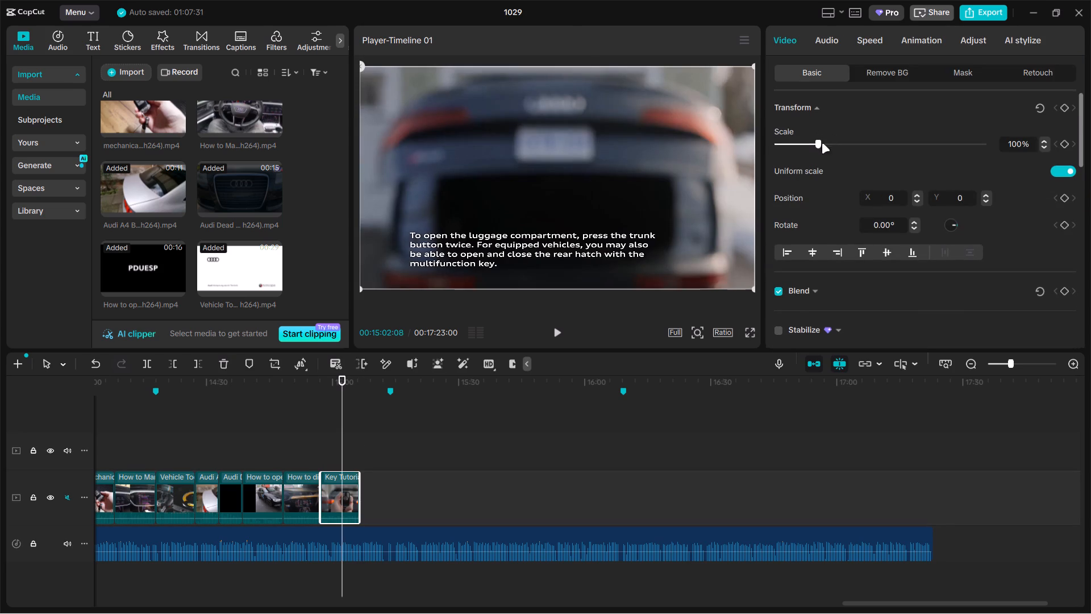
pyautogui.moveTo(816, 148); pyautogui.dragTo(830, 143)
pyautogui.moveTo(677, 184); pyautogui.dragTo(681, 219)
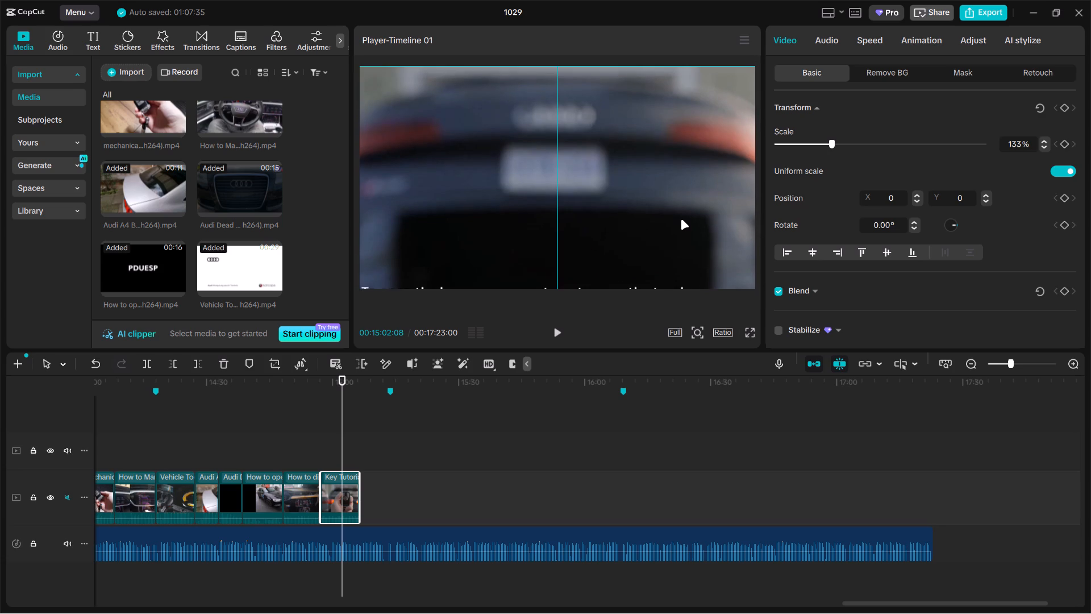
pyautogui.moveTo(681, 219); pyautogui.dragTo(681, 223)
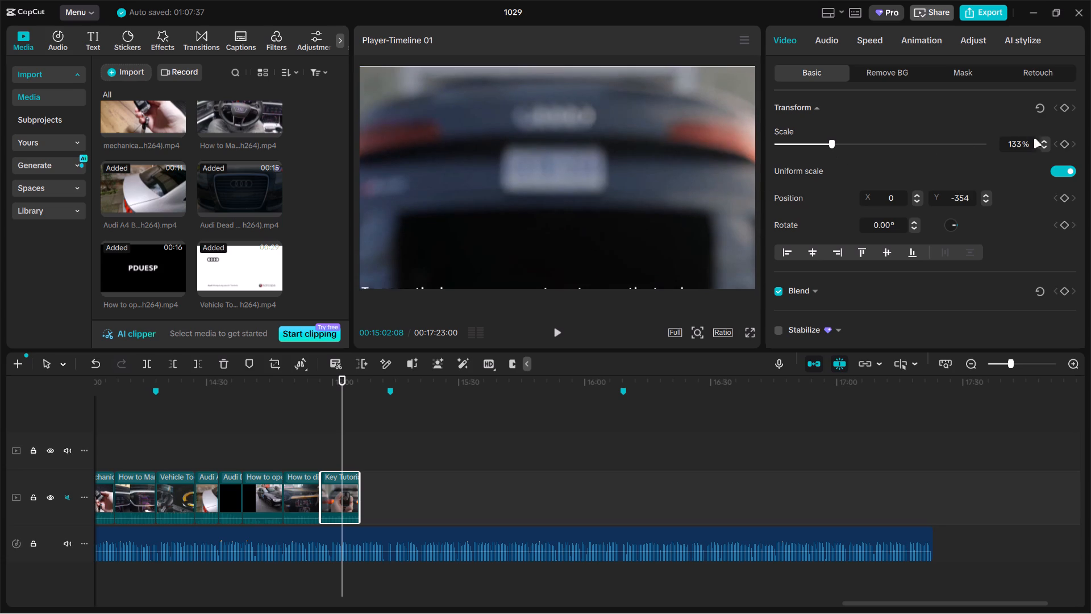
pyautogui.tripleClick(1043, 142)
pyautogui.click(1043, 142)
pyautogui.moveTo(628, 230); pyautogui.dragTo(630, 238)
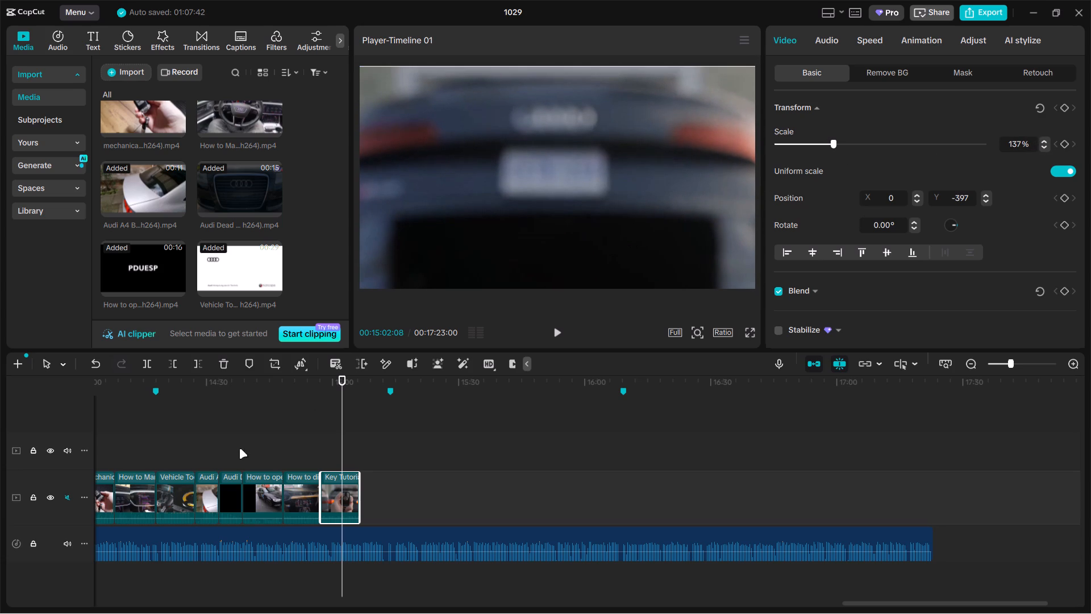
# Move the shortened "Key Tutorial" clip on the main track between the "Vehicle Tool Kit" and "Audi A4 B8" clips.
pyautogui.moveTo(342, 485); pyautogui.dragTo(202, 496)
pyautogui.click(195, 448)
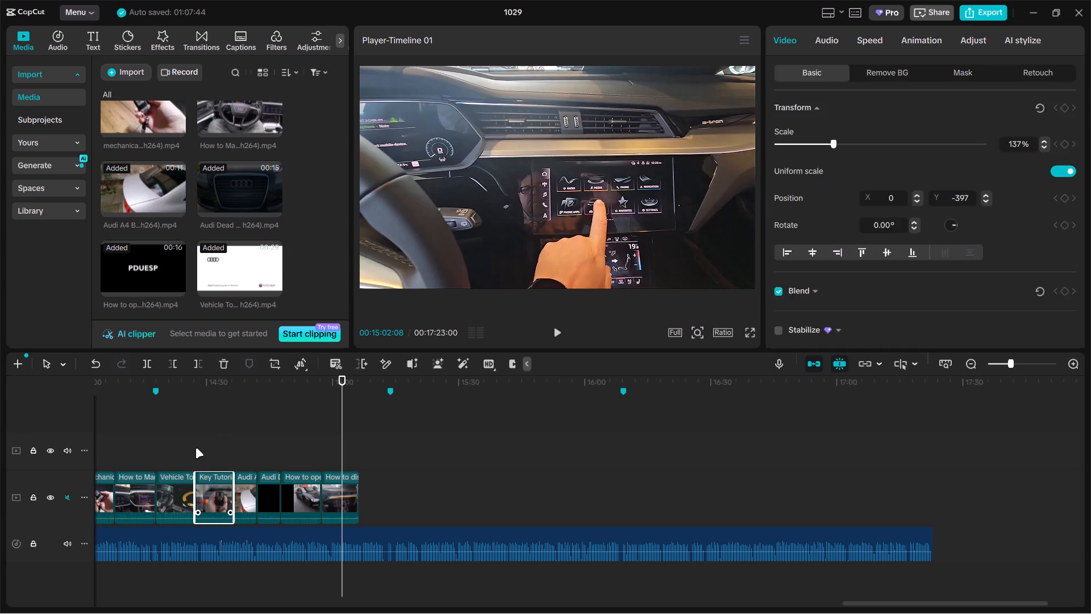
# Copy the "2012 Audi A6" clip near 00:10:28 and paste the copy at the end of the main track, at 00:15:06:10.
pyautogui.moveTo(195, 448); pyautogui.dragTo(347, 432)
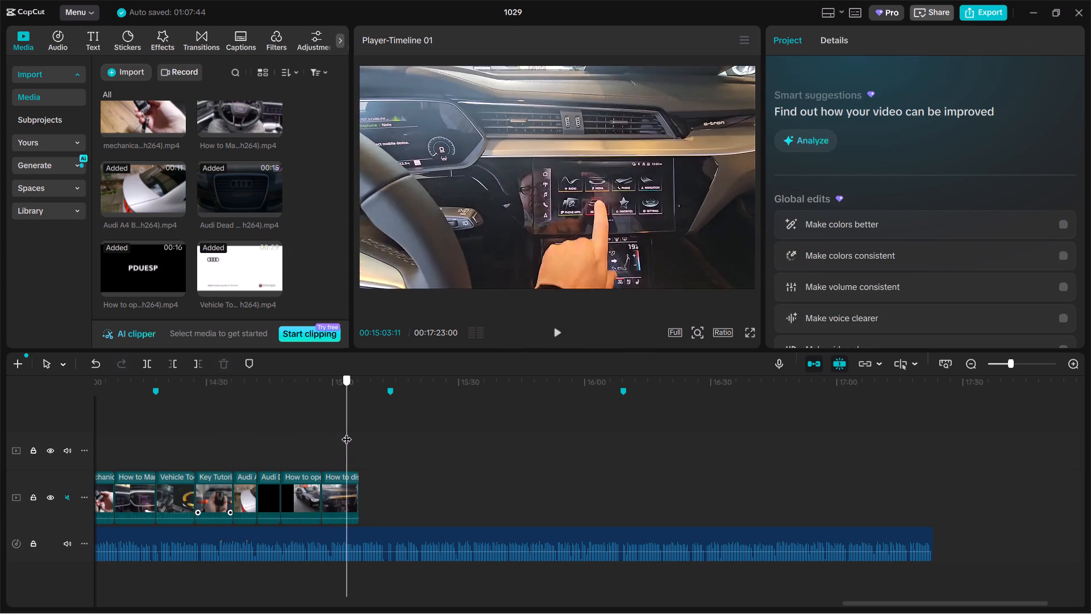
pyautogui.moveTo(347, 432); pyautogui.dragTo(265, 421)
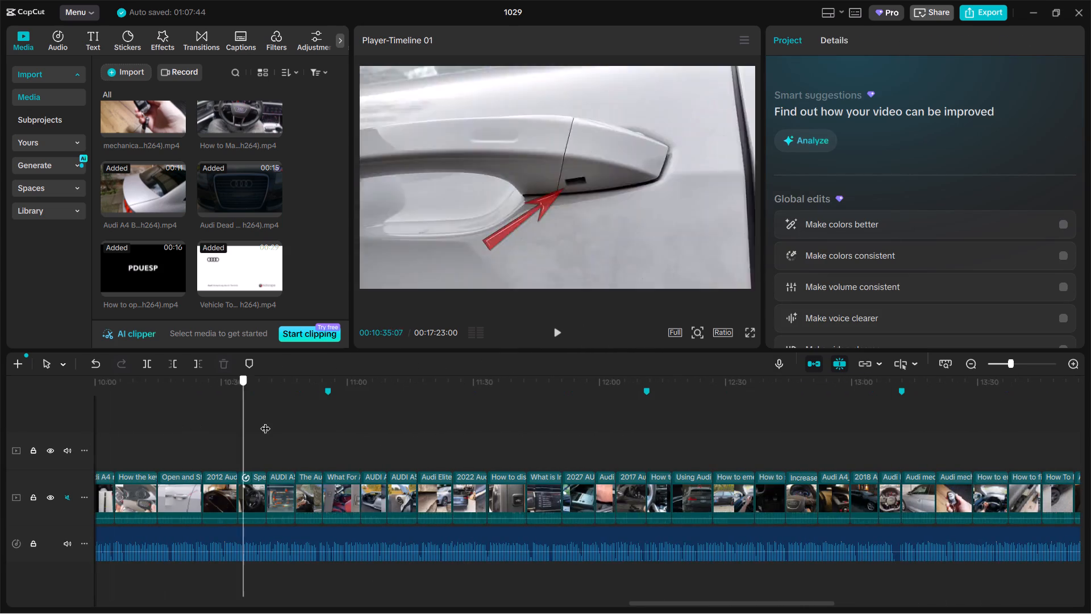
pyautogui.moveTo(265, 421); pyautogui.dragTo(228, 433)
pyautogui.moveTo(230, 433); pyautogui.dragTo(211, 438)
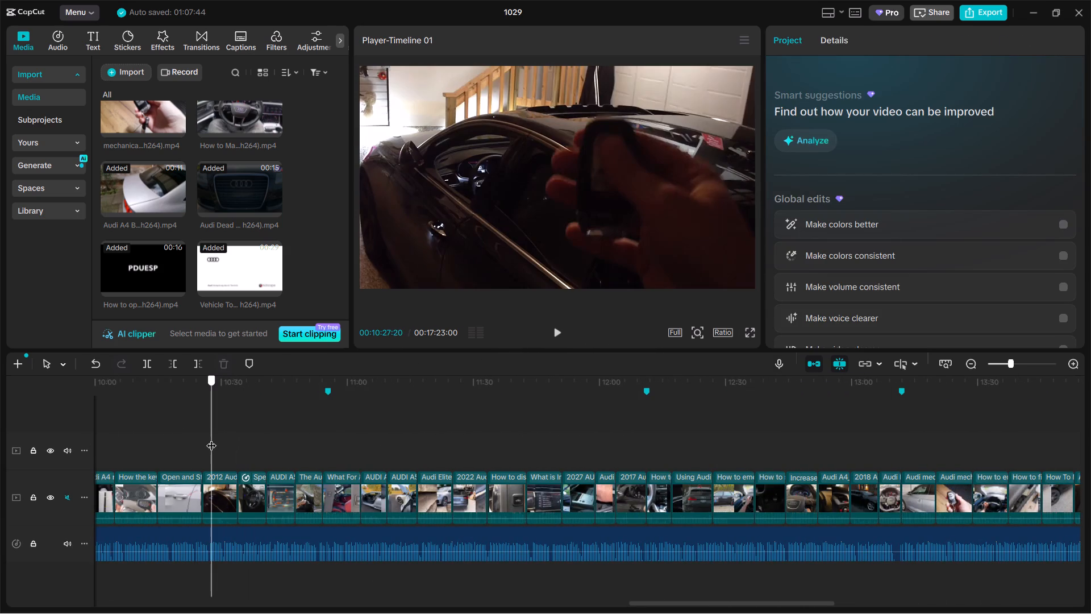
pyautogui.moveTo(211, 438); pyautogui.dragTo(215, 437)
pyautogui.click(214, 476)
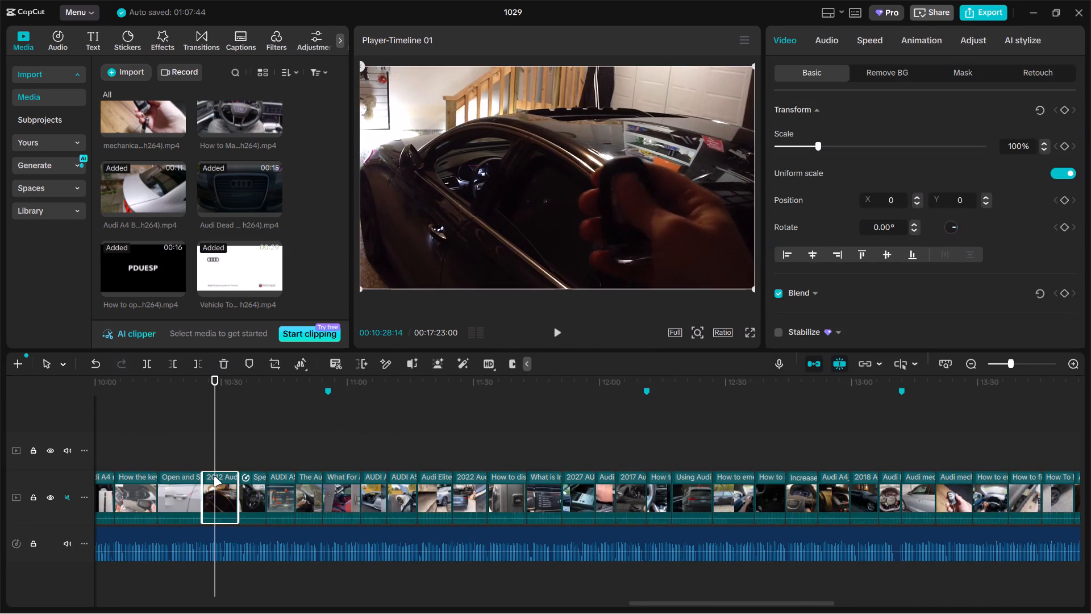
pyautogui.hotkey('ctrl', 'c')
pyautogui.keyDown('ctrl'); pyautogui.scroll(-11, 214, 476); pyautogui.keyUp('ctrl')
pyautogui.keyDown('ctrl'); pyautogui.click(665, 446); pyautogui.keyUp('ctrl')
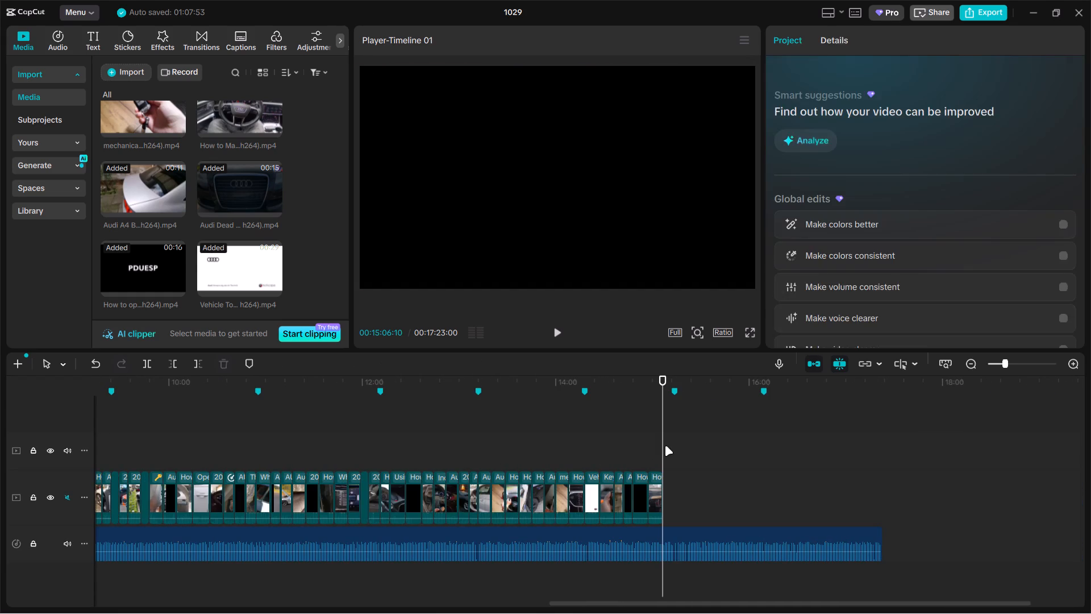
pyautogui.hotkey('ctrl', 'v')
# Trim the end of the pasted "2012 Audi A6" clip to the marker near 00:15:14.
pyautogui.keyDown('ctrl'); pyautogui.scroll(11, 695, 454); pyautogui.keyUp('ctrl')
pyautogui.moveTo(678, 454); pyautogui.dragTo(681, 496)
pyautogui.press('space')
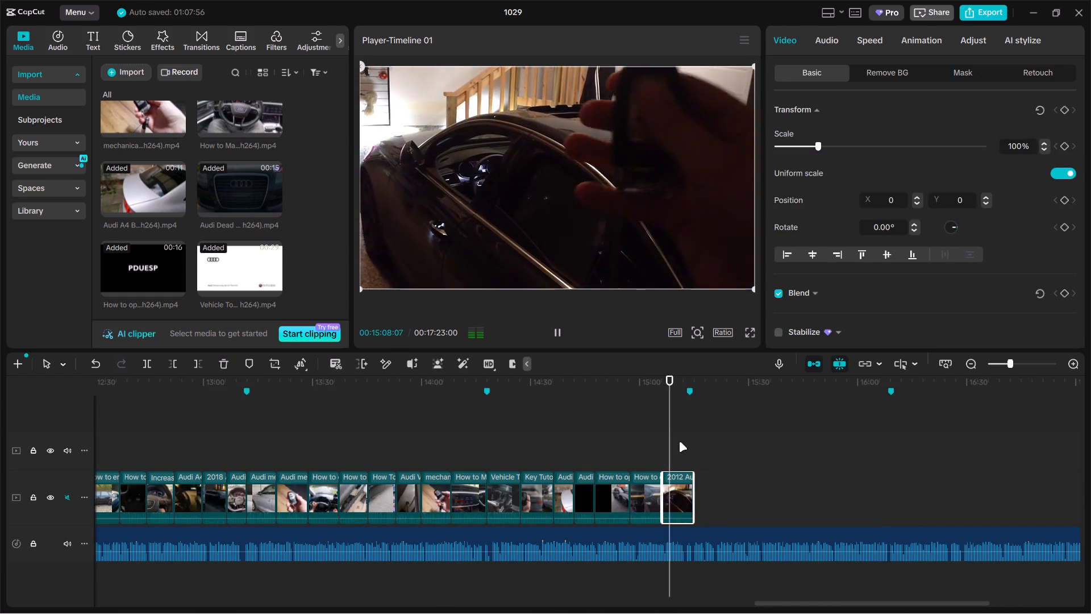
pyautogui.moveTo(676, 442); pyautogui.dragTo(686, 434)
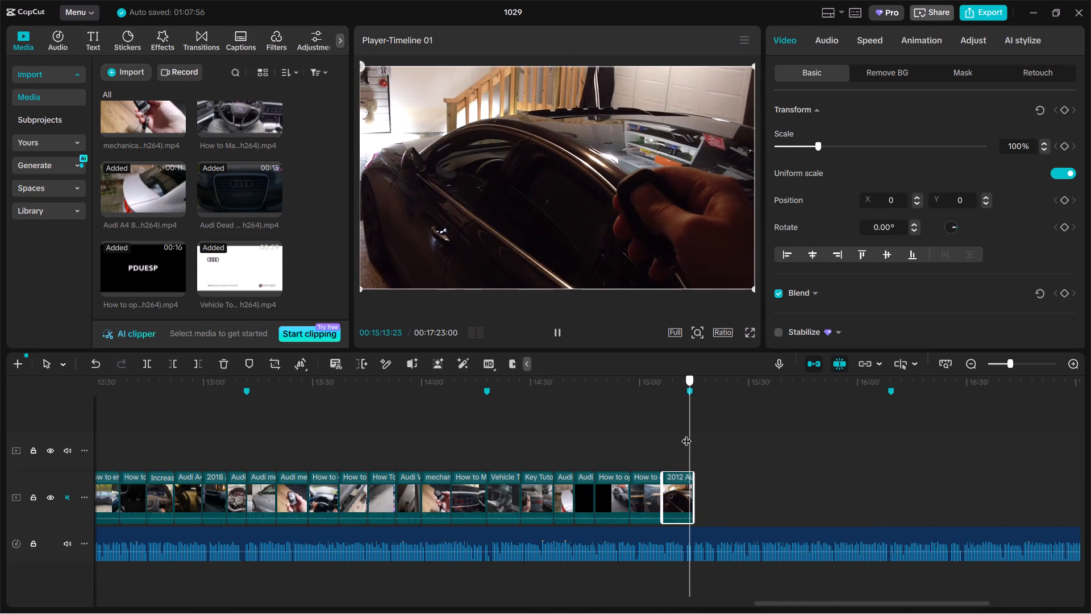
pyautogui.moveTo(686, 434); pyautogui.dragTo(687, 434)
pyautogui.press('space')
pyautogui.press('space')
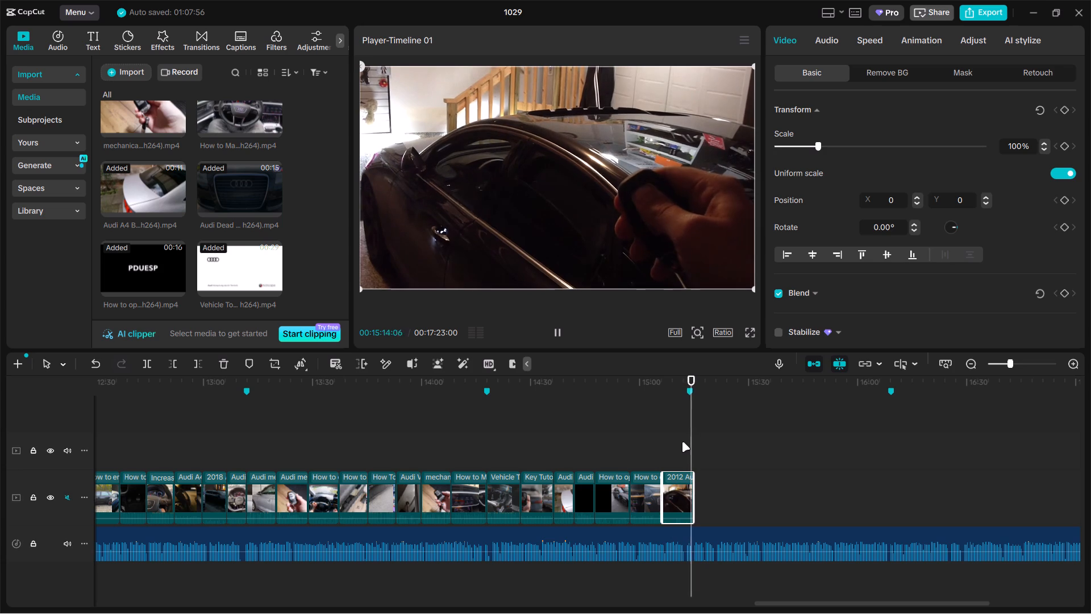
pyautogui.click(680, 446)
pyautogui.click(680, 446)
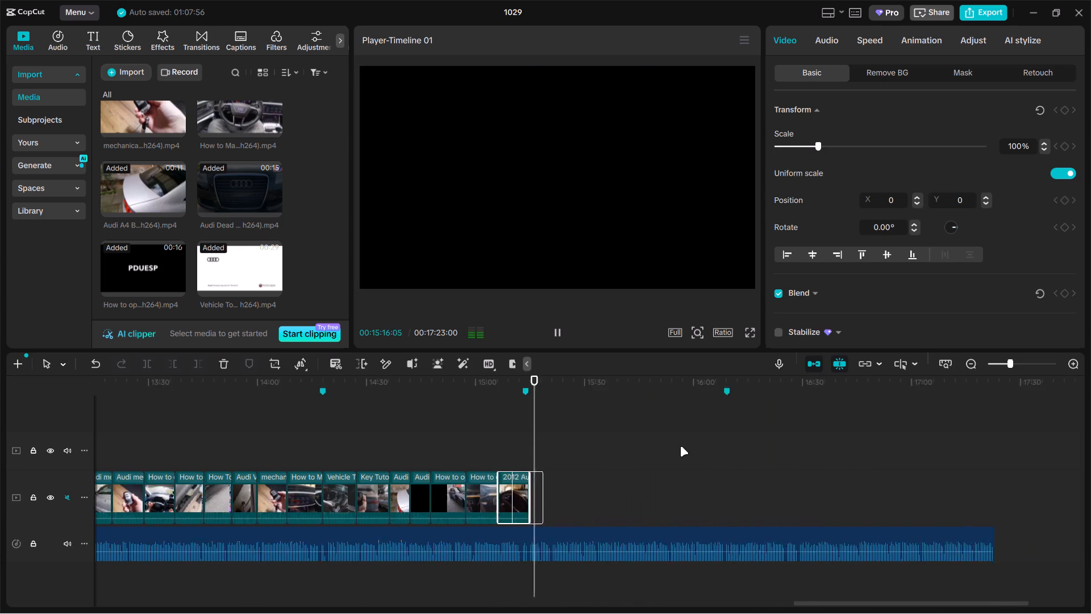
pyautogui.press('space')
pyautogui.keyDown('ctrl'); pyautogui.keyDown('shift'); pyautogui.scroll(5, 463, 484); pyautogui.keyUp('shift'); pyautogui.keyUp('ctrl')
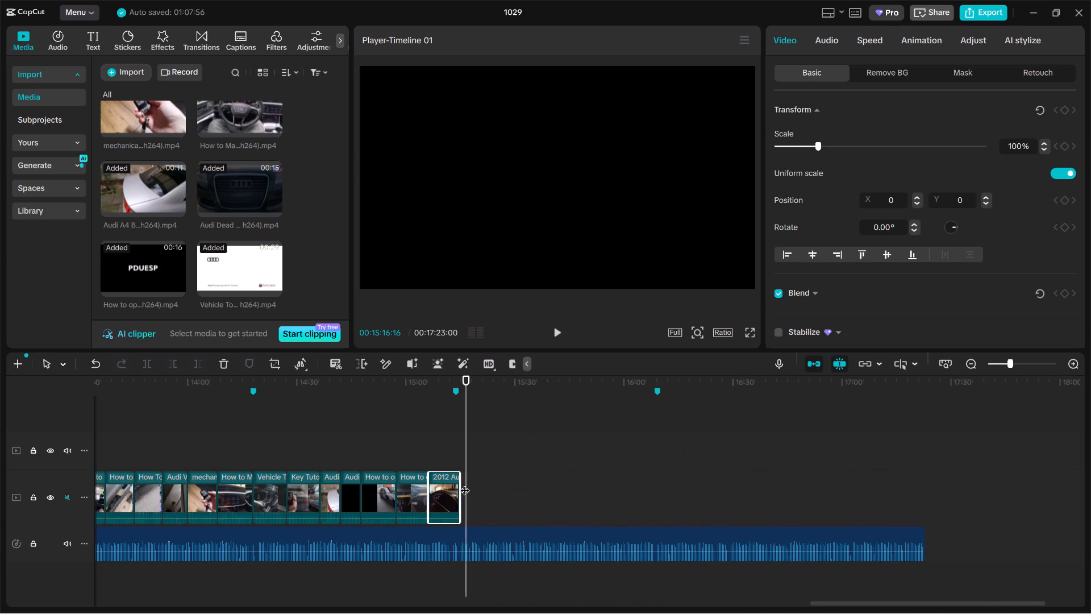
pyautogui.keyDown('ctrl'); pyautogui.scroll(5, 511, 480); pyautogui.keyUp('ctrl')
pyautogui.moveTo(453, 491); pyautogui.dragTo(448, 491)
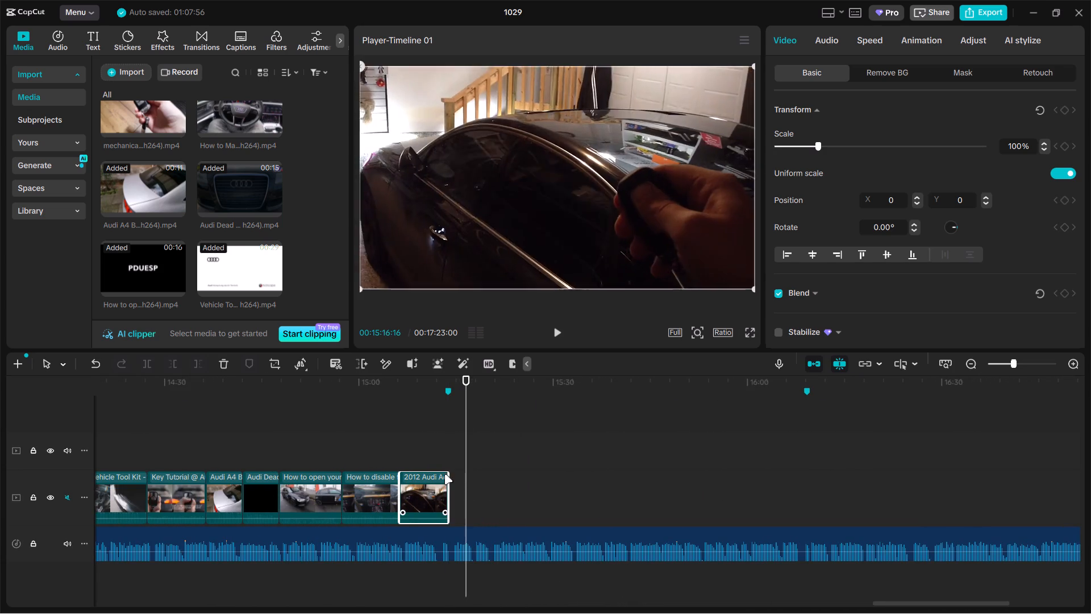
pyautogui.click(440, 456)
pyautogui.press('space')
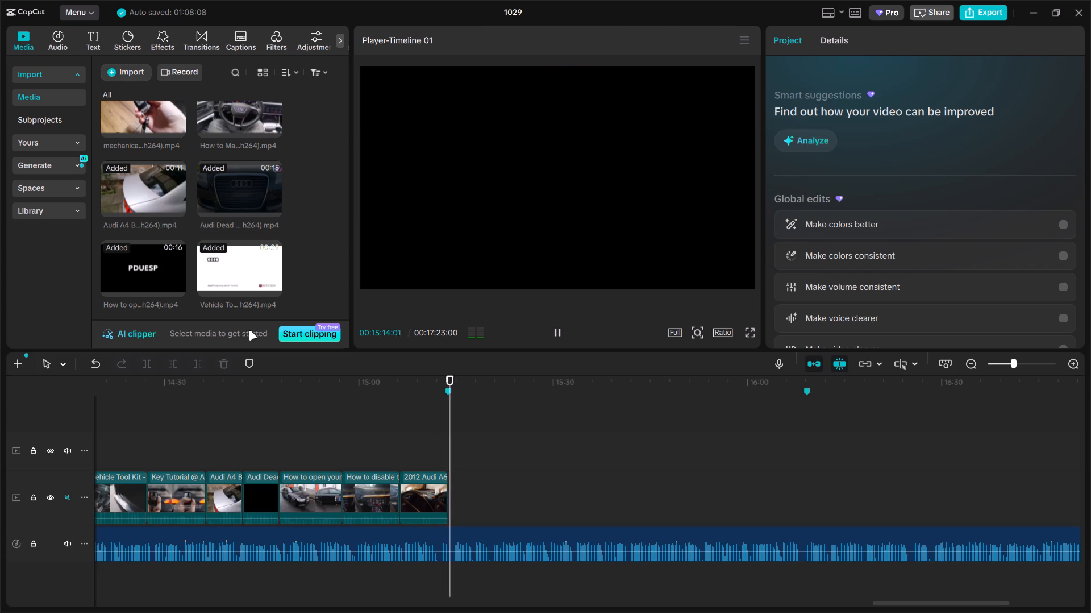
pyautogui.press('space')
# Import all five videos from the Downloads > EDIT > 02 folder into the project media.
pyautogui.click(123, 72)
pyautogui.click(163, 98)
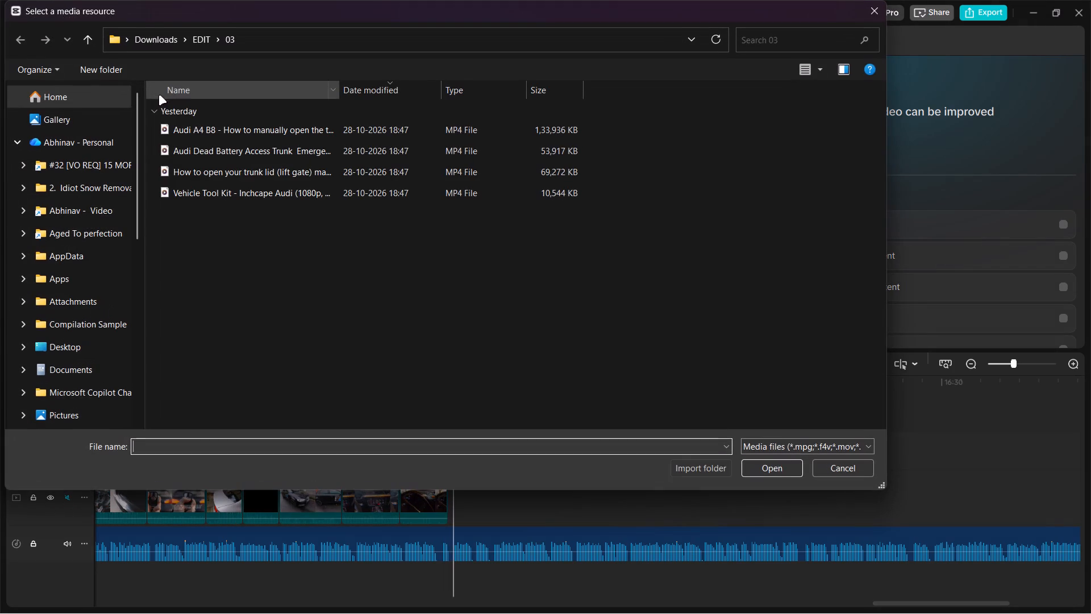
pyautogui.click(84, 39)
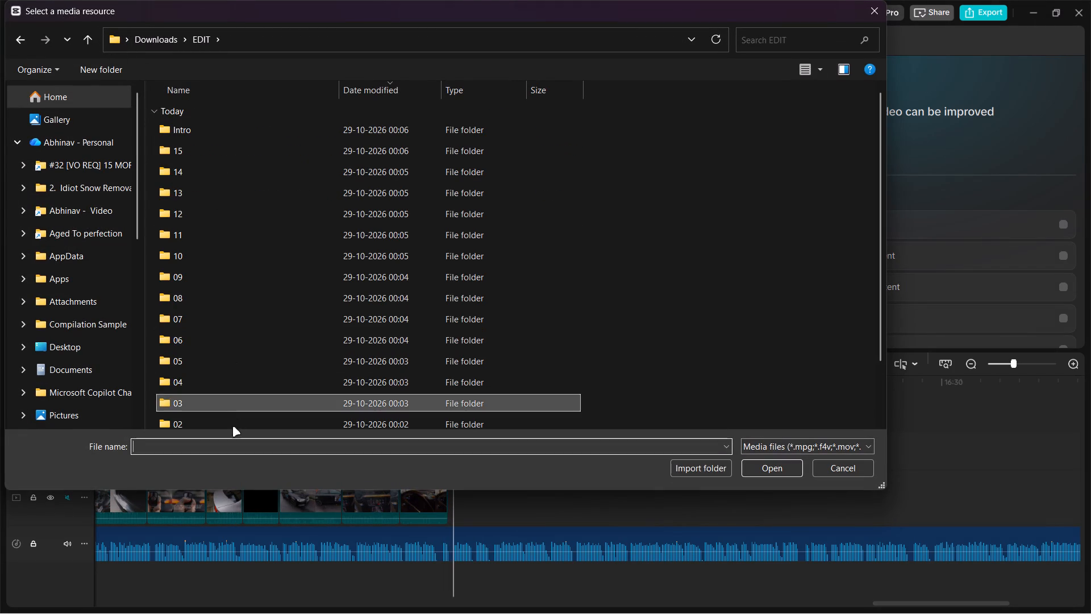
pyautogui.scroll(-5, 233, 400)
pyautogui.doubleClick(225, 355)
pyautogui.hotkey('ctrl', 'a')
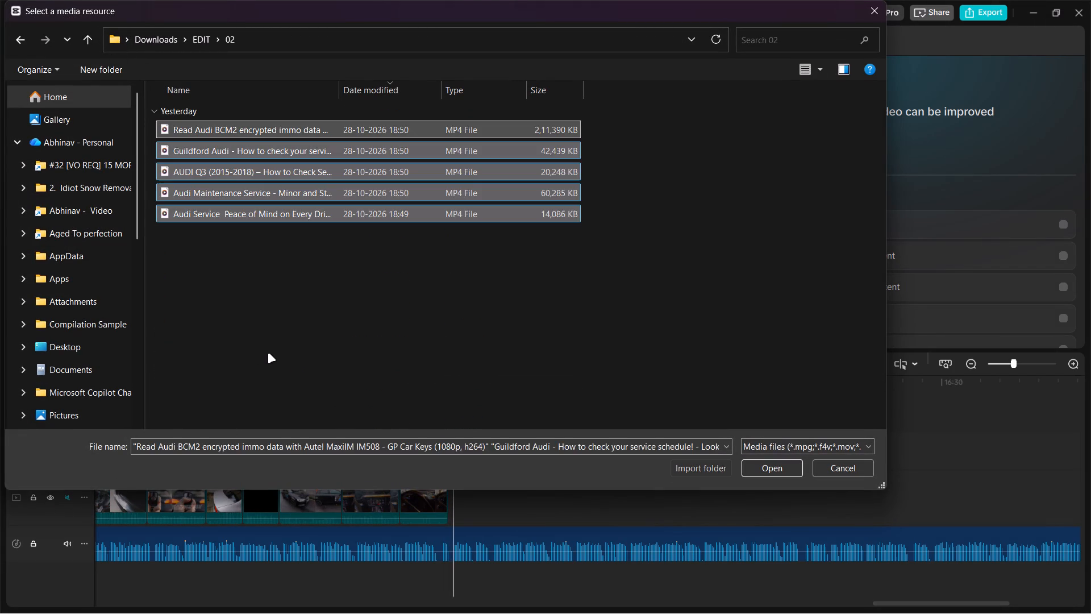
pyautogui.press('Return')
# Add the five imported videos to the main track directly after the trimmed "2012 Audi A6" clip.
pyautogui.moveTo(150, 131); pyautogui.dragTo(174, 153)
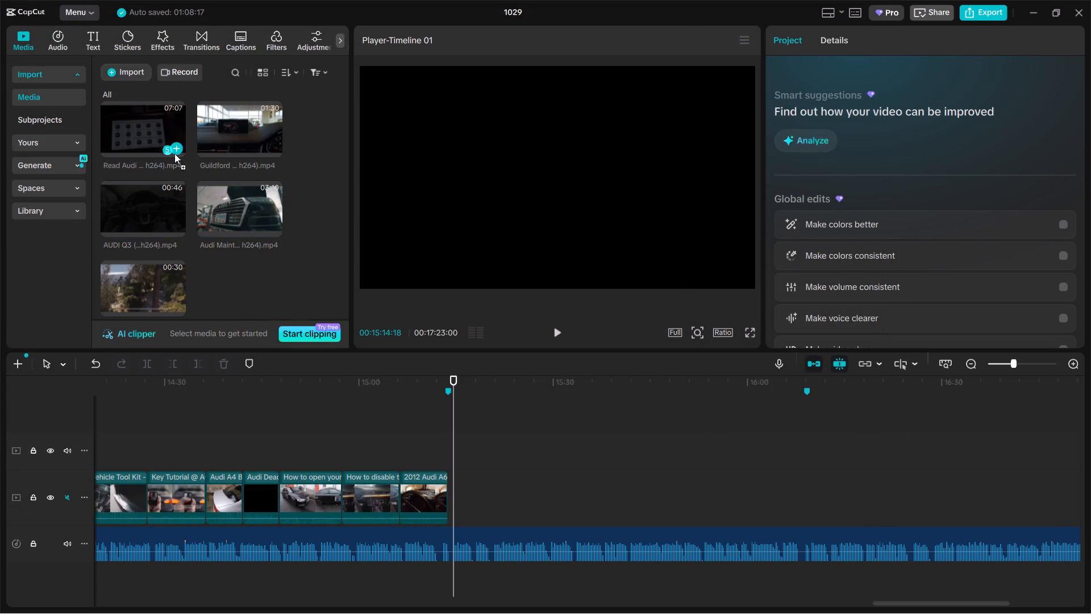
pyautogui.moveTo(174, 153); pyautogui.dragTo(542, 521)
pyautogui.keyDown('ctrl'); pyautogui.scroll(-5, 531, 476); pyautogui.keyUp('ctrl')
pyautogui.hotkey('ctrl', 'space')
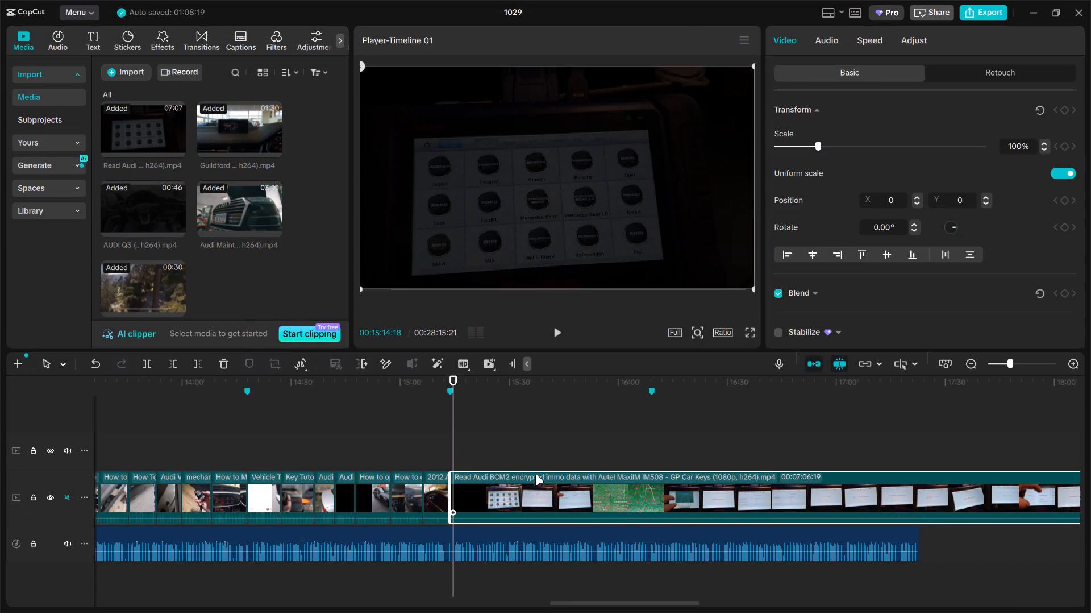
# Review the "Read Audi BCM2 encrypted immo data" clip from its start through the data-writing section.
pyautogui.press('space')
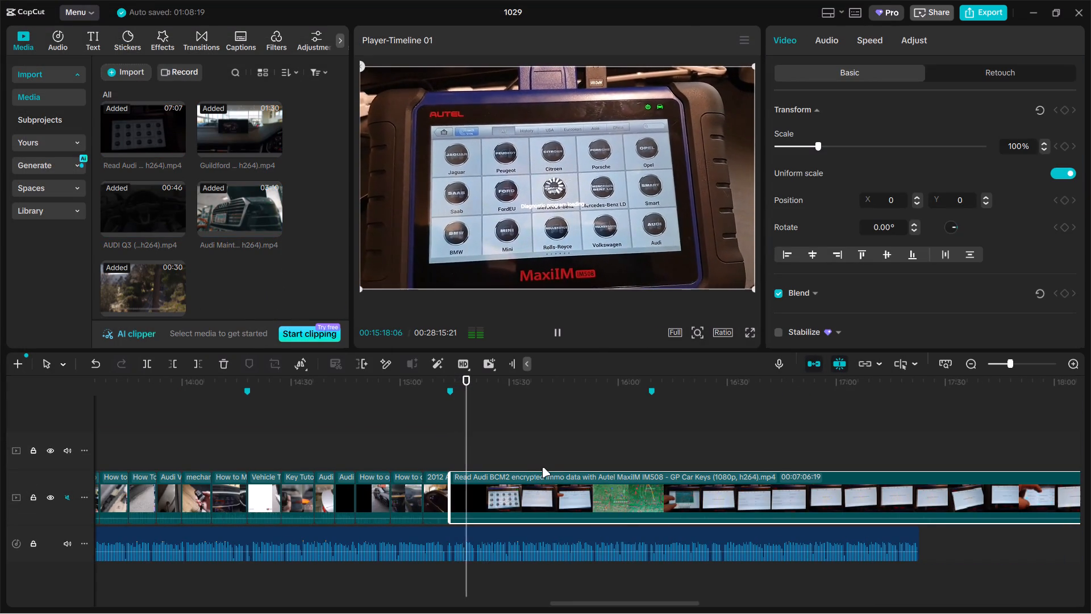
pyautogui.press('space')
pyautogui.moveTo(502, 517); pyautogui.dragTo(532, 493)
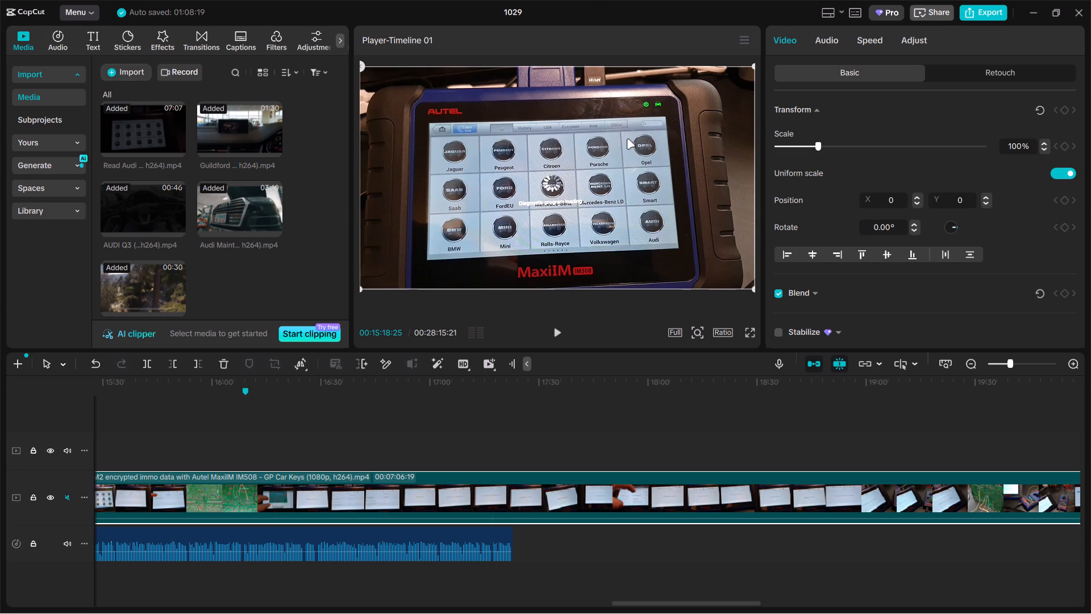
pyautogui.keyDown('ctrl'); pyautogui.scroll(-7, 468, 508); pyautogui.keyUp('ctrl')
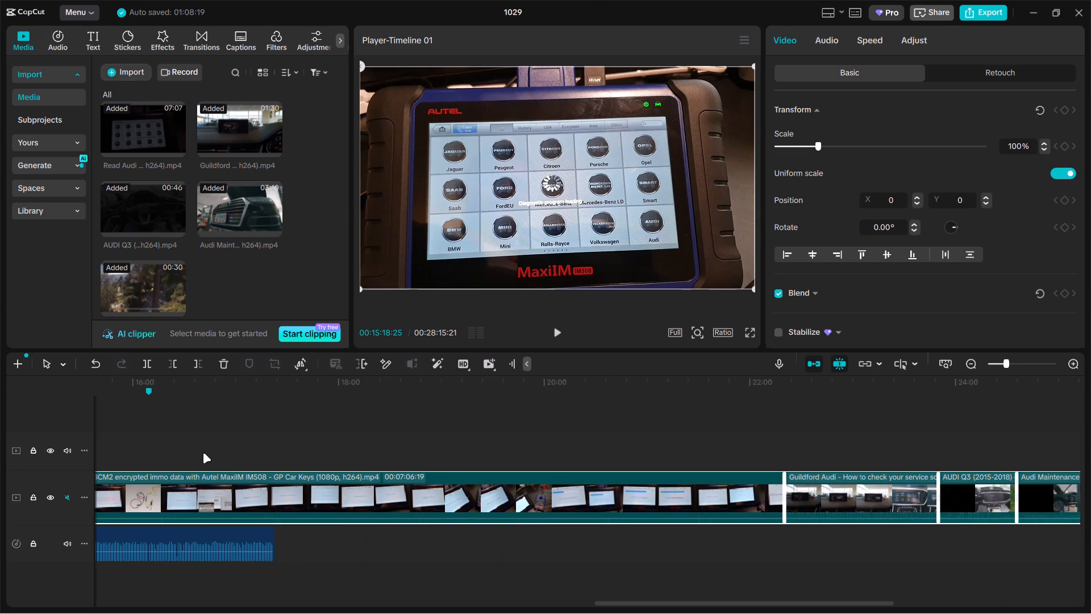
pyautogui.moveTo(205, 454); pyautogui.dragTo(244, 450)
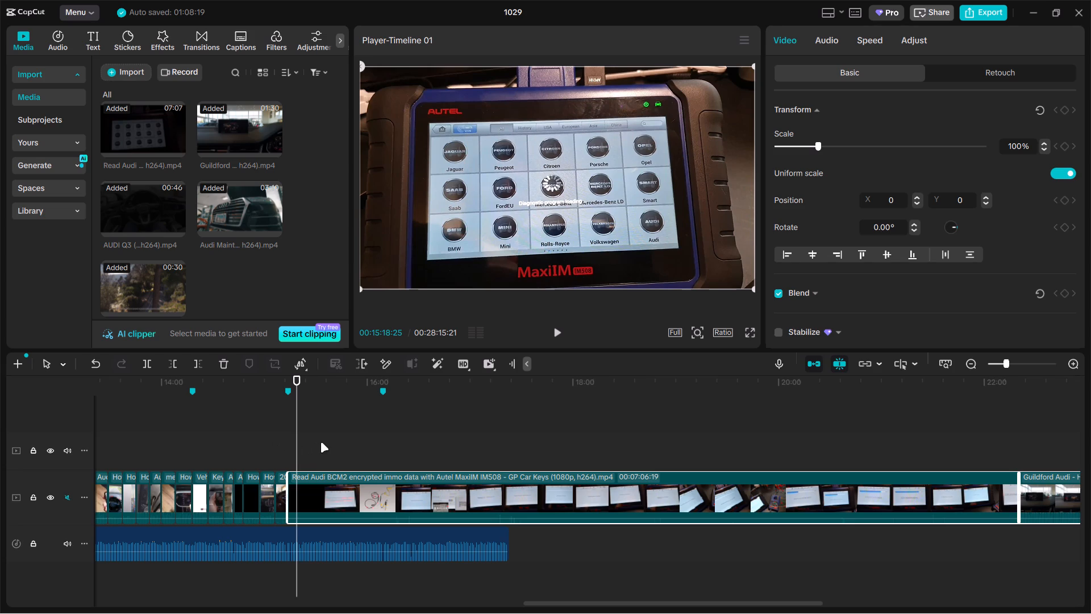
pyautogui.moveTo(295, 441); pyautogui.dragTo(417, 435)
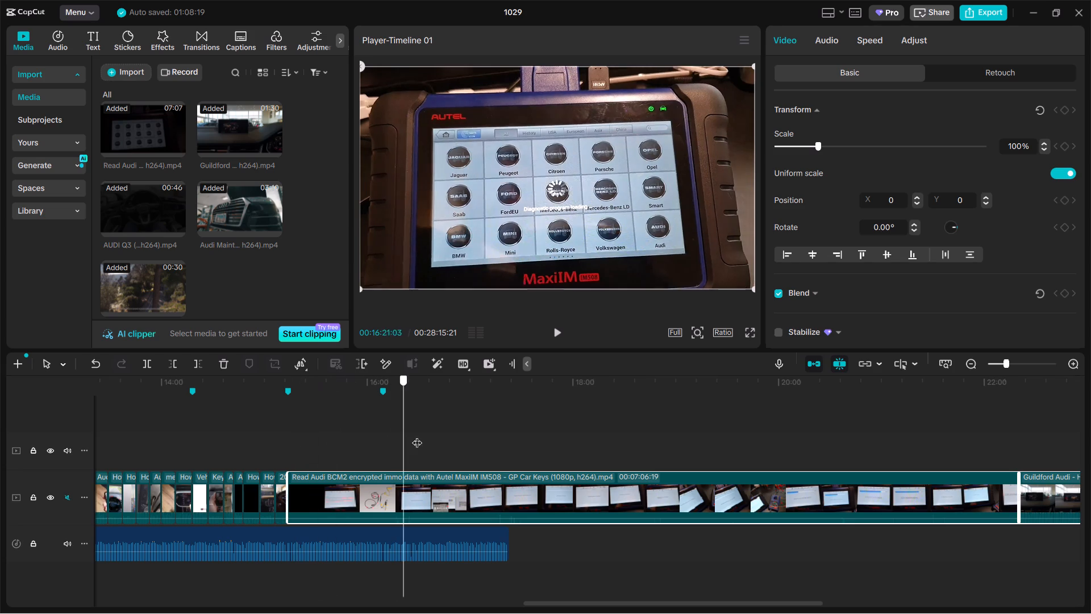
pyautogui.moveTo(417, 435); pyautogui.dragTo(780, 435)
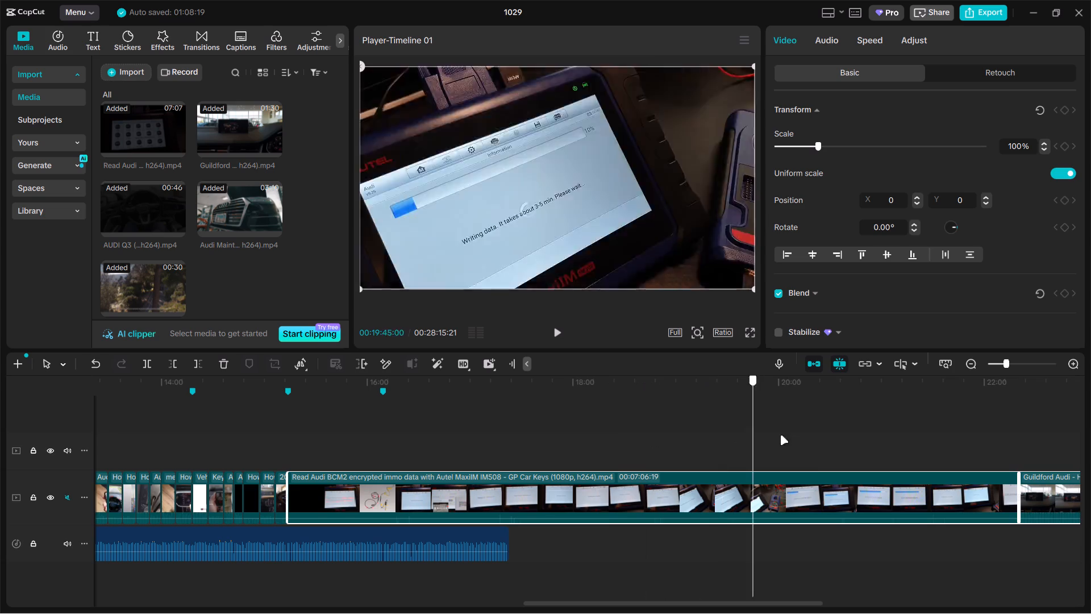
pyautogui.moveTo(780, 435); pyautogui.dragTo(852, 441)
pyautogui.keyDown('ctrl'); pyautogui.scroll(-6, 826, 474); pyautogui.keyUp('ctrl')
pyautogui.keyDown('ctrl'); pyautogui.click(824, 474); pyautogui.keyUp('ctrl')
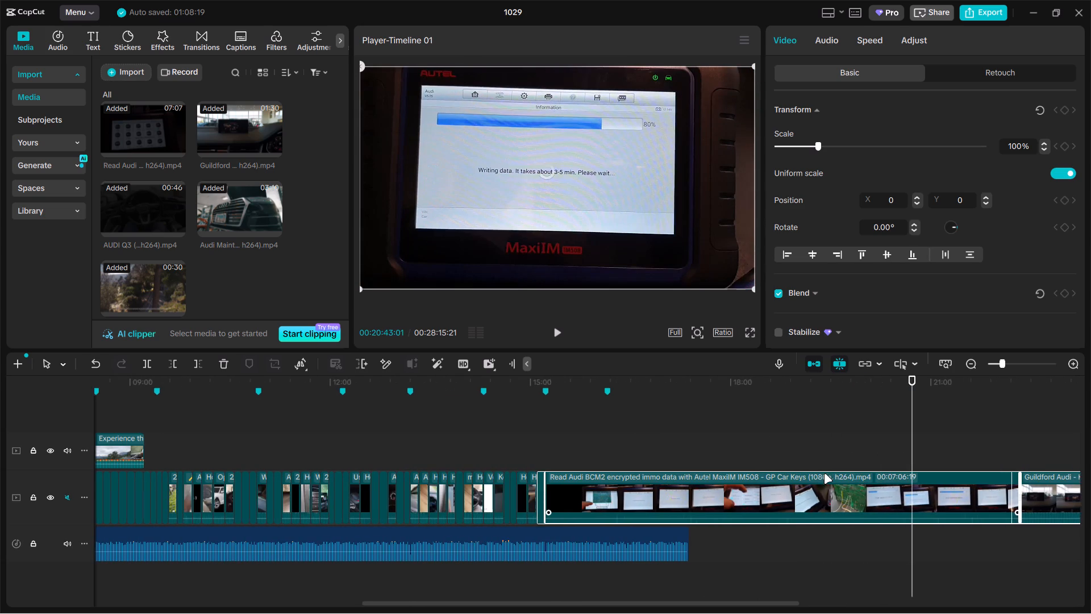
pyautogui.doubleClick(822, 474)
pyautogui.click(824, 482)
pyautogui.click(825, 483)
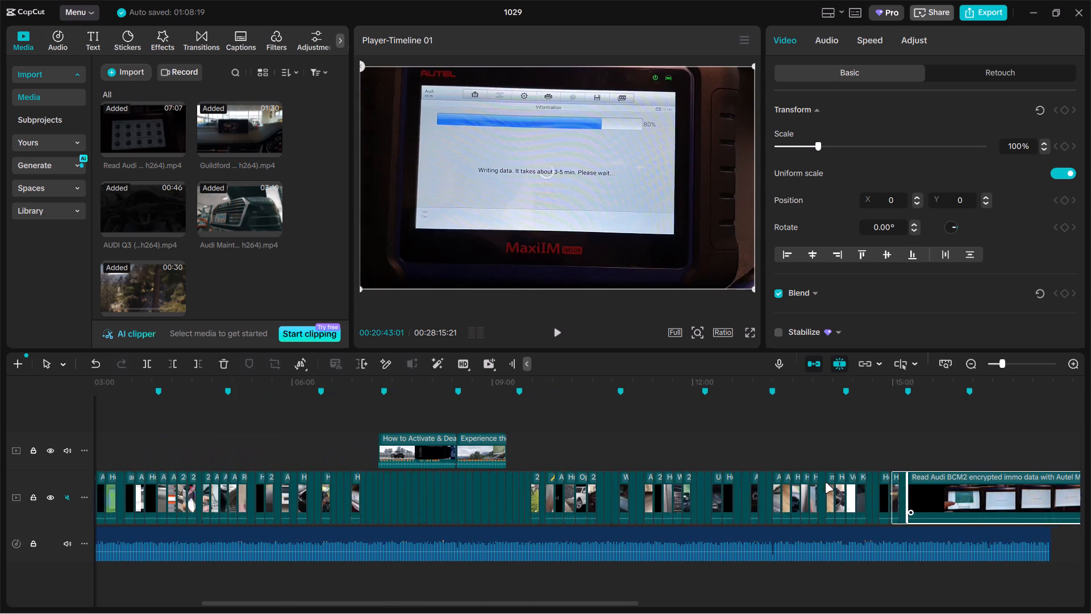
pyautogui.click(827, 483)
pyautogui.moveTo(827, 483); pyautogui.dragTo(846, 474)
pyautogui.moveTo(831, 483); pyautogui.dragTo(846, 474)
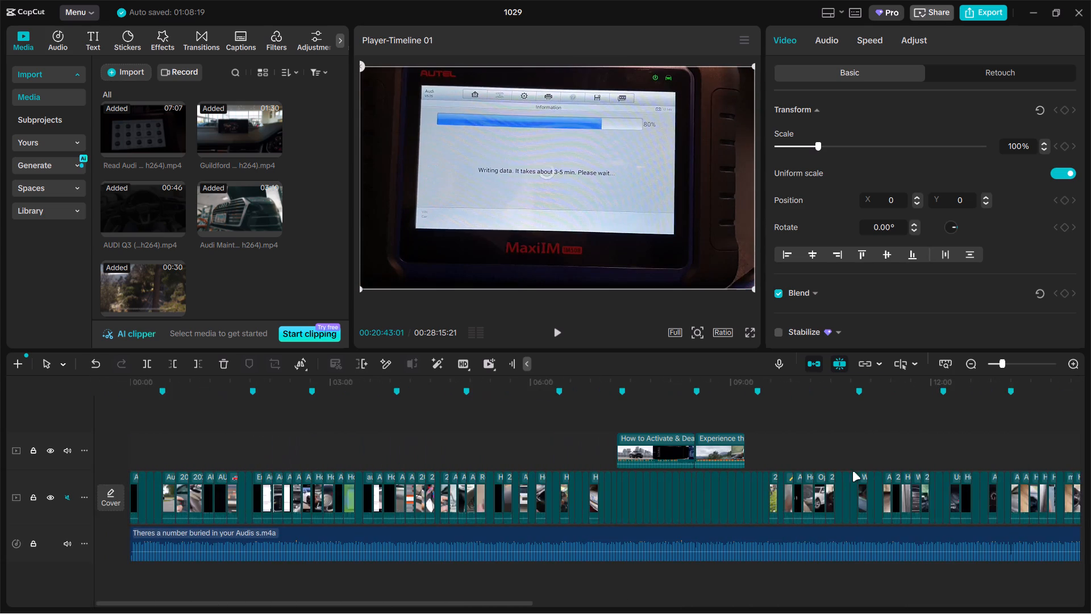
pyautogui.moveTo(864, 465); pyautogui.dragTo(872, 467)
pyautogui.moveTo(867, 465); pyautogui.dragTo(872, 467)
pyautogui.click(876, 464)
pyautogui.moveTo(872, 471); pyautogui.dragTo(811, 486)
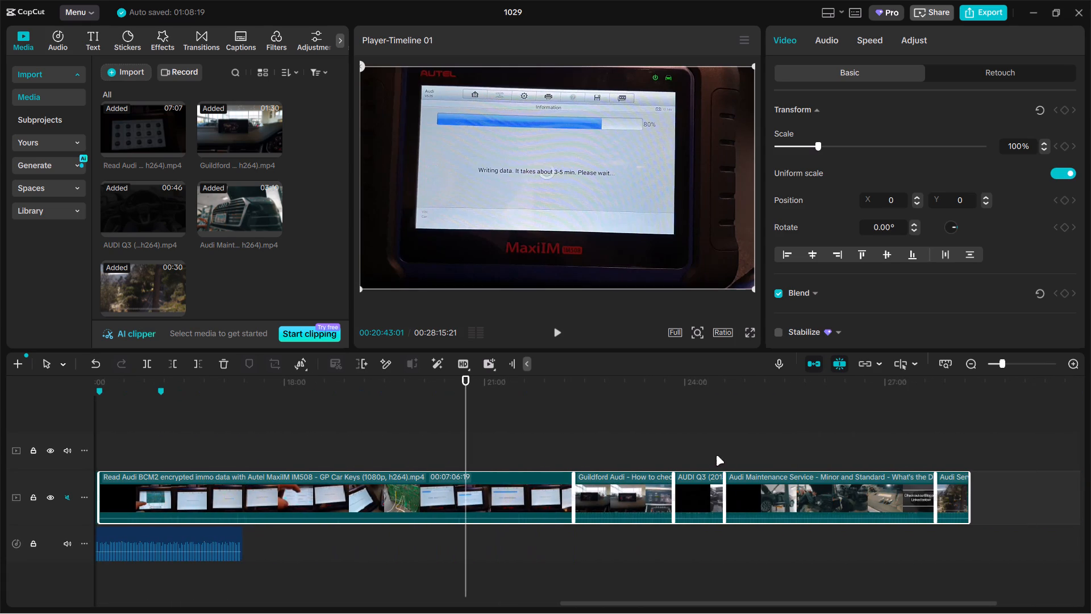
# Skim the remaining added clips and move "Audi Maintenance Service" ahead of "Read Audi BCM2", directly after the "2012 Audi A6" clip.
pyautogui.click(713, 435)
pyautogui.moveTo(713, 436); pyautogui.dragTo(610, 441)
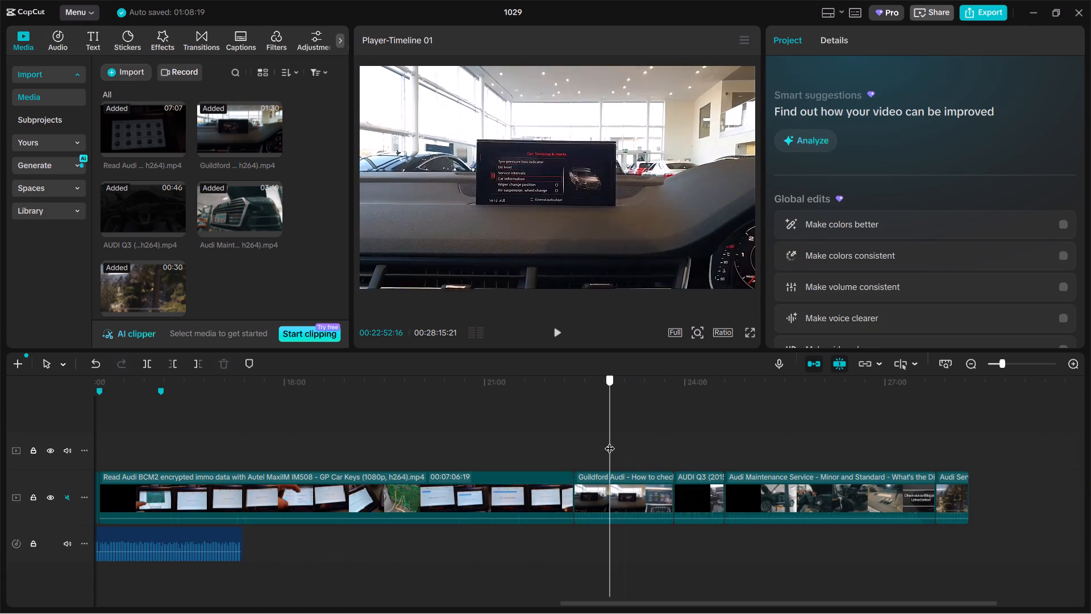
pyautogui.moveTo(610, 441); pyautogui.dragTo(815, 429)
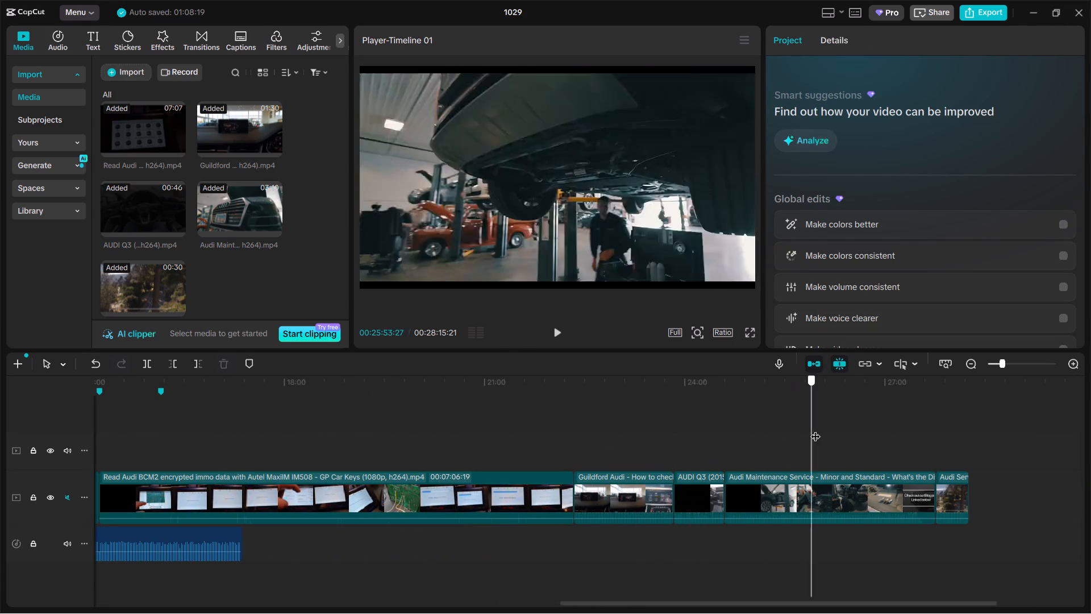
pyautogui.moveTo(815, 429); pyautogui.dragTo(857, 434)
pyautogui.moveTo(855, 507); pyautogui.dragTo(722, 533)
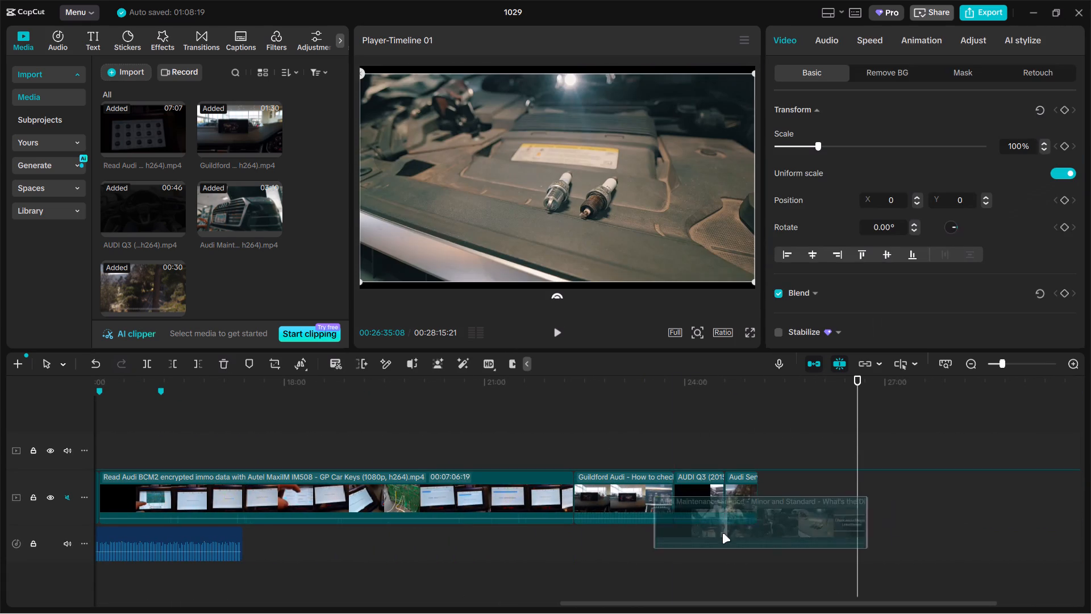
pyautogui.moveTo(722, 533); pyautogui.dragTo(692, 582)
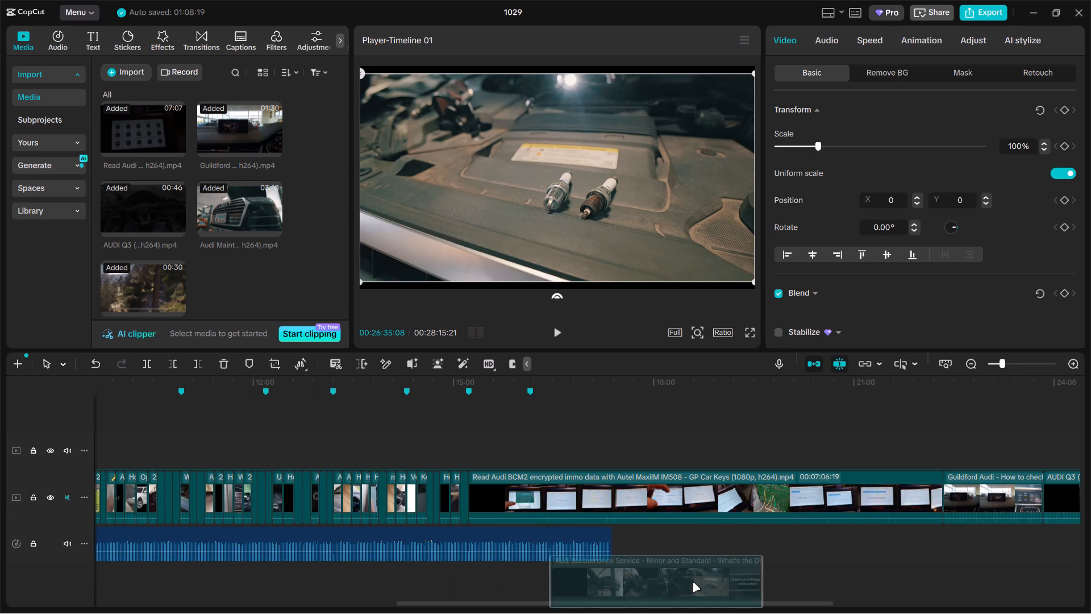
pyautogui.moveTo(692, 582); pyautogui.dragTo(601, 519)
pyautogui.click(481, 439)
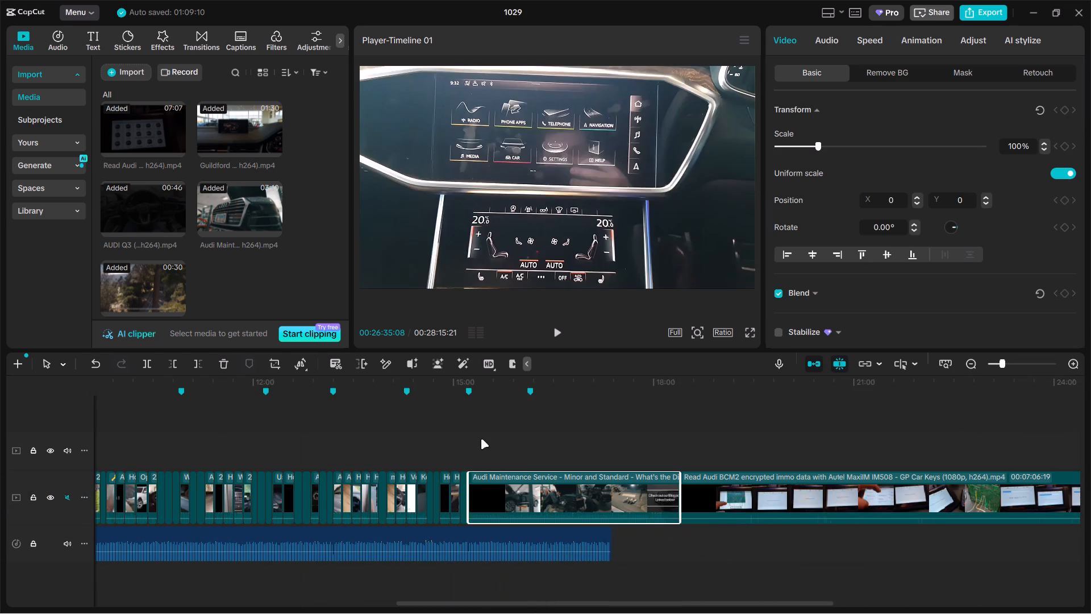
# Trim the start of the "Audi Maintenance Service" clip to the frame at 00:15:39:26, where the mechanic leans over the engine bay.
pyautogui.moveTo(481, 439); pyautogui.dragTo(498, 436)
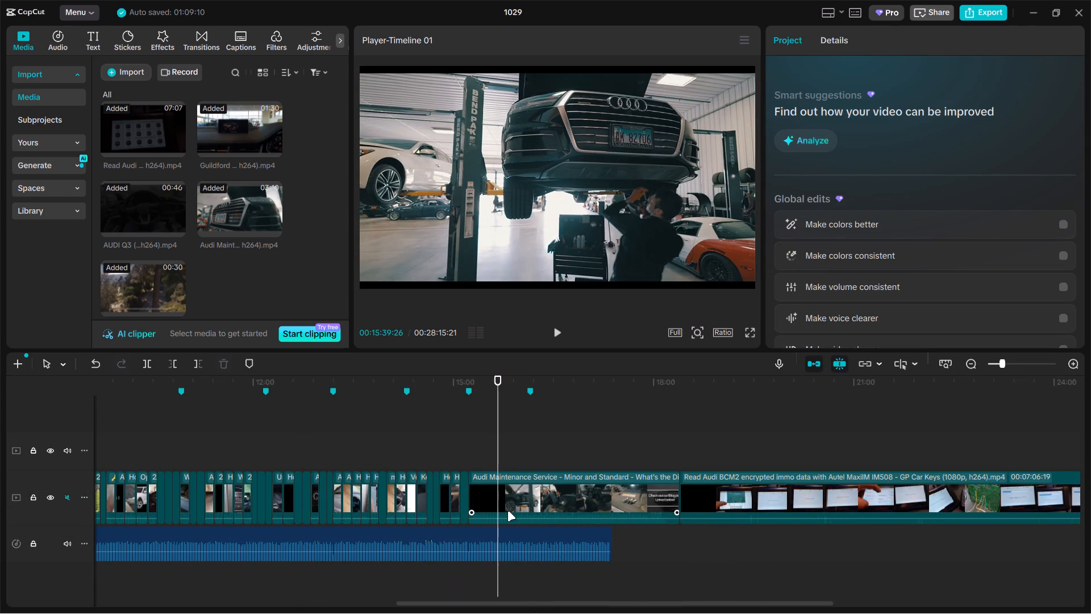
pyautogui.click(507, 511)
pyautogui.moveTo(469, 495); pyautogui.dragTo(497, 482)
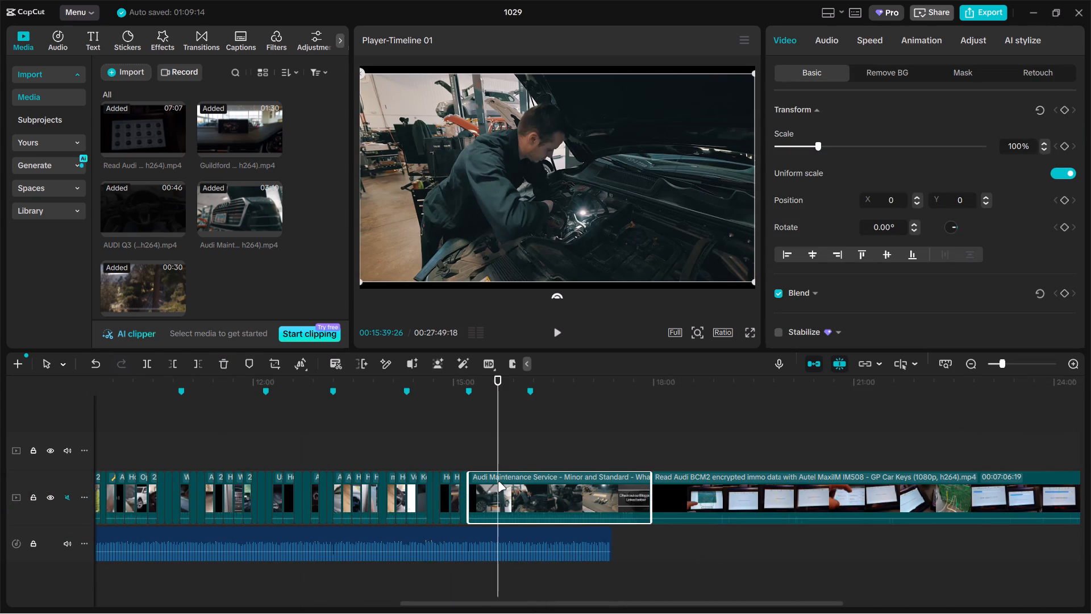
# Scale the "Audi Maintenance Service" clip up slightly, split it at 00:15:23:16 and delete the remainder.
pyautogui.keyDown('ctrl'); pyautogui.scroll(13, 498, 482); pyautogui.keyUp('ctrl')
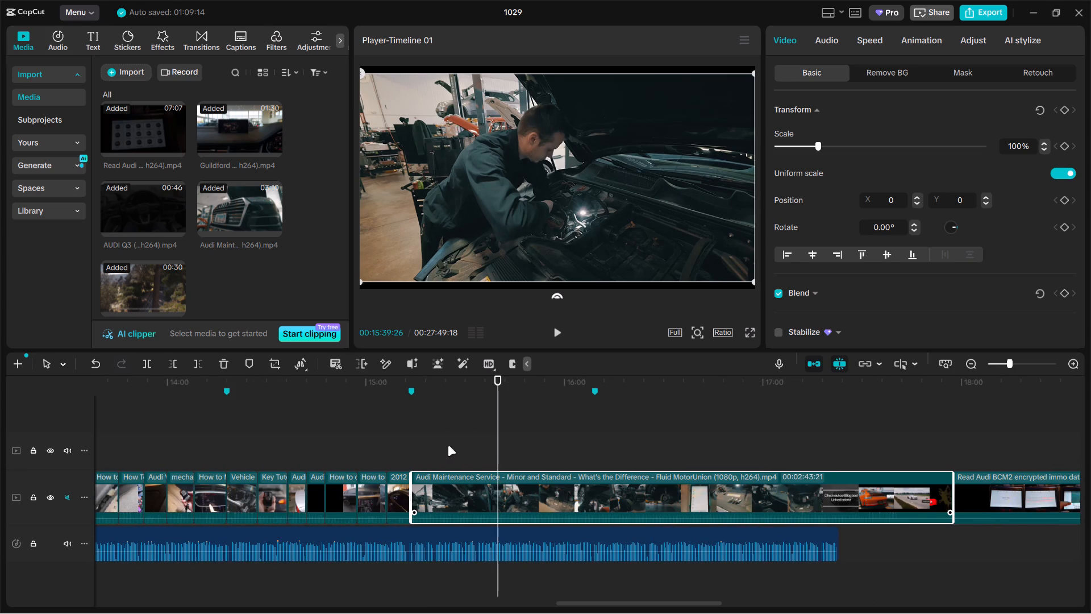
pyautogui.doubleClick(447, 446)
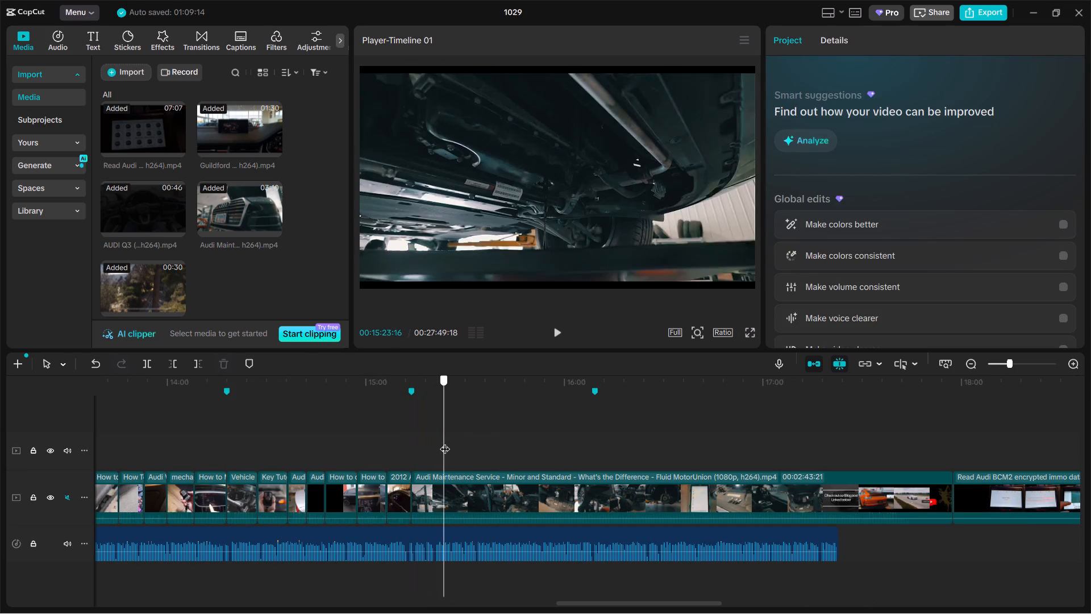
pyautogui.click(465, 495)
pyautogui.moveTo(817, 143); pyautogui.dragTo(822, 142)
pyautogui.hotkey('ctrl', 'b')
pyautogui.press('BackSpace')
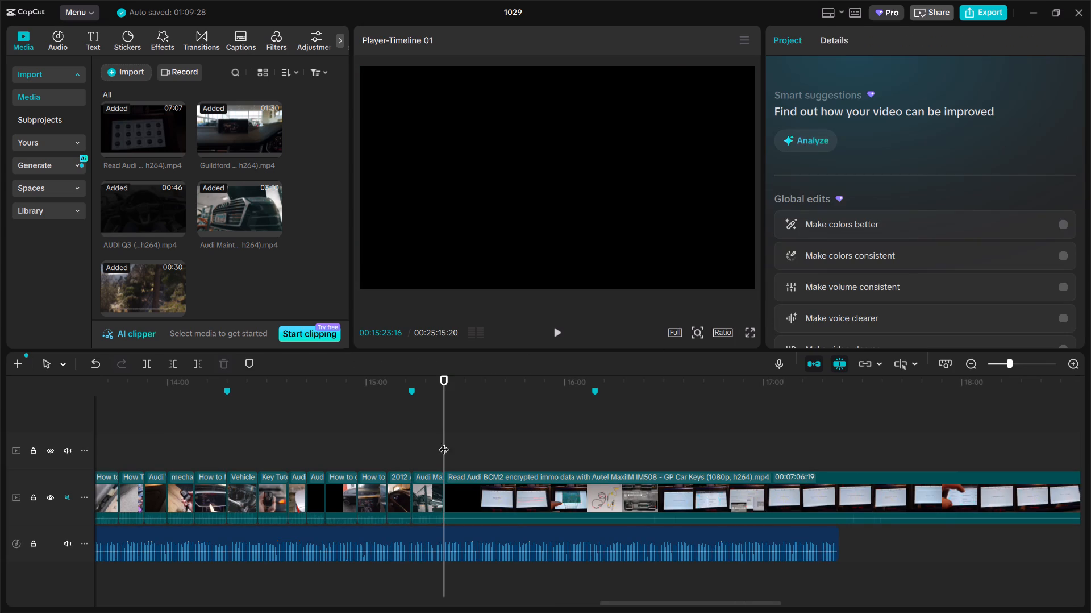
# Split the "Read Audi BCM2 encrypted immo data" clip at 00:15:34:03 and delete everything after the cut.
pyautogui.moveTo(442, 442); pyautogui.dragTo(486, 439)
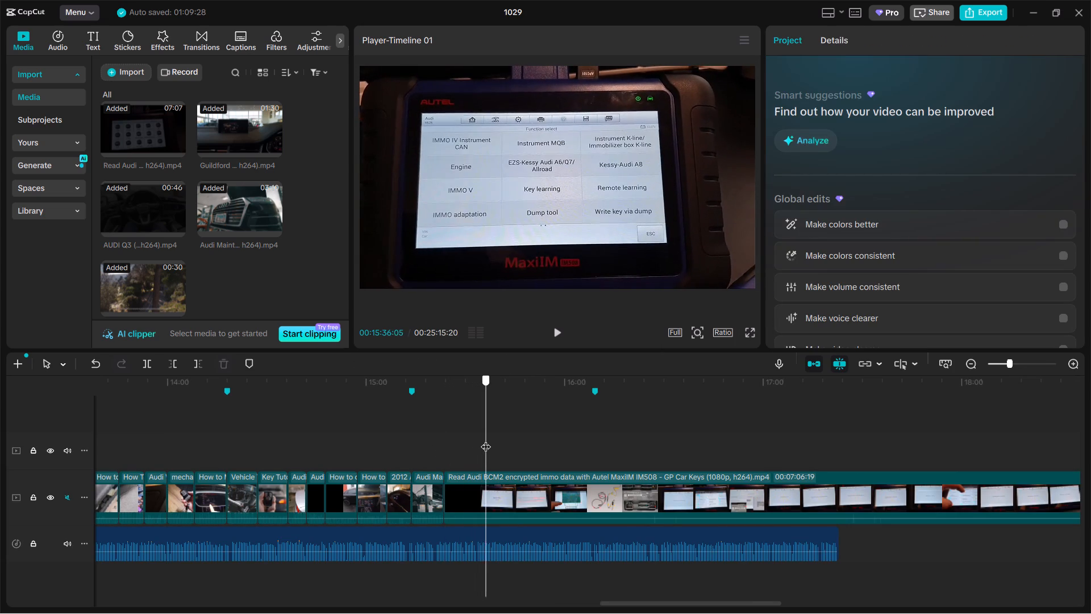
pyautogui.moveTo(486, 439); pyautogui.dragTo(479, 443)
pyautogui.click(485, 496)
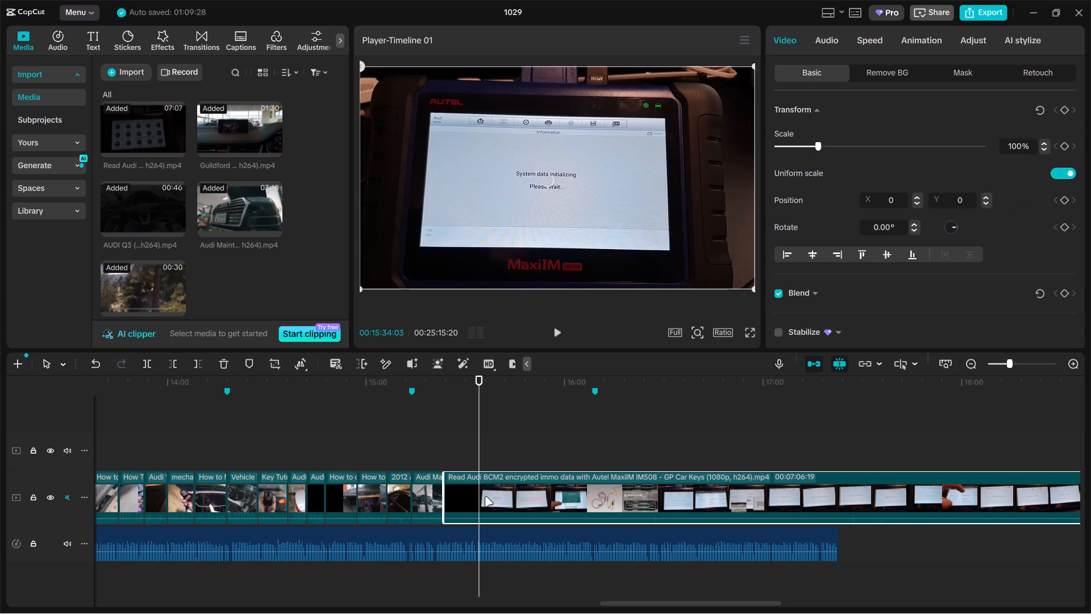
pyautogui.hotkey('ctrl', 'b')
pyautogui.press('BackSpace')
# Skim the "Guildford Audi" service schedule clip, split it at 00:15:44:13 and delete the remainder.
pyautogui.moveTo(484, 454); pyautogui.dragTo(505, 447)
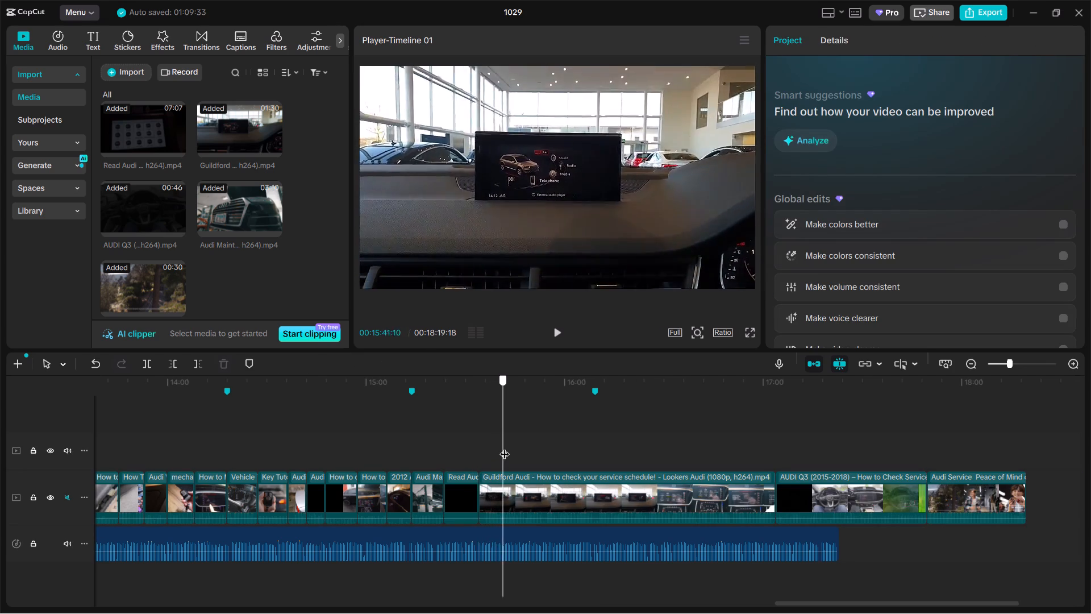
pyautogui.moveTo(505, 447); pyautogui.dragTo(627, 440)
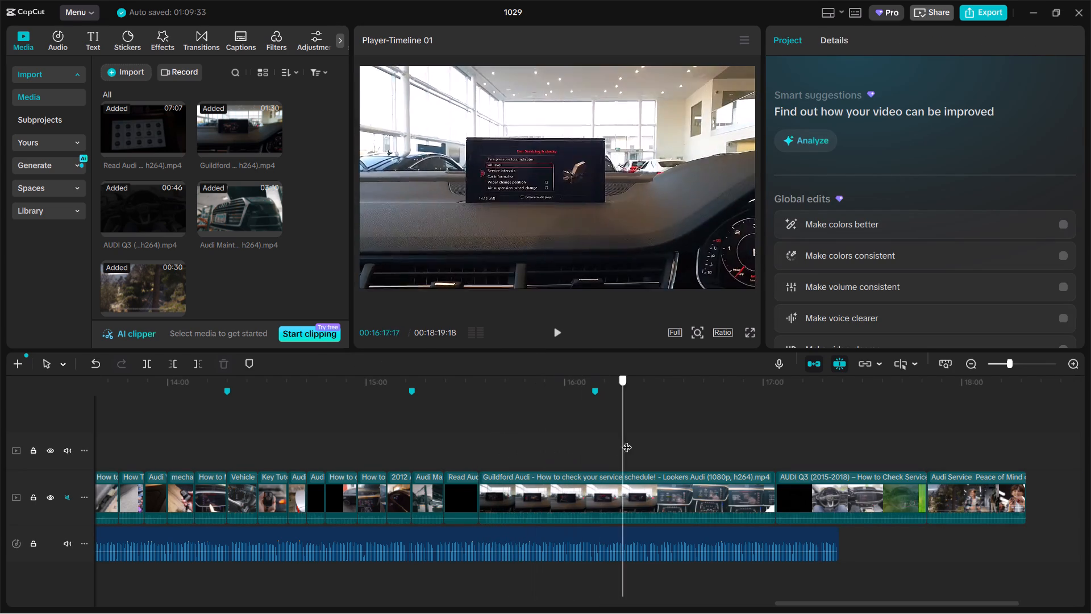
pyautogui.moveTo(627, 440); pyautogui.dragTo(612, 449)
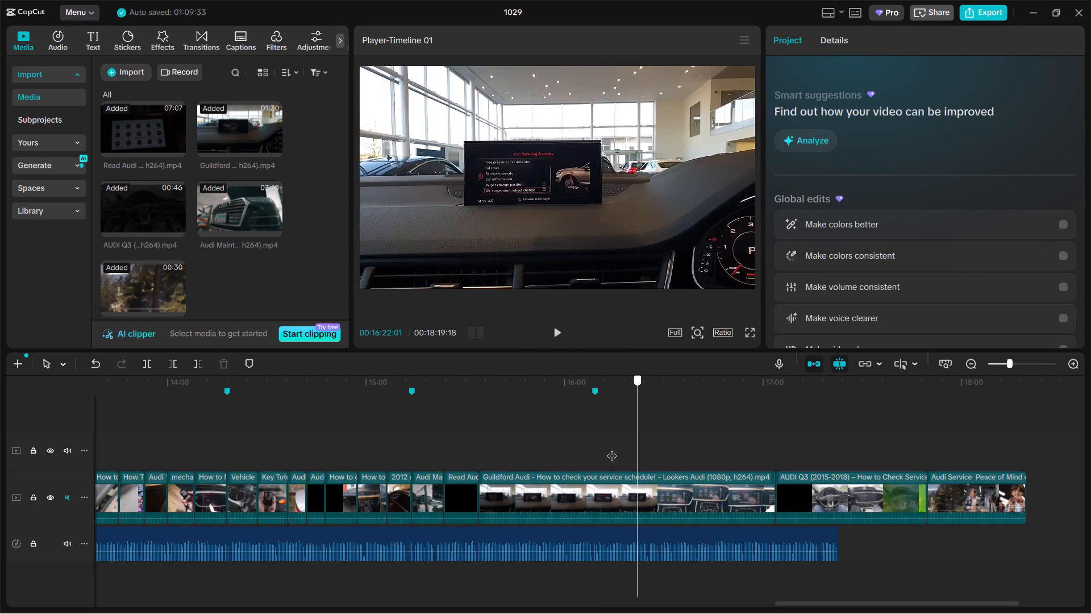
pyautogui.moveTo(612, 449); pyautogui.dragTo(507, 434)
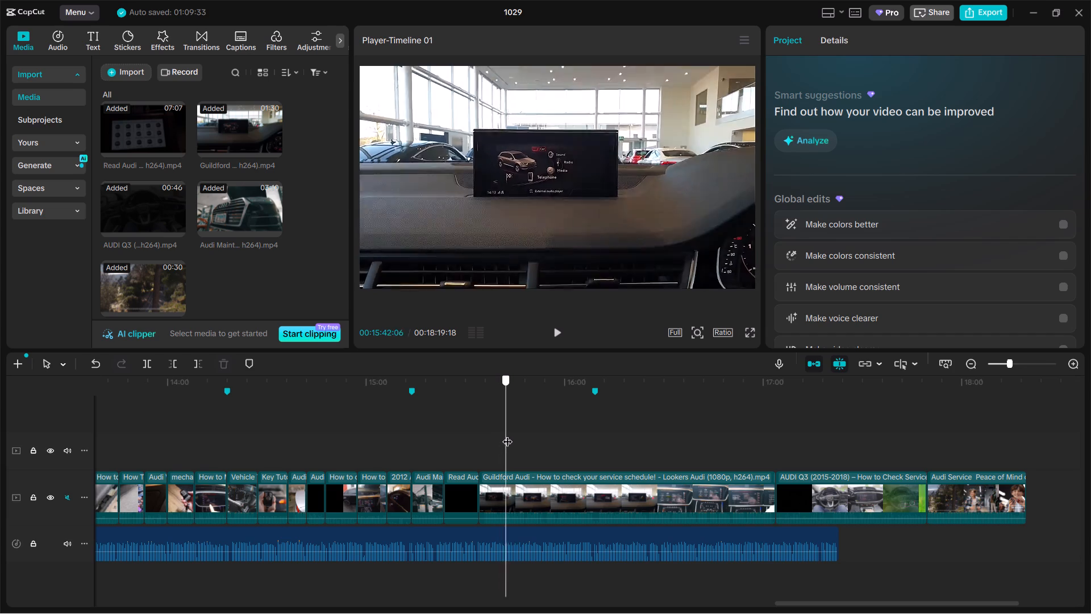
pyautogui.moveTo(507, 434); pyautogui.dragTo(513, 433)
pyautogui.click(519, 490)
pyautogui.hotkey('ctrl', 'b')
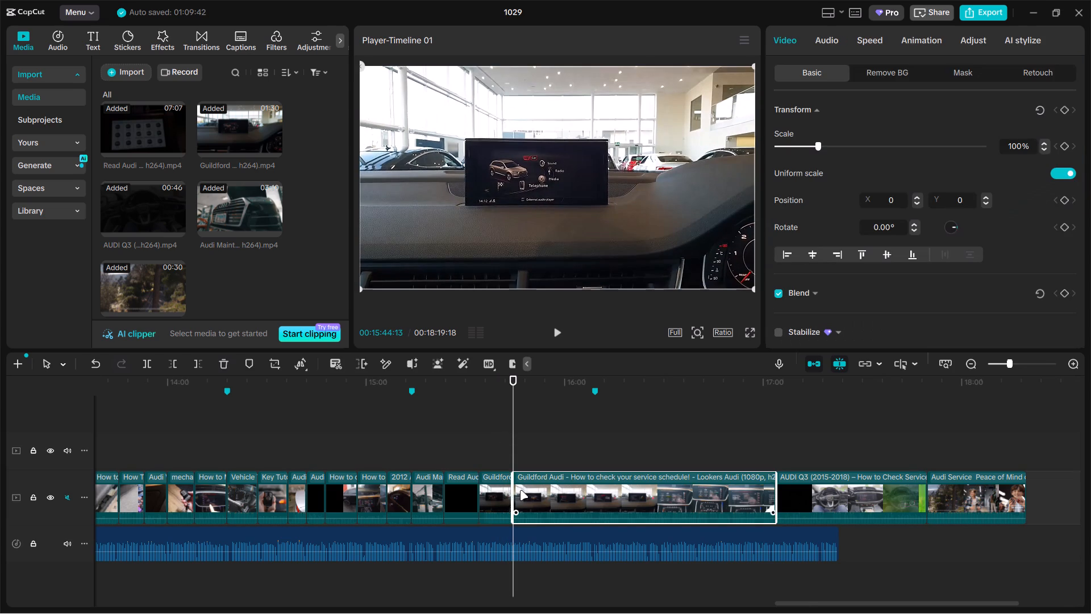
pyautogui.press('BackSpace')
# Trim the "AUDI Q3 (2015-2018)" clip's start to the finger on the touchscreen at 00:16:03:14, then split at 00:15:52:04 and delete the rest.
pyautogui.moveTo(515, 441); pyautogui.dragTo(569, 444)
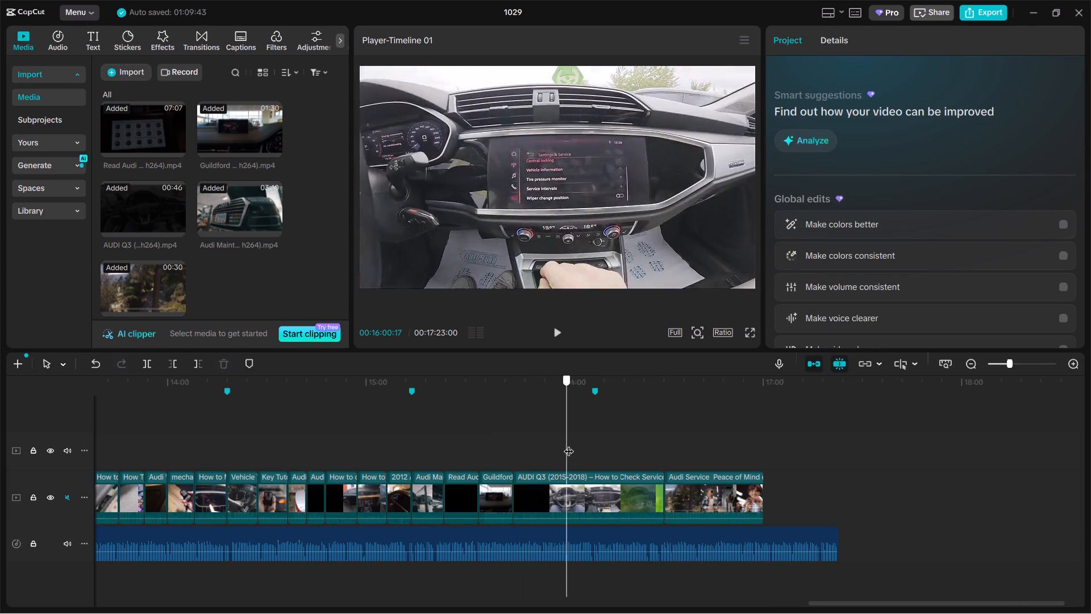
pyautogui.moveTo(569, 444); pyautogui.dragTo(576, 444)
pyautogui.click(574, 503)
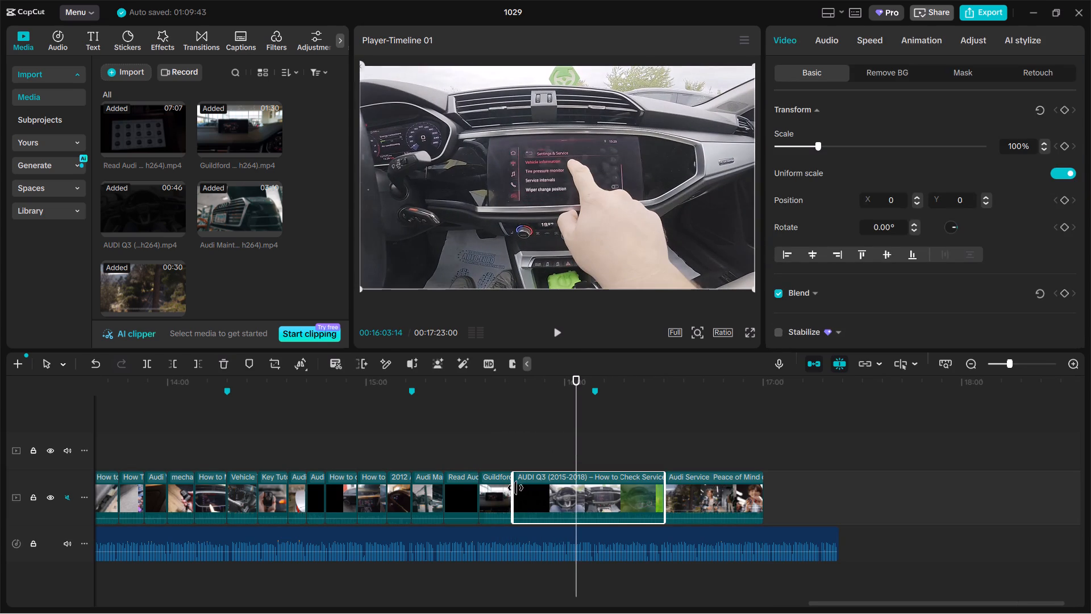
pyautogui.moveTo(515, 488); pyautogui.dragTo(576, 482)
pyautogui.doubleClick(540, 453)
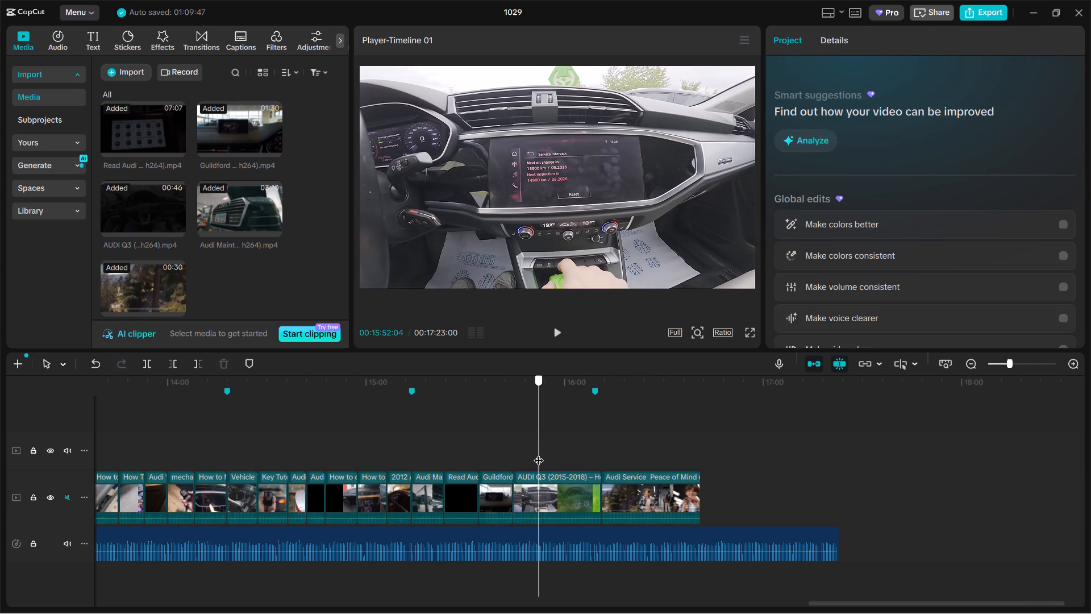
pyautogui.click(550, 495)
pyautogui.hotkey('ctrl', 'b')
pyautogui.press('BackSpace')
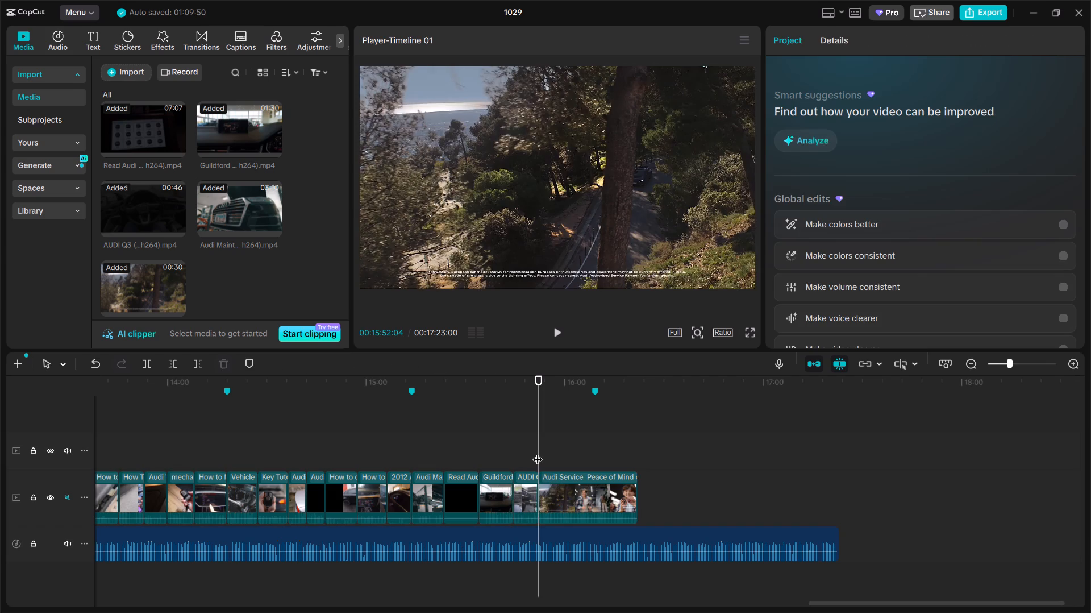
# Trim the end of the "Audi Service Peace of Mind" clip back to 00:16:00:07, at the child holding the red toy car.
pyautogui.moveTo(540, 450); pyautogui.dragTo(567, 448)
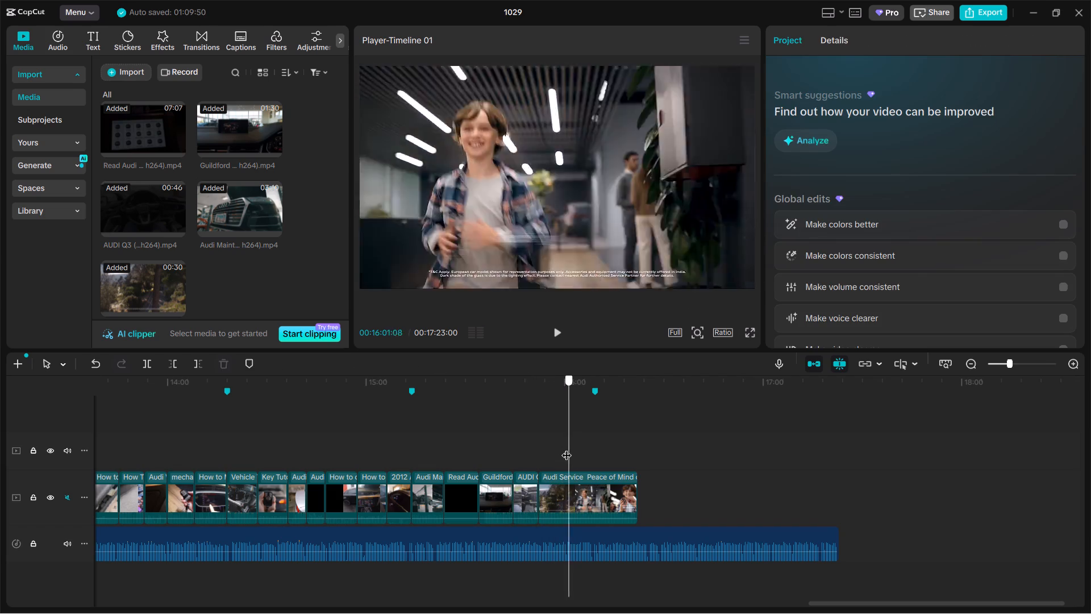
pyautogui.moveTo(567, 448); pyautogui.dragTo(563, 451)
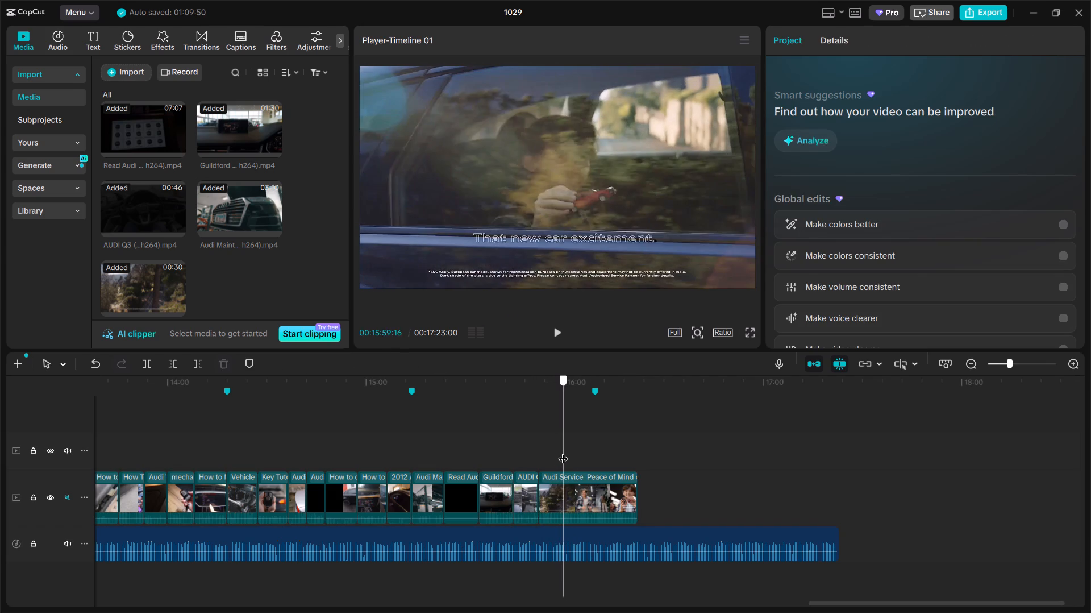
pyautogui.moveTo(563, 451); pyautogui.dragTo(565, 451)
pyautogui.click(573, 487)
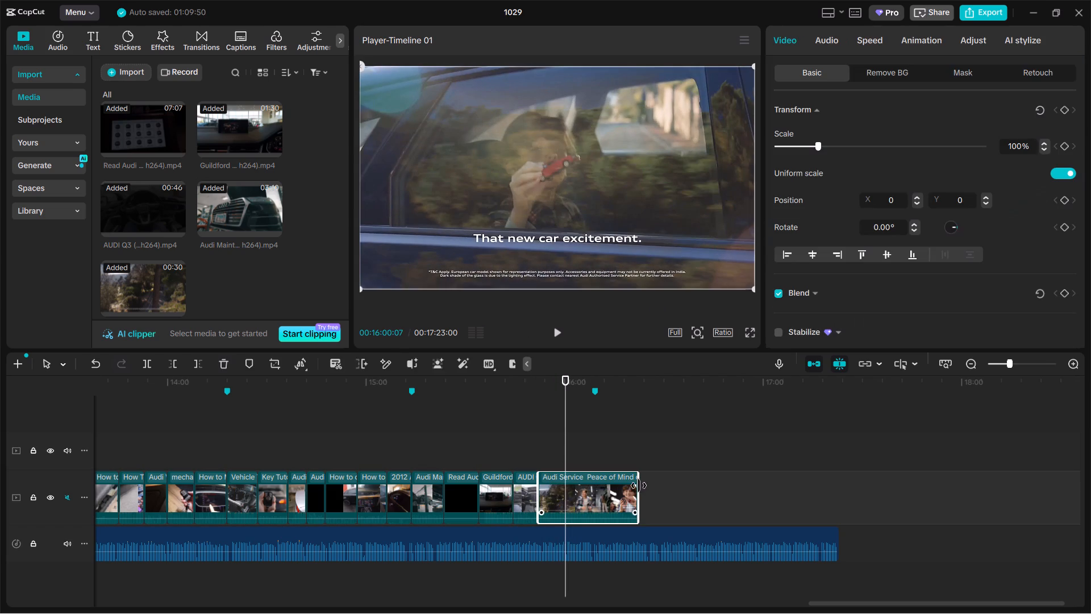
pyautogui.moveTo(639, 486); pyautogui.dragTo(561, 487)
# Scale the "Audi Service Peace of Mind" clip to 151% and shift it to Y -320, pushing its captions out of frame.
pyautogui.click(548, 456)
pyautogui.click(613, 251)
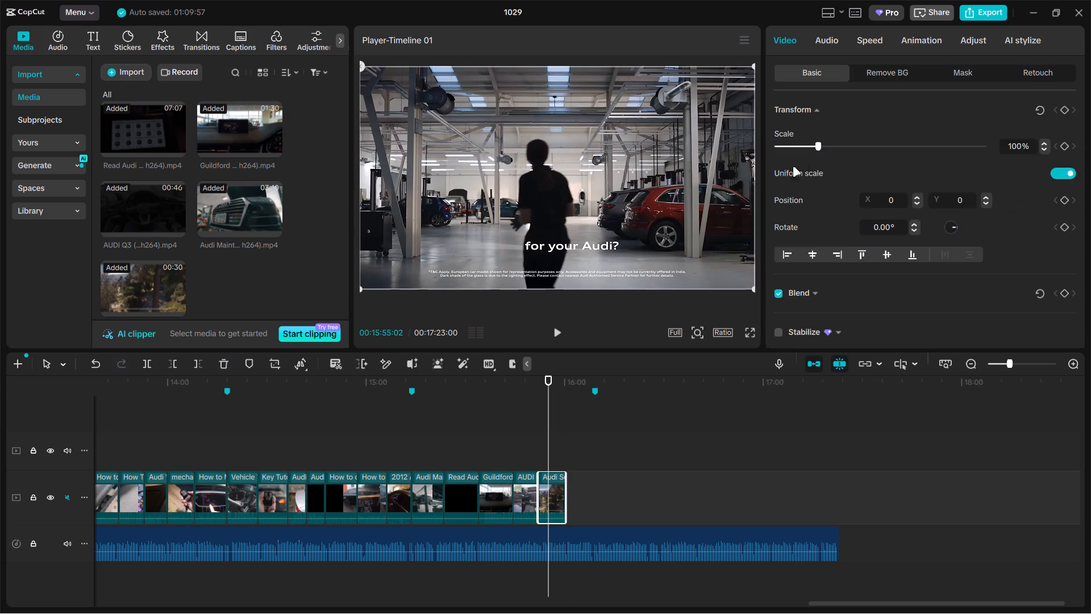
pyautogui.moveTo(821, 148); pyautogui.dragTo(839, 143)
pyautogui.moveTo(652, 182); pyautogui.dragTo(652, 213)
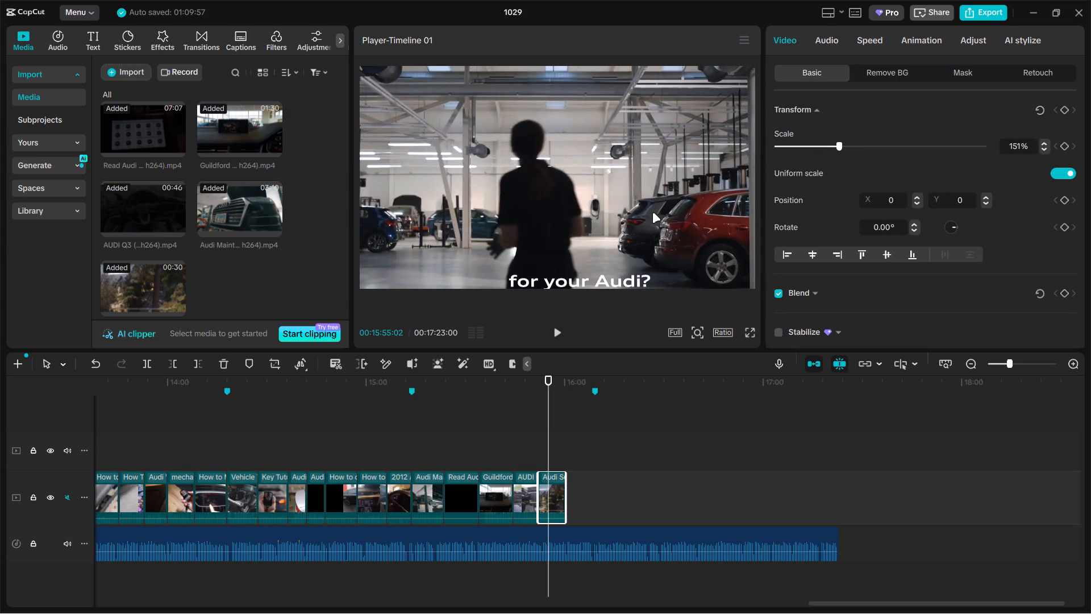
pyautogui.moveTo(652, 213); pyautogui.dragTo(652, 214)
pyautogui.moveTo(546, 446); pyautogui.dragTo(543, 446)
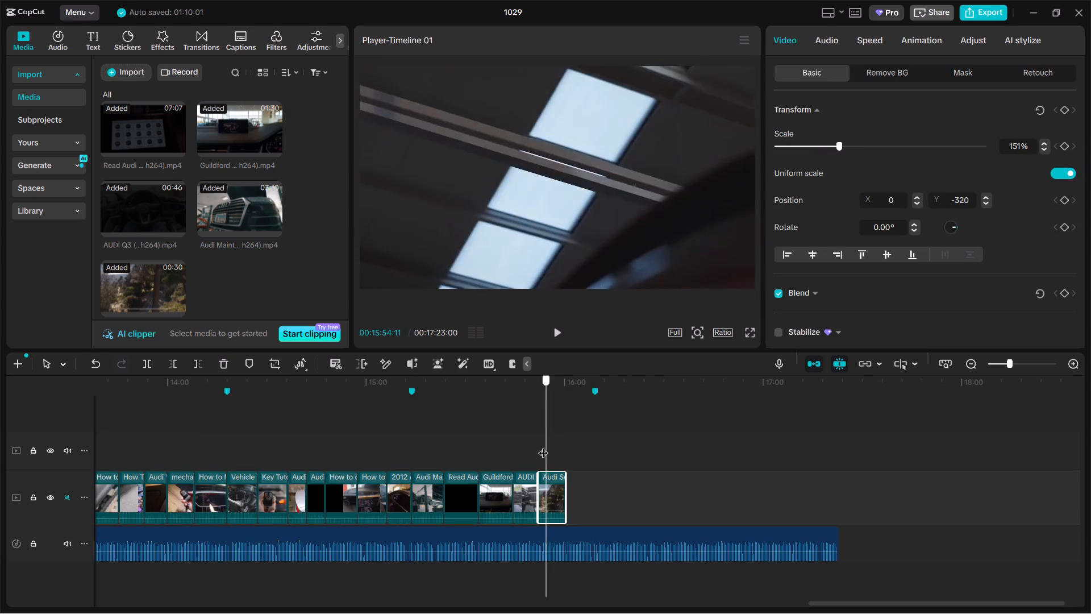
# Copy the "Increa..." clip near 00:12:47 and paste it on the main track directly after "Audi Service Peace of Mind".
pyautogui.moveTo(543, 446); pyautogui.dragTo(191, 465)
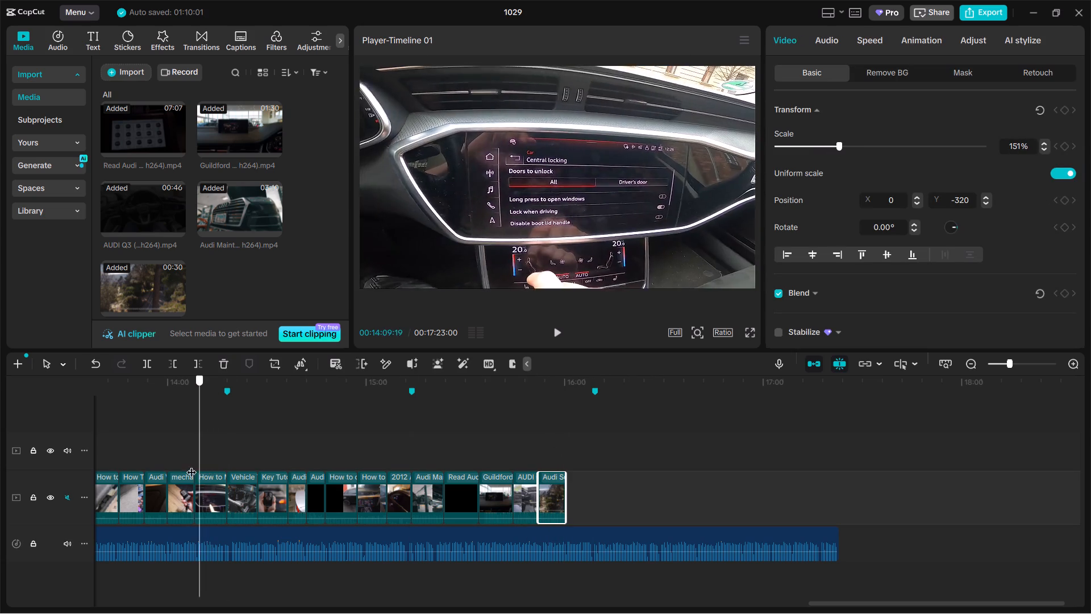
pyautogui.moveTo(191, 465); pyautogui.dragTo(263, 447)
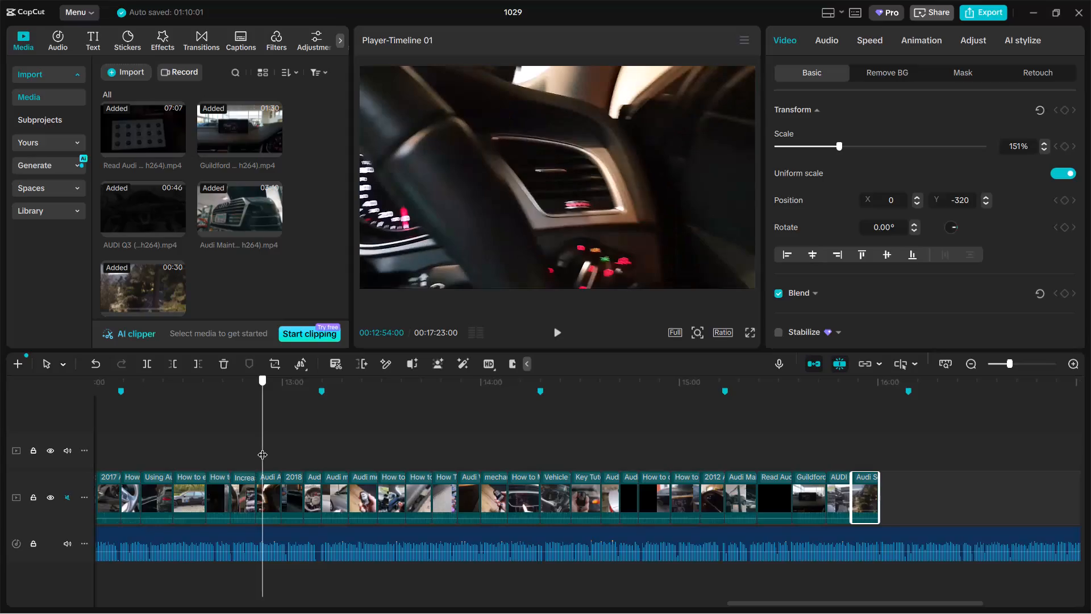
pyautogui.moveTo(263, 447); pyautogui.dragTo(240, 454)
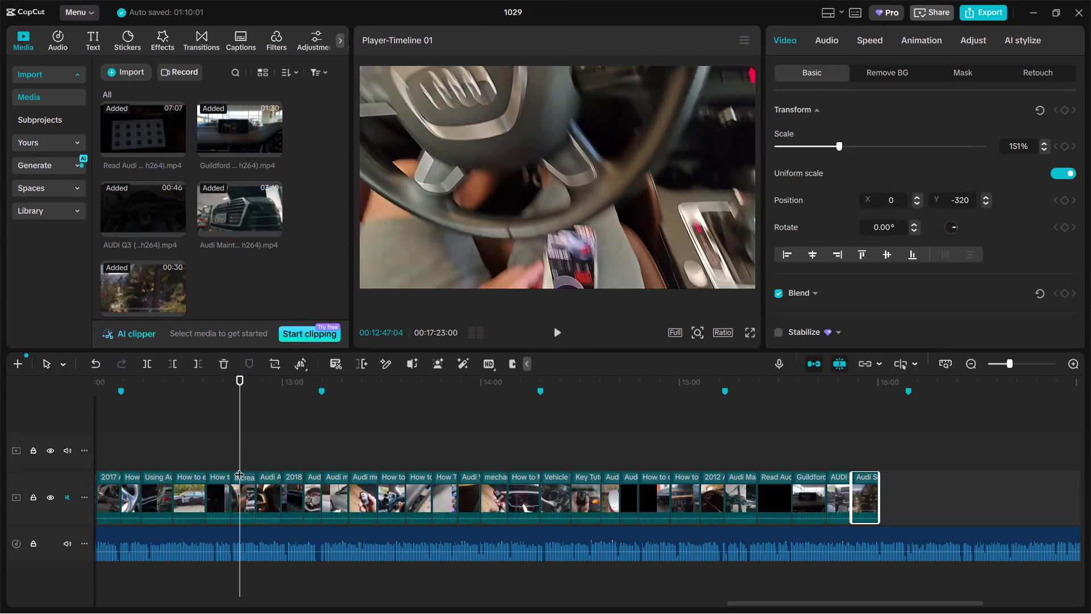
pyautogui.click(239, 492)
pyautogui.hotkey('ctrl', 'c')
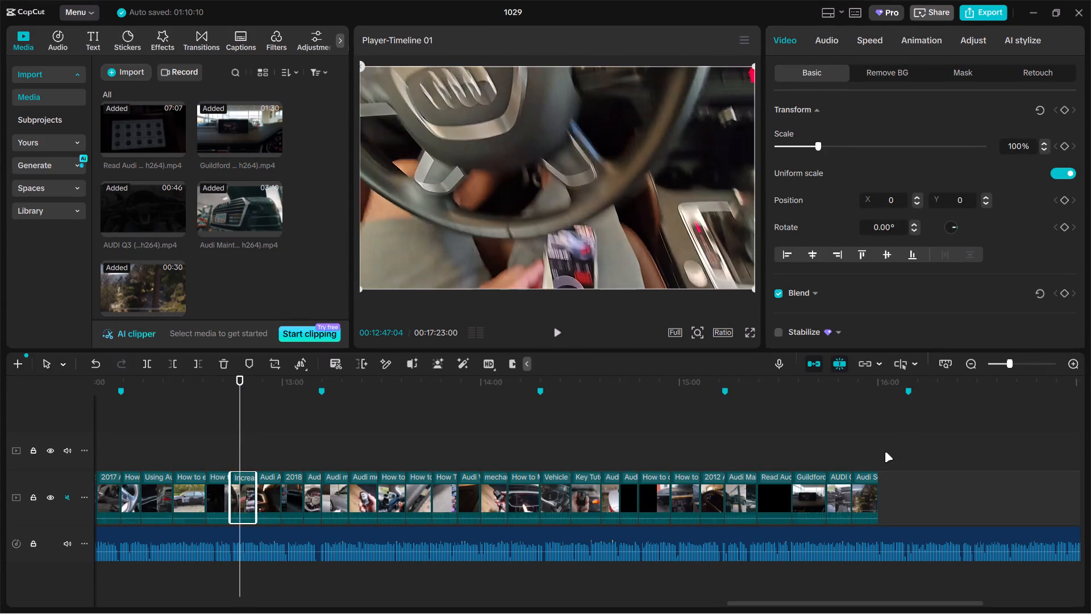
pyautogui.keyDown('ctrl'); pyautogui.click(874, 453); pyautogui.keyUp('ctrl')
pyautogui.hotkey('ctrl', 'v')
pyautogui.moveTo(884, 449); pyautogui.dragTo(895, 489)
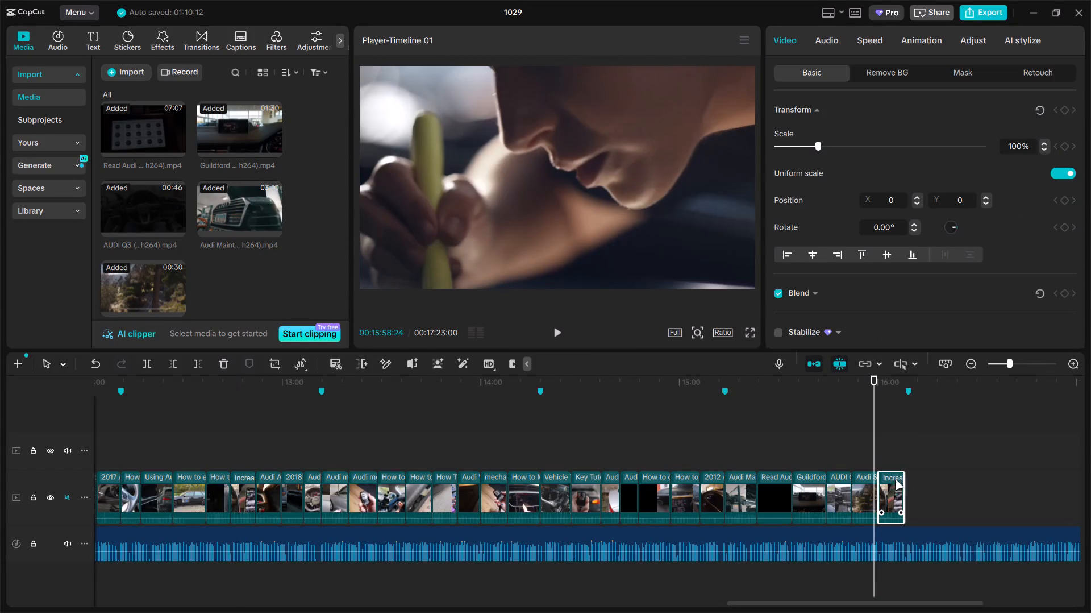
# Play back the pasted clip at the end of the main track up to the marker near 00:16:09.
pyautogui.click(894, 455)
pyautogui.press('space')
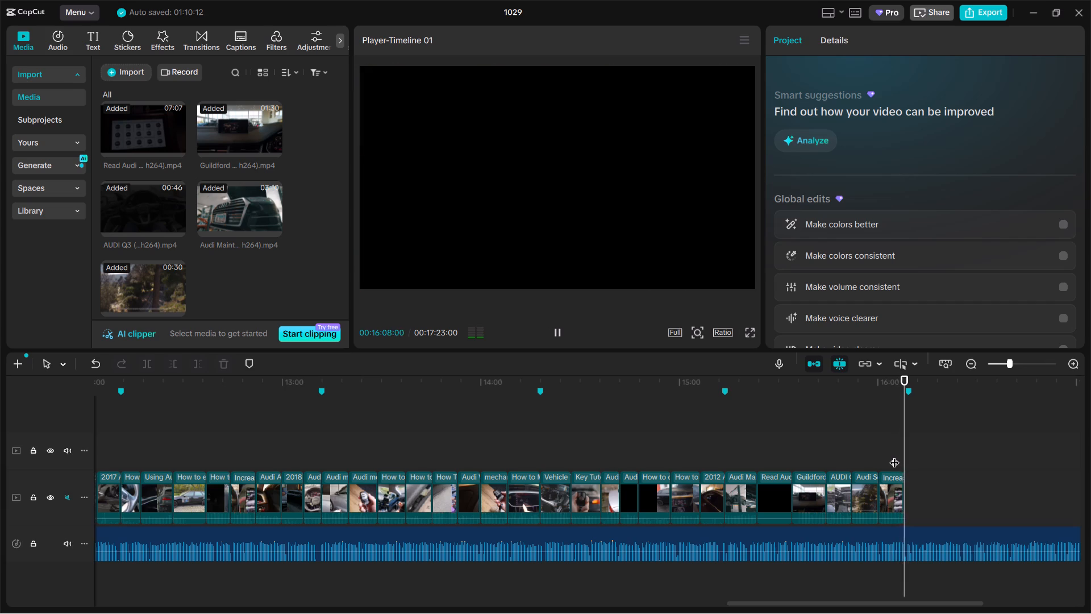
pyautogui.moveTo(896, 457); pyautogui.dragTo(894, 462)
pyautogui.moveTo(893, 467); pyautogui.dragTo(879, 463)
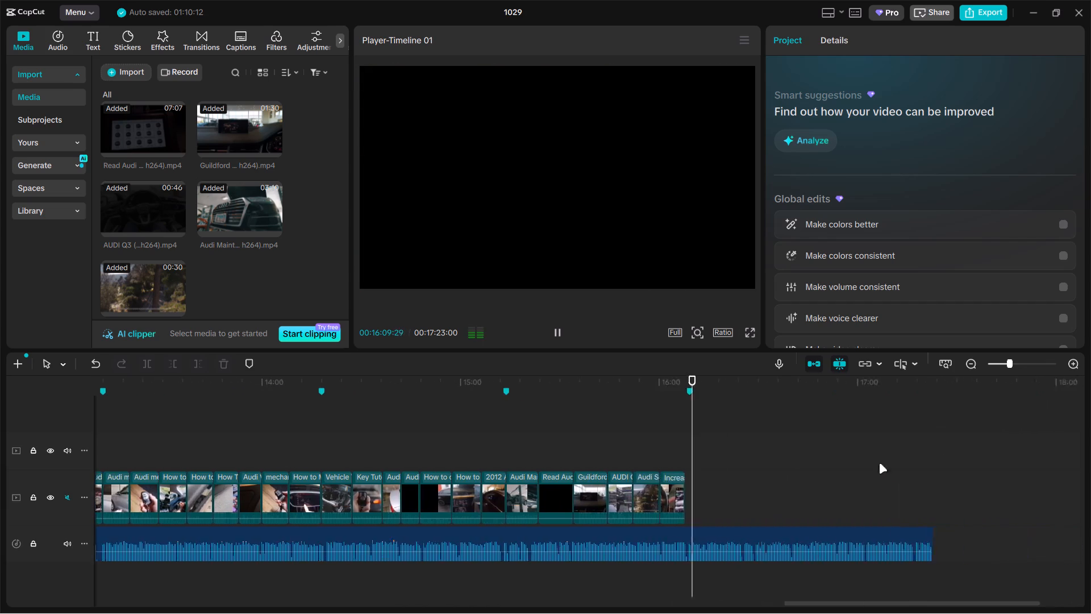
pyautogui.moveTo(879, 463); pyautogui.dragTo(799, 445)
pyautogui.press('space')
# Import all six videos from the Downloads > EDIT > 01 folder into the project media.
pyautogui.click(123, 70)
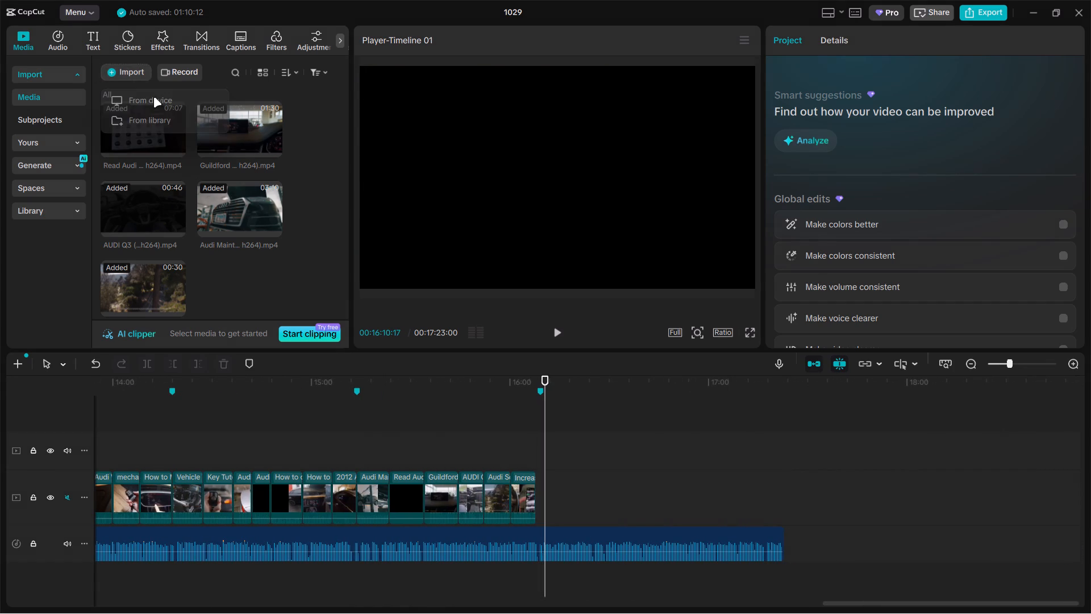
pyautogui.click(153, 97)
pyautogui.click(90, 38)
pyautogui.scroll(-4, 208, 308)
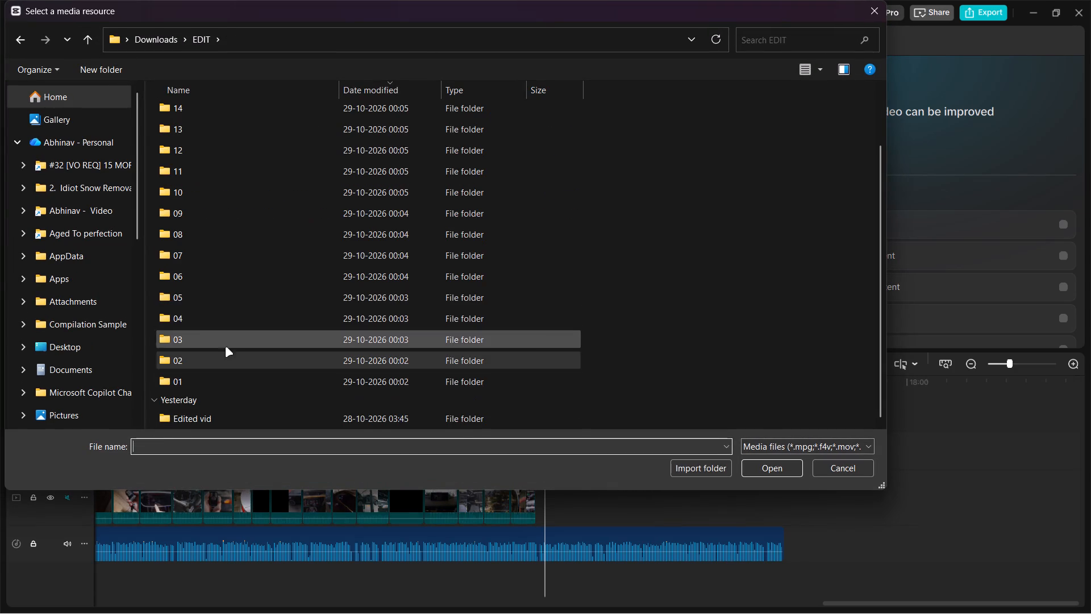
pyautogui.doubleClick(226, 376)
pyautogui.hotkey('ctrl', 'a')
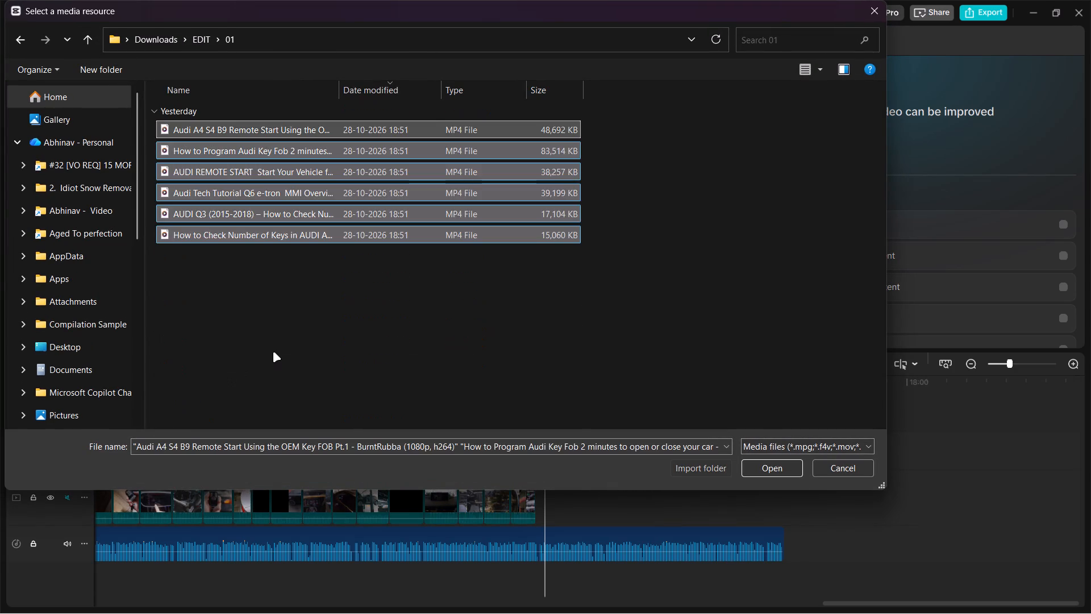
pyautogui.press('Return')
# Add the six imported videos to the main track directly after the pasted "Increa..." clip.
pyautogui.moveTo(235, 126); pyautogui.dragTo(618, 460)
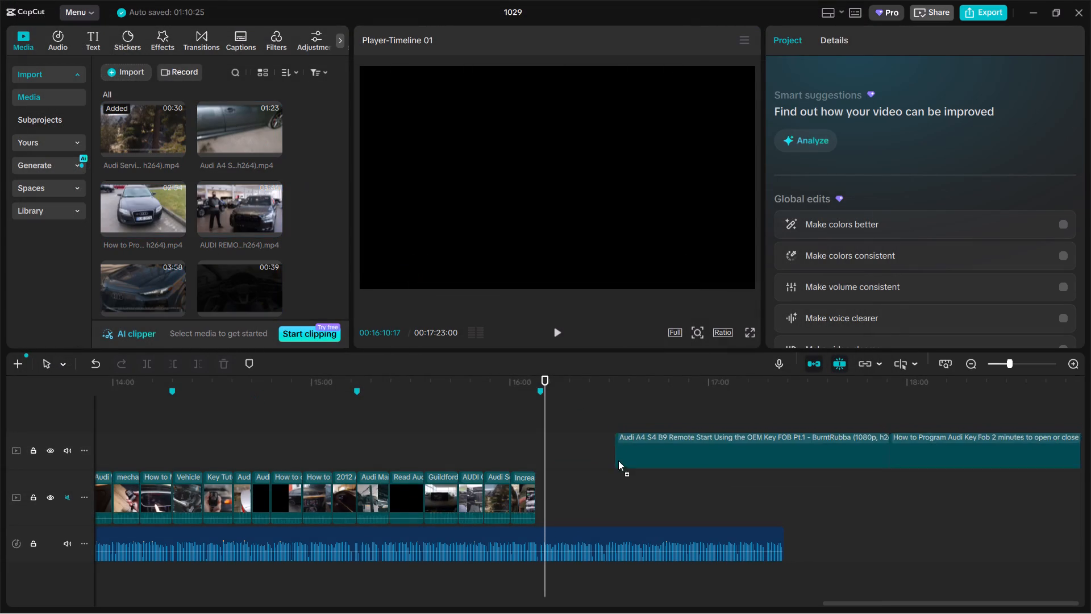
pyautogui.moveTo(618, 460); pyautogui.dragTo(620, 497)
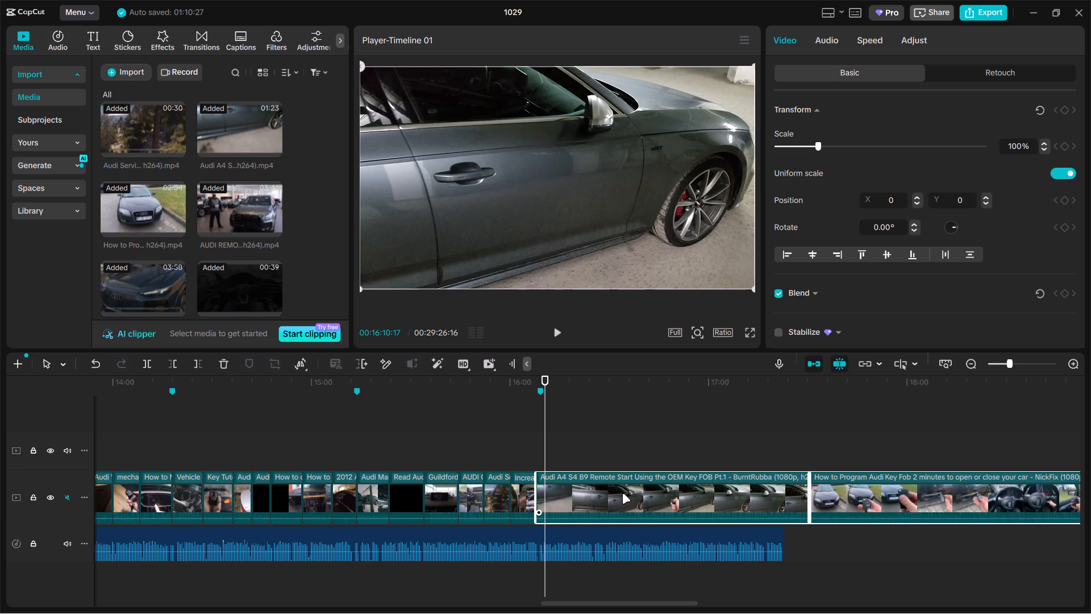
pyautogui.moveTo(621, 492); pyautogui.dragTo(610, 479)
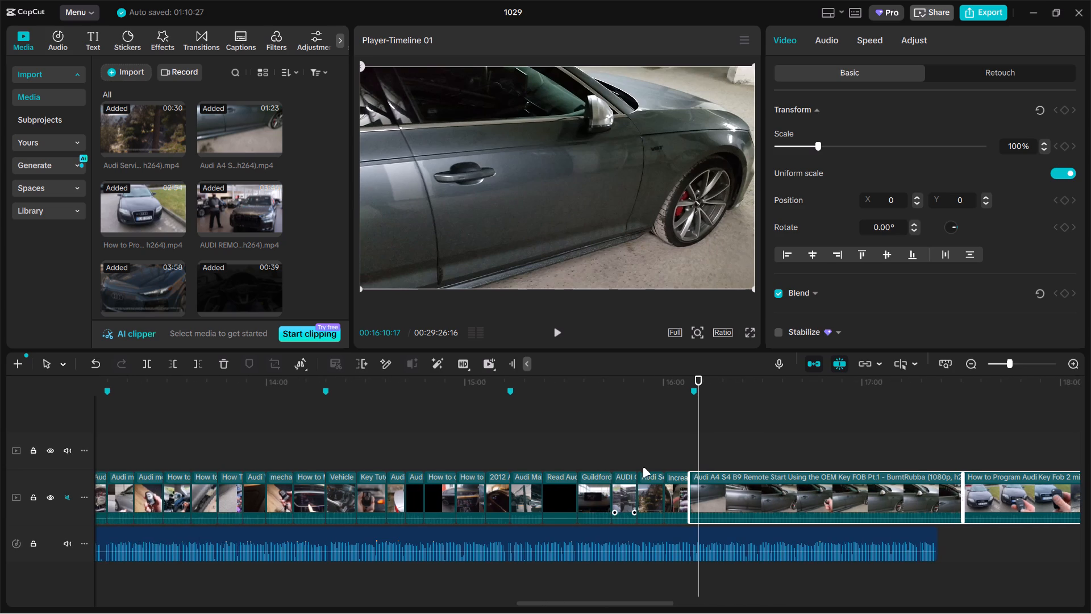
# Split the "Audi A4 S4 B9 Remote Start" clip at 00:16:33:17, where a hand holds the key fob, and delete the earlier part.
pyautogui.moveTo(651, 465); pyautogui.dragTo(660, 466)
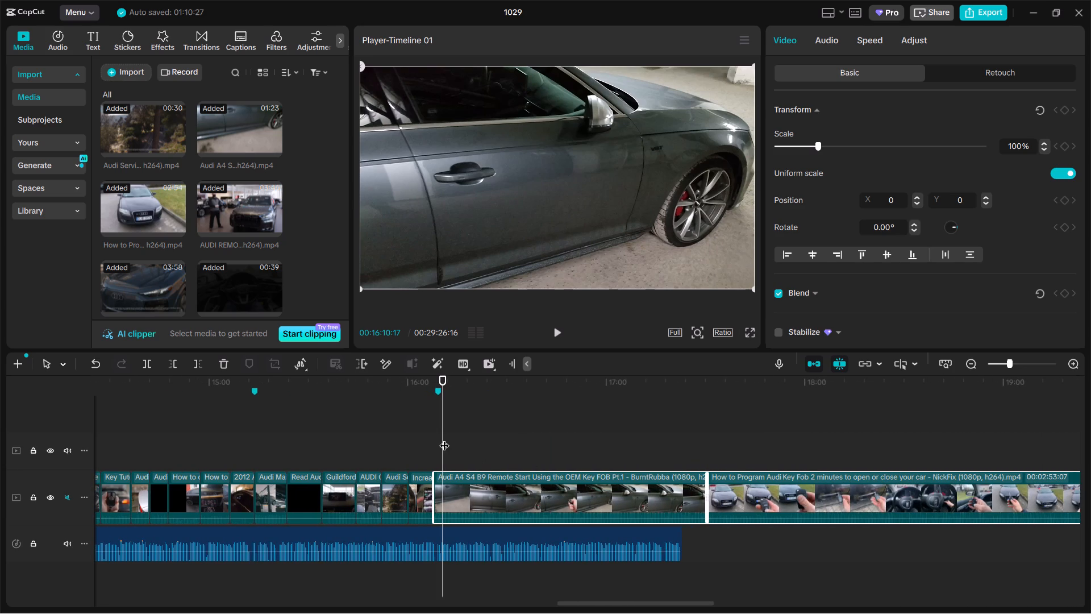
pyautogui.moveTo(444, 438); pyautogui.dragTo(431, 441)
pyautogui.press('space')
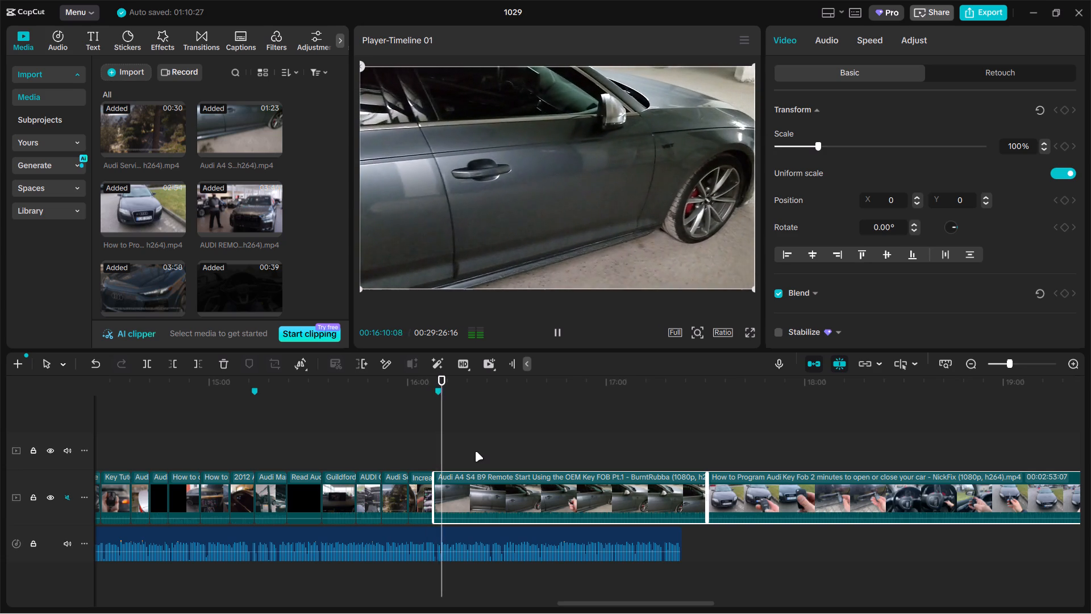
pyautogui.click(472, 451)
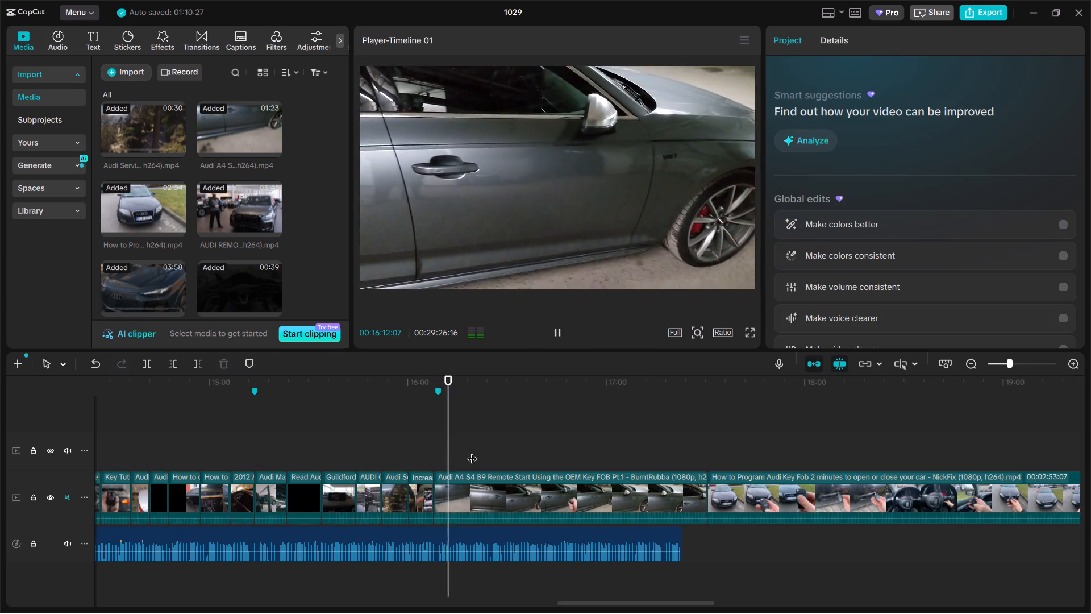
pyautogui.moveTo(472, 451); pyautogui.dragTo(665, 452)
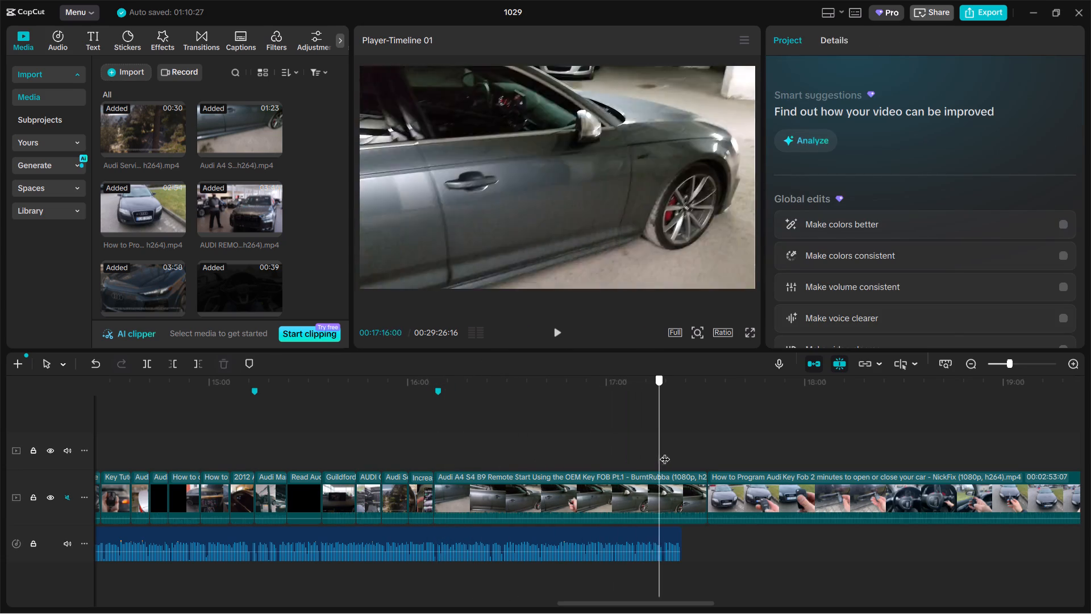
pyautogui.moveTo(665, 452); pyautogui.dragTo(536, 455)
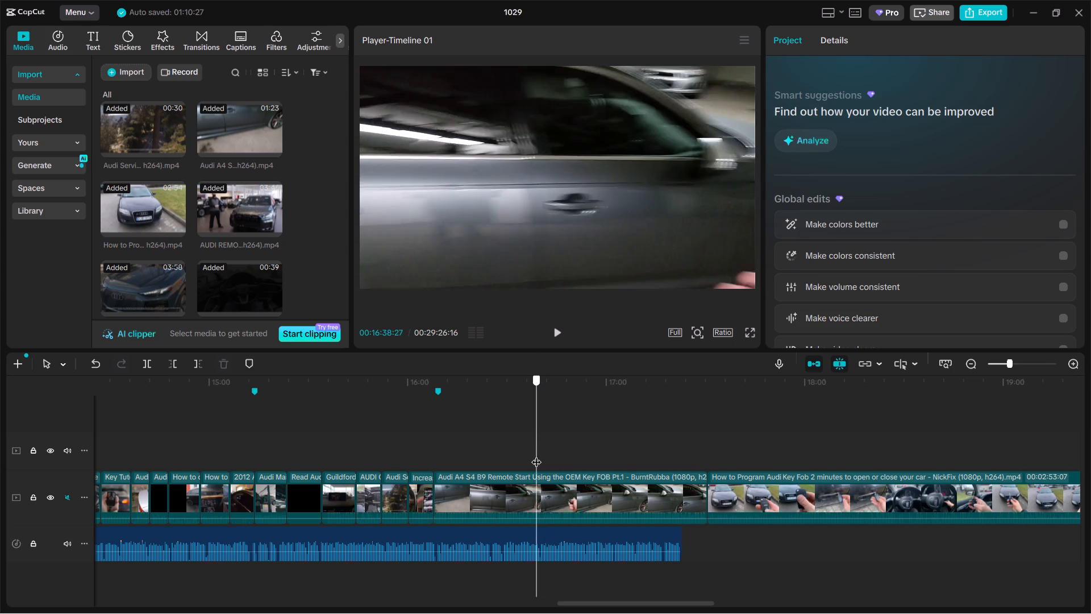
pyautogui.moveTo(536, 455); pyautogui.dragTo(519, 457)
pyautogui.click(534, 500)
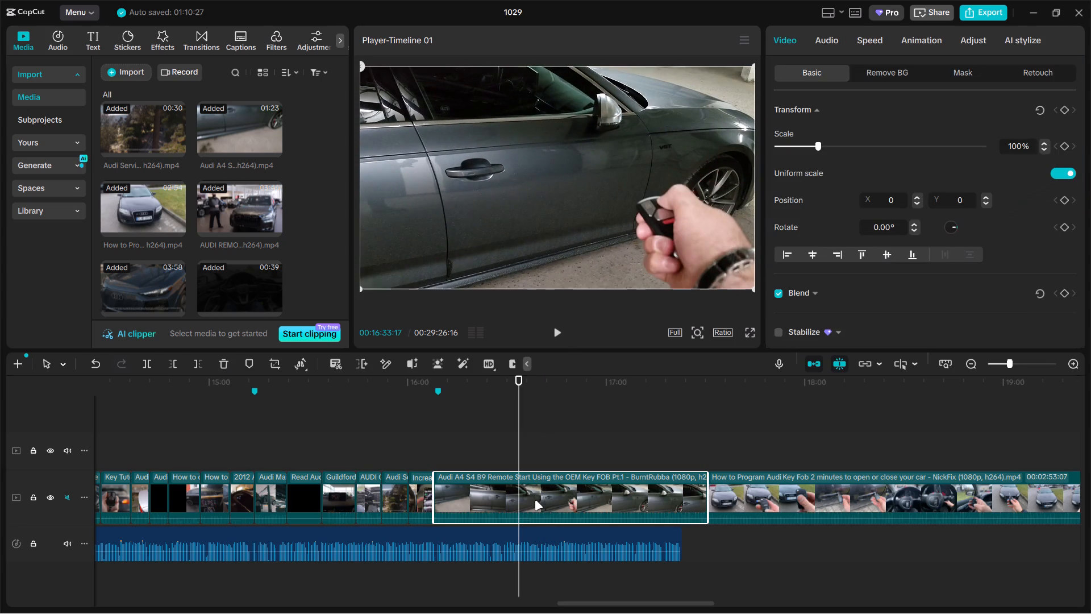
pyautogui.hotkey('ctrl', 'b')
pyautogui.click(509, 480)
pyautogui.press('BackSpace')
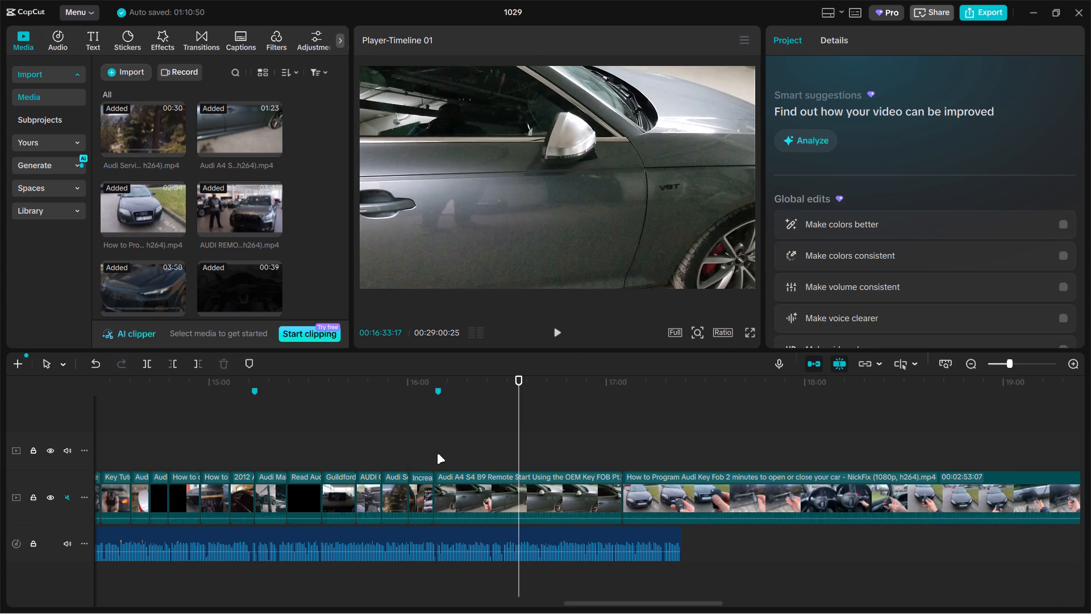
# Split the remaining "Audi A4 S4 B9 Remote Start" clip at 00:16:15:01 and delete the part after the cut.
pyautogui.click(437, 454)
pyautogui.moveTo(437, 454); pyautogui.dragTo(452, 449)
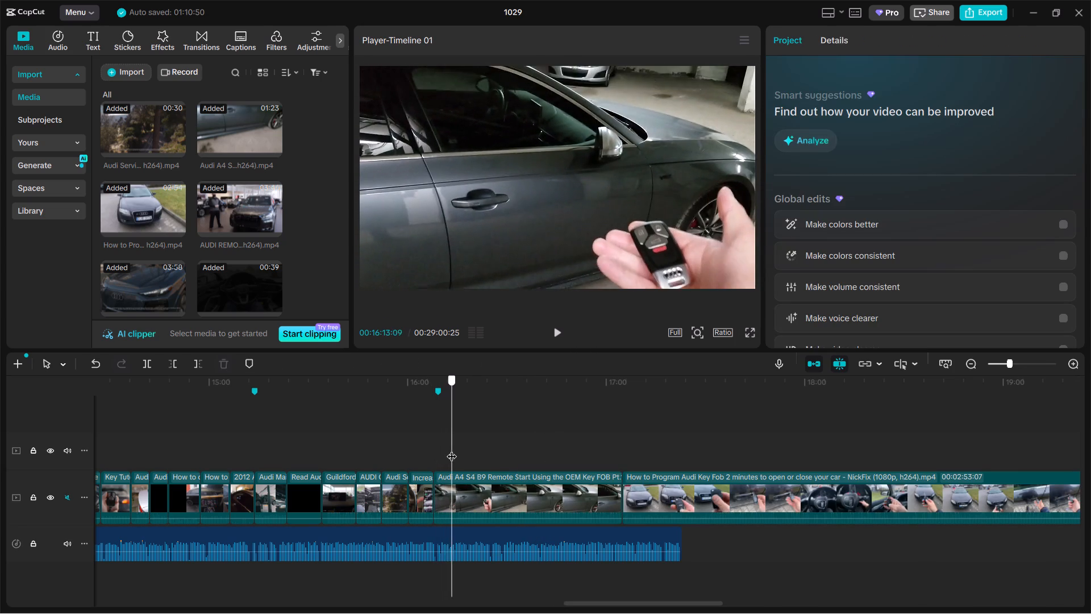
pyautogui.moveTo(452, 449); pyautogui.dragTo(457, 449)
pyautogui.click(469, 482)
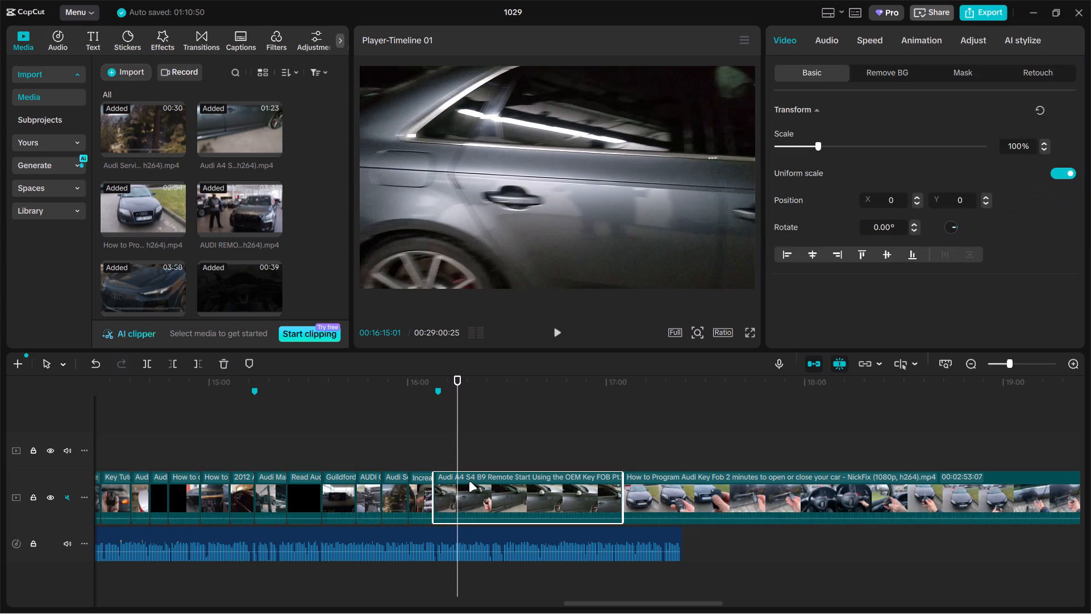
pyautogui.hotkey('ctrl', 'b')
pyautogui.press('BackSpace')
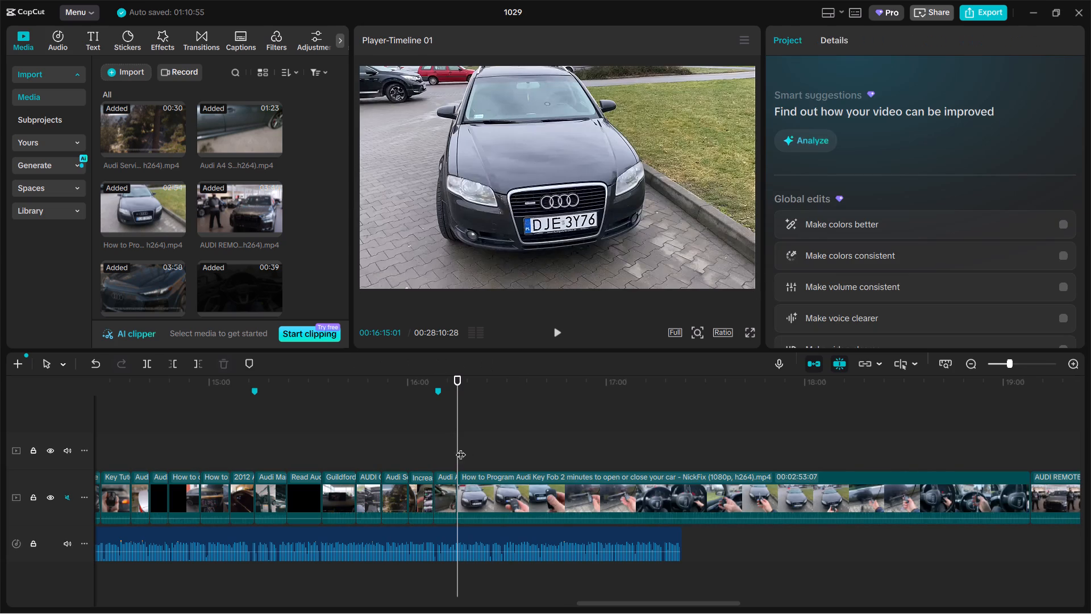
# Split the "How to Program Audi Key Fob" clip at 00:16:50:28, at the key in the door lock, and delete the earlier part.
pyautogui.moveTo(460, 447); pyautogui.dragTo(538, 447)
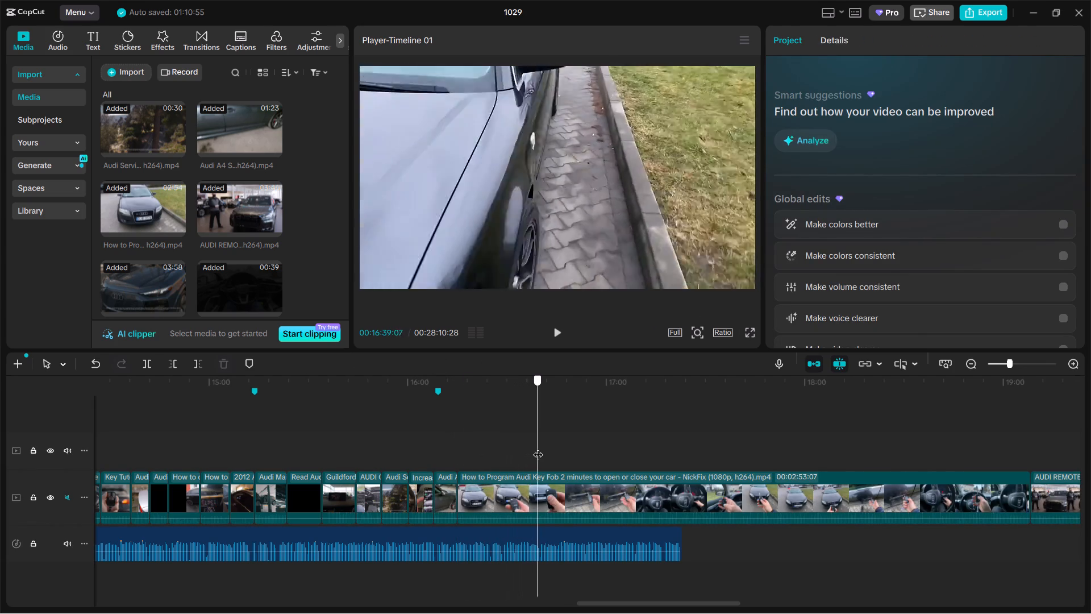
pyautogui.moveTo(538, 447); pyautogui.dragTo(622, 447)
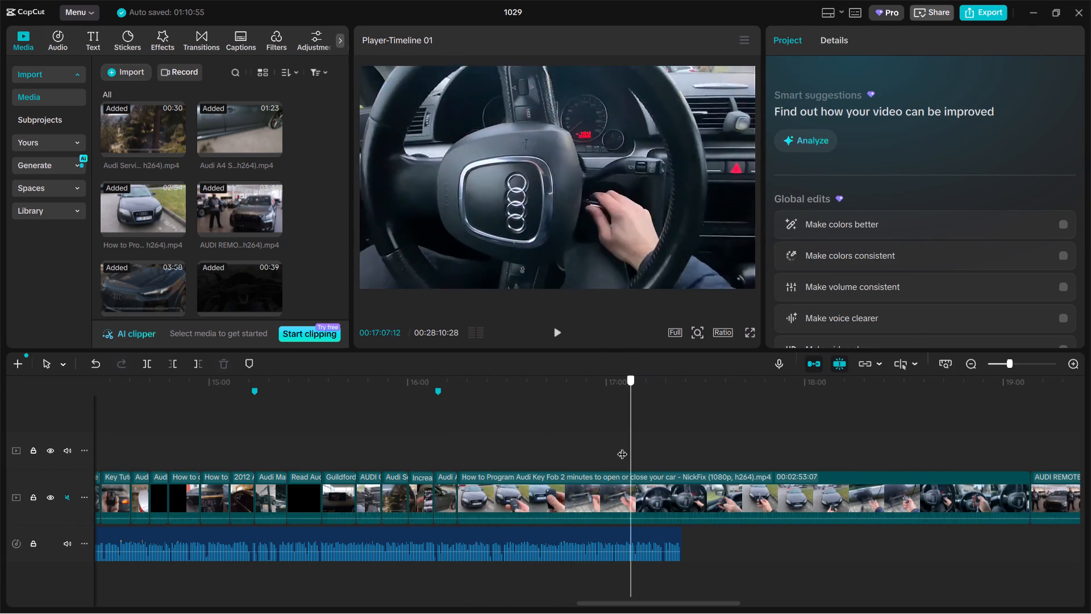
pyautogui.moveTo(622, 447); pyautogui.dragTo(576, 447)
pyautogui.click(573, 490)
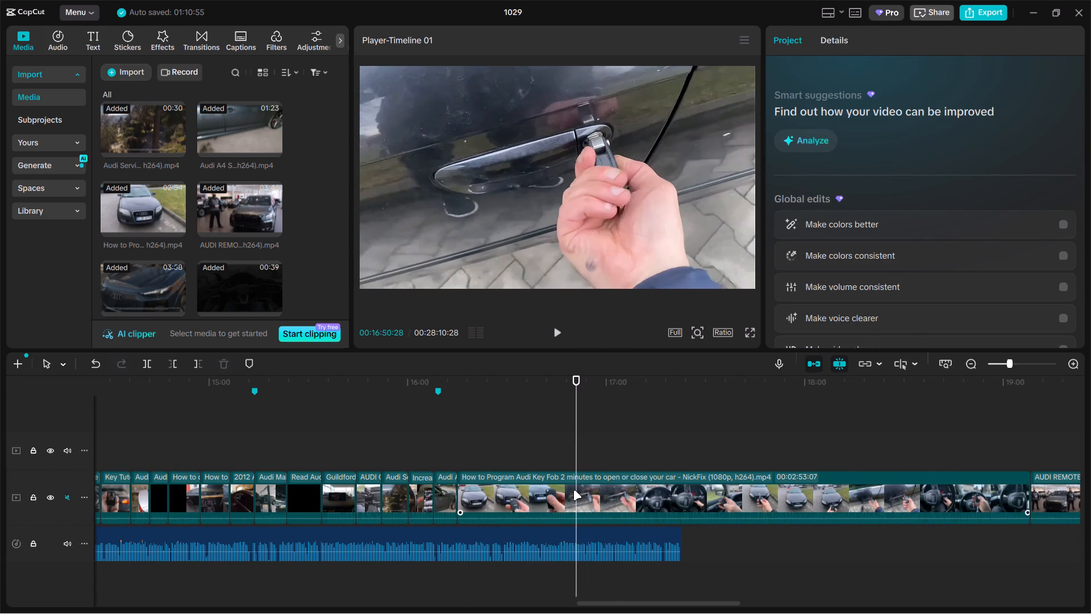
pyautogui.hotkey('ctrl', 'b')
pyautogui.click(539, 488)
pyautogui.press('BackSpace')
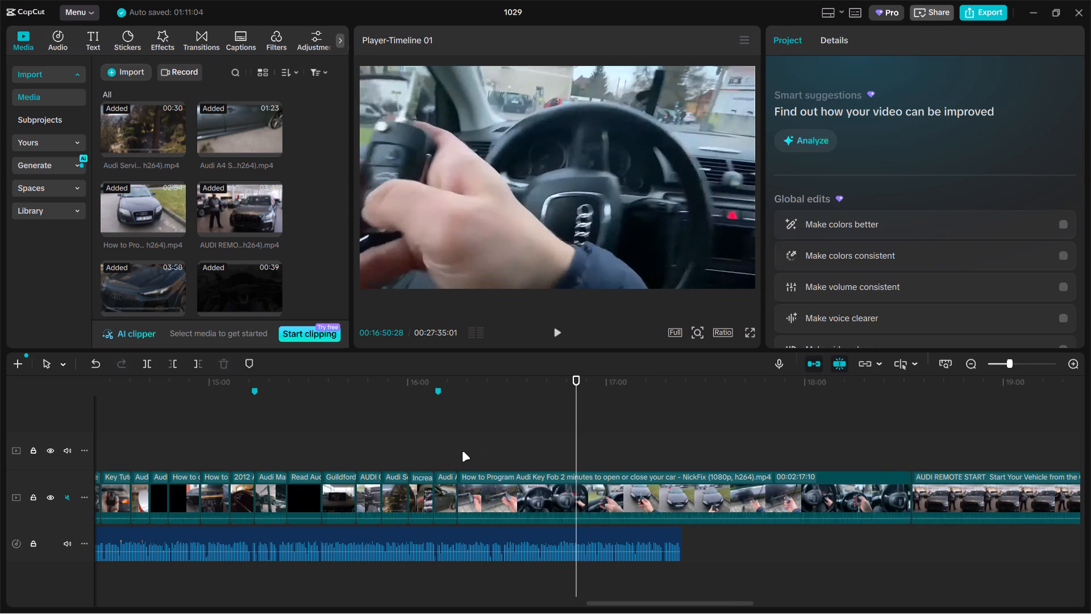
# Split the remaining "How to Program Audi Key Fob" clip at 00:16:21:17 and delete the part after the cut.
pyautogui.click(455, 451)
pyautogui.moveTo(455, 451); pyautogui.dragTo(479, 443)
pyautogui.click(494, 489)
pyautogui.hotkey('ctrl', 'b')
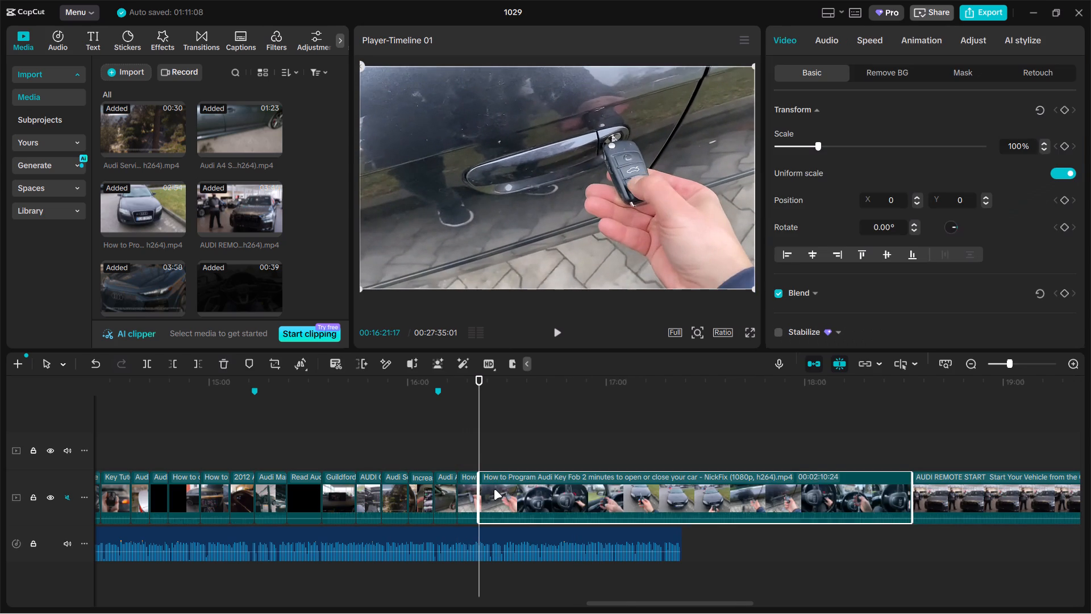
pyautogui.press('BackSpace')
# Skim the "AUDI REMOTE START" showroom clip for usable shots and delete the whole clip from the main track.
pyautogui.moveTo(481, 451); pyautogui.dragTo(713, 441)
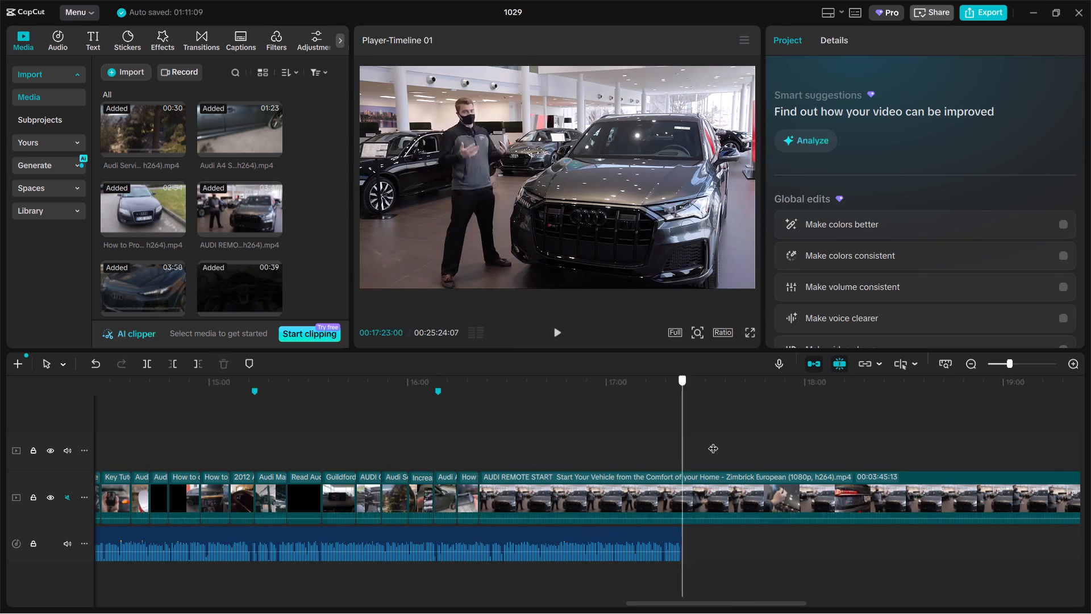
pyautogui.moveTo(713, 441); pyautogui.dragTo(885, 442)
pyautogui.keyDown('ctrl'); pyautogui.scroll(-4, 814, 459); pyautogui.keyUp('ctrl')
pyautogui.click(804, 460)
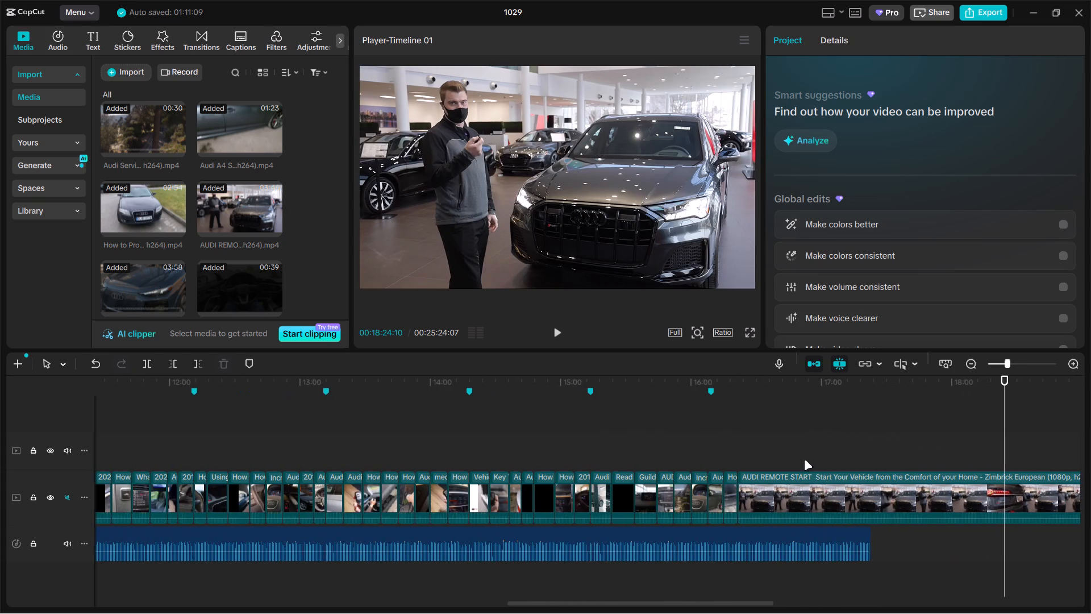
pyautogui.moveTo(832, 482); pyautogui.dragTo(826, 488)
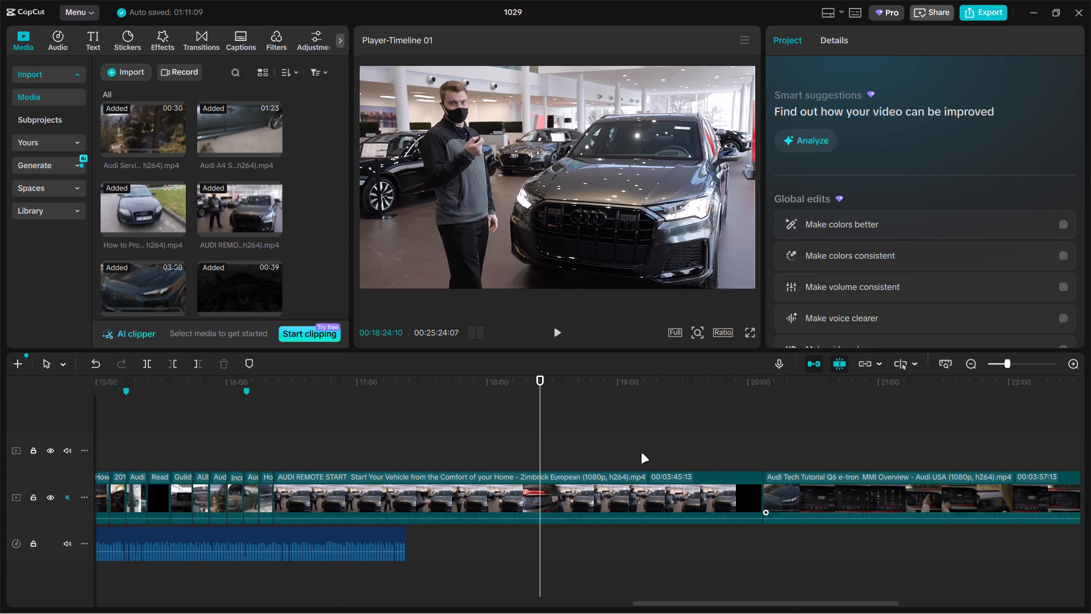
pyautogui.moveTo(538, 444); pyautogui.dragTo(665, 437)
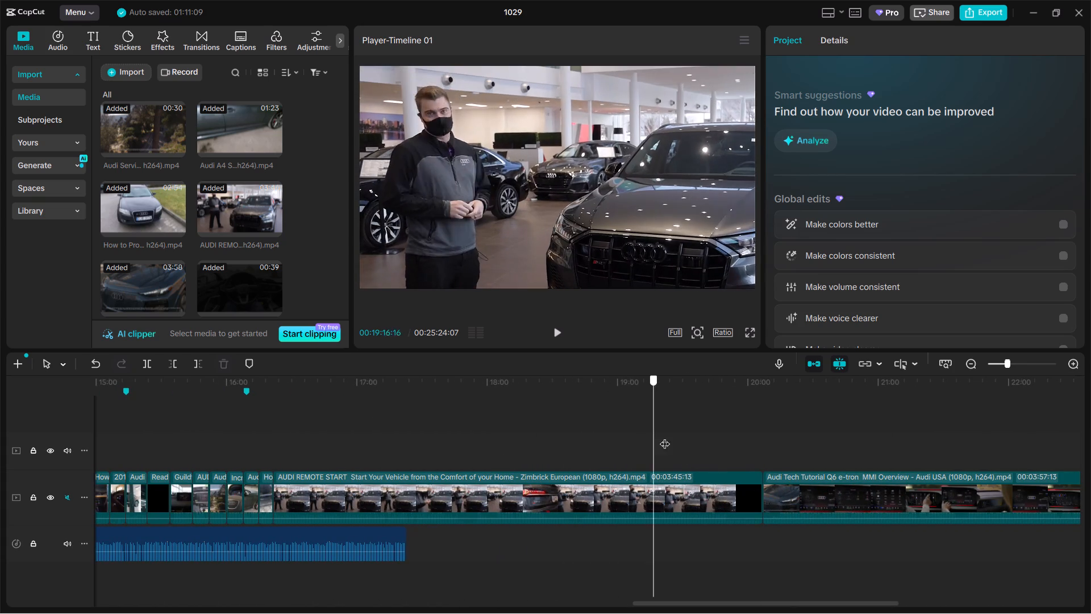
pyautogui.moveTo(665, 437); pyautogui.dragTo(319, 438)
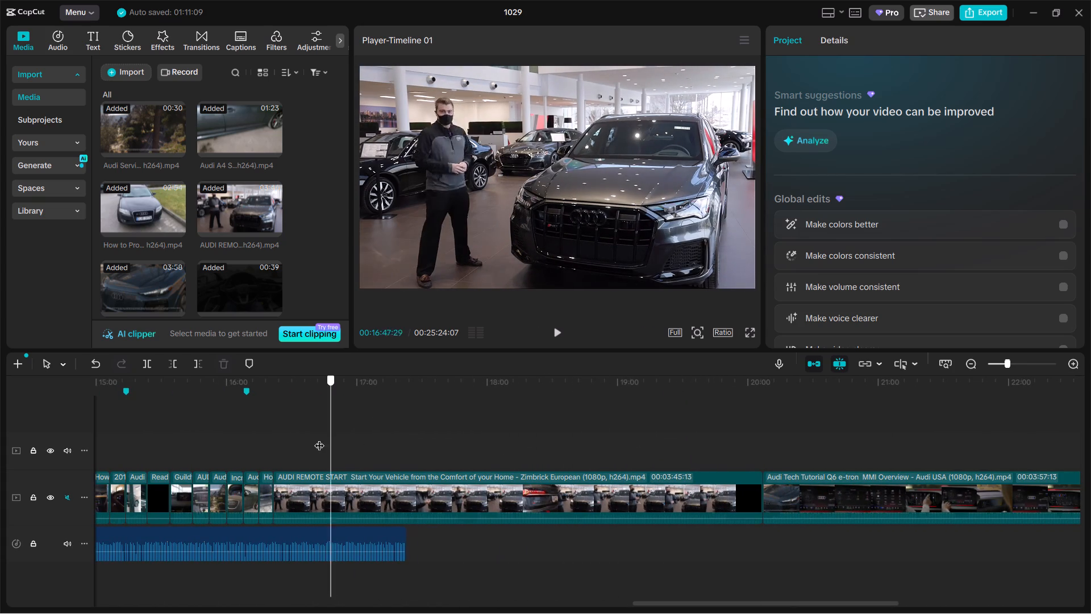
pyautogui.moveTo(319, 438); pyautogui.dragTo(295, 438)
pyautogui.click(389, 497)
pyautogui.press('BackSpace')
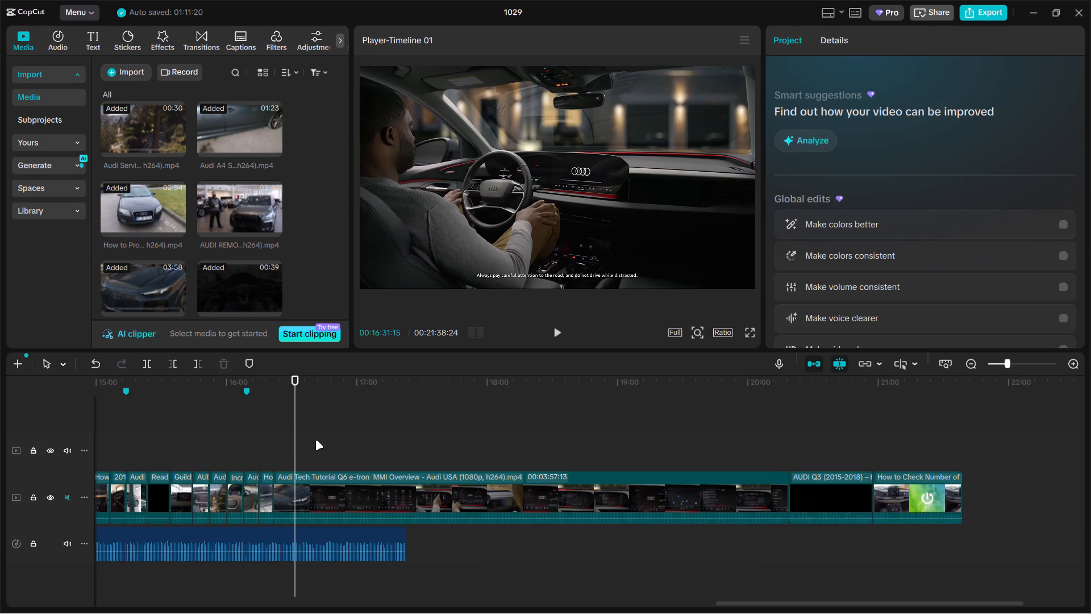
# Split the "Audi Tech Tutorial Q6 e-tron MMI Overview" clip at 00:16:52:12 and delete the part before the cut.
pyautogui.moveTo(295, 445); pyautogui.dragTo(365, 449)
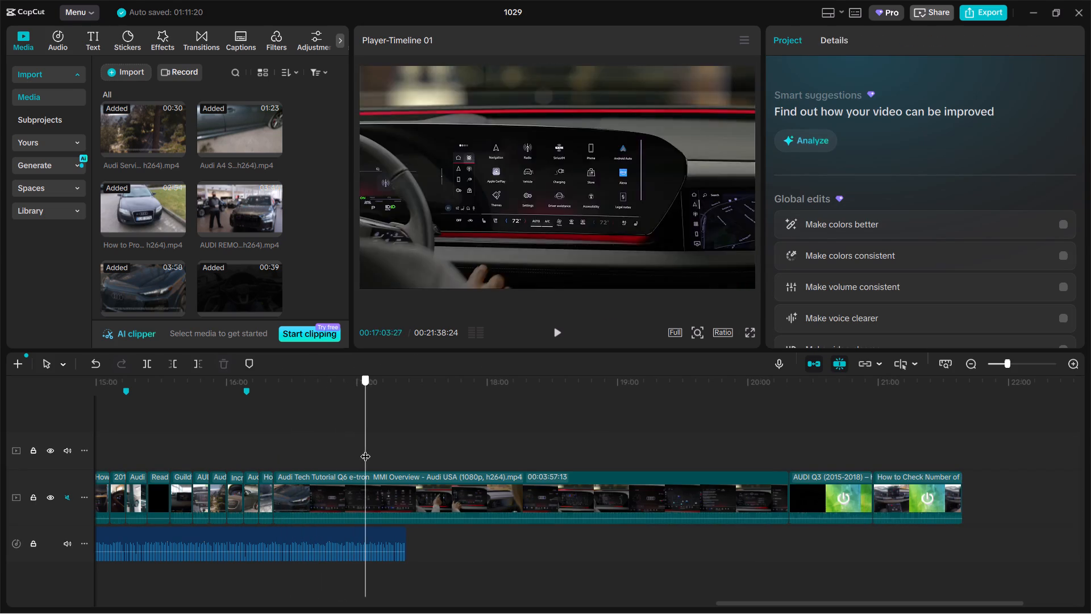
pyautogui.moveTo(365, 449); pyautogui.dragTo(340, 453)
pyautogui.click(347, 483)
pyautogui.hotkey('ctrl', 'b')
pyautogui.click(322, 481)
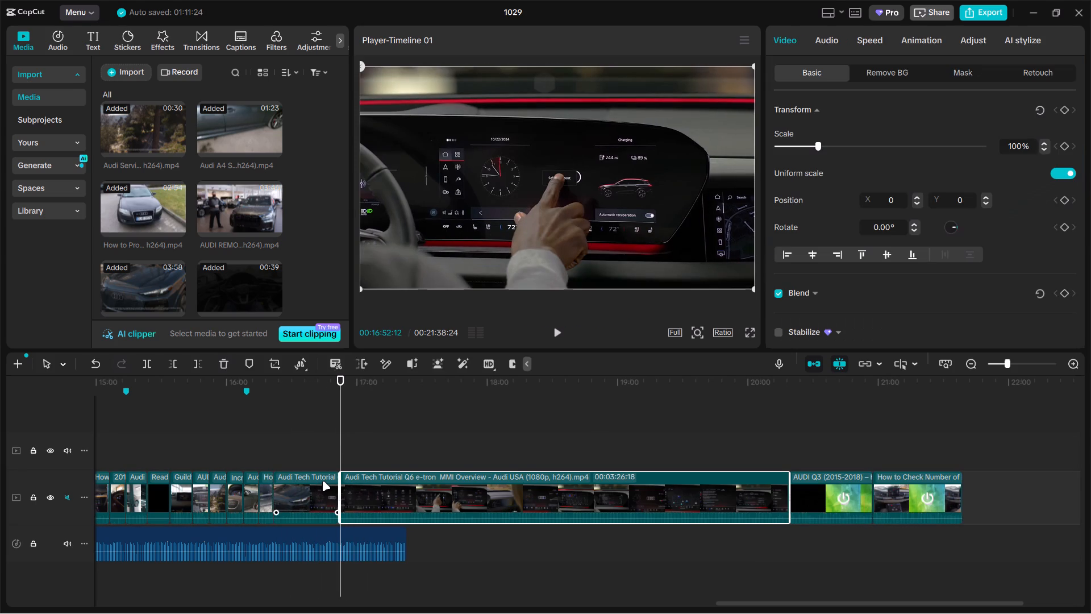
pyautogui.press('BackSpace')
# Split the remaining "Audi Tech Tutorial Q6 e-tron" clip at 00:16:29:19 and delete the part after the cut.
pyautogui.click(273, 453)
pyautogui.moveTo(273, 453); pyautogui.dragTo(291, 447)
pyautogui.click(310, 487)
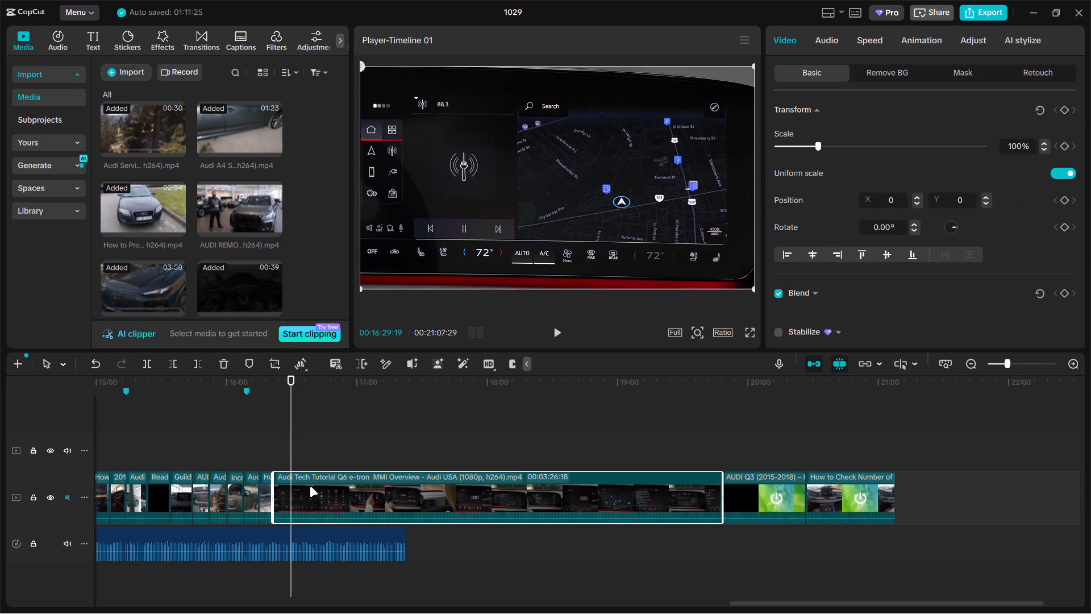
pyautogui.hotkey('ctrl', 'b')
pyautogui.press('BackSpace')
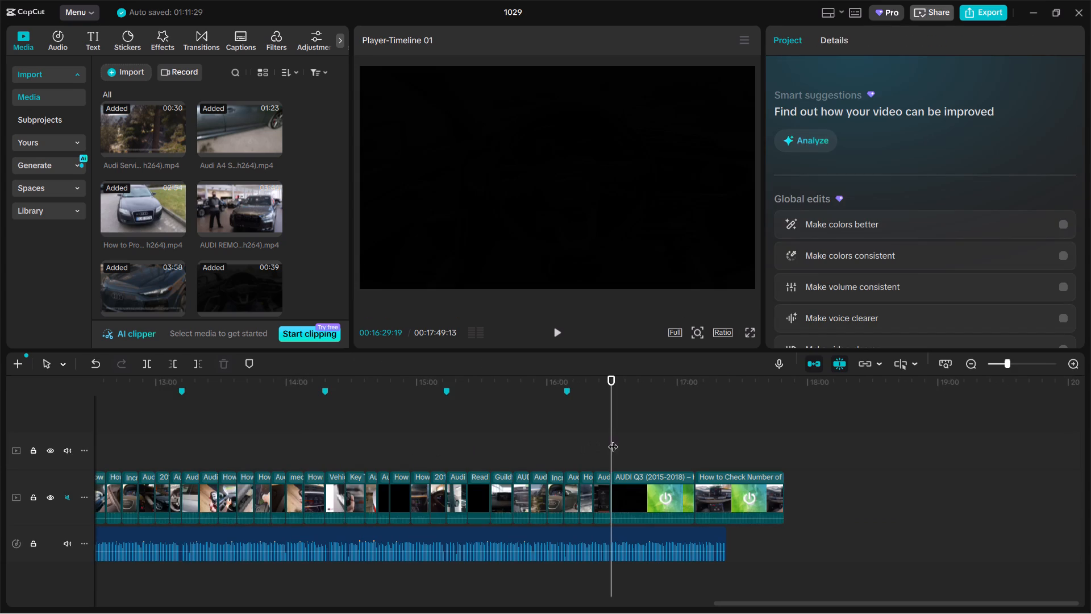
# Check the "AUDI Q3 (2015-2018)" clip and delete it from the main track.
pyautogui.moveTo(614, 439); pyautogui.dragTo(651, 439)
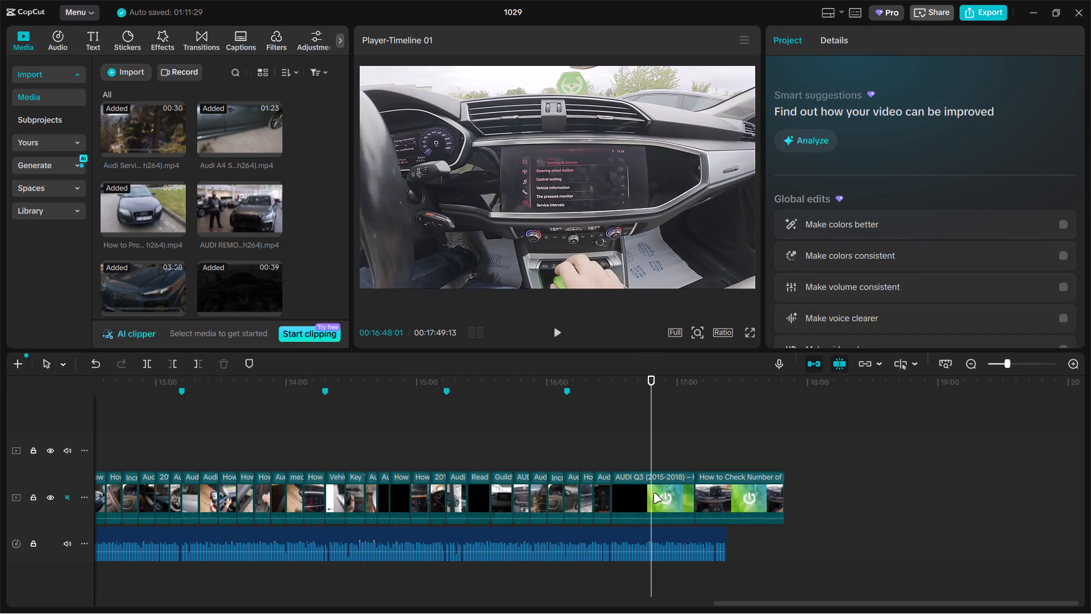
pyautogui.click(653, 493)
pyautogui.press('BackSpace')
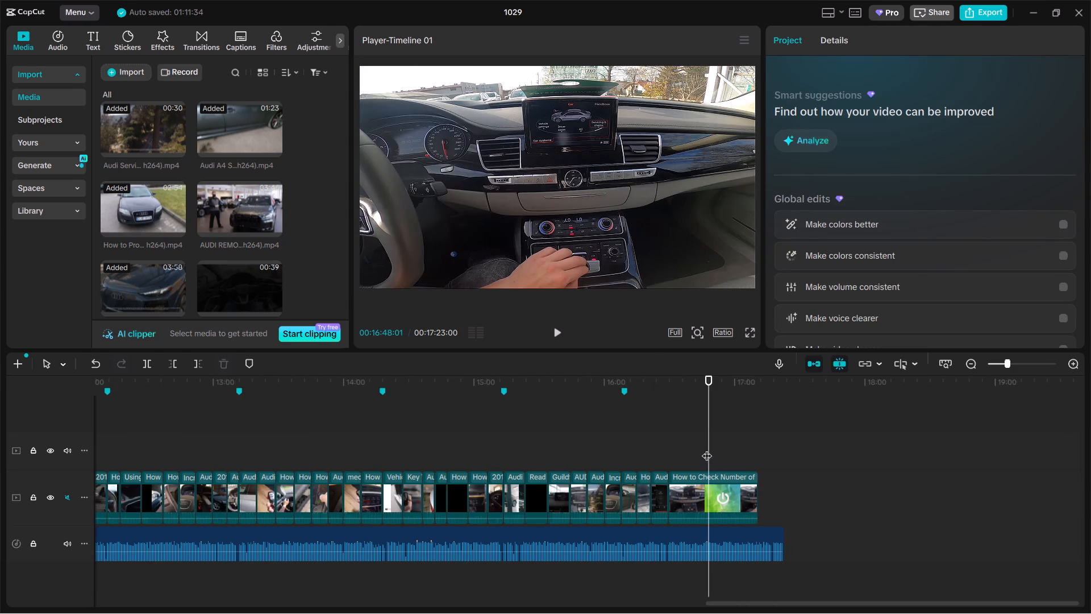
# Trim both ends of the "How to Check Number of..." clip to keep a shot of about 7 seconds.
pyautogui.click(709, 449)
pyautogui.click(710, 490)
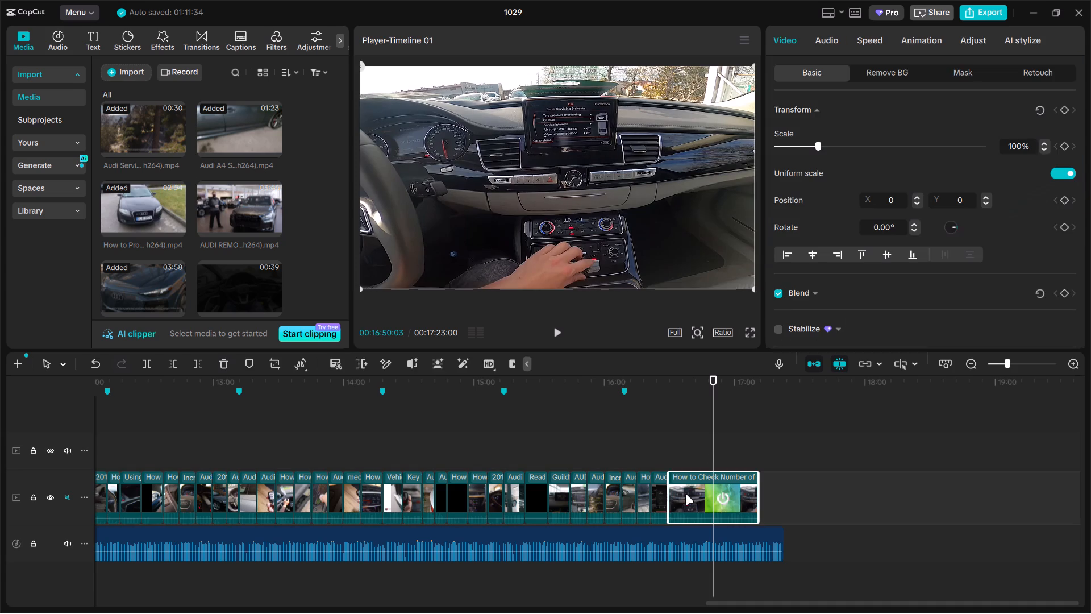
pyautogui.moveTo(671, 493); pyautogui.dragTo(705, 480)
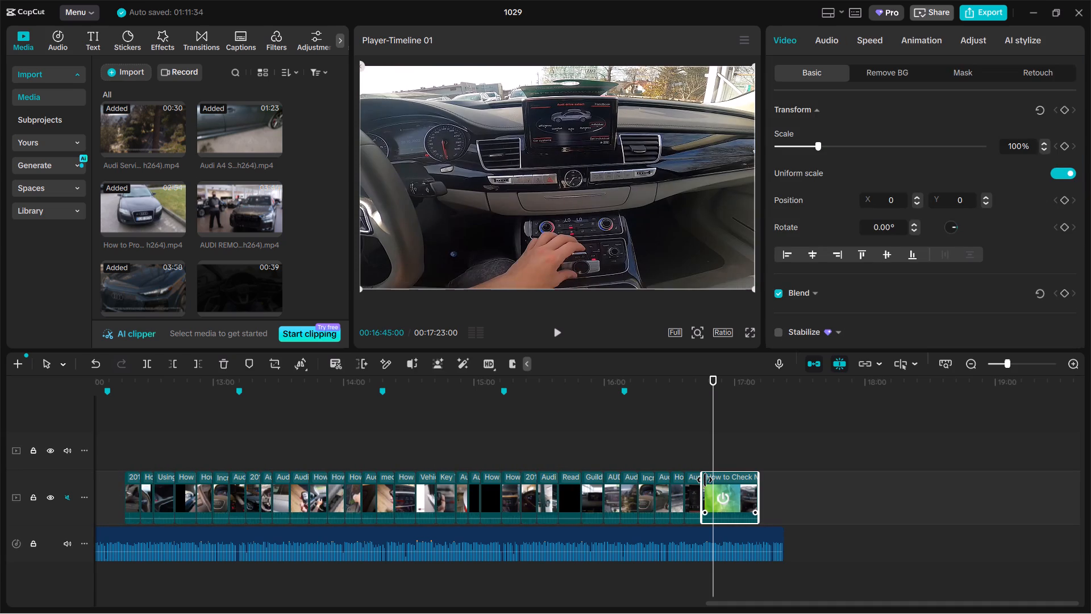
pyautogui.moveTo(705, 480); pyautogui.dragTo(705, 480)
pyautogui.moveTo(722, 486); pyautogui.dragTo(683, 492)
# Move the "How to Activate & Deactivate Interior Monitor" and "Experience the New Audi Q7" clips from the upper track to the main track's end.
pyautogui.keyDown('ctrl'); pyautogui.scroll(-9, 422, 454); pyautogui.keyUp('ctrl')
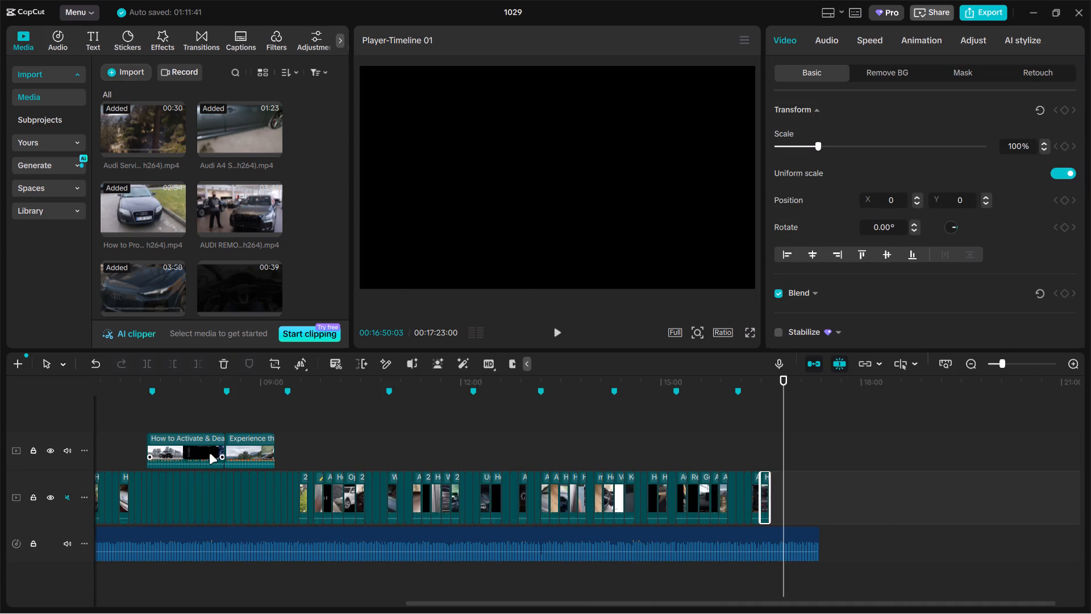
pyautogui.moveTo(169, 418); pyautogui.dragTo(294, 450)
pyautogui.moveTo(169, 442); pyautogui.dragTo(745, 468)
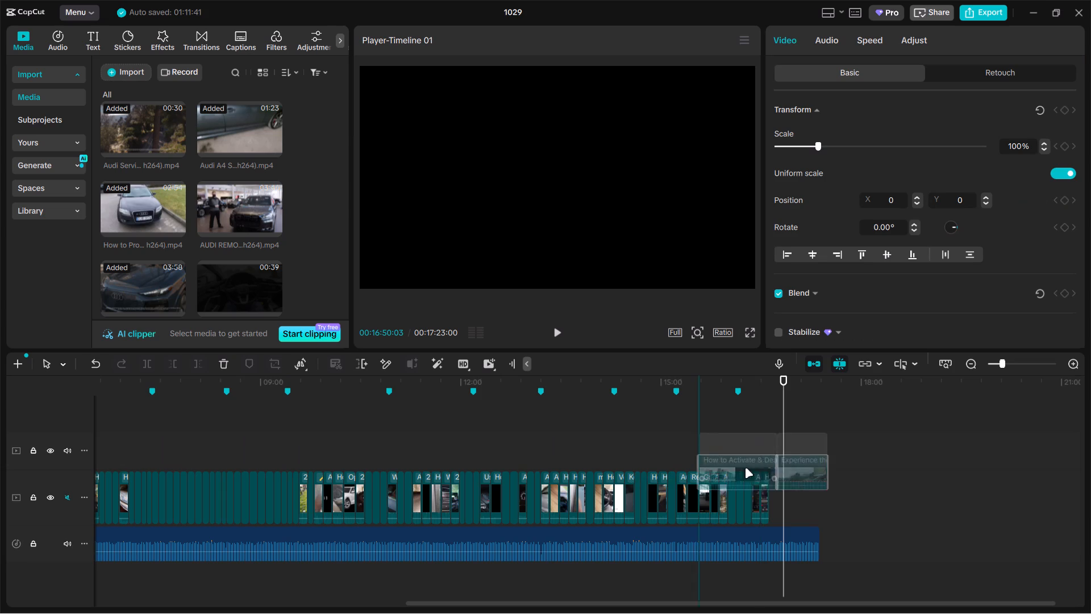
pyautogui.moveTo(745, 468); pyautogui.dragTo(814, 492)
# Split the "How to Activate & Deactivate Interior Monitor" clip at 00:16:48:08, on the wheel shot, and delete the part after the cut.
pyautogui.click(806, 455)
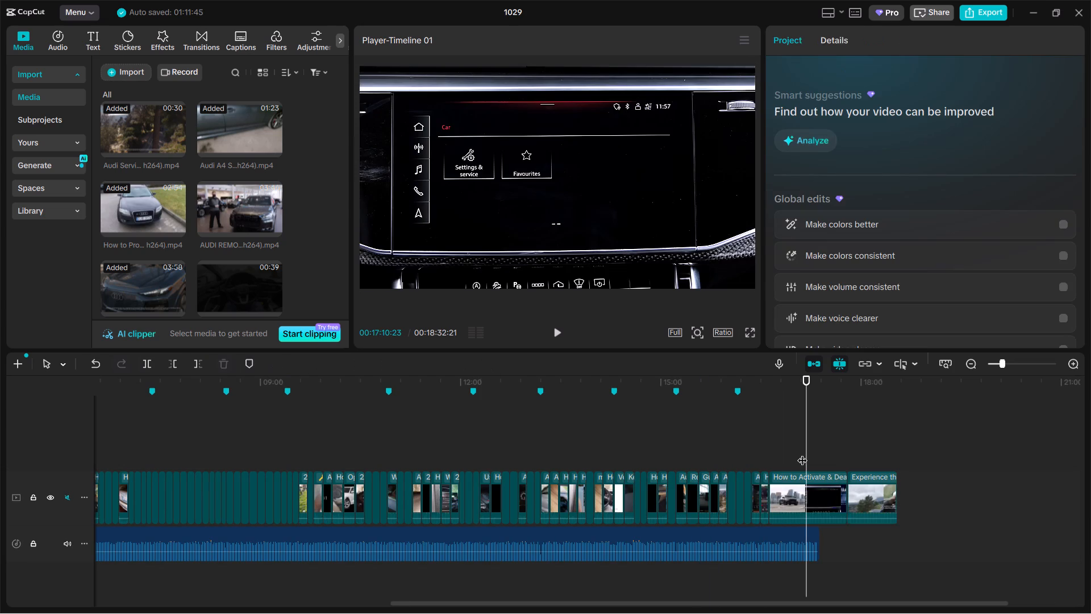
pyautogui.keyDown('ctrl'); pyautogui.scroll(19, 802, 453); pyautogui.keyUp('ctrl')
pyautogui.moveTo(806, 442); pyautogui.dragTo(799, 443)
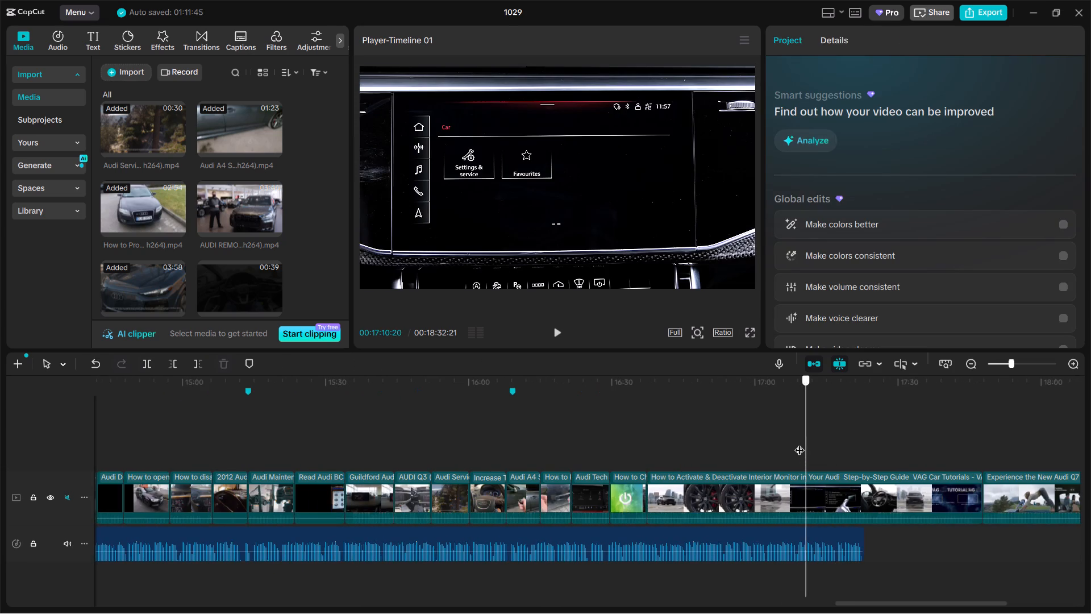
pyautogui.moveTo(799, 443); pyautogui.dragTo(715, 447)
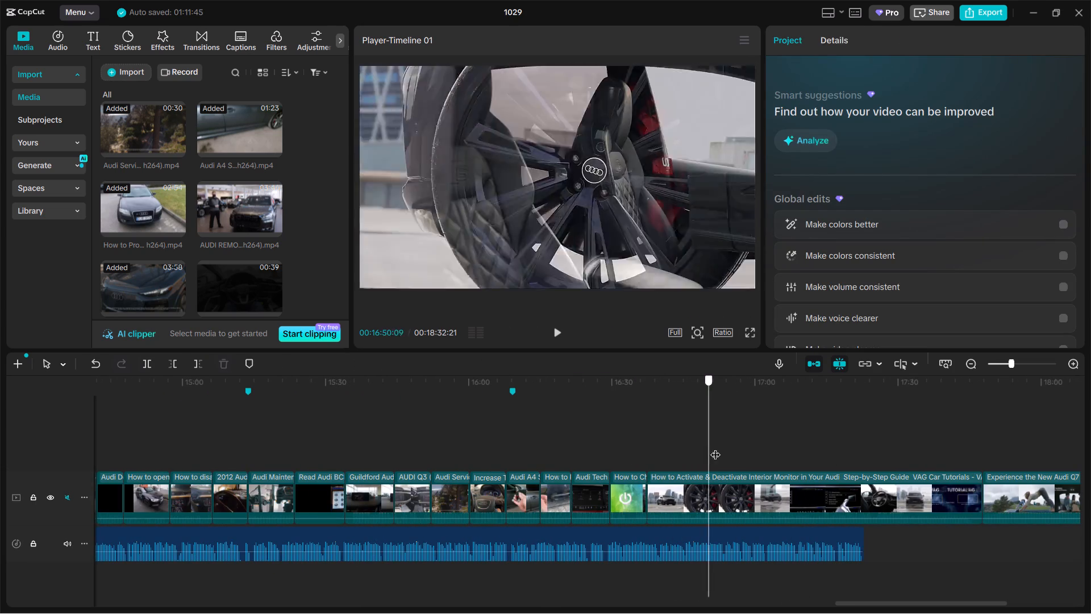
pyautogui.moveTo(715, 447); pyautogui.dragTo(669, 462)
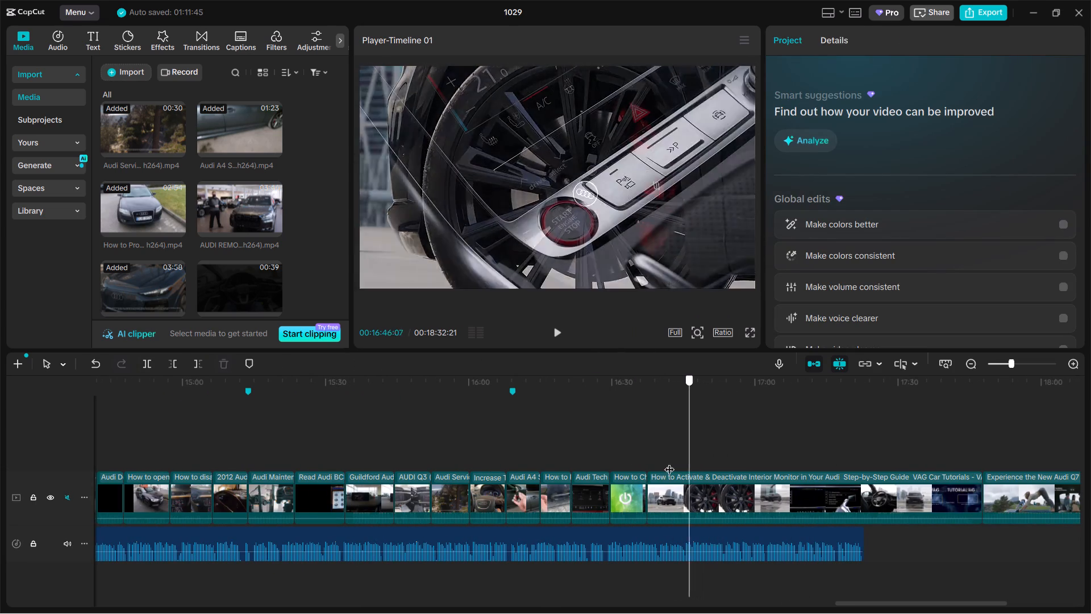
pyautogui.moveTo(669, 462); pyautogui.dragTo(698, 459)
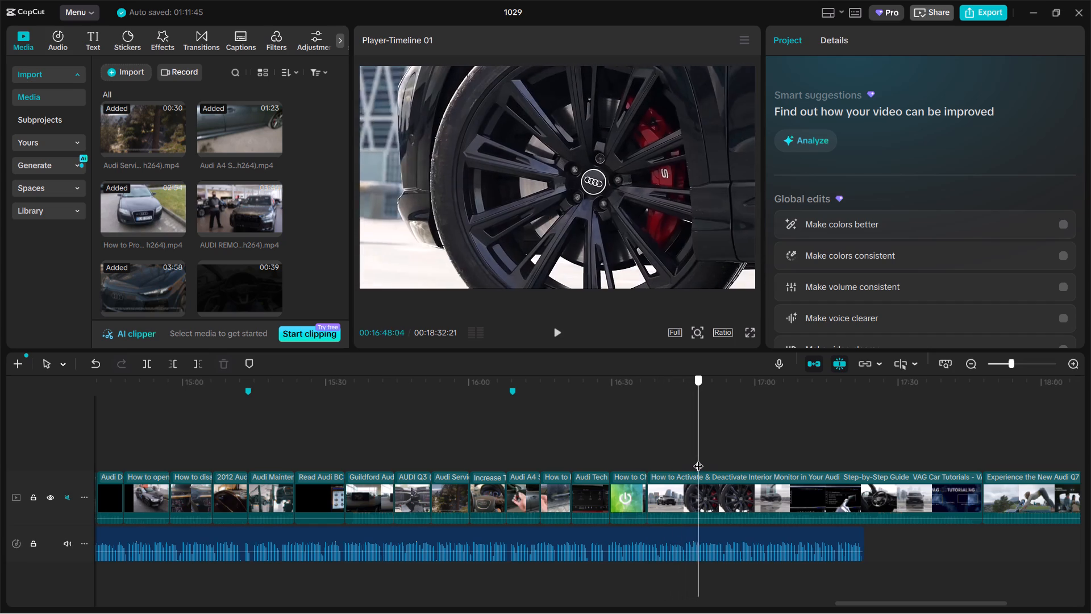
pyautogui.moveTo(698, 459); pyautogui.dragTo(699, 459)
pyautogui.click(724, 491)
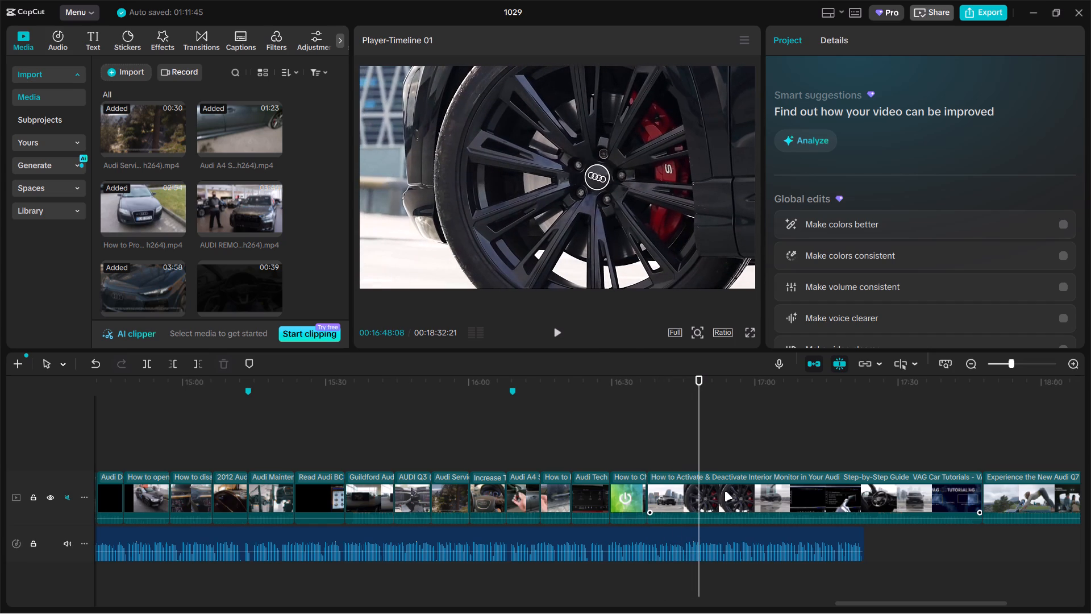
pyautogui.hotkey('ctrl', 'b')
pyautogui.press('BackSpace')
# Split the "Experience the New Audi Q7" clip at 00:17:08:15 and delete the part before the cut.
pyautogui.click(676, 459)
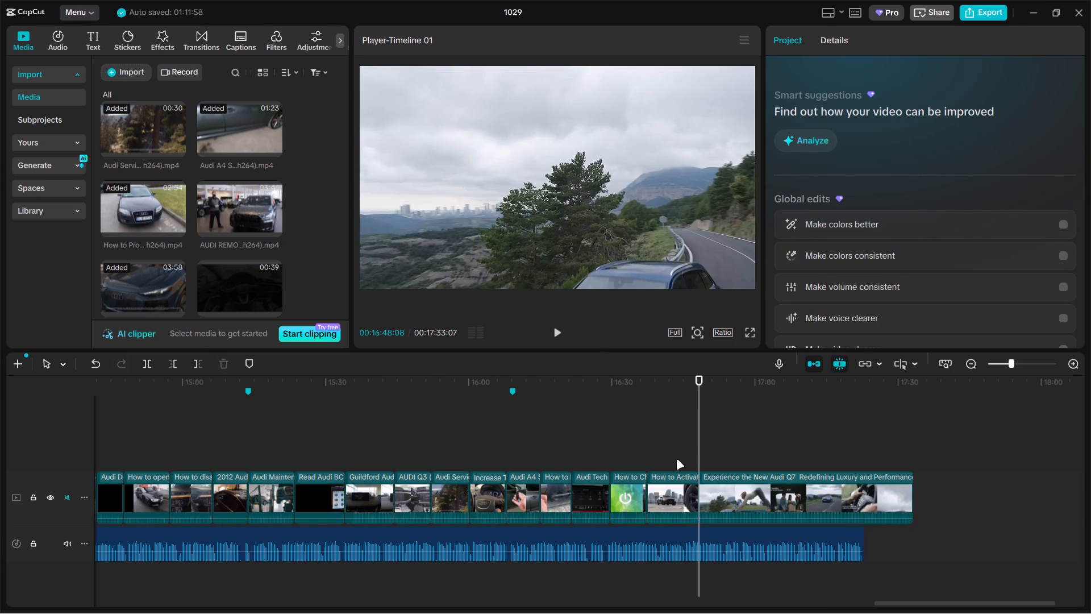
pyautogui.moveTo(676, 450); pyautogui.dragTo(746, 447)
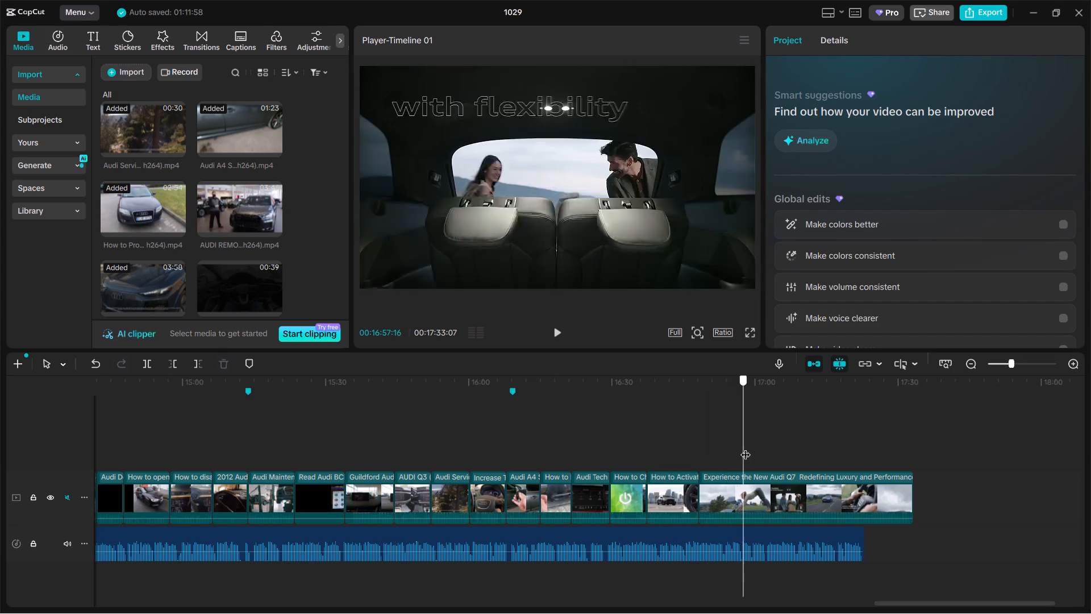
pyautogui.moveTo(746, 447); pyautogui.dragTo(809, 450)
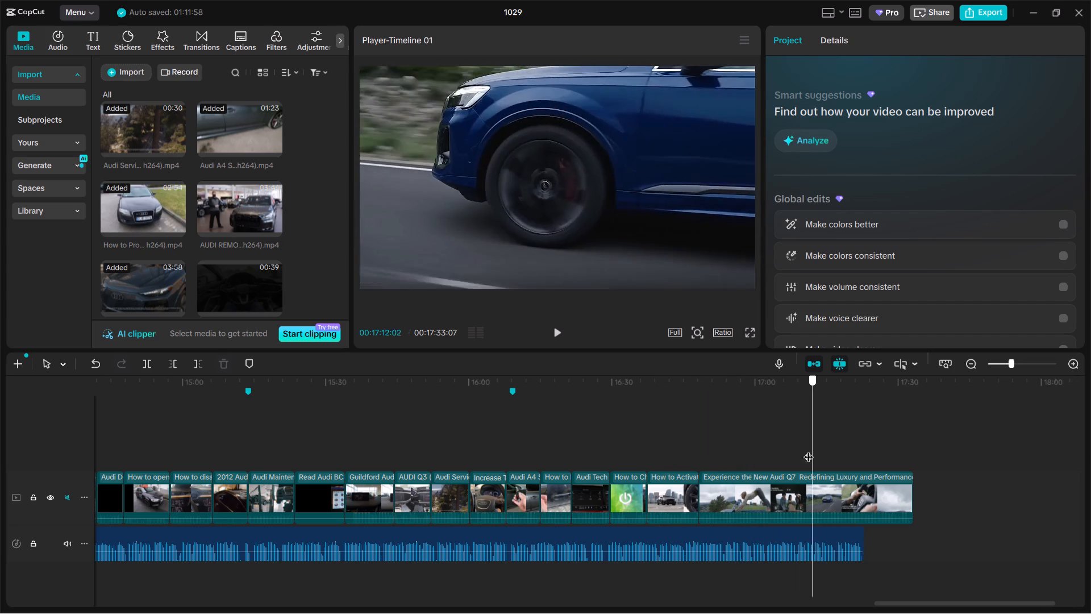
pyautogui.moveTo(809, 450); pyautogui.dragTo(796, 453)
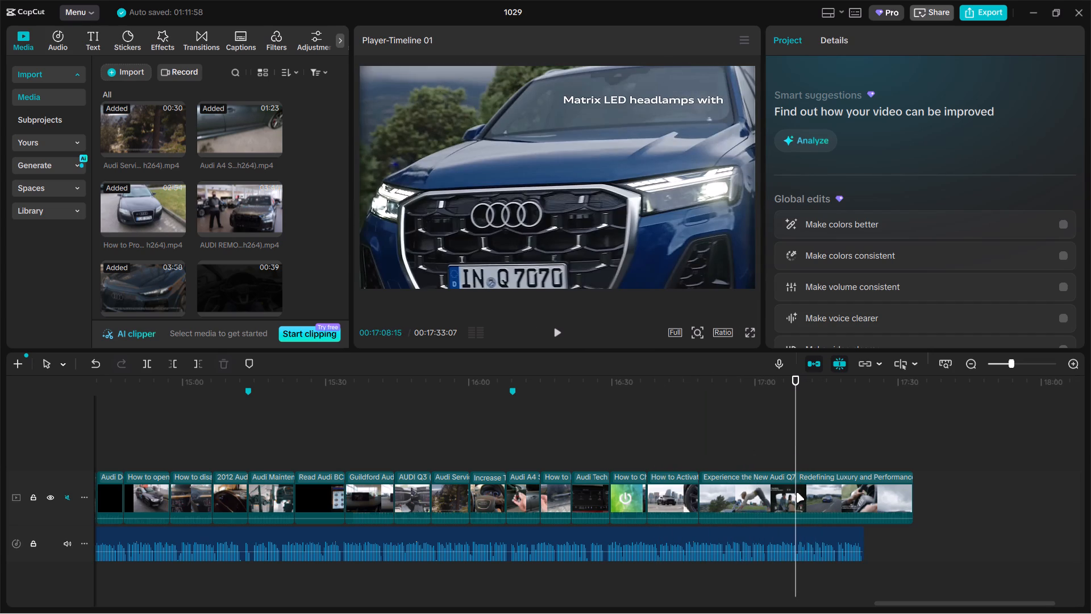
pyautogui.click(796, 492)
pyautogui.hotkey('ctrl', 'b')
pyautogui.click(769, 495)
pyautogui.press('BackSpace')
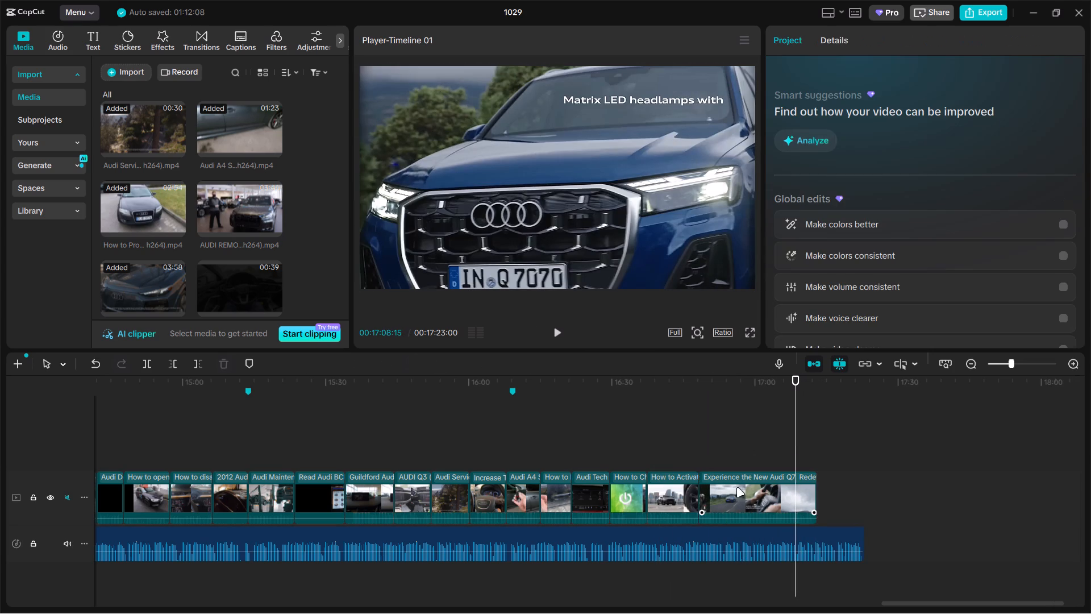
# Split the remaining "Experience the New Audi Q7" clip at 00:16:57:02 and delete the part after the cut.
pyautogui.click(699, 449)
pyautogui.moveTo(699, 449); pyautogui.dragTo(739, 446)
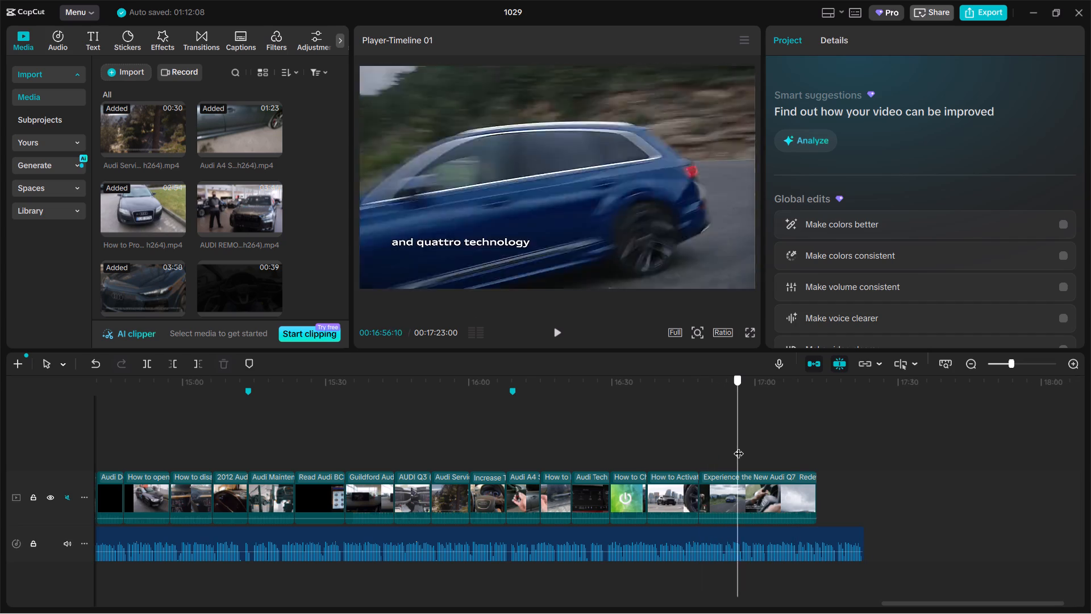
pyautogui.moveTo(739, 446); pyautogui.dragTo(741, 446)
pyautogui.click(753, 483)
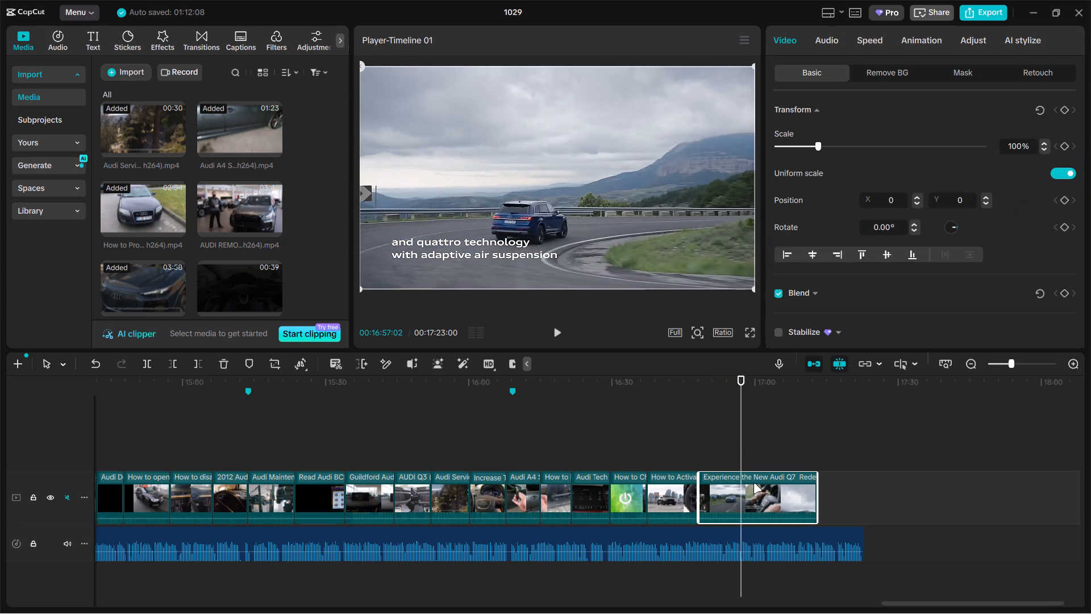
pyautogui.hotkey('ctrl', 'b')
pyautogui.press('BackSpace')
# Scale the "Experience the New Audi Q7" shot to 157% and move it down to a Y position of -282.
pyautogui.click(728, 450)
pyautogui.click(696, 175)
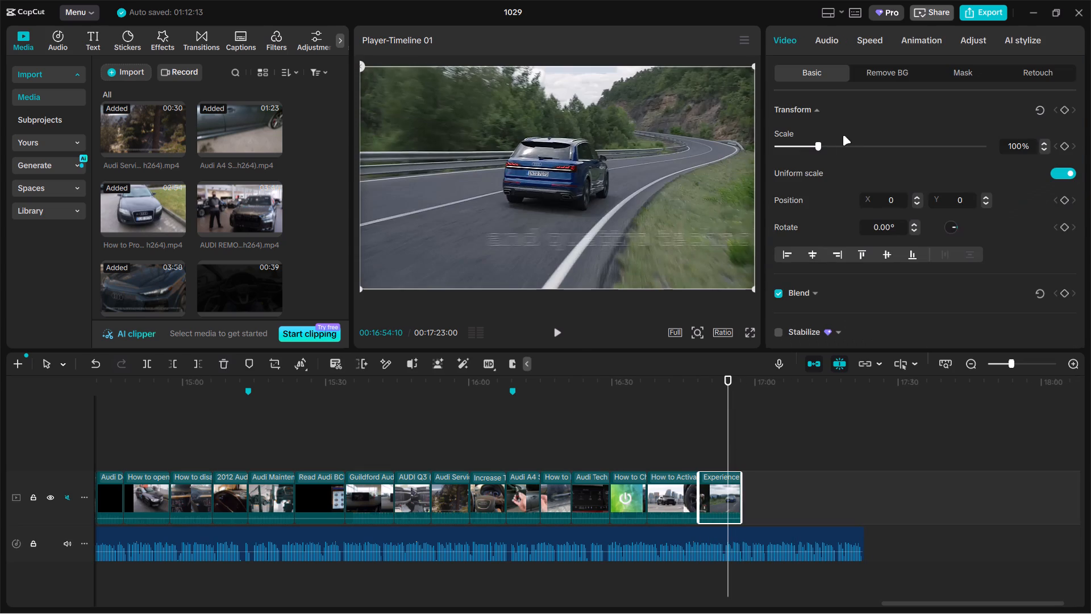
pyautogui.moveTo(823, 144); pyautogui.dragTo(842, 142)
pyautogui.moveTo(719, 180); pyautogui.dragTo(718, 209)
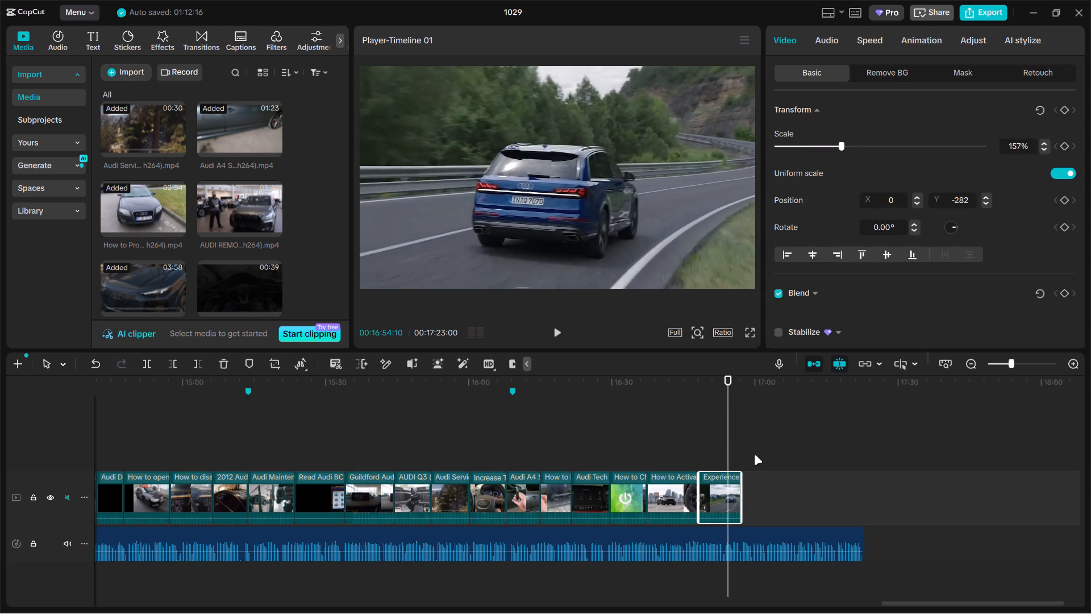
# Check the start of the "Experience the New Audi Q7" clip and delete the clip from the main track.
pyautogui.moveTo(729, 453); pyautogui.dragTo(709, 452)
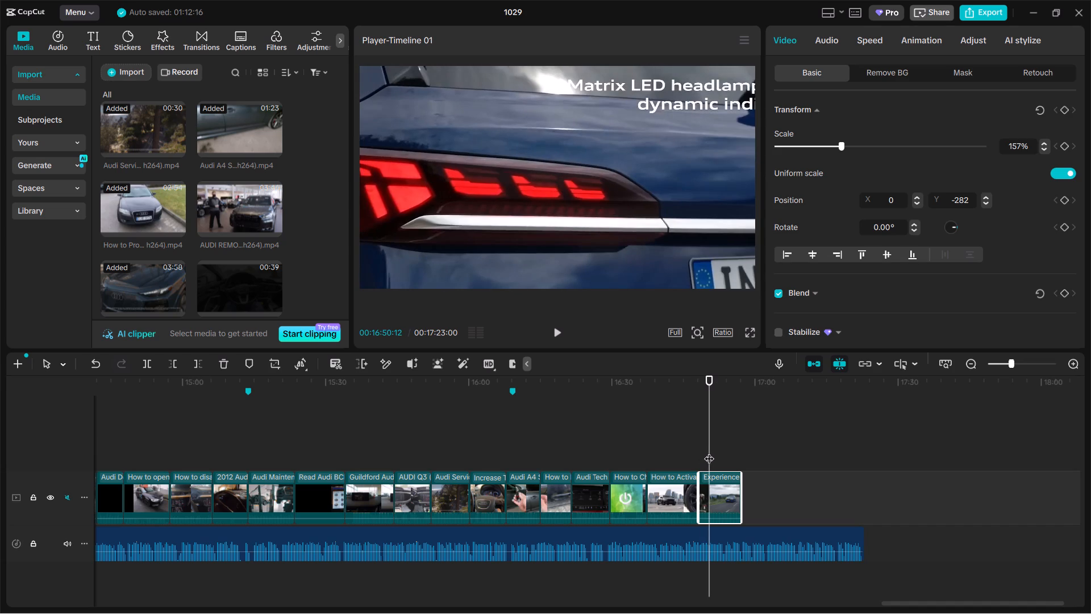
pyautogui.click(711, 485)
pyautogui.press('BackSpace')
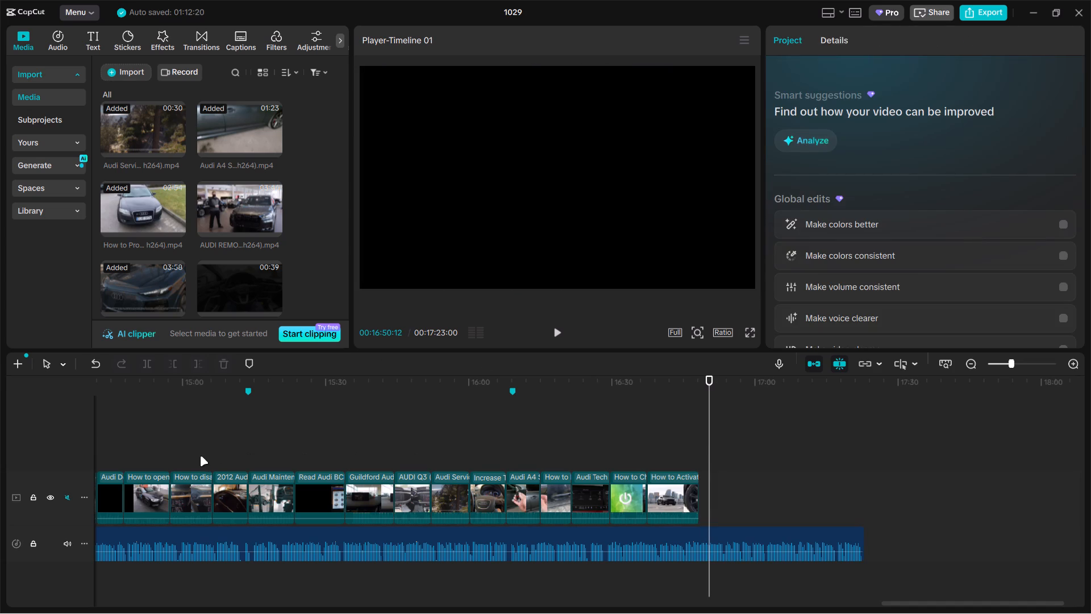
# Copy the "2012 Audi A6" key-fob clip from around 00:15:10:07 and place the copy at the main track's end.
pyautogui.click(200, 456)
pyautogui.moveTo(200, 456); pyautogui.dragTo(226, 443)
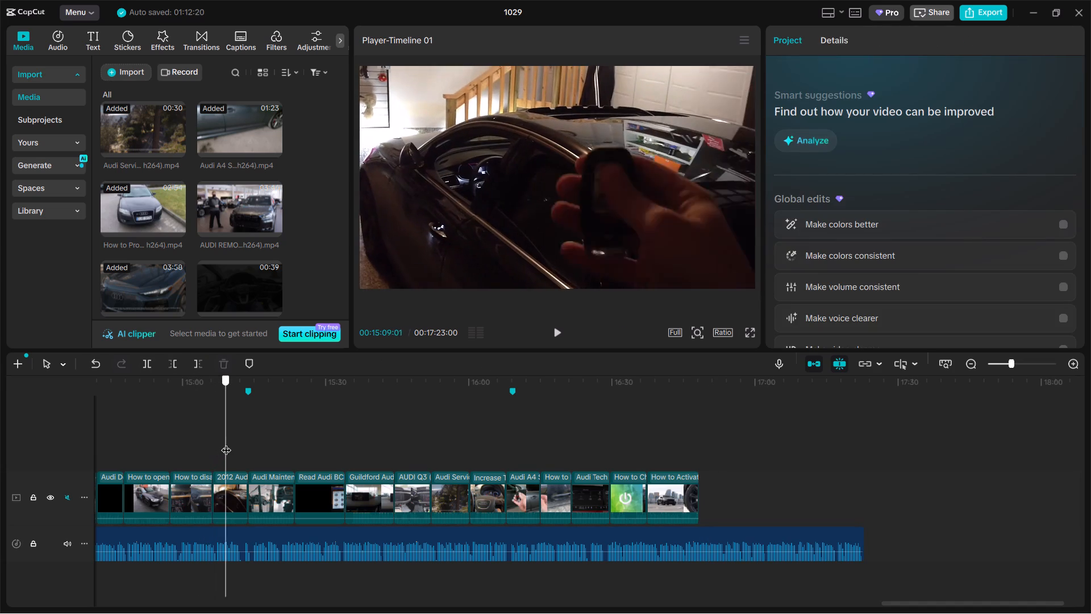
pyautogui.moveTo(226, 443); pyautogui.dragTo(231, 440)
pyautogui.click(235, 477)
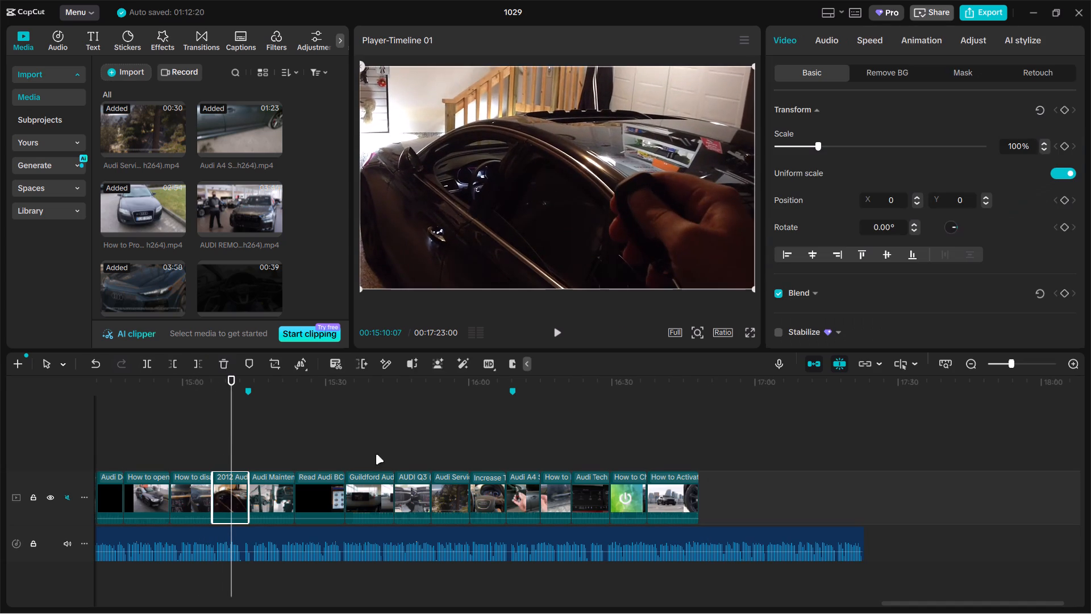
pyautogui.hotkey('ctrl', 'c')
pyautogui.keyDown('ctrl'); pyautogui.click(694, 448); pyautogui.keyUp('ctrl')
pyautogui.hotkey('ctrl', 'v')
pyautogui.moveTo(702, 447); pyautogui.dragTo(709, 481)
# Extend the end of the copied "2012 Audi A6" clip and trim its start to keep a shot of about 9 seconds.
pyautogui.moveTo(735, 483); pyautogui.dragTo(755, 478)
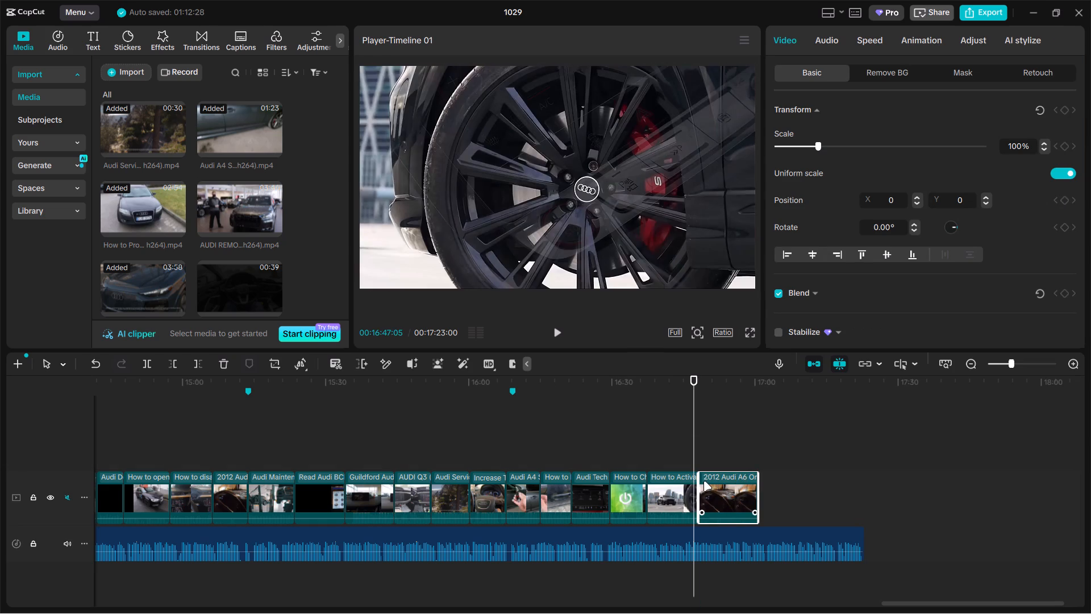
pyautogui.moveTo(700, 483); pyautogui.dragTo(717, 479)
# Copy the silver SQ7 clip at 00:11:20:14 and place the copy at the main track's end, at 00:16:57:05.
pyautogui.keyDown('shift'); pyautogui.scroll(-5, 698, 472); pyautogui.keyUp('shift')
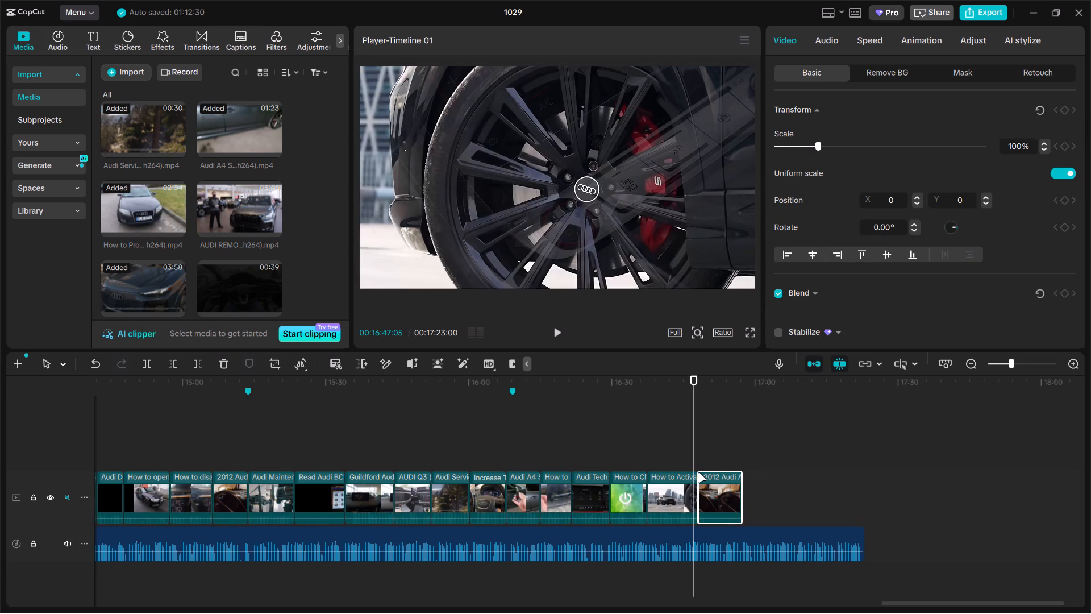
pyautogui.keyDown('ctrl'); pyautogui.scroll(-10, 698, 472); pyautogui.keyUp('ctrl')
pyautogui.click(229, 455)
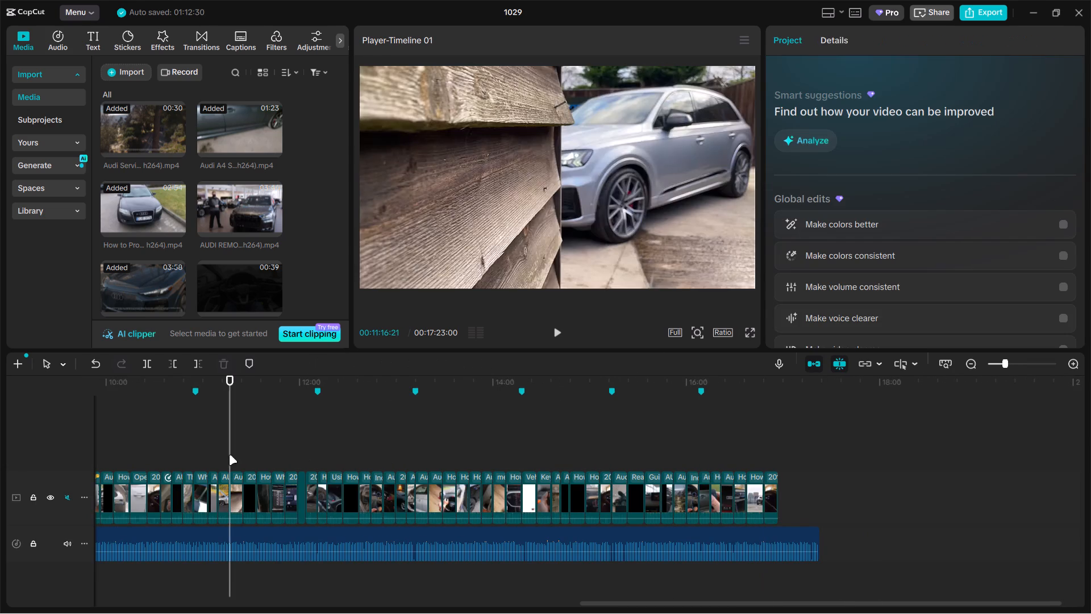
pyautogui.moveTo(229, 455); pyautogui.dragTo(236, 453)
pyautogui.keyDown('ctrl'); pyautogui.scroll(5, 236, 453); pyautogui.keyUp('ctrl')
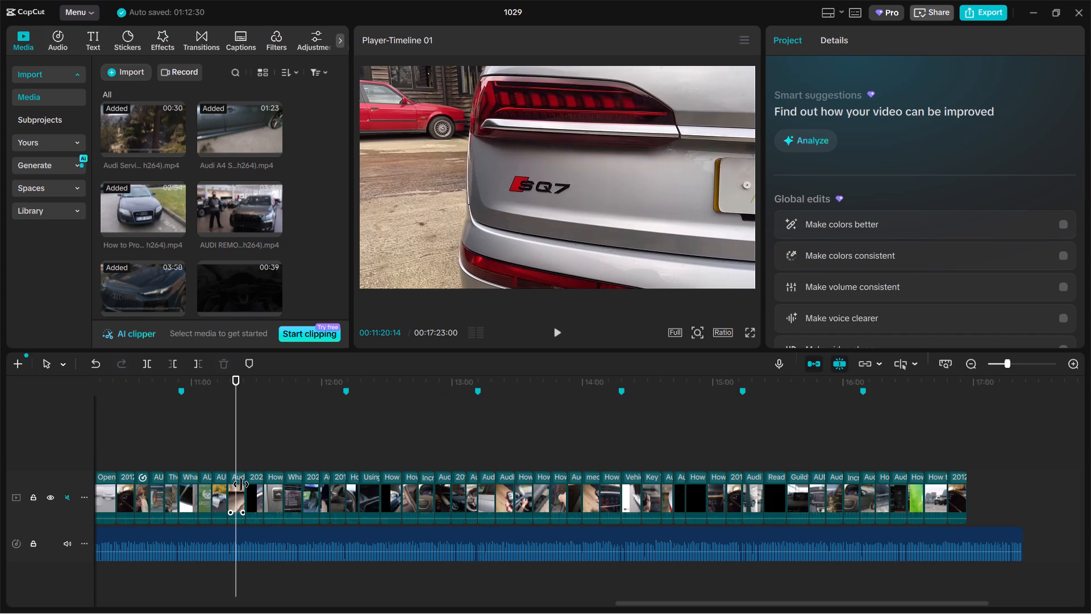
pyautogui.click(236, 484)
pyautogui.hotkey('ctrl', 'c')
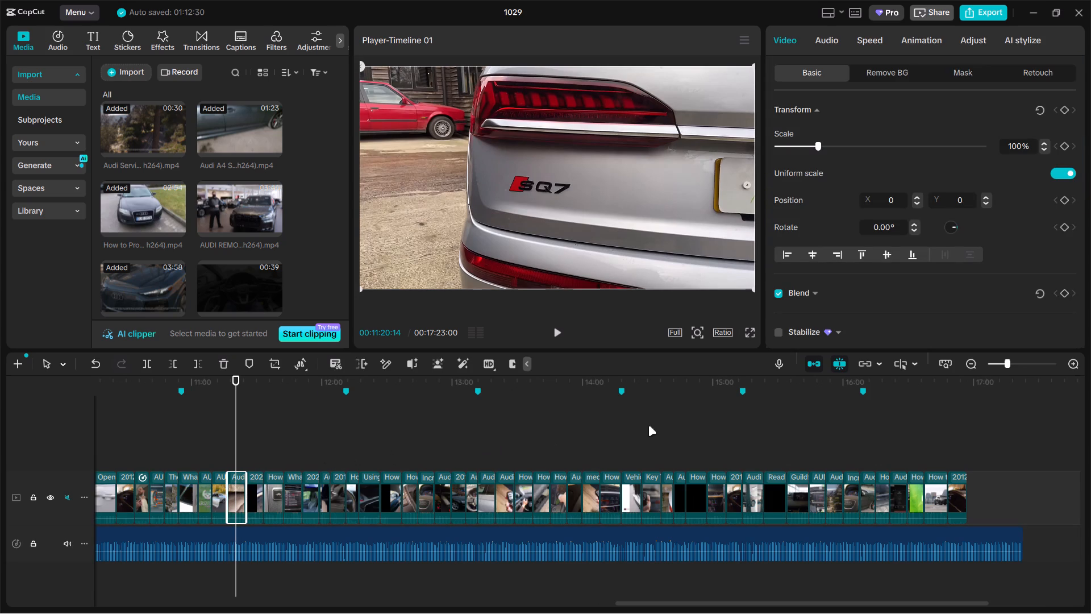
pyautogui.keyDown('ctrl'); pyautogui.click(963, 452); pyautogui.keyUp('ctrl')
pyautogui.hotkey('ctrl', 'v')
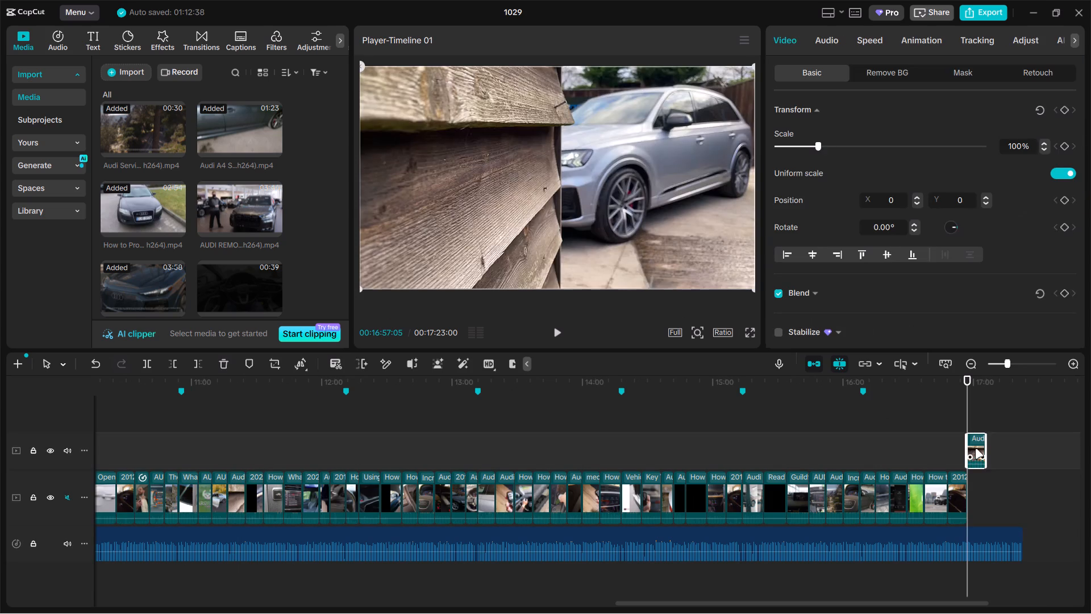
pyautogui.moveTo(975, 449); pyautogui.dragTo(980, 486)
# Extend the end of the copied SQ7 clip and trim its start to keep a shot of about 9 seconds.
pyautogui.click(986, 485)
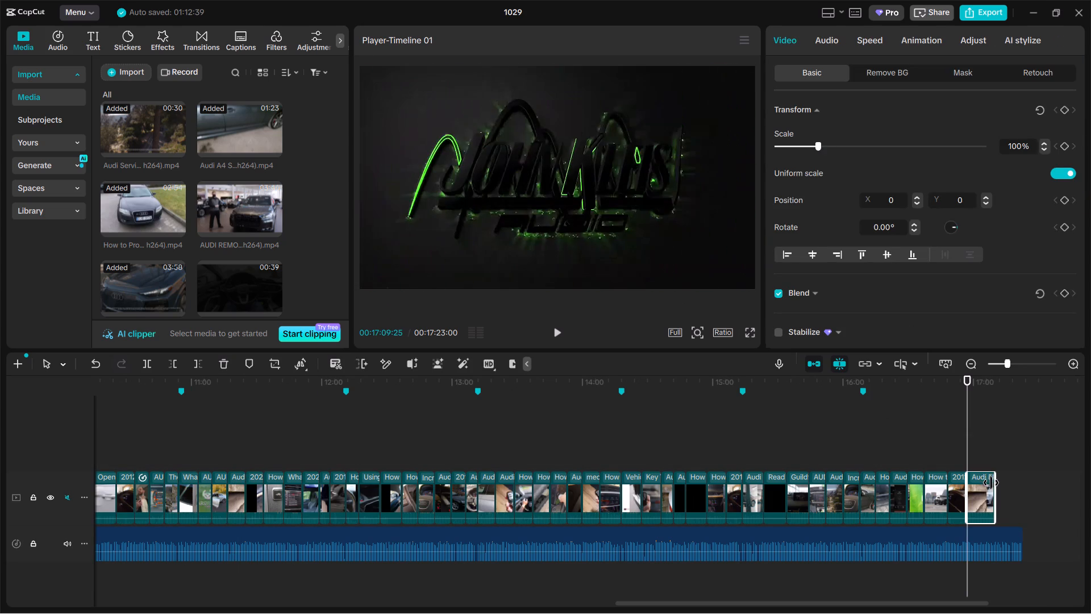
pyautogui.click(969, 488)
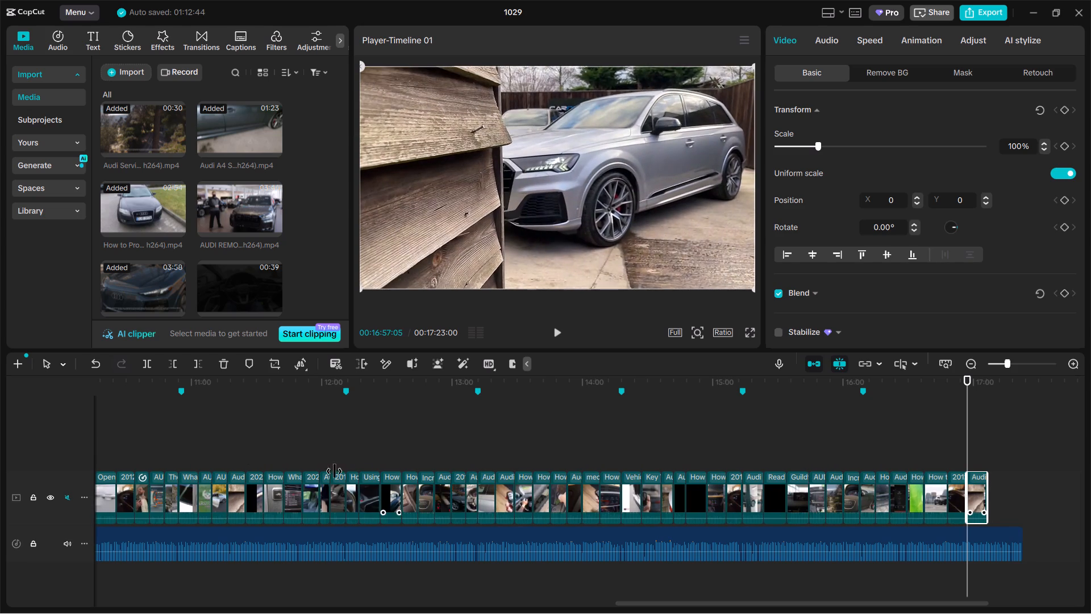
# Copy the dark Audi bridge-driving clip at 00:10:47:19 and place the copy at the main track's end, at 00:17:06:07.
pyautogui.click(236, 439)
pyautogui.moveTo(236, 439); pyautogui.dragTo(193, 449)
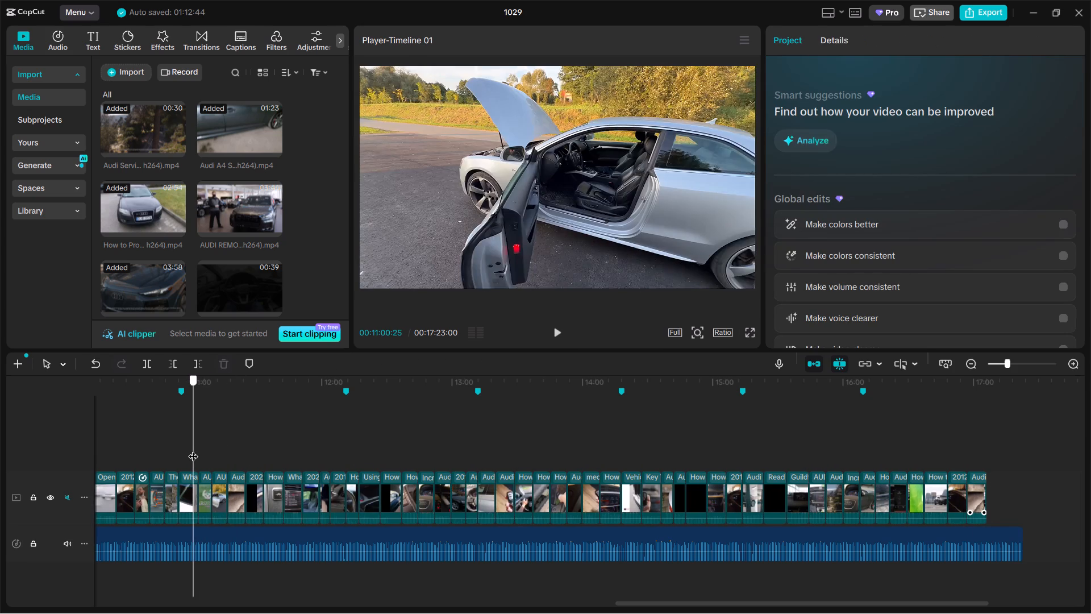
pyautogui.moveTo(193, 449); pyautogui.dragTo(168, 451)
pyautogui.click(170, 488)
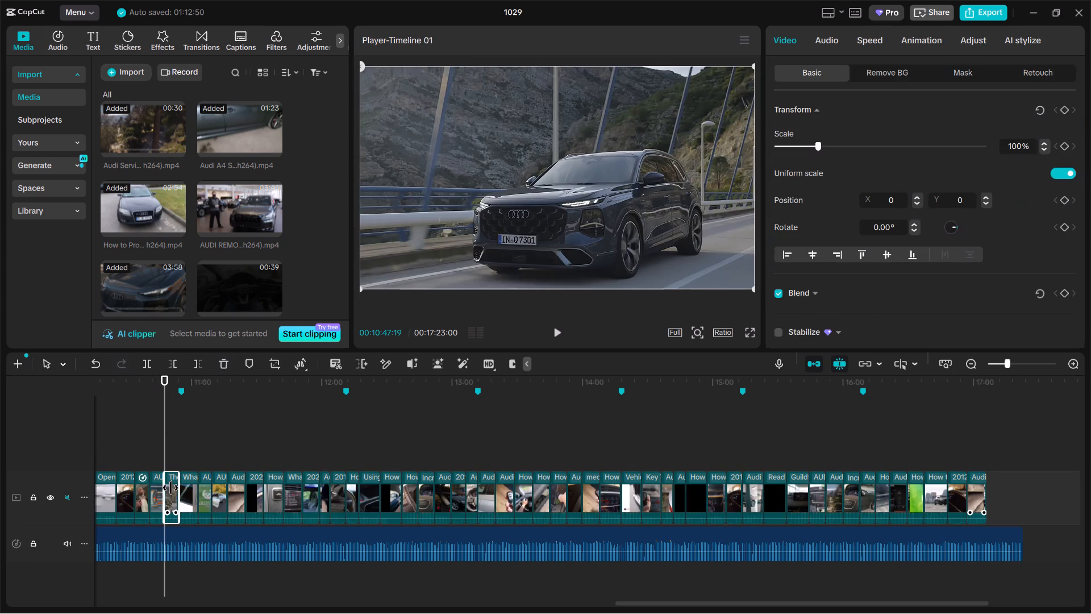
pyautogui.hotkey('ctrl', 'c')
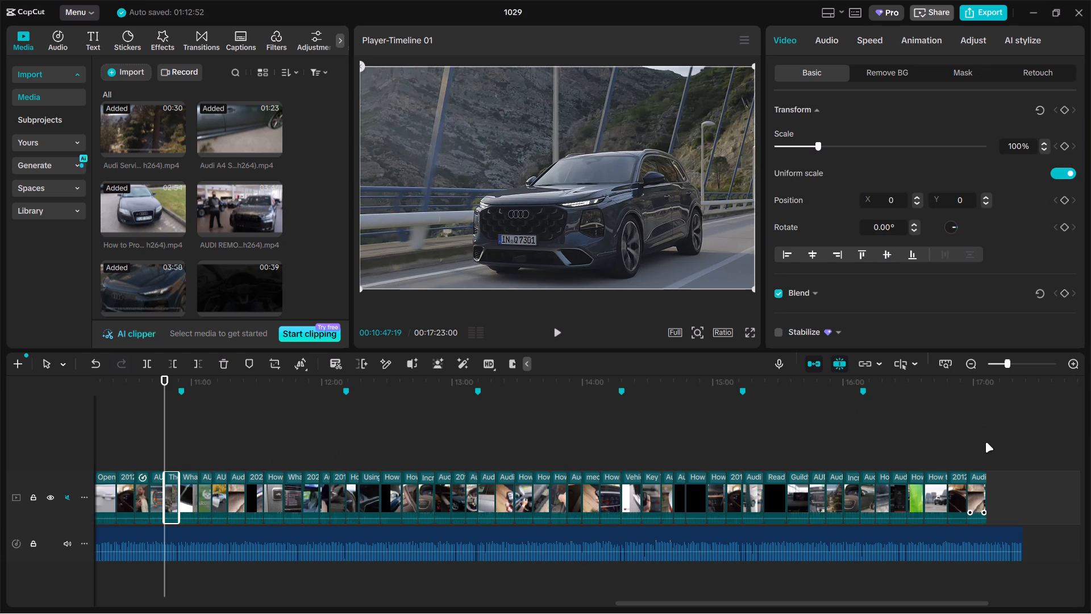
pyautogui.keyDown('ctrl'); pyautogui.click(985, 442); pyautogui.keyUp('ctrl')
pyautogui.hotkey('ctrl', 'v')
pyautogui.moveTo(996, 449); pyautogui.dragTo(996, 487)
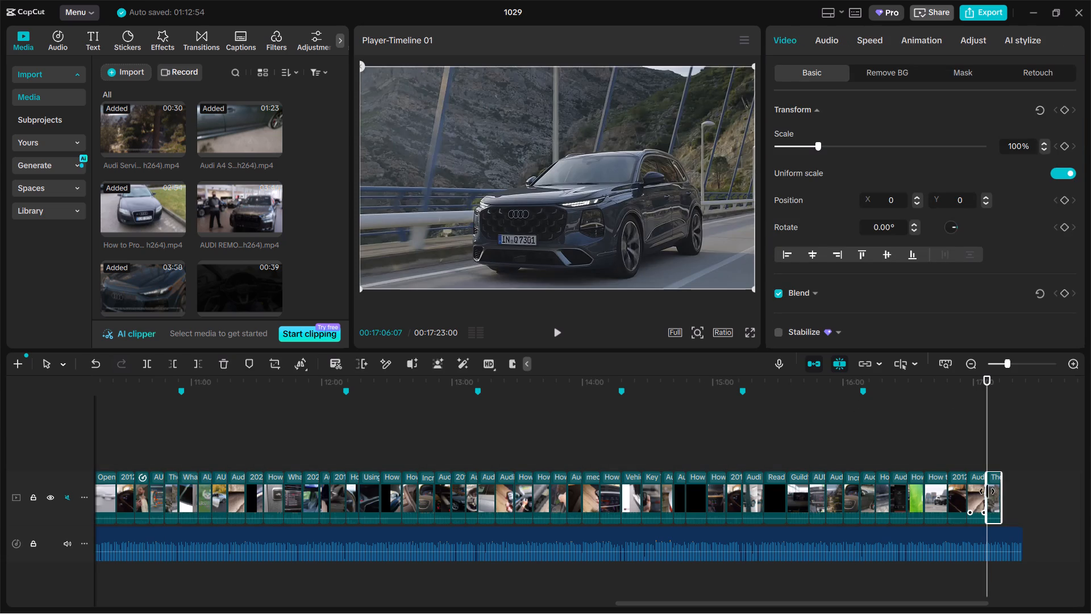
# Extend the start of the copied bridge-driving clip to make a shot of about 10 seconds and check its footage.
pyautogui.moveTo(987, 492); pyautogui.dragTo(980, 492)
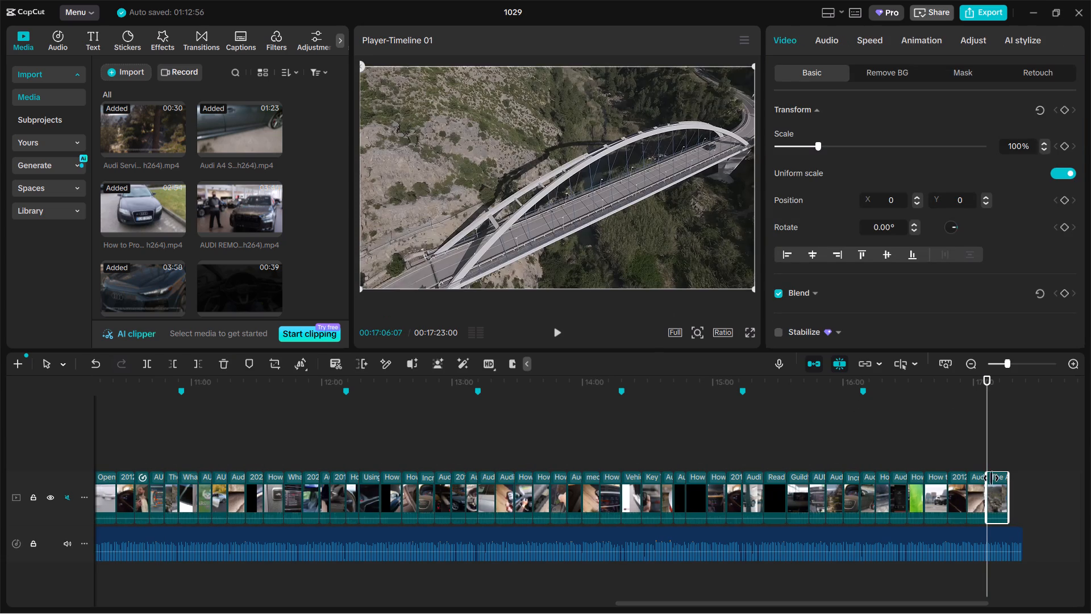
pyautogui.moveTo(989, 458); pyautogui.dragTo(1002, 455)
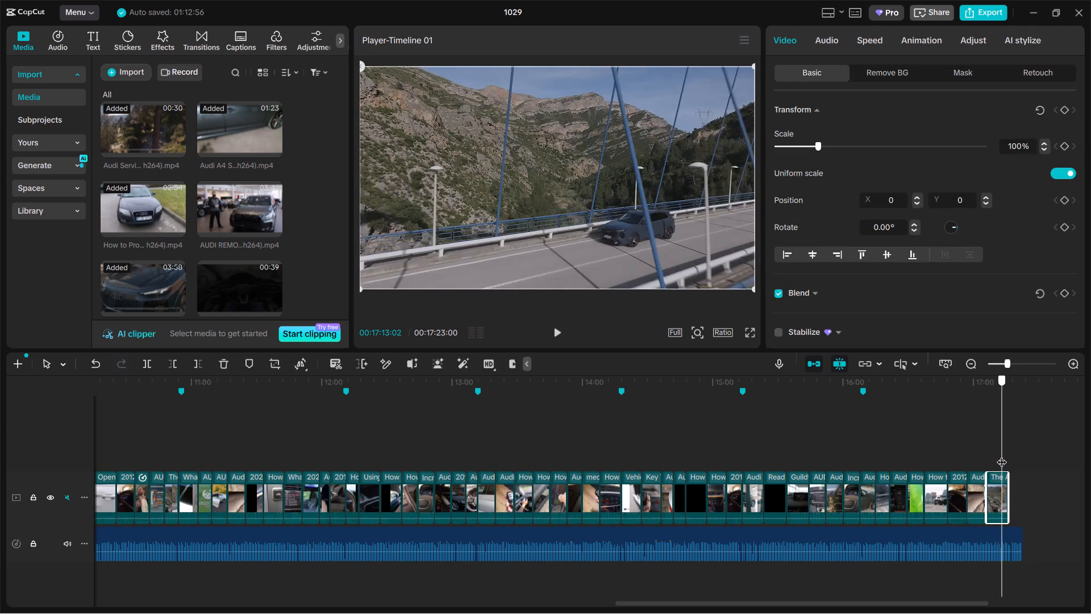
# Copy the black 2018 Audi A5 clip at 00:13:03:16, place the copy at the main track's end, at 00:17:15:29, and check its footage.
pyautogui.moveTo(1002, 455); pyautogui.dragTo(414, 461)
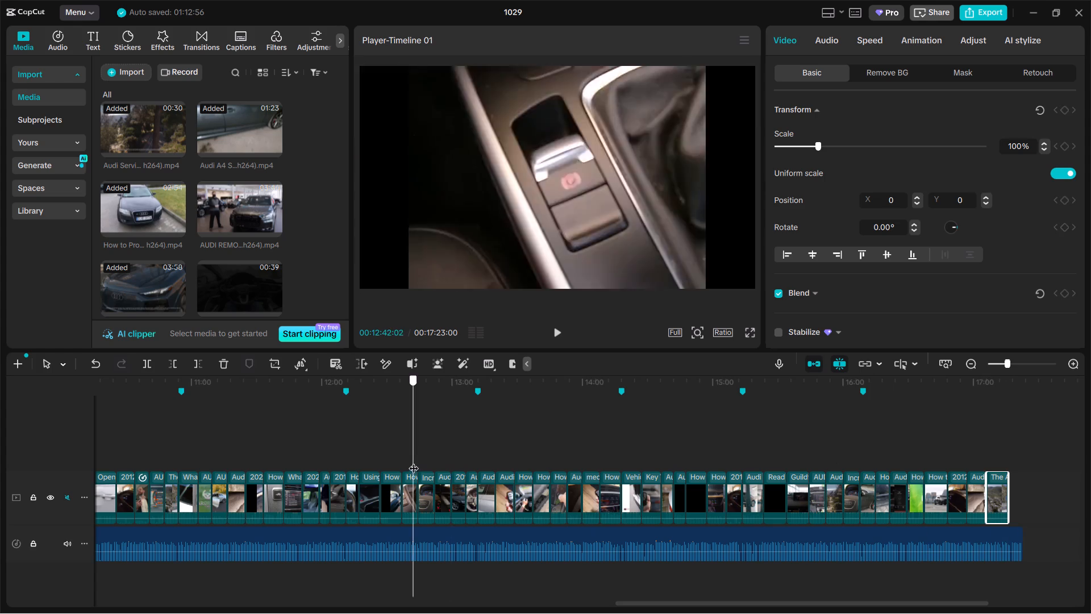
pyautogui.moveTo(414, 461); pyautogui.dragTo(448, 443)
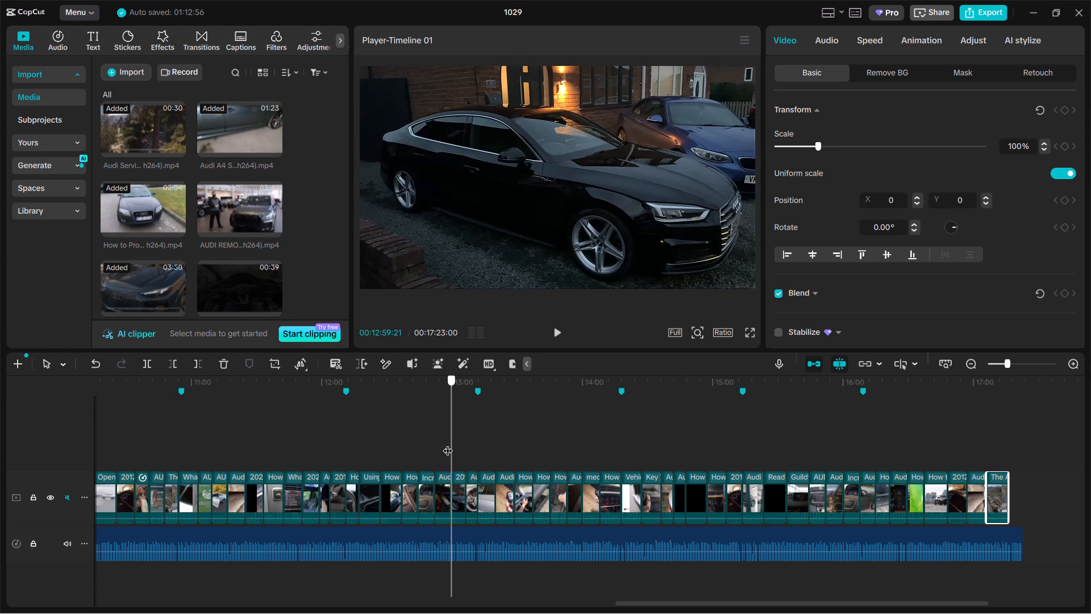
pyautogui.moveTo(448, 443); pyautogui.dragTo(460, 438)
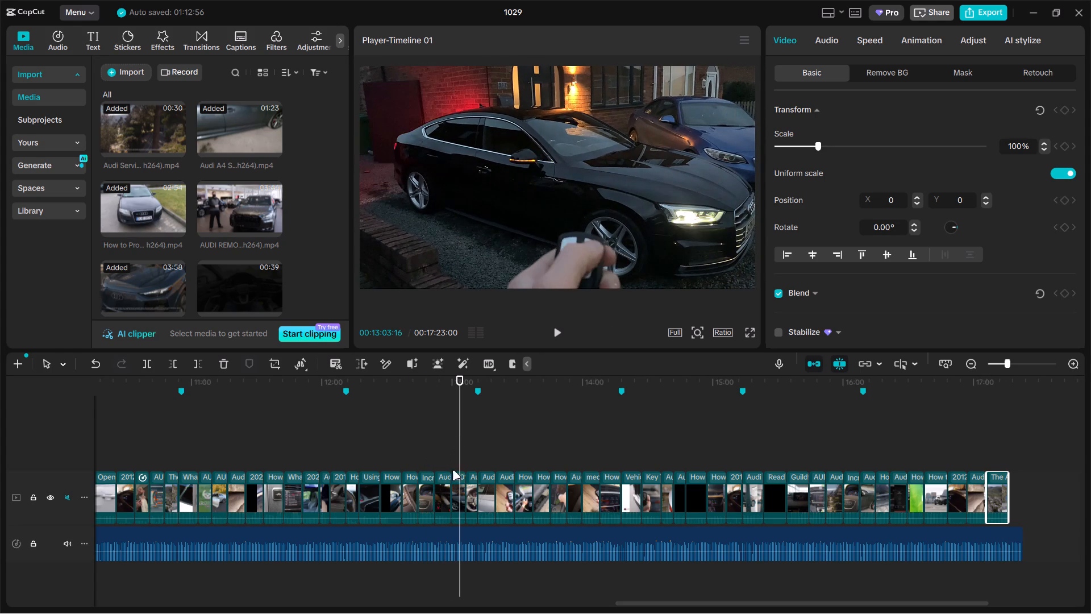
pyautogui.click(461, 482)
pyautogui.hotkey('ctrl', 'c')
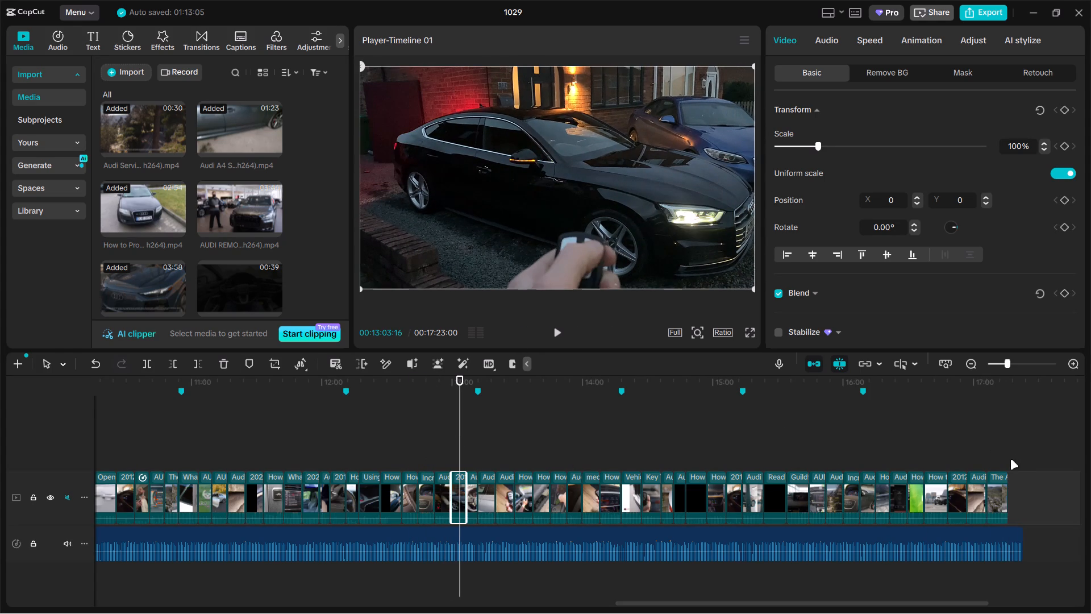
pyautogui.keyDown('ctrl'); pyautogui.click(1010, 459); pyautogui.keyUp('ctrl')
pyautogui.hotkey('ctrl', 'v')
pyautogui.moveTo(1015, 447); pyautogui.dragTo(1017, 479)
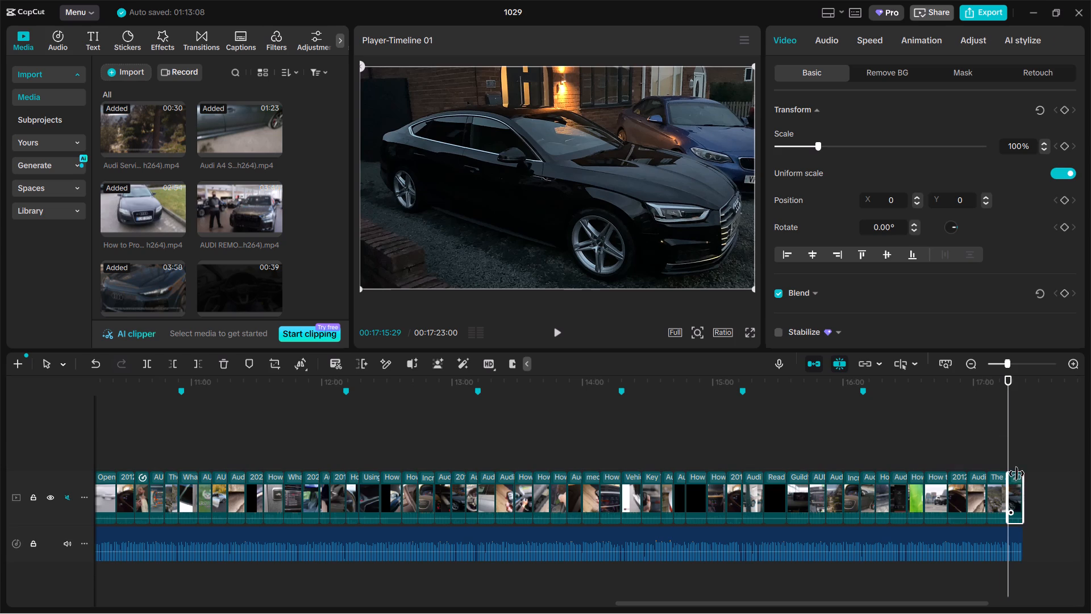
pyautogui.moveTo(1016, 488); pyautogui.dragTo(965, 485)
pyautogui.keyDown('ctrl'); pyautogui.scroll(11, 872, 473); pyautogui.keyUp('ctrl')
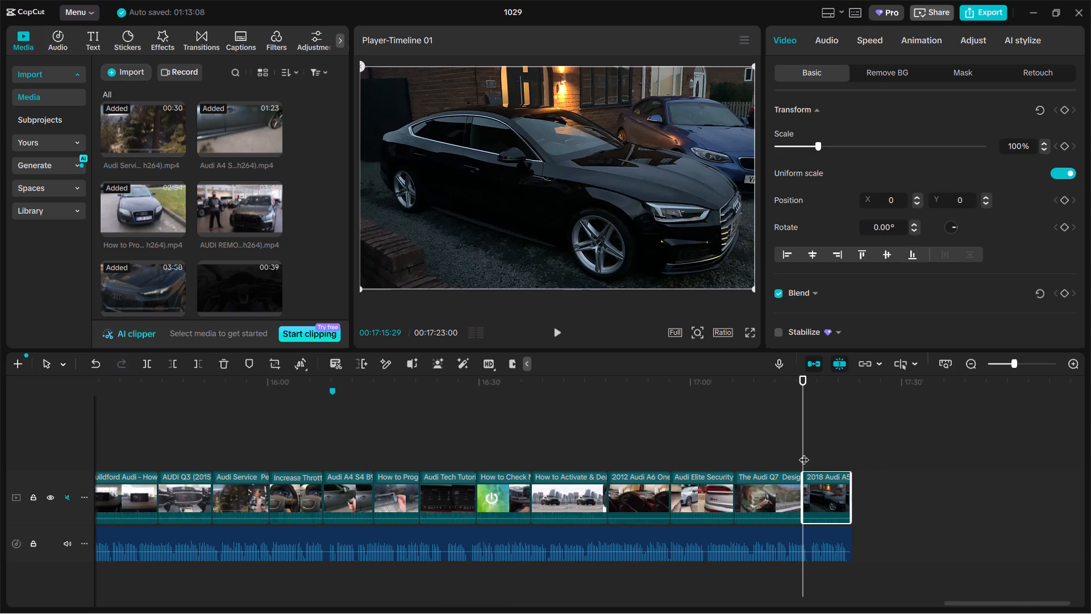
pyautogui.moveTo(805, 439); pyautogui.dragTo(844, 432)
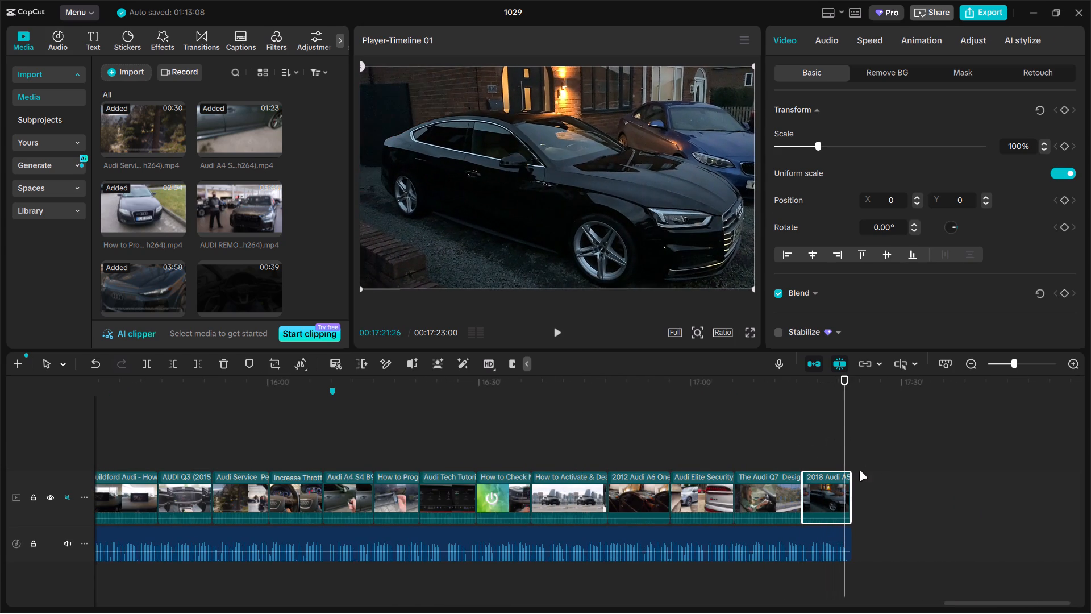
pyautogui.click(853, 487)
# Review the main track's clips from the start of the timeline to about 00:04:56.
pyautogui.keyDown('ctrl'); pyautogui.scroll(-10, 859, 483); pyautogui.keyUp('ctrl')
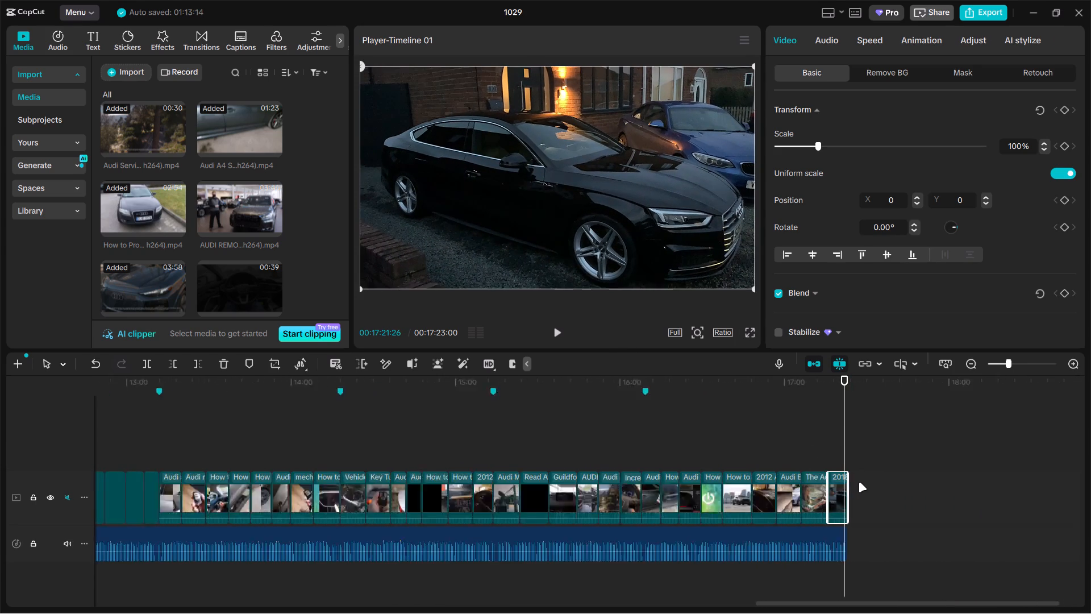
pyautogui.keyDown('ctrl'); pyautogui.scroll(-20, 859, 482); pyautogui.keyUp('ctrl')
pyautogui.keyDown('ctrl'); pyautogui.scroll(-3, 859, 482); pyautogui.keyUp('ctrl')
pyautogui.click(213, 442)
pyautogui.moveTo(211, 442); pyautogui.dragTo(114, 448)
pyautogui.keyDown('ctrl'); pyautogui.scroll(12, 221, 445); pyautogui.keyUp('ctrl')
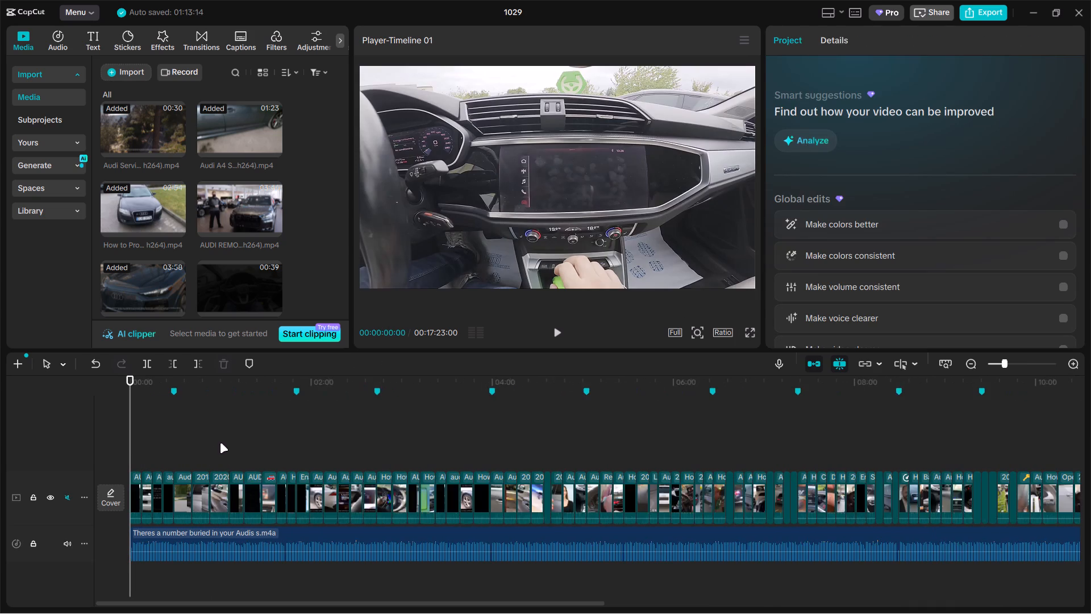
pyautogui.keyDown('ctrl'); pyautogui.scroll(5, 219, 443); pyautogui.keyUp('ctrl')
pyautogui.keyDown('ctrl'); pyautogui.moveTo(131, 435); pyautogui.dragTo(118, 437); pyautogui.keyUp('ctrl')
pyautogui.keyDown('ctrl'); pyautogui.scroll(5, 228, 445); pyautogui.keyUp('ctrl')
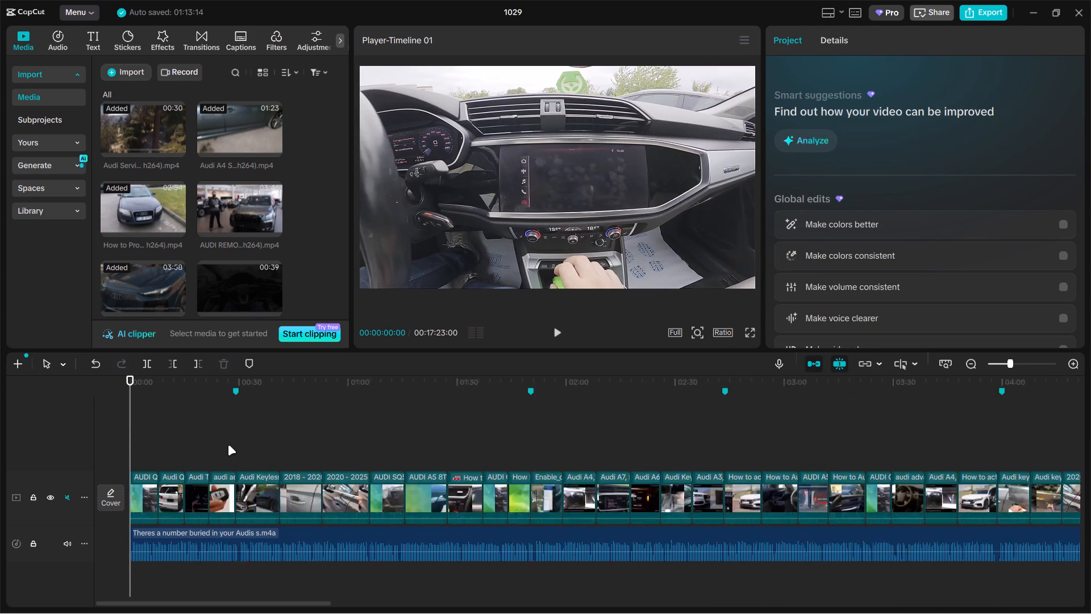
pyautogui.keyDown('ctrl'); pyautogui.scroll(5, 228, 445); pyautogui.keyUp('ctrl')
pyautogui.keyDown('ctrl'); pyautogui.scroll(-8, 228, 445); pyautogui.keyUp('ctrl')
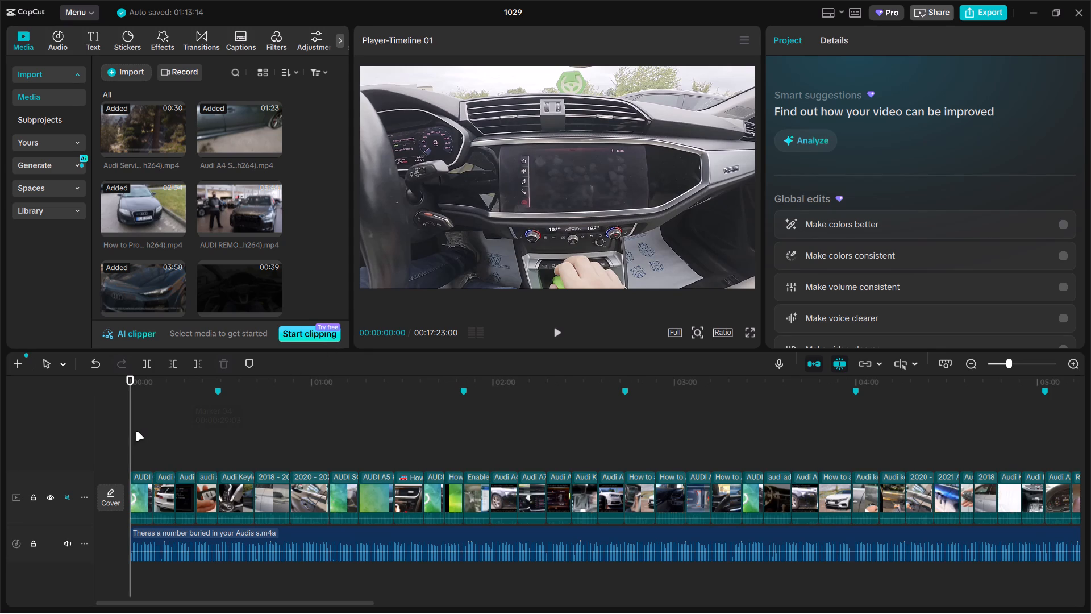
pyautogui.moveTo(132, 428); pyautogui.dragTo(224, 406)
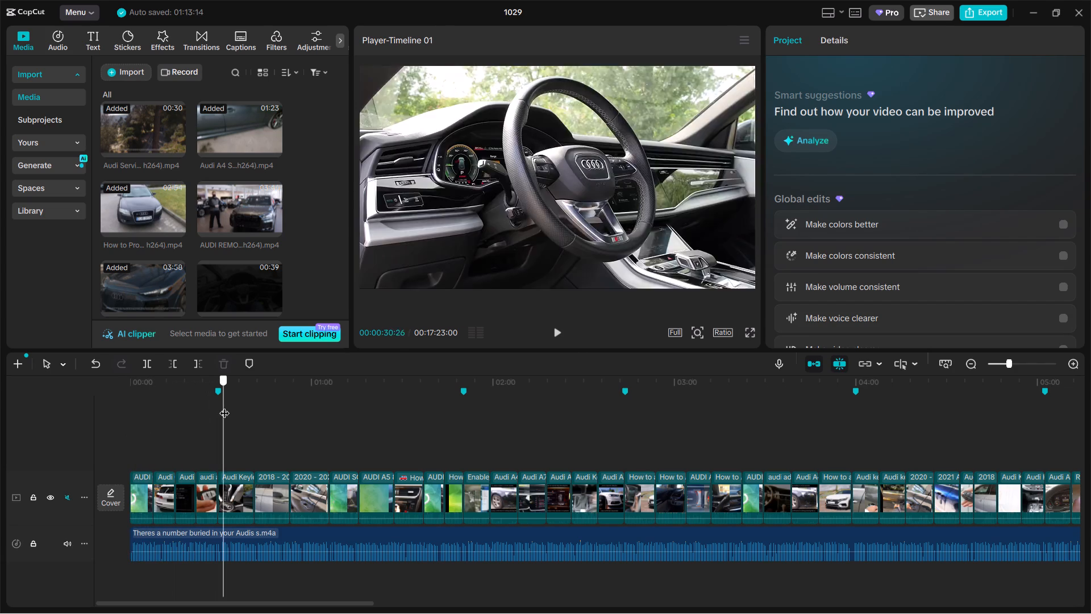
pyautogui.moveTo(224, 406); pyautogui.dragTo(427, 443)
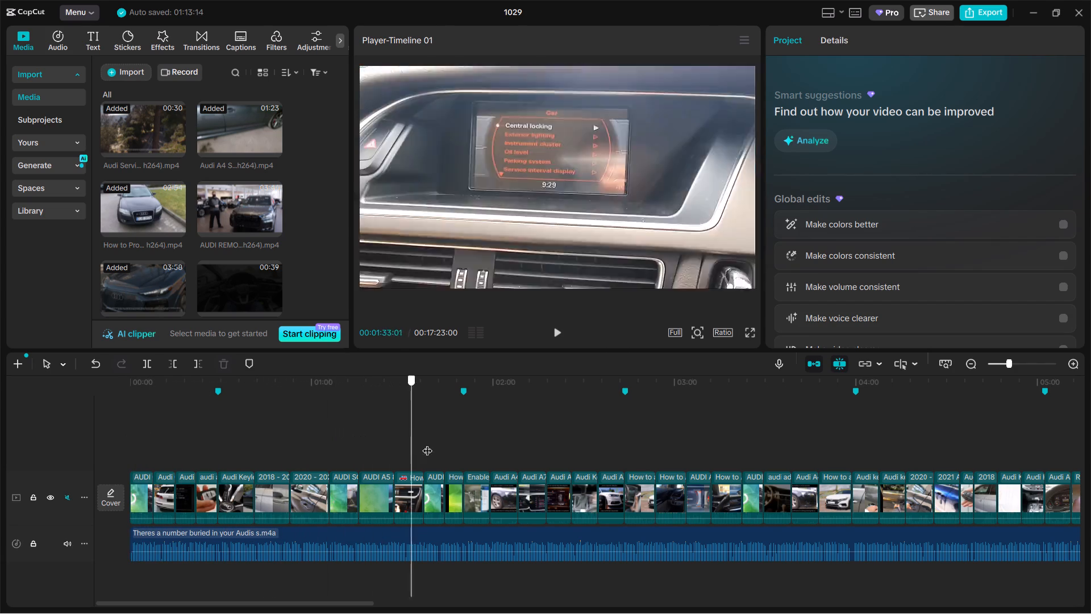
pyautogui.moveTo(427, 443); pyautogui.dragTo(632, 472)
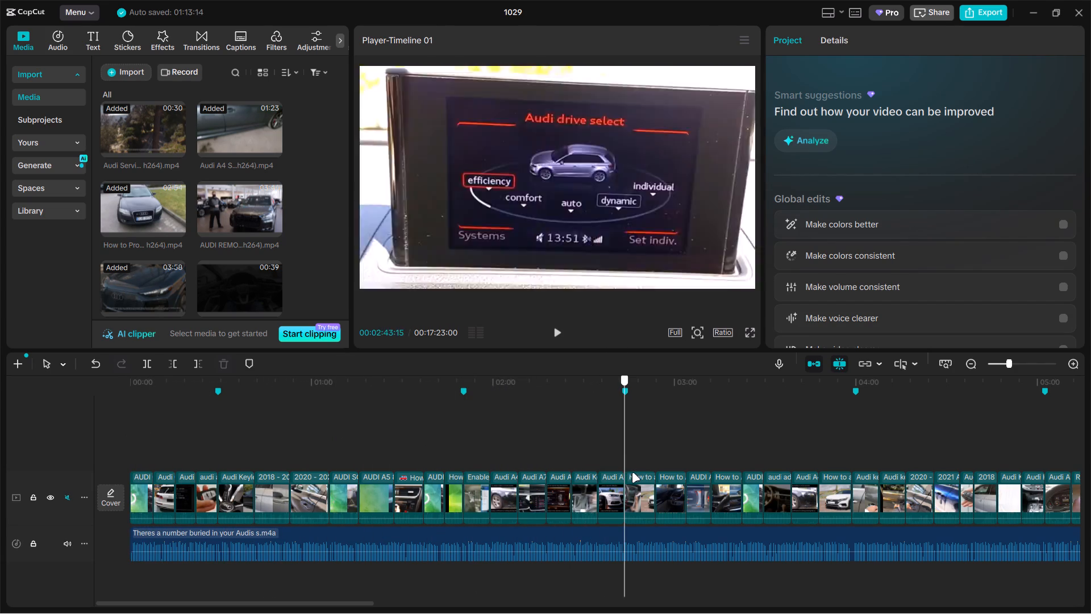
pyautogui.moveTo(632, 472); pyautogui.dragTo(715, 497)
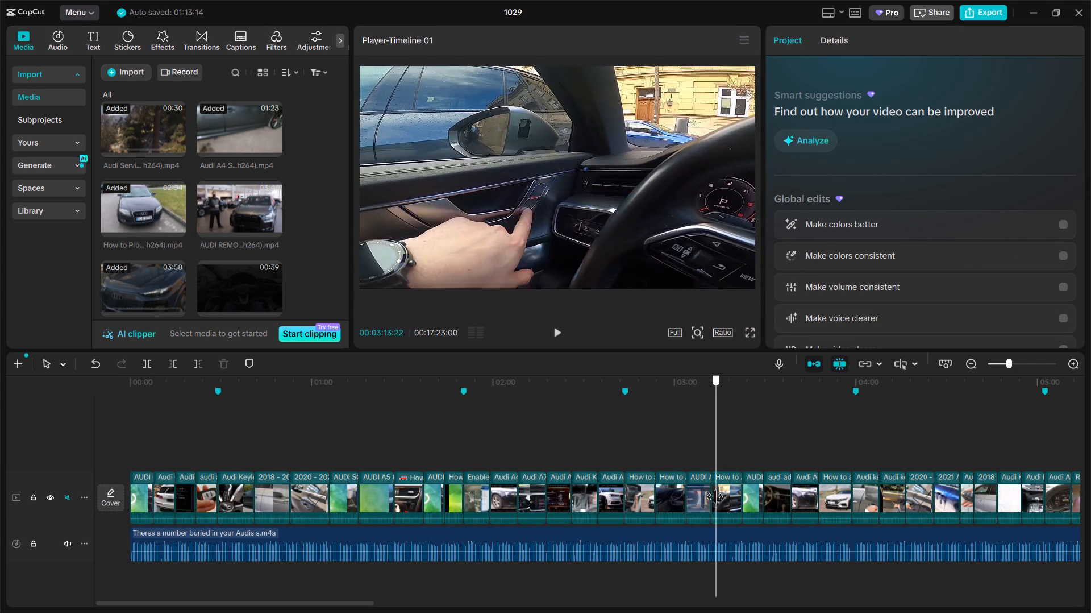
pyautogui.moveTo(715, 497); pyautogui.dragTo(796, 507)
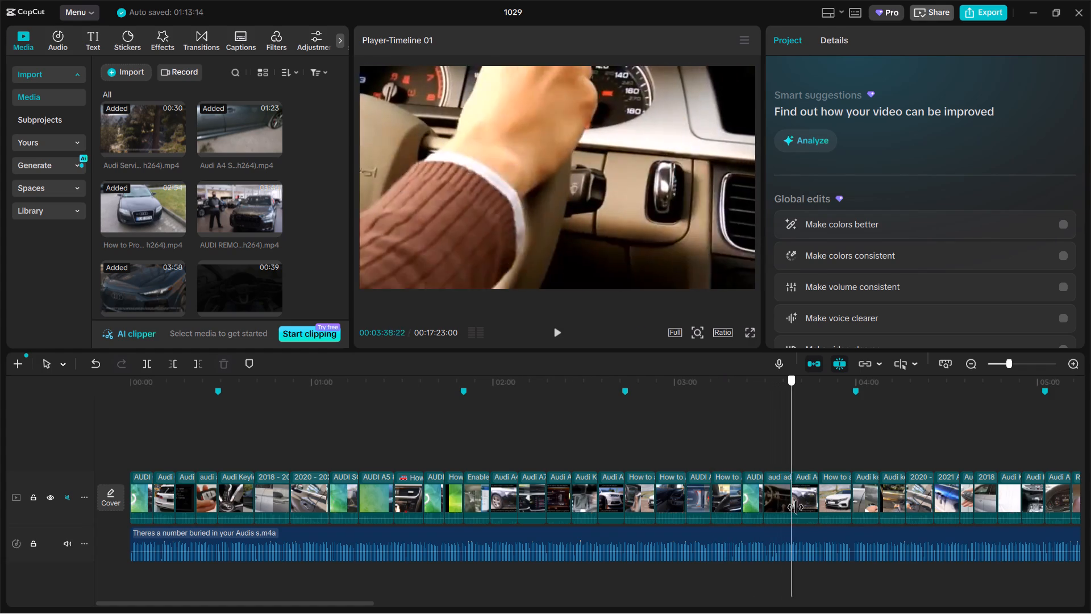
pyautogui.moveTo(796, 507); pyautogui.dragTo(903, 525)
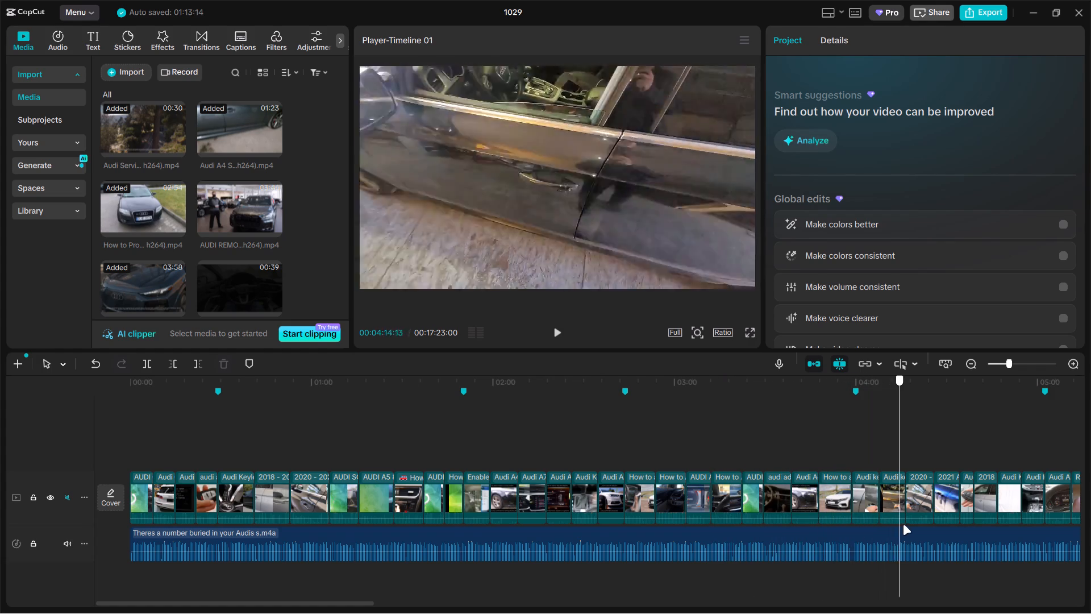
pyautogui.moveTo(903, 525); pyautogui.dragTo(1023, 542)
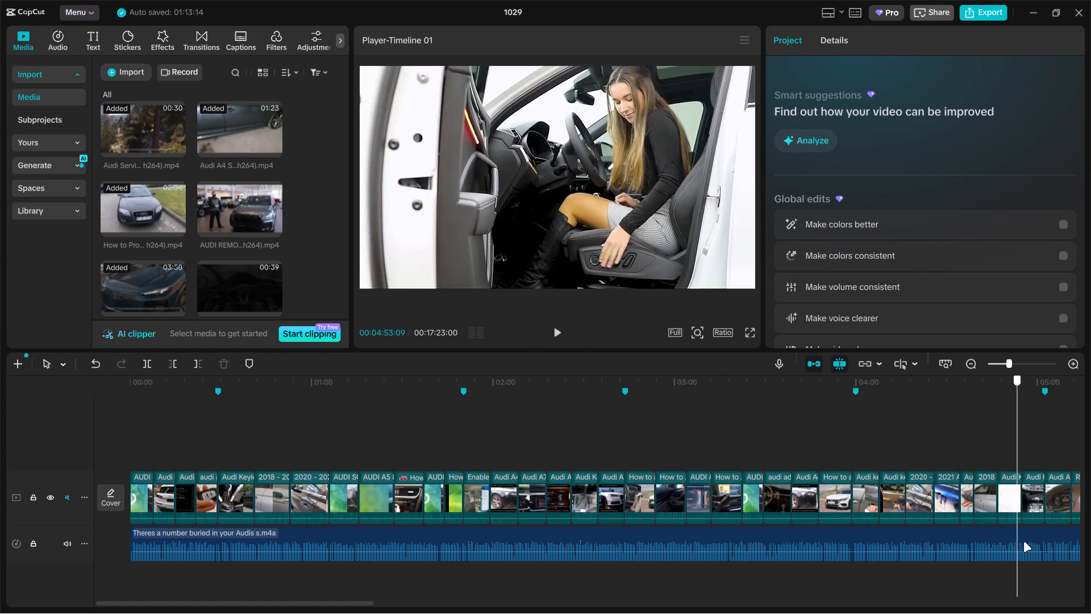
pyautogui.moveTo(1023, 542); pyautogui.dragTo(1028, 542)
# Continue reviewing the main track's clips from about 00:04:56 to 00:09:12.
pyautogui.keyDown('ctrl'); pyautogui.scroll(-2, 702, 551); pyautogui.keyUp('ctrl')
pyautogui.moveTo(702, 550); pyautogui.dragTo(698, 480)
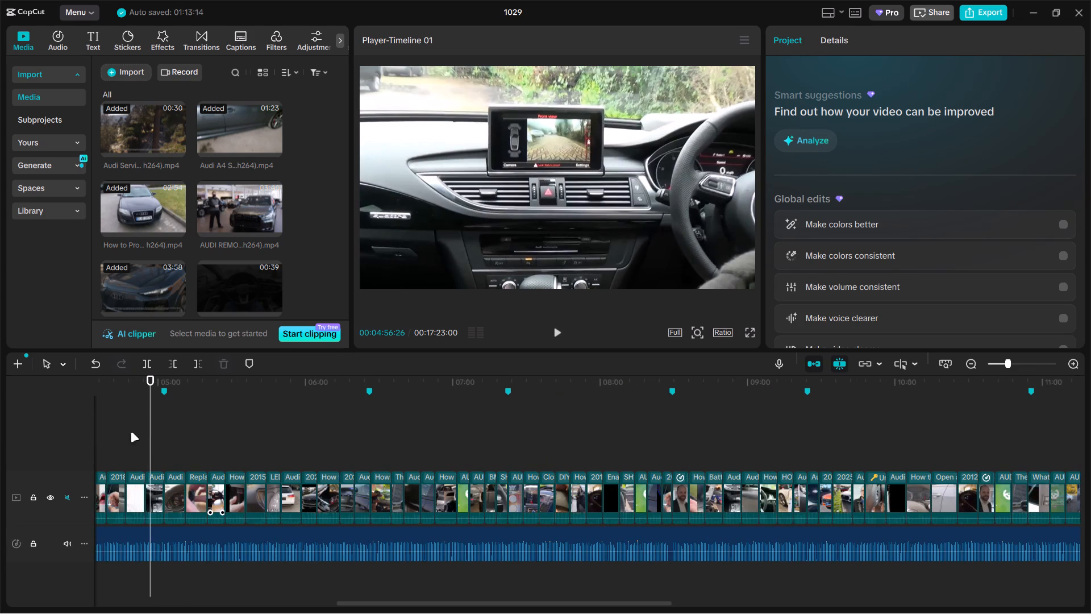
pyautogui.moveTo(152, 428); pyautogui.dragTo(195, 420)
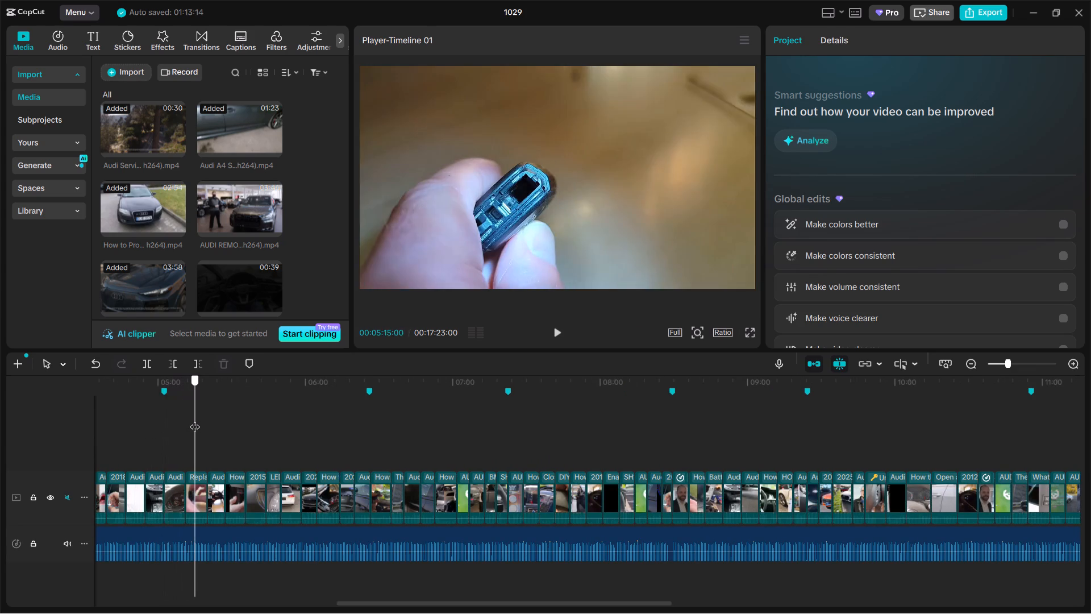
pyautogui.moveTo(195, 420); pyautogui.dragTo(224, 416)
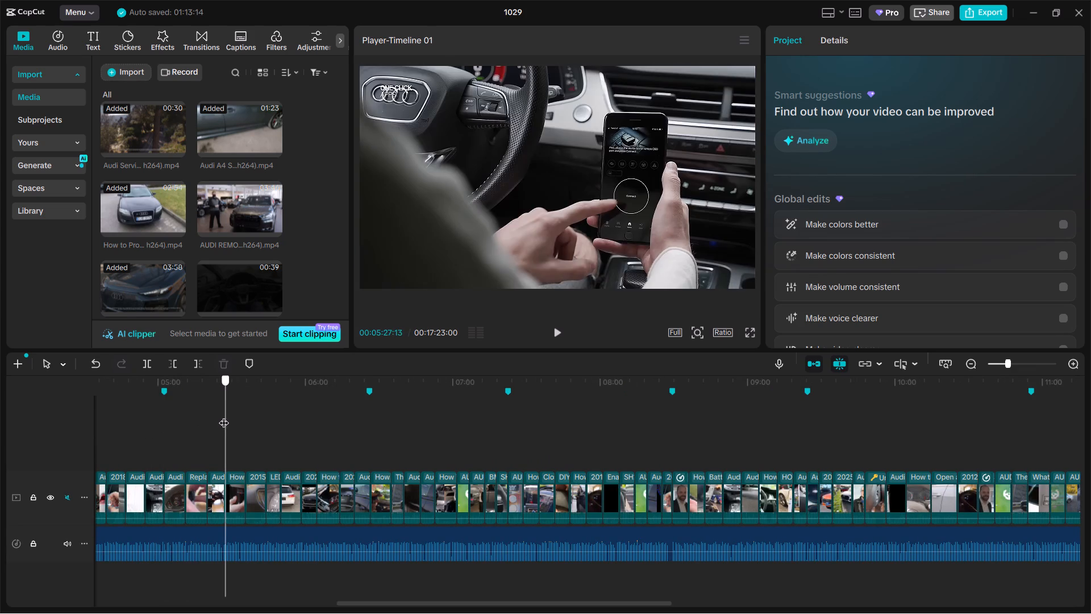
pyautogui.moveTo(224, 416); pyautogui.dragTo(339, 421)
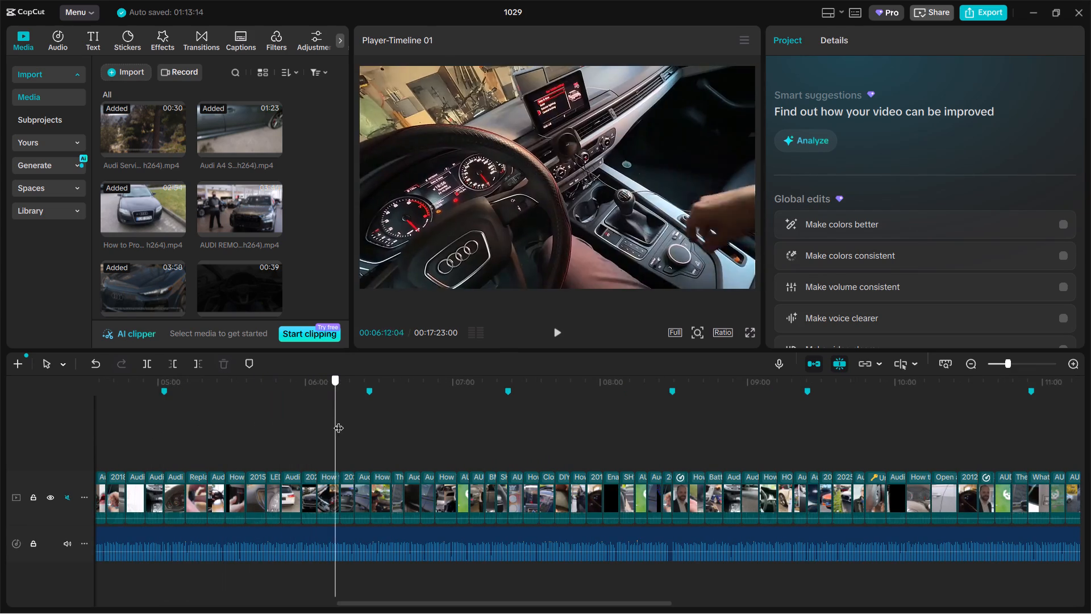
pyautogui.moveTo(339, 421); pyautogui.dragTo(496, 439)
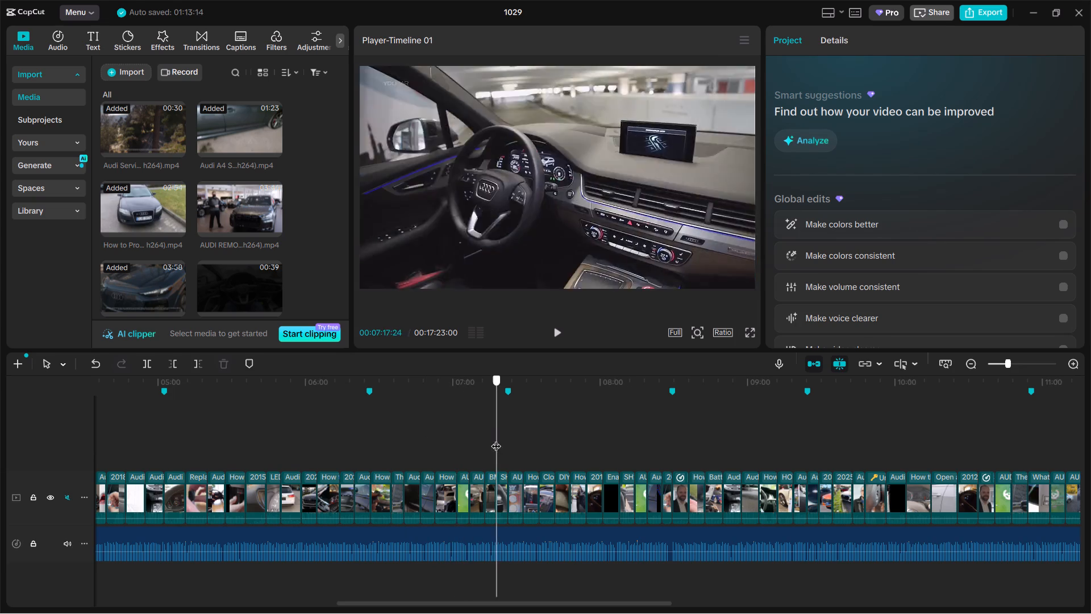
pyautogui.moveTo(496, 439); pyautogui.dragTo(643, 451)
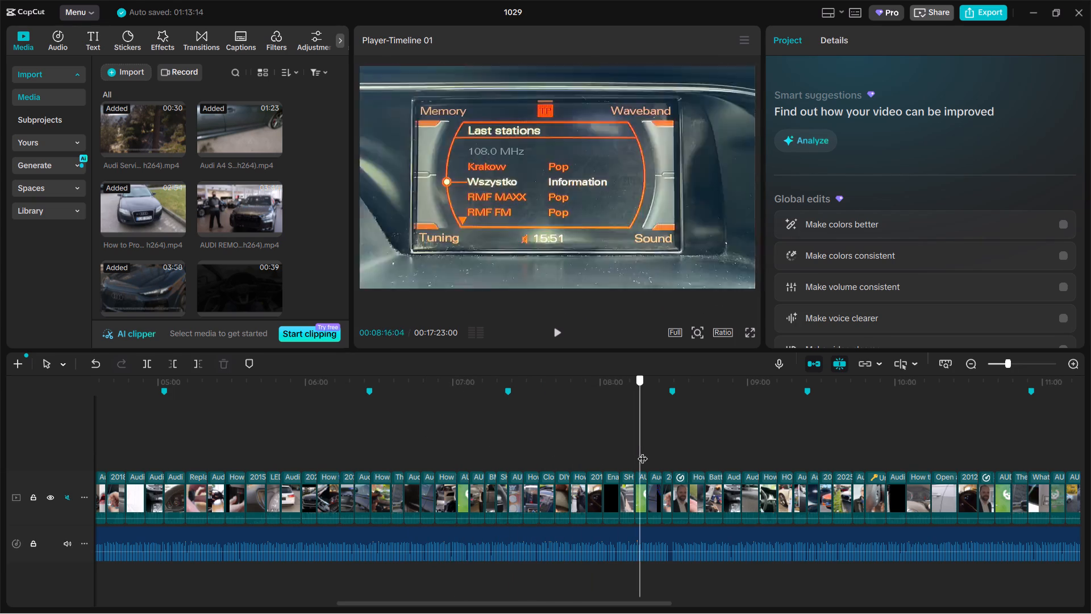
pyautogui.moveTo(643, 451); pyautogui.dragTo(782, 462)
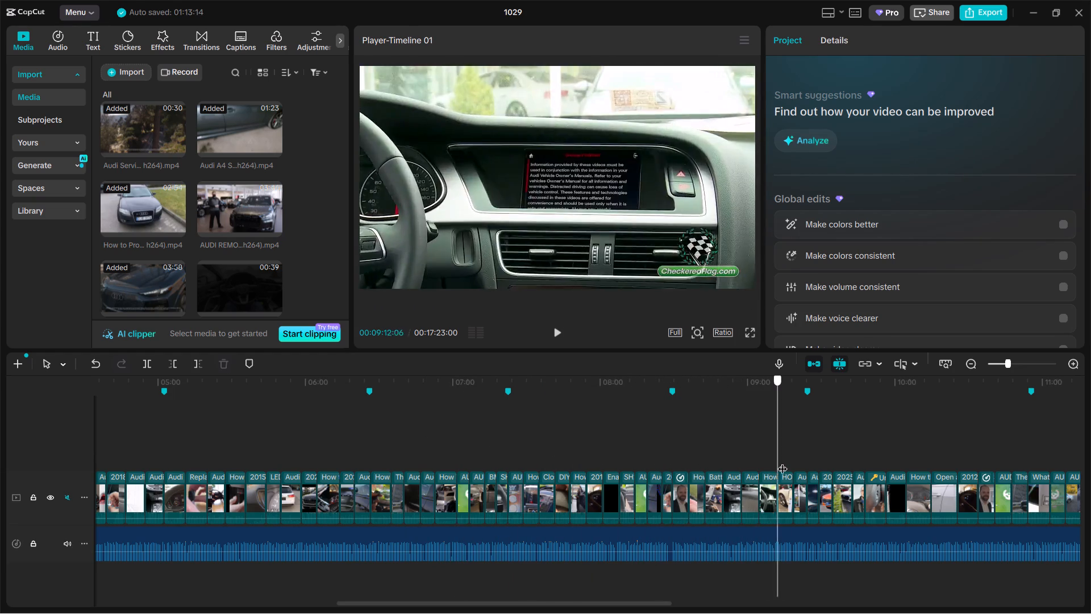
# Scale the onboard-manual dashboard screen clip at 00:09:09:24 to 176% so the CheckeredFlag.com watermark falls outside the frame.
pyautogui.moveTo(782, 462); pyautogui.dragTo(772, 463)
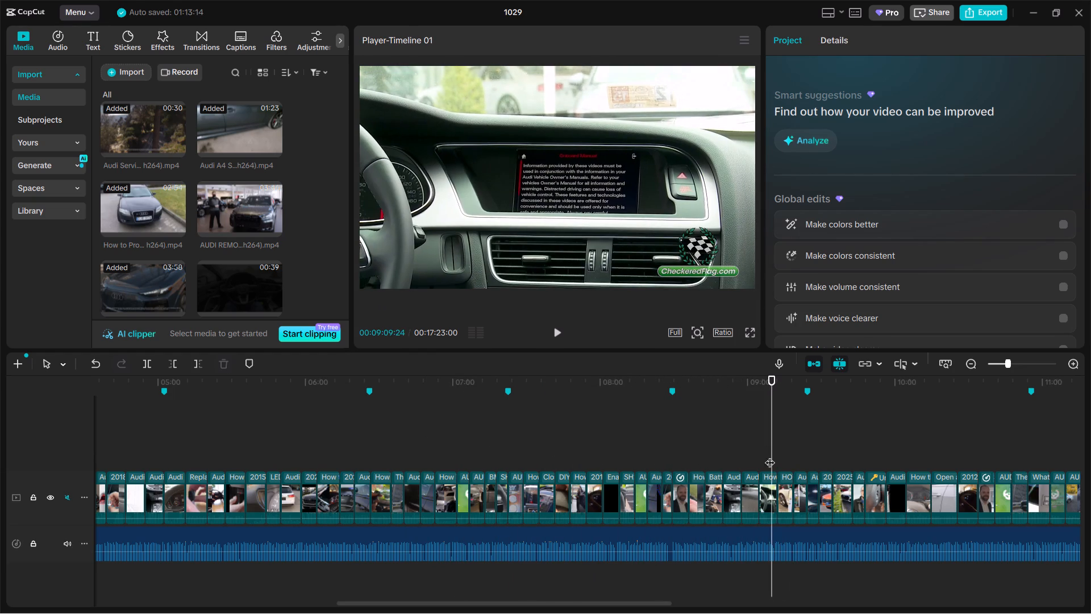
pyautogui.click(630, 216)
pyautogui.moveTo(815, 140); pyautogui.dragTo(840, 140)
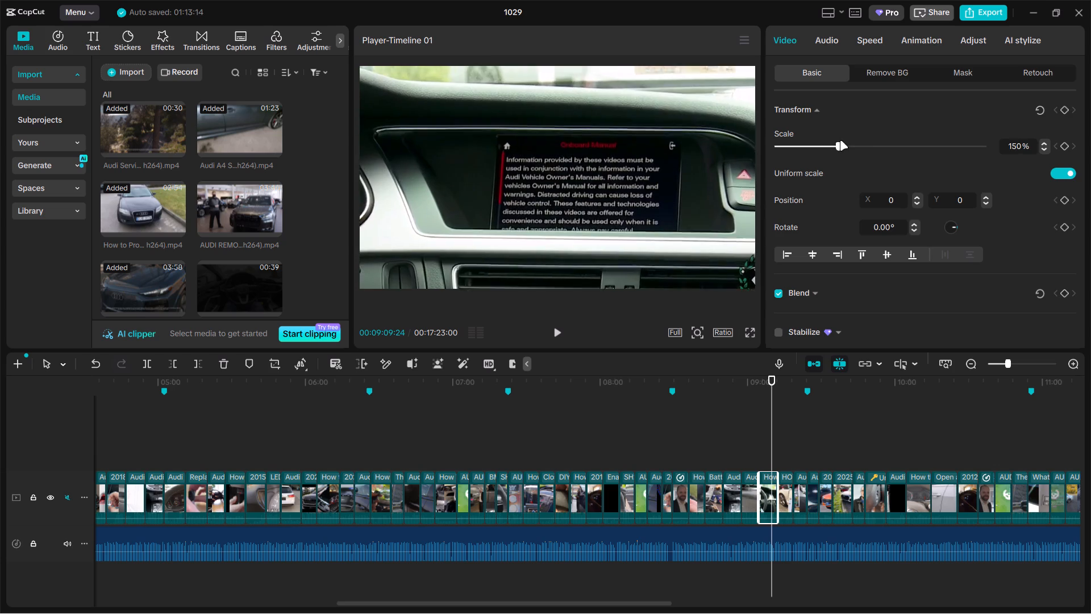
pyautogui.moveTo(840, 140); pyautogui.dragTo(850, 140)
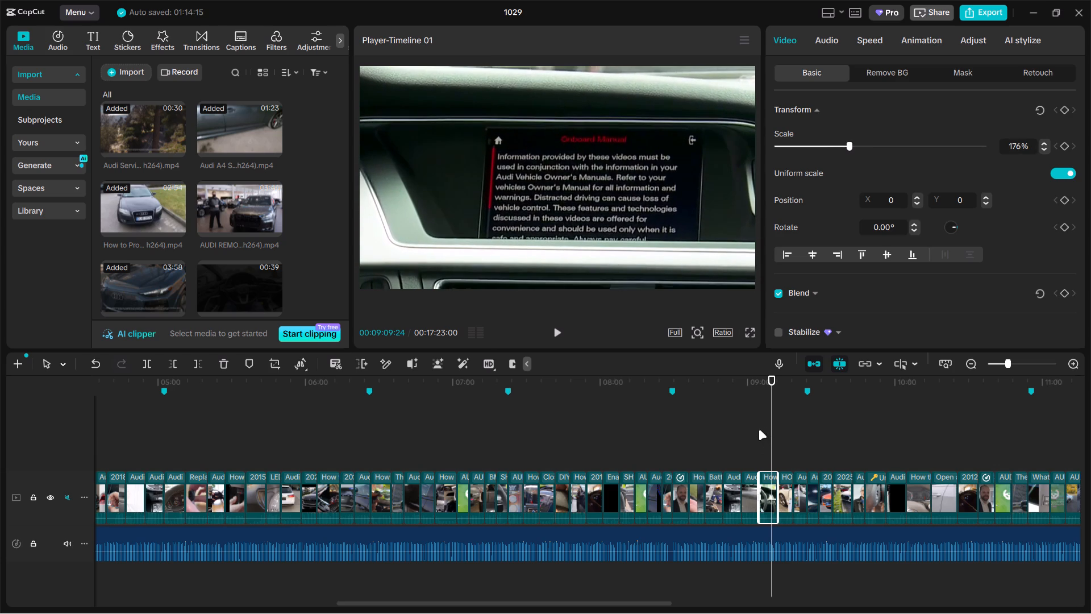
# Continue reviewing the main track's clips from about 00:09:09 to 00:15:09.
pyautogui.click(764, 442)
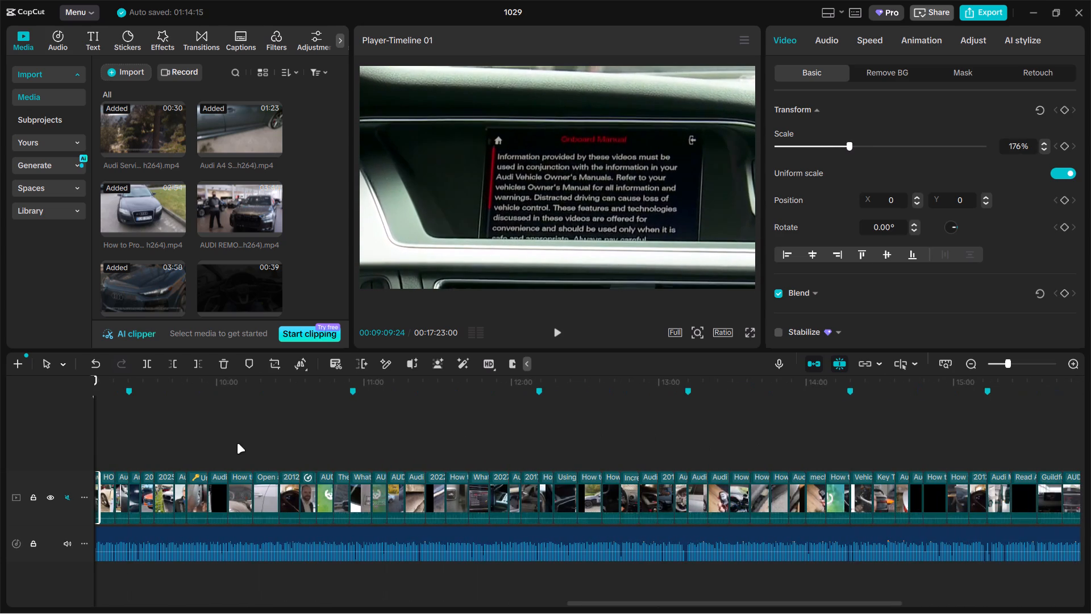
pyautogui.click(237, 443)
pyautogui.moveTo(154, 437); pyautogui.dragTo(206, 432)
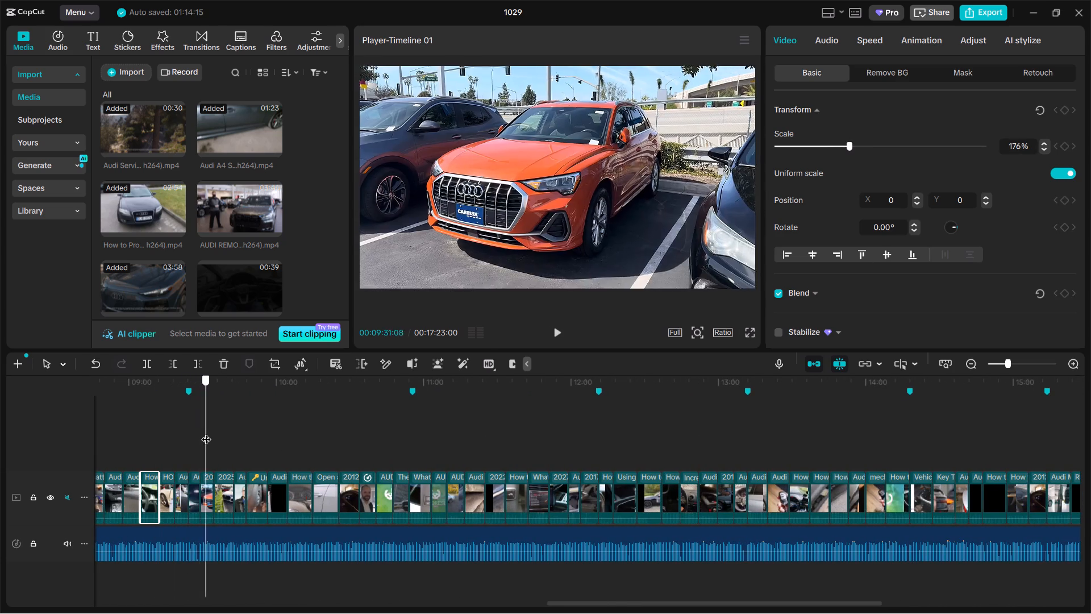
pyautogui.moveTo(206, 432); pyautogui.dragTo(227, 432)
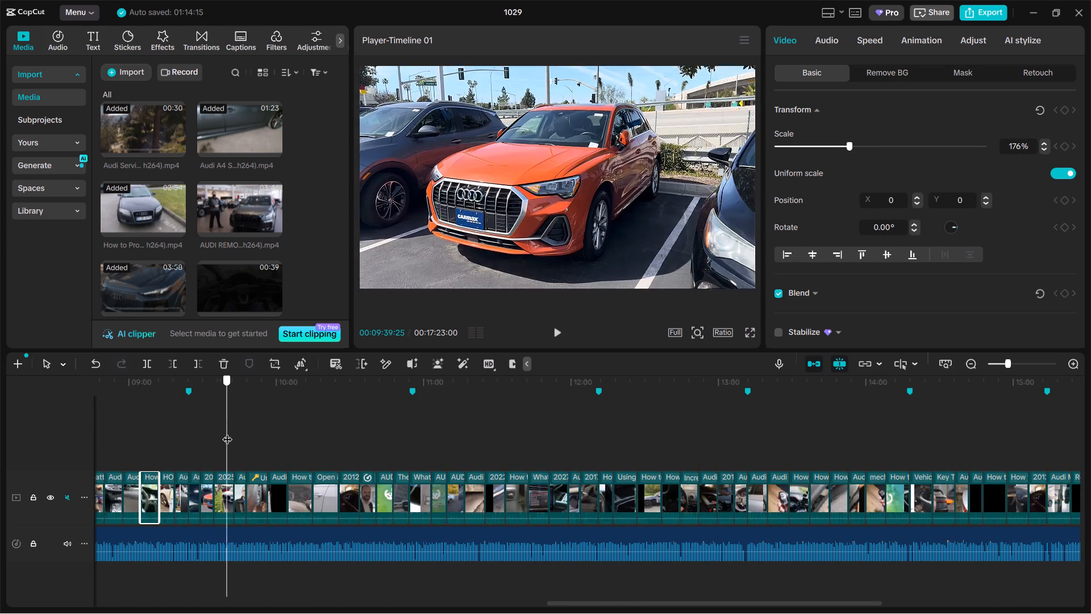
pyautogui.moveTo(227, 432); pyautogui.dragTo(330, 422)
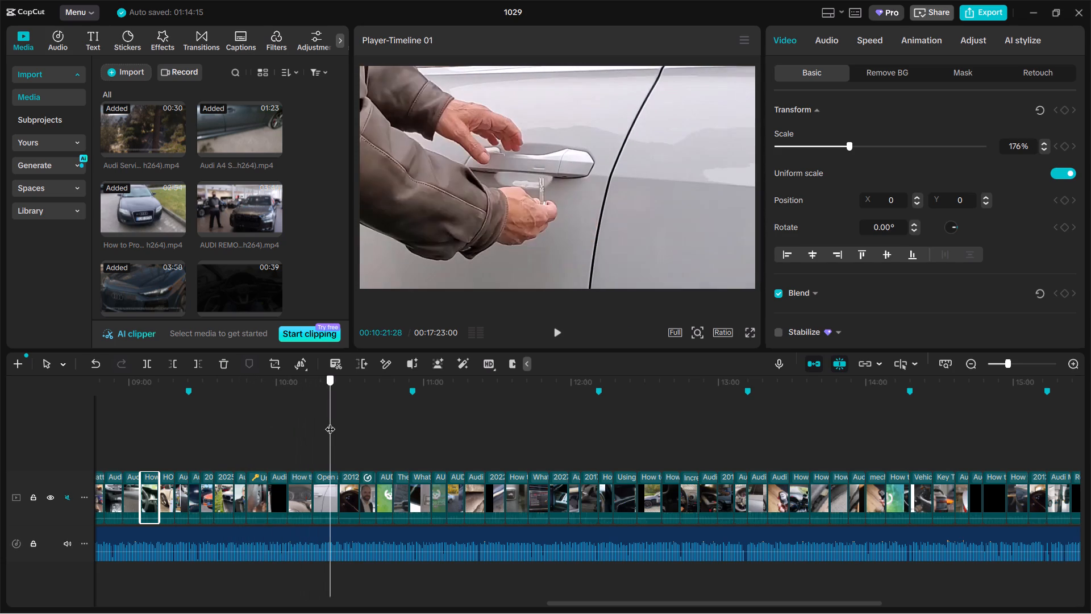
pyautogui.moveTo(330, 422); pyautogui.dragTo(413, 420)
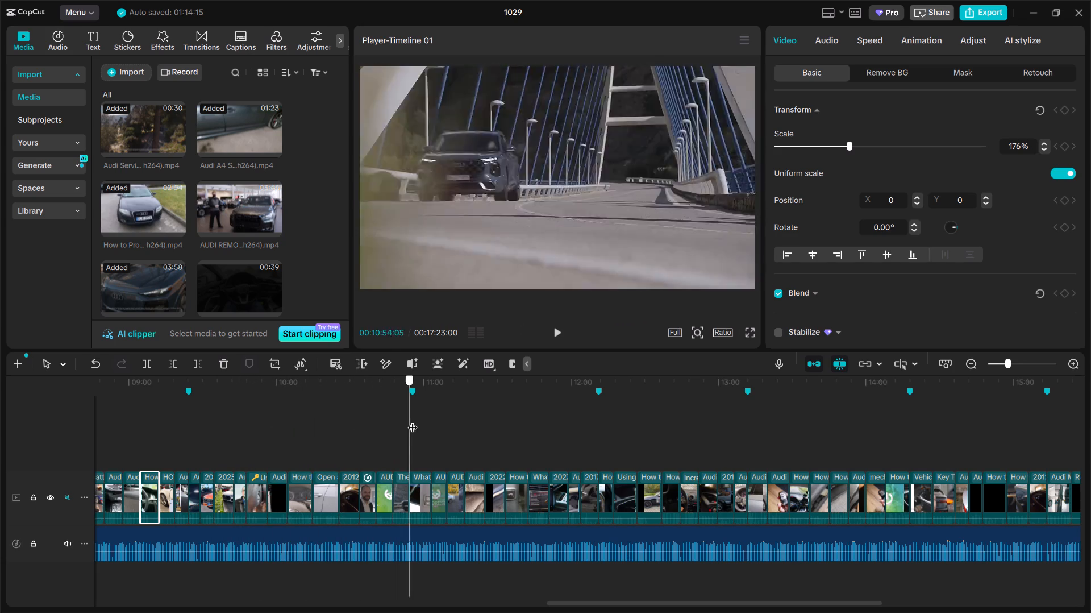
pyautogui.moveTo(413, 420); pyautogui.dragTo(517, 417)
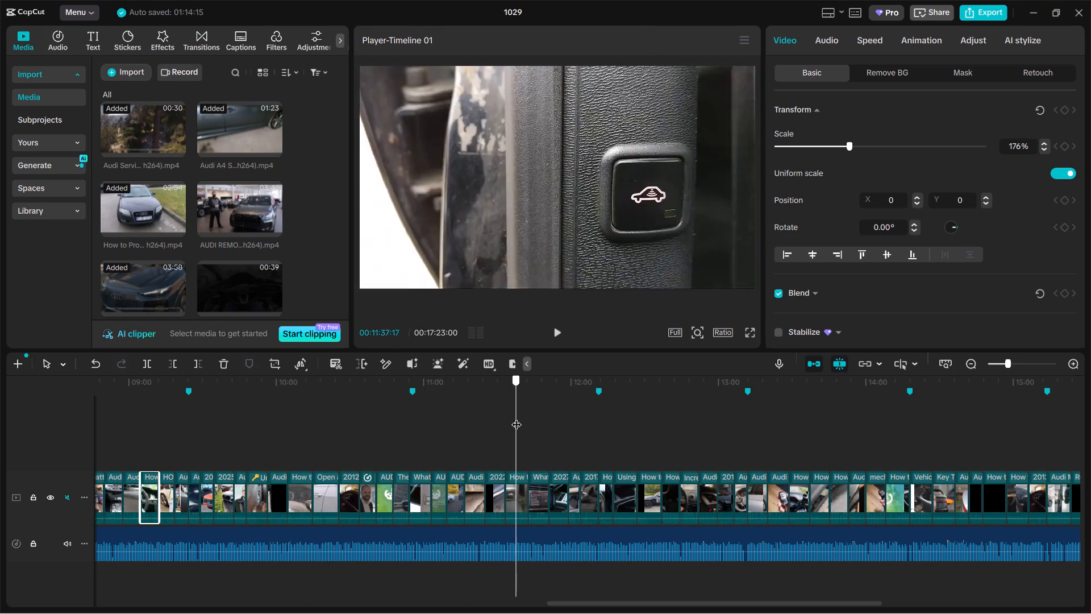
pyautogui.moveTo(517, 417); pyautogui.dragTo(625, 412)
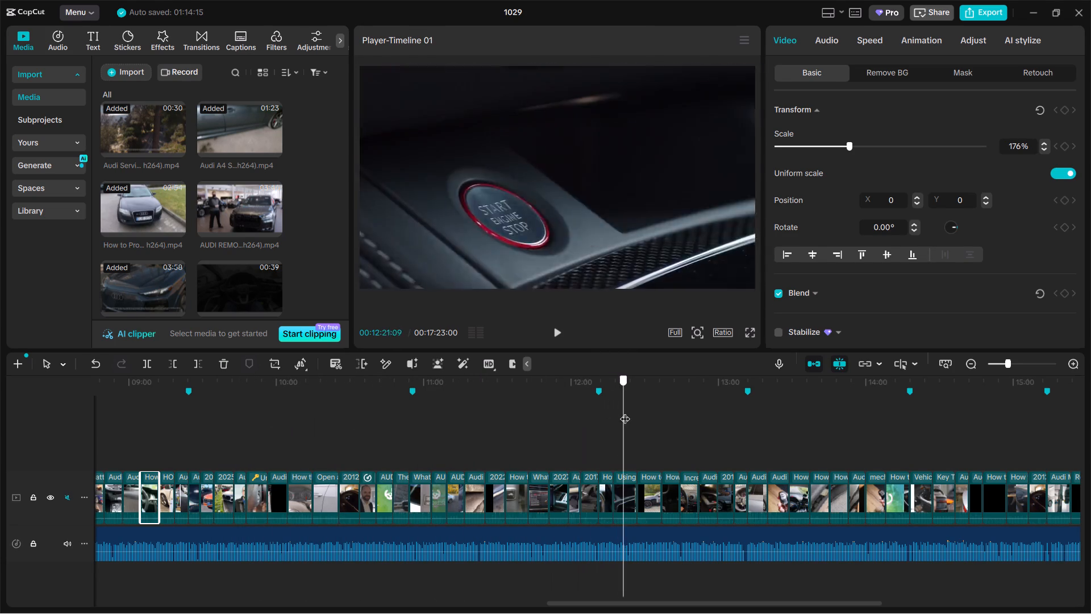
pyautogui.moveTo(625, 412); pyautogui.dragTo(754, 408)
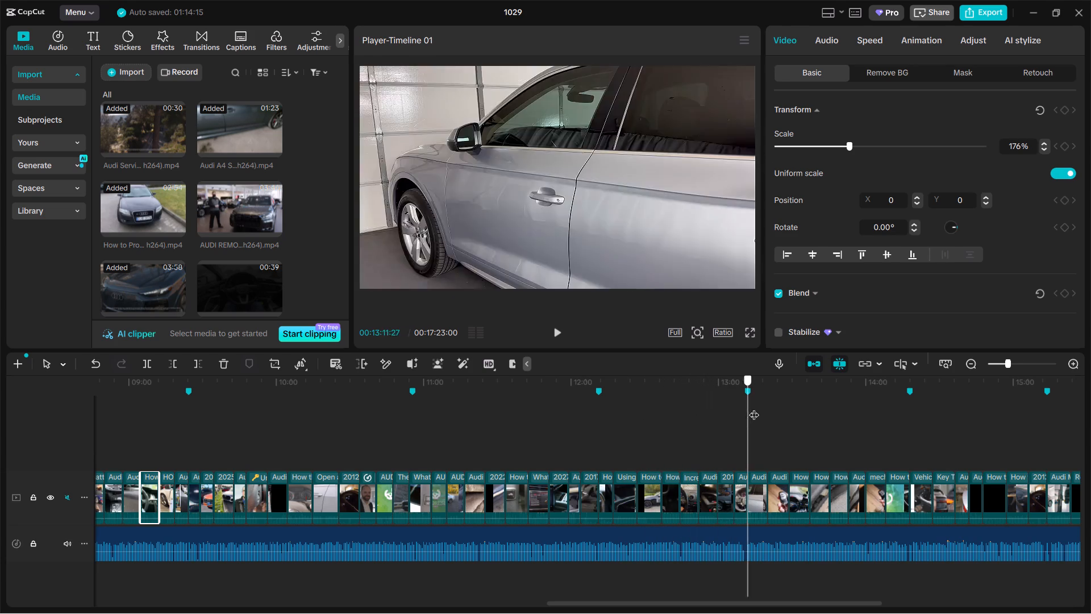
pyautogui.moveTo(754, 408); pyautogui.dragTo(902, 411)
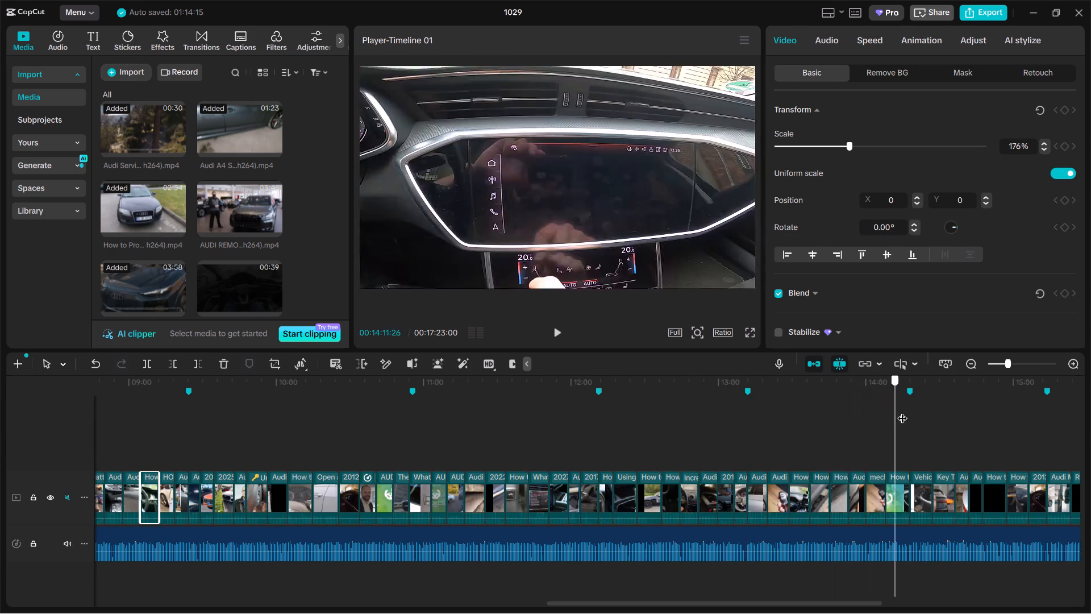
pyautogui.moveTo(902, 411); pyautogui.dragTo(1033, 417)
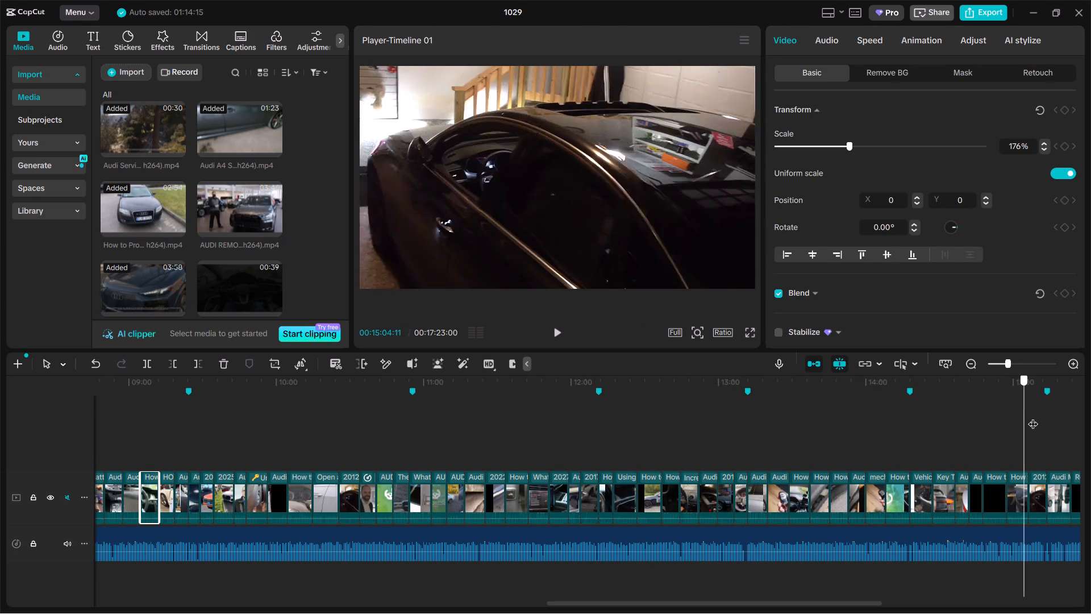
pyautogui.moveTo(1033, 417); pyautogui.dragTo(1035, 417)
# Review the remaining main track clips from about 00:15:09 to the timeline's end at 00:17:23:00.
pyautogui.moveTo(910, 474); pyautogui.dragTo(896, 483)
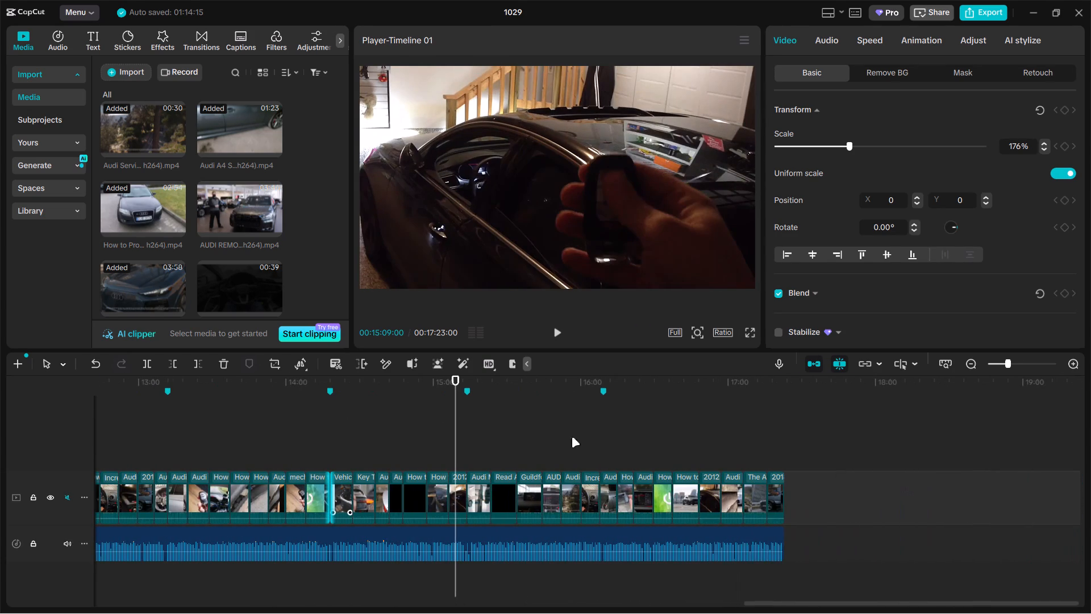
pyautogui.moveTo(456, 439); pyautogui.dragTo(522, 438)
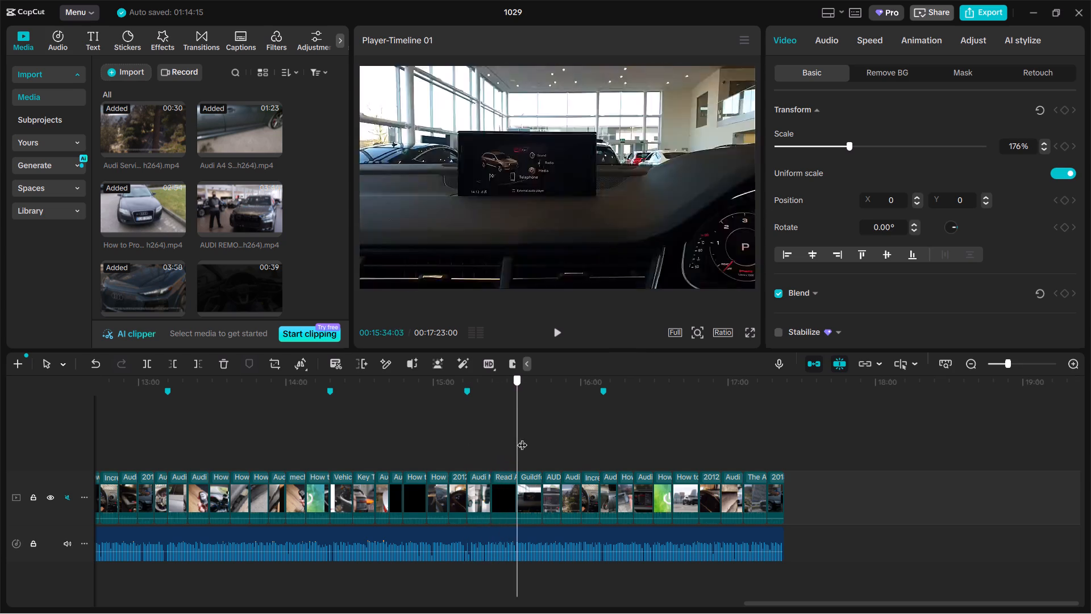
pyautogui.moveTo(522, 438); pyautogui.dragTo(646, 435)
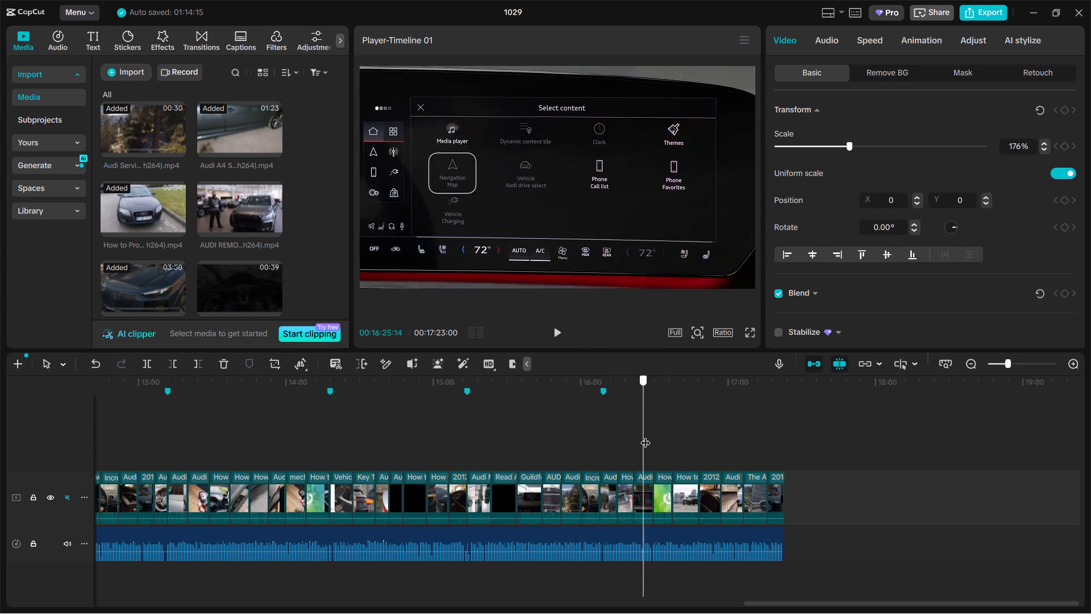
pyautogui.moveTo(646, 435); pyautogui.dragTo(756, 433)
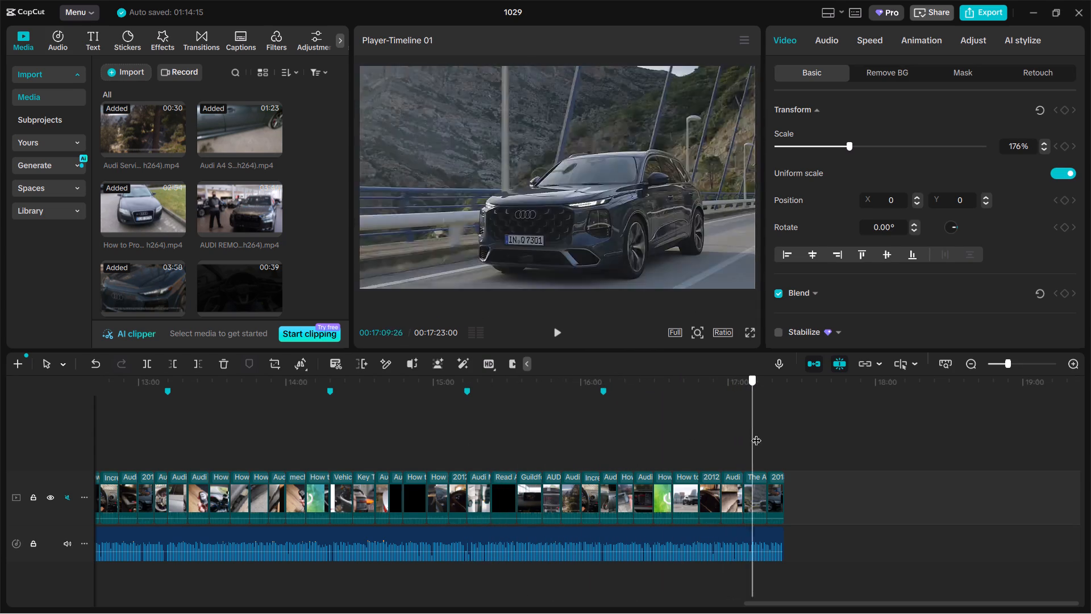
pyautogui.moveTo(756, 433); pyautogui.dragTo(831, 433)
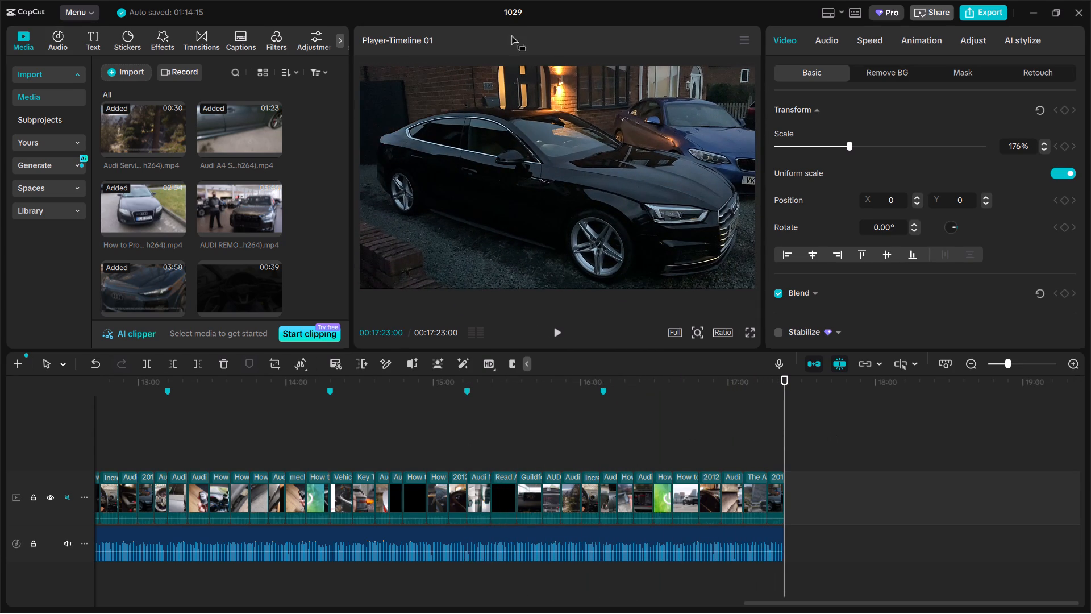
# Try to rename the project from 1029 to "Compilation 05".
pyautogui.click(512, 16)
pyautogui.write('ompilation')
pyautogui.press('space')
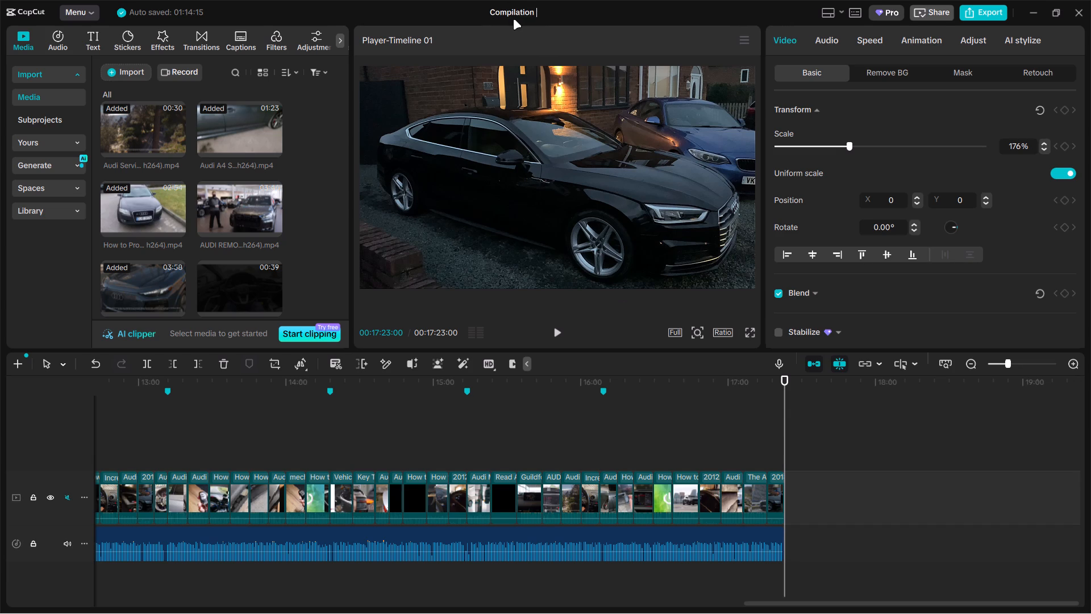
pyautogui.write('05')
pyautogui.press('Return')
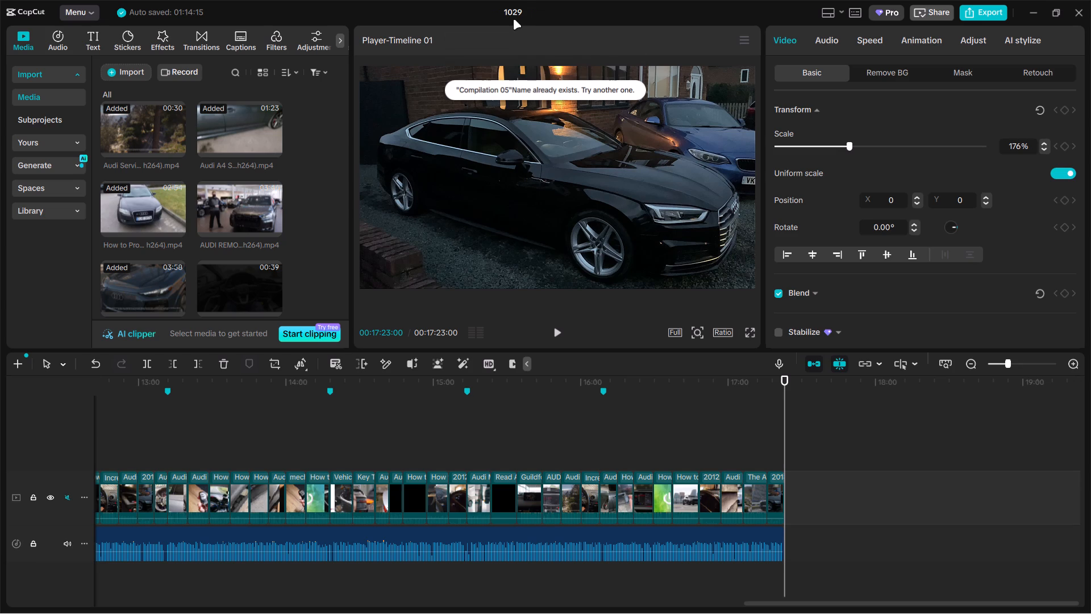
# Rename the project as "Compilation 06".
pyautogui.click(513, 11)
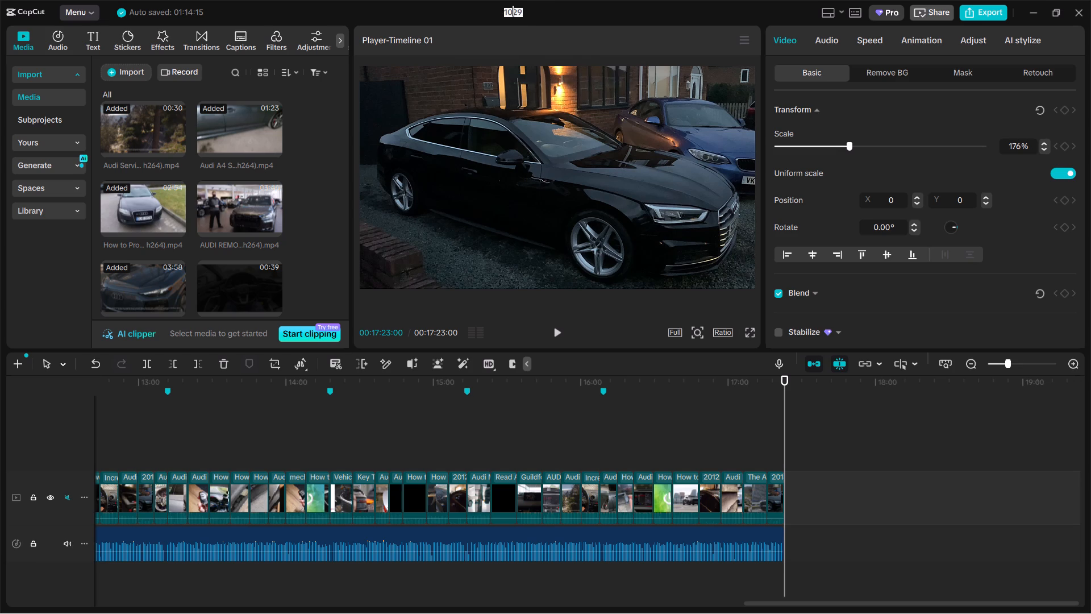
pyautogui.write('ompilation')
pyautogui.press('space')
pyautogui.write('06')
pyautogui.press('Return')
# Close the Compilation 06 project window.
pyautogui.click(1085, 10)
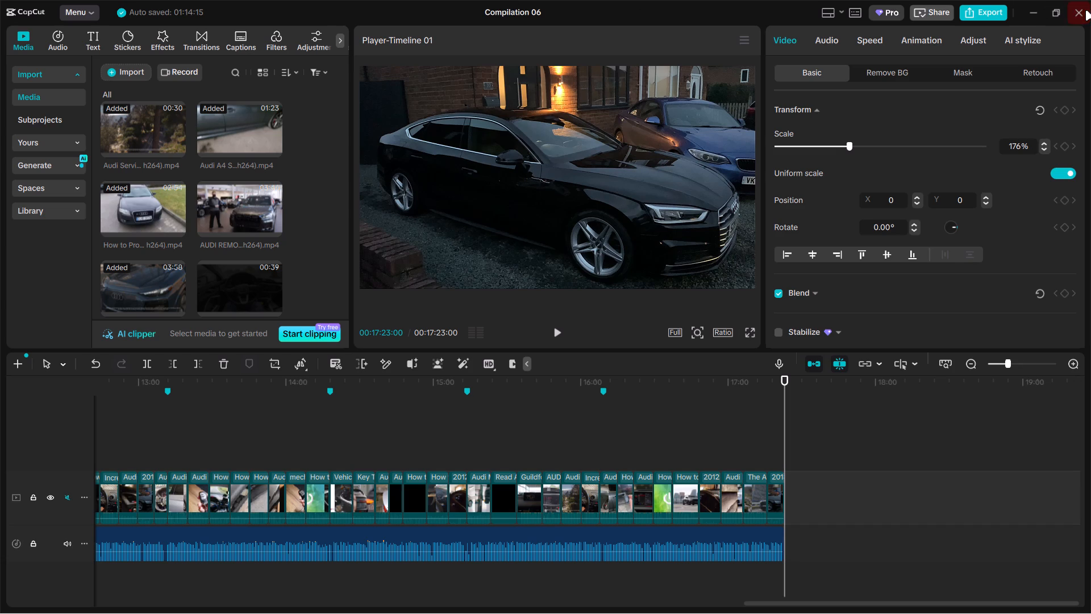
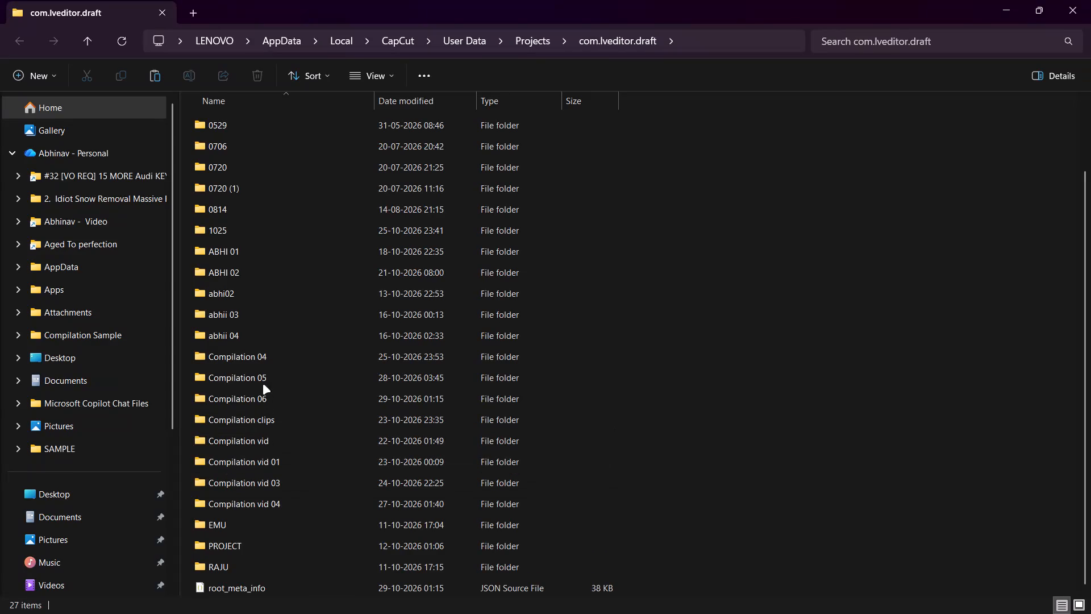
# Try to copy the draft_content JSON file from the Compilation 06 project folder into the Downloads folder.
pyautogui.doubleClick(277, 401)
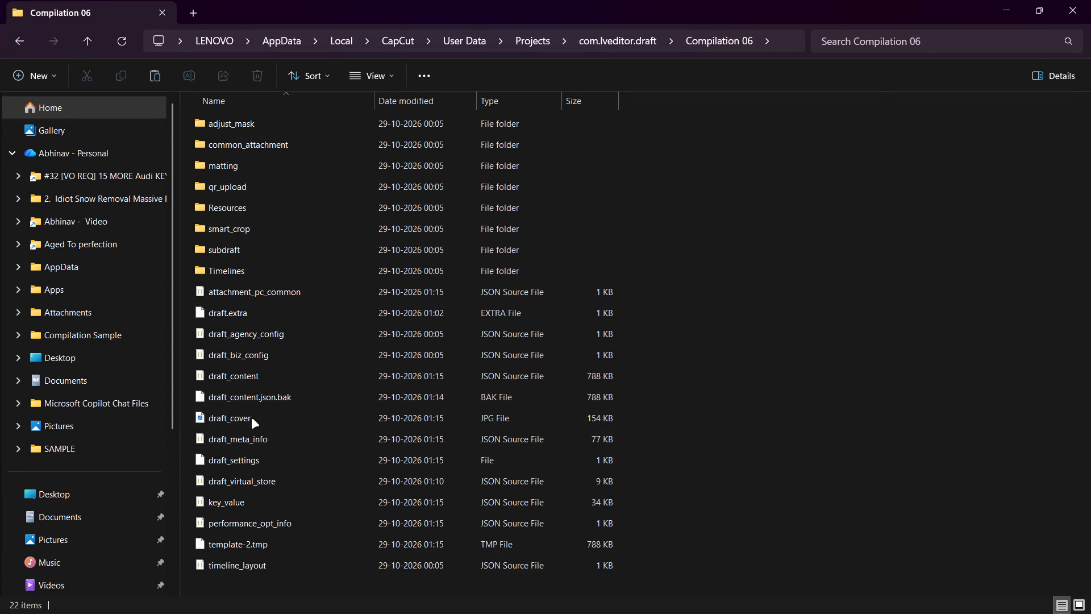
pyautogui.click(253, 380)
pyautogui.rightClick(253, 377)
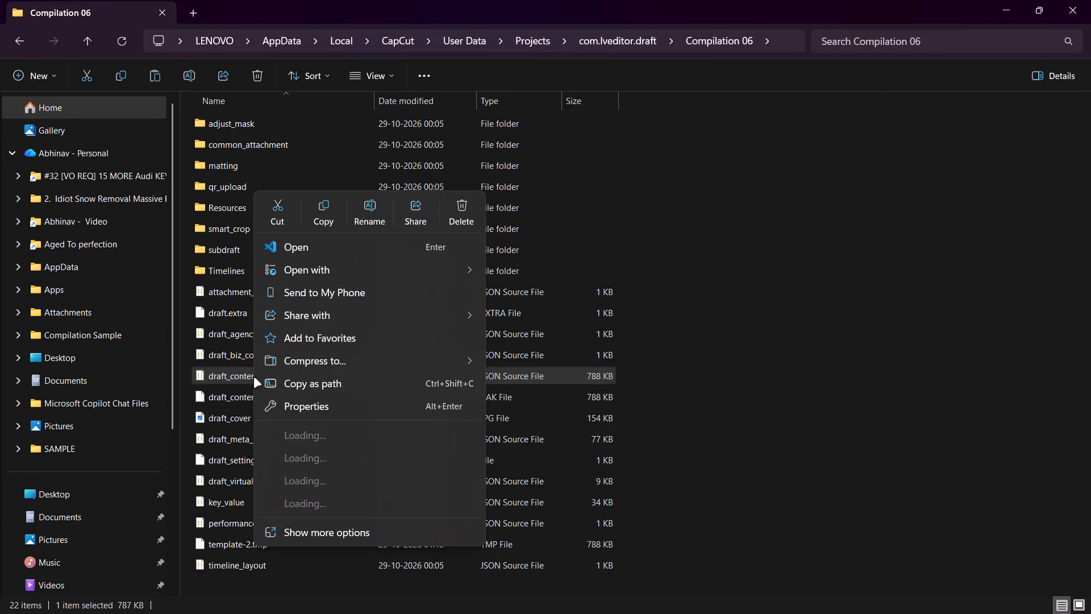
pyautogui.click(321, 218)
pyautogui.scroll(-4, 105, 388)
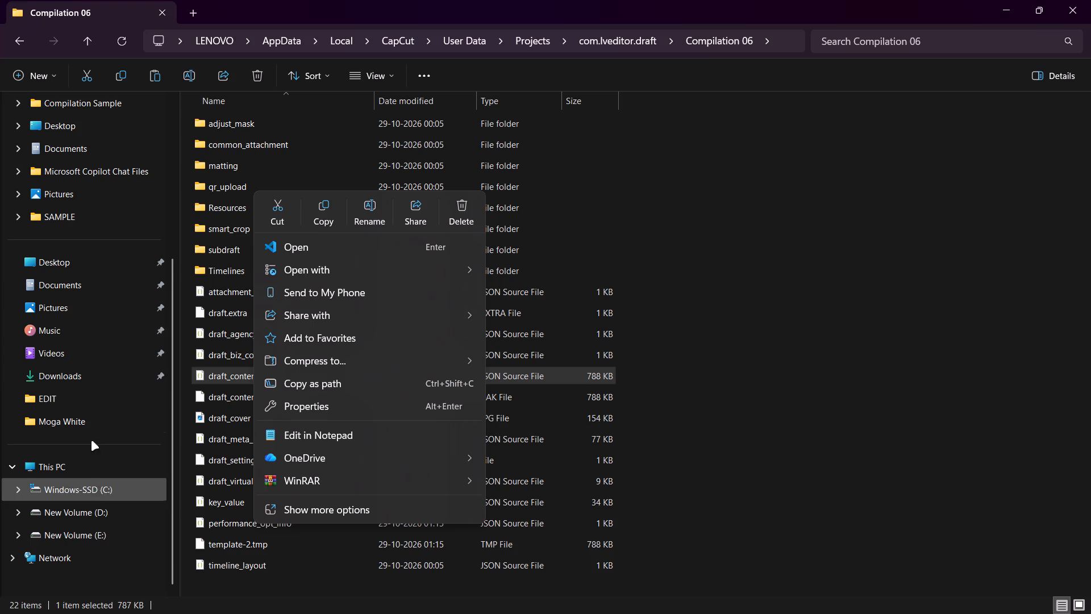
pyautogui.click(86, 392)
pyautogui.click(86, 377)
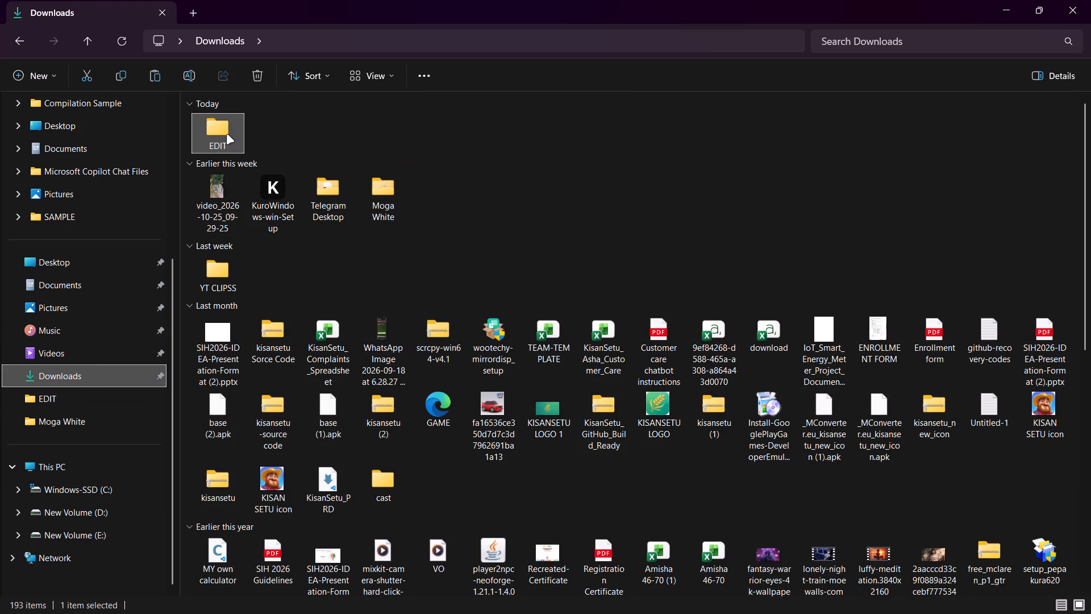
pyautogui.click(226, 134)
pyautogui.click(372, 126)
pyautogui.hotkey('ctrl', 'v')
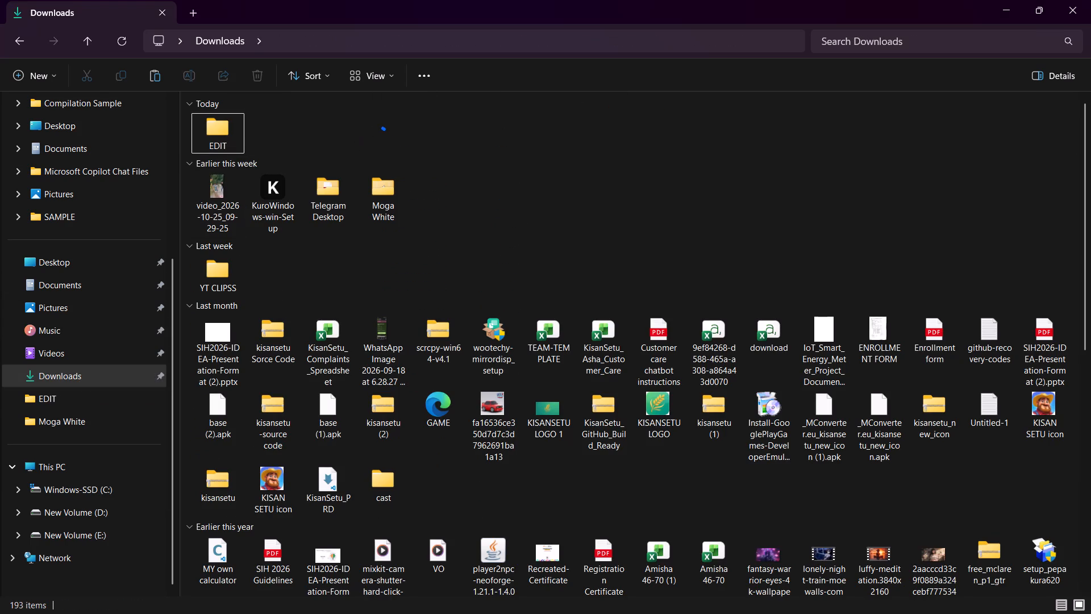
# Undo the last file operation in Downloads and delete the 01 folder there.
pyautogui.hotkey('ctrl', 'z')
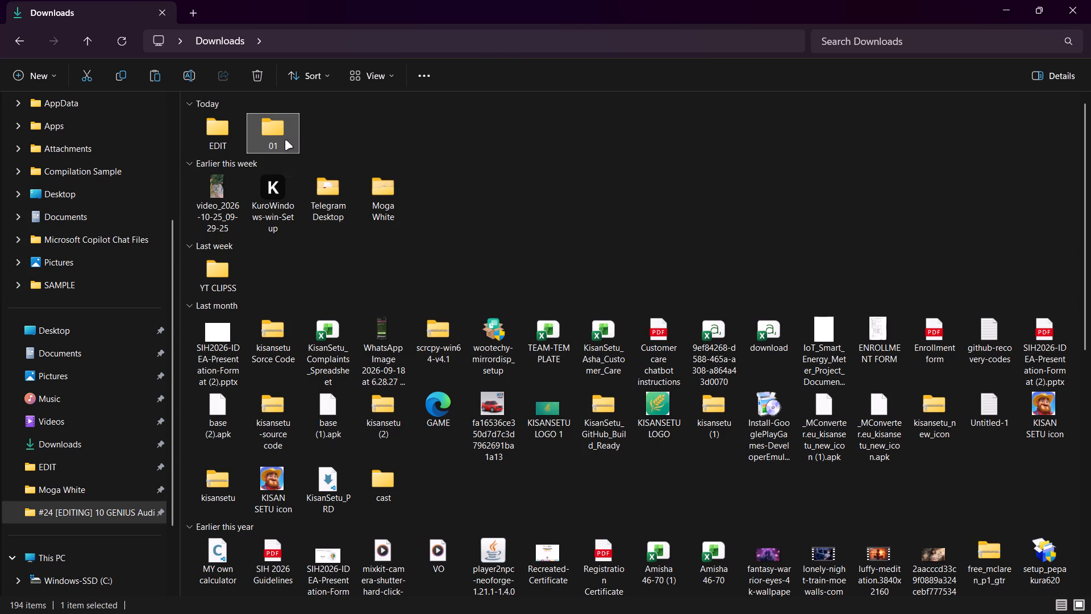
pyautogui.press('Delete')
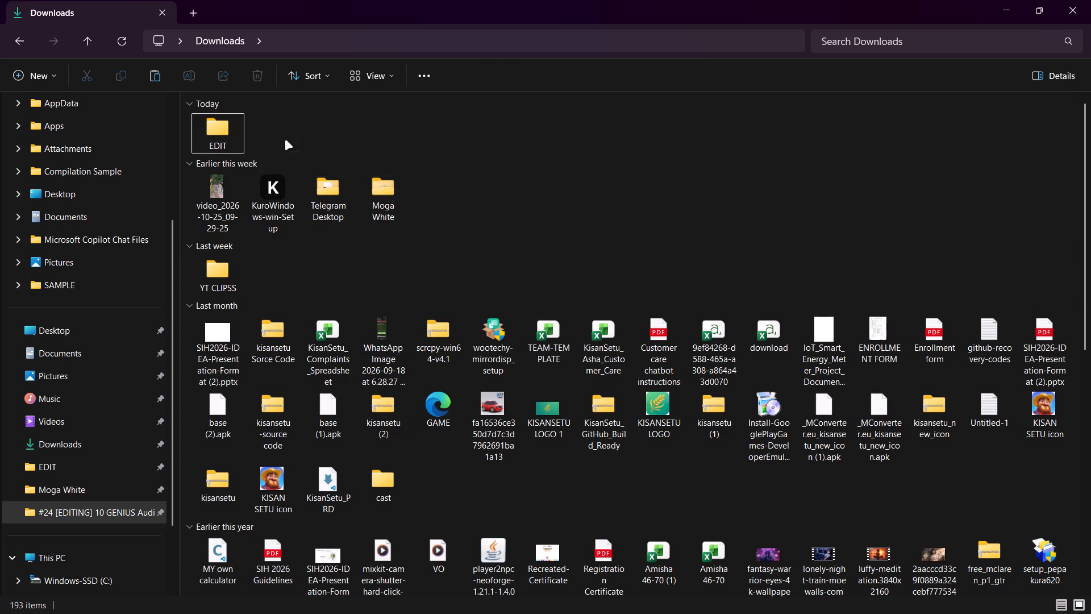
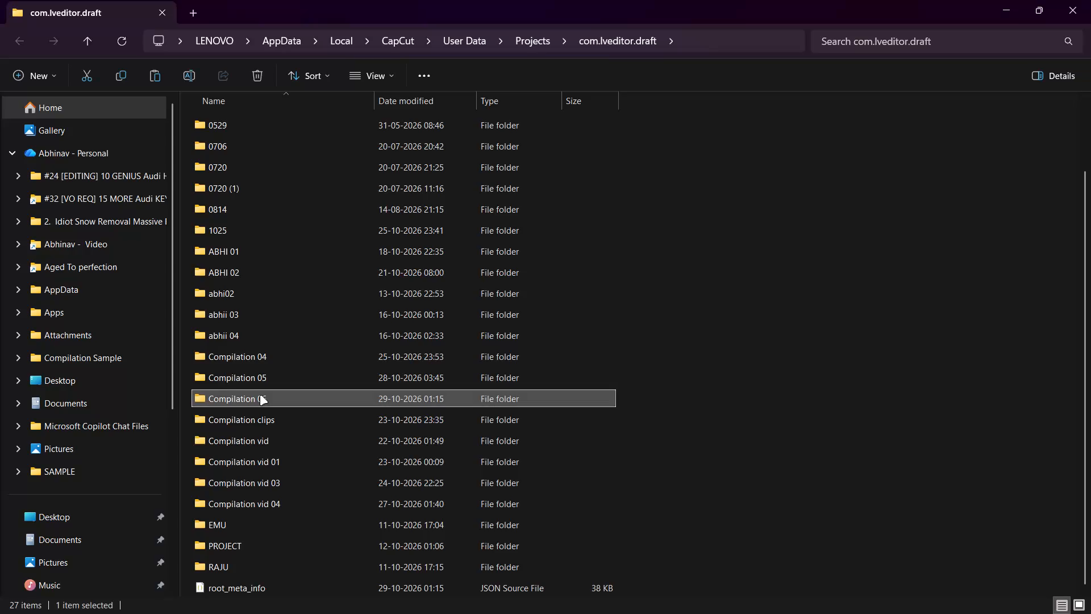
# Copy the draft_content JSON file from the Compilation 06 project folder into the Downloads folder.
pyautogui.click(260, 395)
pyautogui.click(246, 376)
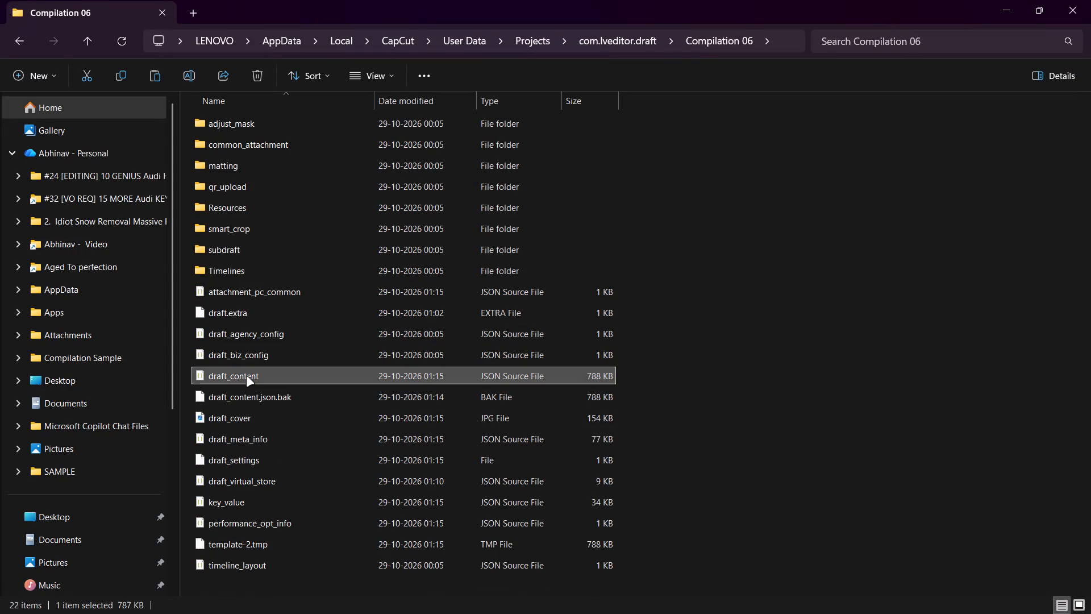
pyautogui.rightClick(246, 376)
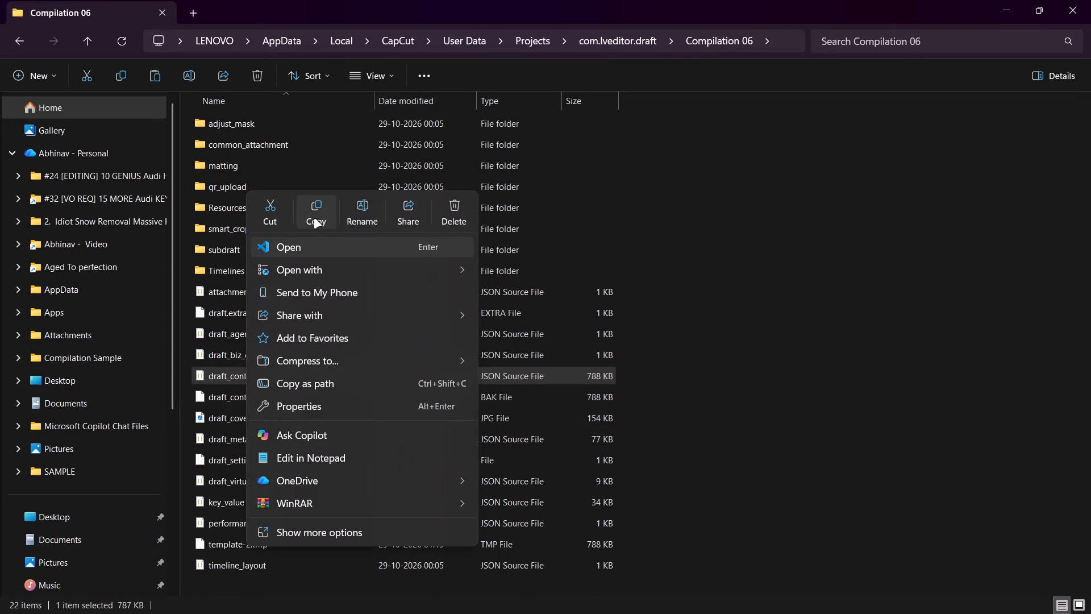
pyautogui.click(314, 218)
pyautogui.scroll(-4, 127, 367)
pyautogui.click(95, 361)
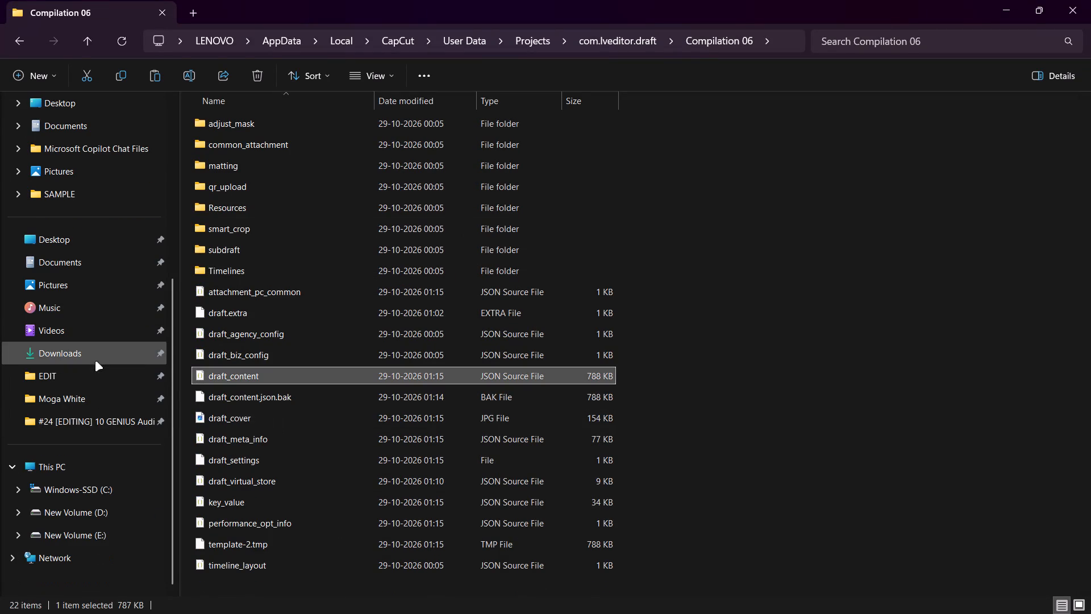
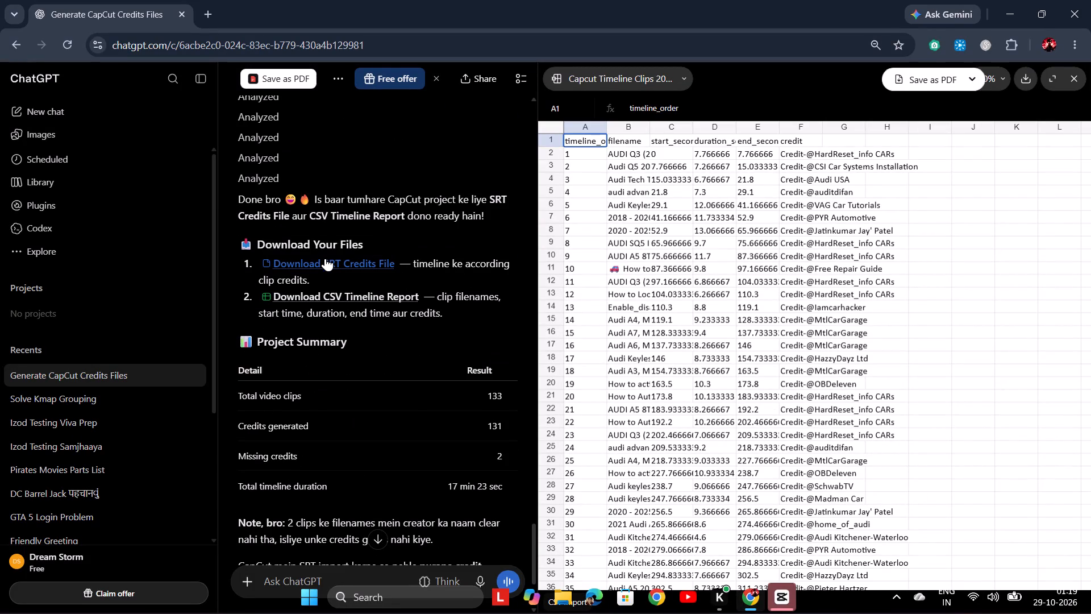
pyautogui.click(1090, 0)
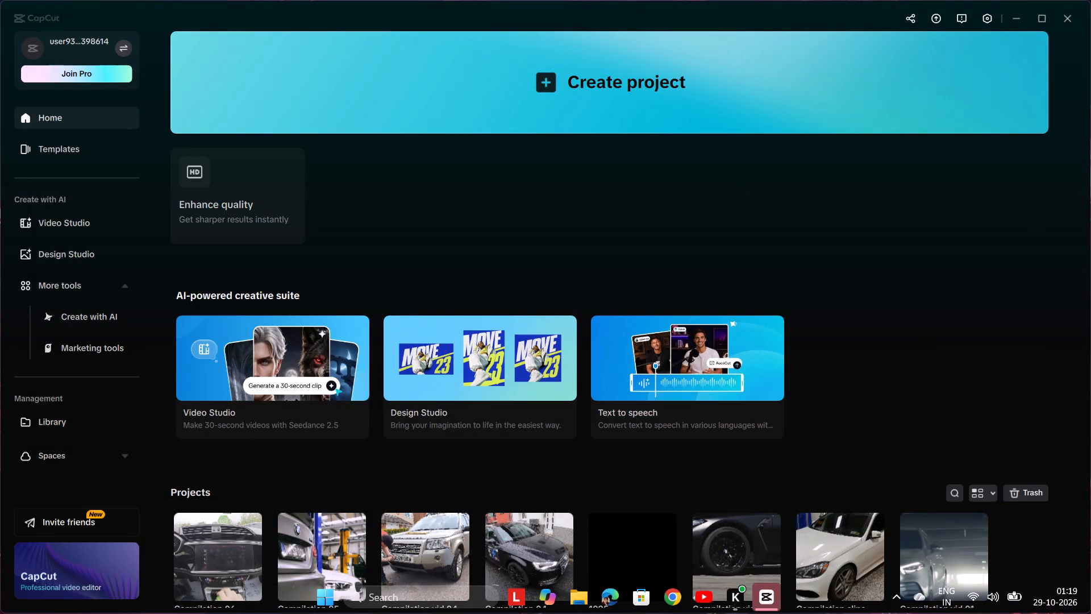
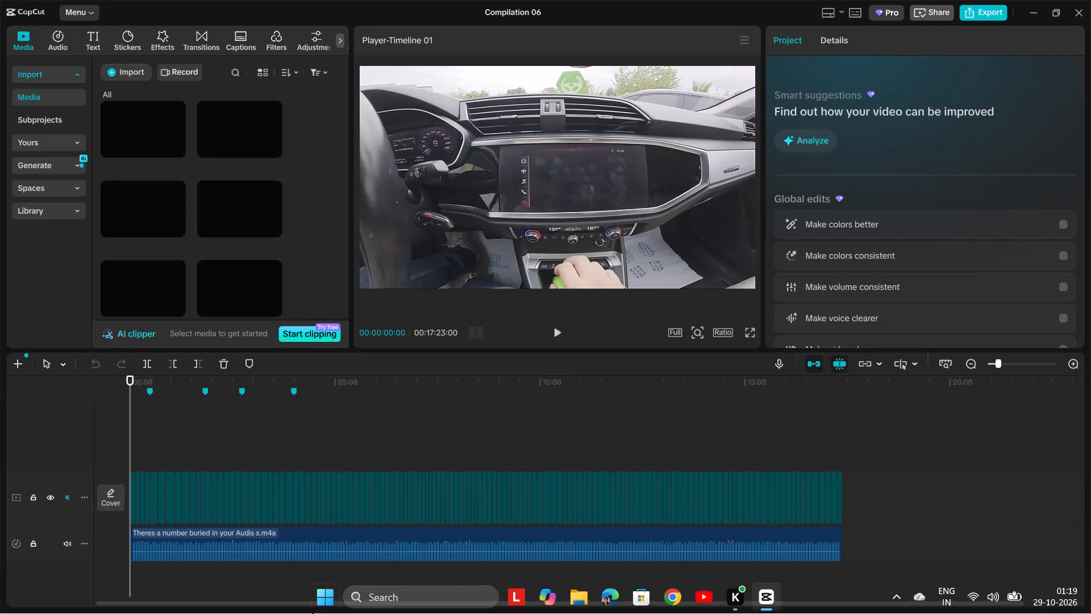
# Import the downloaded SRT credits file from the Downloads folder as captions and add it to the timeline.
pyautogui.click(234, 42)
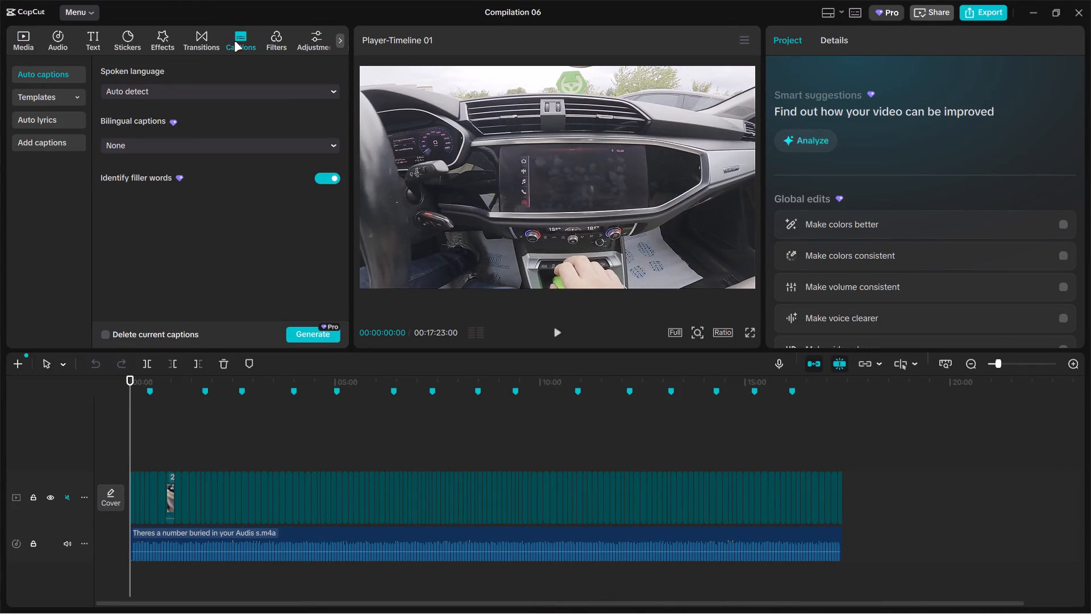
pyautogui.click(60, 148)
pyautogui.click(200, 134)
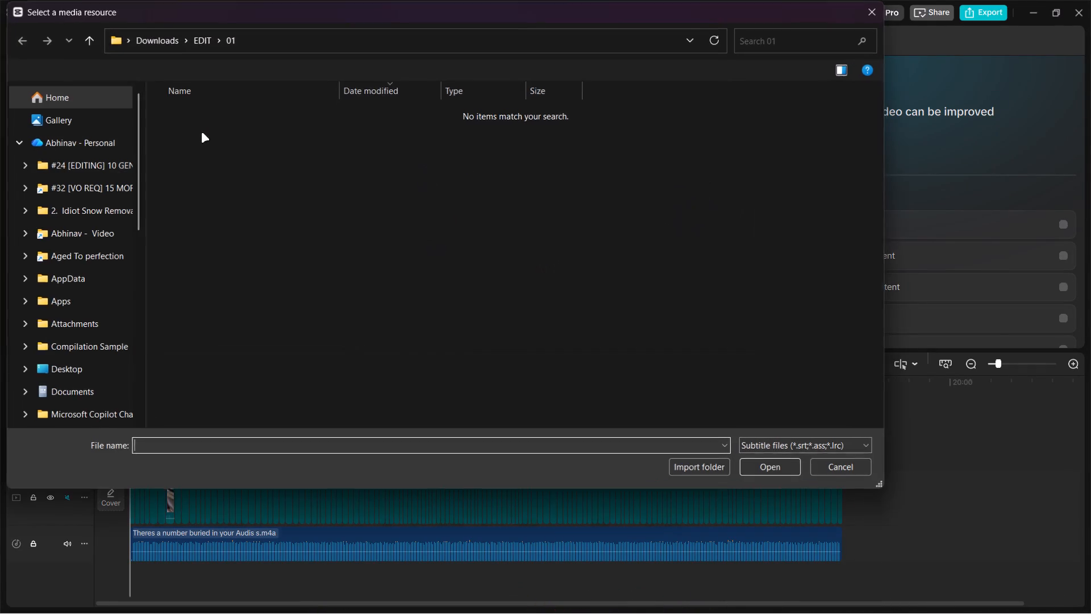
pyautogui.scroll(-4, 78, 285)
pyautogui.click(92, 341)
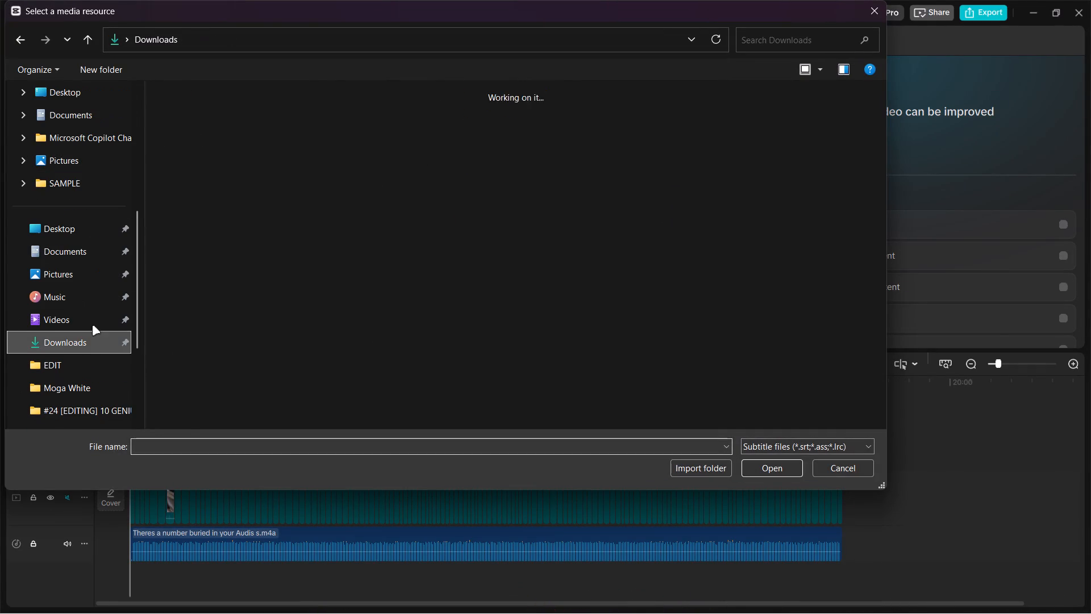
pyautogui.doubleClick(177, 131)
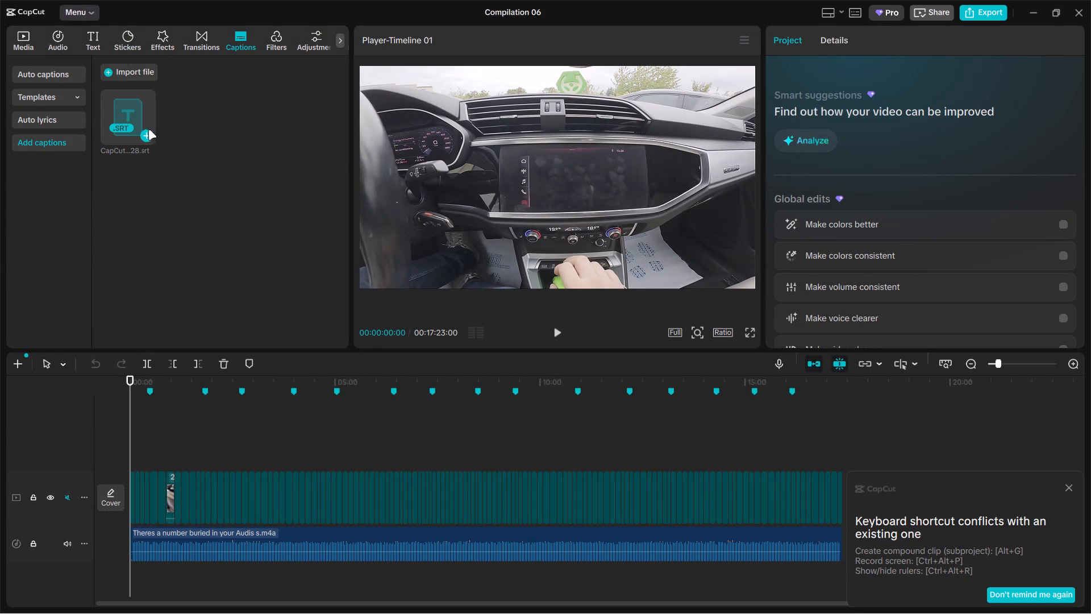
pyautogui.click(144, 137)
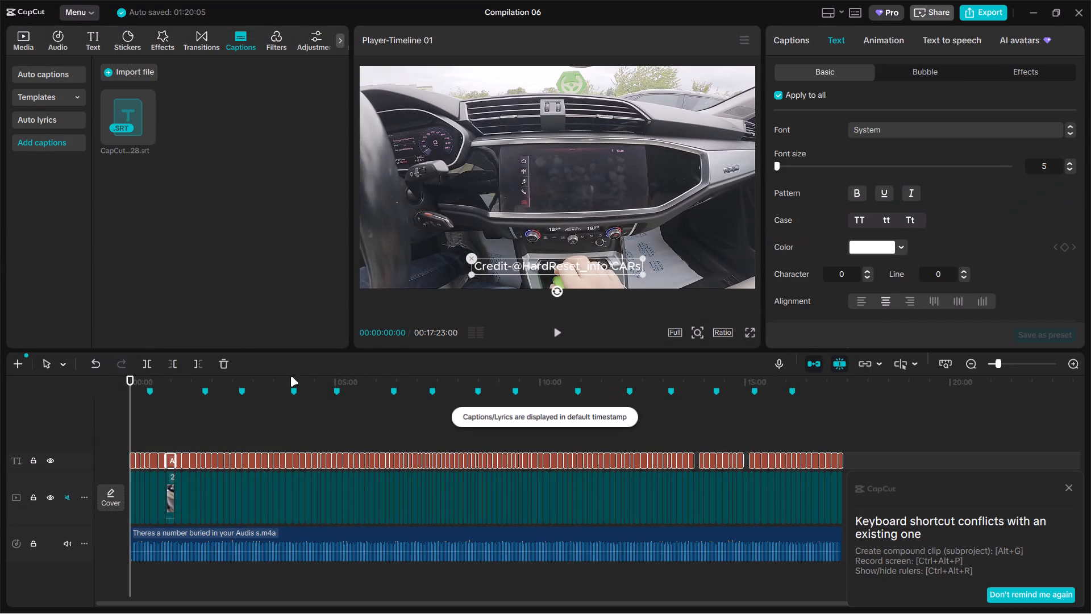
# Check the imported credit captions against their clips between about 0:52 and 1:06, closing the shortcut-conflict notice.
pyautogui.keyDown('ctrl'); pyautogui.scroll(15, 376, 453); pyautogui.keyUp('ctrl')
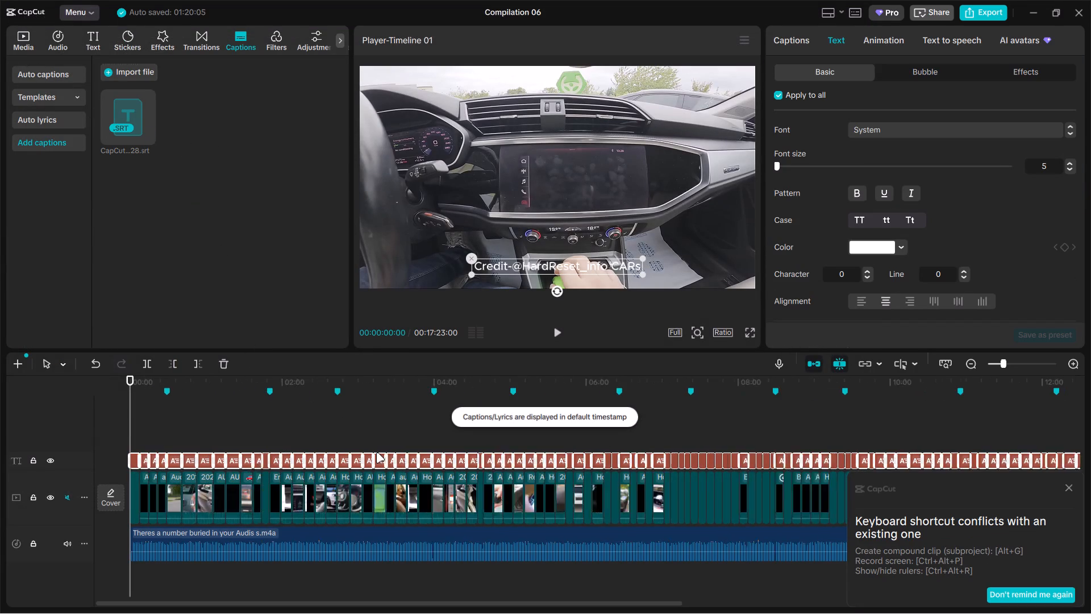
pyautogui.keyDown('ctrl'); pyautogui.scroll(6, 376, 453); pyautogui.keyUp('ctrl')
pyautogui.keyDown('ctrl'); pyautogui.scroll(-17, 377, 453); pyautogui.keyUp('ctrl')
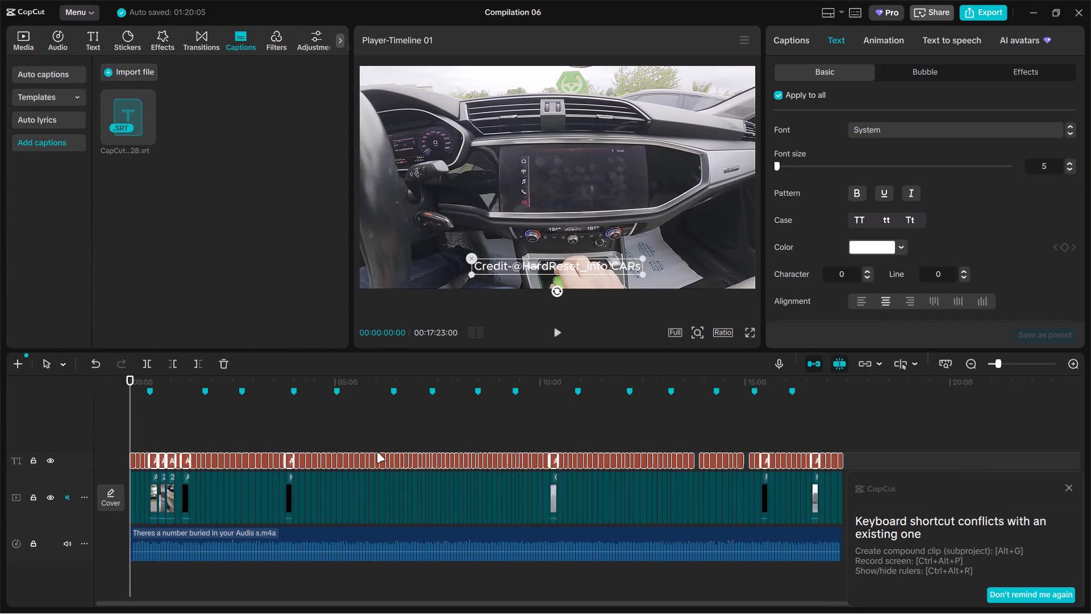
pyautogui.click(167, 437)
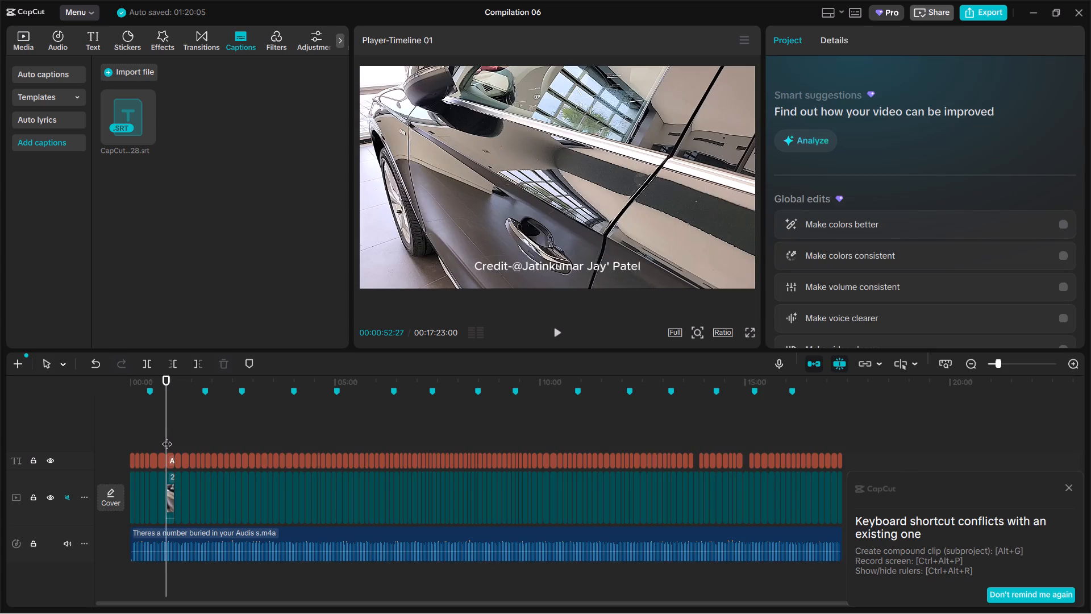
pyautogui.keyDown('ctrl'); pyautogui.scroll(20, 167, 437); pyautogui.keyUp('ctrl')
pyautogui.keyDown('ctrl'); pyautogui.scroll(5, 167, 437); pyautogui.keyUp('ctrl')
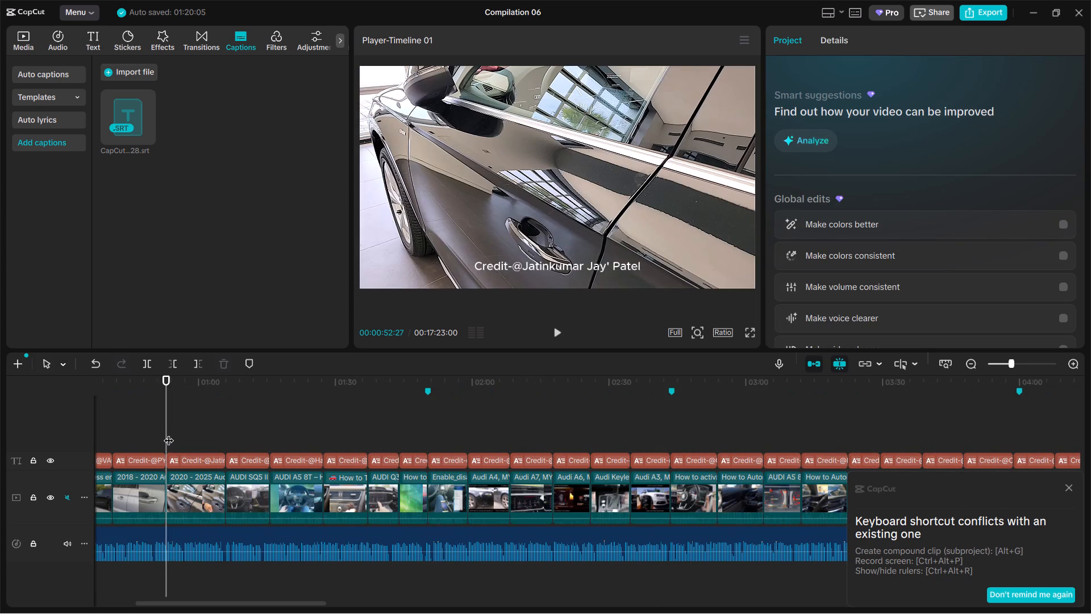
pyautogui.moveTo(169, 433); pyautogui.dragTo(214, 422)
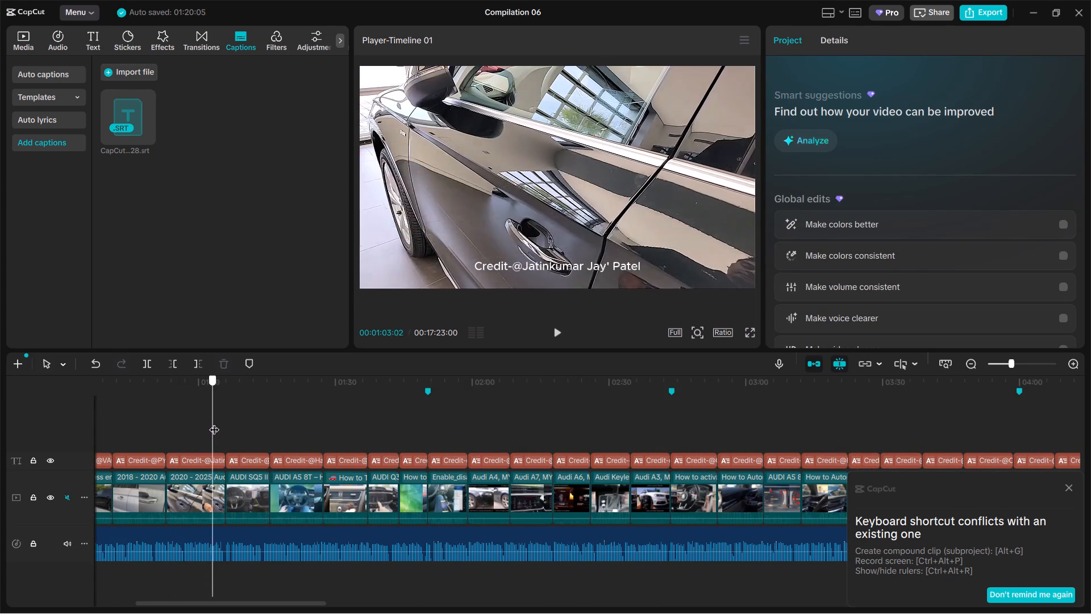
pyautogui.moveTo(214, 422); pyautogui.dragTo(226, 422)
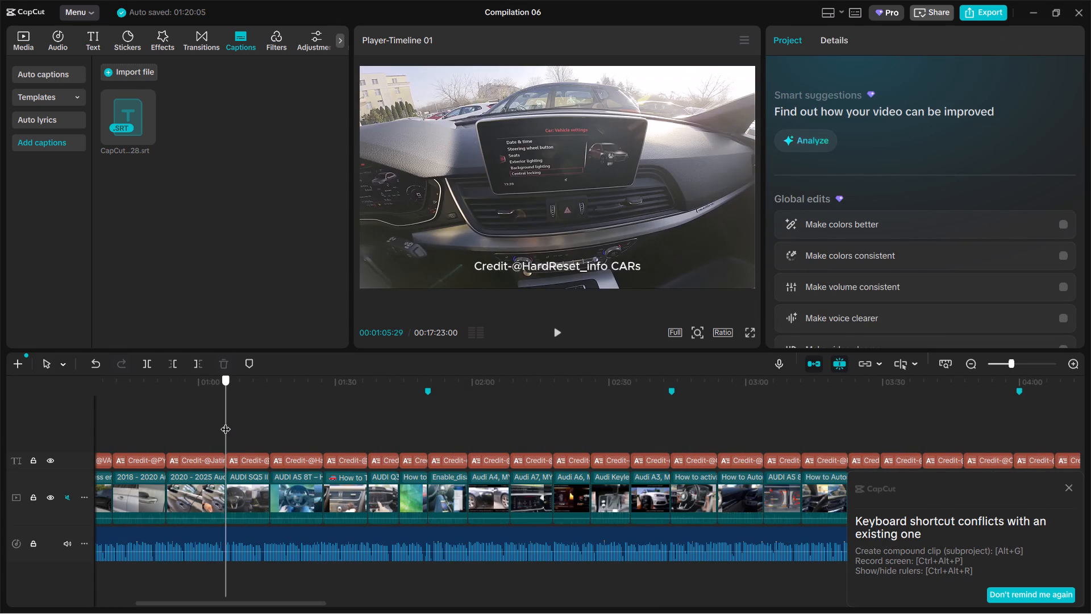
pyautogui.moveTo(226, 422); pyautogui.dragTo(212, 428)
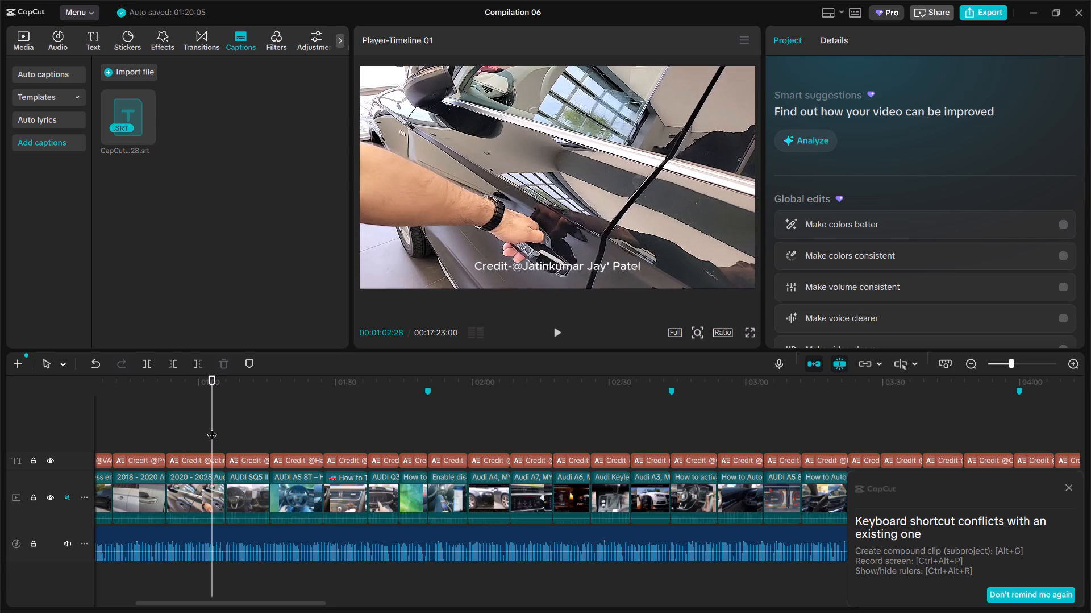
pyautogui.click(1067, 485)
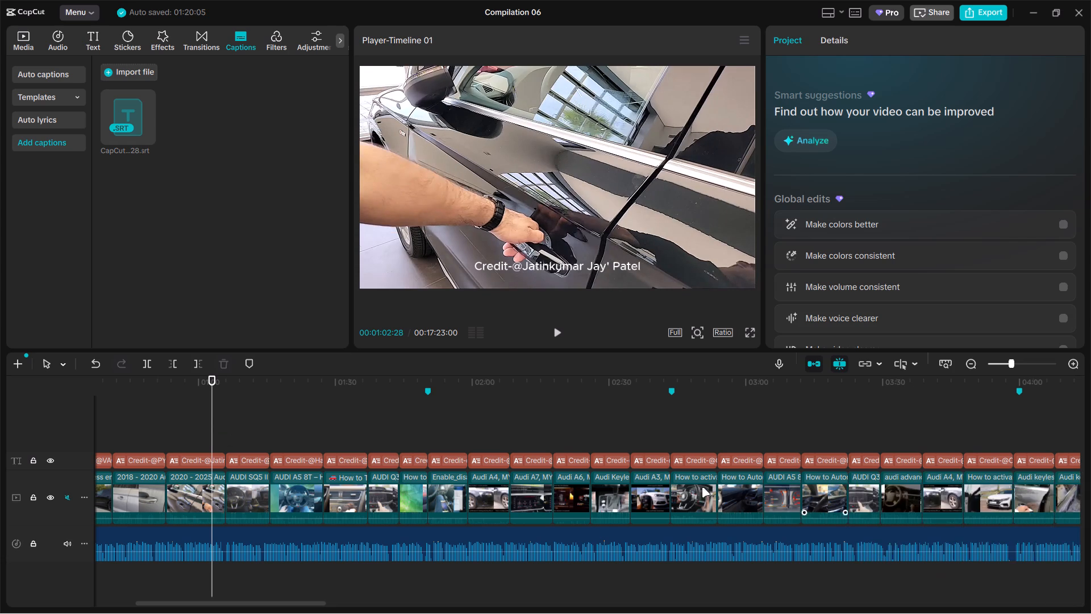
pyautogui.keyDown('ctrl'); pyautogui.scroll(-19, 686, 487); pyautogui.keyUp('ctrl')
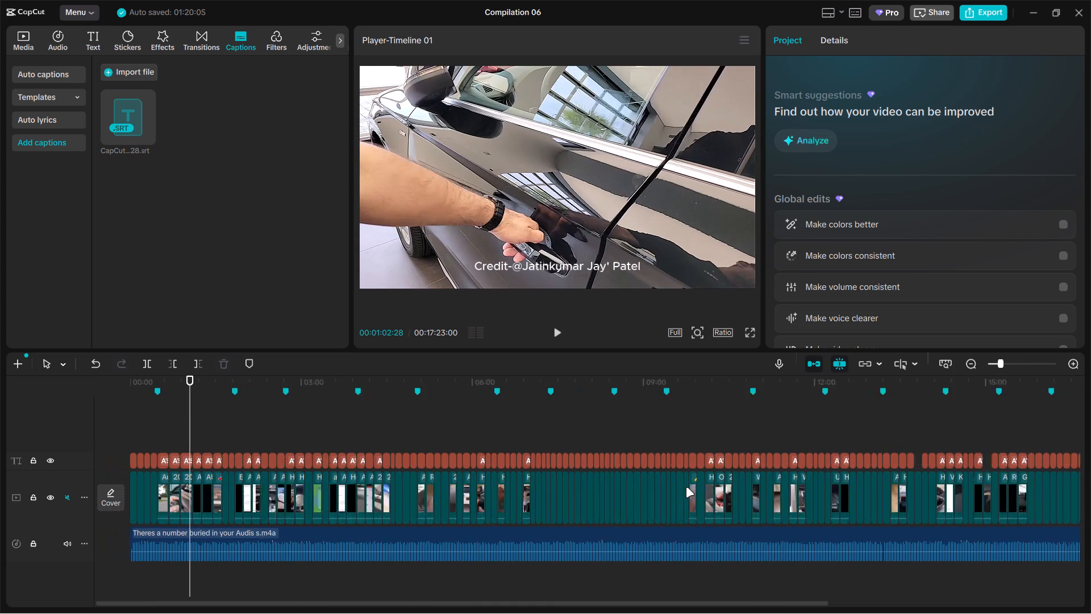
pyautogui.keyDown('ctrl'); pyautogui.scroll(20, 678, 486); pyautogui.keyUp('ctrl')
pyautogui.keyDown('ctrl'); pyautogui.scroll(11, 678, 486); pyautogui.keyUp('ctrl')
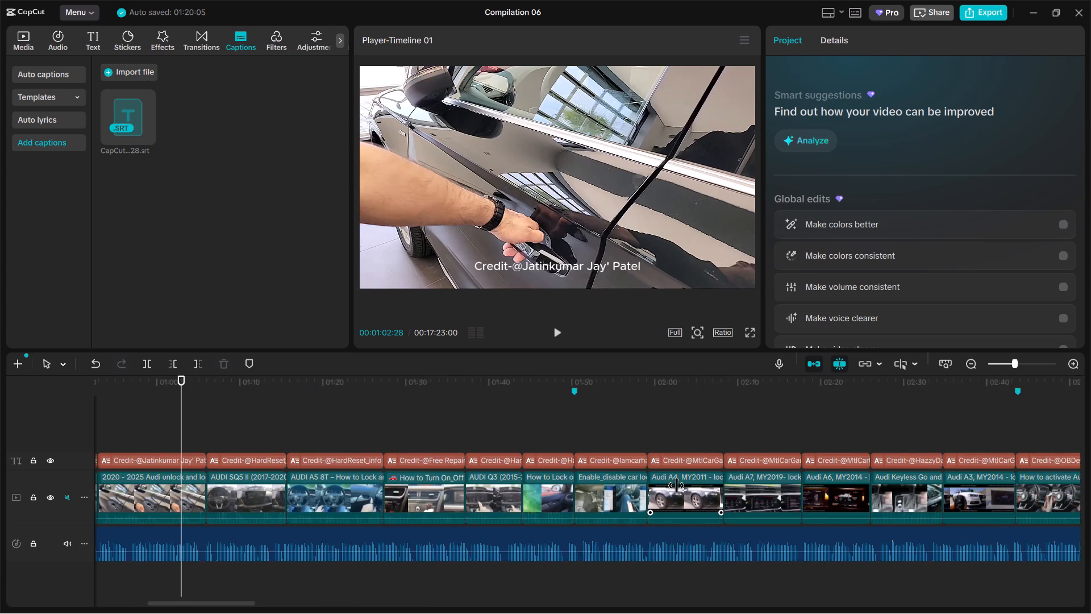
pyautogui.keyDown('ctrl'); pyautogui.scroll(5, 676, 486); pyautogui.keyUp('ctrl')
pyautogui.keyDown('ctrl'); pyautogui.scroll(-3, 676, 486); pyautogui.keyUp('ctrl')
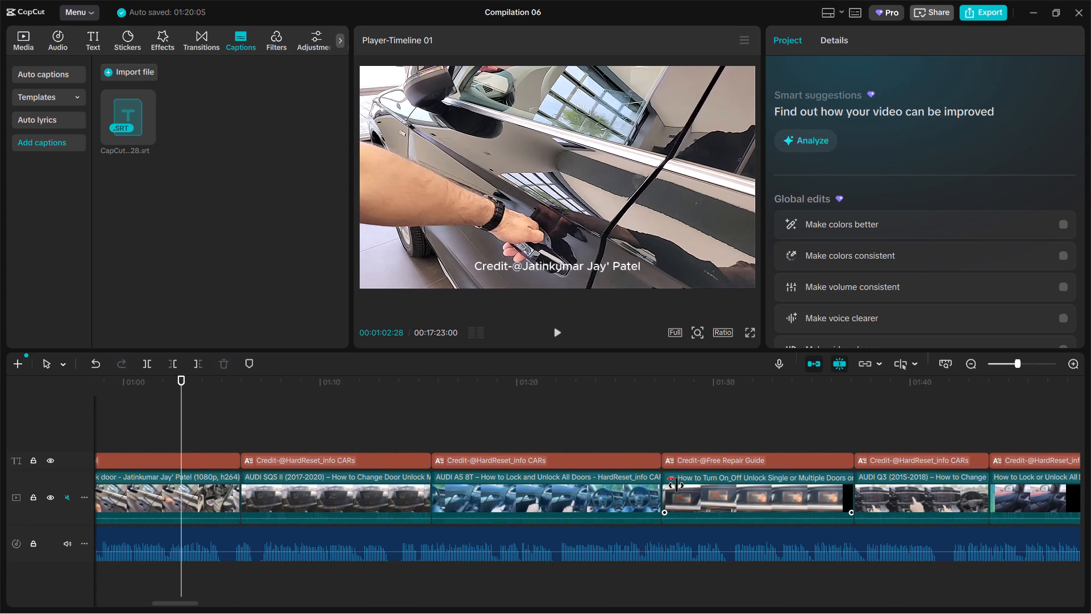
pyautogui.keyDown('ctrl'); pyautogui.scroll(-11, 676, 486); pyautogui.keyUp('ctrl')
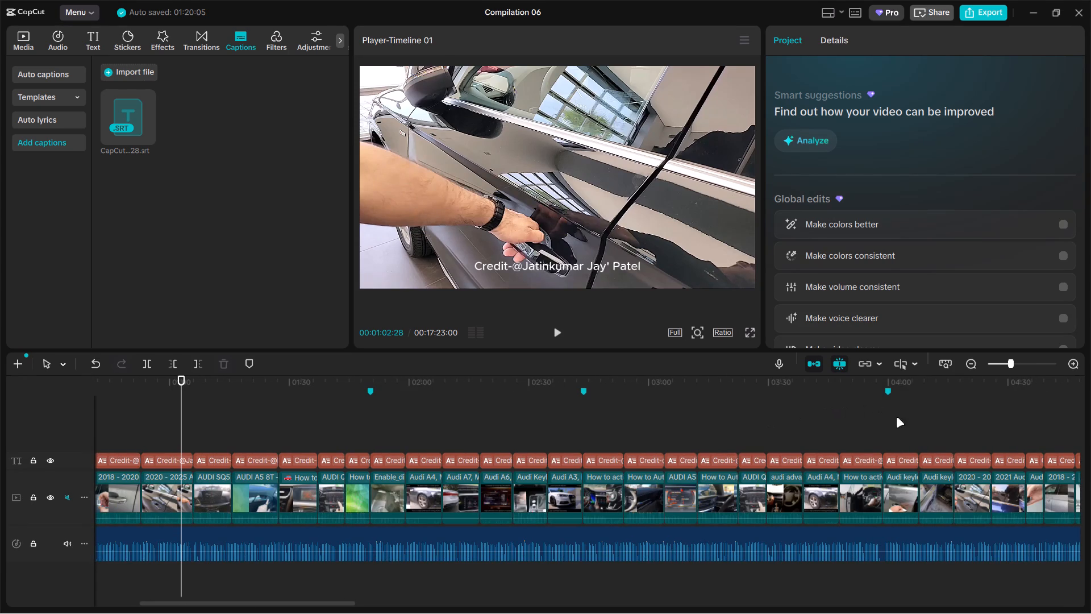
# Check the credit captions' names and alignment against the clips around 4:17.
pyautogui.click(960, 435)
pyautogui.keyDown('ctrl'); pyautogui.scroll(16, 969, 442); pyautogui.keyUp('ctrl')
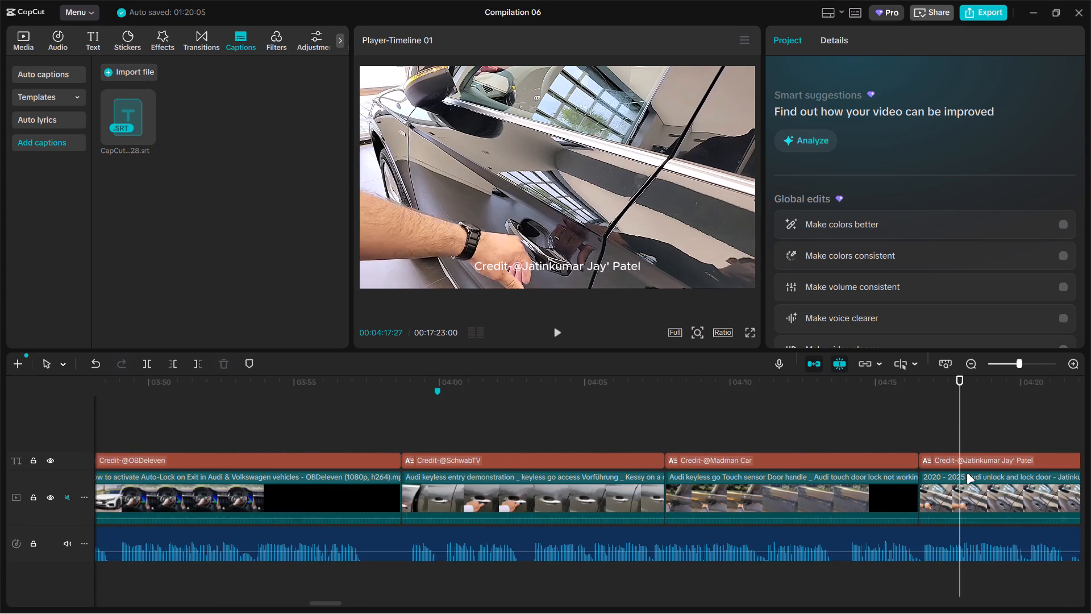
pyautogui.click(961, 476)
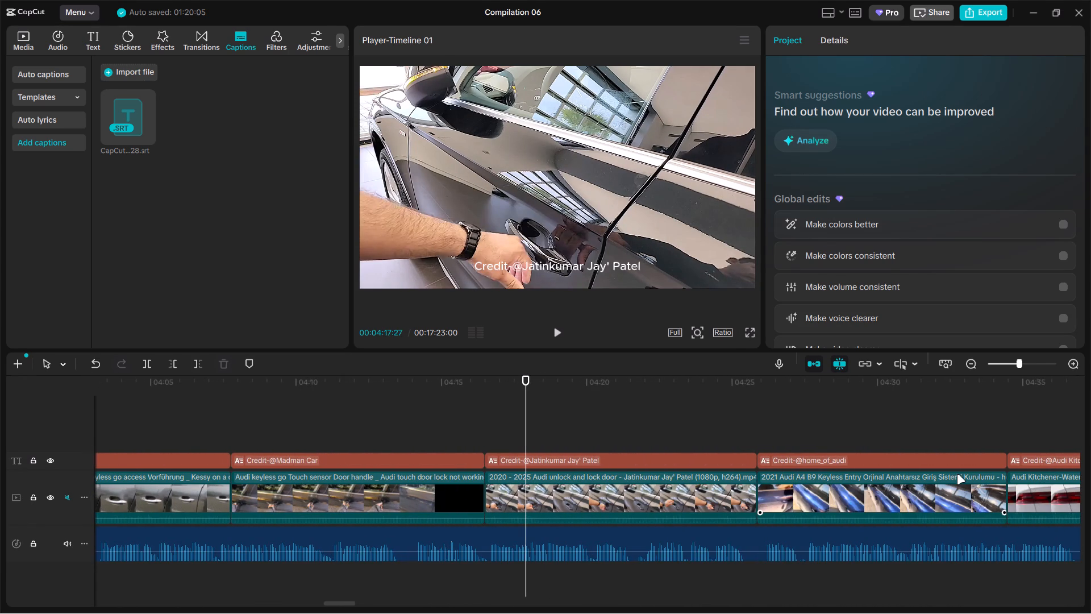
pyautogui.keyDown('ctrl'); pyautogui.scroll(-14, 957, 474); pyautogui.keyUp('ctrl')
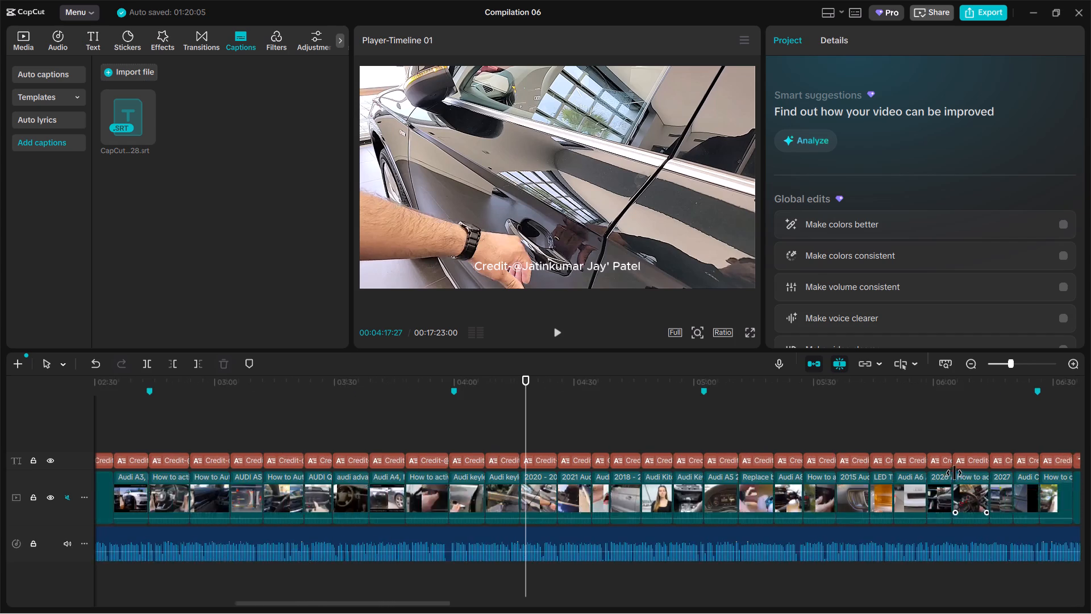
pyautogui.keyDown('ctrl'); pyautogui.scroll(-16, 954, 473); pyautogui.keyUp('ctrl')
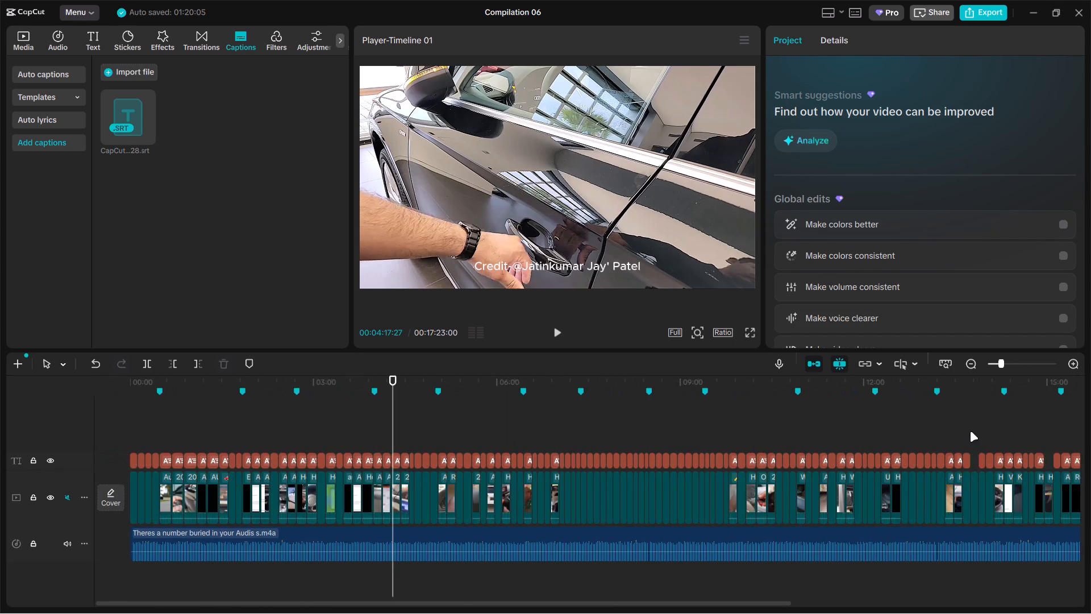
# Inspect the caption track around 13:45 to see whether each clip there has its credit.
pyautogui.click(971, 432)
pyautogui.keyDown('ctrl'); pyautogui.scroll(20, 977, 441); pyautogui.keyUp('ctrl')
pyautogui.keyDown('ctrl'); pyautogui.scroll(1, 977, 441); pyautogui.keyUp('ctrl')
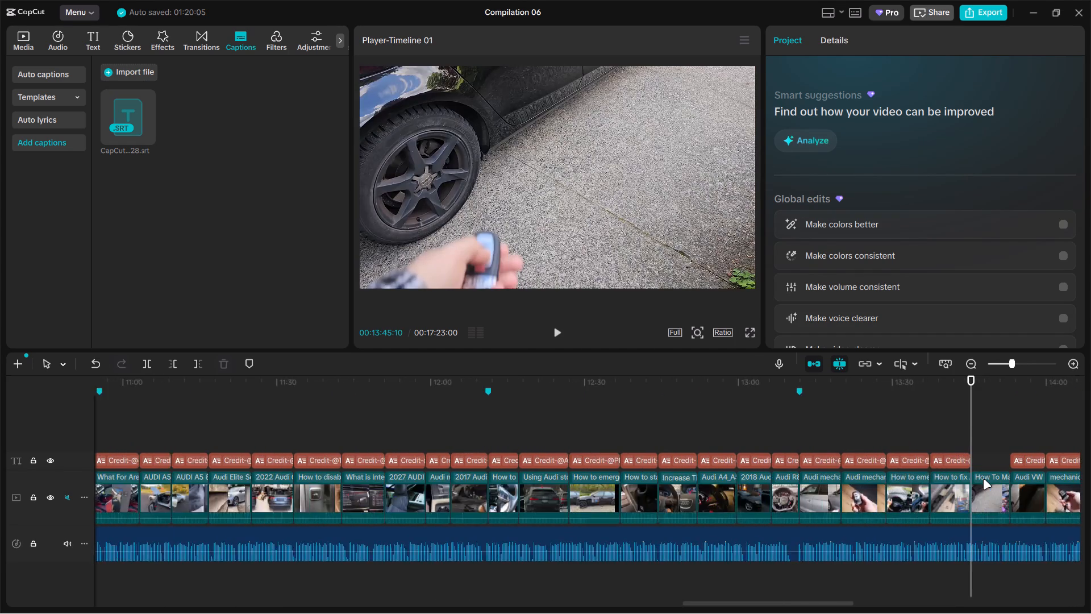
pyautogui.keyDown('ctrl'); pyautogui.scroll(6, 983, 479); pyautogui.keyUp('ctrl')
pyautogui.click(944, 491)
pyautogui.keyDown('ctrl'); pyautogui.scroll(8, 930, 491); pyautogui.keyUp('ctrl')
pyautogui.keyDown('ctrl'); pyautogui.scroll(-3, 930, 491); pyautogui.keyUp('ctrl')
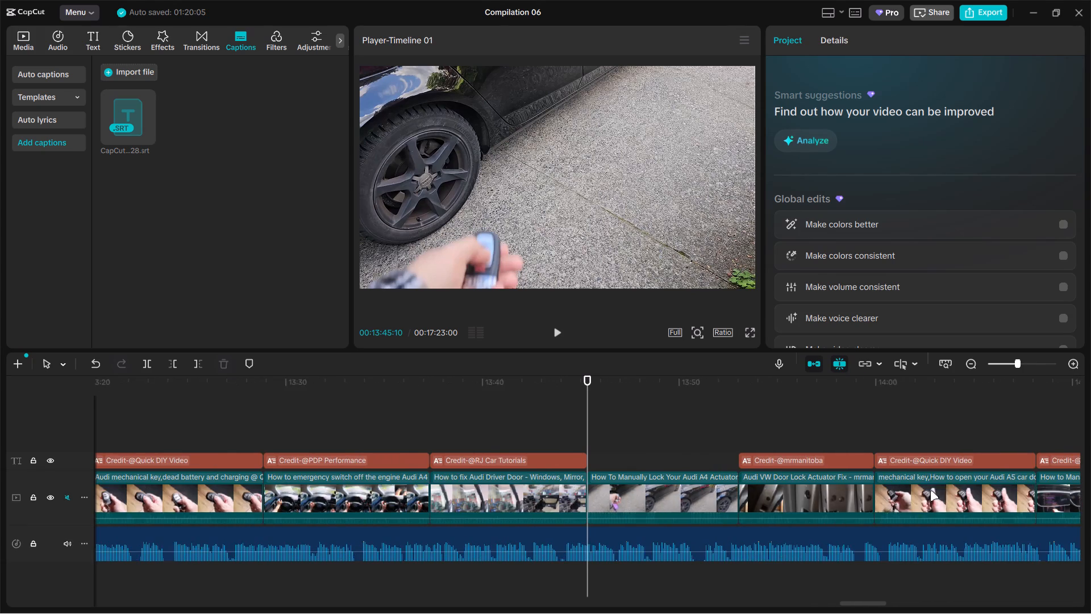
pyautogui.keyDown('ctrl'); pyautogui.scroll(-10, 930, 491); pyautogui.keyUp('ctrl')
pyautogui.click(926, 491)
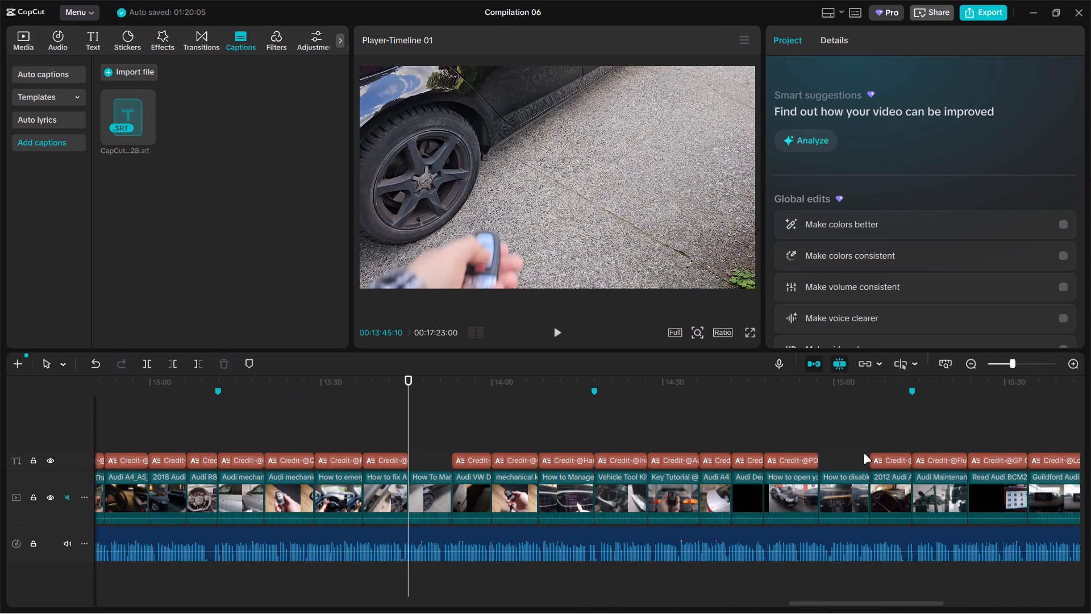
# Inspect caption coverage around 14:59 on the Audi e-tron interior monitoring clip, and scrub through the neighbouring credits.
pyautogui.click(831, 439)
pyautogui.keyDown('ctrl'); pyautogui.scroll(11, 836, 446); pyautogui.keyUp('ctrl')
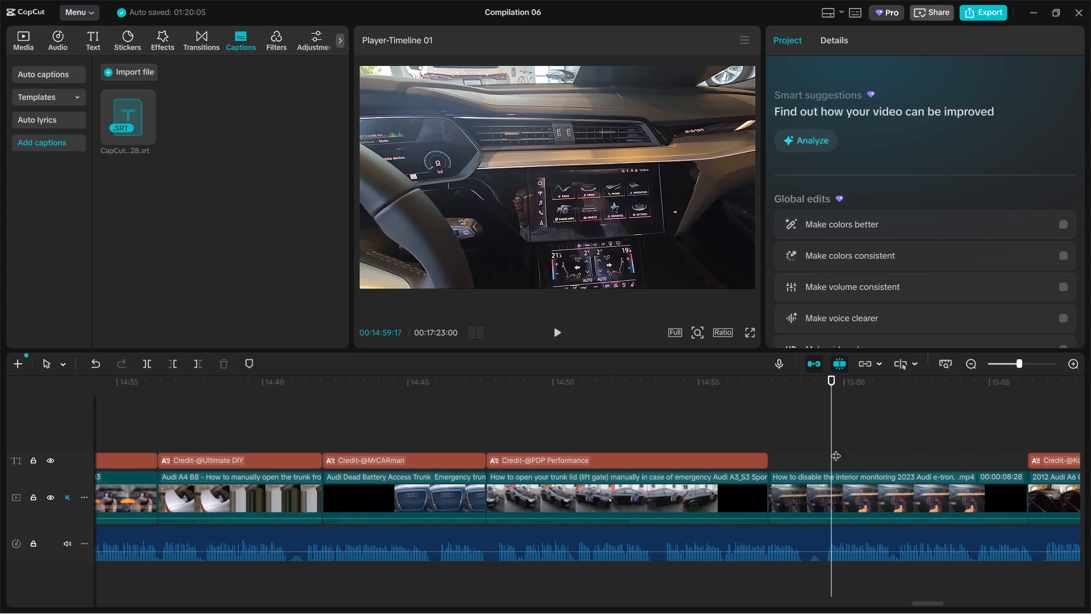
pyautogui.keyDown('ctrl'); pyautogui.scroll(1, 836, 449); pyautogui.keyUp('ctrl')
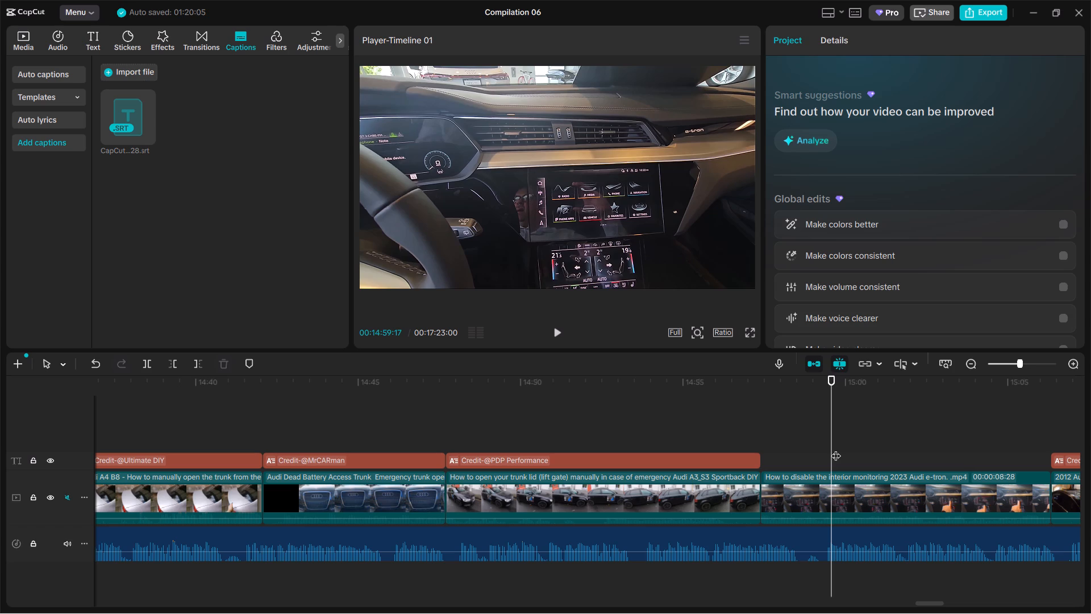
pyautogui.keyDown('ctrl'); pyautogui.scroll(-10, 836, 449); pyautogui.keyUp('ctrl')
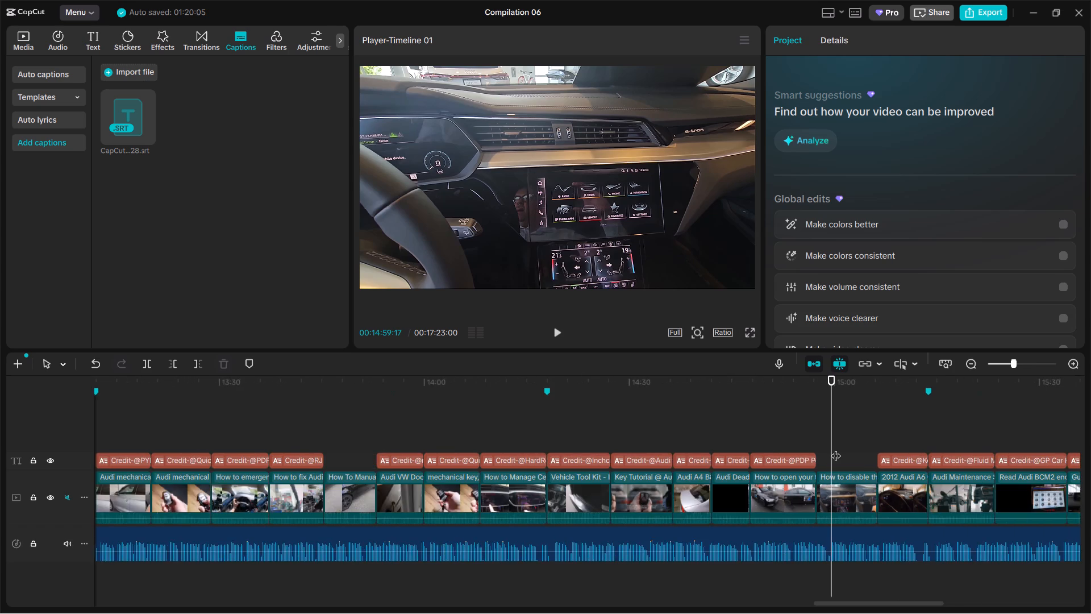
pyautogui.keyDown('ctrl'); pyautogui.scroll(-5, 836, 449); pyautogui.keyUp('ctrl')
pyautogui.keyDown('ctrl'); pyautogui.click(865, 439); pyautogui.keyUp('ctrl')
pyautogui.moveTo(866, 439); pyautogui.dragTo(1025, 450)
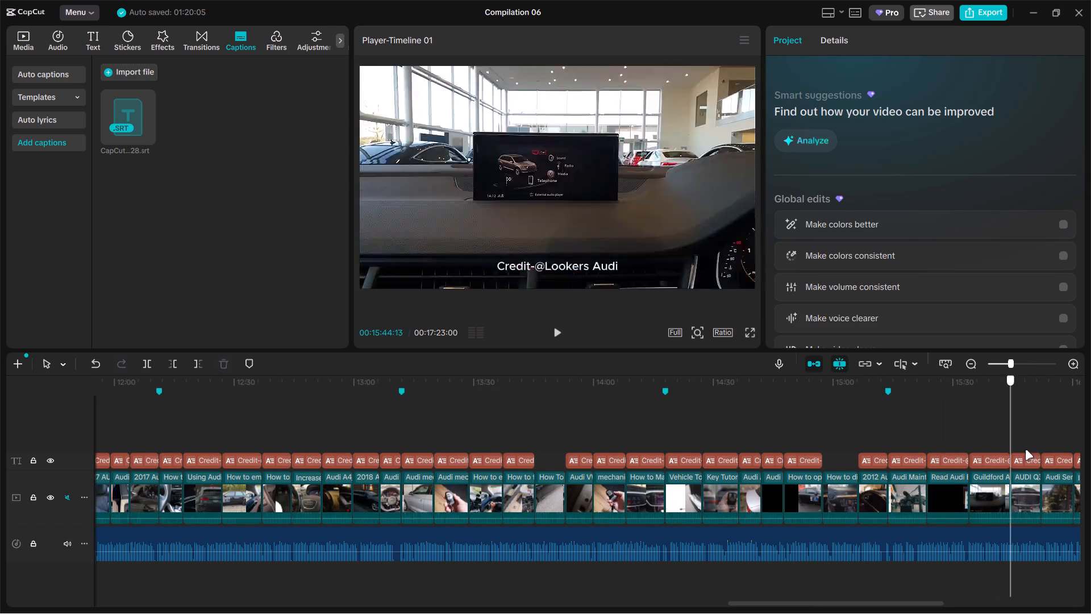
pyautogui.moveTo(1025, 450); pyautogui.dragTo(320, 406)
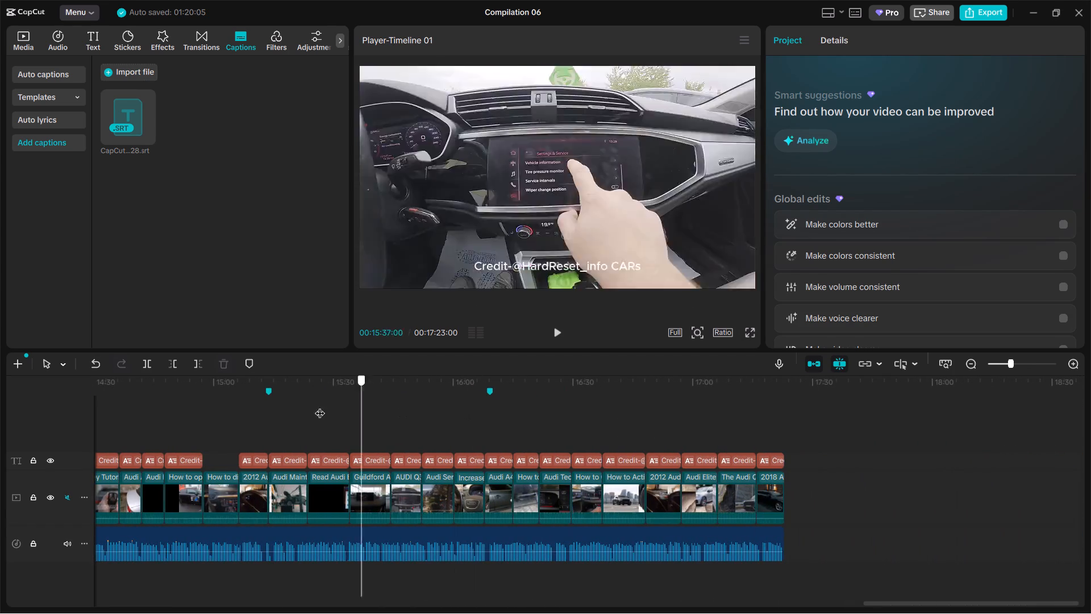
pyautogui.moveTo(320, 406); pyautogui.dragTo(149, 372)
pyautogui.keyDown('ctrl'); pyautogui.scroll(-6, 610, 425); pyautogui.keyUp('ctrl')
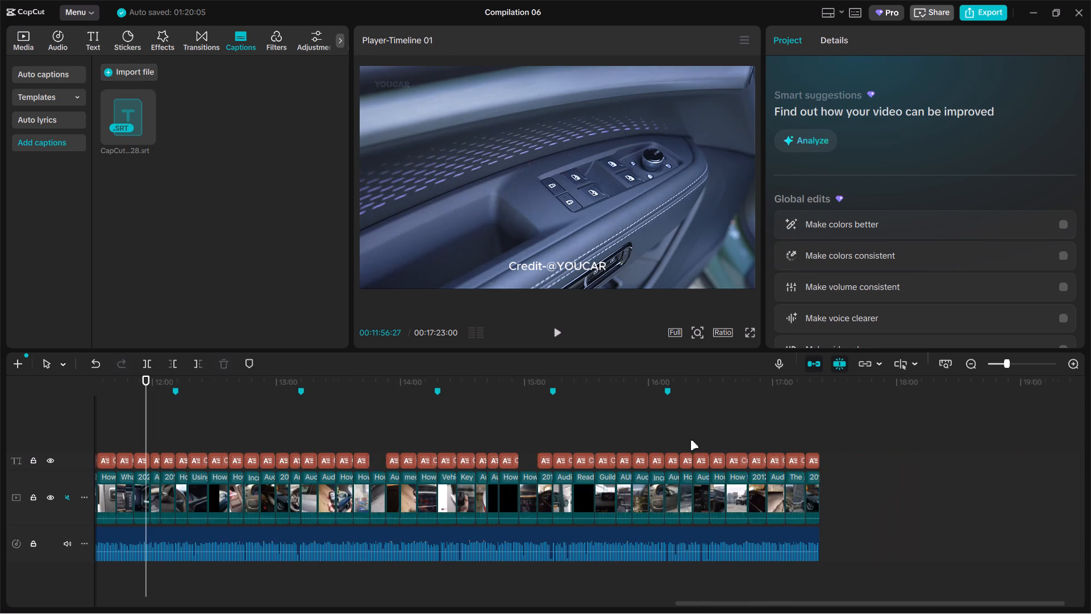
# Append the saved preset My presets17 after the last clip at 17:23 and open it for editing.
pyautogui.click(918, 457)
pyautogui.keyDown('ctrl'); pyautogui.scroll(11, 901, 457); pyautogui.keyUp('ctrl')
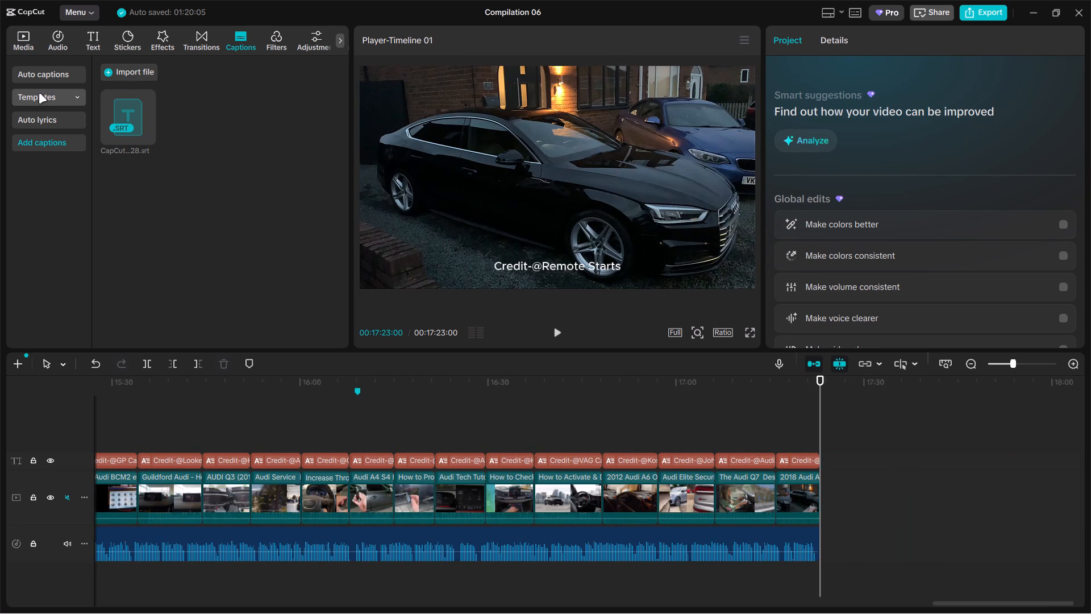
pyautogui.click(38, 94)
pyautogui.click(23, 40)
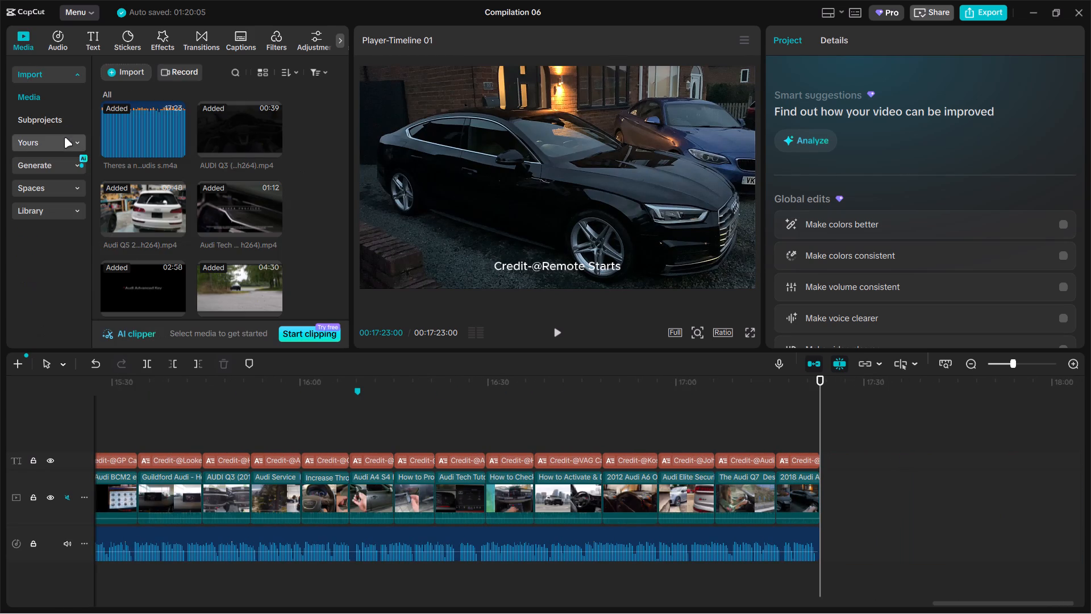
pyautogui.click(64, 138)
pyautogui.click(56, 147)
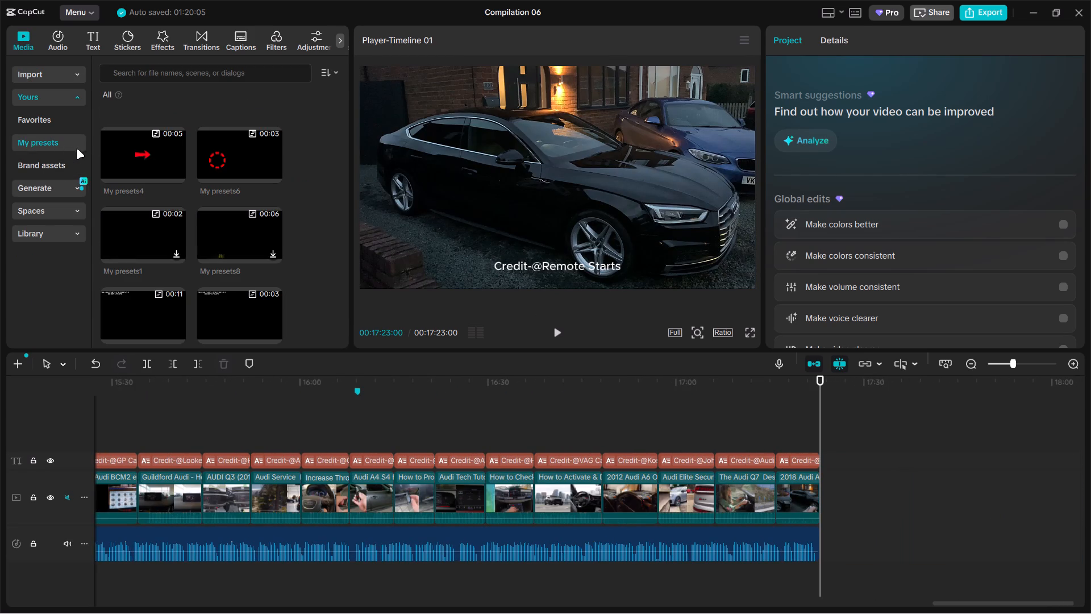
pyautogui.scroll(-14, 208, 217)
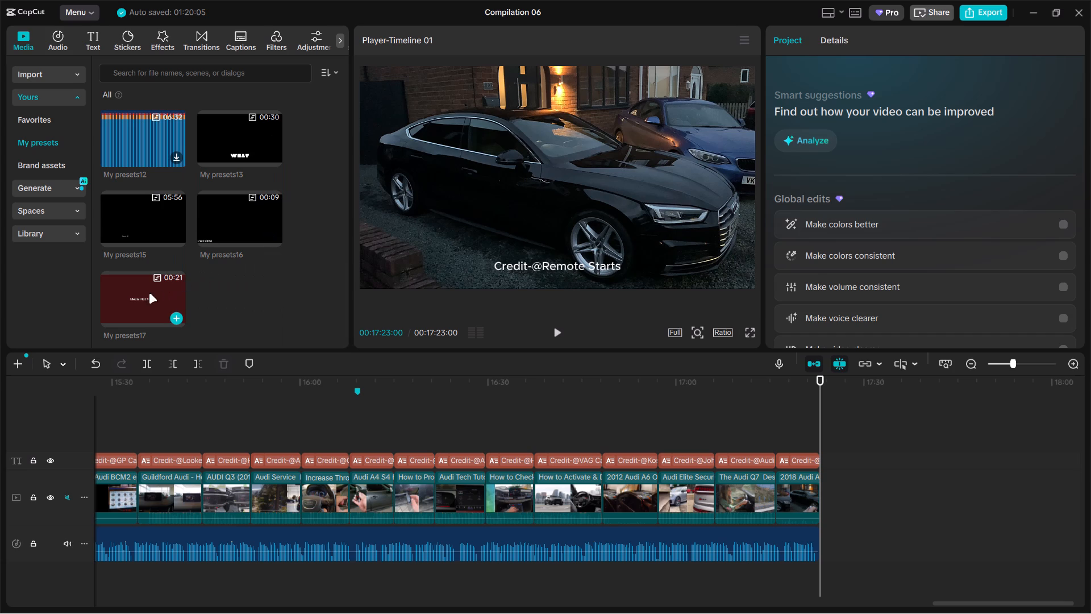
pyautogui.moveTo(144, 293); pyautogui.dragTo(836, 492)
pyautogui.doubleClick(840, 488)
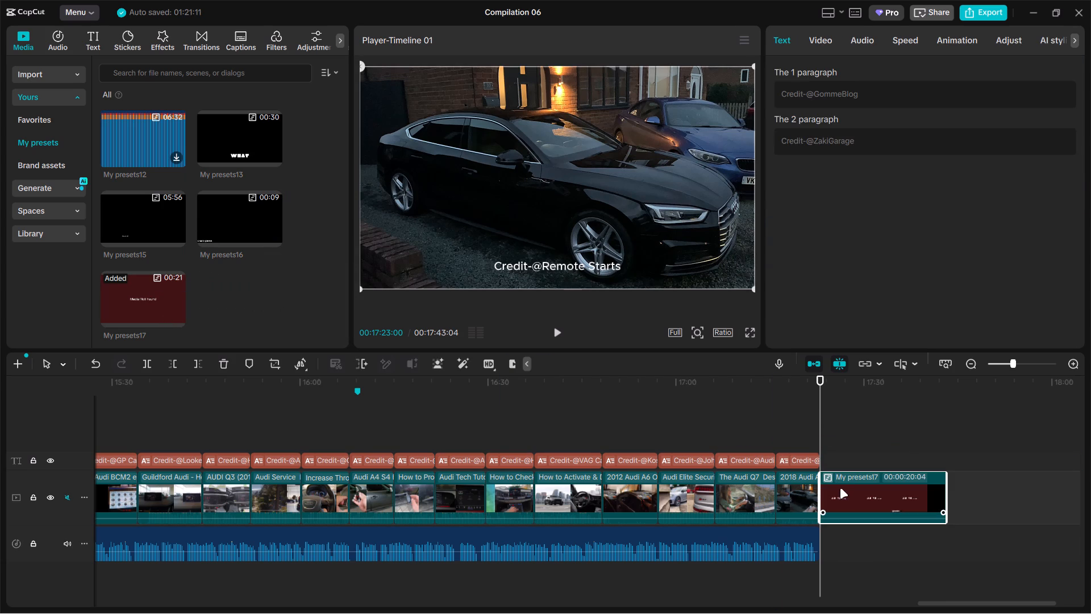
# Replace the My presets17 clip at 17:23 with its copied media clips and credit captions, placing the clips on the main track.
pyautogui.moveTo(626, 498); pyautogui.dragTo(206, 496)
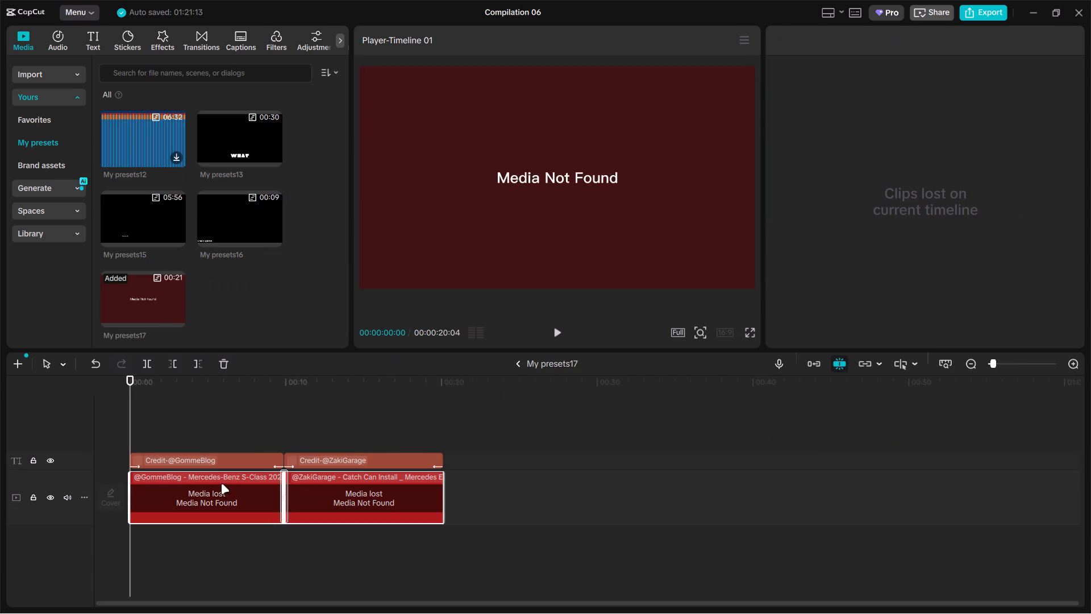
pyautogui.moveTo(560, 496); pyautogui.dragTo(237, 455)
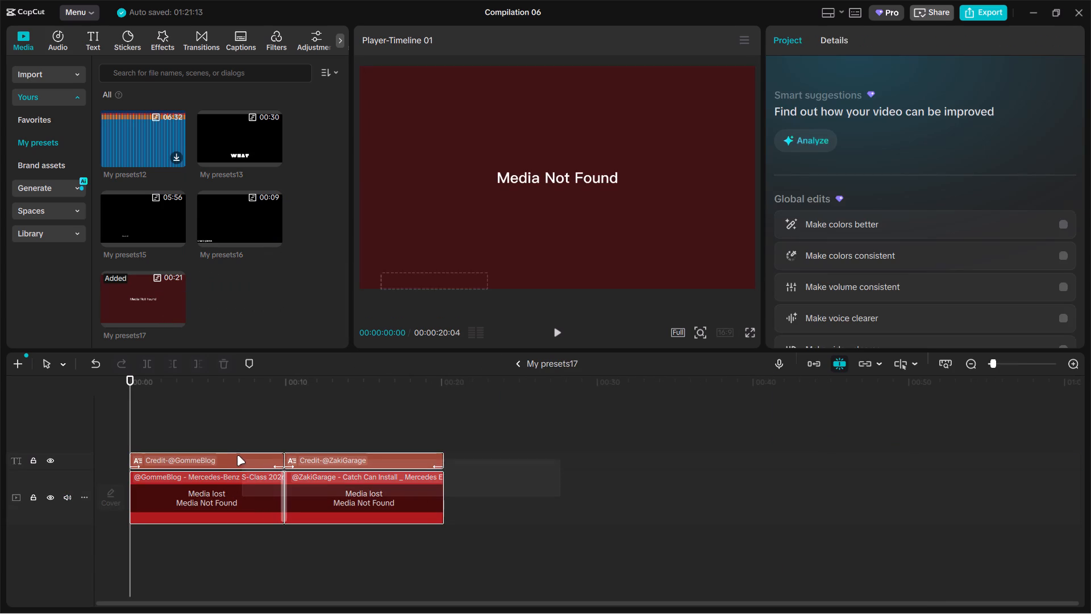
pyautogui.moveTo(237, 455); pyautogui.dragTo(236, 455)
pyautogui.hotkey('ctrl', 'c')
pyautogui.click(517, 372)
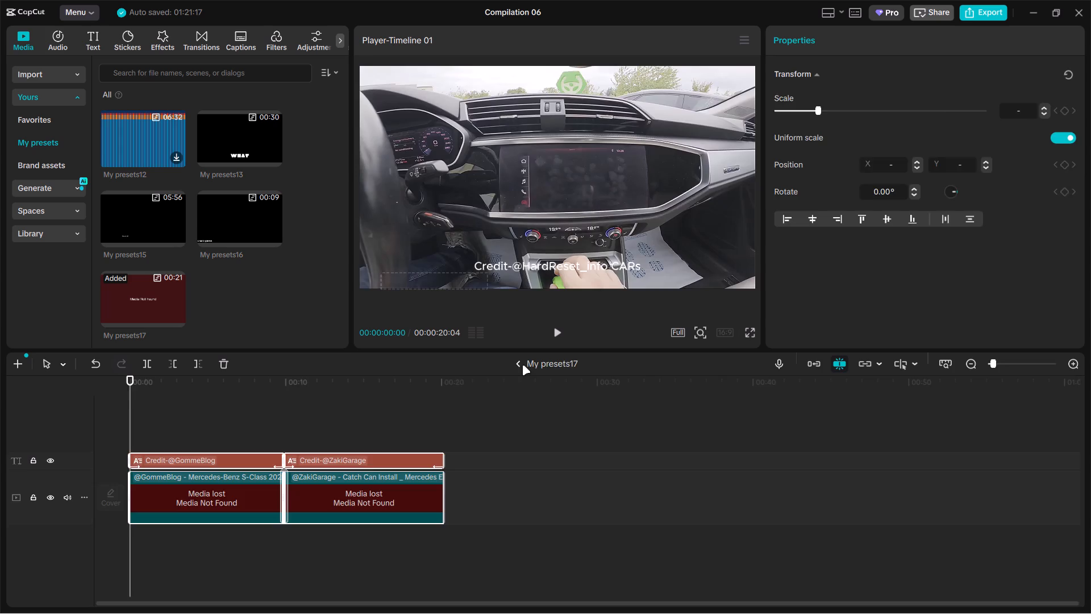
pyautogui.keyDown('ctrl'); pyautogui.scroll(6, 961, 487); pyautogui.keyUp('ctrl')
pyautogui.press('Delete')
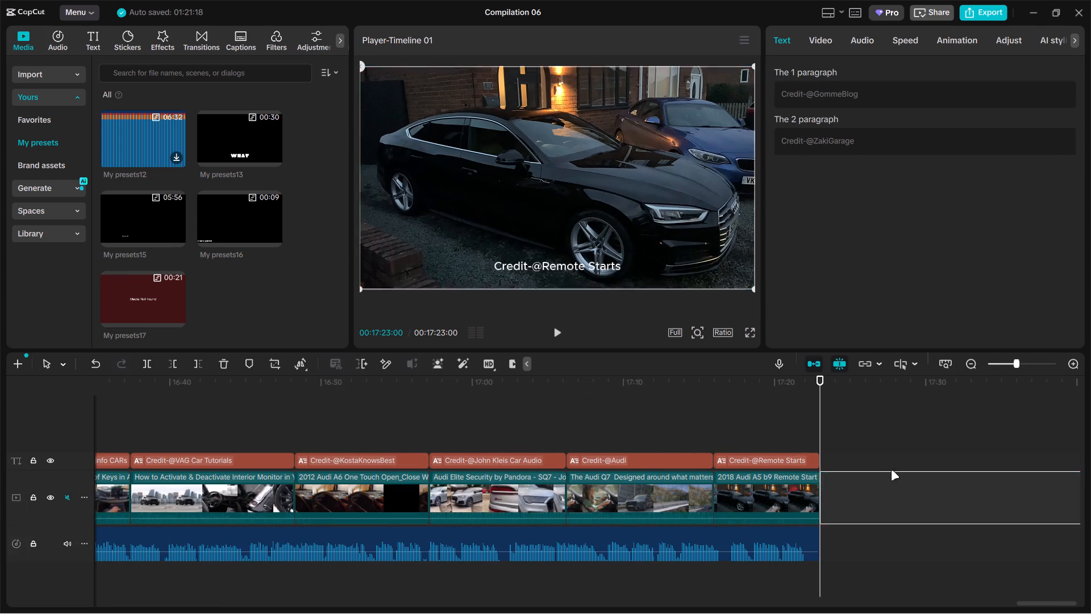
pyautogui.hotkey('ctrl', 'v')
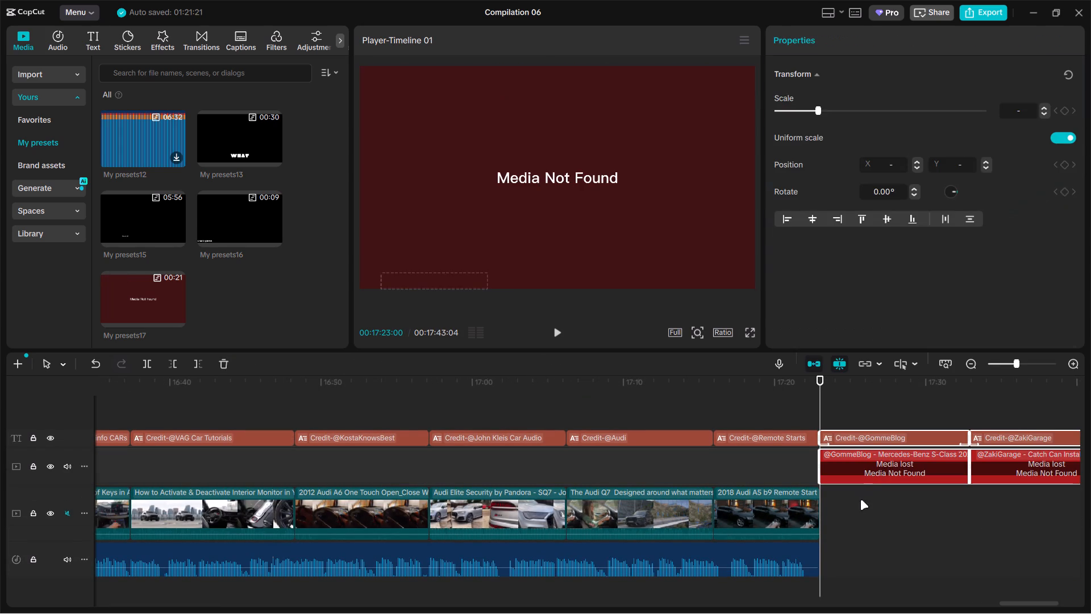
pyautogui.moveTo(860, 500); pyautogui.dragTo(895, 428)
pyautogui.moveTo(888, 528); pyautogui.dragTo(1018, 428)
pyautogui.moveTo(905, 468); pyautogui.dragTo(890, 527)
# Apply the 0.5 s Mix transition between the two pasted clips to all clips in the timeline.
pyautogui.click(988, 437)
pyautogui.keyDown('ctrl'); pyautogui.scroll(17, 1012, 461); pyautogui.keyUp('ctrl')
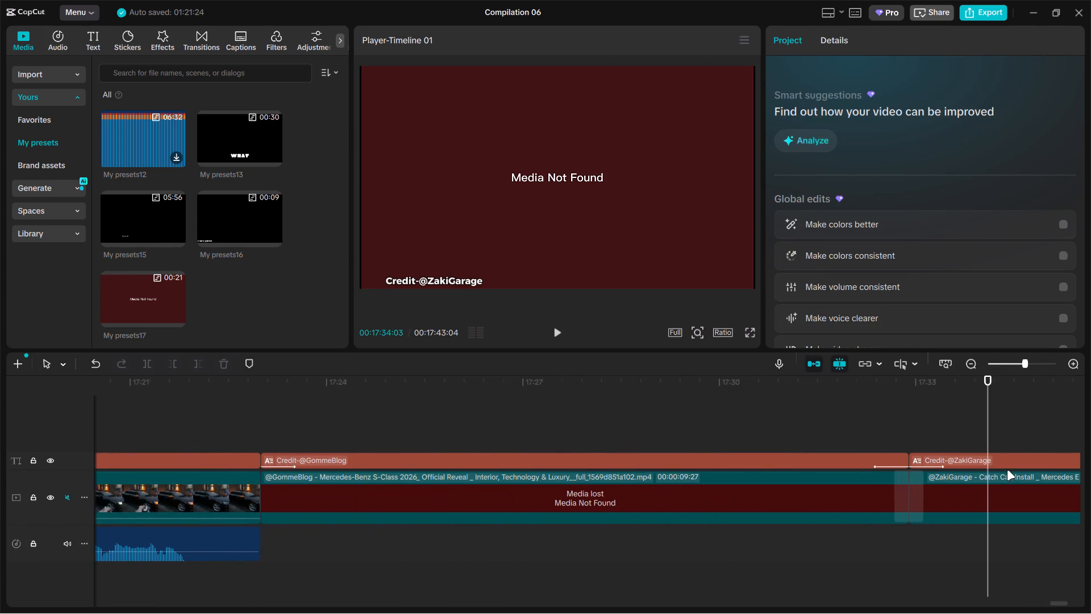
pyautogui.click(904, 491)
pyautogui.click(1052, 331)
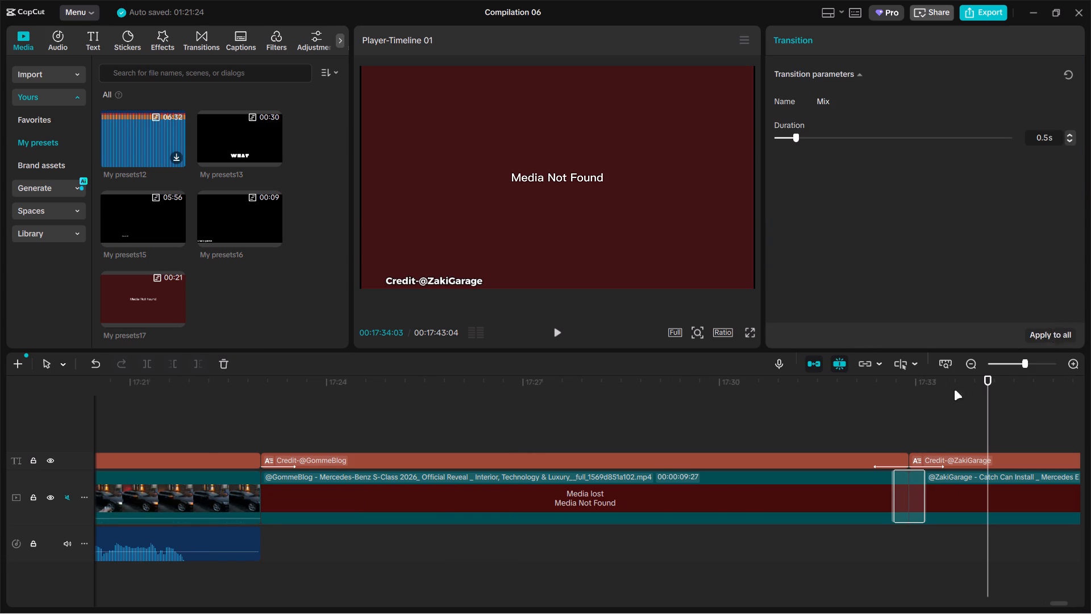
# Delete the two pasted lost-media clips after 17:23, keeping their credit captions.
pyautogui.moveTo(802, 530); pyautogui.dragTo(994, 478)
pyautogui.press('BackSpace')
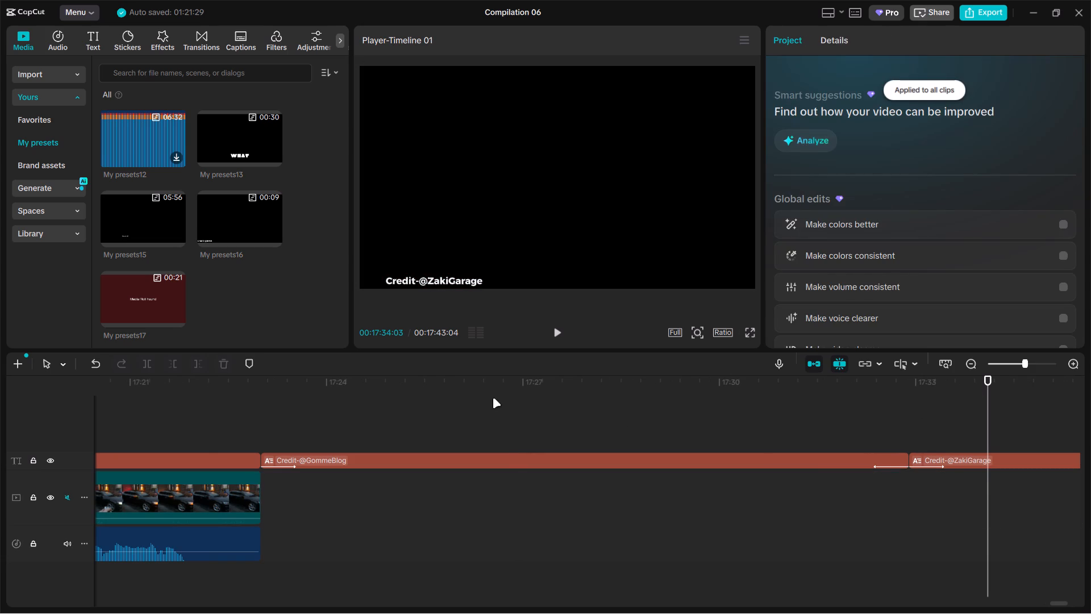
pyautogui.click(502, 460)
pyautogui.rightClick(502, 460)
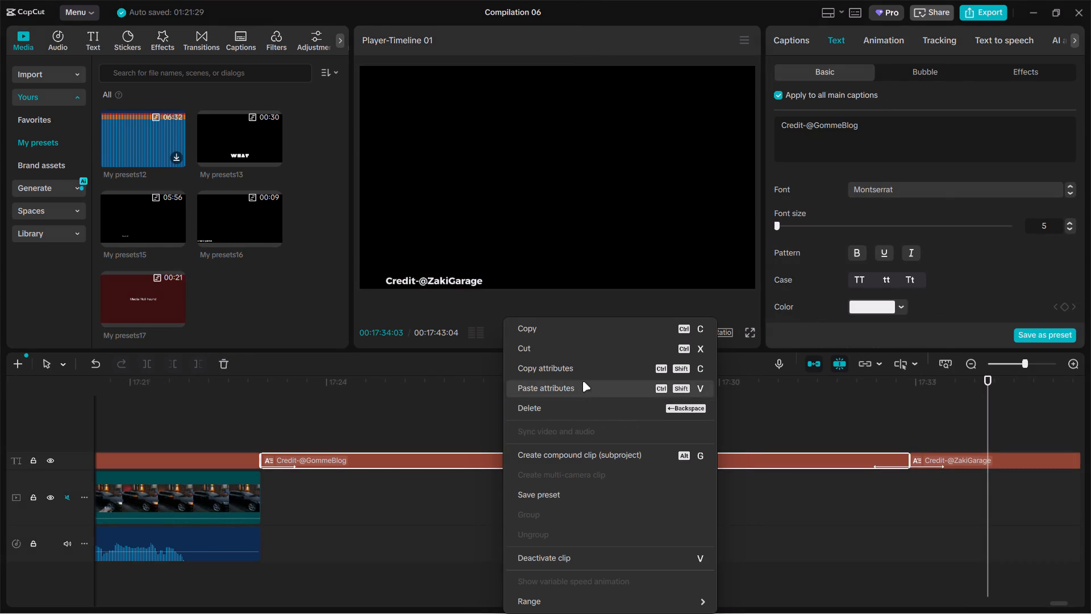
pyautogui.click(579, 370)
pyautogui.moveTo(491, 508); pyautogui.dragTo(999, 441)
pyautogui.press('BackSpace')
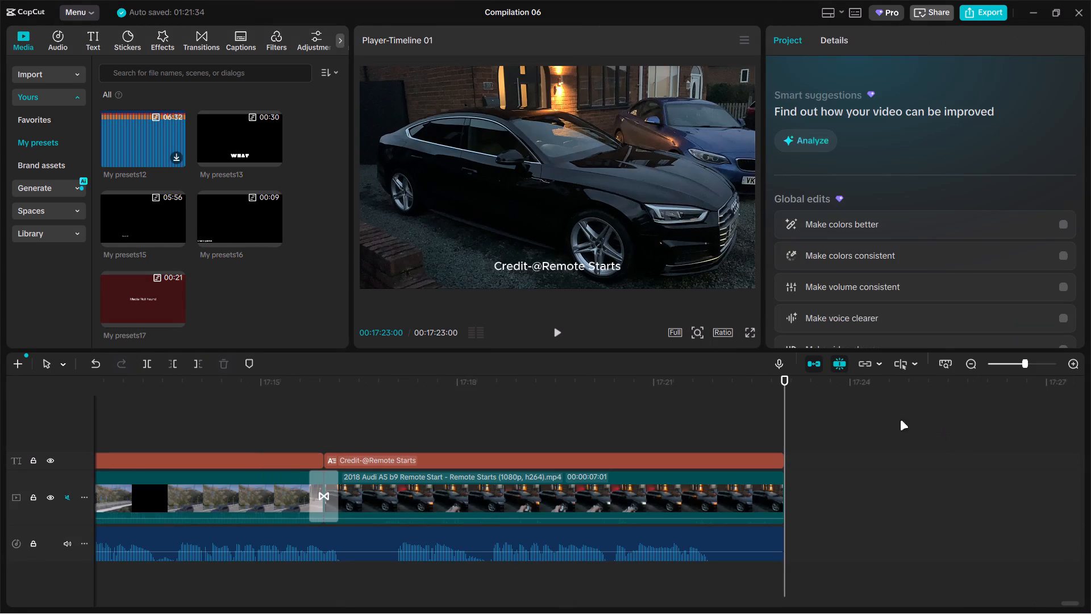
# Paste the copied text style, location size, blend, stroke and in/out animations onto all credit captions in the timeline.
pyautogui.keyDown('ctrl'); pyautogui.scroll(-20, 879, 430); pyautogui.keyUp('ctrl')
pyautogui.keyDown('ctrl'); pyautogui.scroll(-19, 879, 430); pyautogui.keyUp('ctrl')
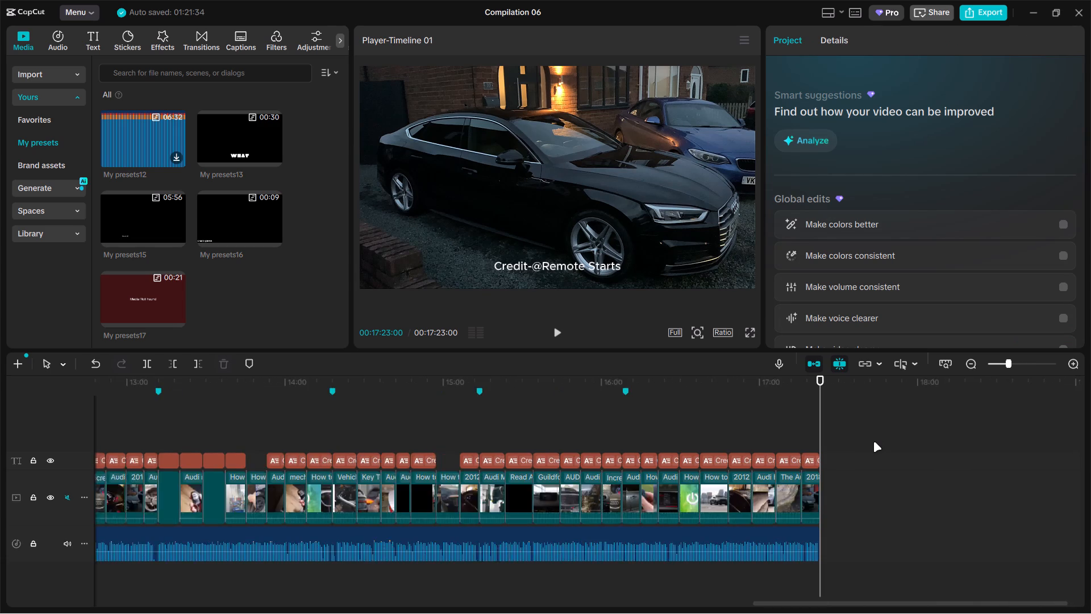
pyautogui.keyDown('ctrl'); pyautogui.scroll(-8, 873, 442); pyautogui.keyUp('ctrl')
pyautogui.keyDown('ctrl'); pyautogui.scroll(-6, 701, 462); pyautogui.keyUp('ctrl')
pyautogui.keyDown('ctrl'); pyautogui.scroll(-6, 256, 437); pyautogui.keyUp('ctrl')
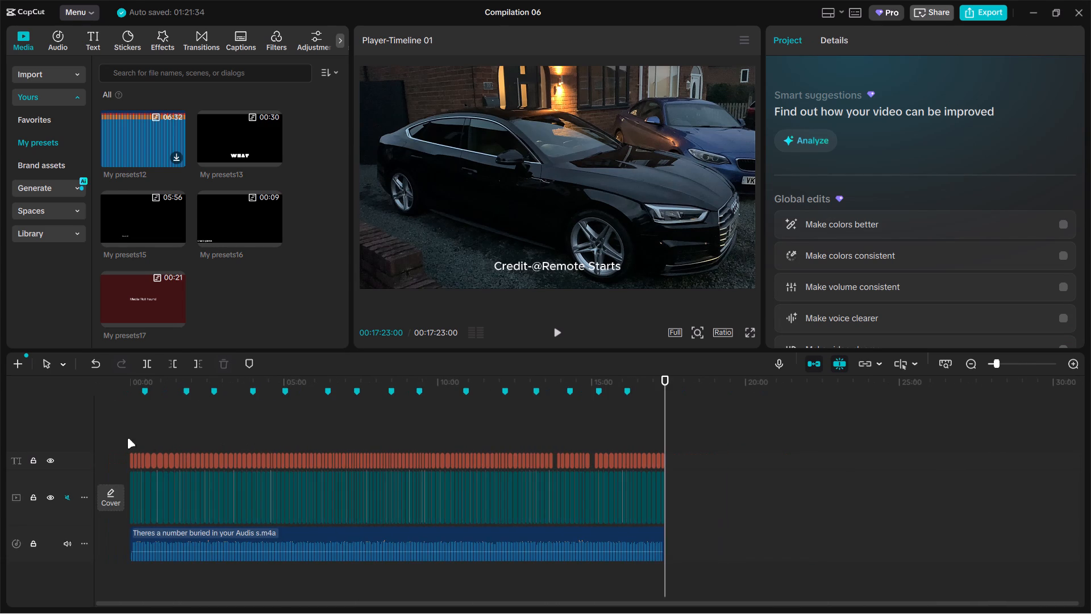
pyautogui.moveTo(115, 436); pyautogui.dragTo(758, 457)
pyautogui.keyDown('ctrl'); pyautogui.scroll(13, 230, 427); pyautogui.keyUp('ctrl')
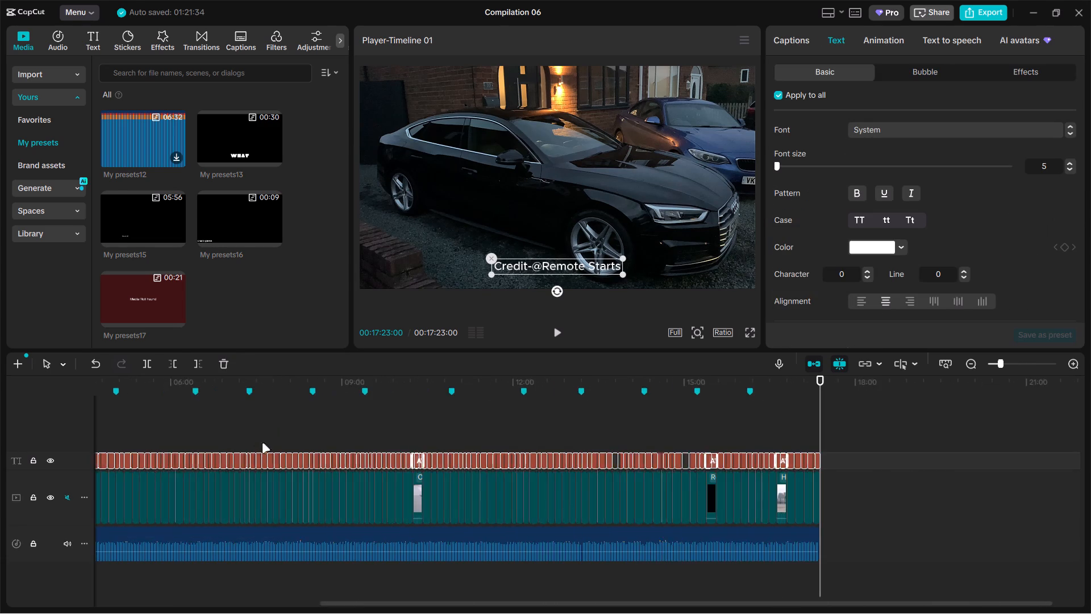
pyautogui.keyDown('ctrl'); pyautogui.scroll(12, 262, 443); pyautogui.keyUp('ctrl')
pyautogui.rightClick(353, 459)
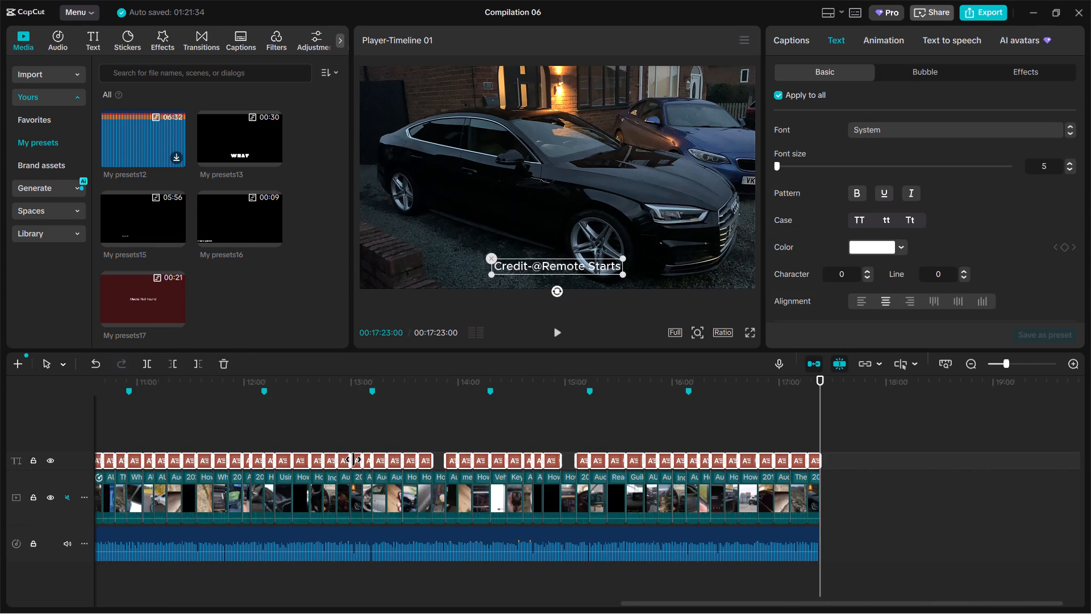
pyautogui.click(402, 391)
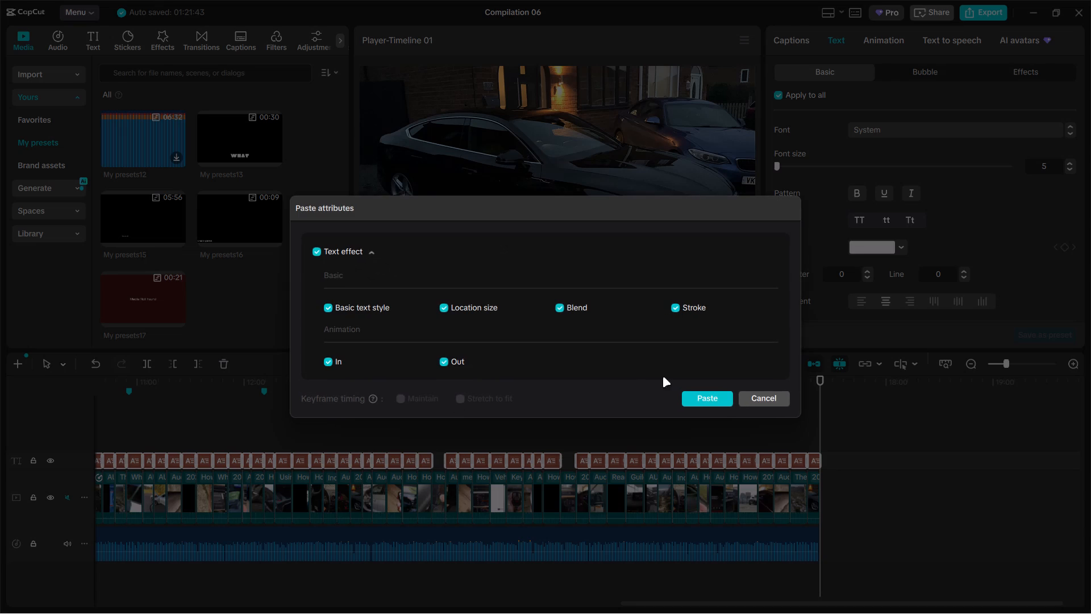
pyautogui.click(695, 395)
pyautogui.click(169, 433)
pyautogui.moveTo(169, 433); pyautogui.dragTo(38, 426)
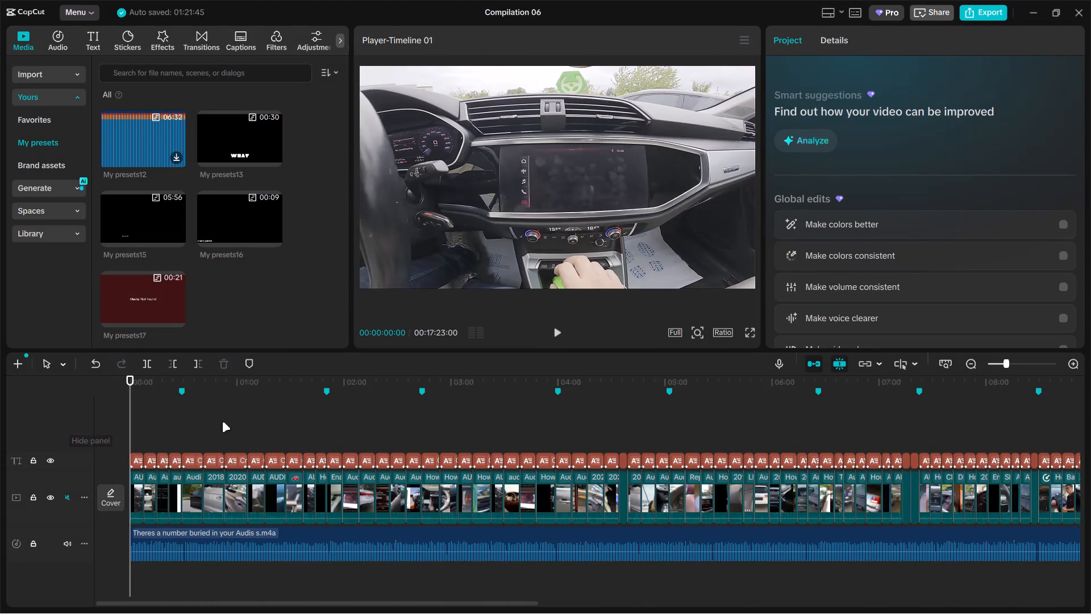
pyautogui.keyDown('ctrl'); pyautogui.scroll(15, 222, 422); pyautogui.keyUp('ctrl')
pyautogui.click(152, 433)
pyautogui.click(153, 458)
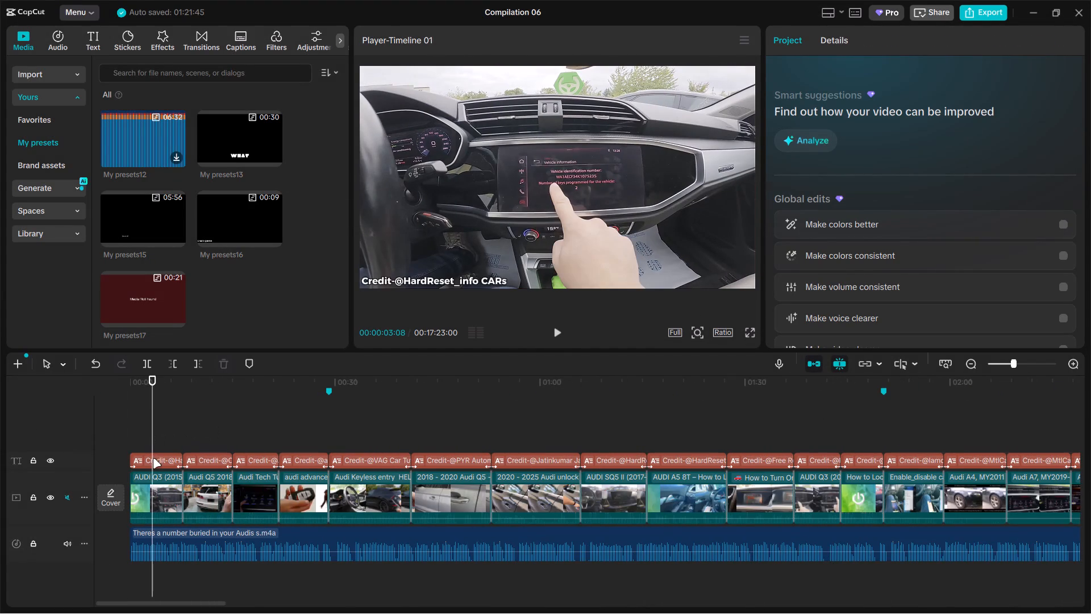
pyautogui.click(782, 97)
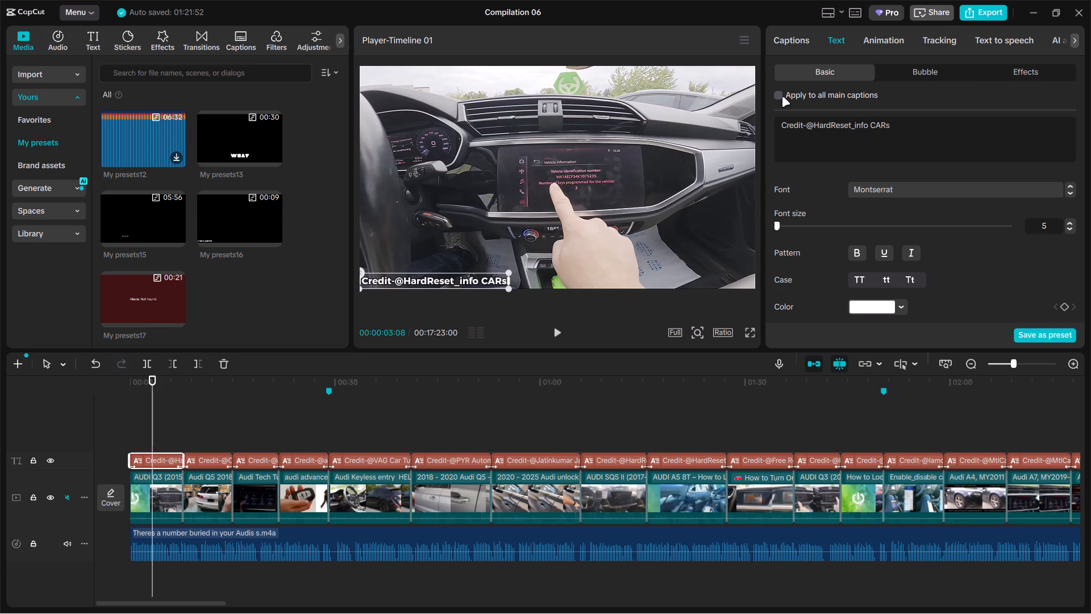
# Align the CSI Car Systems Installation, Audi USA and auditdifan credits with the bottom-left corner of the video frame.
pyautogui.doubleClick(200, 435)
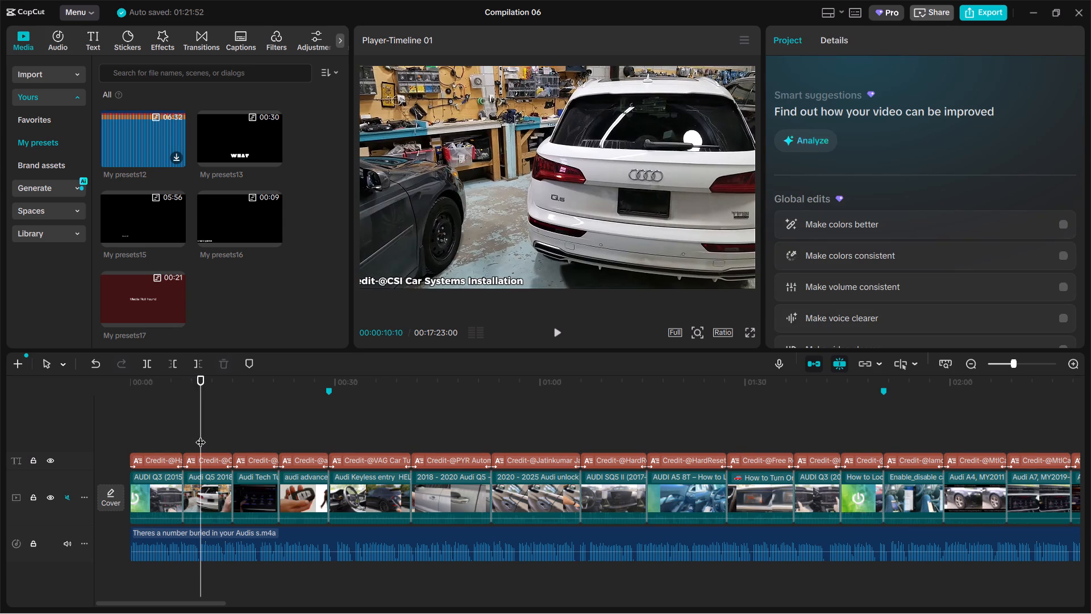
pyautogui.keyDown('ctrl'); pyautogui.scroll(-6, 201, 434); pyautogui.keyUp('ctrl')
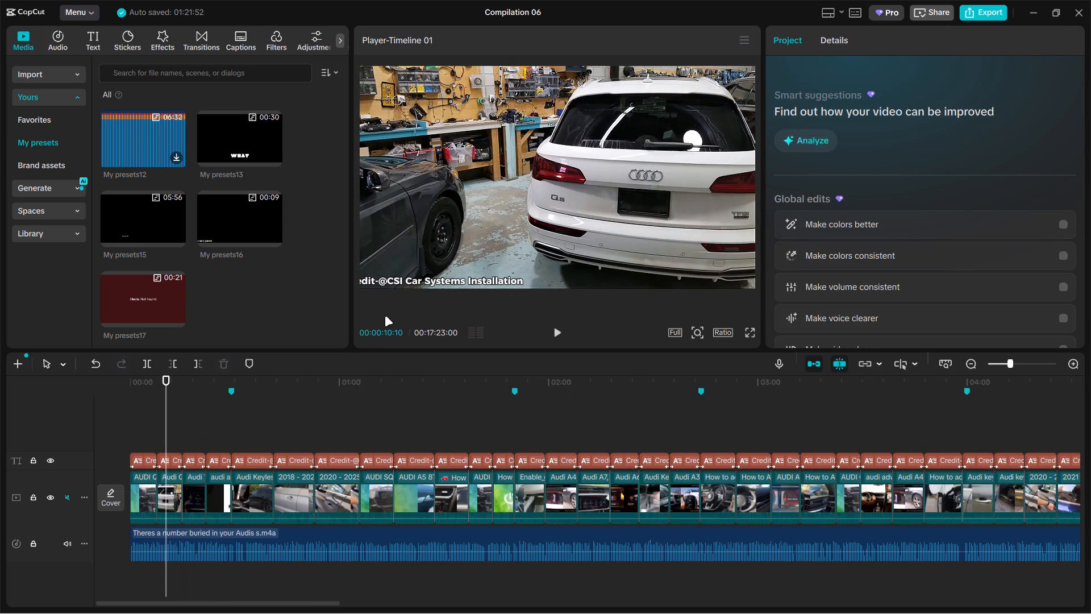
pyautogui.moveTo(398, 286); pyautogui.dragTo(415, 286)
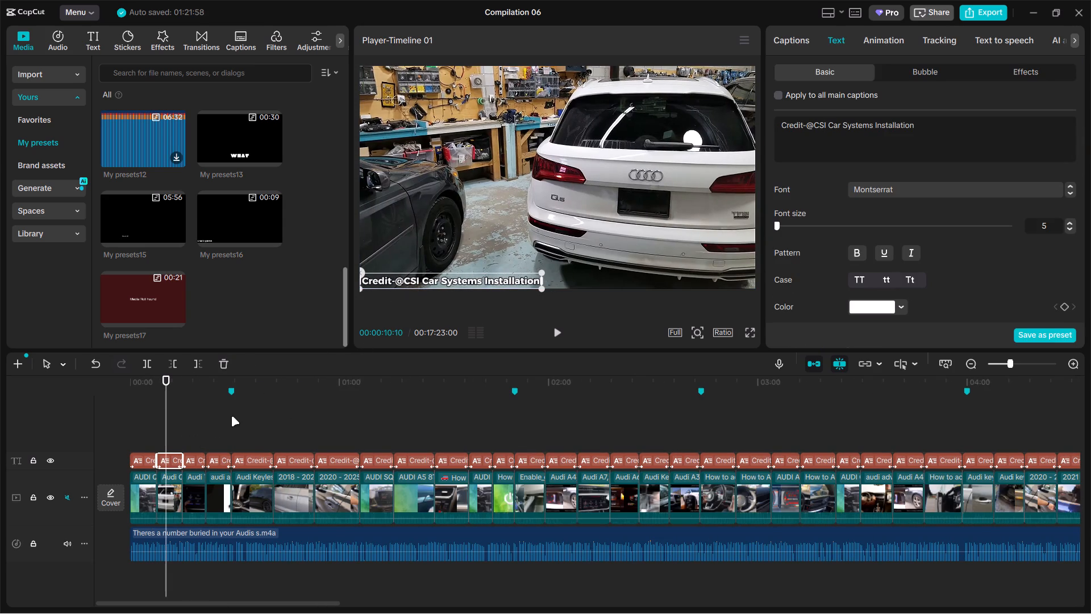
pyautogui.click(193, 431)
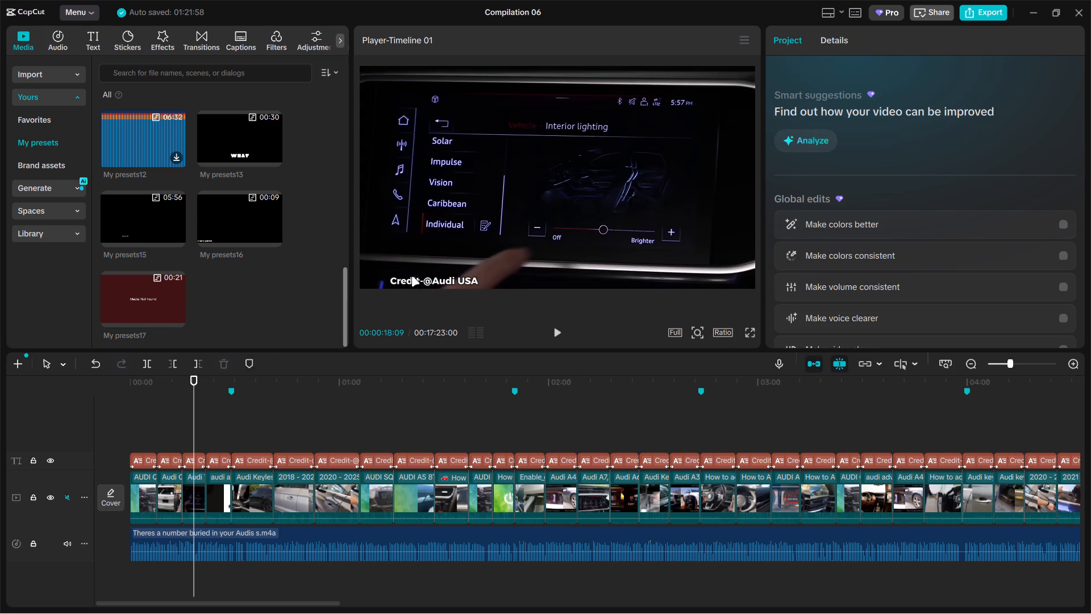
pyautogui.moveTo(411, 276); pyautogui.dragTo(385, 276)
pyautogui.click(218, 430)
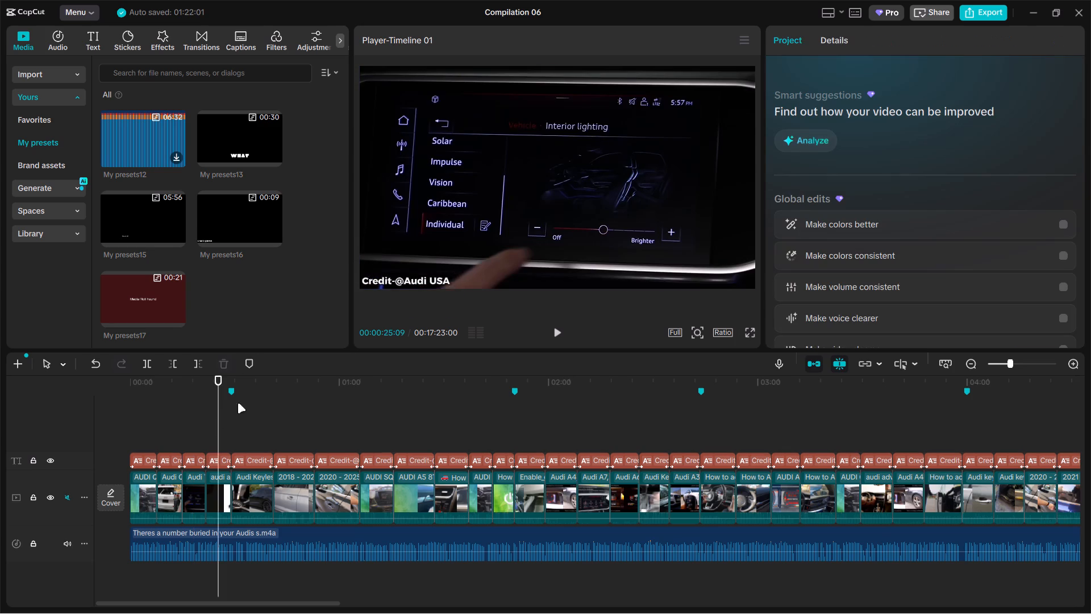
pyautogui.moveTo(417, 280); pyautogui.dragTo(390, 281)
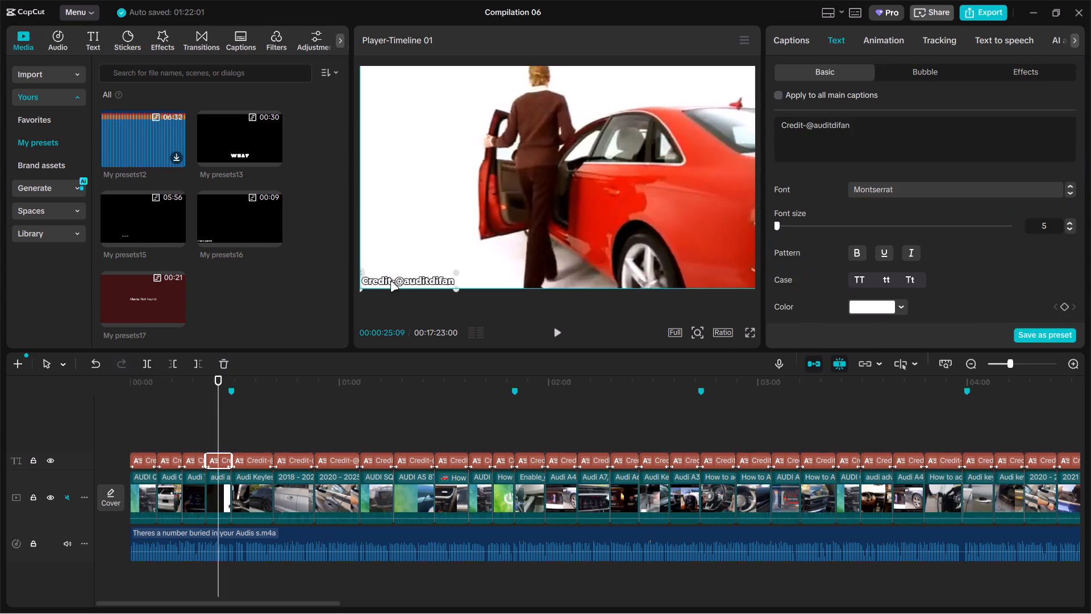
# Align the VAG Car Tutorials and PYR Automotive credits and the credit at 1:00 with the video frame's left edge.
pyautogui.click(245, 425)
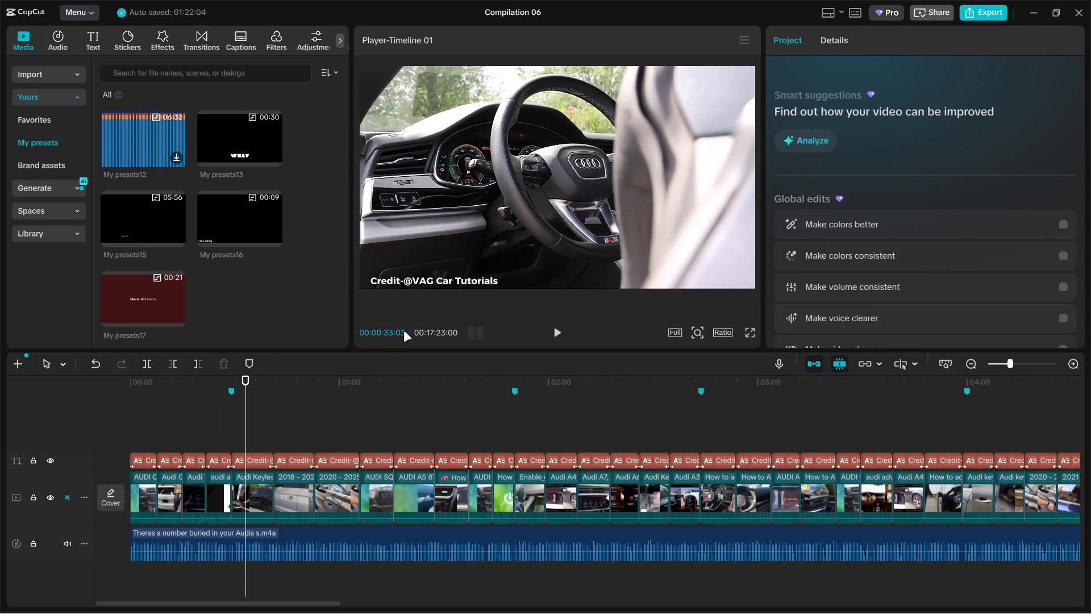
pyautogui.moveTo(420, 285); pyautogui.dragTo(413, 284)
pyautogui.click(298, 405)
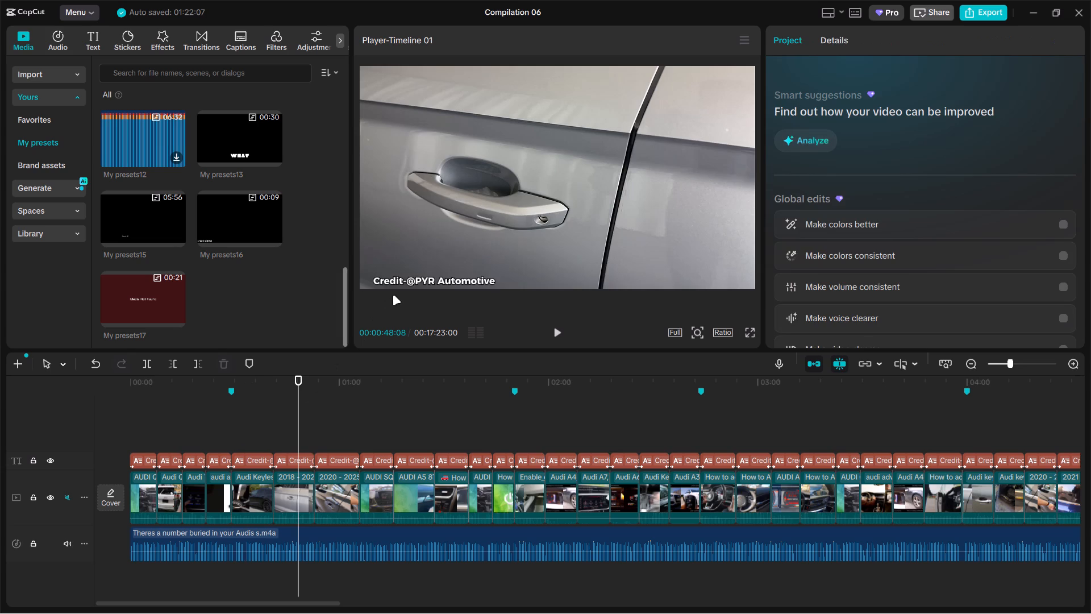
pyautogui.moveTo(404, 284); pyautogui.dragTo(391, 281)
pyautogui.click(340, 403)
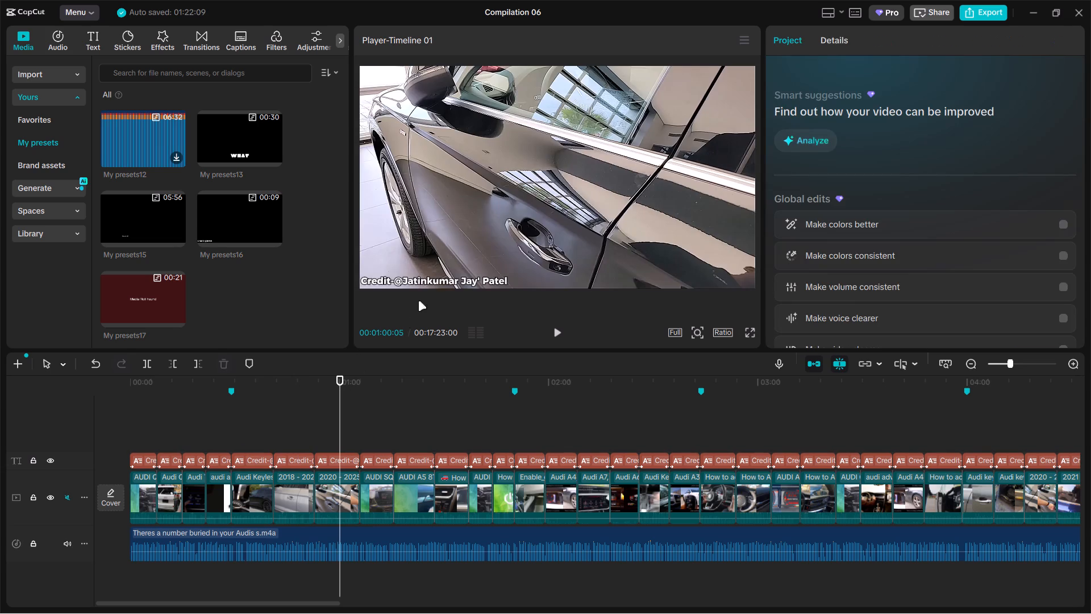
pyautogui.click(419, 283)
# Check the HardReset_info CARs credits from 1:11 and align the Free Repair Guide credit at 1:28 with the frame's left edge.
pyautogui.click(381, 400)
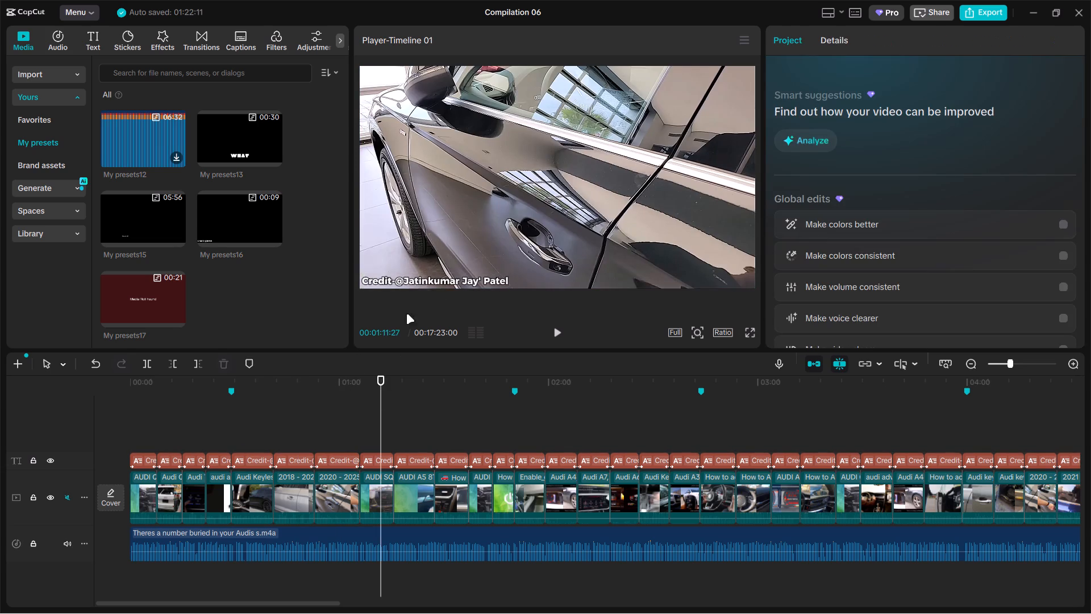
pyautogui.click(418, 283)
pyautogui.click(415, 393)
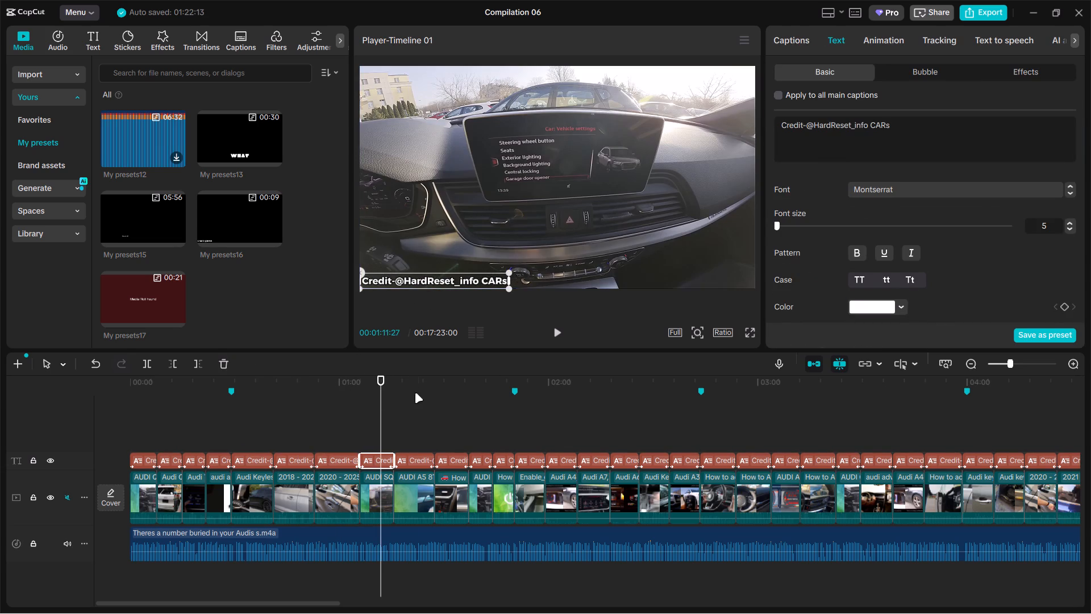
pyautogui.click(410, 279)
pyautogui.click(439, 407)
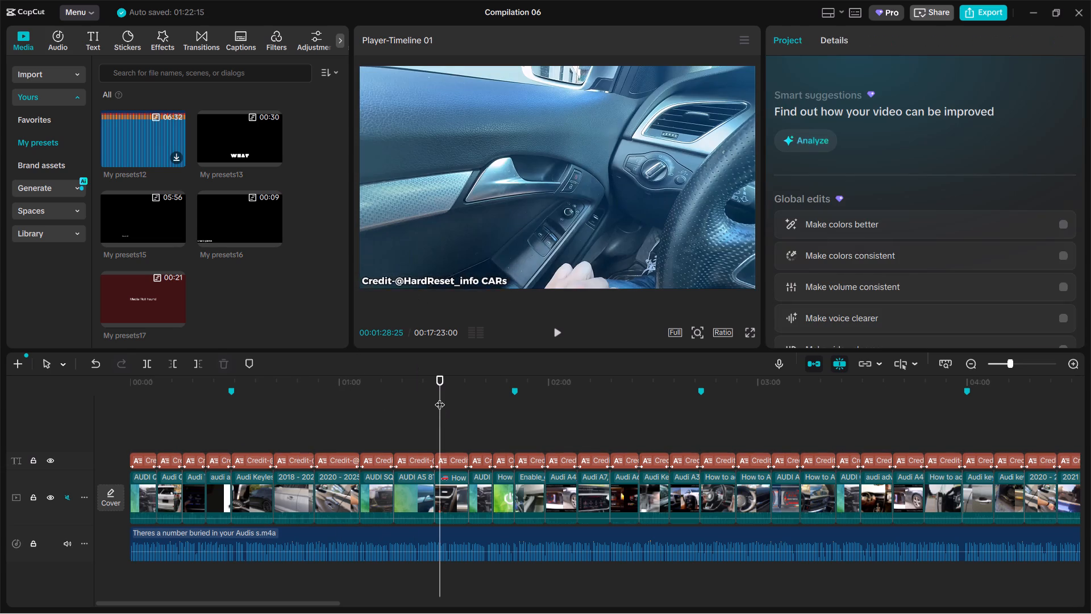
pyautogui.moveTo(422, 287); pyautogui.dragTo(417, 286)
# Check the credits around 1:41 and align the Iamcarhacker credit at 1:53 with the video frame's left edge.
pyautogui.moveTo(426, 412); pyautogui.dragTo(429, 421)
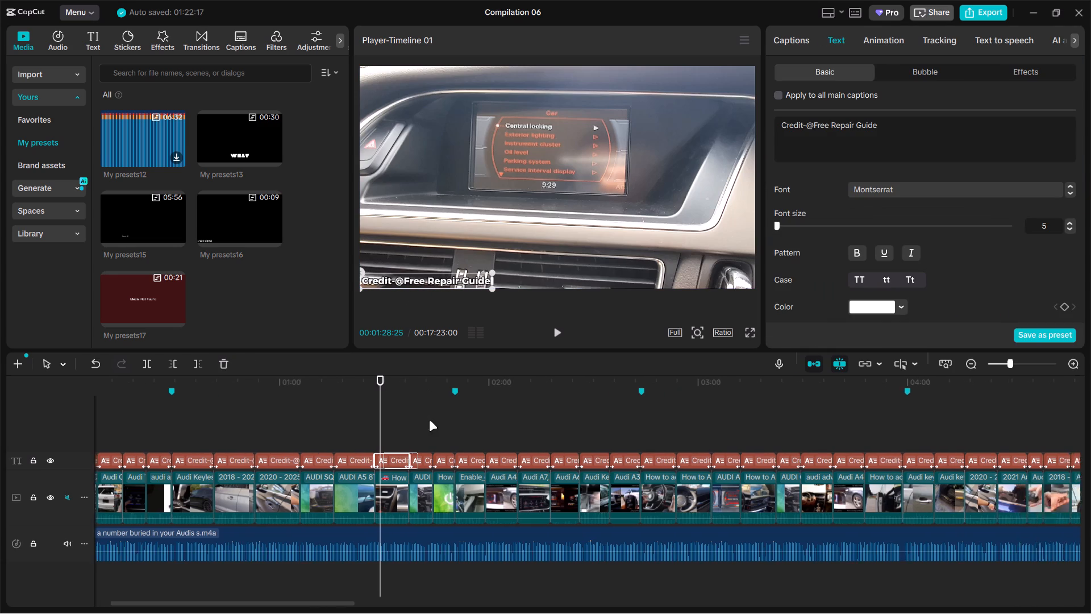
pyautogui.moveTo(429, 421); pyautogui.dragTo(421, 421)
pyautogui.click(303, 433)
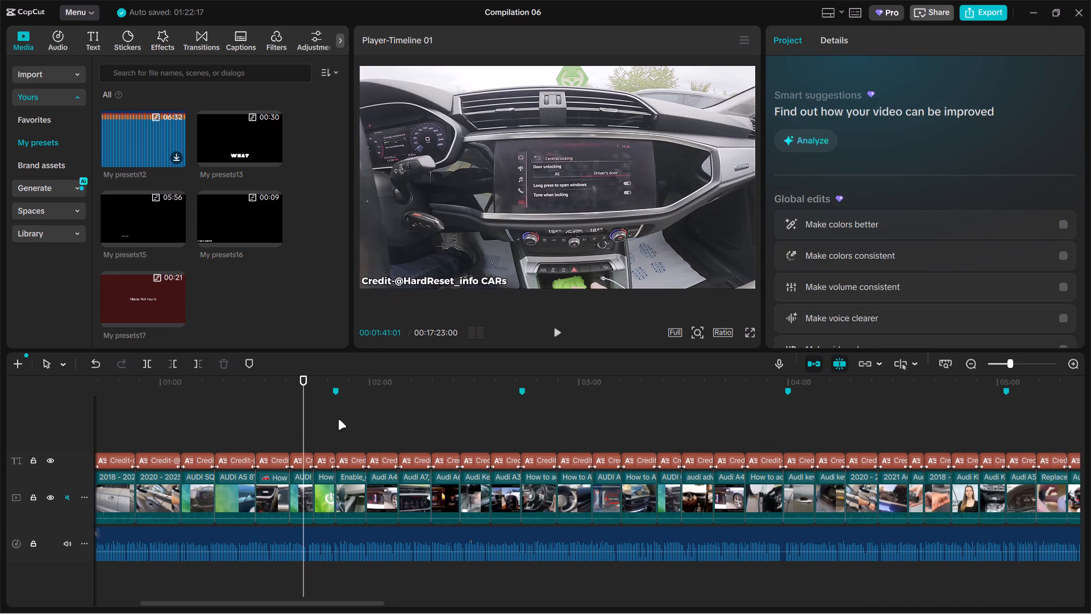
pyautogui.click(323, 422)
pyautogui.click(345, 428)
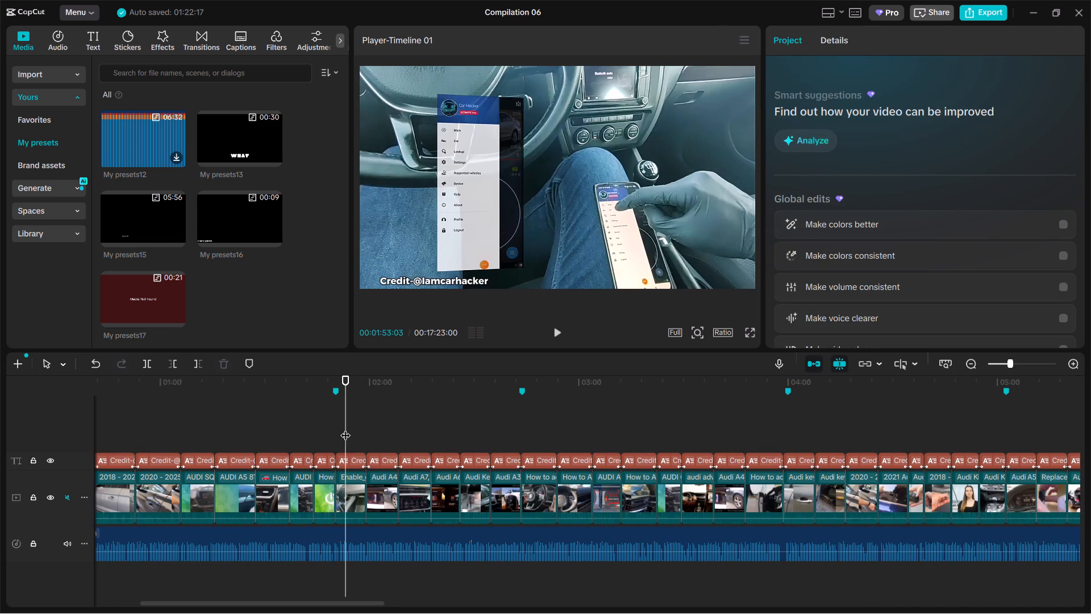
pyautogui.click(354, 458)
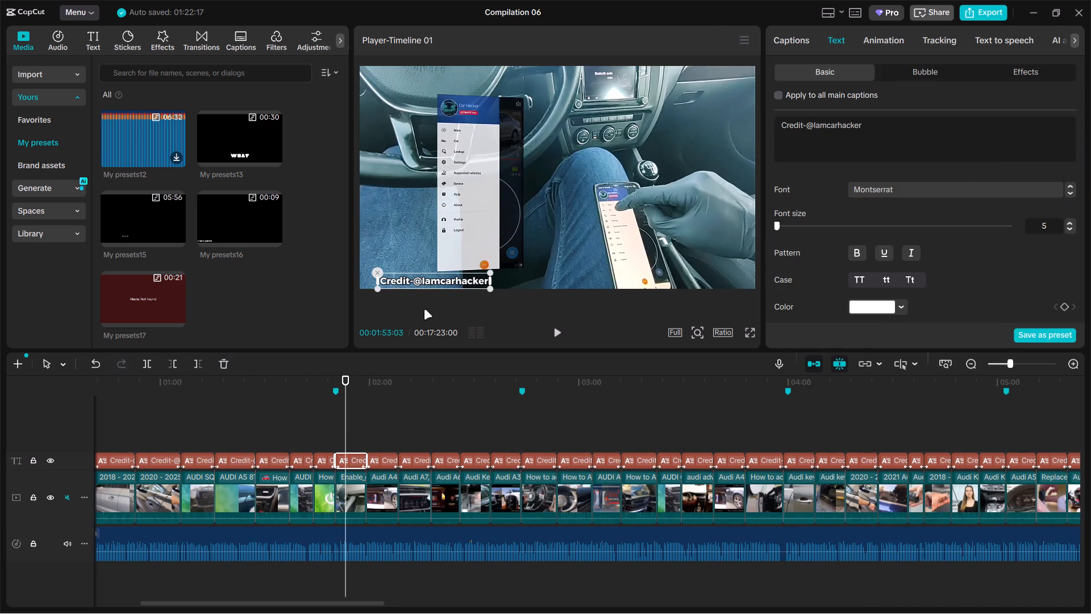
pyautogui.moveTo(415, 280); pyautogui.dragTo(393, 282)
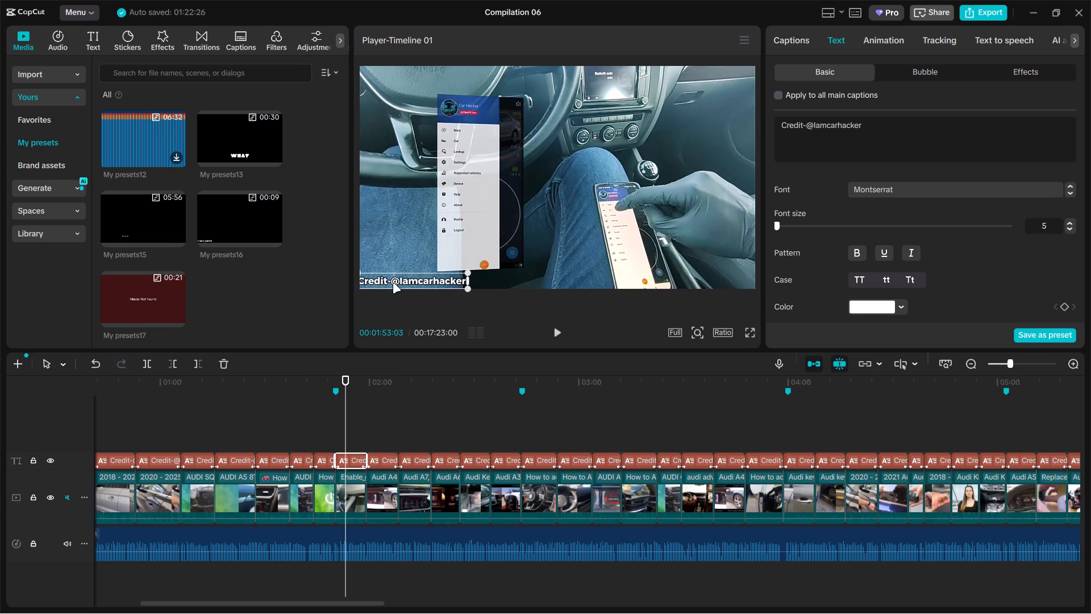
pyautogui.moveTo(395, 279); pyautogui.dragTo(402, 279)
# Align the credit at 2:05 and the MtlCarGarage credits at 2:12 and 2:22 with the video frame's left edge.
pyautogui.click(389, 421)
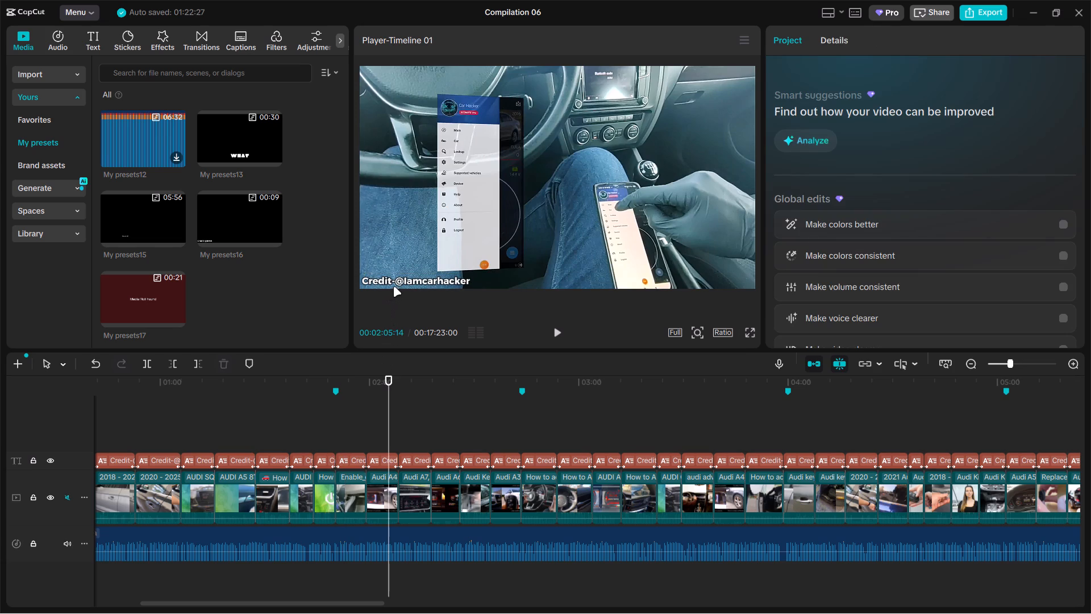
pyautogui.moveTo(395, 285); pyautogui.dragTo(380, 284)
pyautogui.click(412, 410)
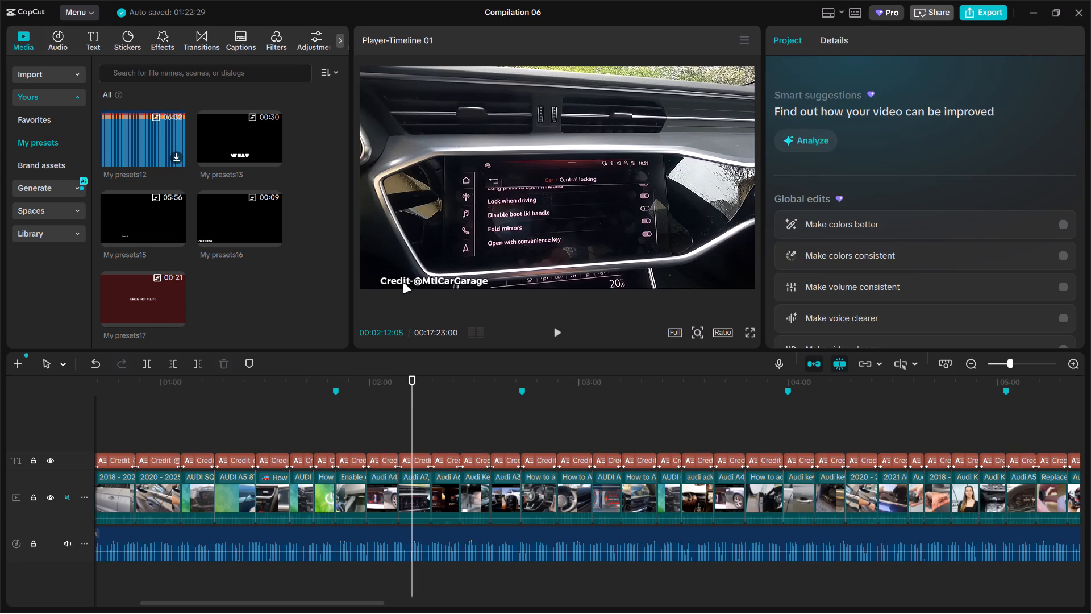
pyautogui.moveTo(405, 281); pyautogui.dragTo(388, 279)
pyautogui.click(448, 394)
pyautogui.moveTo(414, 285); pyautogui.dragTo(413, 284)
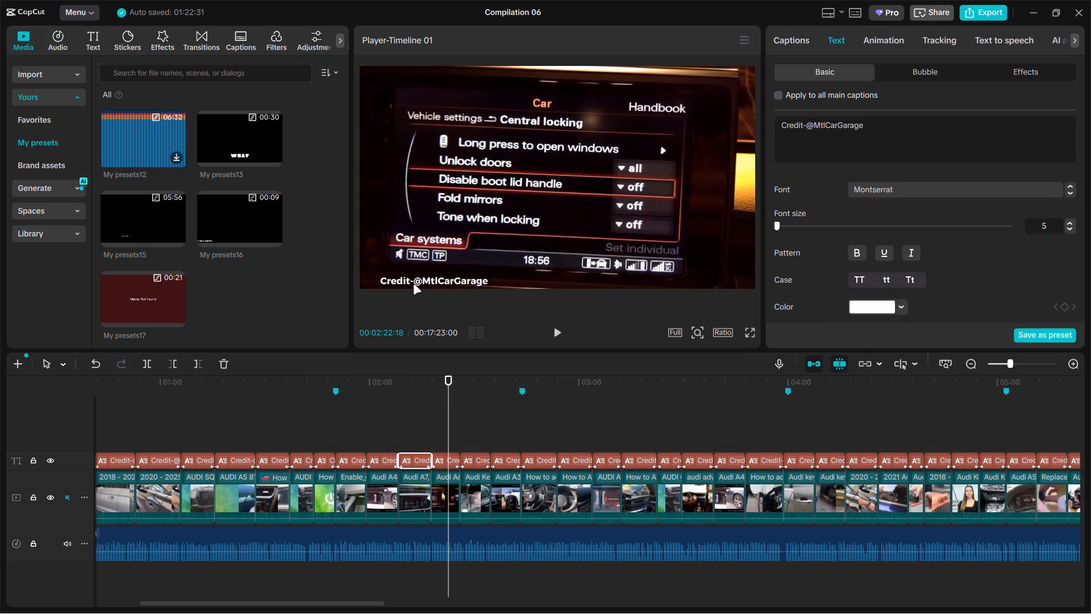
pyautogui.moveTo(413, 284); pyautogui.dragTo(394, 288)
# Align the HazzyDayz Ltd credit at 2:30, MtlCarGarage at 2:37 and OBDeleven at 2:48 with the frame's left edge.
pyautogui.click(477, 401)
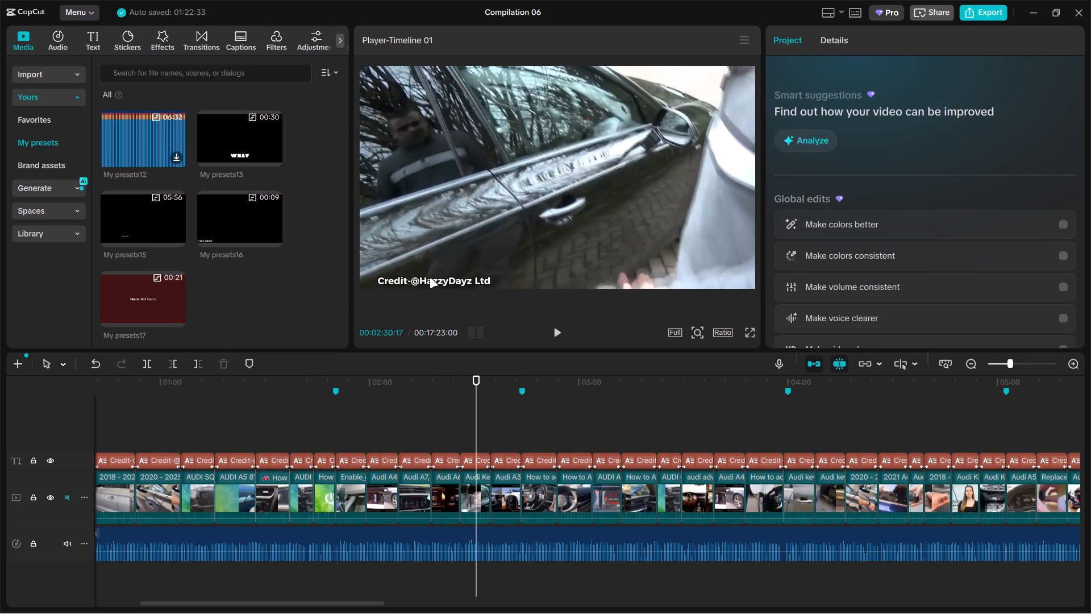
pyautogui.moveTo(430, 277); pyautogui.dragTo(413, 276)
pyautogui.click(498, 410)
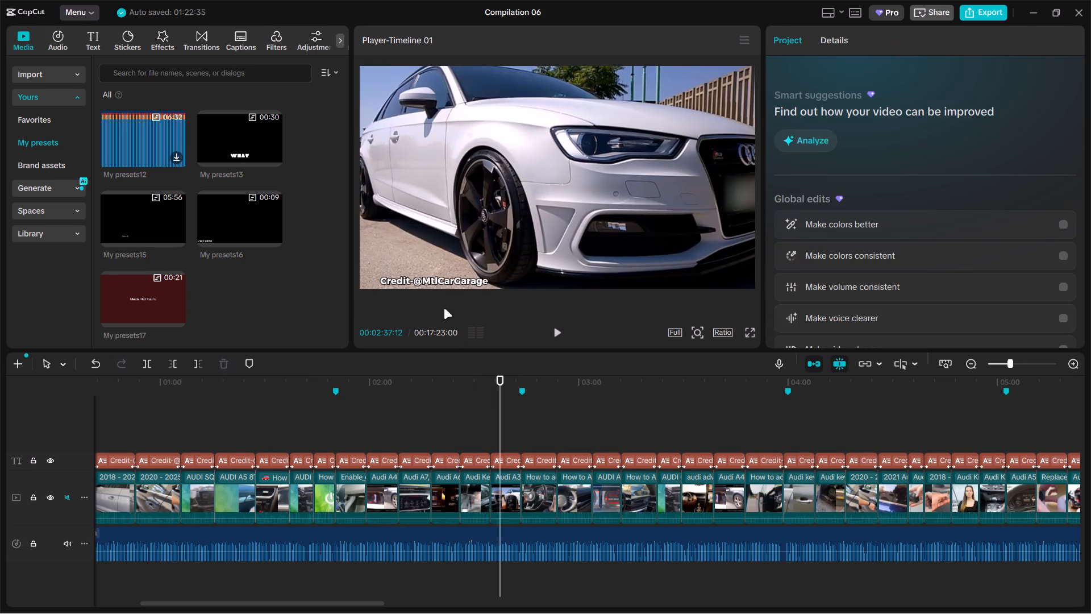
pyautogui.moveTo(426, 282); pyautogui.dragTo(407, 280)
pyautogui.click(540, 418)
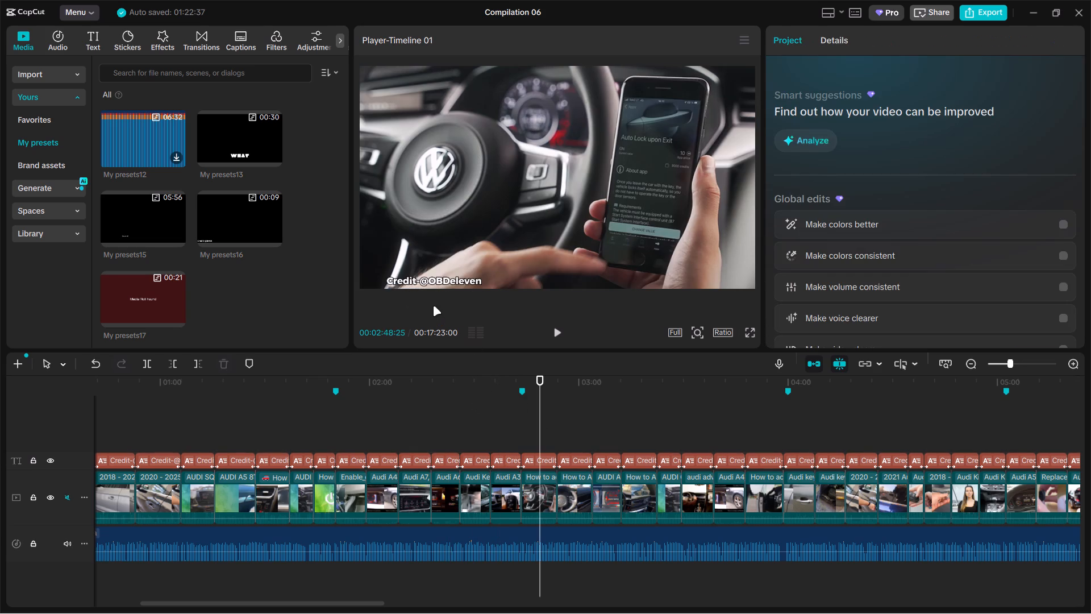
pyautogui.moveTo(428, 281); pyautogui.dragTo(405, 280)
# Check the HardReset_info CARs credits up to 3:24 and align the auditdifan credit at 3:35 with the frame's left edge.
pyautogui.moveTo(438, 423); pyautogui.dragTo(440, 431)
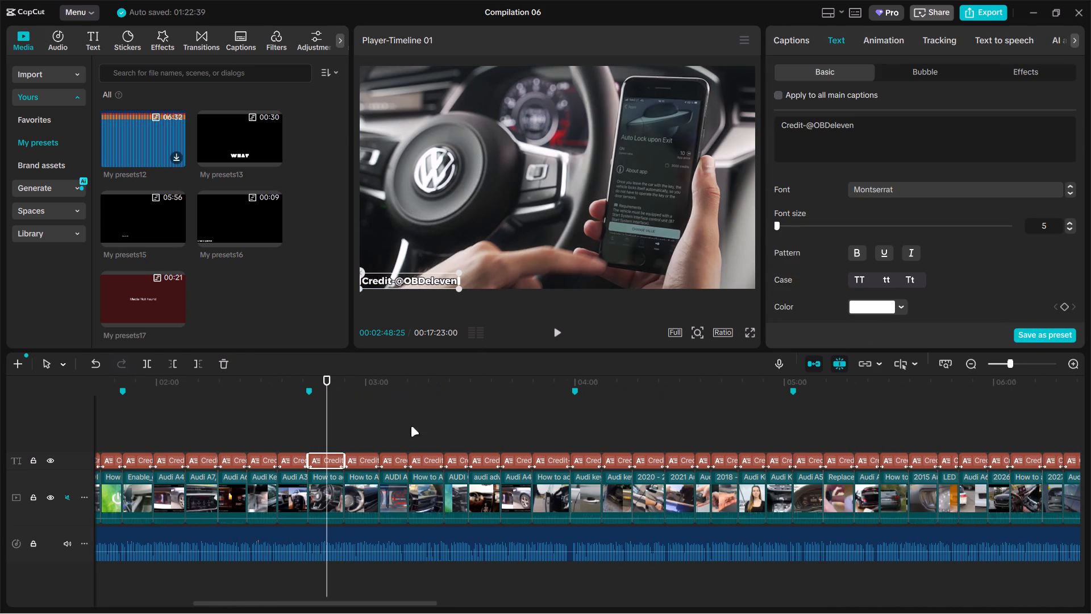
pyautogui.click(356, 424)
pyautogui.click(401, 428)
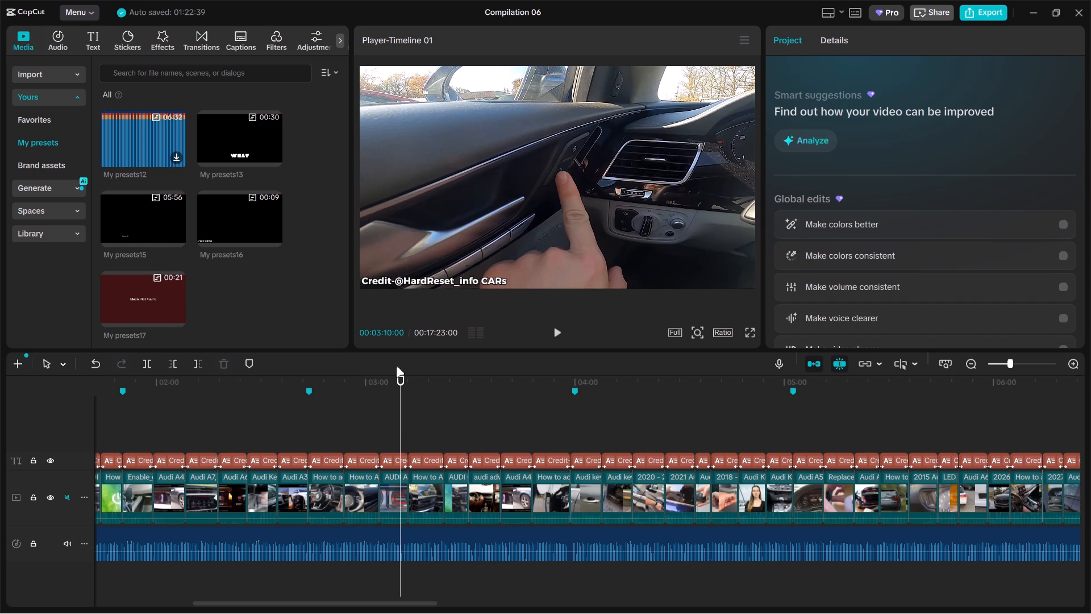
pyautogui.click(422, 283)
pyautogui.click(432, 418)
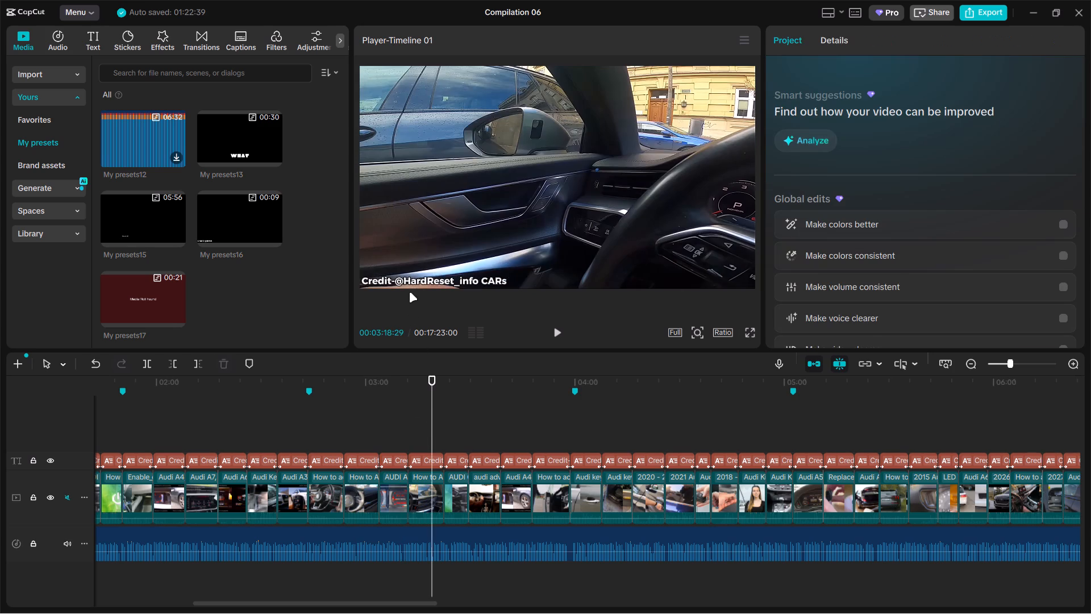
pyautogui.click(451, 407)
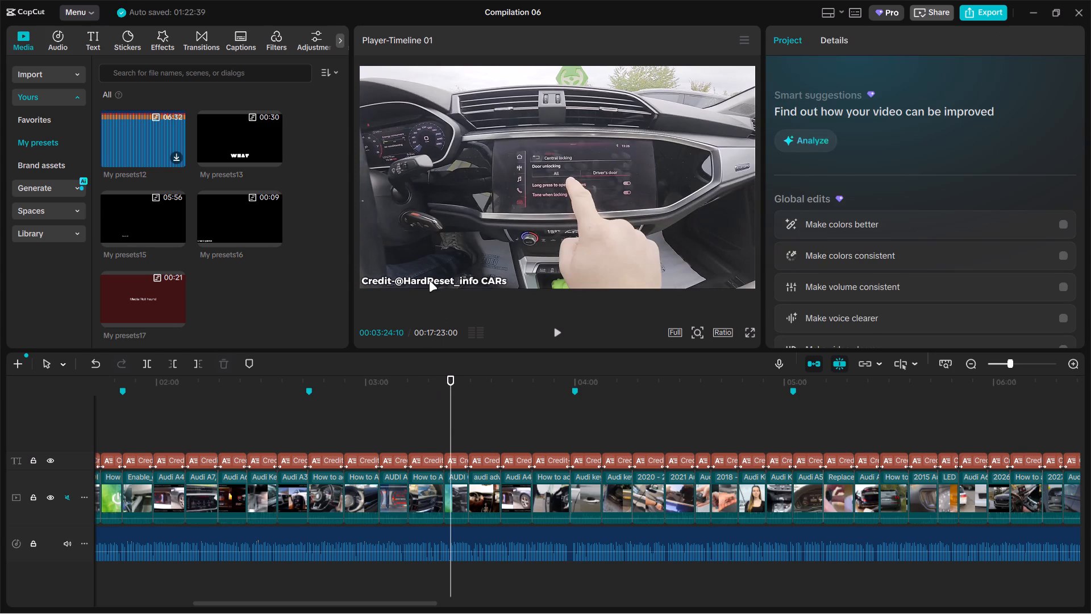
pyautogui.click(496, 403)
pyautogui.click(488, 408)
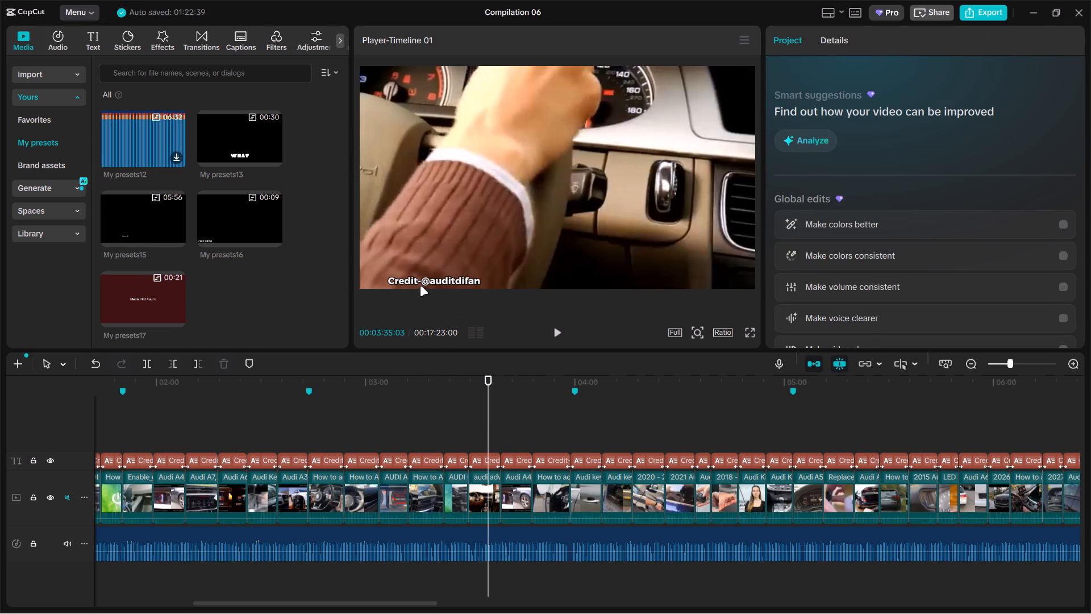
pyautogui.moveTo(419, 280); pyautogui.dragTo(394, 279)
# Align the MtlCarGarage credit at 3:42 and the OBDeleven credit at 3:53 with the frame's bottom-left corner.
pyautogui.click(515, 409)
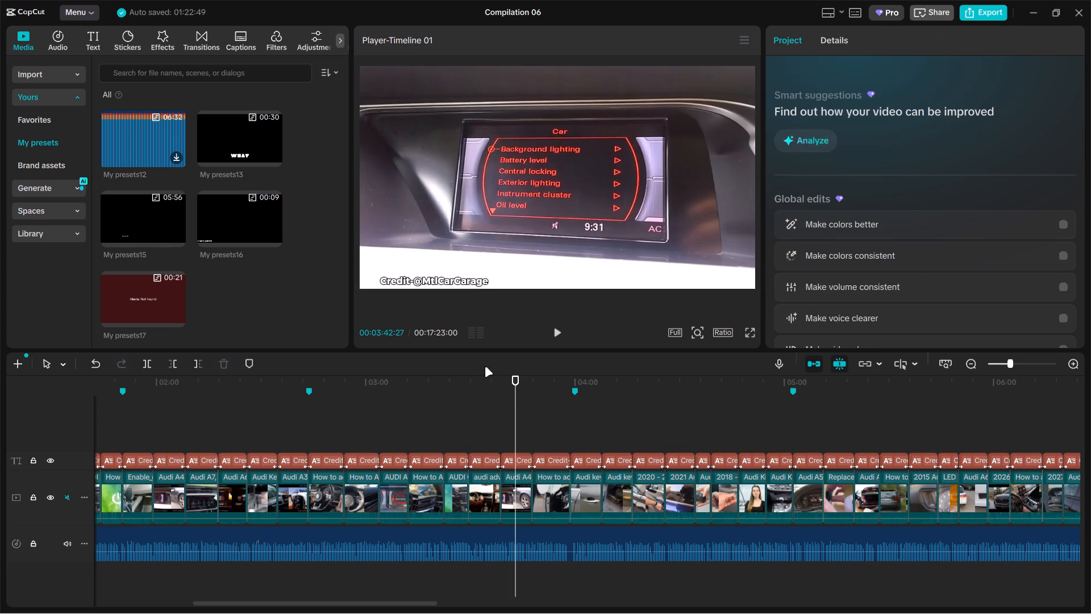
pyautogui.moveTo(406, 277); pyautogui.dragTo(387, 277)
pyautogui.moveTo(402, 282); pyautogui.dragTo(386, 280)
pyautogui.moveTo(429, 389); pyautogui.dragTo(427, 421)
pyautogui.moveTo(436, 442); pyautogui.dragTo(445, 463)
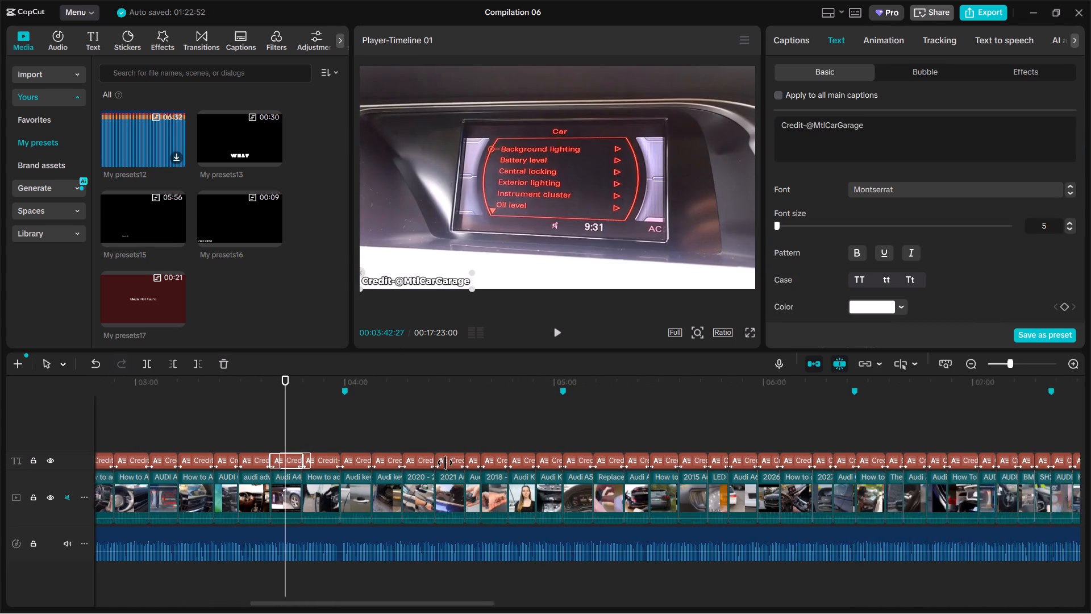
pyautogui.moveTo(445, 463); pyautogui.dragTo(438, 463)
pyautogui.click(273, 427)
pyautogui.moveTo(413, 283); pyautogui.dragTo(399, 279)
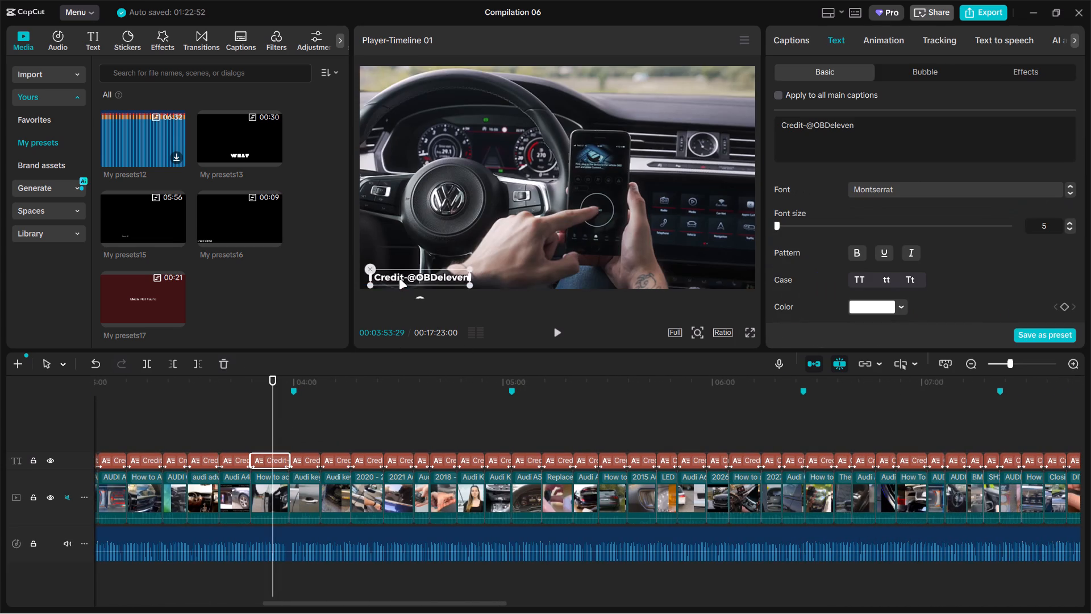
pyautogui.moveTo(399, 279); pyautogui.dragTo(390, 285)
# Align the SchwabTV credit at 4:06 and Madman Car at 4:11 with the frame's left edge, and check the credit at 4:19.
pyautogui.click(315, 414)
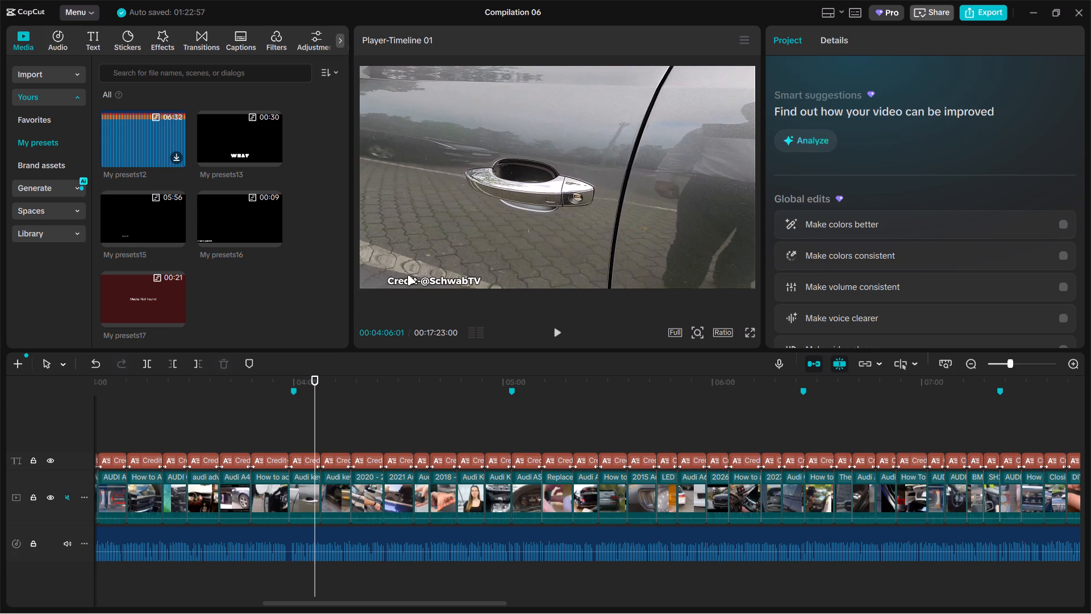
pyautogui.moveTo(409, 281); pyautogui.dragTo(383, 280)
pyautogui.click(335, 416)
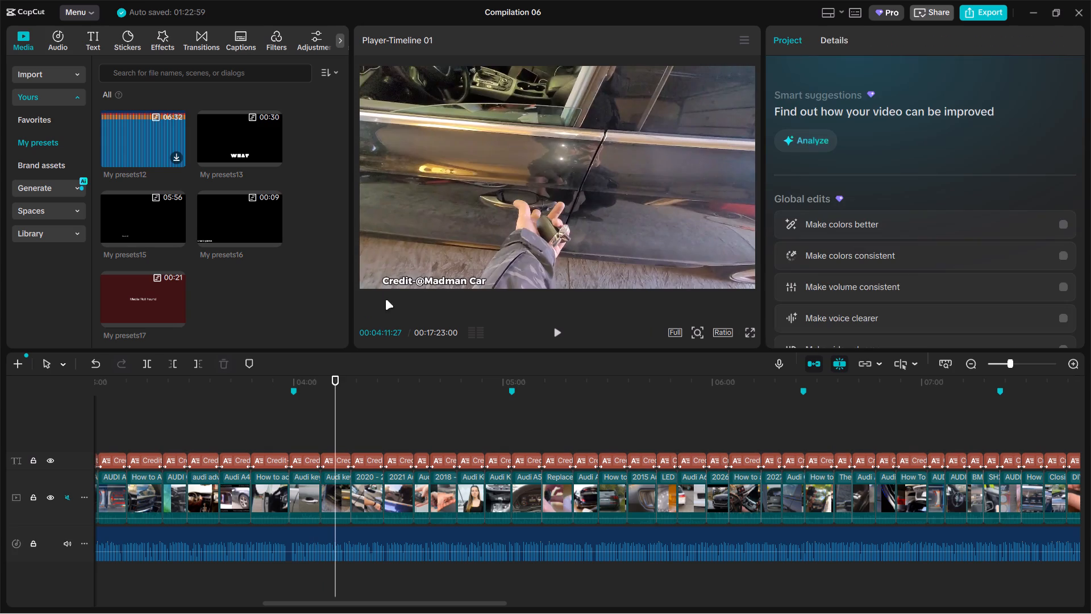
pyautogui.moveTo(400, 287); pyautogui.dragTo(380, 285)
pyautogui.click(354, 400)
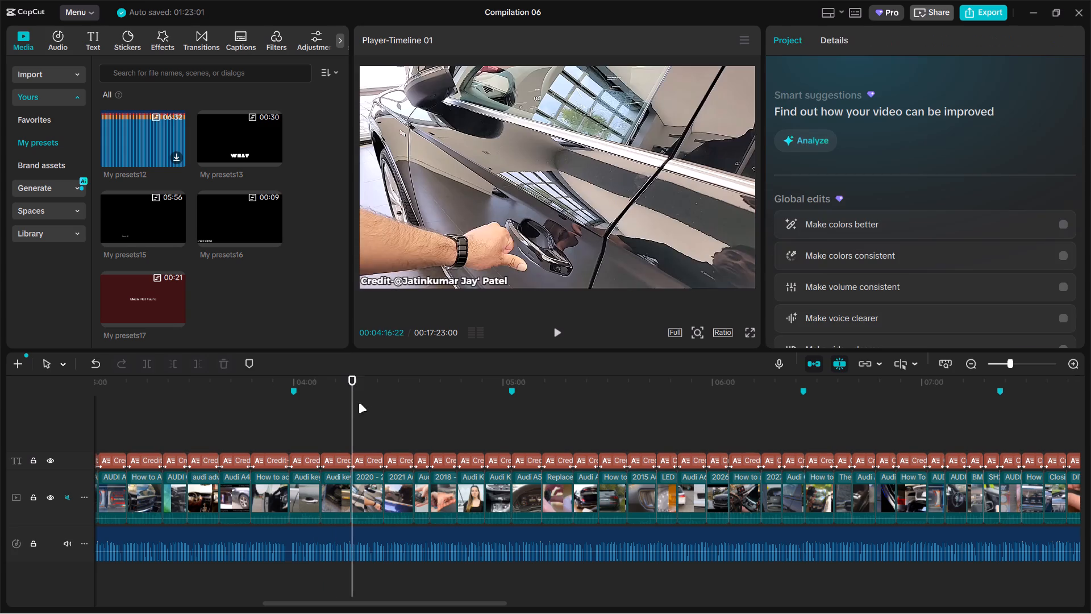
pyautogui.click(361, 405)
pyautogui.click(403, 276)
# Place the home_of_audi credit at 4:29 fully inside the video frame's bottom-left corner.
pyautogui.click(393, 411)
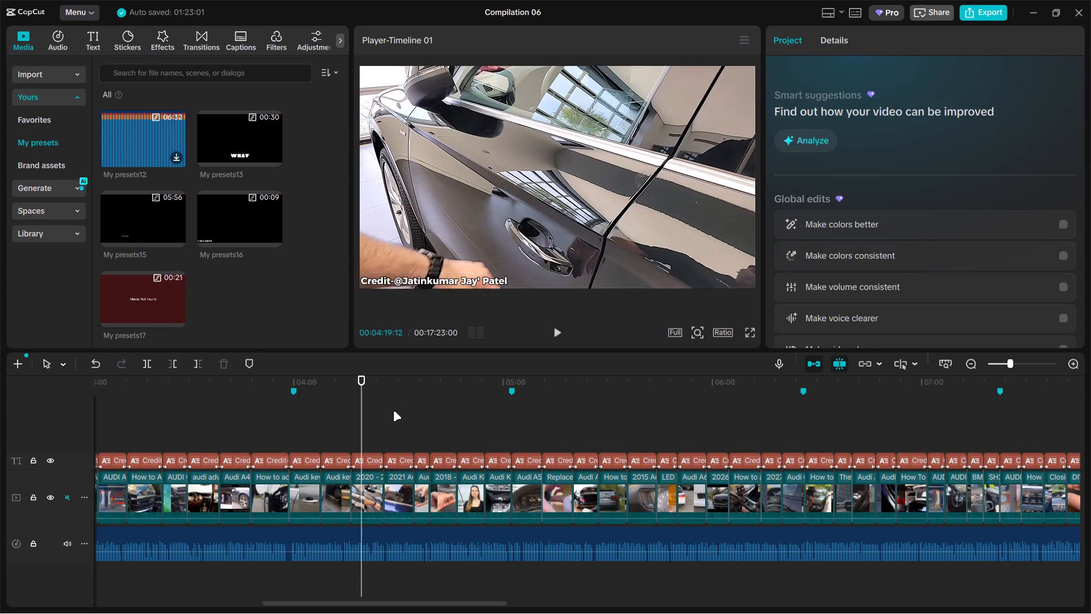
pyautogui.moveTo(410, 285); pyautogui.dragTo(392, 290)
pyautogui.click(419, 405)
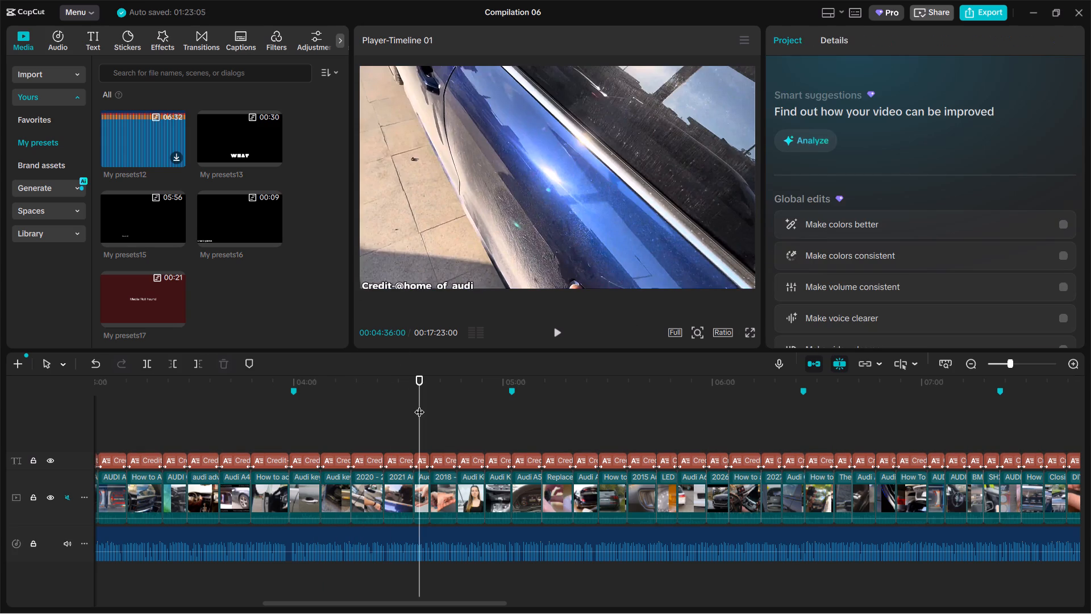
pyautogui.click(395, 421)
pyautogui.click(405, 288)
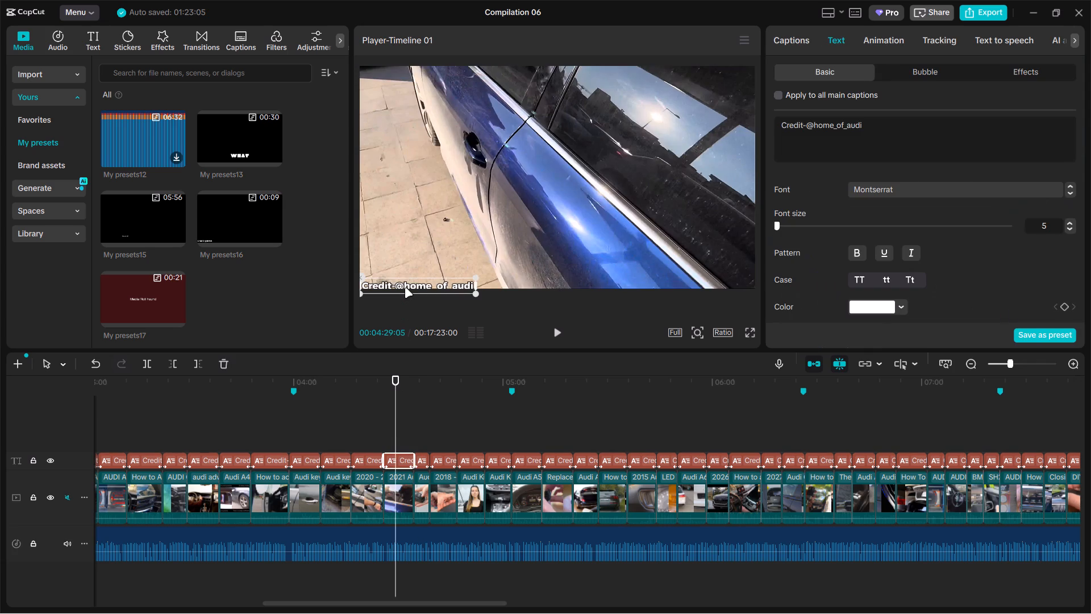
pyautogui.moveTo(405, 287); pyautogui.dragTo(405, 280)
pyautogui.click(499, 223)
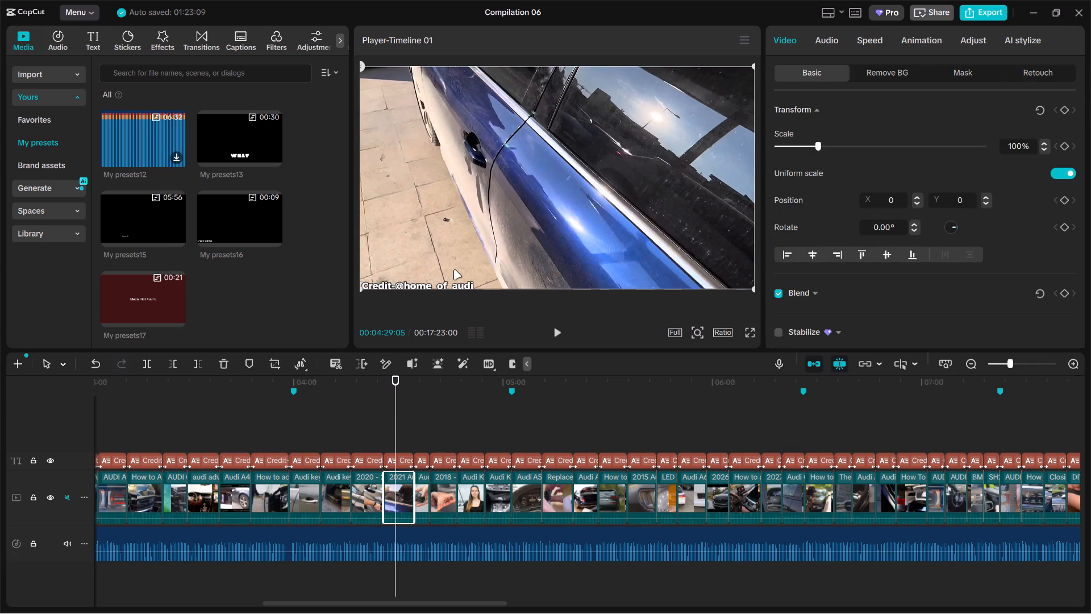
pyautogui.click(431, 279)
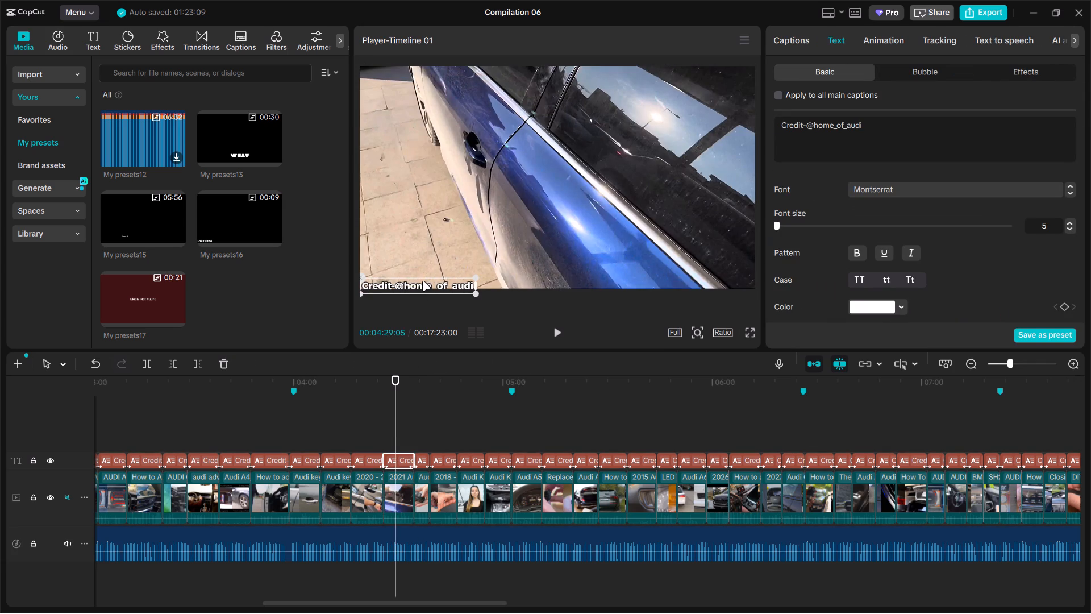
pyautogui.moveTo(422, 281); pyautogui.dragTo(423, 276)
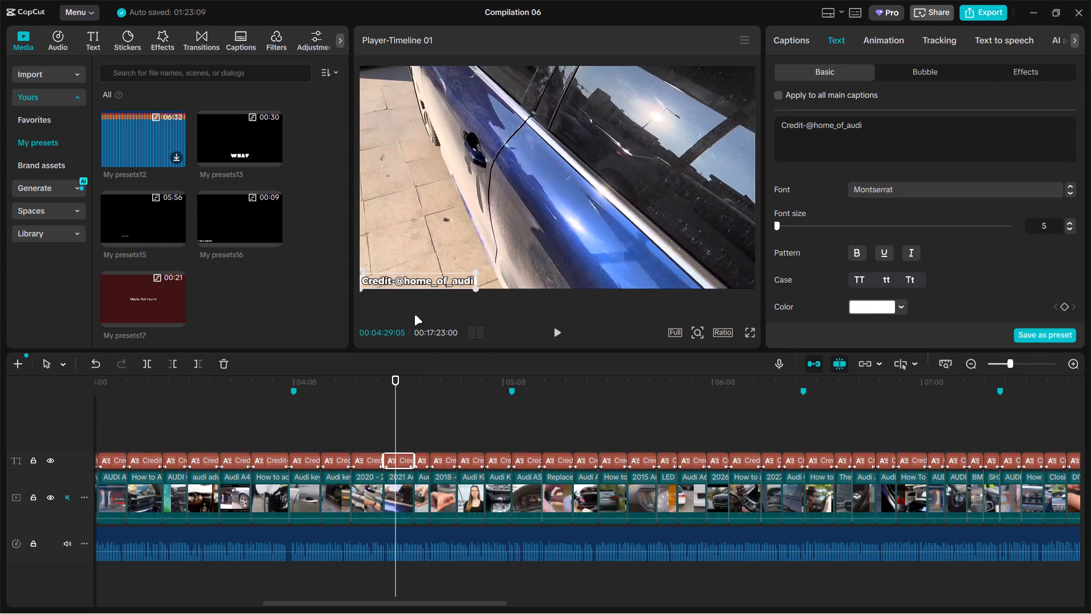
pyautogui.click(370, 424)
pyautogui.click(390, 429)
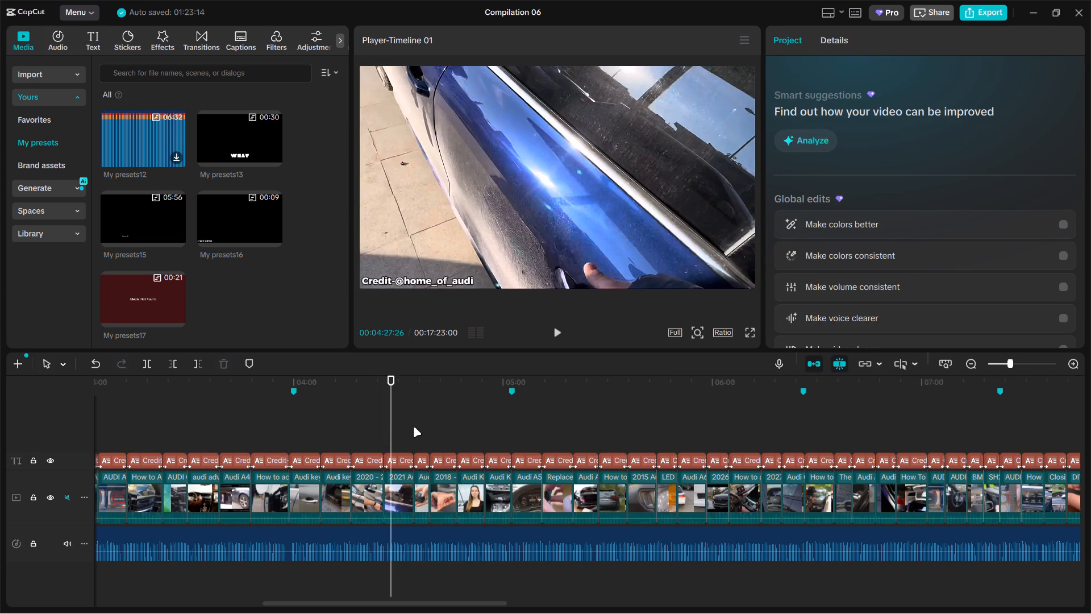
# Align the Audi Kitchener-Waterloo credits at 4:37 and 4:50 and the PYR Automotive credit at 4:44 with the frame's left edge.
pyautogui.click(417, 426)
pyautogui.moveTo(418, 425); pyautogui.dragTo(423, 418)
pyautogui.moveTo(416, 281); pyautogui.dragTo(432, 278)
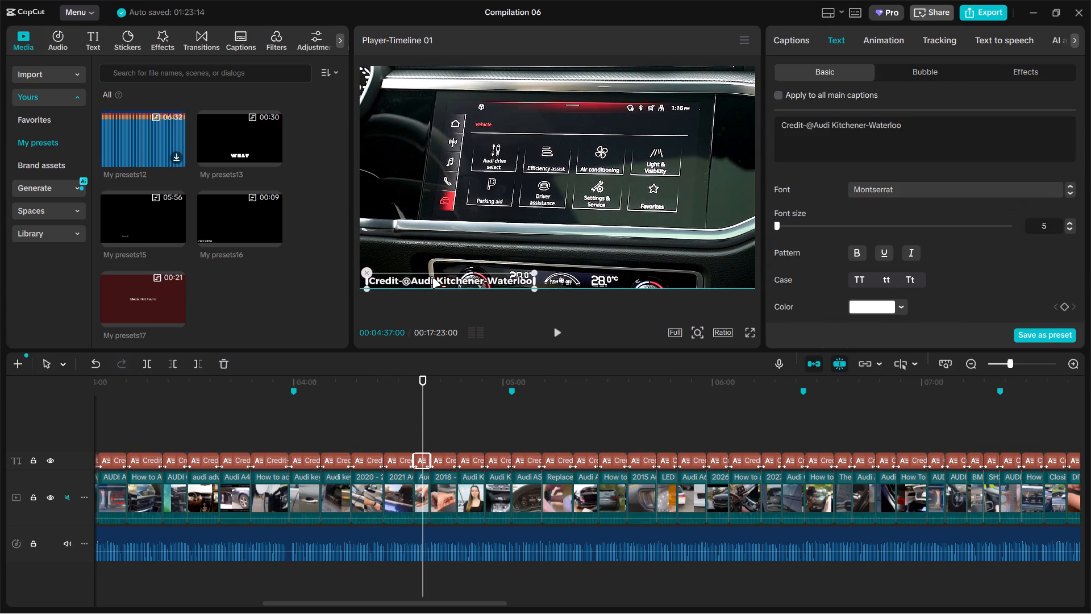
pyautogui.moveTo(432, 278); pyautogui.dragTo(426, 279)
pyautogui.click(450, 393)
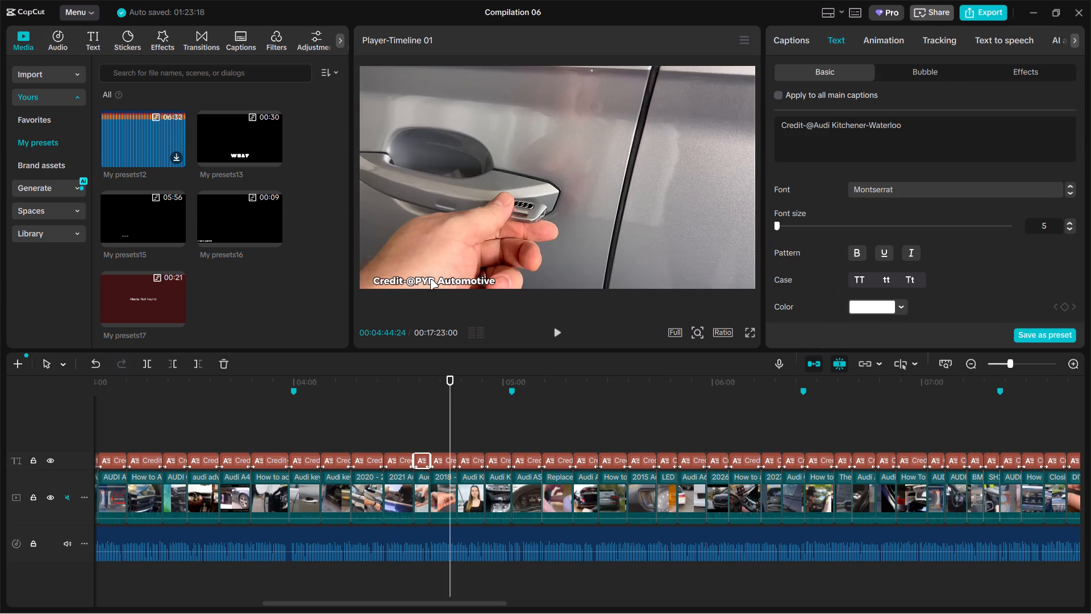
pyautogui.moveTo(430, 279); pyautogui.dragTo(414, 279)
pyautogui.moveTo(415, 280); pyautogui.dragTo(405, 281)
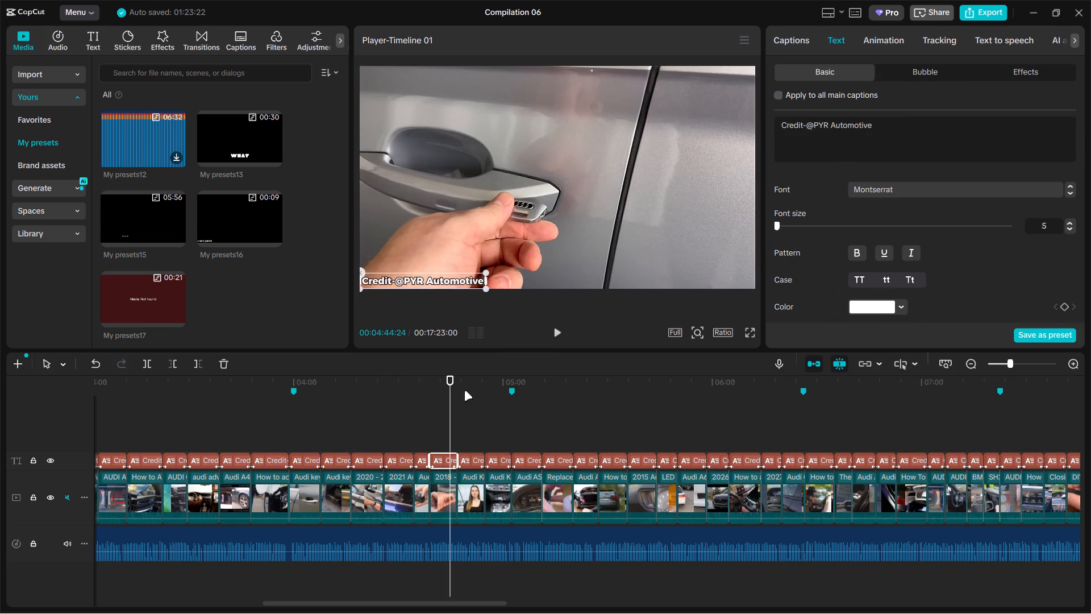
pyautogui.click(470, 400)
pyautogui.moveTo(419, 282); pyautogui.dragTo(428, 280)
# Align the HazzyDayz Ltd credit at 4:56 and the credit at 5:07 with the frame's bottom-left corner.
pyautogui.moveTo(457, 404); pyautogui.dragTo(459, 410)
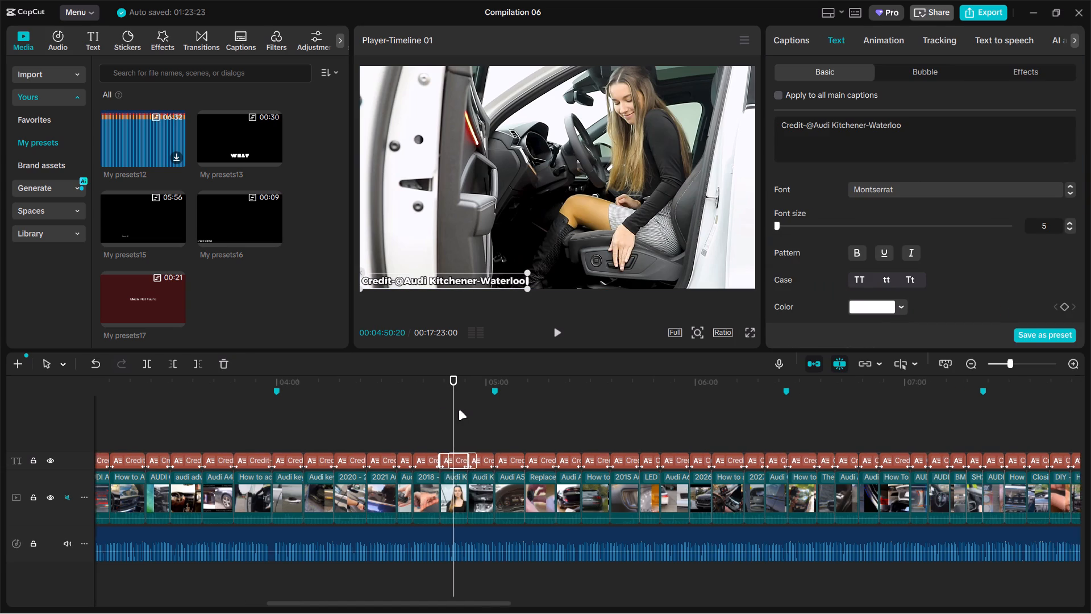
pyautogui.moveTo(459, 410); pyautogui.dragTo(442, 419)
pyautogui.click(267, 429)
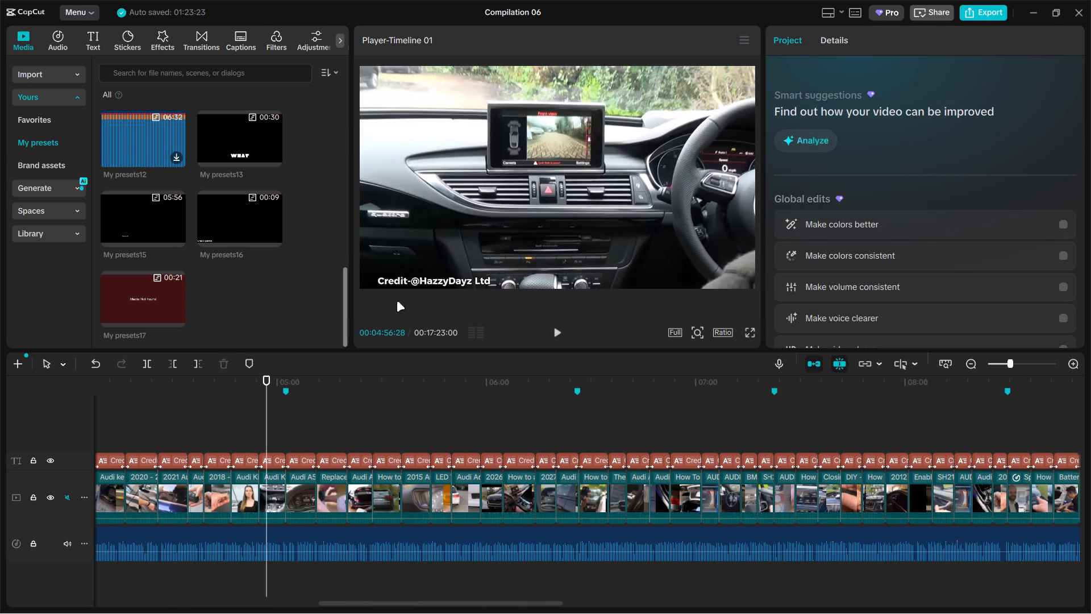
pyautogui.moveTo(414, 282); pyautogui.dragTo(400, 281)
pyautogui.click(311, 408)
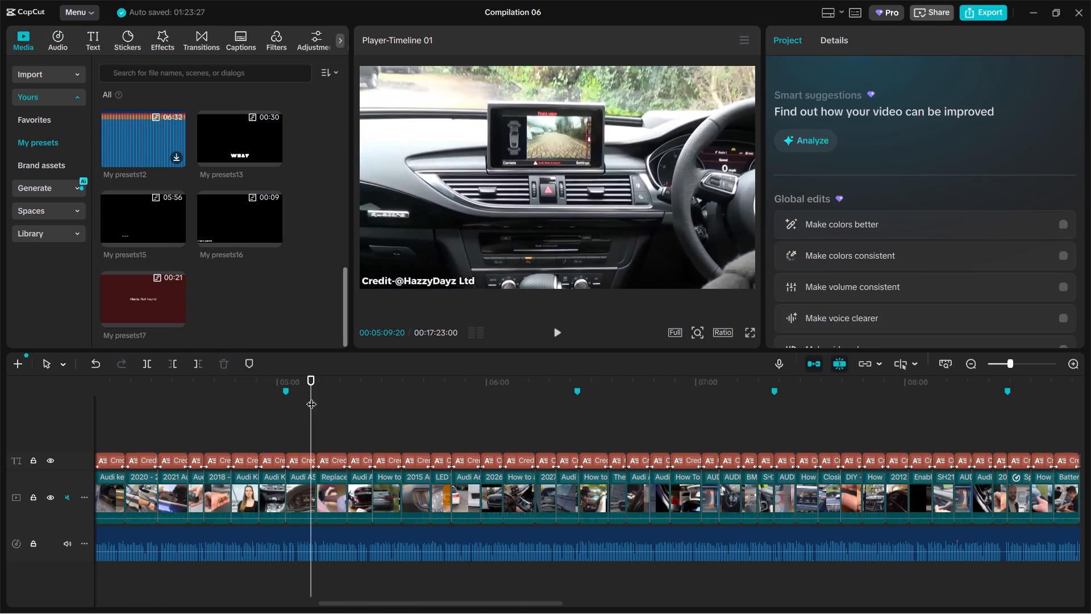
pyautogui.moveTo(317, 392); pyautogui.dragTo(302, 409)
pyautogui.moveTo(406, 280); pyautogui.dragTo(390, 279)
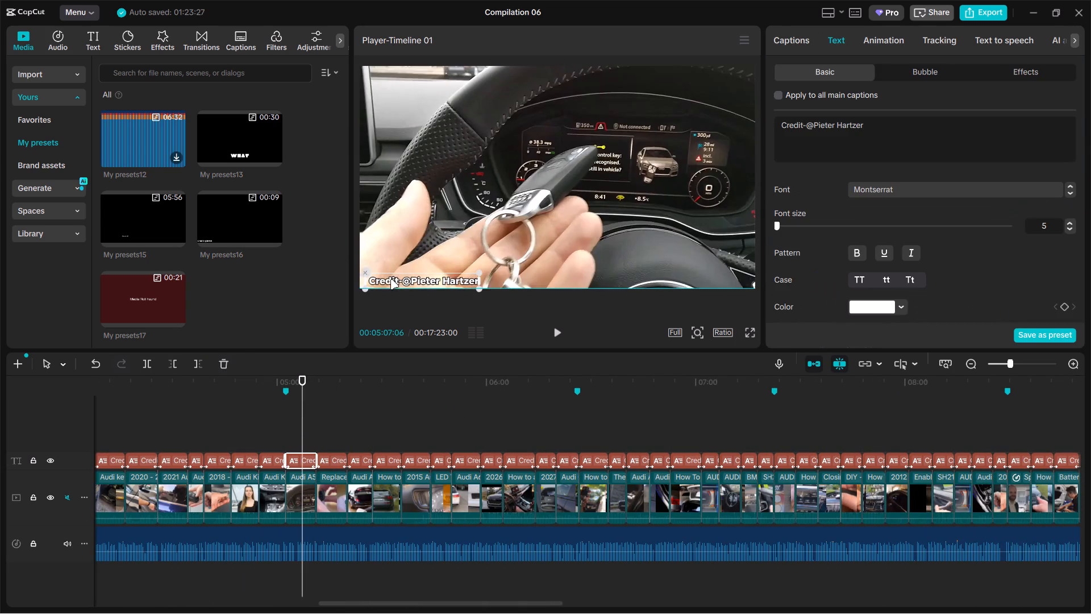
pyautogui.moveTo(390, 279); pyautogui.dragTo(386, 280)
# Align the Create Action credit at 5:16 and the fathom0195 credit at 5:24 with the frame's bottom-left corner.
pyautogui.click(334, 409)
pyautogui.moveTo(413, 282); pyautogui.dragTo(403, 281)
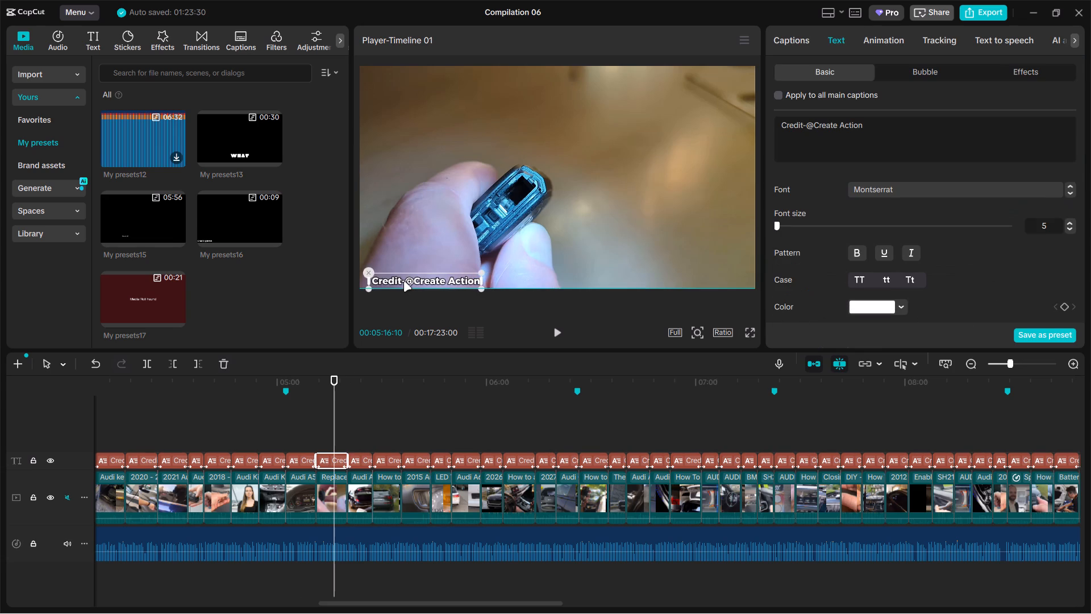
pyautogui.moveTo(403, 281); pyautogui.dragTo(393, 281)
pyautogui.click(361, 413)
pyautogui.moveTo(404, 288); pyautogui.dragTo(402, 288)
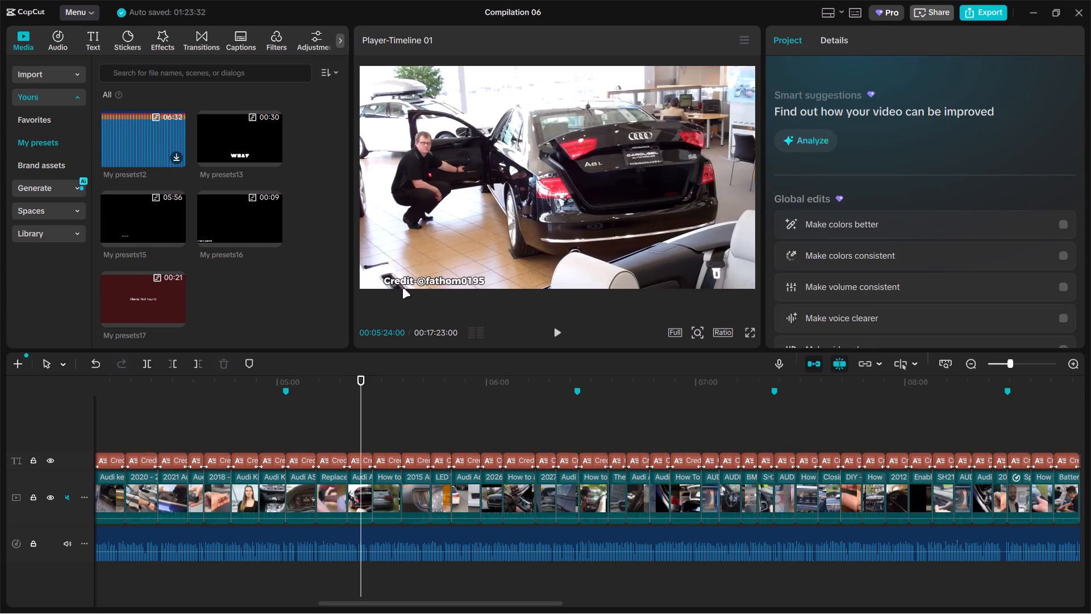
pyautogui.moveTo(402, 288); pyautogui.dragTo(384, 287)
# Align the OBDeleven credit at 5:30 and the credit on the following clip with the frame's bottom-left corner.
pyautogui.click(382, 396)
pyautogui.moveTo(408, 279); pyautogui.dragTo(386, 279)
pyautogui.moveTo(409, 281); pyautogui.dragTo(387, 281)
pyautogui.moveTo(411, 281); pyautogui.dragTo(389, 273)
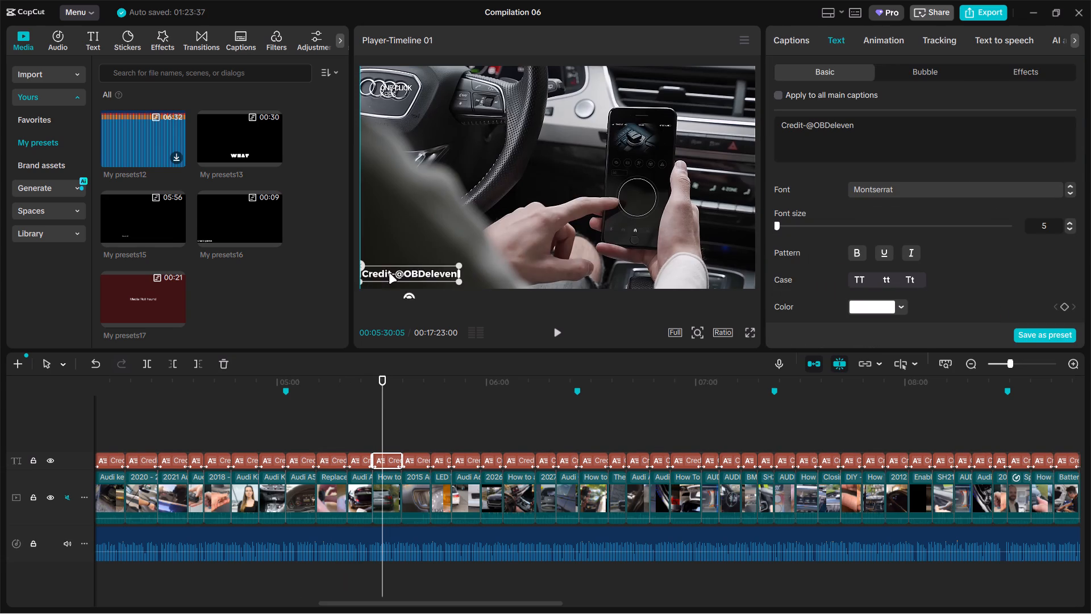
pyautogui.moveTo(389, 273); pyautogui.dragTo(389, 280)
pyautogui.click(411, 405)
pyautogui.moveTo(406, 284); pyautogui.dragTo(389, 282)
# Move the credits at 5:47 and 5:56 flush with the frame's left edge, along its bottom.
pyautogui.click(443, 393)
pyautogui.moveTo(423, 284); pyautogui.dragTo(414, 282)
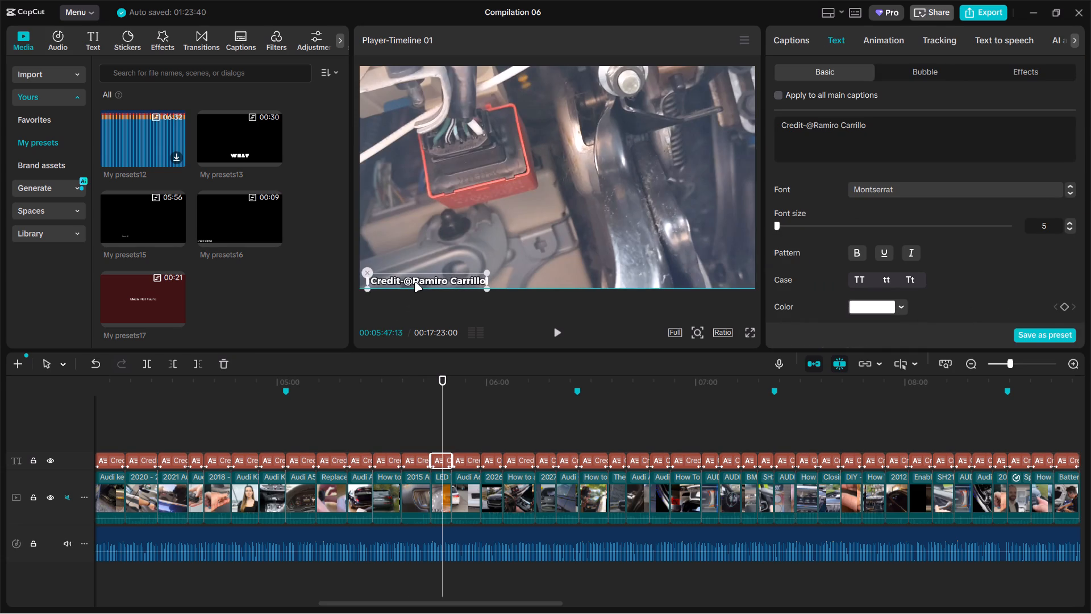
pyautogui.moveTo(414, 282); pyautogui.dragTo(408, 282)
pyautogui.moveTo(431, 414); pyautogui.dragTo(385, 426)
pyautogui.click(241, 430)
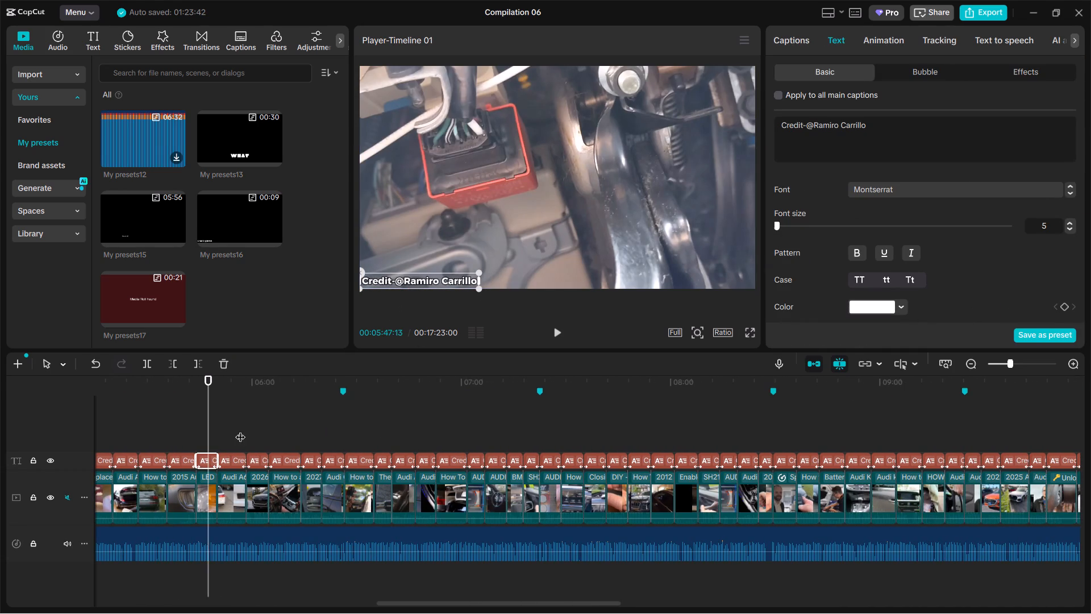
pyautogui.moveTo(407, 279); pyautogui.dragTo(392, 277)
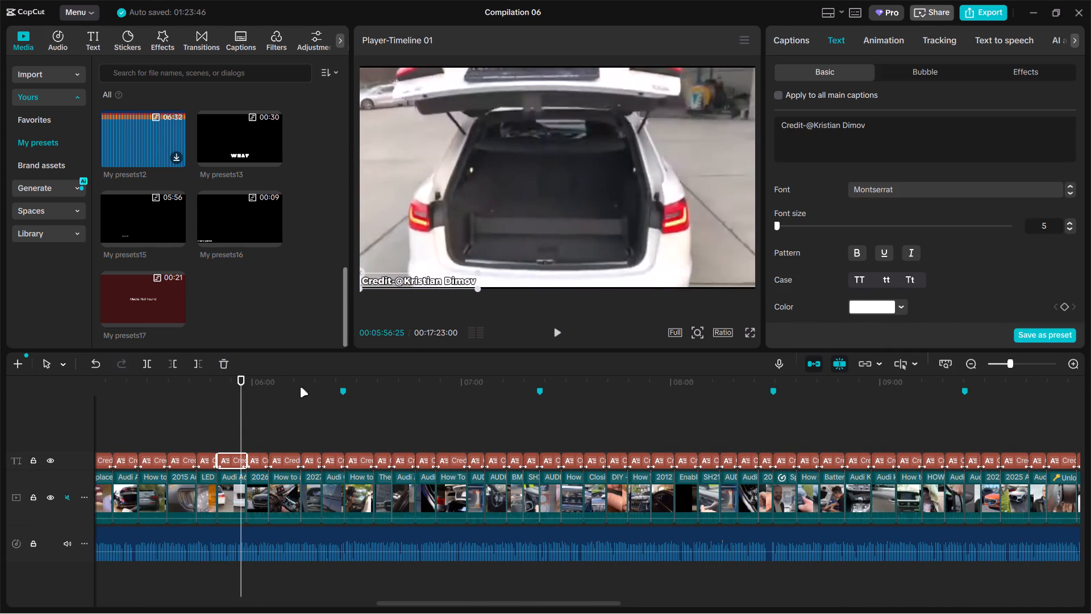
# Check the CAR REVIEW TODAY credit at 6:03, and align PDP Performance at 6:10 and Autocar India at 6:17 with the frame's bottom-left corner.
pyautogui.click(264, 418)
pyautogui.click(410, 280)
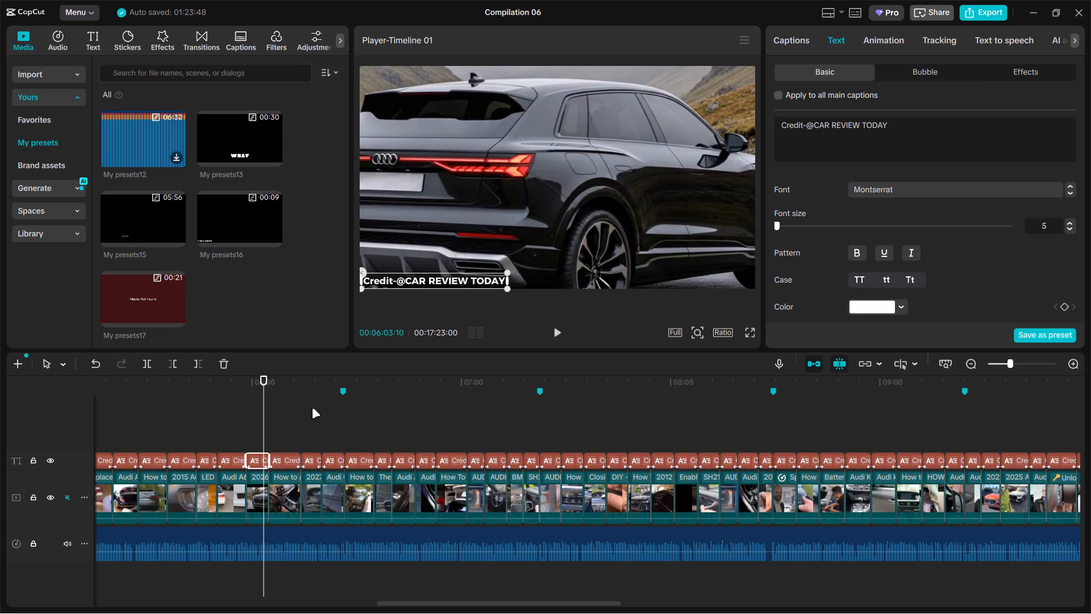
pyautogui.click(289, 429)
pyautogui.moveTo(409, 281); pyautogui.dragTo(400, 280)
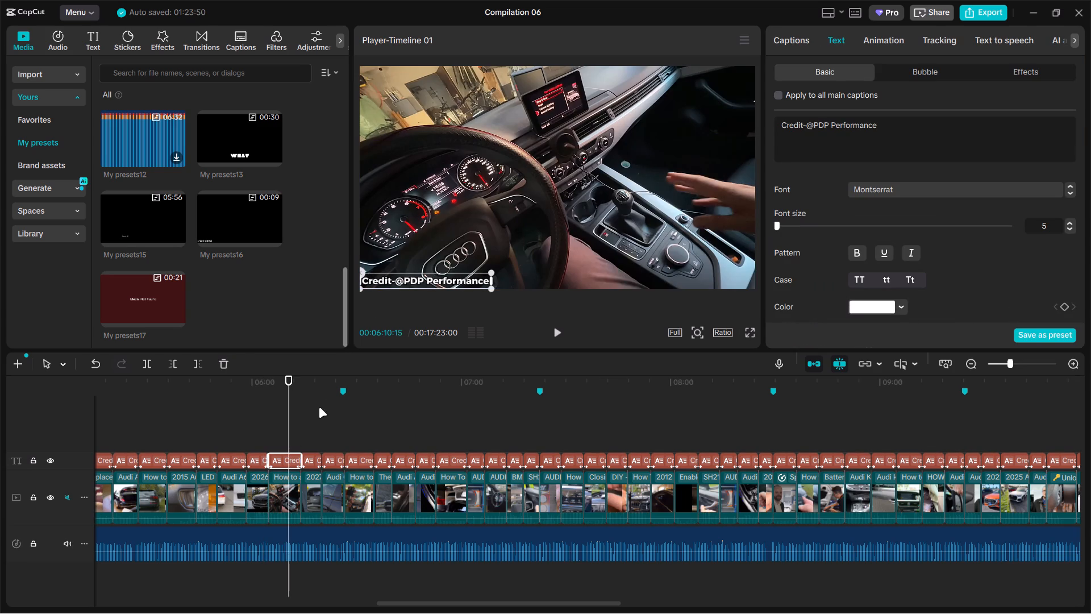
pyautogui.click(314, 413)
pyautogui.moveTo(410, 279); pyautogui.dragTo(390, 287)
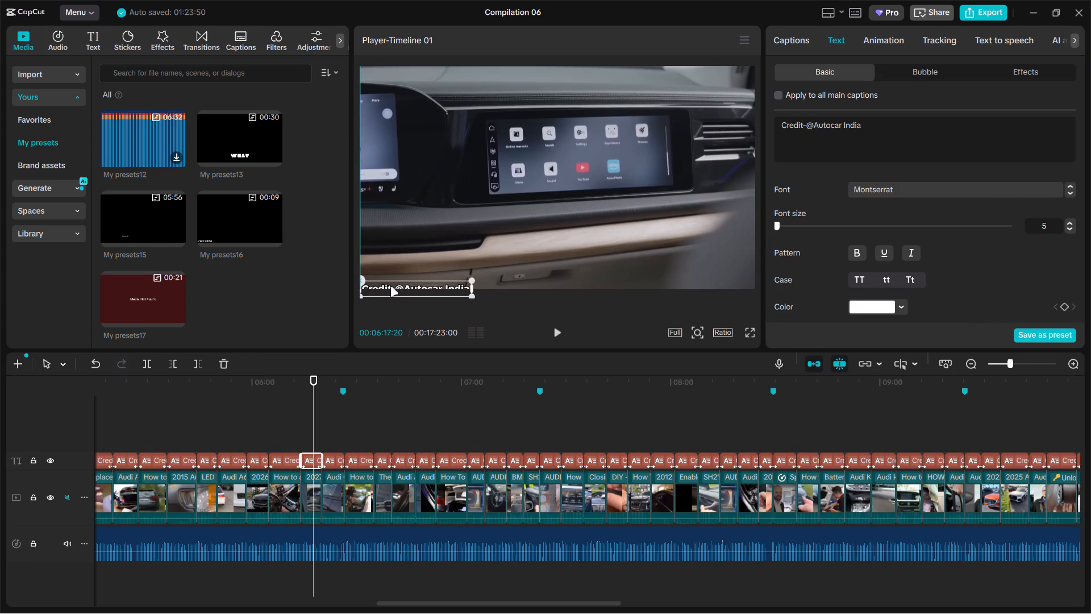
pyautogui.moveTo(390, 287); pyautogui.dragTo(390, 278)
# Align the credit on the clip just before 6:31 and the PDP Performance credit at 6:31 with the frame's left edge.
pyautogui.click(331, 418)
pyautogui.moveTo(399, 284); pyautogui.dragTo(392, 284)
pyautogui.click(363, 406)
pyautogui.moveTo(417, 281); pyautogui.dragTo(409, 281)
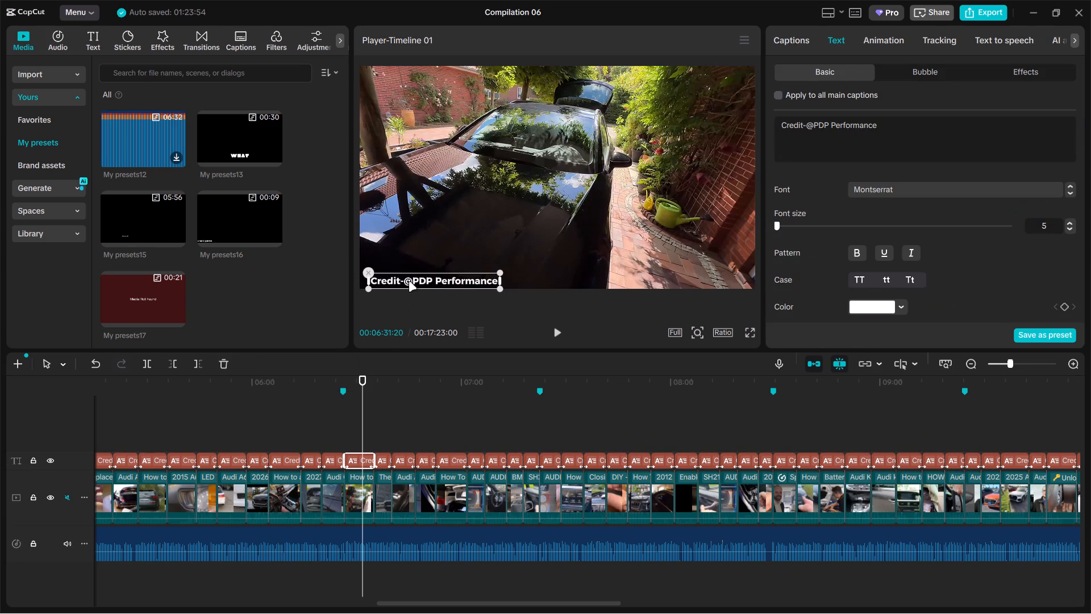
pyautogui.moveTo(409, 281); pyautogui.dragTo(407, 280)
pyautogui.click(407, 279)
# Align the Audi credit at 6:37, Wheels Tips! at 6:44 and VAG Car Tutorials at 6:49 with the frame's bottom-left corner.
pyautogui.click(381, 411)
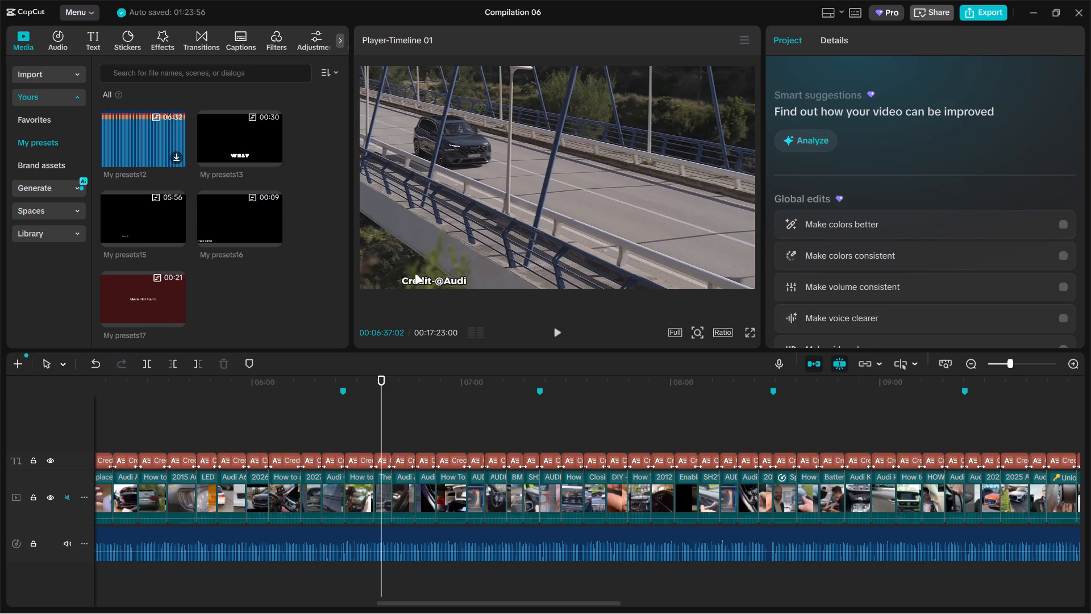
pyautogui.moveTo(422, 283); pyautogui.dragTo(384, 283)
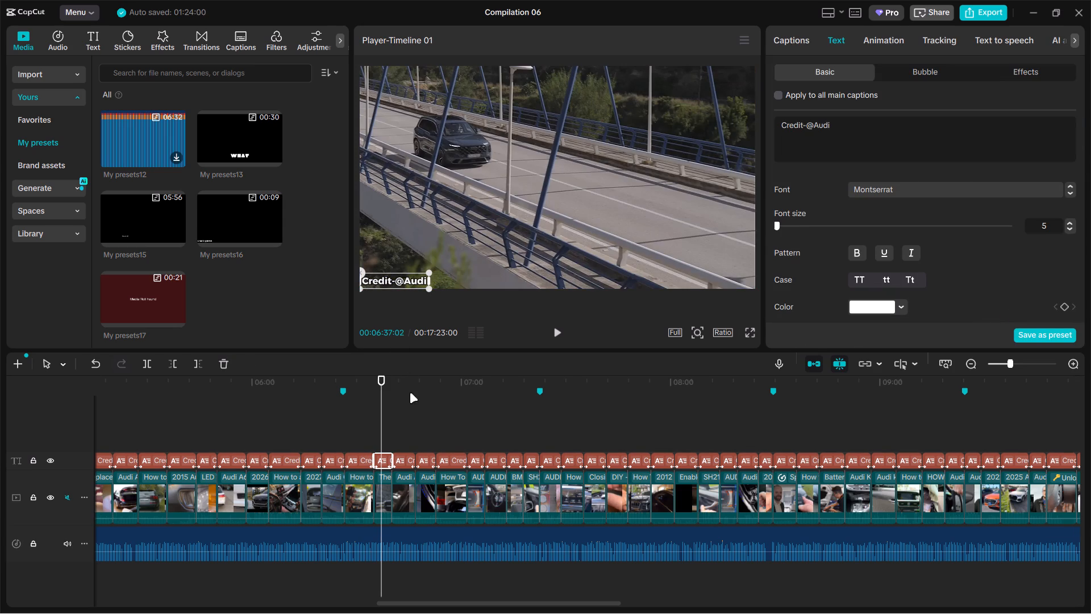
pyautogui.click(406, 403)
pyautogui.moveTo(395, 279); pyautogui.dragTo(373, 279)
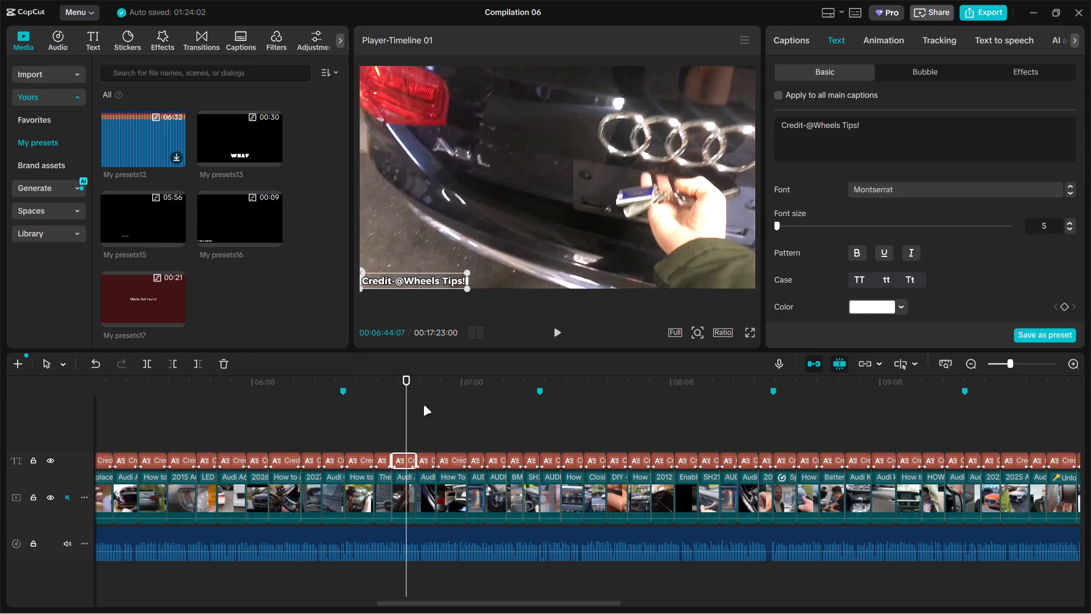
pyautogui.click(423, 412)
pyautogui.moveTo(410, 284); pyautogui.dragTo(400, 283)
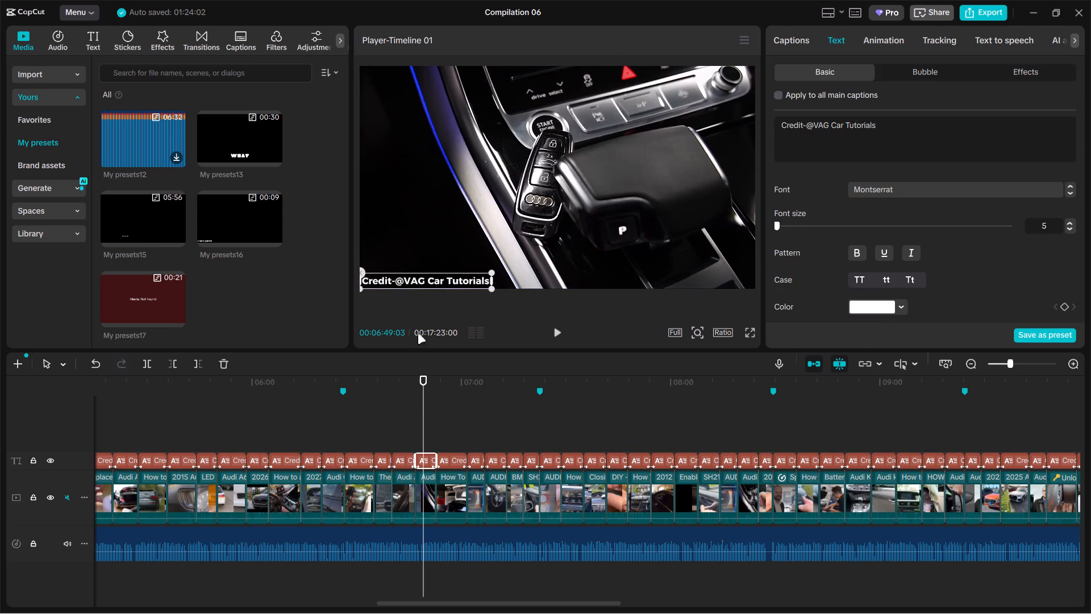
# Align the 3dogs1monkey credit at 6:55 and YOUCAR at 7:11 with the frame's bottom-left corner, checking the HardReset_info CARs credit at 7:05.
pyautogui.click(447, 404)
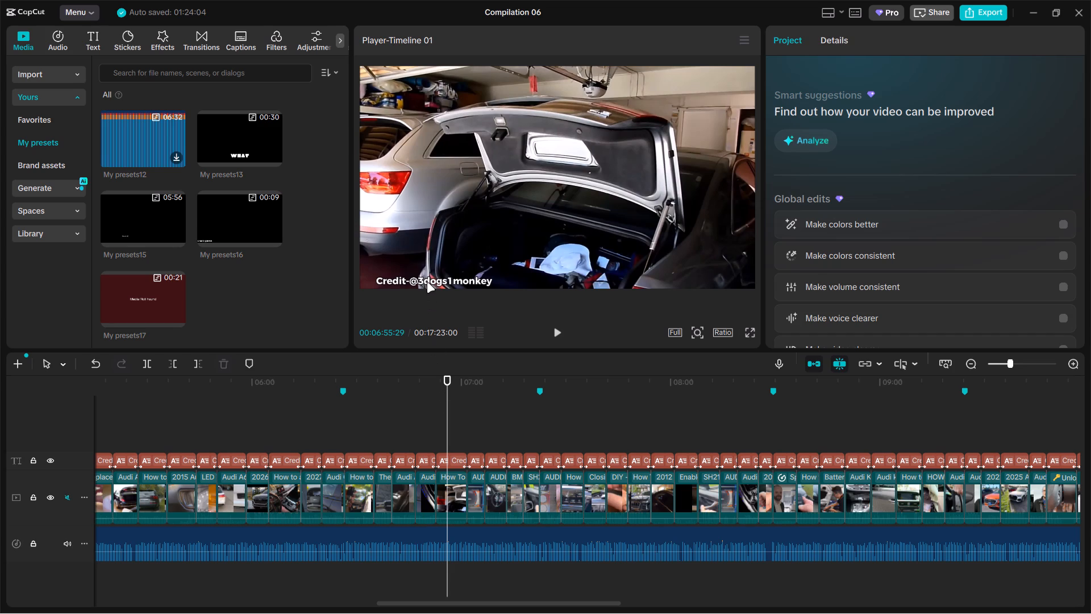
pyautogui.moveTo(420, 278); pyautogui.dragTo(410, 274)
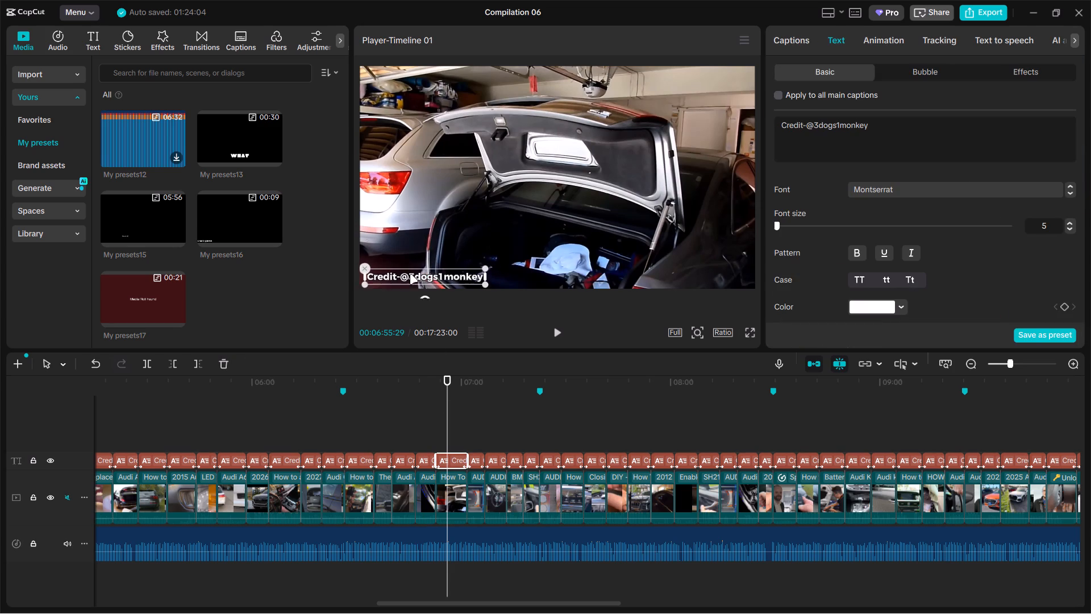
pyautogui.moveTo(410, 274); pyautogui.dragTo(405, 276)
pyautogui.click(480, 410)
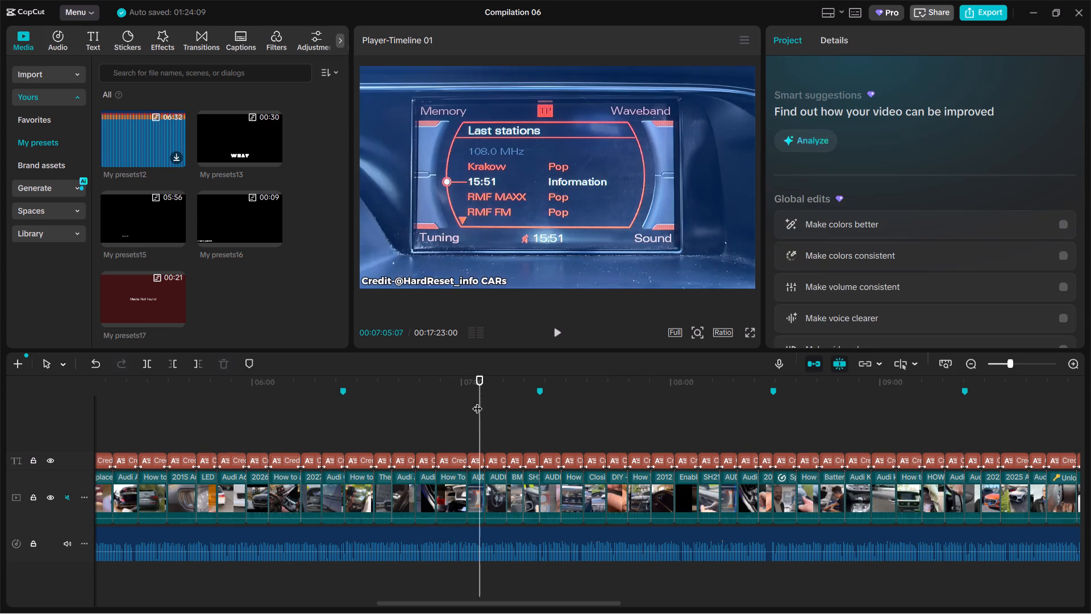
pyautogui.click(501, 412)
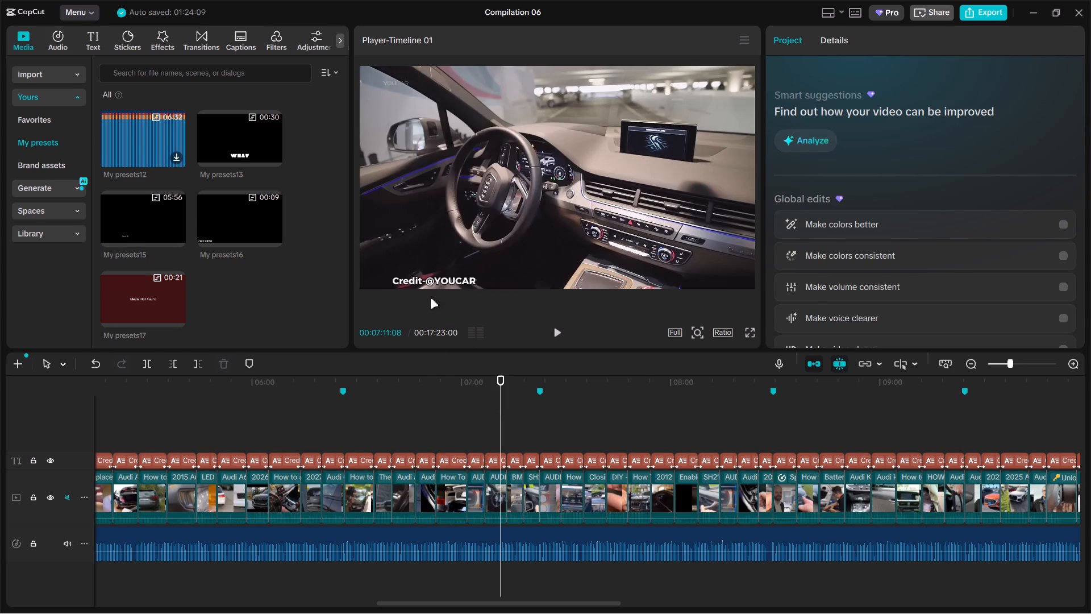
pyautogui.moveTo(417, 277); pyautogui.dragTo(389, 275)
# Align the DIY Pinto credit at 7:16, the credit at 7:20 and Key Fob Rob at 7:24 with the frame's bottom-left corner.
pyautogui.click(518, 415)
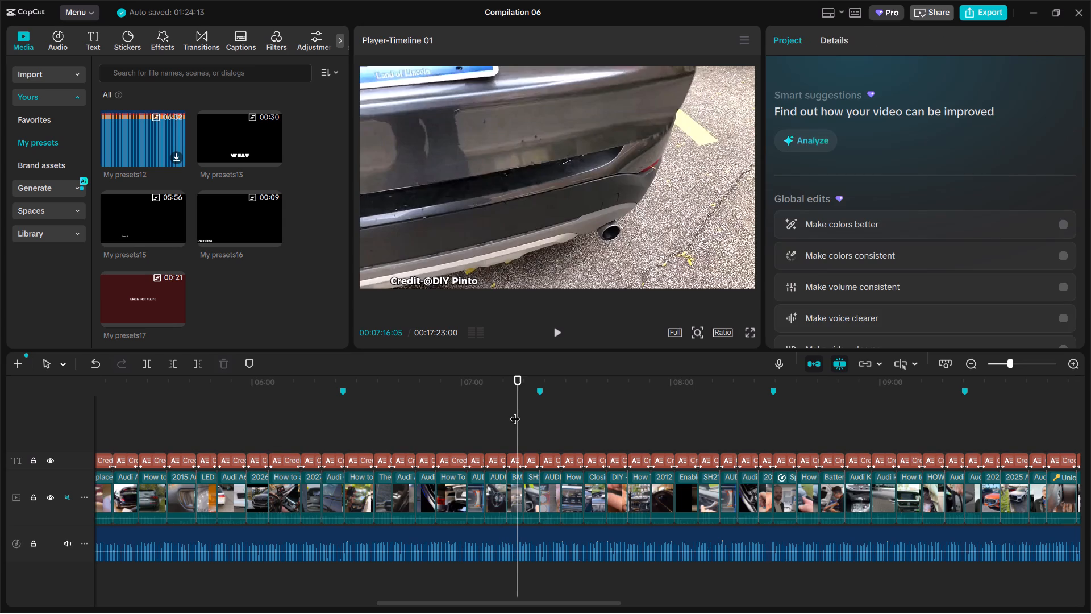
pyautogui.moveTo(414, 281); pyautogui.dragTo(385, 279)
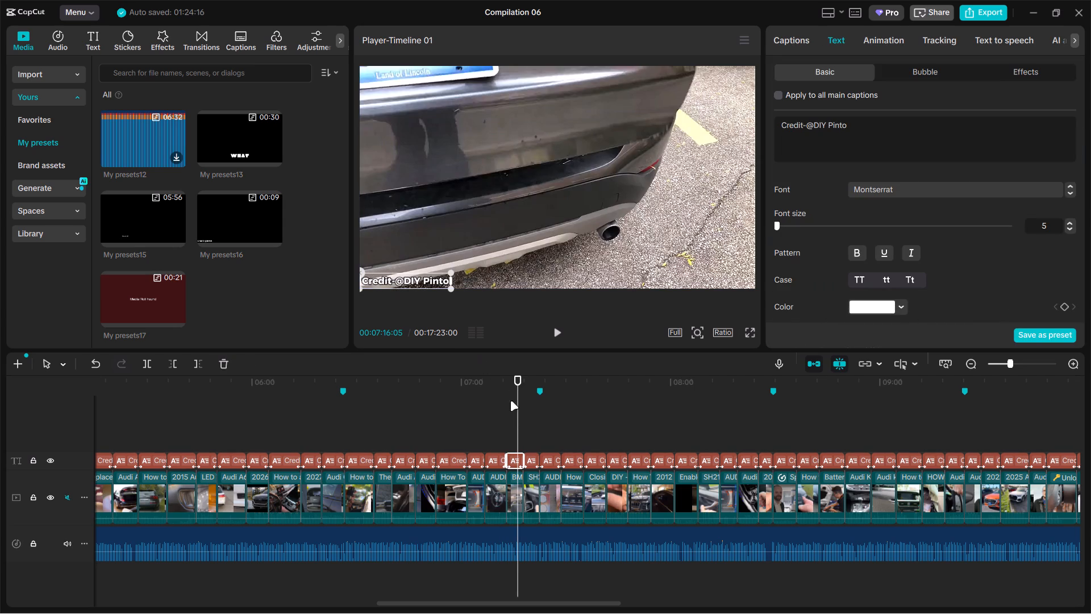
pyautogui.click(531, 423)
pyautogui.moveTo(406, 282); pyautogui.dragTo(396, 281)
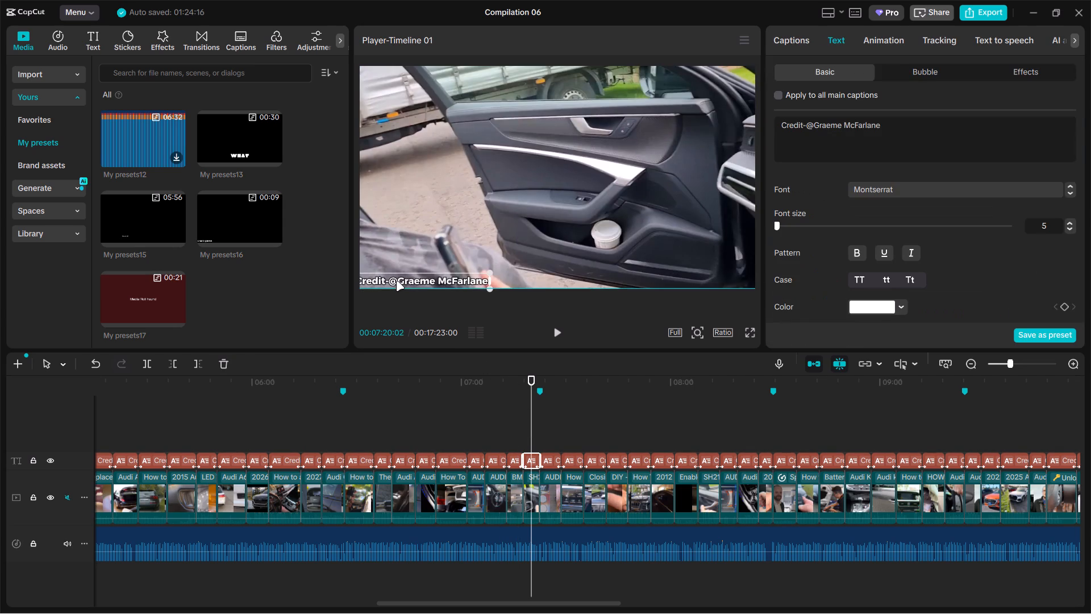
pyautogui.moveTo(396, 281); pyautogui.dragTo(398, 281)
pyautogui.click(546, 428)
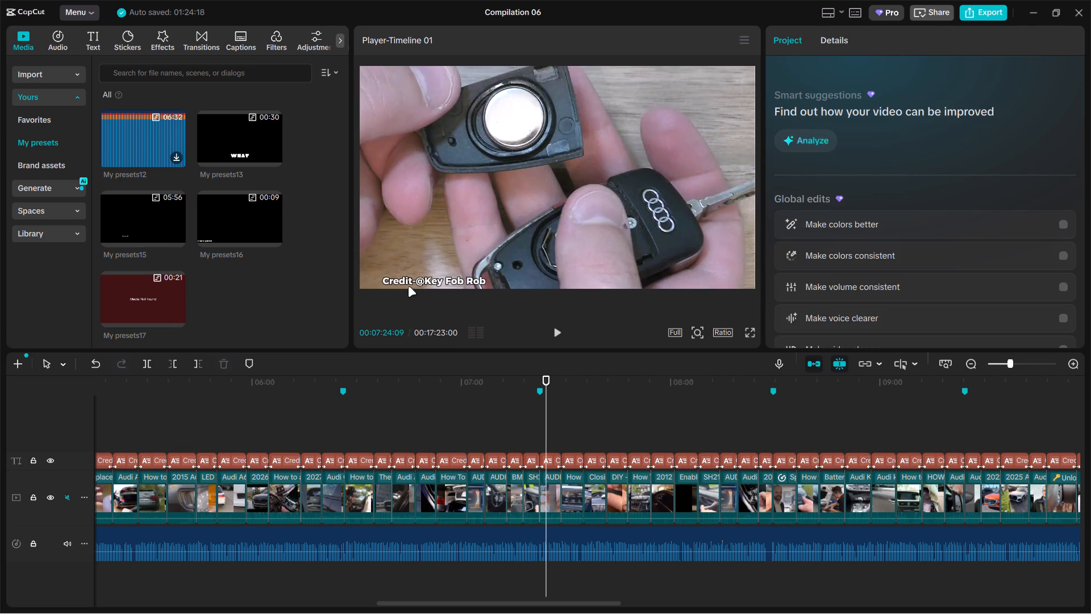
pyautogui.moveTo(406, 283); pyautogui.dragTo(384, 280)
# Align the Audi Fall River credit at 7:33 and the EricAtMazda credit at 7:38 with the frame's bottom-left corner.
pyautogui.moveTo(477, 441); pyautogui.dragTo(484, 457)
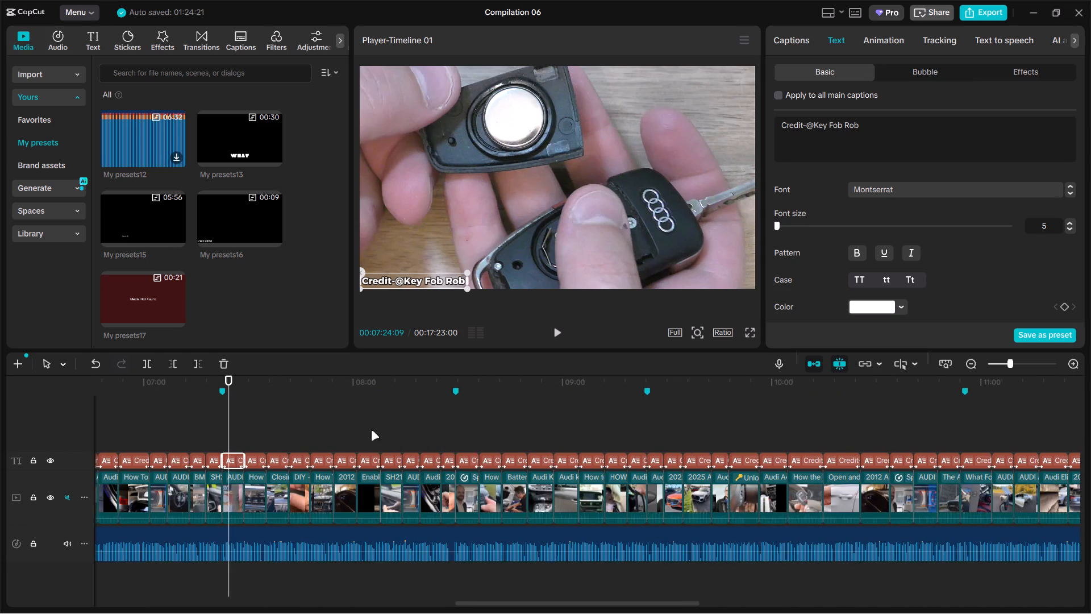
pyautogui.click(260, 426)
pyautogui.moveTo(411, 276); pyautogui.dragTo(391, 276)
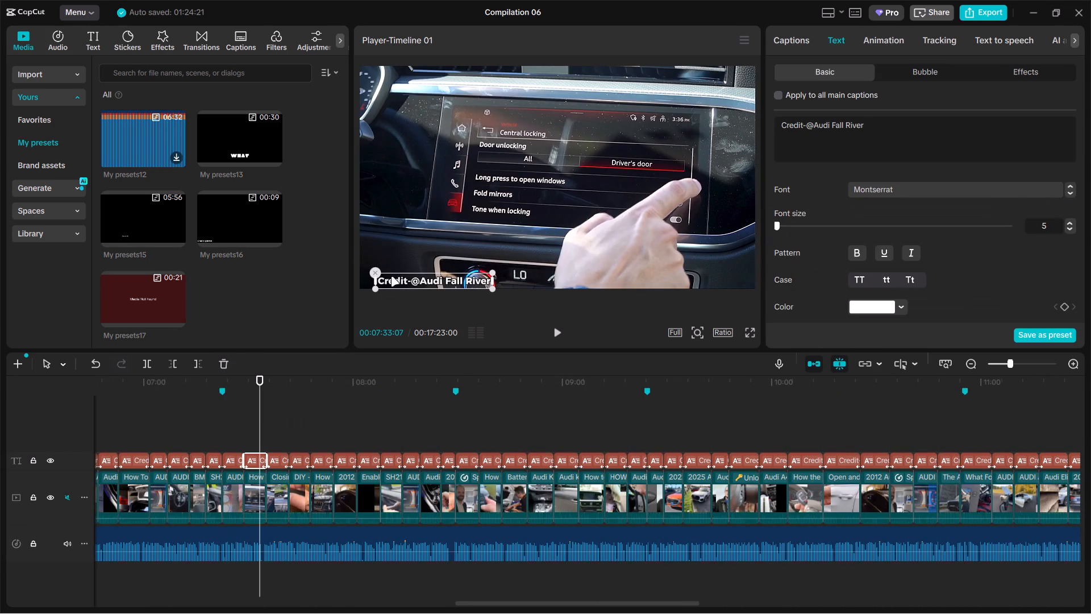
pyautogui.moveTo(391, 276); pyautogui.dragTo(389, 276)
pyautogui.moveTo(413, 279); pyautogui.dragTo(394, 277)
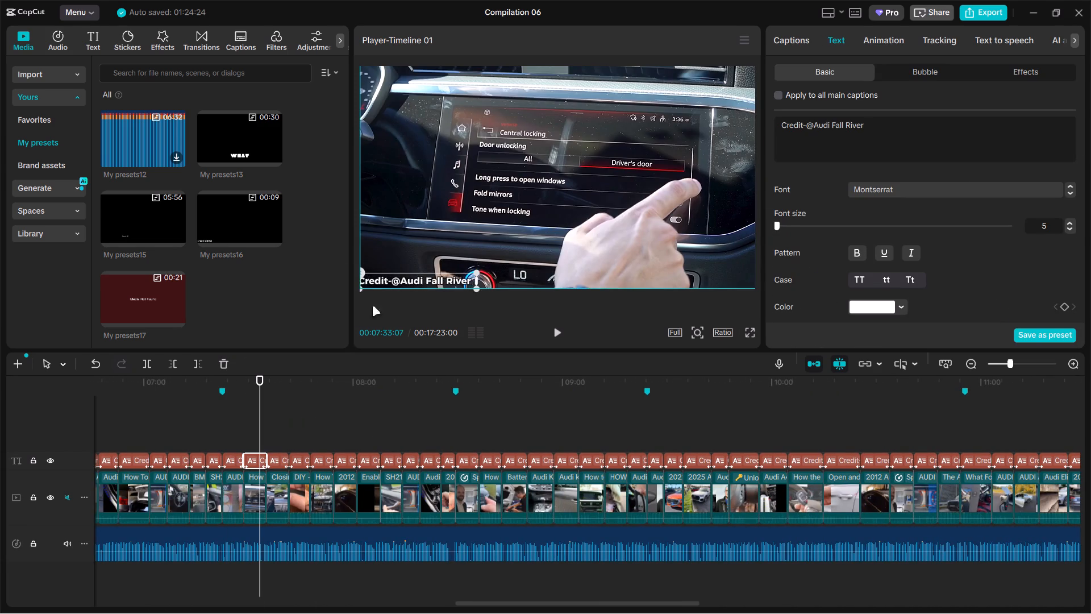
pyautogui.click(277, 418)
pyautogui.moveTo(405, 282); pyautogui.dragTo(385, 281)
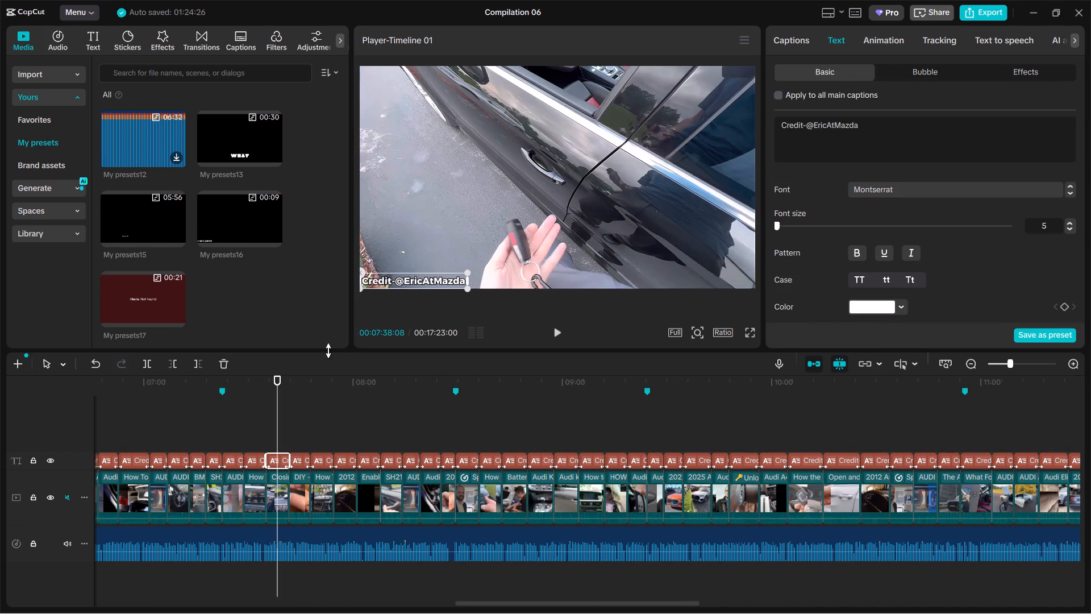
# Align the Key Fob Rob credit at 7:44, AUDI NYACK at 7:51 and KostaKnowsBest at 7:56 with the frame's bottom-left corner.
pyautogui.click(299, 405)
pyautogui.moveTo(408, 278); pyautogui.dragTo(384, 277)
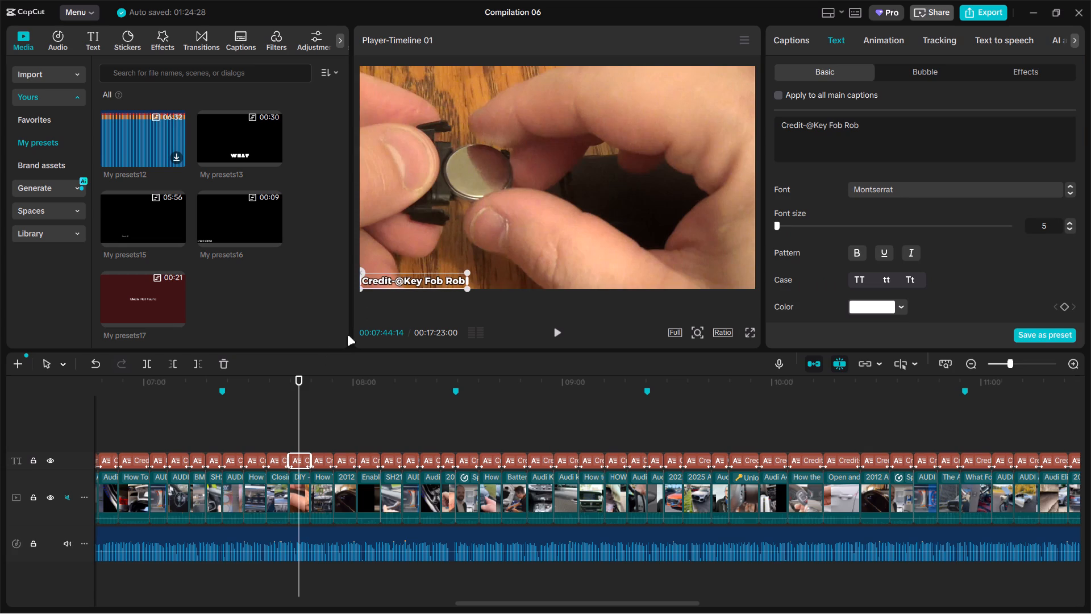
pyautogui.click(324, 412)
pyautogui.moveTo(405, 283); pyautogui.dragTo(382, 281)
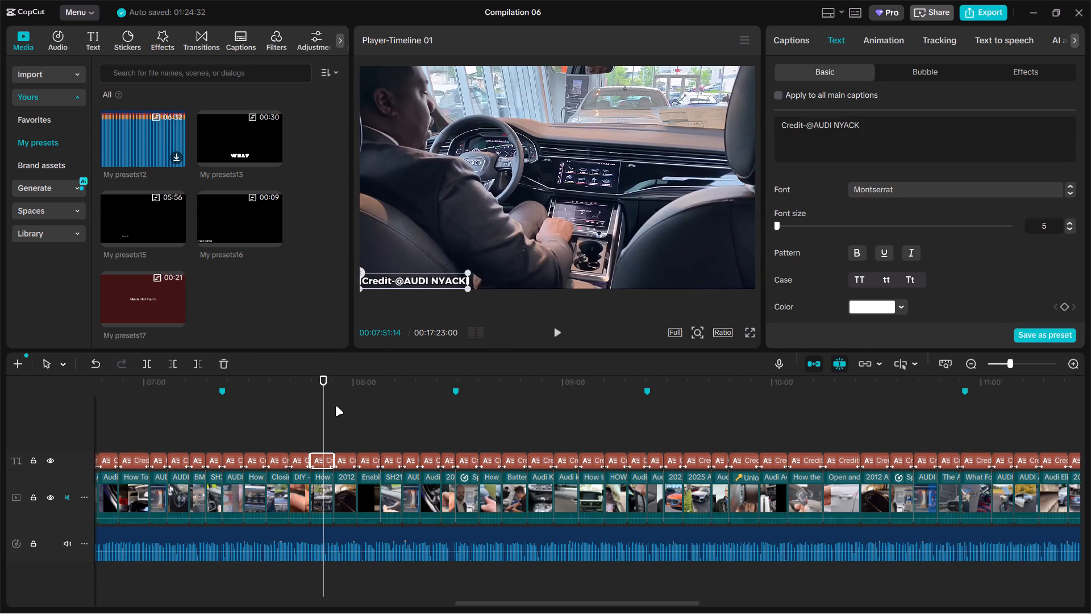
pyautogui.click(340, 416)
pyautogui.moveTo(410, 285); pyautogui.dragTo(398, 283)
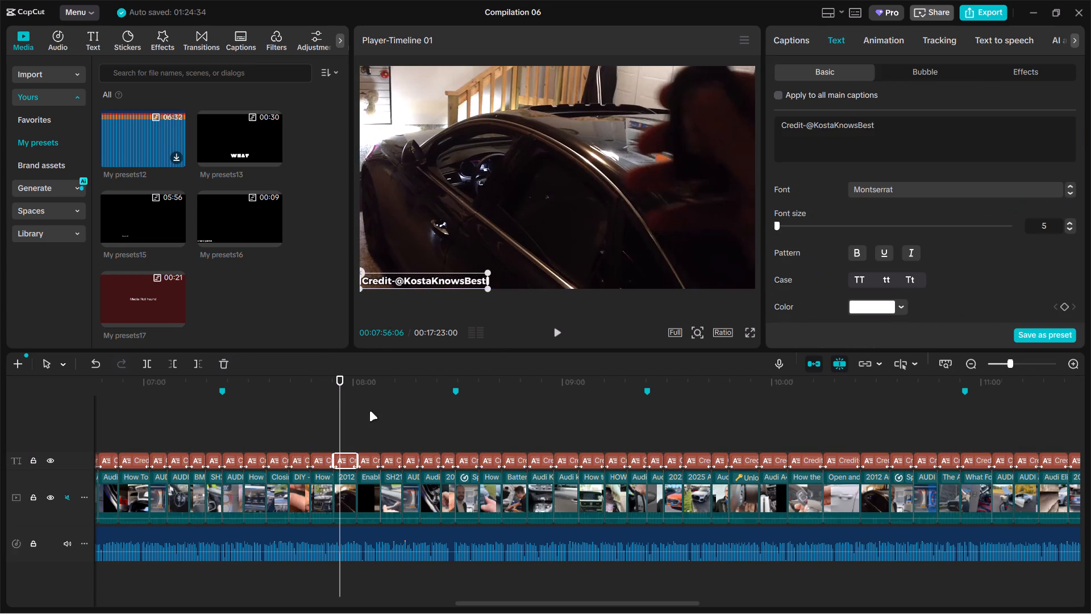
# Align the 3dogs1monkey credit at 8:04 and the credit at 8:11 with the frame's bottom-left corner.
pyautogui.click(369, 413)
pyautogui.moveTo(416, 279); pyautogui.dragTo(399, 279)
pyautogui.moveTo(414, 280); pyautogui.dragTo(402, 279)
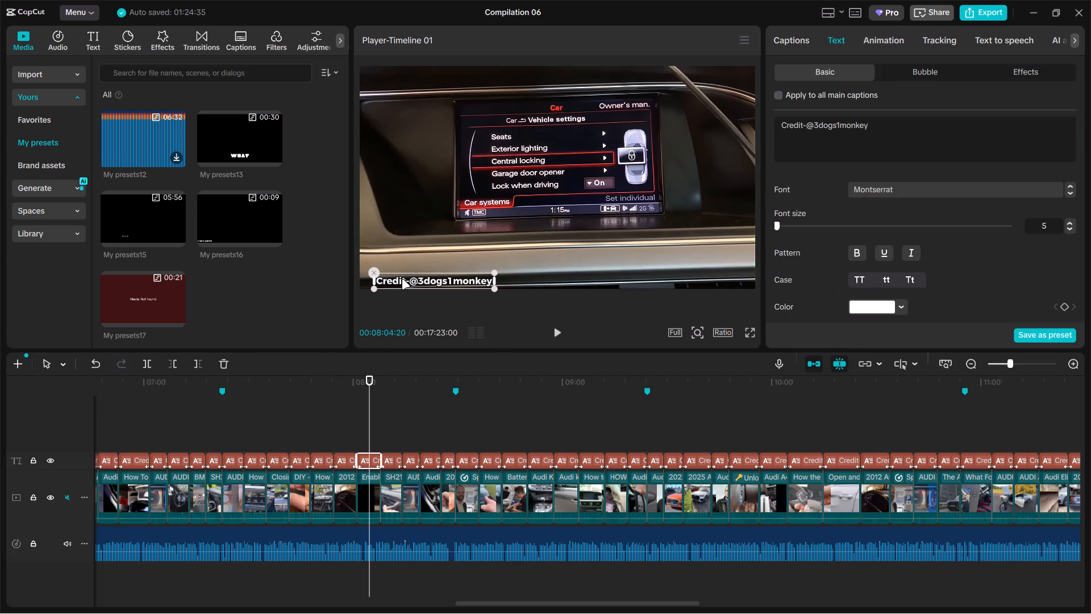
pyautogui.moveTo(402, 279); pyautogui.dragTo(400, 279)
pyautogui.click(393, 413)
pyautogui.moveTo(419, 285); pyautogui.dragTo(416, 284)
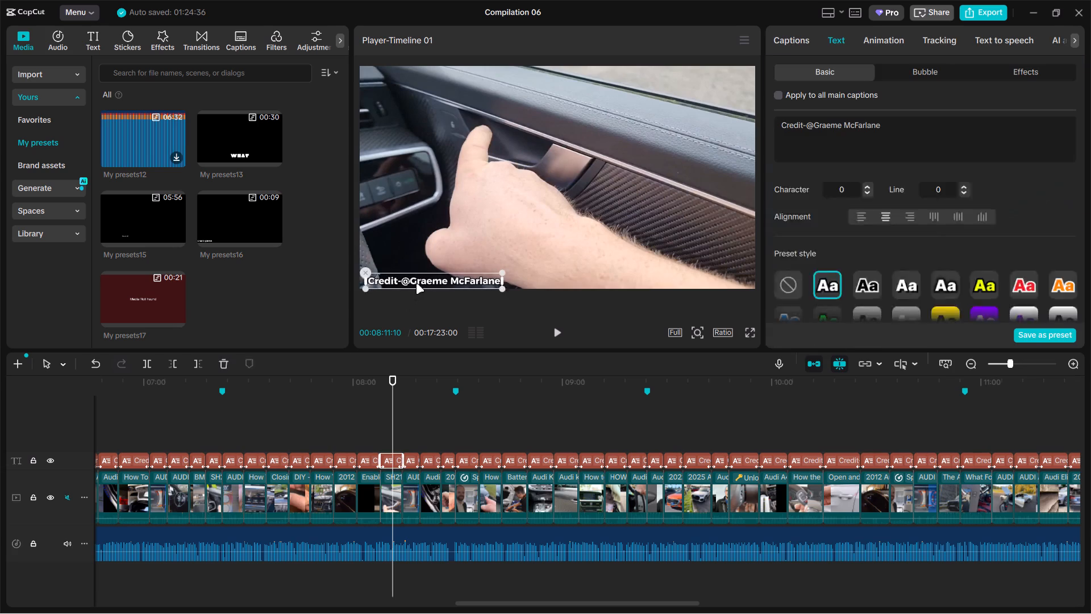
pyautogui.moveTo(416, 284); pyautogui.dragTo(410, 283)
# Check the HardReset_info CARs credit at 8:17, and align the following credit and PYR Automotive at 8:27 with the frame's bottom-left corner.
pyautogui.click(415, 401)
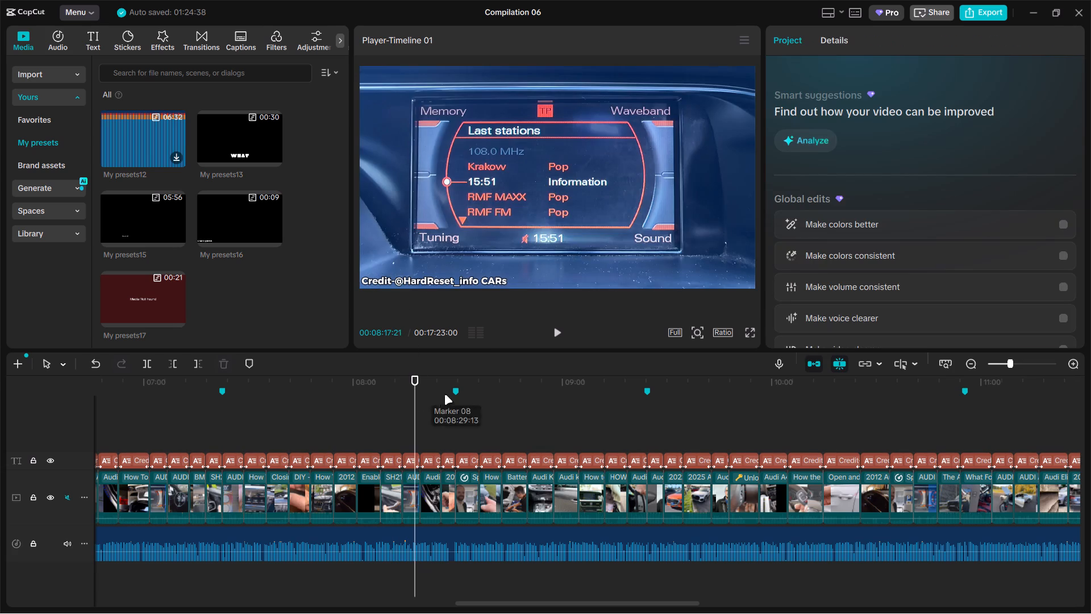
pyautogui.click(428, 412)
pyautogui.moveTo(425, 277); pyautogui.dragTo(415, 277)
pyautogui.moveTo(420, 280); pyautogui.dragTo(413, 278)
pyautogui.click(453, 409)
pyautogui.click(454, 424)
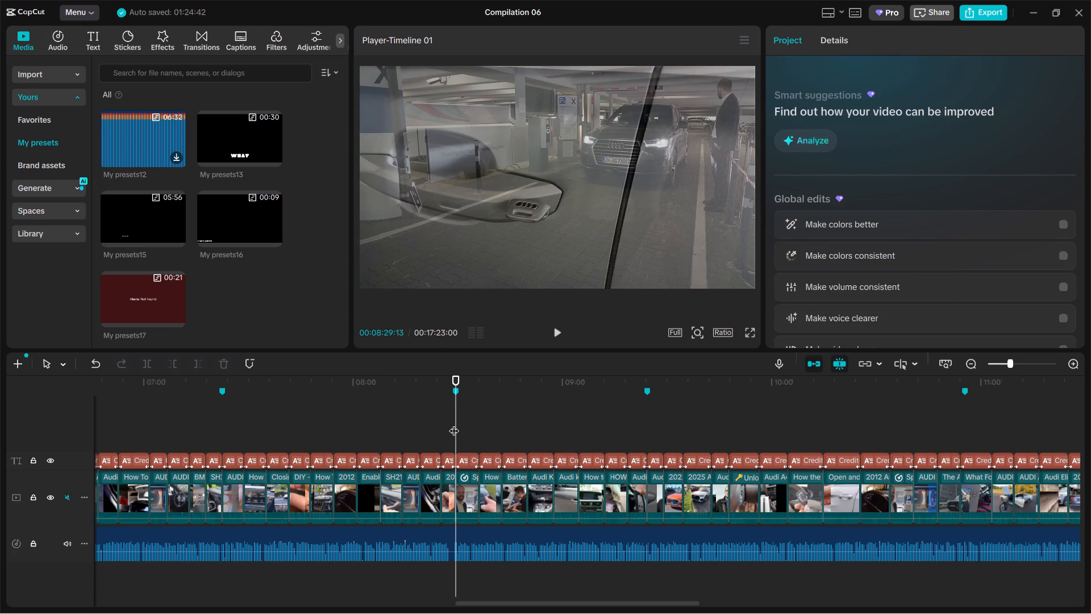
pyautogui.moveTo(454, 424); pyautogui.dragTo(448, 422)
pyautogui.moveTo(423, 279); pyautogui.dragTo(414, 277)
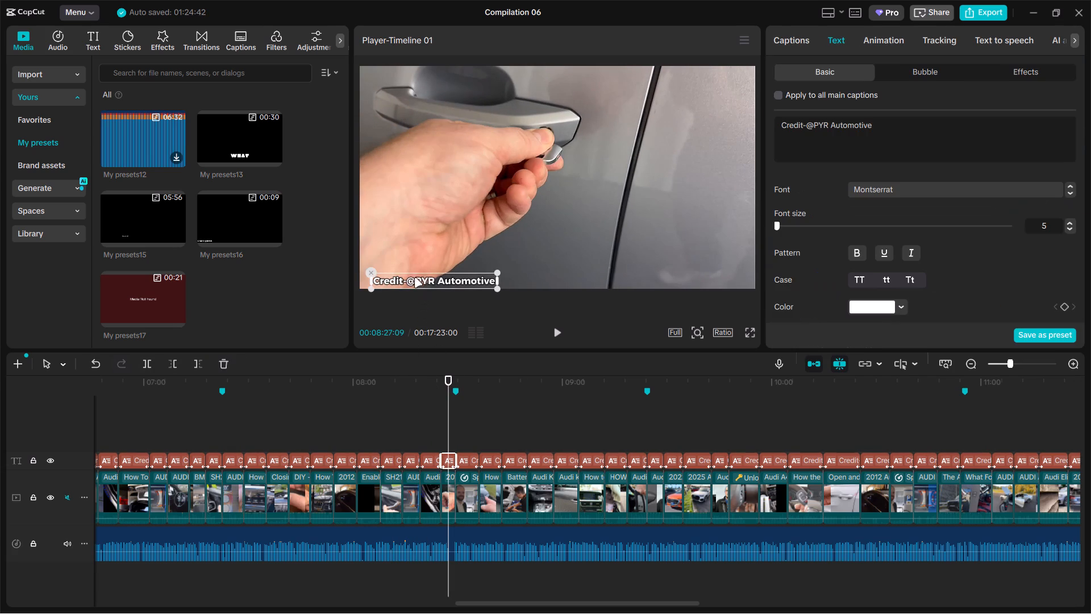
pyautogui.moveTo(414, 277); pyautogui.dragTo(408, 277)
# Align the Automoto Network credit at 8:33 and the NickFix credit at 8:39 with the frame's bottom-left corner.
pyautogui.click(470, 421)
pyautogui.moveTo(437, 277); pyautogui.dragTo(428, 277)
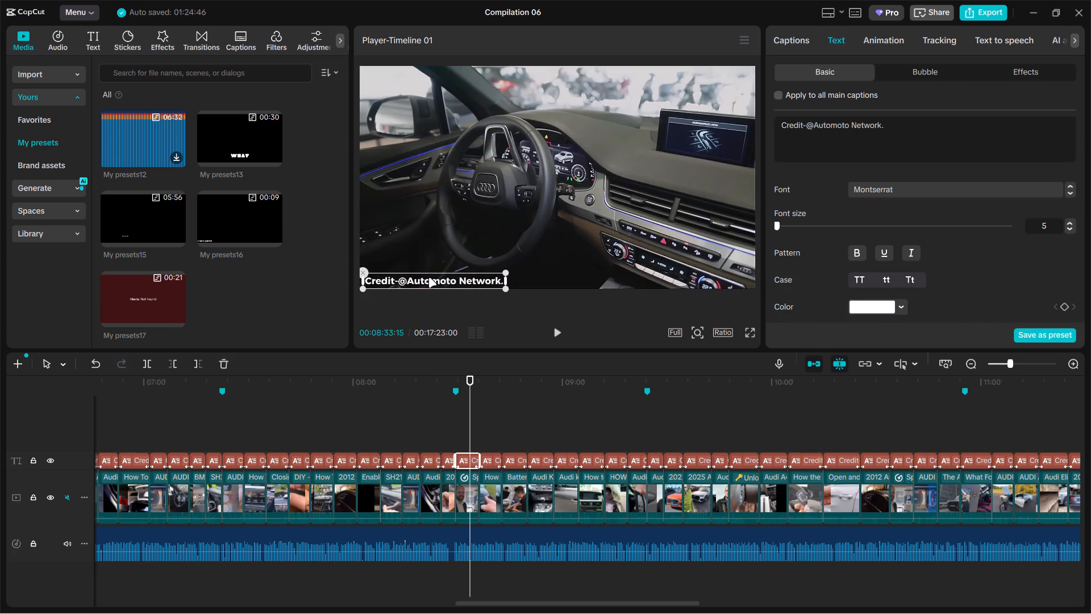
pyautogui.moveTo(428, 277); pyautogui.dragTo(428, 277)
pyautogui.click(499, 429)
pyautogui.click(491, 418)
pyautogui.moveTo(427, 276); pyautogui.dragTo(403, 274)
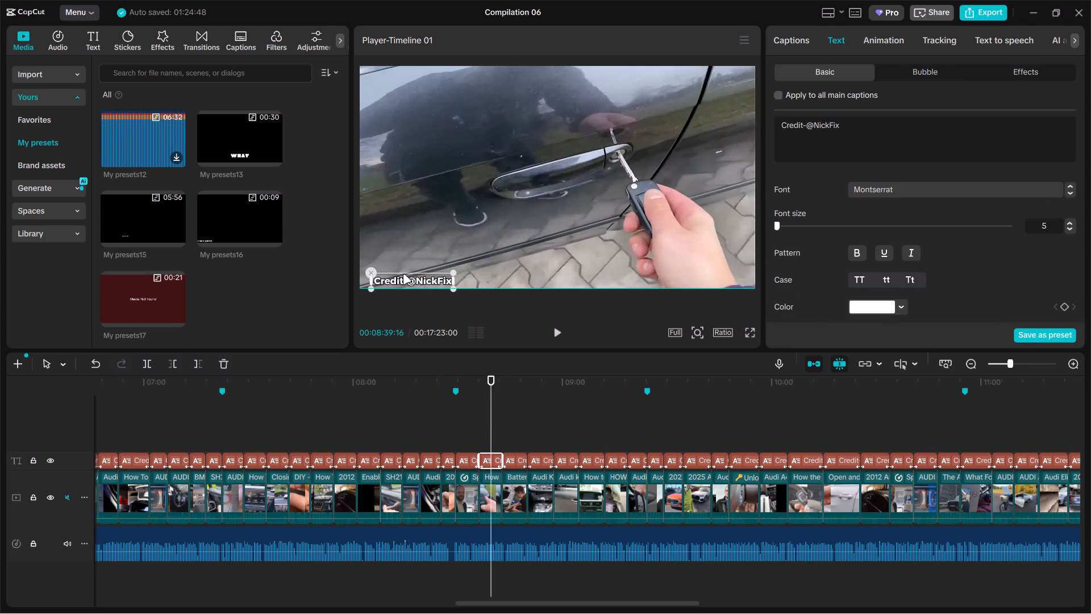
pyautogui.moveTo(403, 274); pyautogui.dragTo(394, 273)
# Align the Audi Bend credit at 8:46 and the HazzyDayz Ltd credit at 8:53 with the frame's bottom-left corner.
pyautogui.click(523, 415)
pyautogui.click(517, 416)
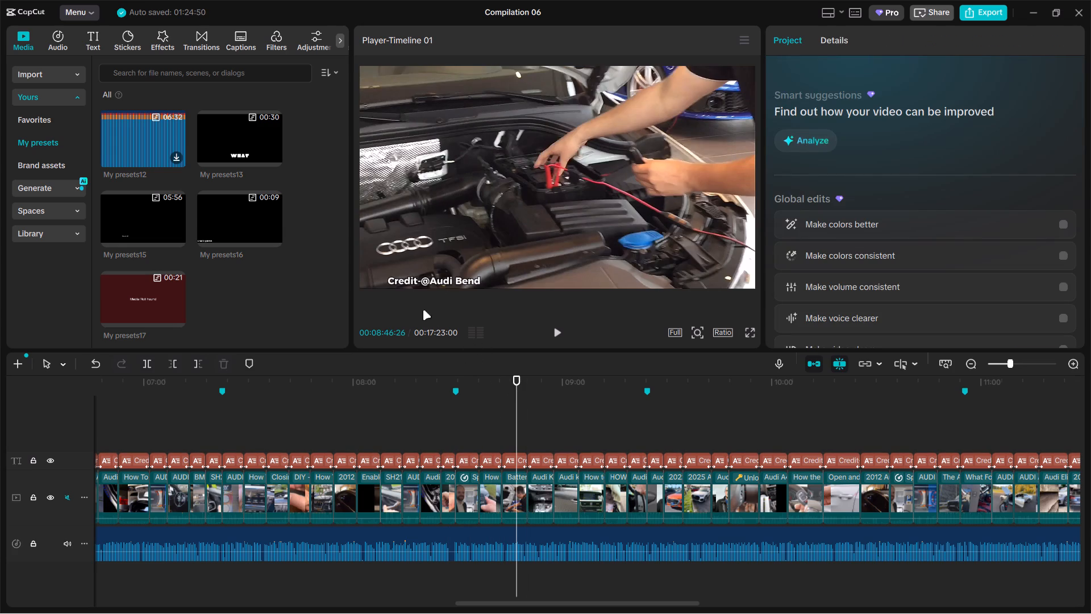
pyautogui.moveTo(418, 283); pyautogui.dragTo(394, 281)
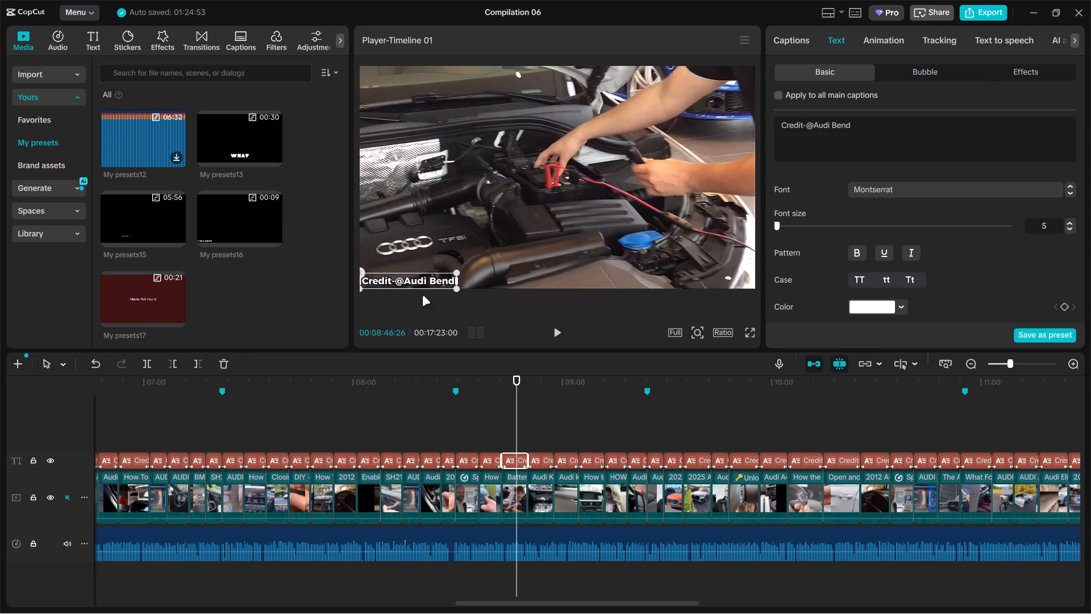
pyautogui.click(541, 425)
pyautogui.moveTo(431, 279); pyautogui.dragTo(419, 277)
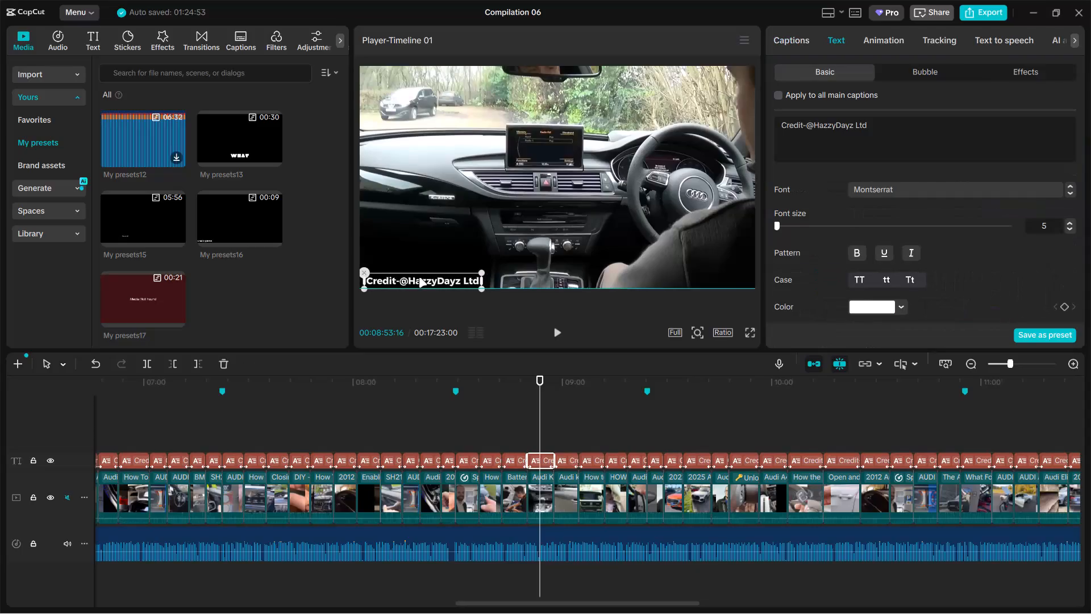
pyautogui.moveTo(419, 277); pyautogui.dragTo(414, 276)
# Align the SchwabTV credit at 9:02 and the Checkered Flag Auto Group credit at 9:09 with the frame's bottom-left corner.
pyautogui.moveTo(517, 485); pyautogui.dragTo(510, 488)
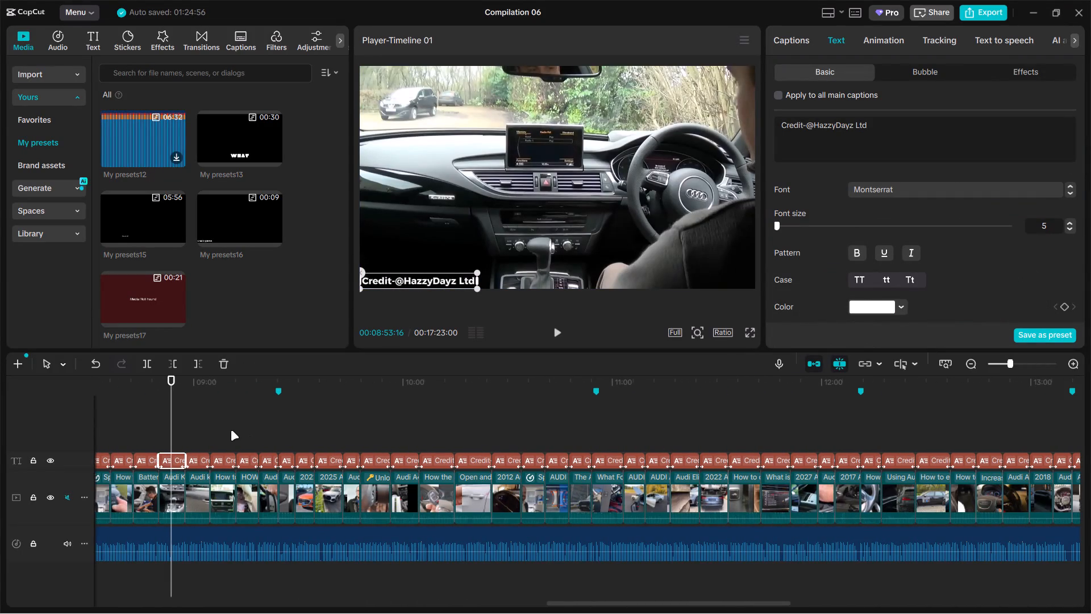
pyautogui.click(201, 427)
pyautogui.moveTo(405, 281); pyautogui.dragTo(382, 279)
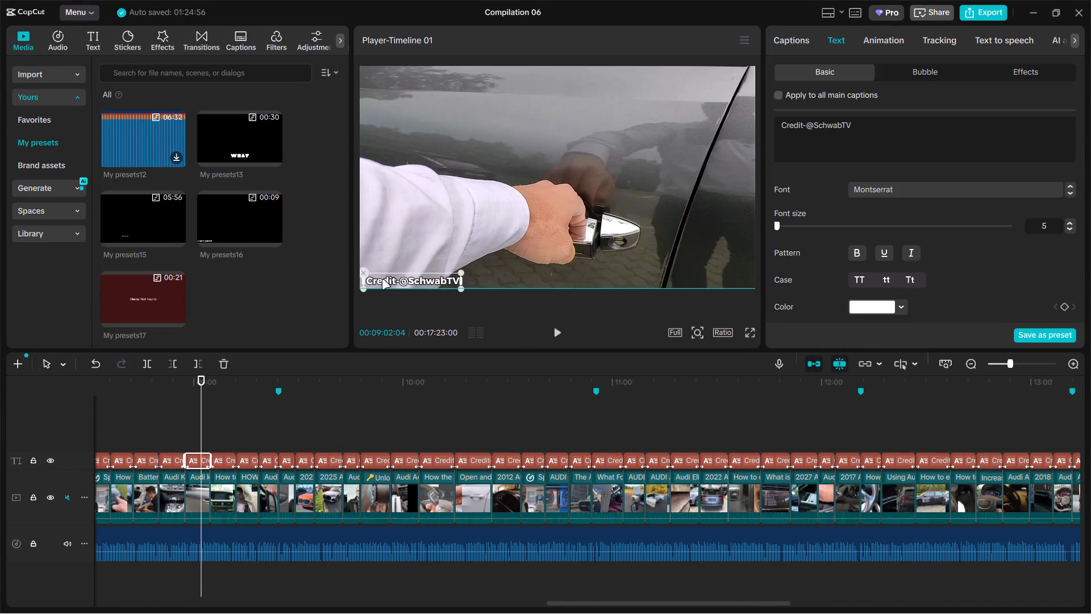
pyautogui.moveTo(382, 279); pyautogui.dragTo(380, 279)
pyautogui.click(236, 424)
pyautogui.click(226, 428)
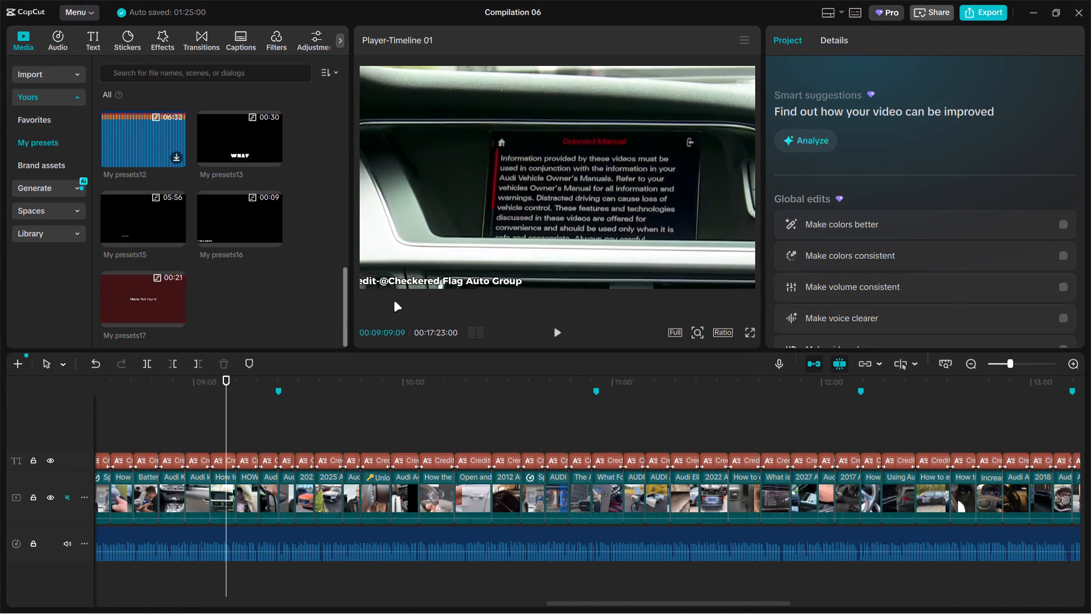
pyautogui.moveTo(406, 285); pyautogui.dragTo(419, 284)
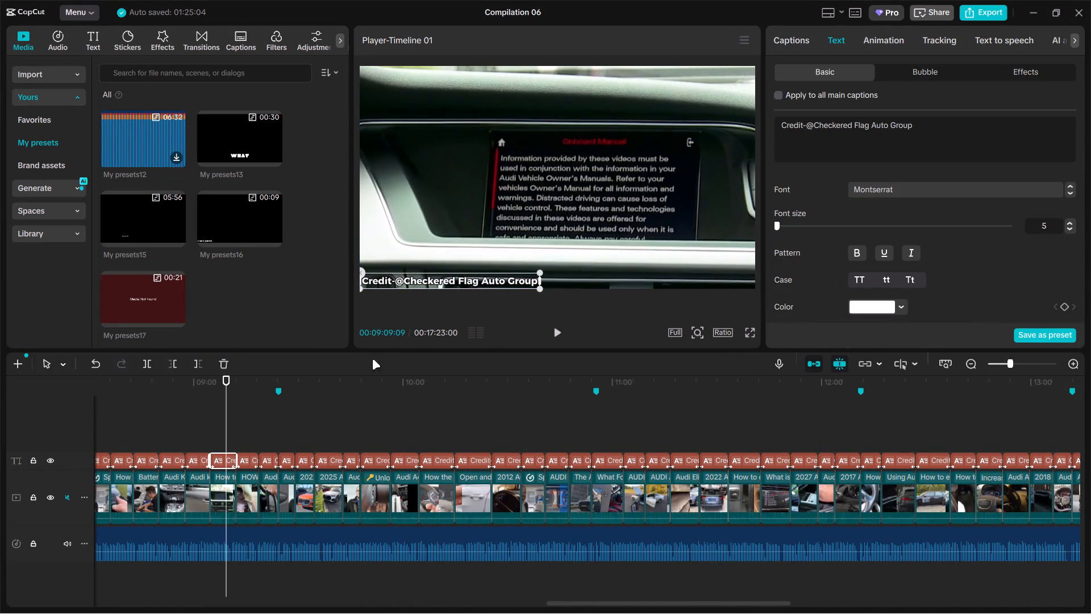
# Align the credit at 9:16 and the Phils Cars credit at 9:22 with the frame's bottom-left corner.
pyautogui.click(250, 430)
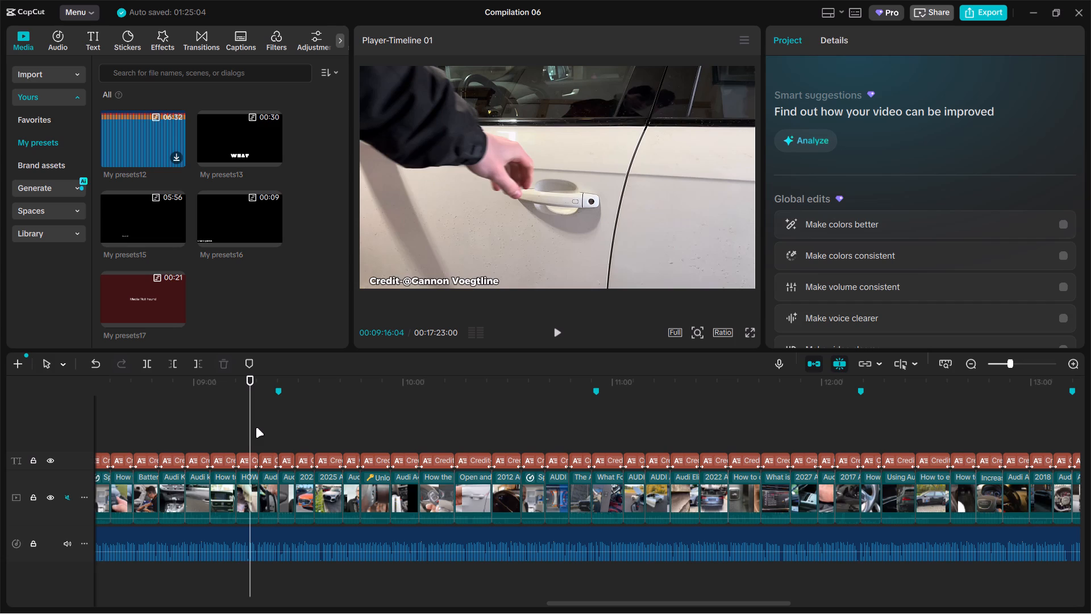
pyautogui.moveTo(431, 281); pyautogui.dragTo(424, 279)
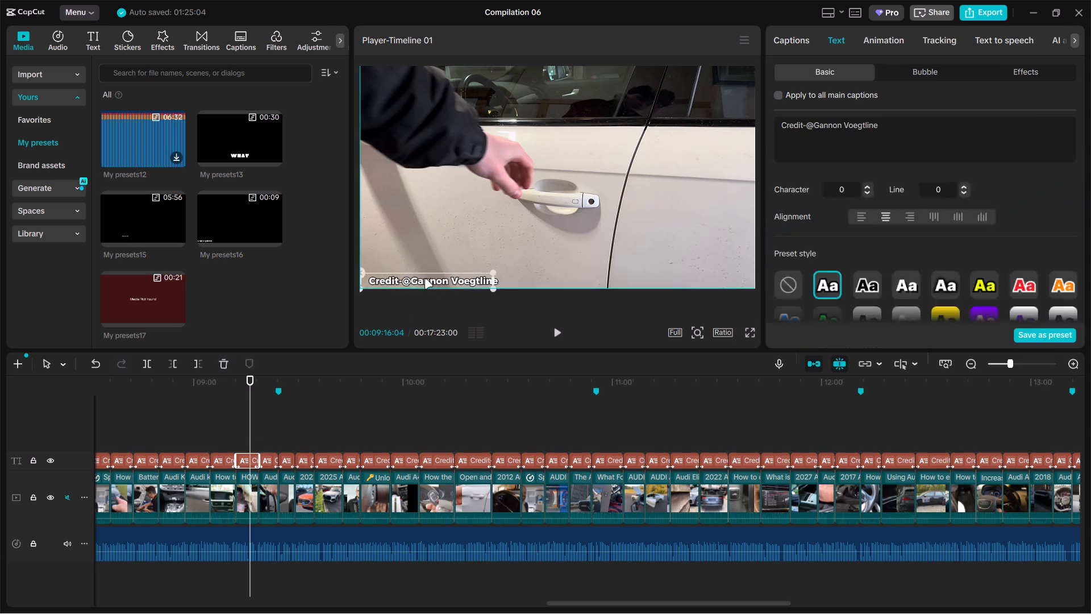
pyautogui.moveTo(424, 279); pyautogui.dragTo(419, 279)
pyautogui.moveTo(419, 279); pyautogui.dragTo(424, 276)
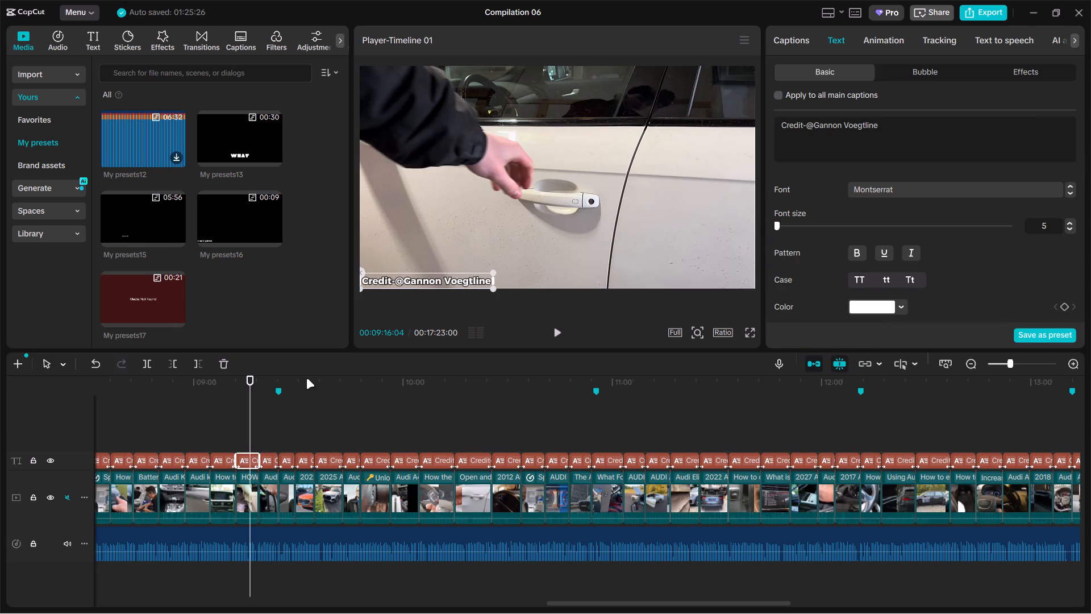
pyautogui.click(270, 434)
pyautogui.moveTo(395, 280); pyautogui.dragTo(372, 279)
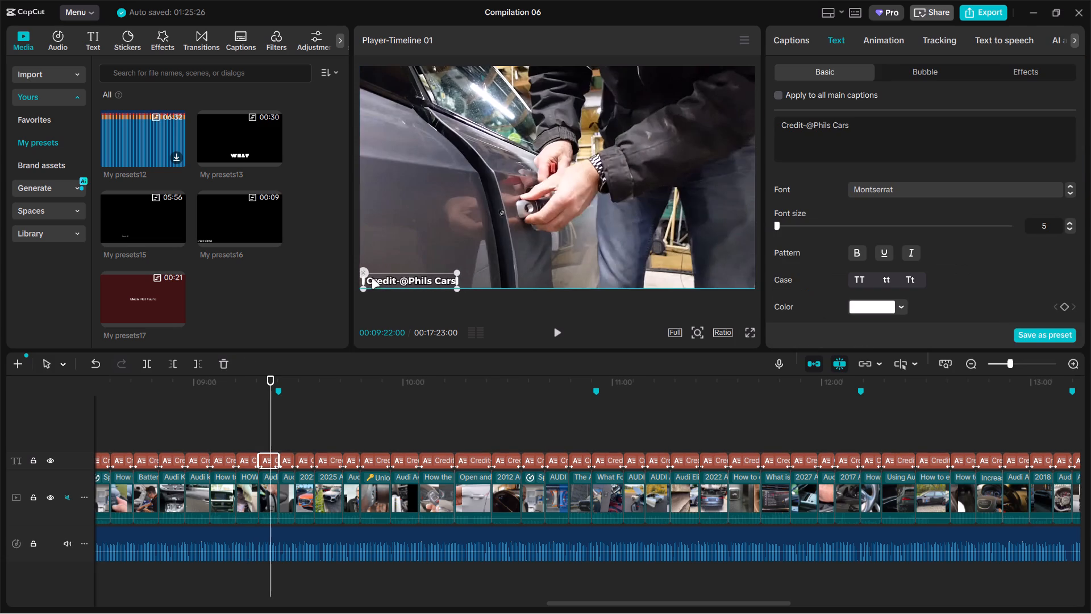
pyautogui.moveTo(372, 279); pyautogui.dragTo(369, 279)
# Align the Audi Kitchener-Waterloo credit at 9:27 and the Chase The Car Guy credit at 9:32 with the frame's bottom-left corner.
pyautogui.click(289, 417)
pyautogui.moveTo(398, 276); pyautogui.dragTo(414, 276)
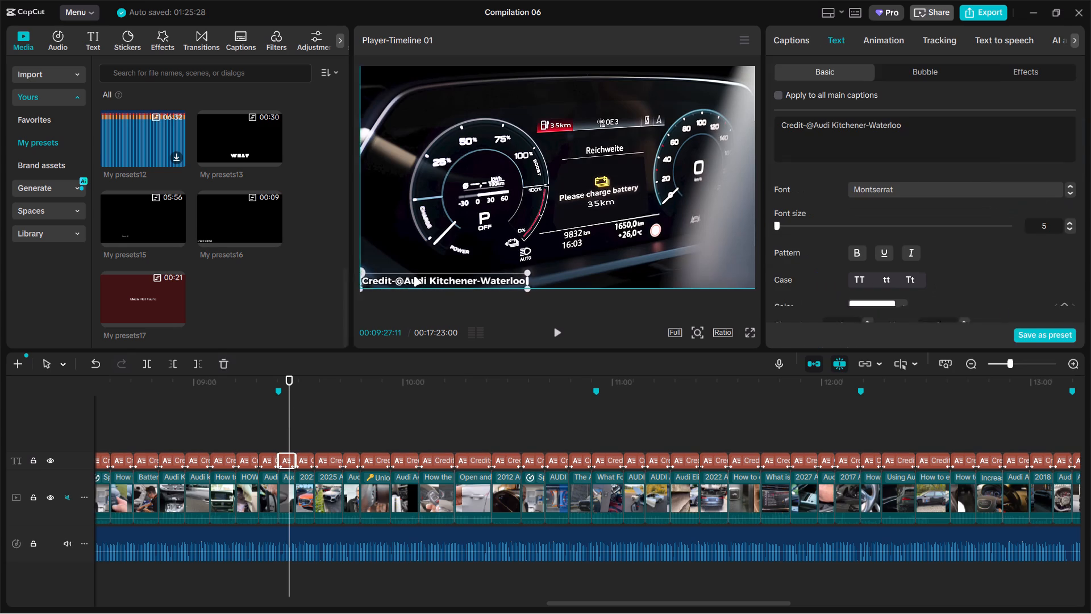
pyautogui.moveTo(414, 276); pyautogui.dragTo(405, 277)
pyautogui.click(307, 427)
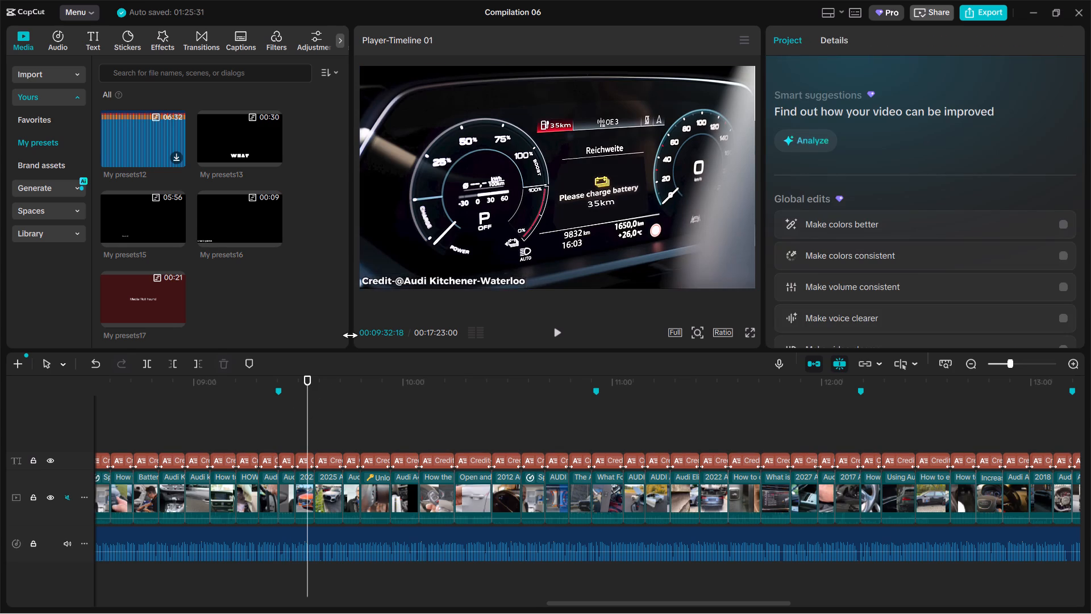
pyautogui.moveTo(404, 282); pyautogui.dragTo(395, 281)
# Align the credit at 9:38 and the Audi Kitchener-Waterloo credit at 9:45 with the frame's bottom-left corner.
pyautogui.click(327, 418)
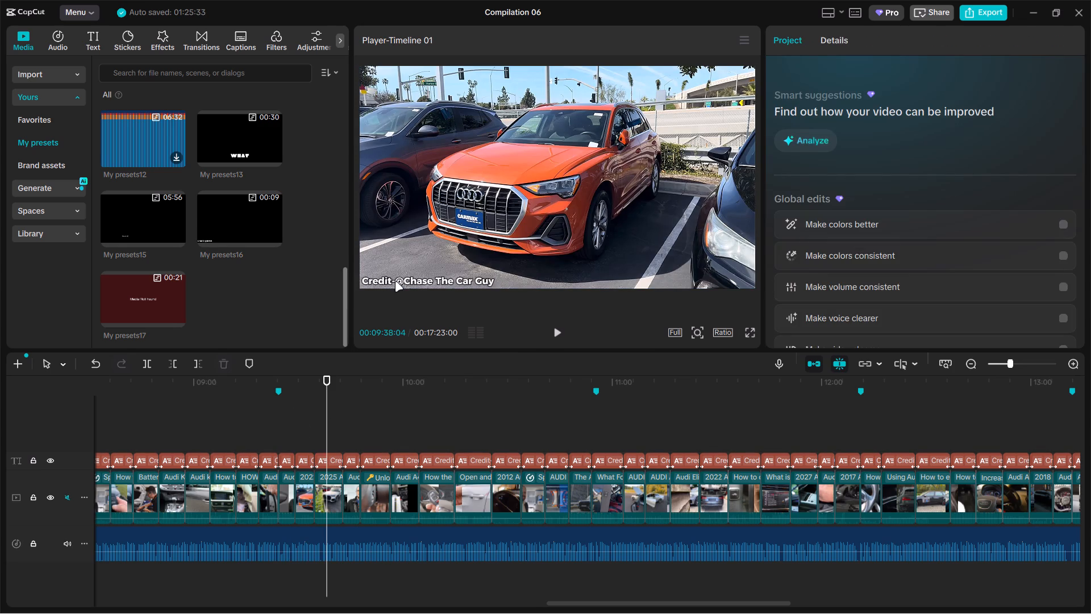
pyautogui.moveTo(395, 280); pyautogui.dragTo(380, 280)
pyautogui.click(352, 407)
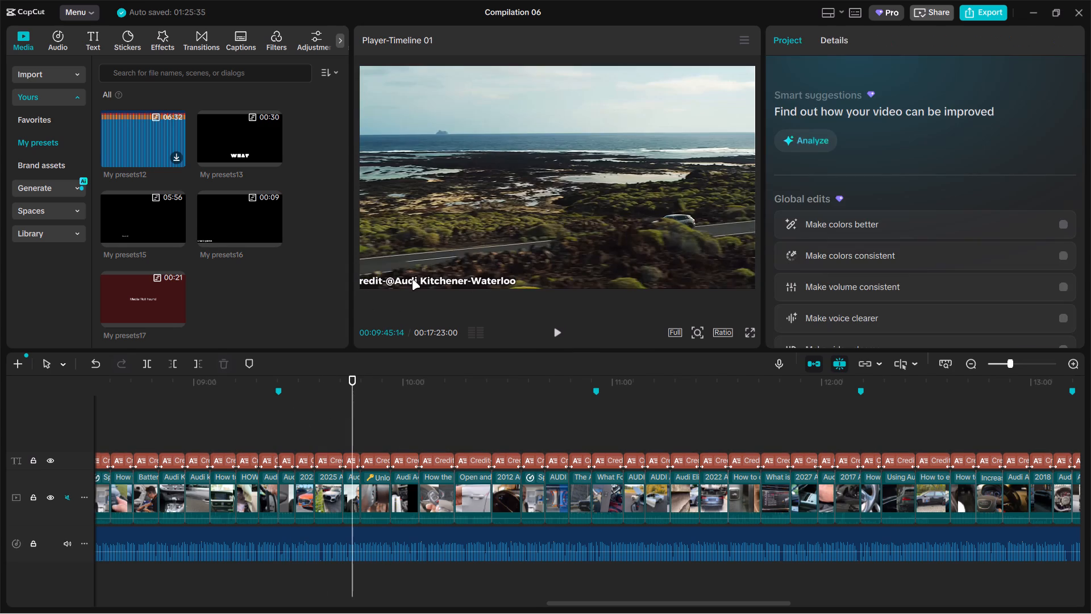
pyautogui.moveTo(413, 277); pyautogui.dragTo(422, 275)
pyautogui.click(373, 422)
pyautogui.moveTo(402, 283); pyautogui.dragTo(394, 282)
pyautogui.click(399, 413)
pyautogui.moveTo(409, 279); pyautogui.dragTo(417, 278)
pyautogui.click(428, 416)
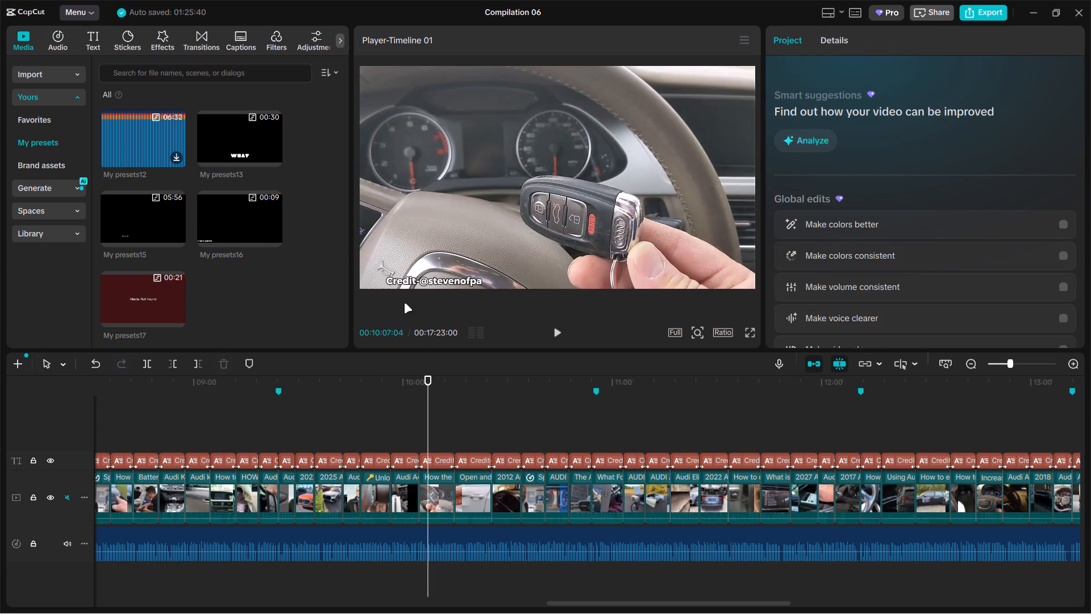
pyautogui.moveTo(411, 286); pyautogui.dragTo(387, 283)
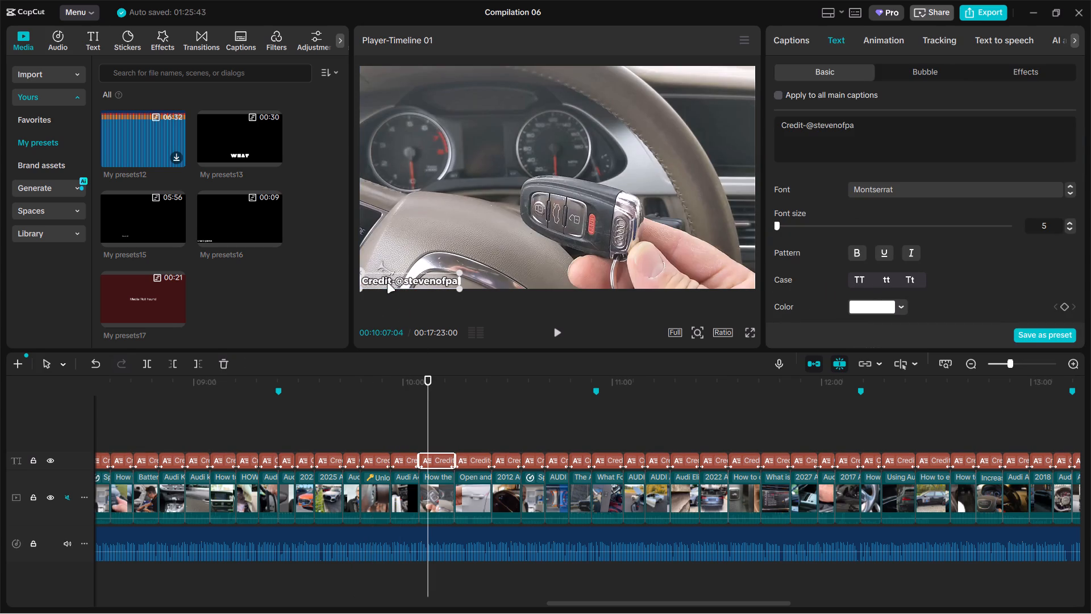
# Align the DashboardSymbols.com credit at 10:18 and the credit following it with the frame's bottom-left corner.
pyautogui.click(466, 420)
pyautogui.moveTo(428, 280); pyautogui.dragTo(439, 279)
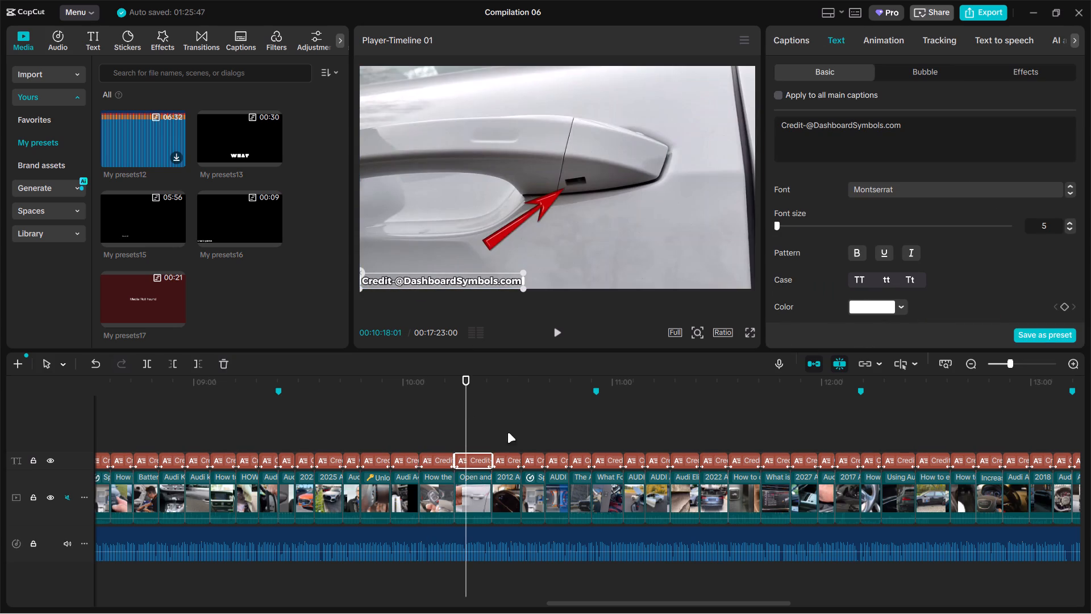
pyautogui.click(508, 432)
pyautogui.moveTo(423, 275); pyautogui.dragTo(407, 274)
pyautogui.moveTo(407, 274); pyautogui.dragTo(417, 271)
# Align the Automoto Network credit at 10:36 with the frame's bottom-left corner and check the HardReset_info CARs credit at 10:43.
pyautogui.click(529, 431)
pyautogui.moveTo(428, 286); pyautogui.dragTo(422, 284)
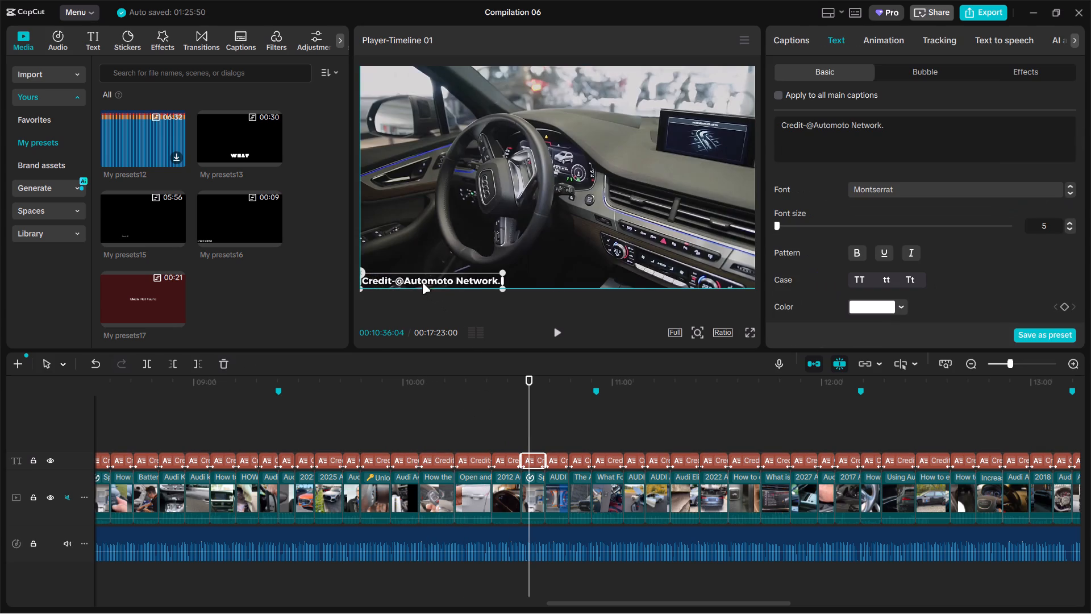
pyautogui.moveTo(422, 284); pyautogui.dragTo(422, 283)
pyautogui.click(553, 428)
pyautogui.click(430, 272)
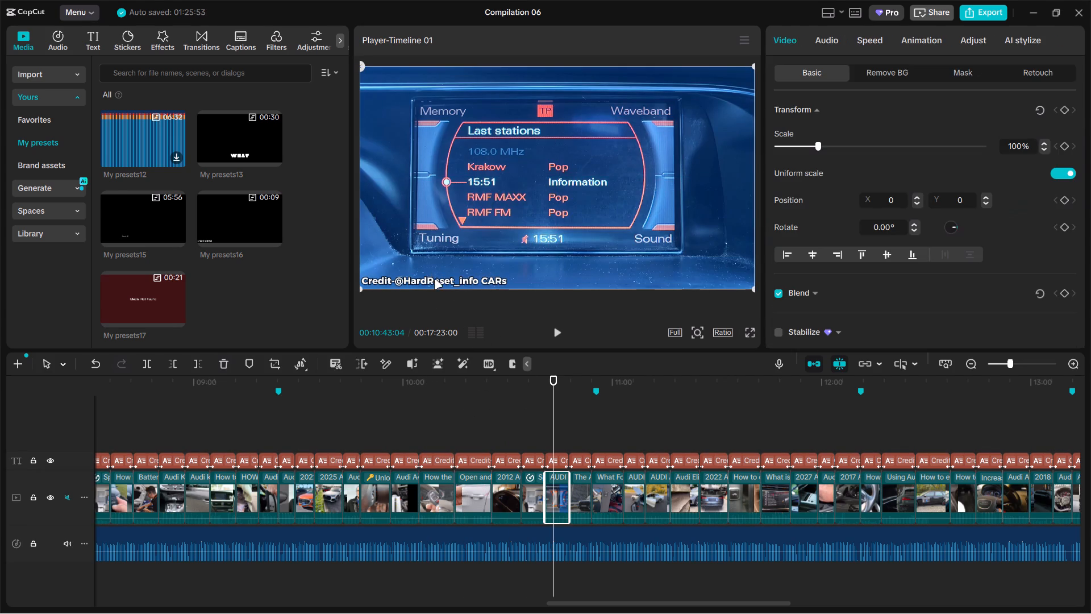
pyautogui.click(578, 441)
pyautogui.moveTo(433, 279); pyautogui.dragTo(407, 279)
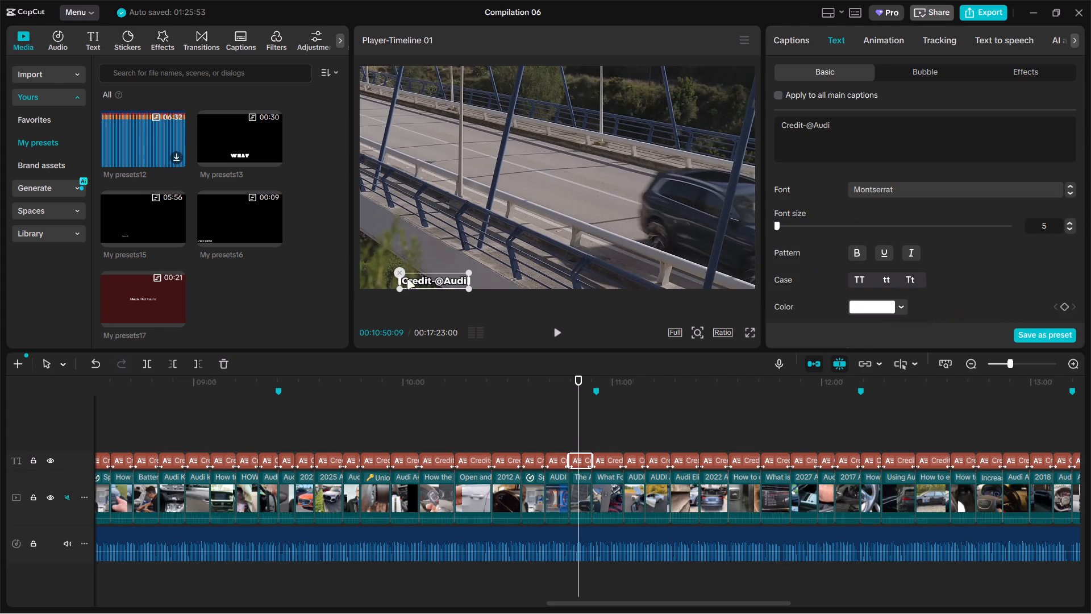
pyautogui.moveTo(407, 279); pyautogui.dragTo(390, 279)
pyautogui.moveTo(418, 281); pyautogui.dragTo(377, 282)
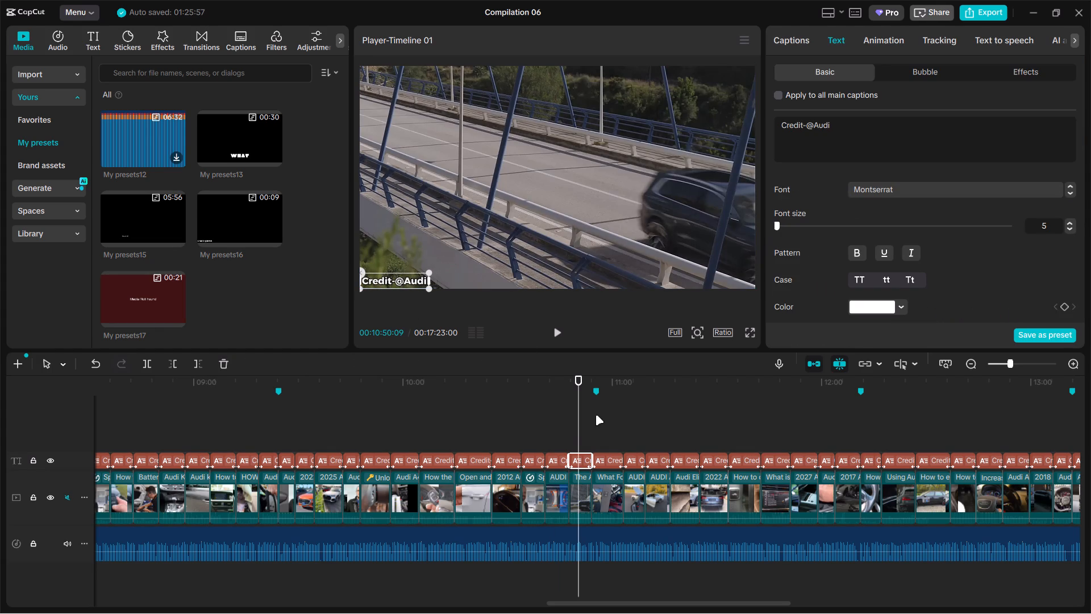
pyautogui.click(601, 416)
pyautogui.moveTo(417, 276); pyautogui.dragTo(388, 276)
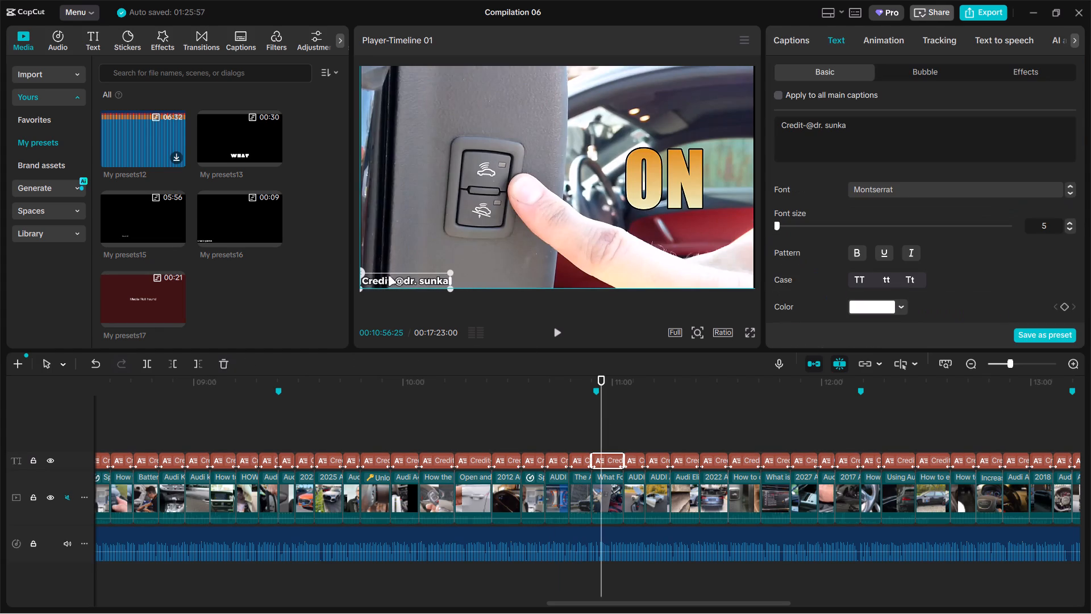
pyautogui.moveTo(388, 276); pyautogui.dragTo(389, 275)
# Check the HardReset_info CARs credits at 11:06 and 11:12, and align the CarTrends DK credit at 11:29 with the frame's bottom-left corner.
pyautogui.moveTo(520, 458); pyautogui.dragTo(445, 476)
pyautogui.moveTo(216, 455); pyautogui.dragTo(222, 455)
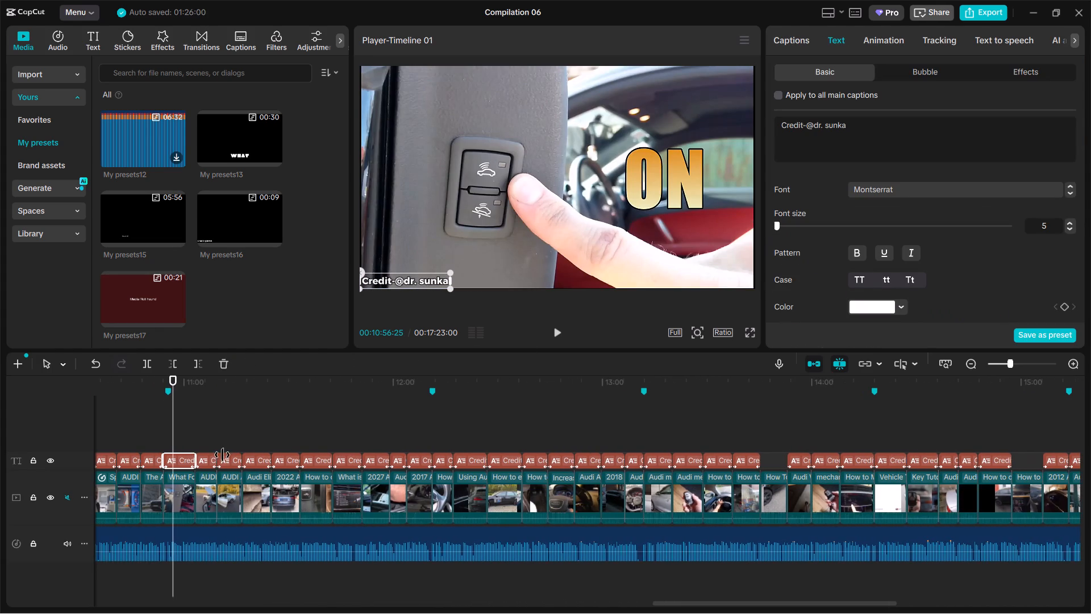
pyautogui.click(205, 431)
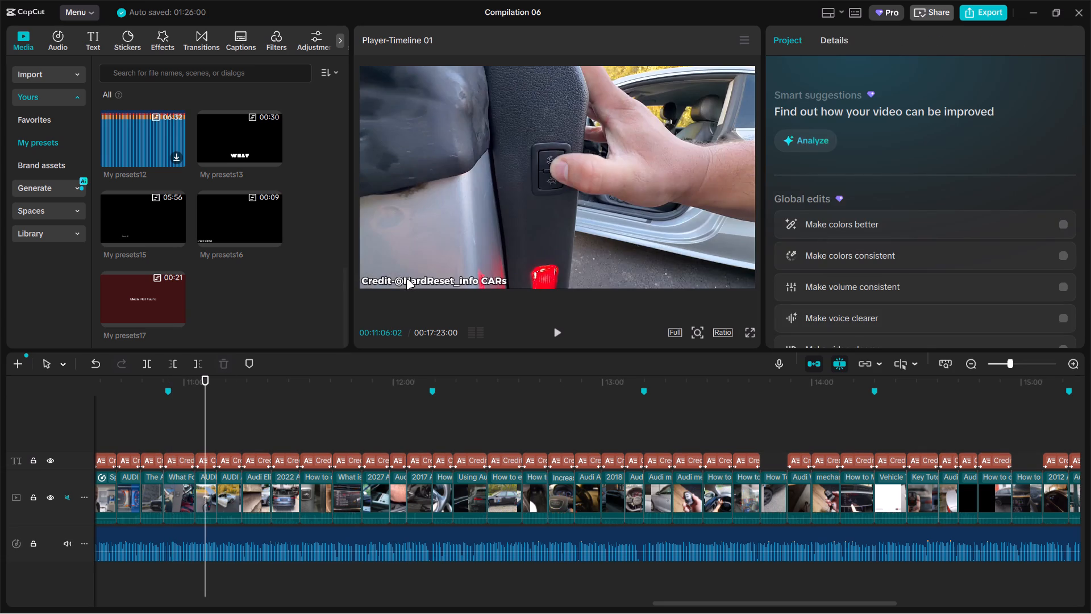
pyautogui.click(229, 433)
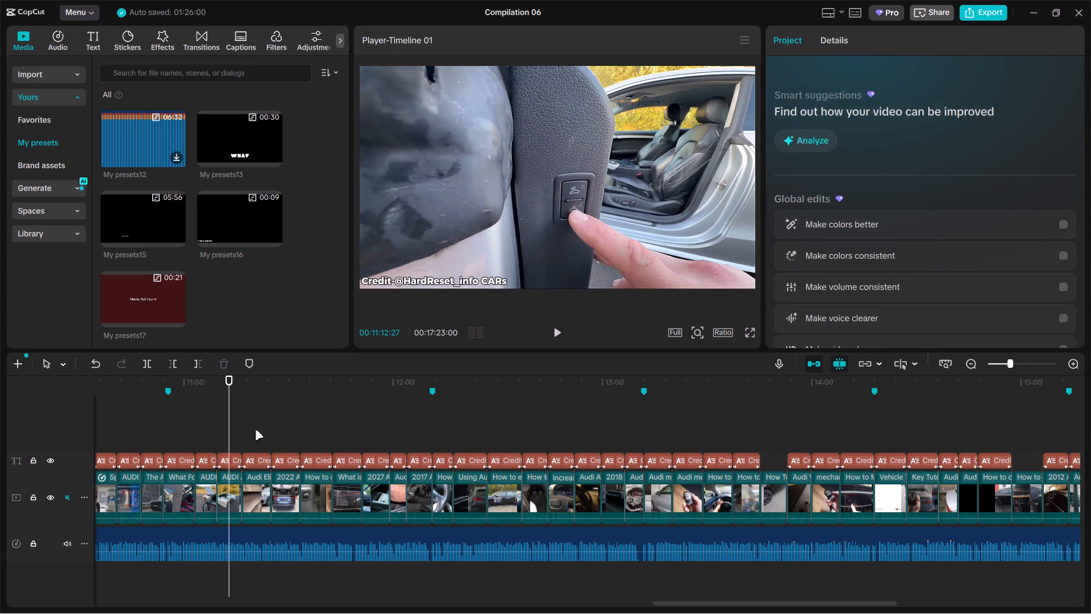
pyautogui.click(255, 430)
pyautogui.click(286, 428)
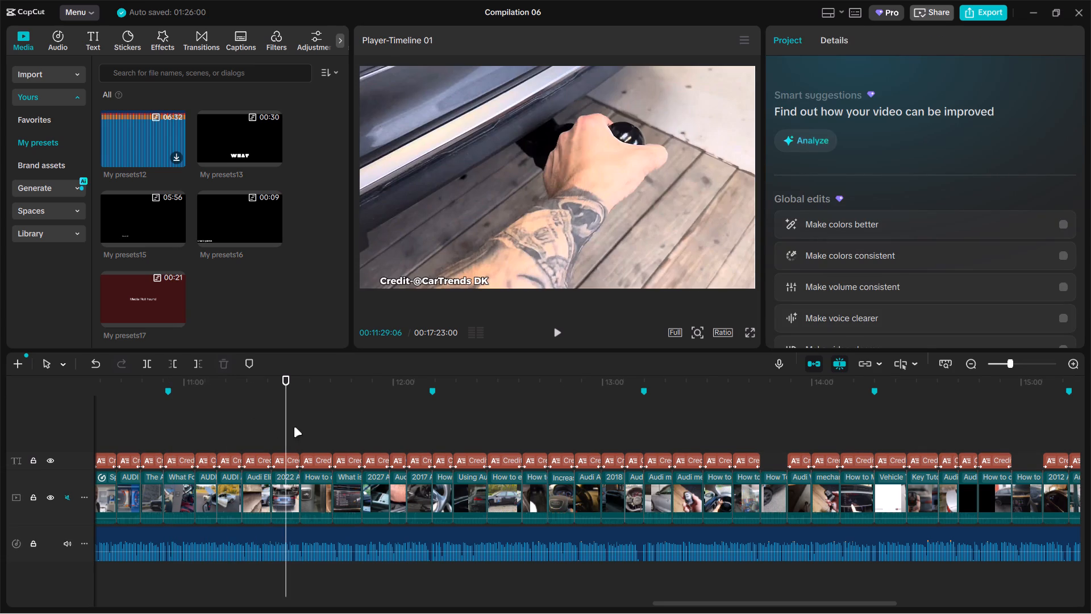
pyautogui.moveTo(432, 279); pyautogui.dragTo(411, 276)
# Align The Master Of Random credit at 11:39 and the BrandinoTheCarGuy credit at 11:49 with the frame's bottom-left corner.
pyautogui.click(322, 411)
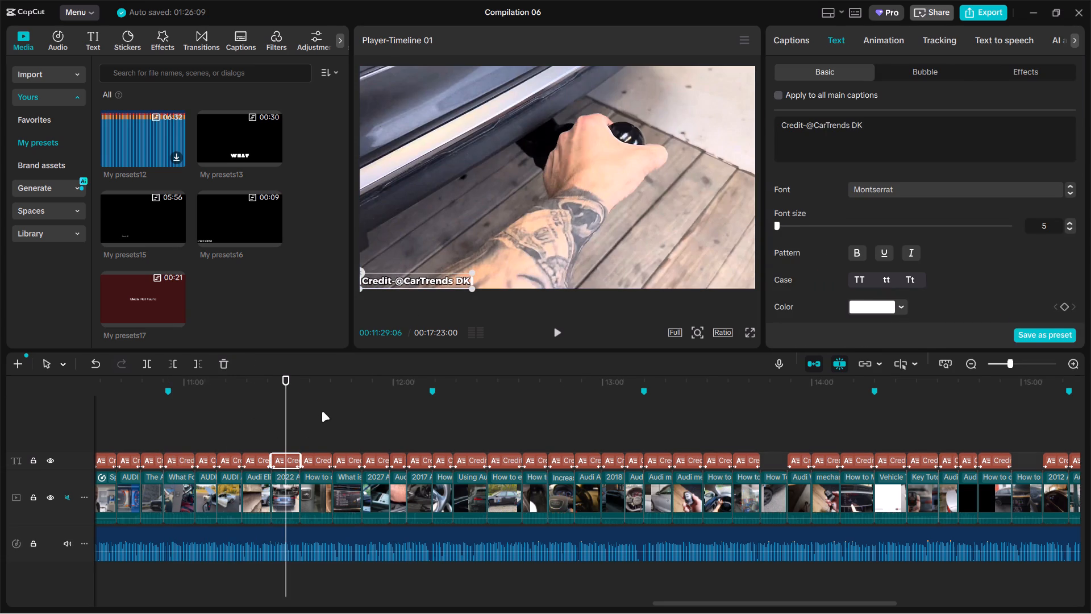
pyautogui.click(408, 283)
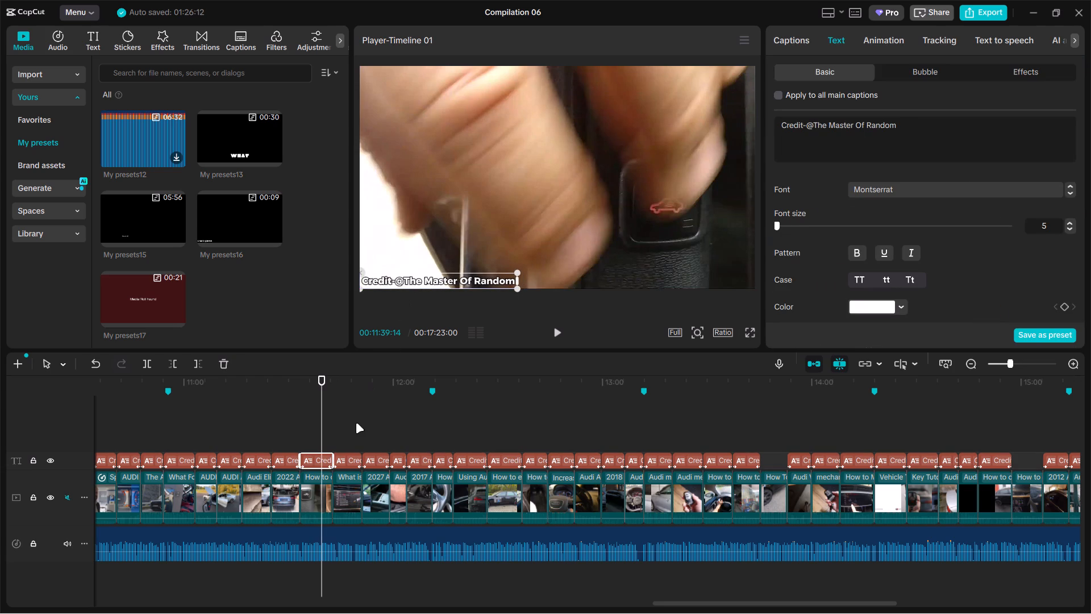
pyautogui.click(355, 426)
pyautogui.click(413, 280)
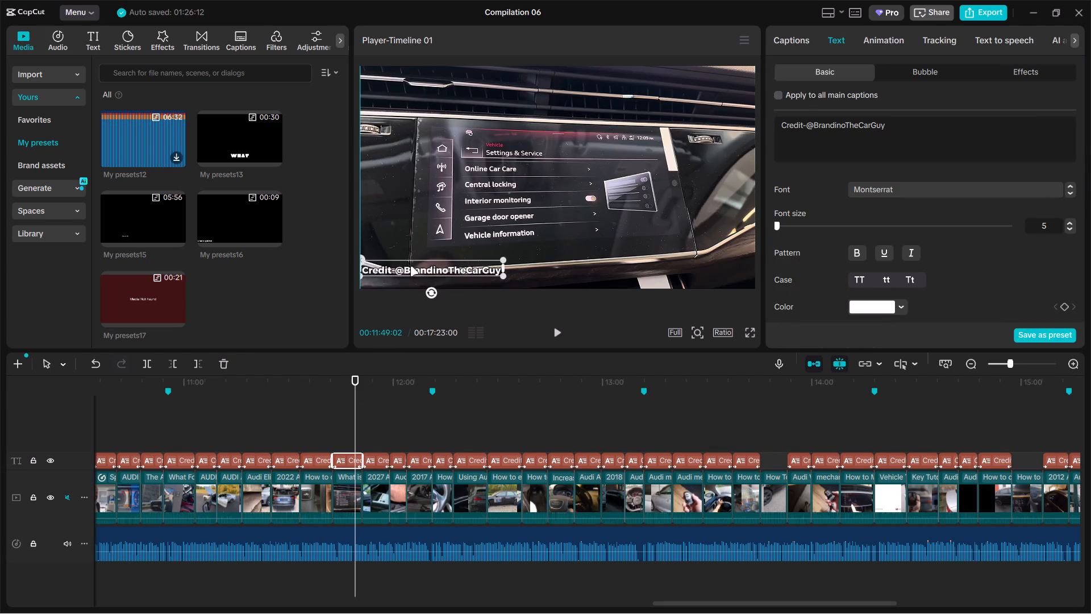
# Align the YOUCAR credit at 11:53 and the PYR Automotive credit at 12:00 with the frame's bottom-left corner.
pyautogui.click(372, 421)
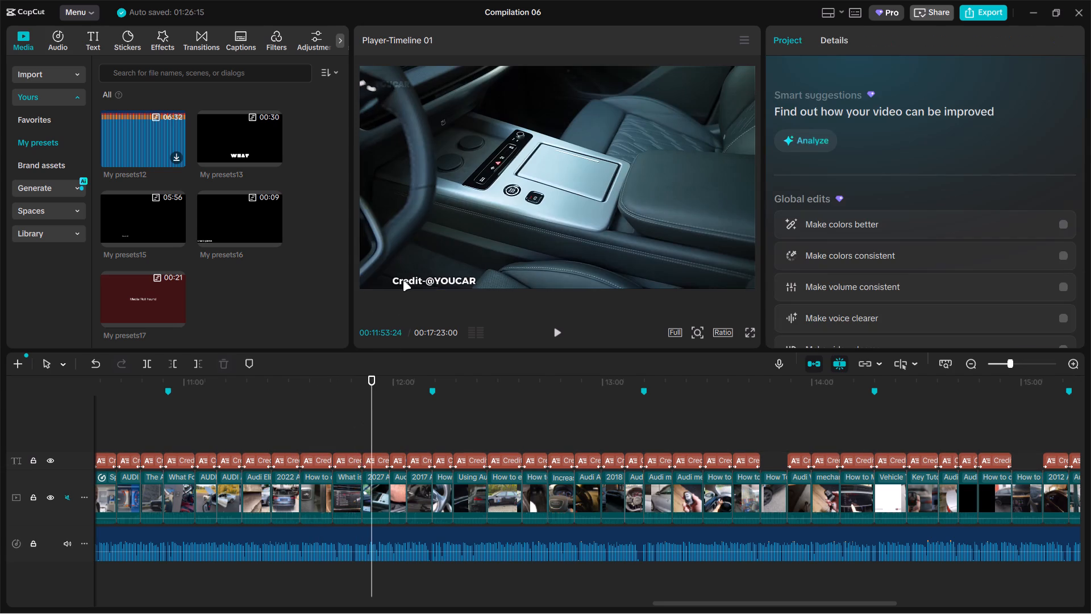
pyautogui.moveTo(406, 281); pyautogui.dragTo(374, 279)
pyautogui.click(395, 418)
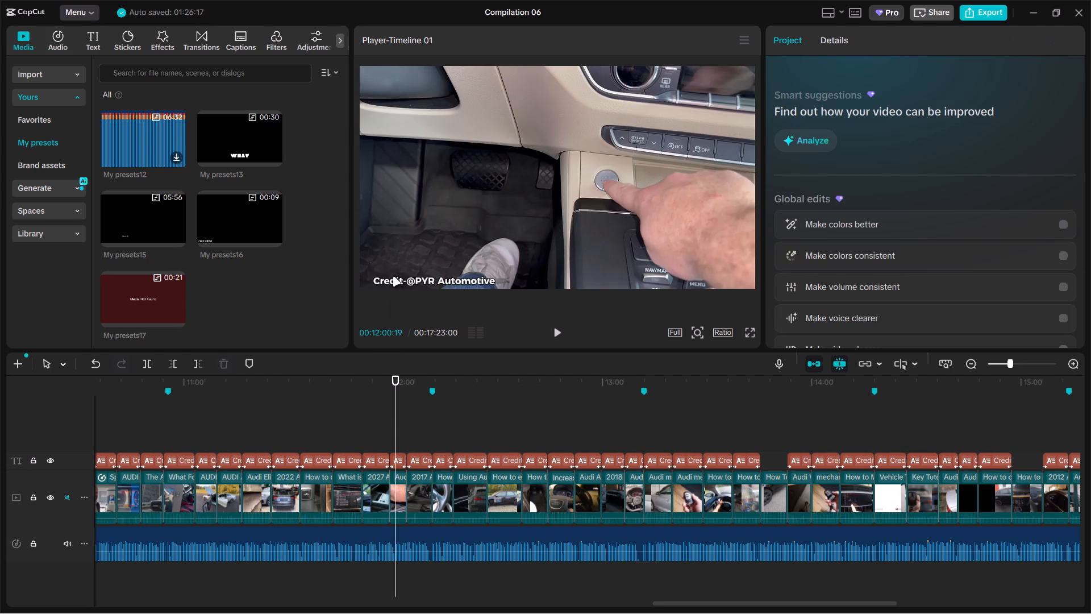
pyautogui.moveTo(397, 281); pyautogui.dragTo(387, 280)
# Align the Automedia- Berlin credit at 12:07 and the SchwabTV credit at 12:14 with the frame's bottom-left corner.
pyautogui.click(420, 414)
pyautogui.moveTo(413, 283); pyautogui.dragTo(411, 282)
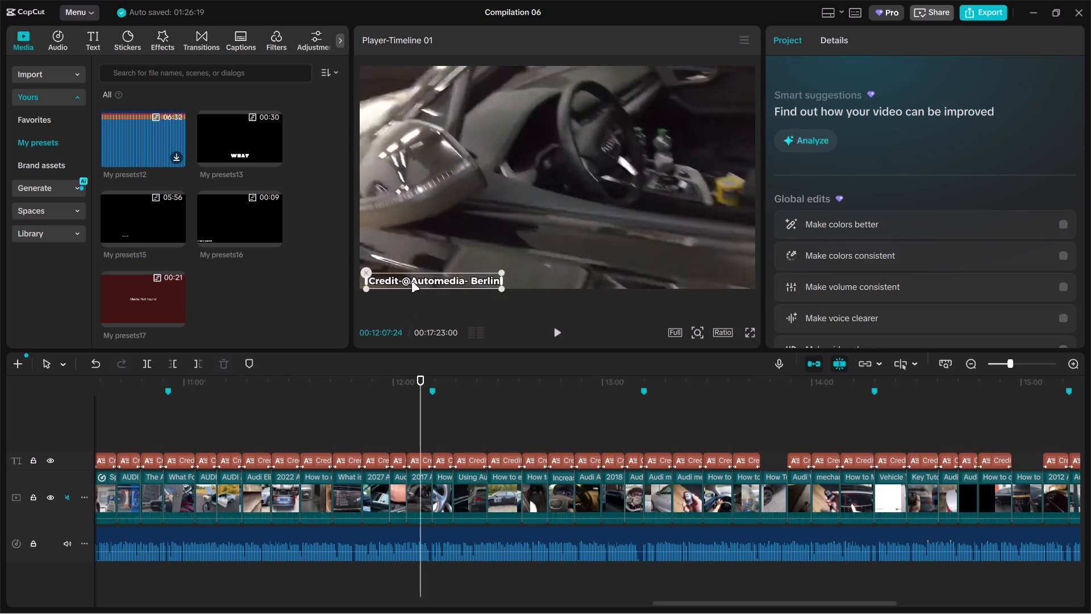
pyautogui.moveTo(411, 282); pyautogui.dragTo(403, 280)
pyautogui.click(443, 414)
pyautogui.moveTo(415, 285); pyautogui.dragTo(397, 284)
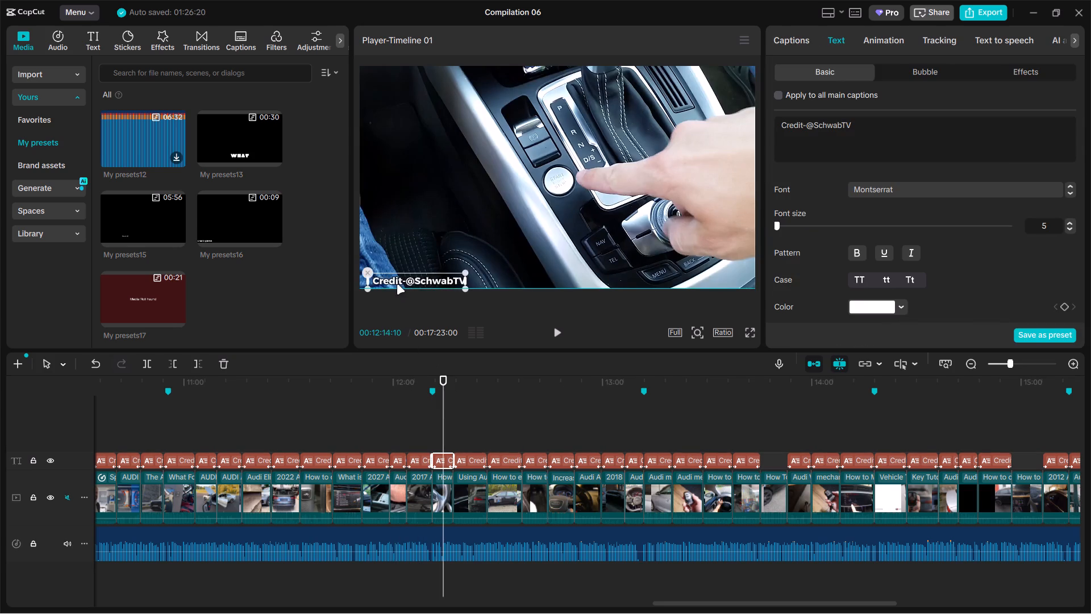
pyautogui.moveTo(397, 284); pyautogui.dragTo(390, 284)
# Align the Audi Canada credit at 12:22, the PDP Performance credit at 12:30 and the SchwabTV credit at 12:38 with the frame's bottom-left corner.
pyautogui.click(471, 410)
pyautogui.moveTo(413, 282); pyautogui.dragTo(392, 278)
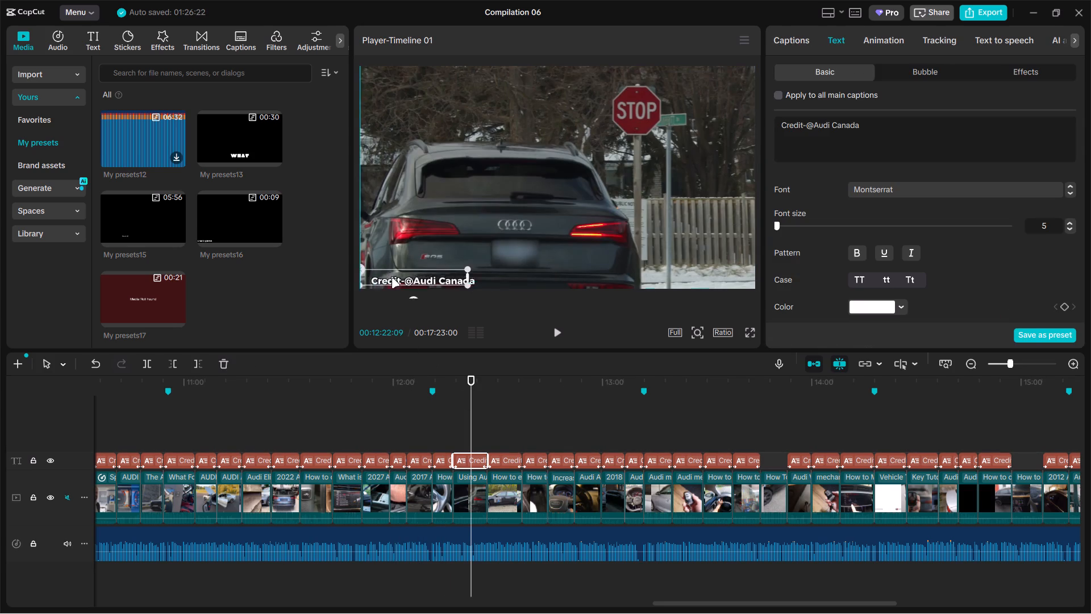
pyautogui.moveTo(392, 278); pyautogui.dragTo(394, 284)
pyautogui.click(499, 405)
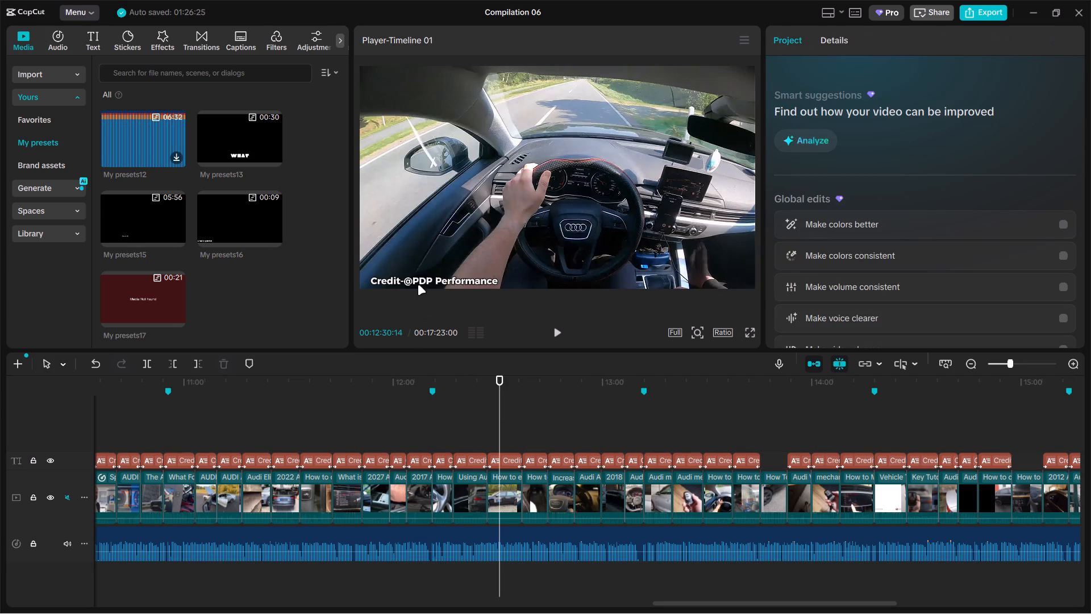
pyautogui.moveTo(418, 282); pyautogui.dragTo(407, 280)
pyautogui.click(528, 414)
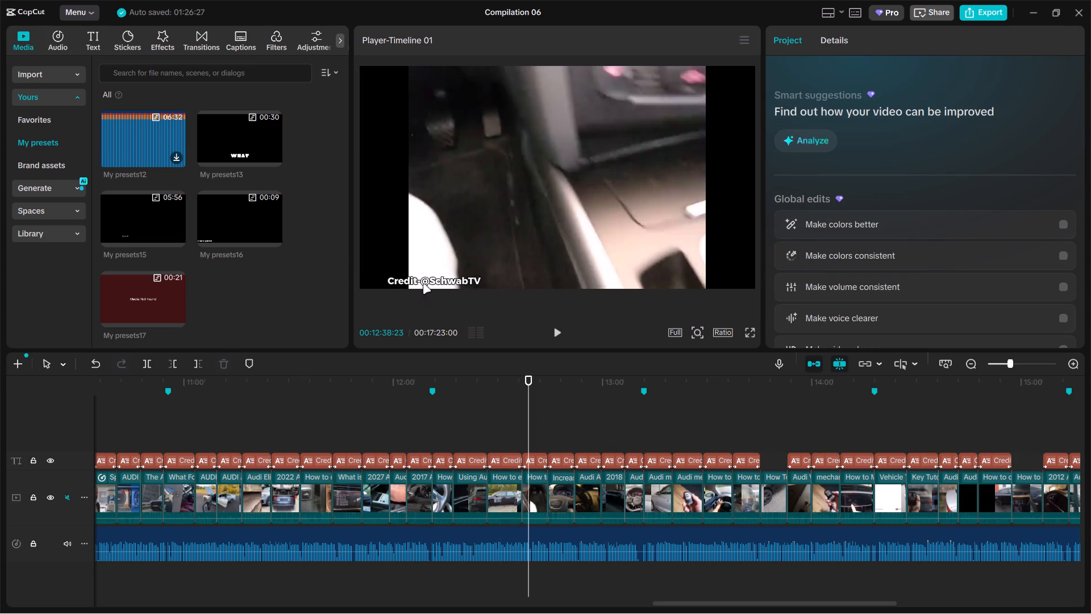
pyautogui.moveTo(422, 281); pyautogui.dragTo(396, 282)
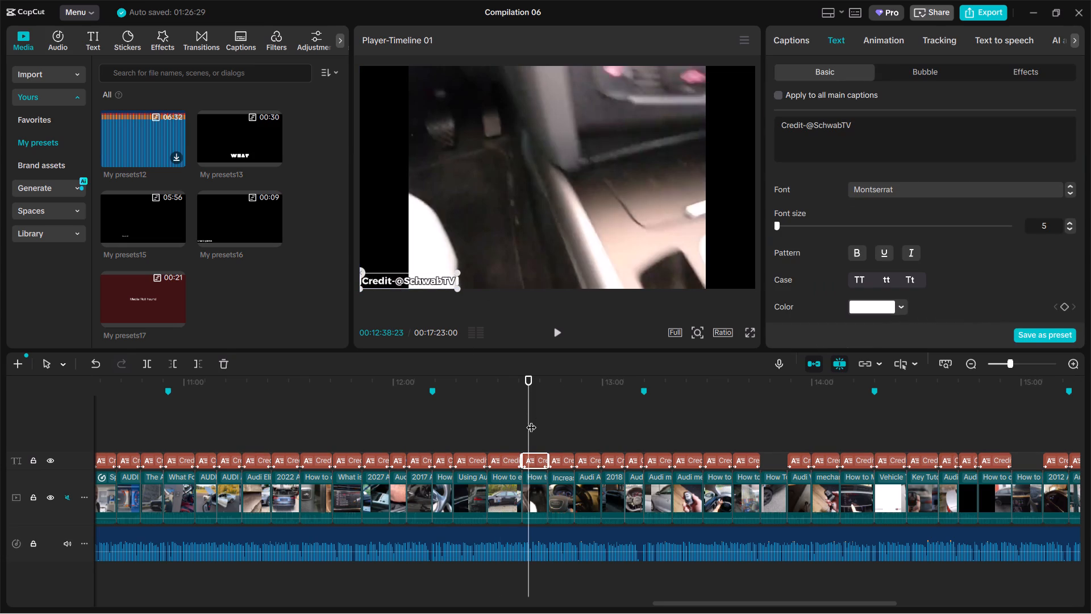
# Scale the SchwabTV video clip at 12:40 to 139% so that it fills the frame.
pyautogui.moveTo(530, 421); pyautogui.dragTo(533, 412)
pyautogui.click(534, 225)
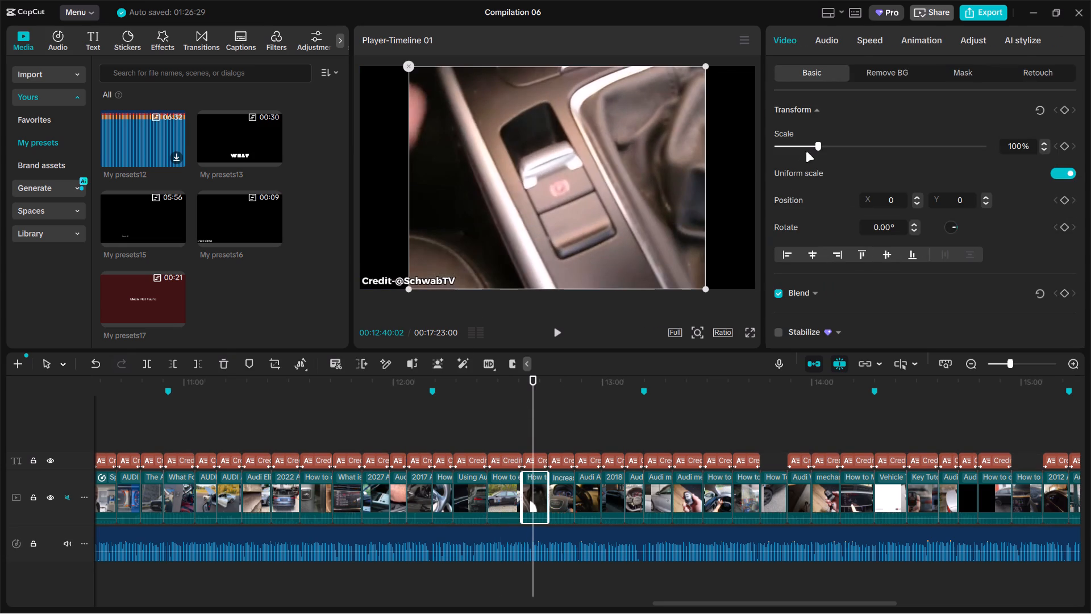
pyautogui.moveTo(824, 142); pyautogui.dragTo(834, 142)
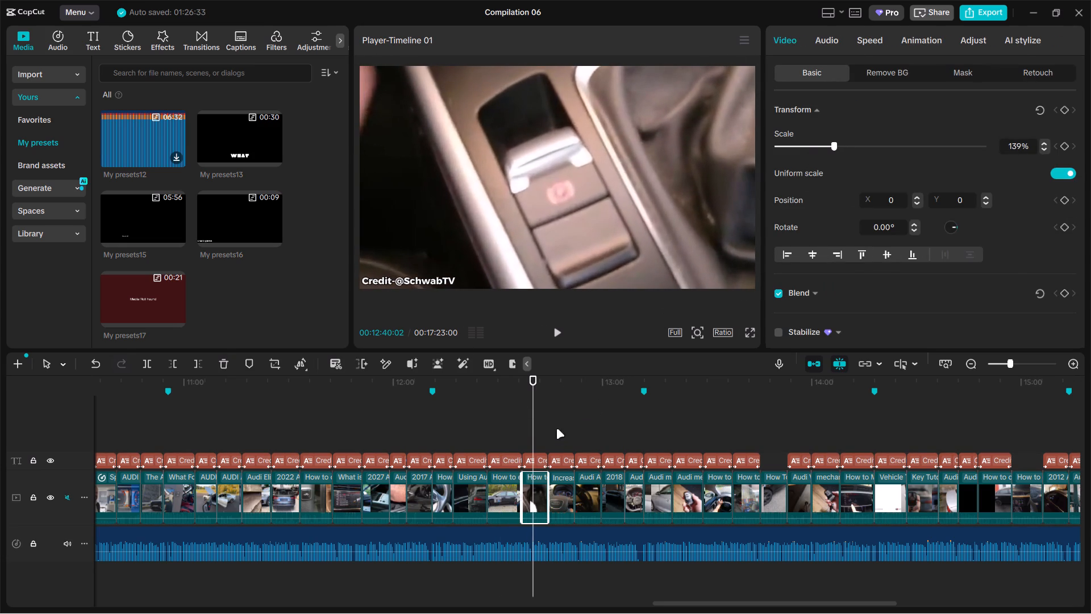
# Align the Carlos VAG credit at 12:47 and the GreenBay Motors credit at 12:55 with the frame's bottom-left corner.
pyautogui.doubleClick(556, 428)
pyautogui.moveTo(431, 279); pyautogui.dragTo(401, 275)
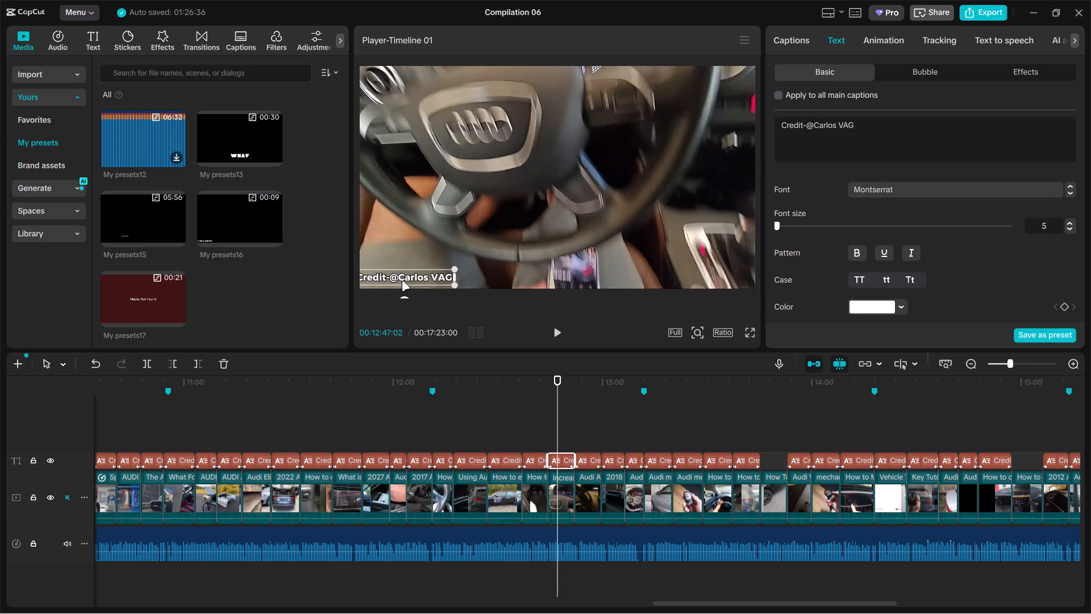
pyautogui.click(402, 277)
pyautogui.moveTo(438, 429); pyautogui.dragTo(442, 437)
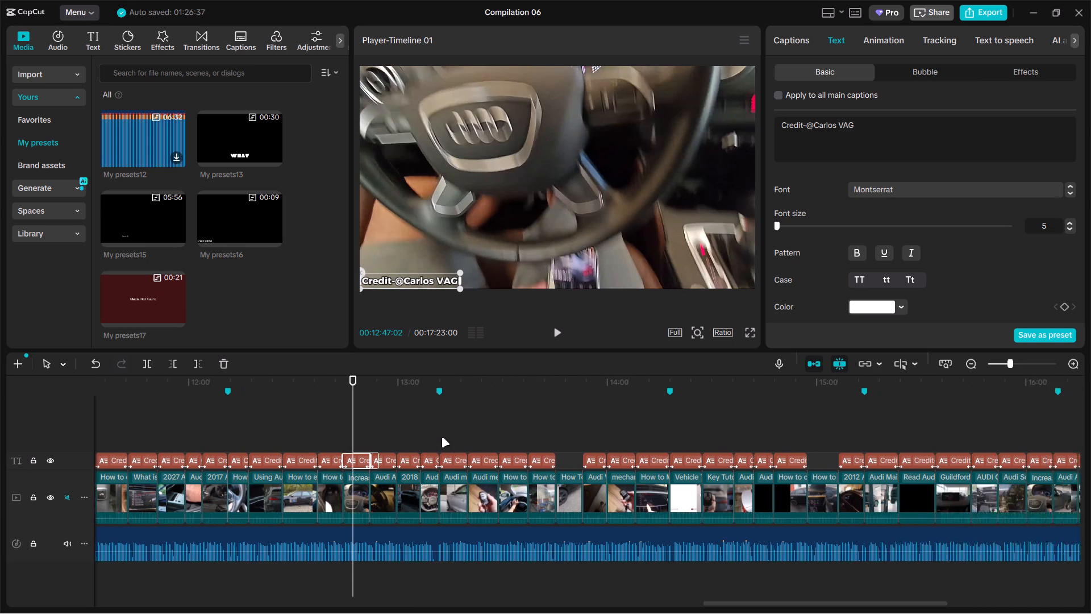
pyautogui.moveTo(442, 437); pyautogui.dragTo(436, 437)
pyautogui.click(307, 429)
pyautogui.moveTo(424, 284); pyautogui.dragTo(424, 283)
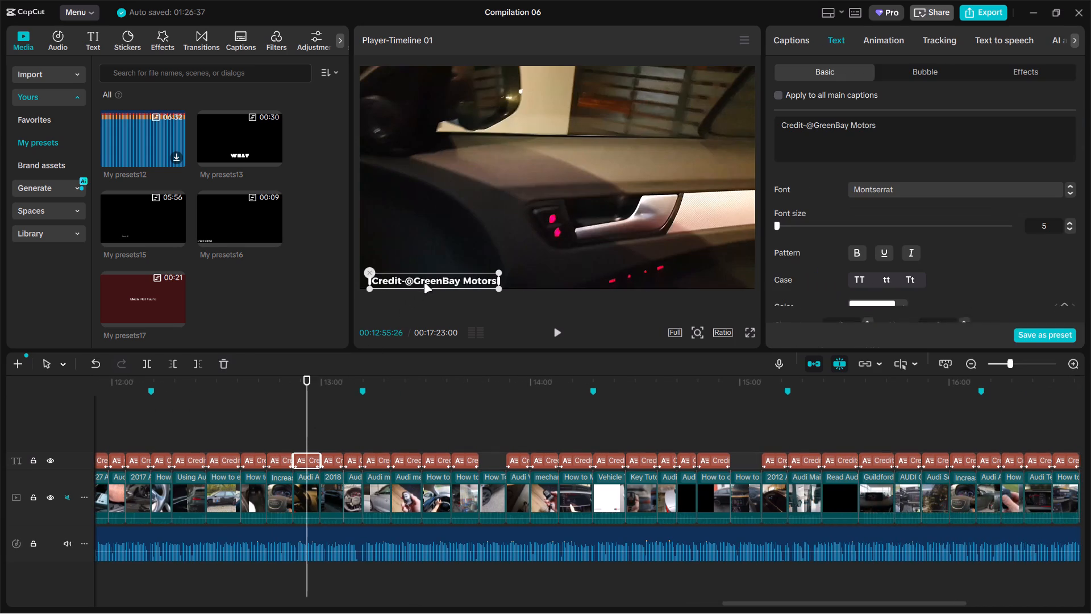
pyautogui.moveTo(424, 283); pyautogui.dragTo(418, 281)
# Align the Remote Starts credit at 13:04 and the credit following it at about 13:09 with the frame's bottom-left corner.
pyautogui.click(335, 413)
pyautogui.moveTo(407, 282); pyautogui.dragTo(394, 279)
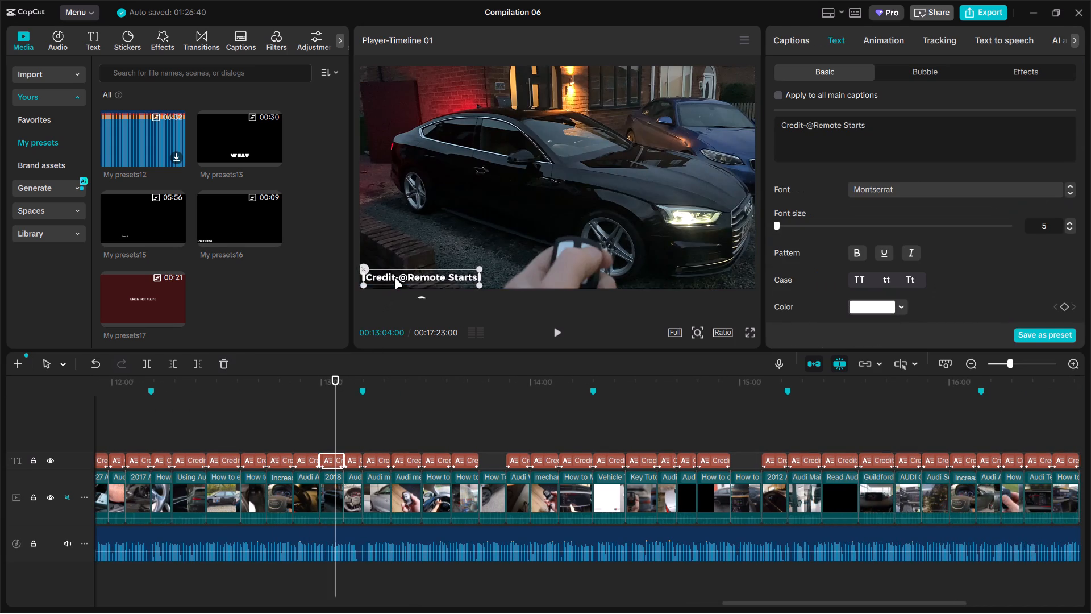
pyautogui.moveTo(394, 279); pyautogui.dragTo(390, 283)
pyautogui.click(354, 417)
pyautogui.moveTo(411, 281); pyautogui.dragTo(391, 279)
# Align the PYR Automotive credit at 13:14 and the Quick DIY Video credit at 13:24 with the frame's bottom-left corner.
pyautogui.click(367, 411)
pyautogui.moveTo(369, 410); pyautogui.dragTo(376, 405)
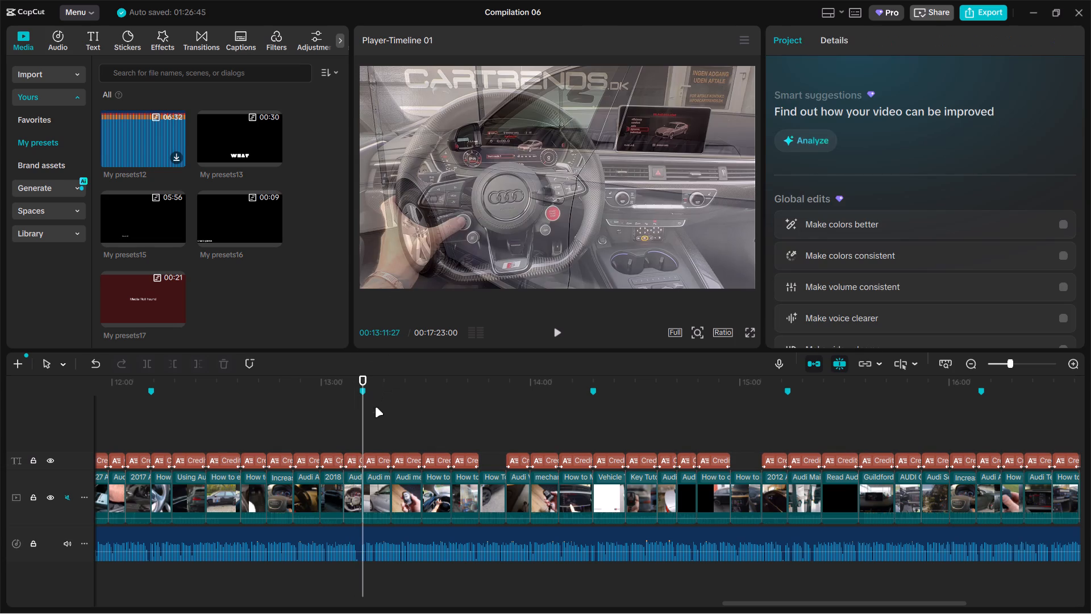
pyautogui.click(372, 421)
pyautogui.moveTo(424, 280); pyautogui.dragTo(414, 279)
pyautogui.click(408, 403)
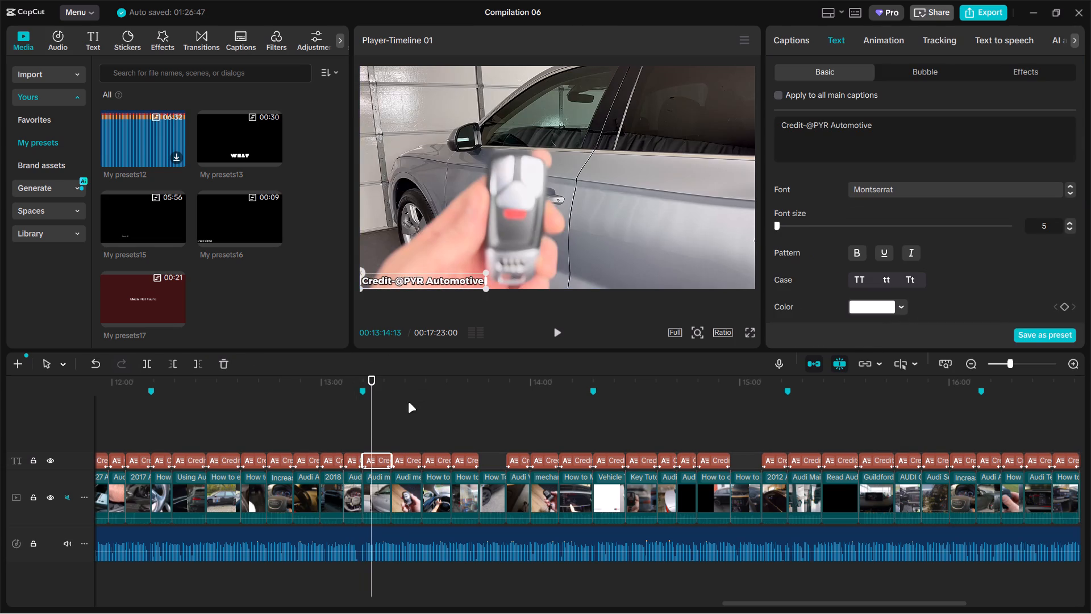
pyautogui.moveTo(417, 282); pyautogui.dragTo(404, 279)
# Align the PDP Performance credit at 13:31 and the RJ Car Tutorials credit at 13:41 with the frame's bottom-left corner.
pyautogui.click(430, 411)
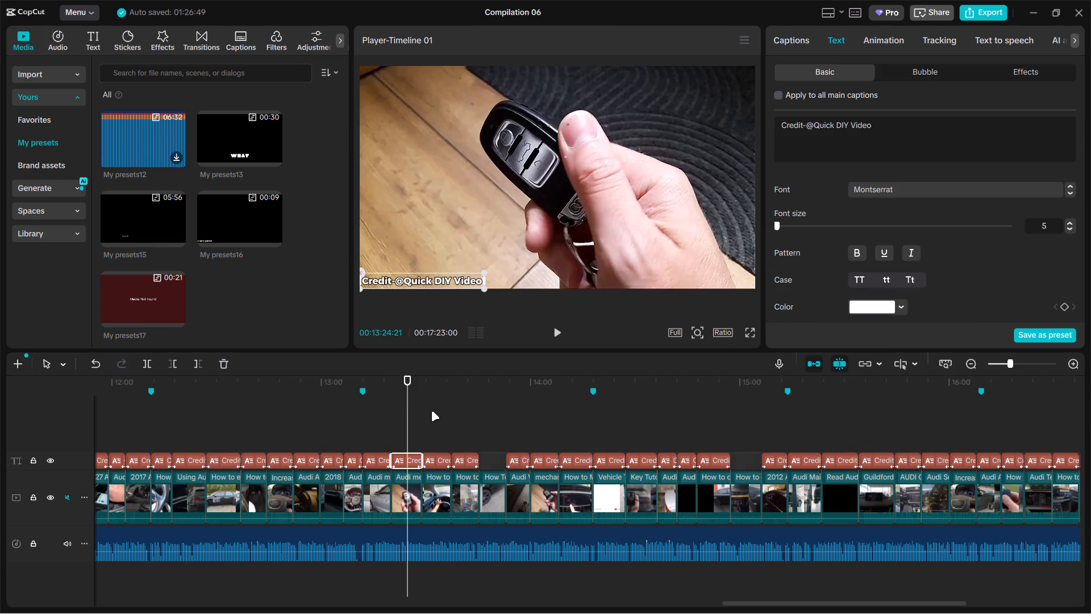
pyautogui.moveTo(412, 281); pyautogui.dragTo(400, 280)
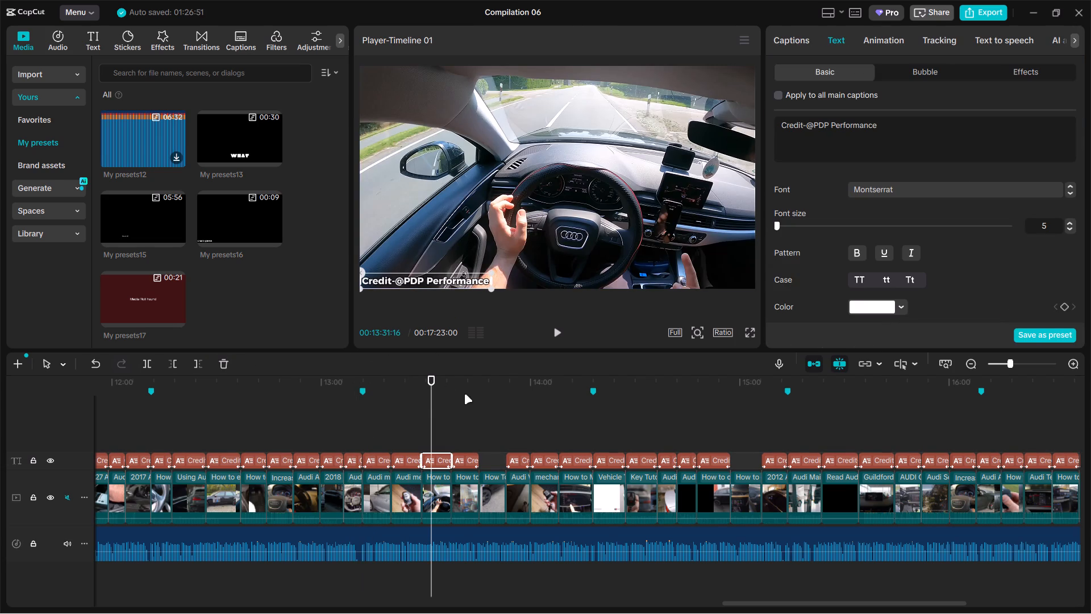
pyautogui.click(464, 394)
pyautogui.moveTo(430, 276); pyautogui.dragTo(418, 273)
# Align the mrmanitoba credit at 13:56 and Quick DIY Video credit at 14:03 bottom-left in the frame, and check the HardReset_info CARs credit at 14:13.
pyautogui.moveTo(499, 424); pyautogui.dragTo(499, 425)
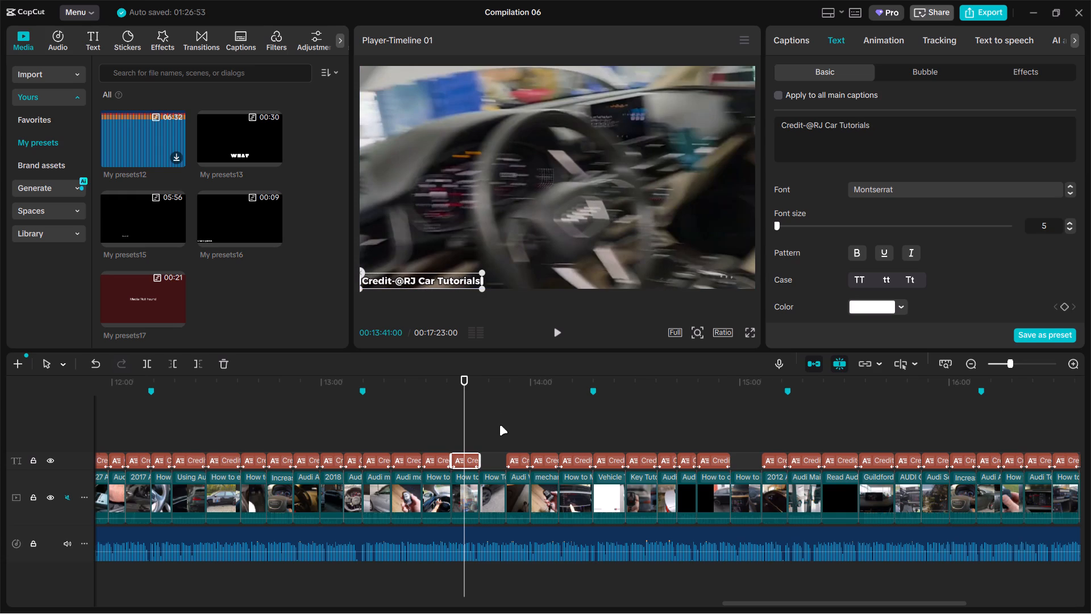
pyautogui.moveTo(499, 425); pyautogui.dragTo(460, 426)
pyautogui.click(349, 425)
pyautogui.click(342, 430)
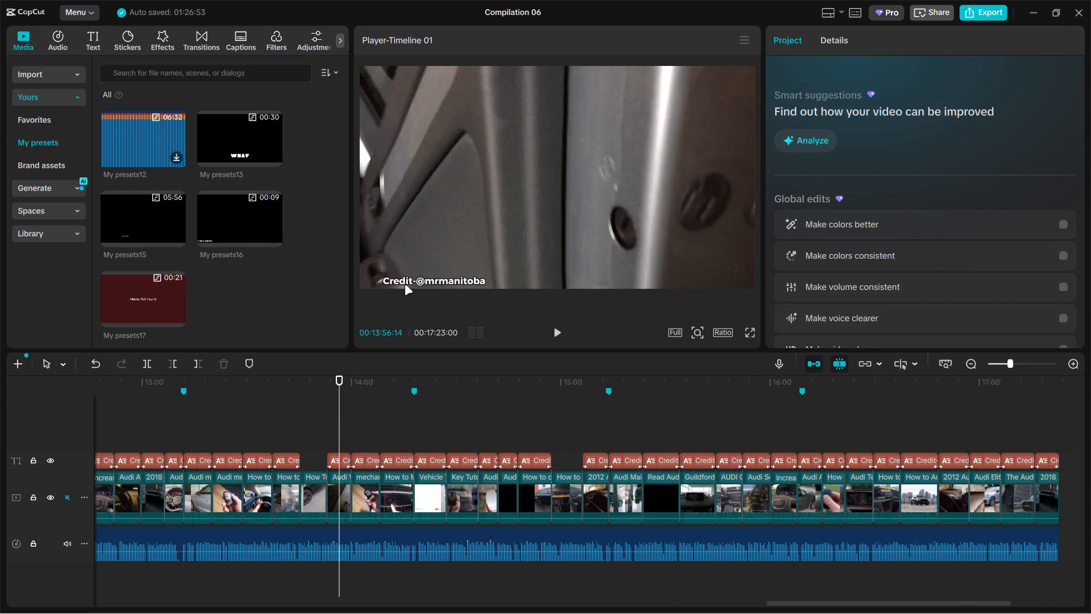
pyautogui.moveTo(426, 277); pyautogui.dragTo(403, 276)
pyautogui.click(363, 413)
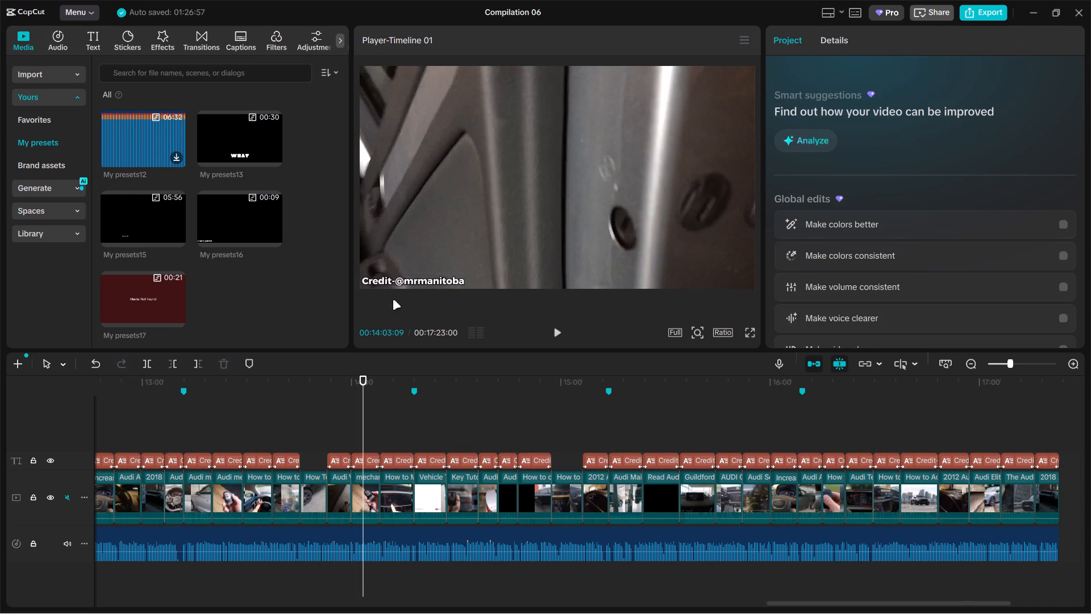
pyautogui.moveTo(410, 285); pyautogui.dragTo(394, 284)
pyautogui.click(392, 285)
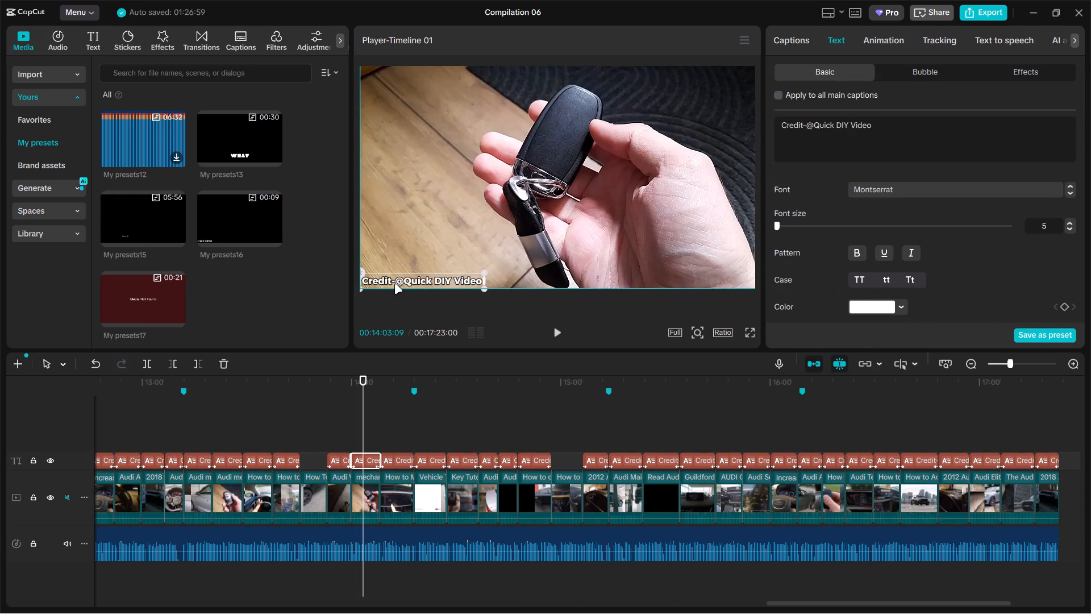
pyautogui.click(398, 389)
pyautogui.click(422, 279)
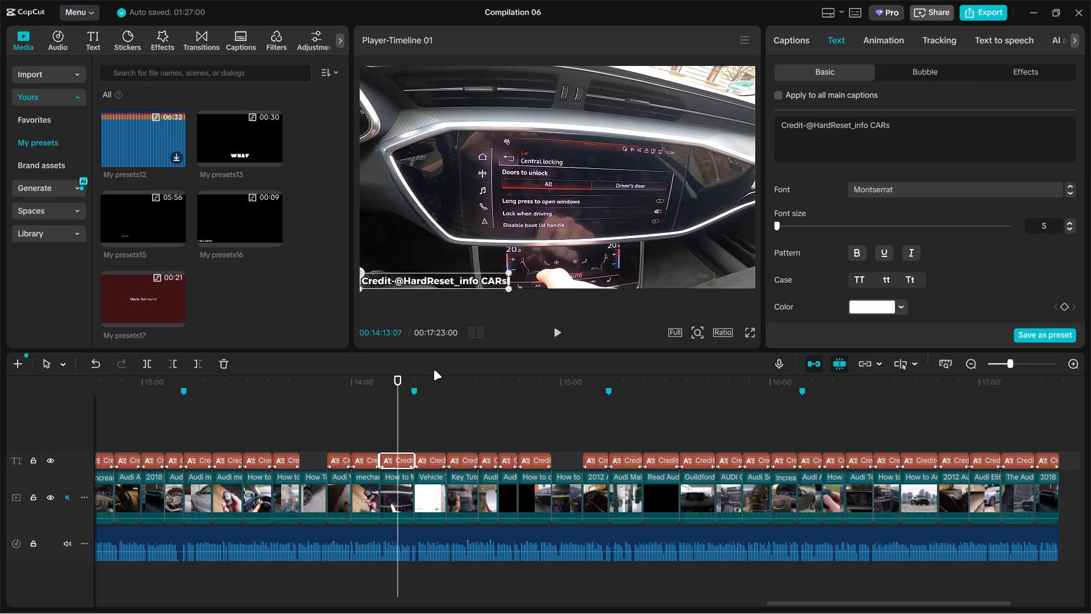
# Undo the position shift of the Vehicle clip at 14:22 and cut that clip from the video track.
pyautogui.click(431, 406)
pyautogui.moveTo(433, 290); pyautogui.dragTo(417, 287)
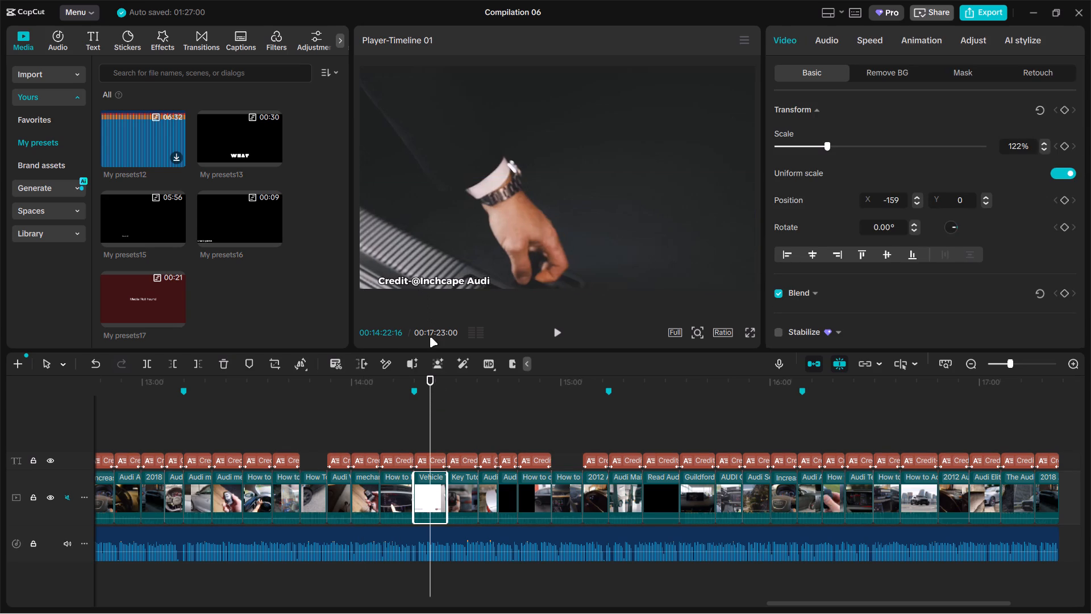
pyautogui.hotkey('ctrl', 'z')
pyautogui.hotkey('ctrl', 'x')
# Align the Inchcape Audi credit at 14:22 and the Audi Durham credit at 14:30 with the frame's bottom-left corner.
pyautogui.click(450, 283)
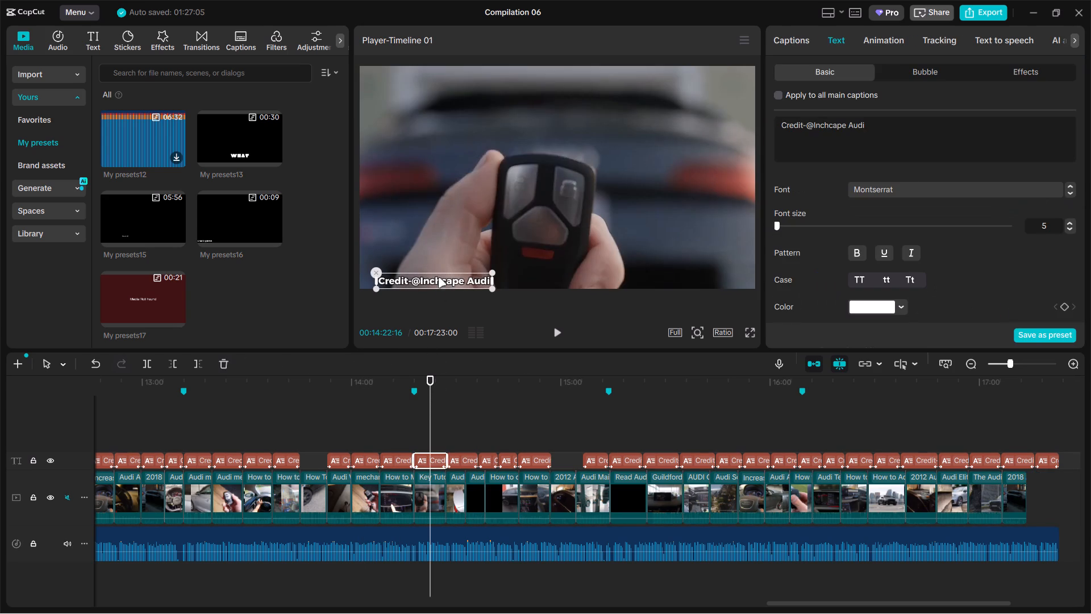
pyautogui.moveTo(438, 277); pyautogui.dragTo(421, 276)
pyautogui.click(457, 406)
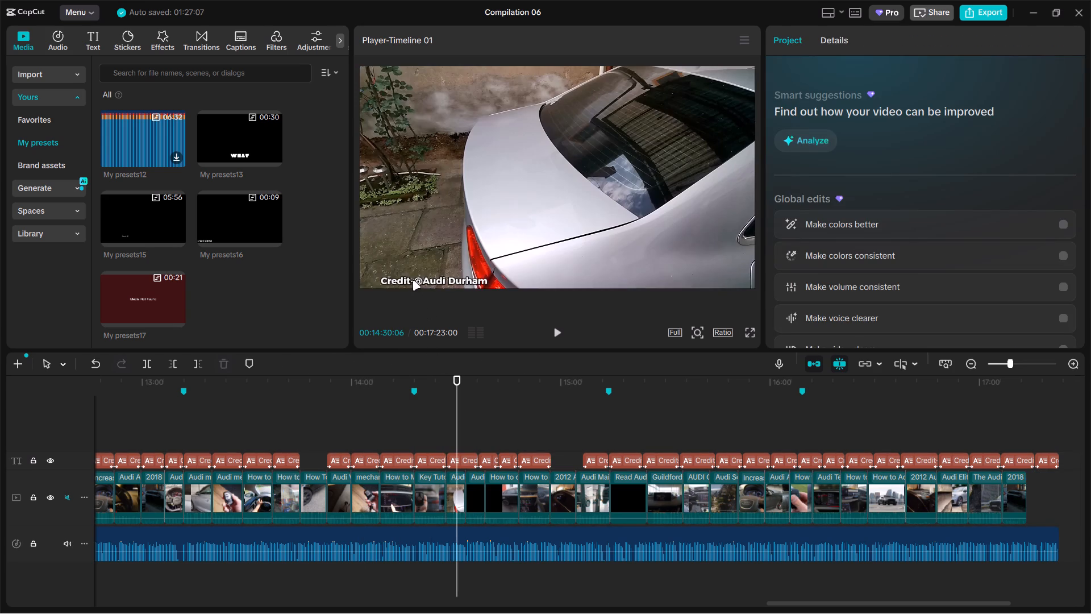
pyautogui.moveTo(413, 280); pyautogui.dragTo(393, 282)
# Align the Ultimate DIY credit at 14:38 and the credit following it at about 14:44 with the frame's bottom-left corner.
pyautogui.click(488, 396)
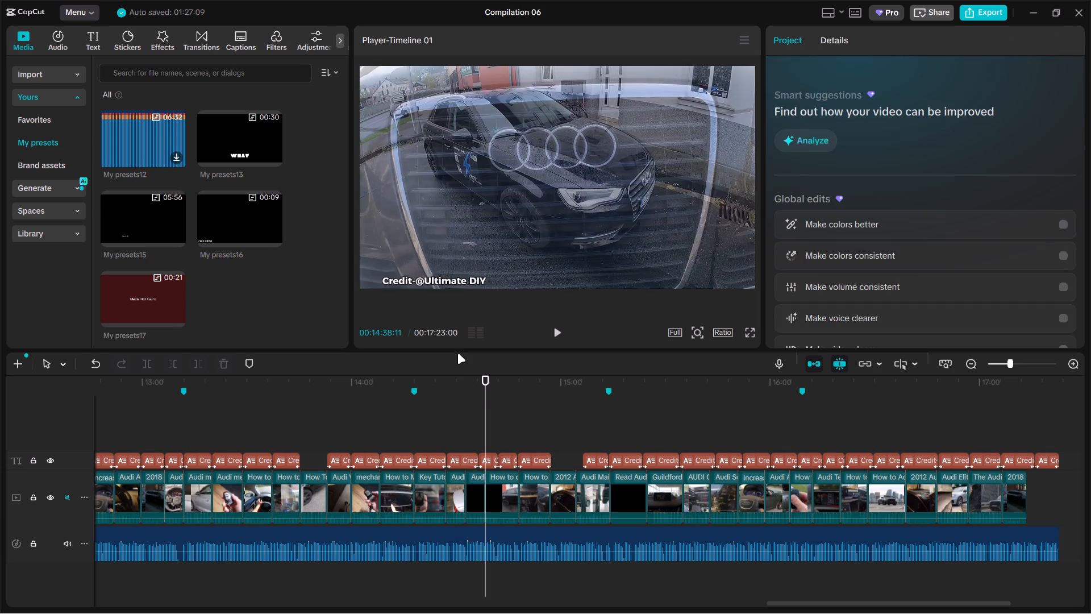
pyautogui.moveTo(416, 279); pyautogui.dragTo(395, 276)
pyautogui.click(502, 405)
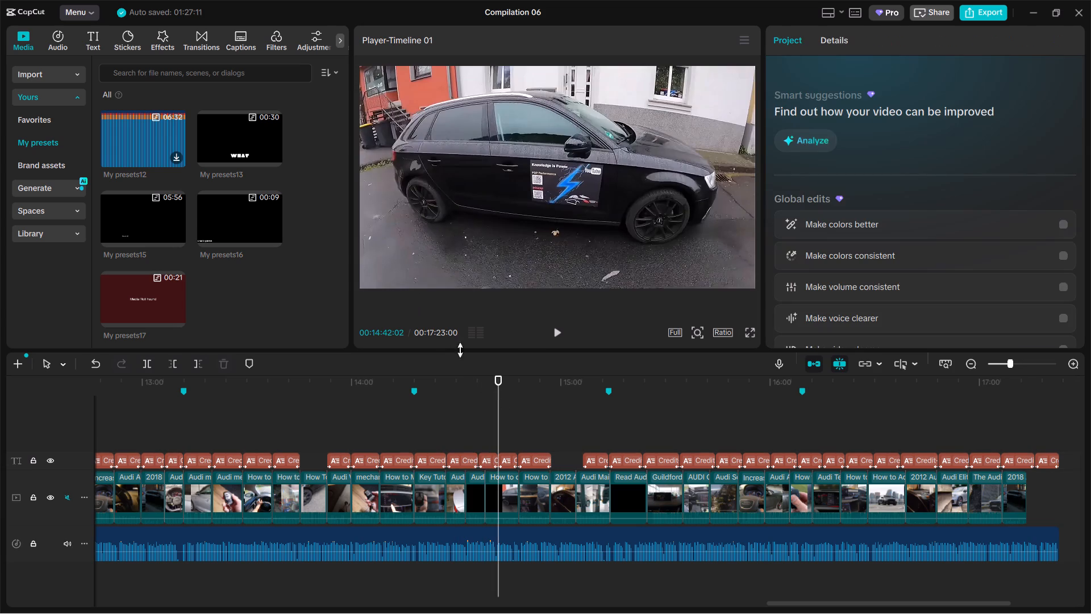
pyautogui.moveTo(501, 426); pyautogui.dragTo(507, 424)
pyautogui.moveTo(434, 277); pyautogui.dragTo(411, 275)
# Align the PDP Performance credit at 14:50 and the KostaKnowsBest credit at 15:08 with the frame's bottom-left corner.
pyautogui.click(528, 421)
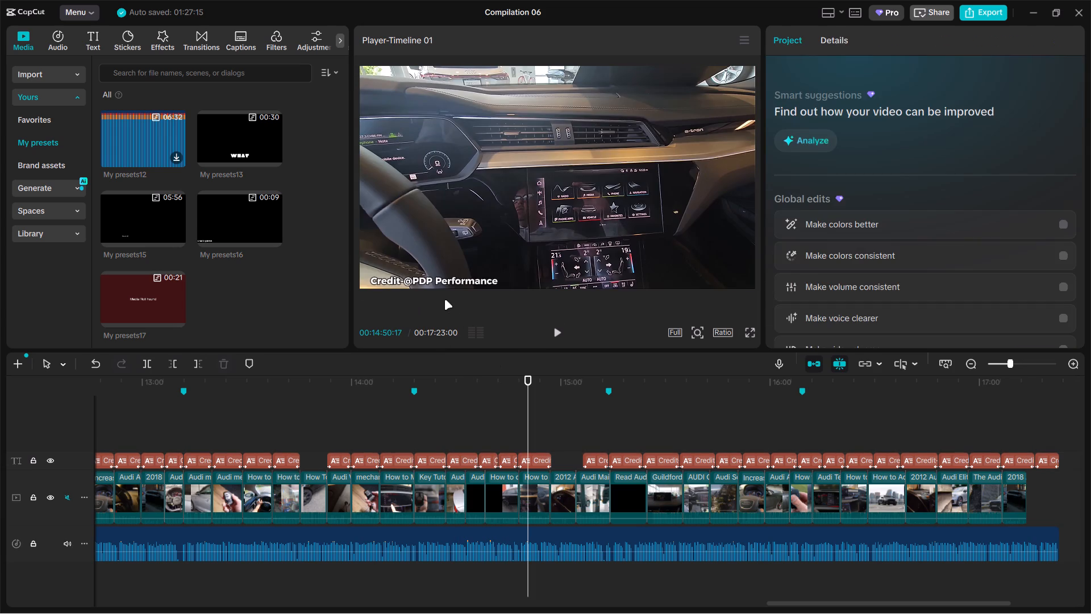
pyautogui.moveTo(430, 282); pyautogui.dragTo(420, 280)
pyautogui.click(589, 429)
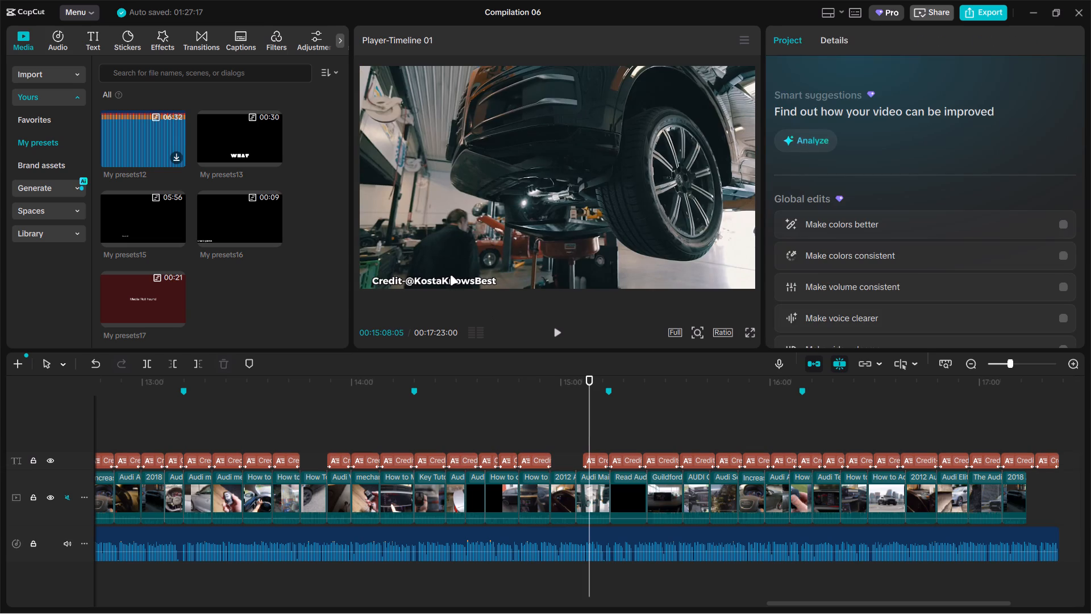
pyautogui.moveTo(448, 277); pyautogui.dragTo(432, 277)
pyautogui.moveTo(441, 279); pyautogui.dragTo(431, 277)
# Align the credit at about 15:20 and the GP Car Keys credit at 15:27 with the frame's bottom-left corner.
pyautogui.click(631, 422)
pyautogui.moveTo(432, 281); pyautogui.dragTo(424, 280)
pyautogui.click(654, 426)
pyautogui.moveTo(463, 286); pyautogui.dragTo(455, 284)
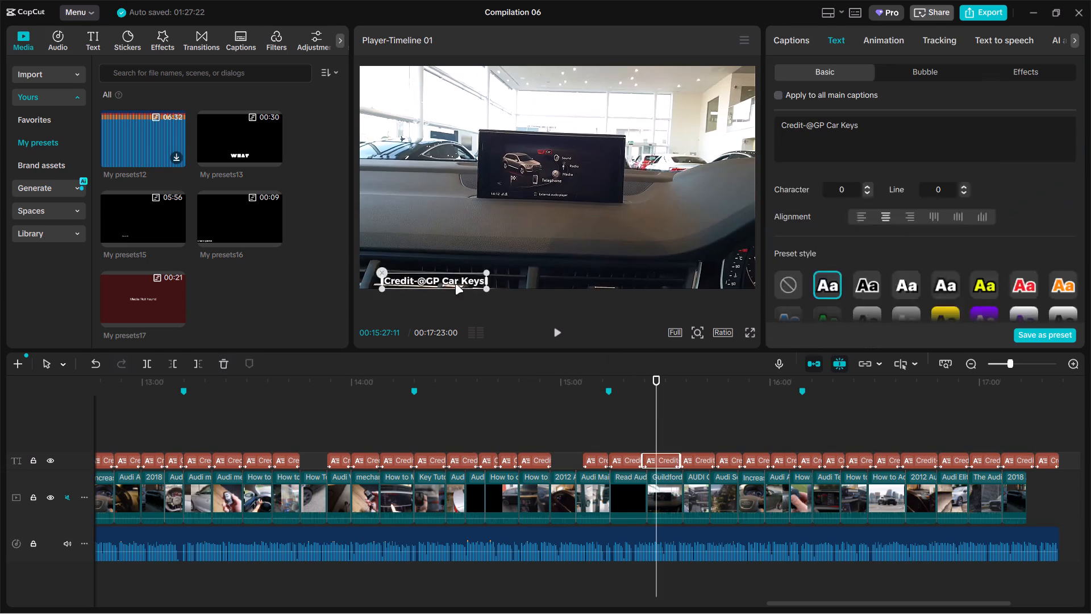
pyautogui.moveTo(455, 284); pyautogui.dragTo(439, 285)
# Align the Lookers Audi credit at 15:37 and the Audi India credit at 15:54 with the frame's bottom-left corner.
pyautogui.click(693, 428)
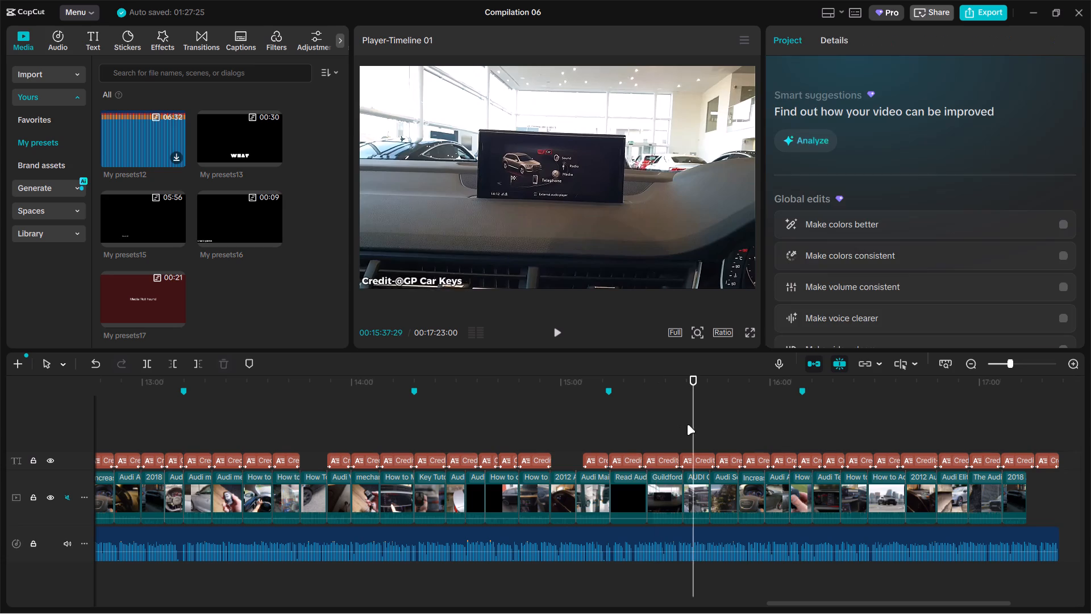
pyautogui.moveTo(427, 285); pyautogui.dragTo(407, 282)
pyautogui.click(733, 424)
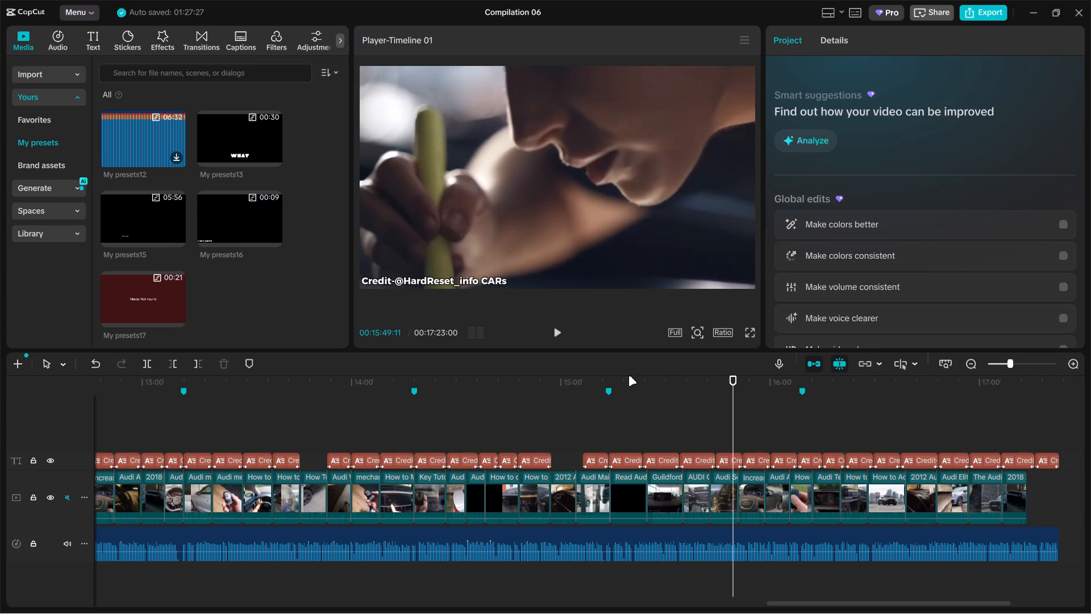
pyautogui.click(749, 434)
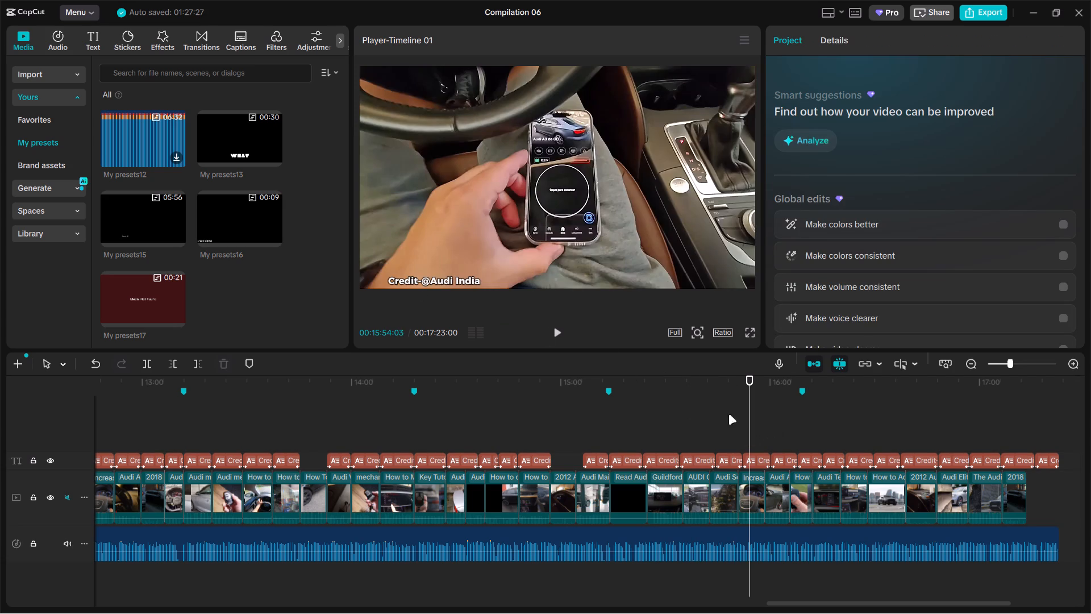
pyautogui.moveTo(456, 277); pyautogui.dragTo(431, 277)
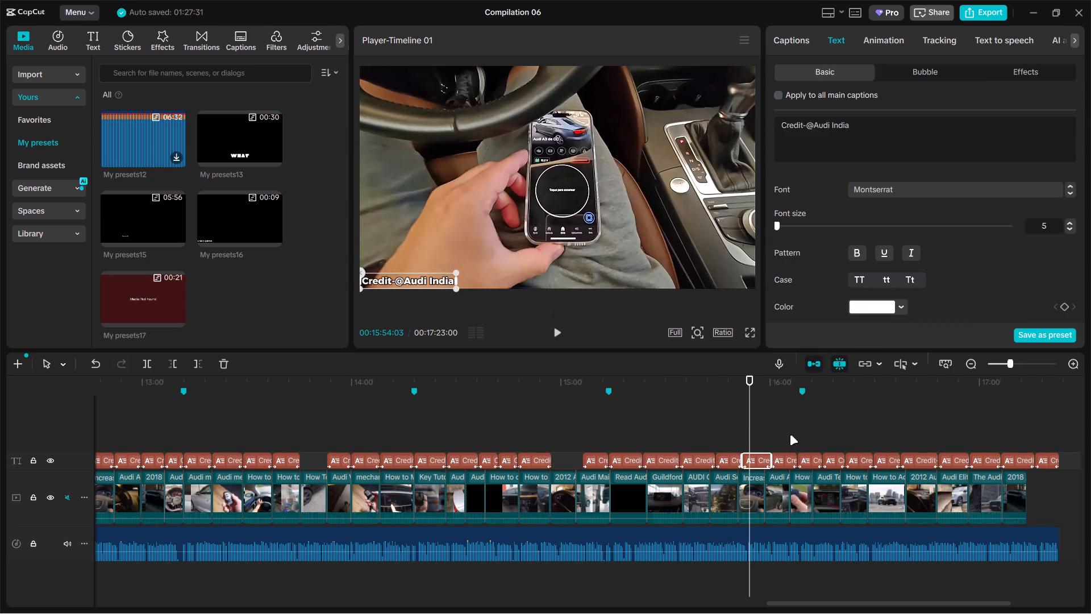
# Undo the recent edits back to the point where the deleted Vehicle clip at about 14:20 is in the video track.
pyautogui.click(790, 434)
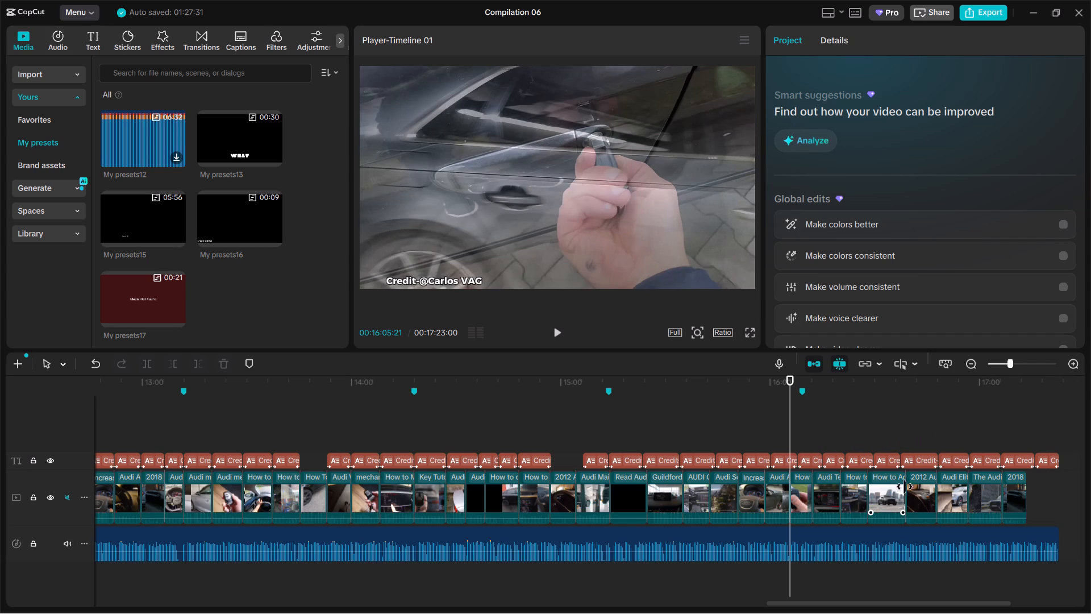
pyautogui.keyDown('ctrl'); pyautogui.scroll(-14, 905, 484); pyautogui.keyUp('ctrl')
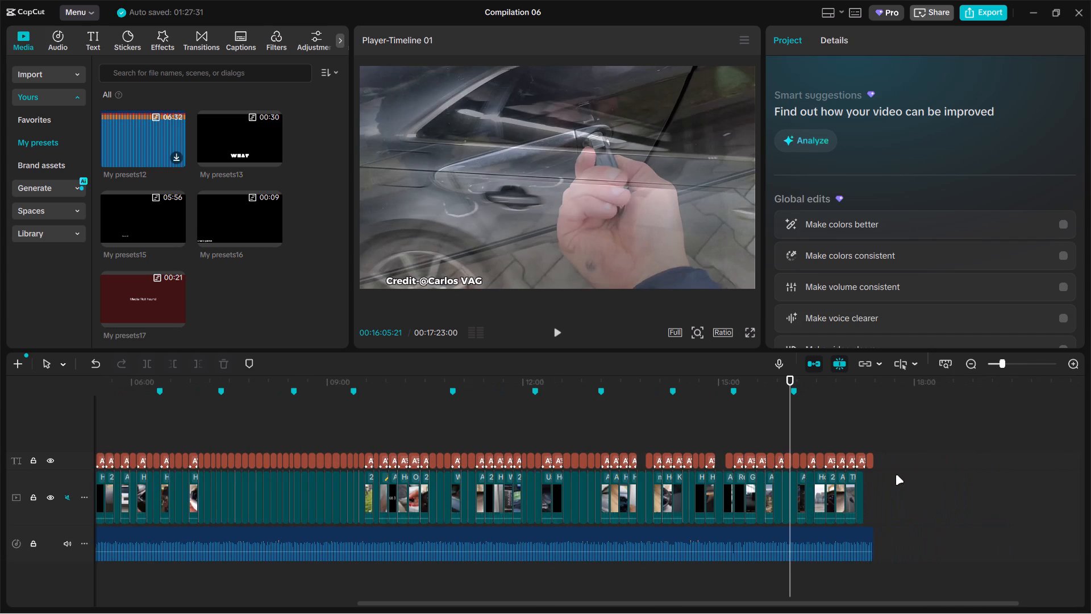
pyautogui.hotkey('ctrl', 'z')
pyautogui.hotkey('ctrl', 'z')
pyautogui.hotkey('ctrl', 'z')
pyautogui.hotkey('ctrl', 'z')
pyautogui.hotkey('ctrl', 'z')
pyautogui.hotkey('ctrl', 'z')
pyautogui.hotkey('ctrl', 'z')
pyautogui.hotkey('ctrl', 'z')
pyautogui.hotkey('ctrl', 'z')
pyautogui.hotkey('ctrl', 'z')
pyautogui.hotkey('ctrl', 'z')
pyautogui.hotkey('ctrl', 'z')
pyautogui.hotkey('ctrl', 'z')
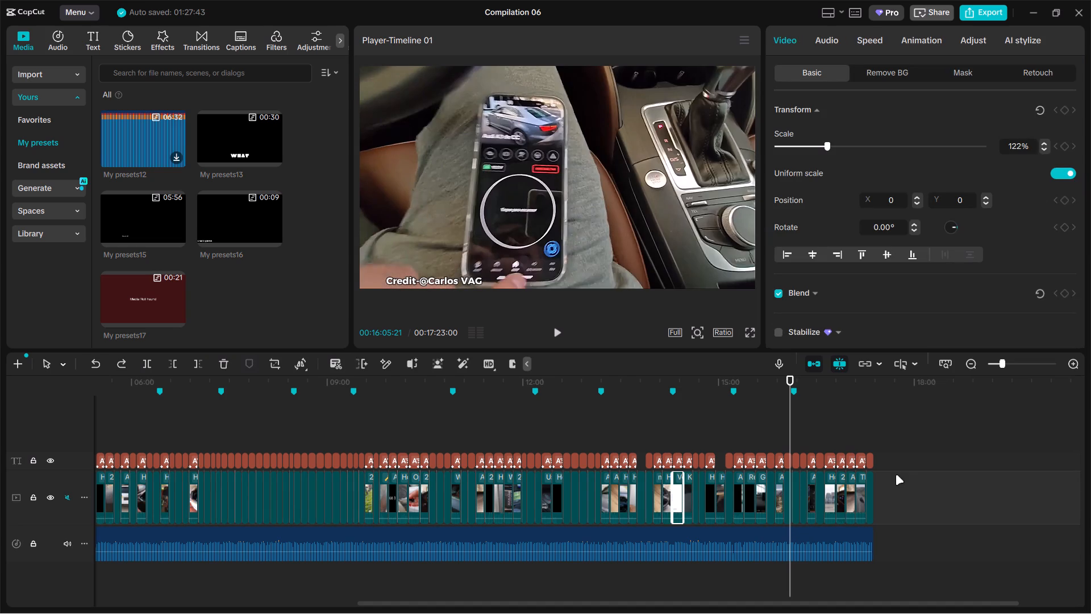
# Align the Quick DIY Video credit at 14:04 with the frame's bottom-left corner.
pyautogui.keyDown('ctrl'); pyautogui.scroll(14, 896, 475); pyautogui.keyUp('ctrl')
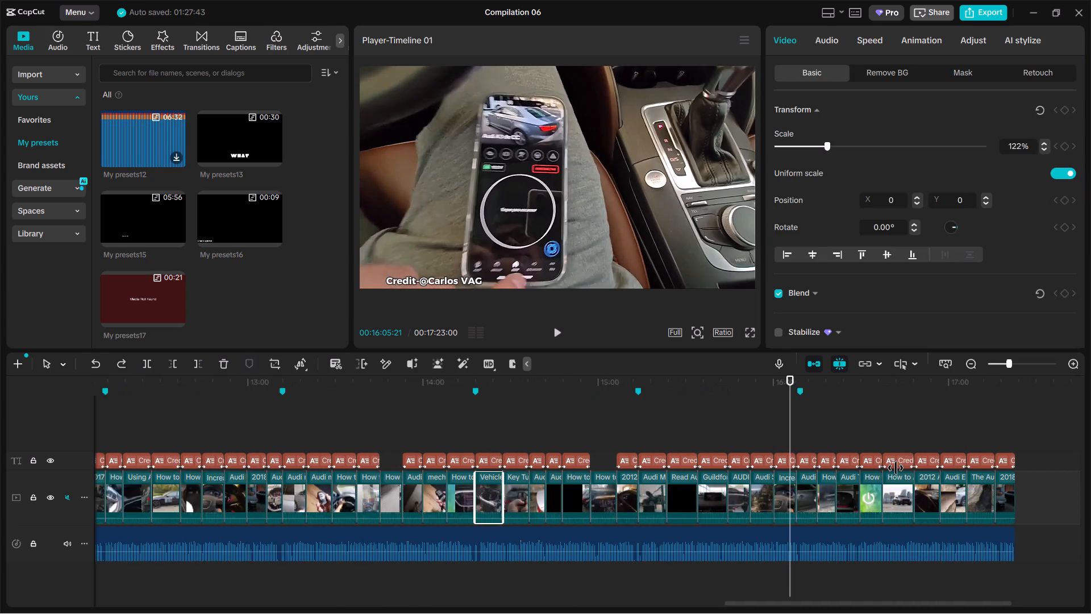
pyautogui.keyDown('ctrl'); pyautogui.scroll(2, 896, 468); pyautogui.keyUp('ctrl')
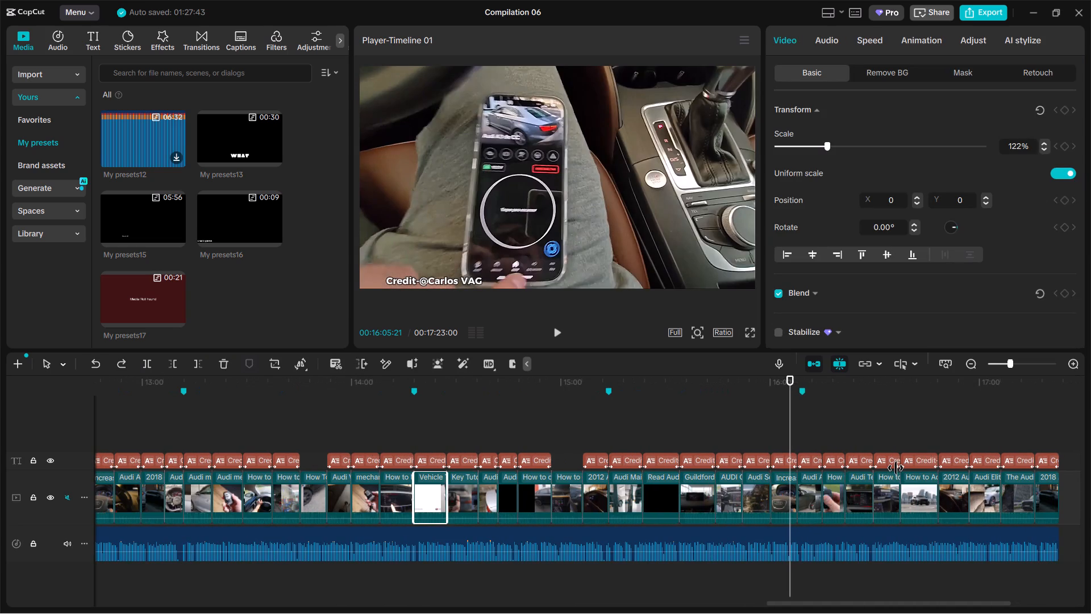
pyautogui.click(339, 431)
pyautogui.moveTo(339, 431); pyautogui.dragTo(347, 431)
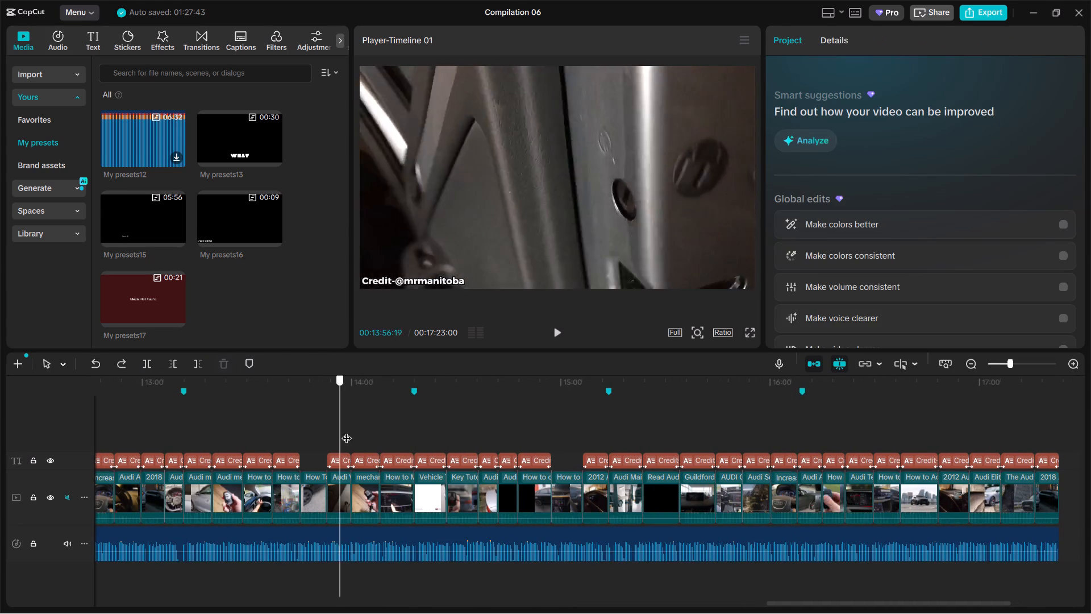
pyautogui.moveTo(347, 431); pyautogui.dragTo(340, 430)
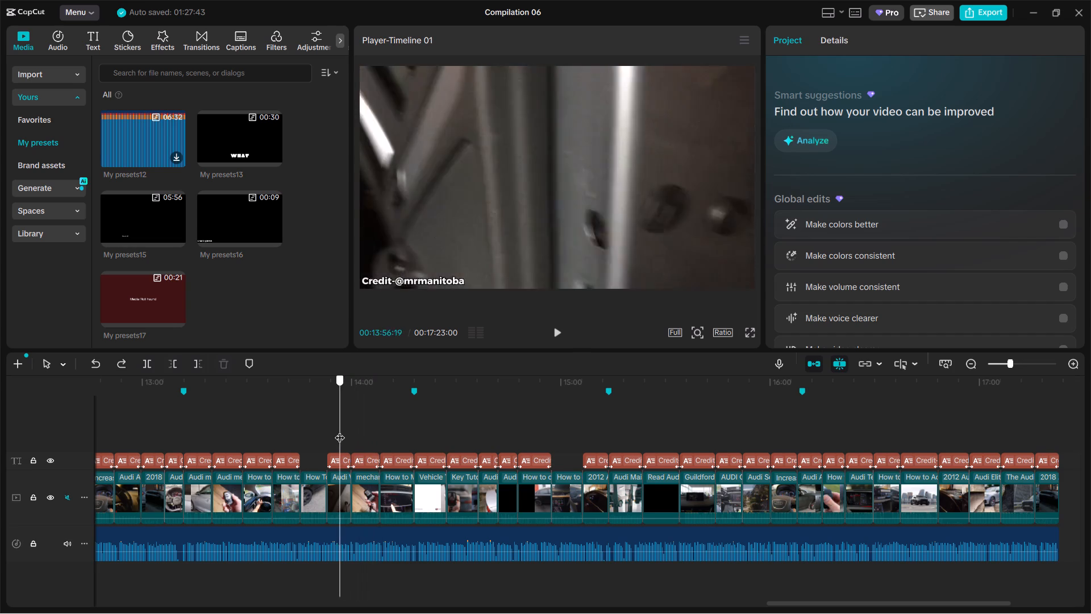
pyautogui.moveTo(340, 430); pyautogui.dragTo(368, 429)
pyautogui.click(411, 281)
pyautogui.moveTo(411, 281); pyautogui.dragTo(402, 277)
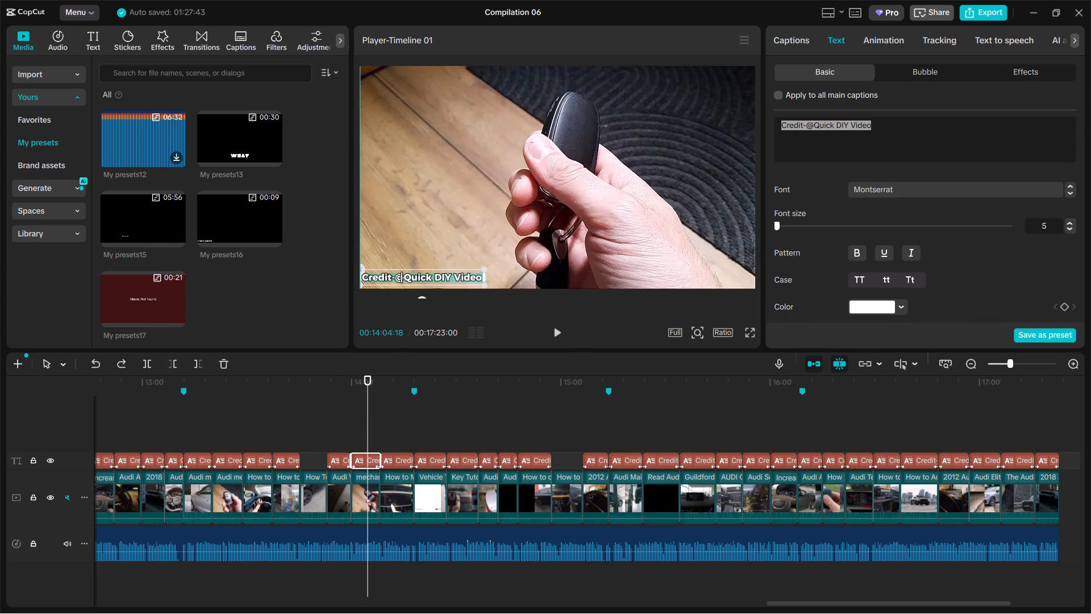
pyautogui.moveTo(402, 277); pyautogui.dragTo(397, 281)
pyautogui.click(411, 243)
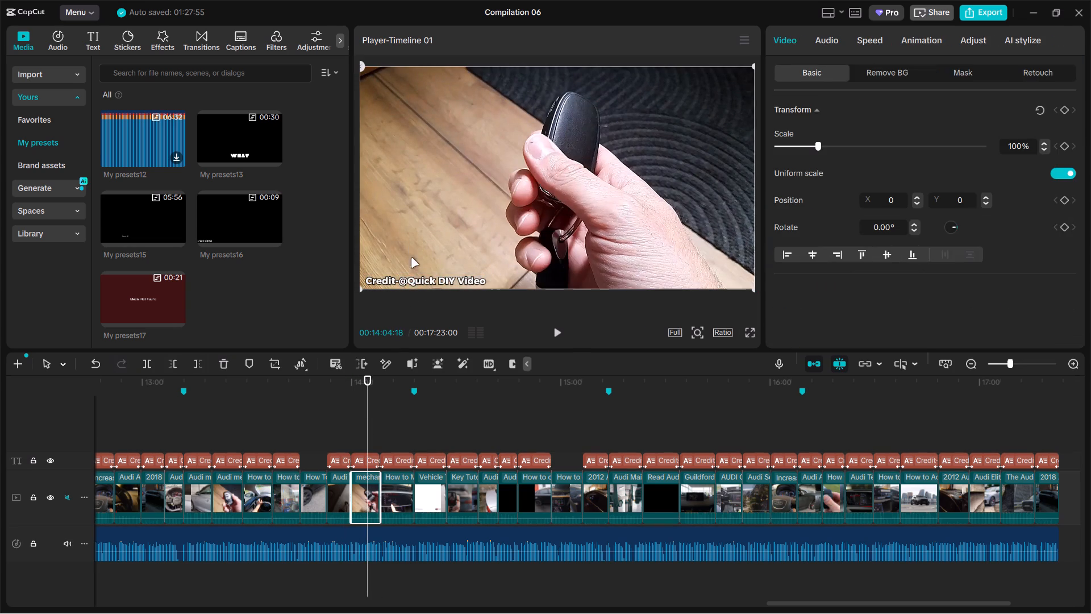
pyautogui.moveTo(410, 276); pyautogui.dragTo(403, 276)
pyautogui.click(406, 277)
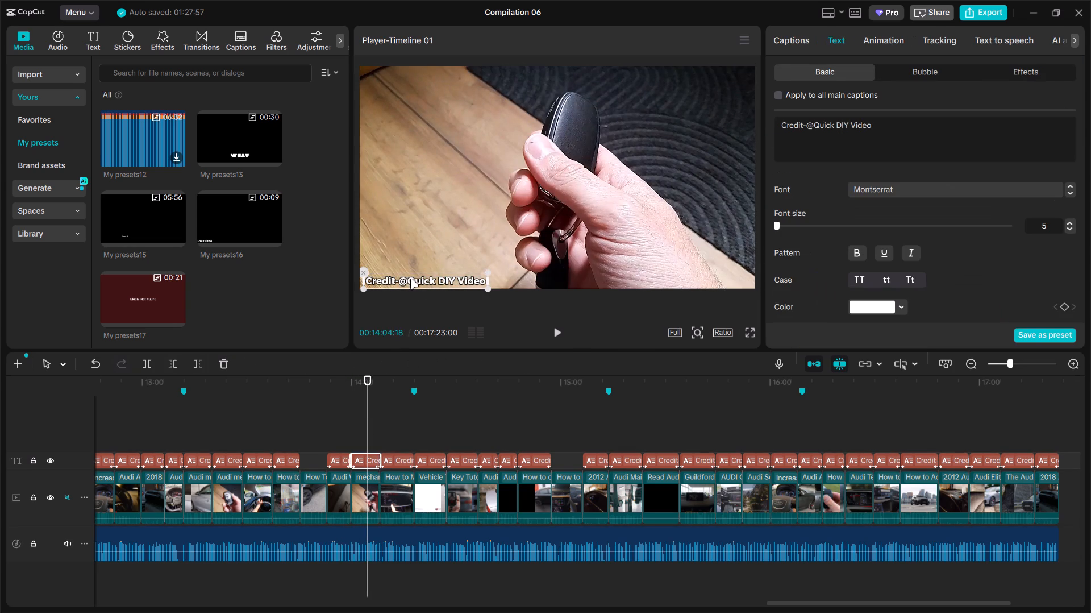
pyautogui.click(410, 279)
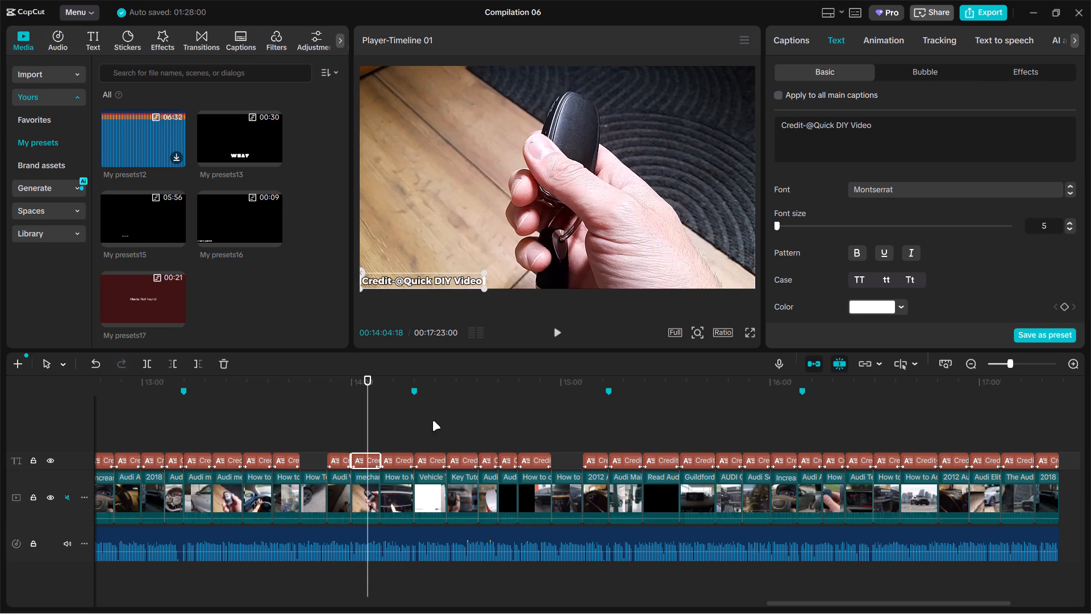
# Align the Inchcape Audi credit at 14:21 and the Audi Durham credit at 14:30 with the frame's bottom-left corner.
pyautogui.click(393, 430)
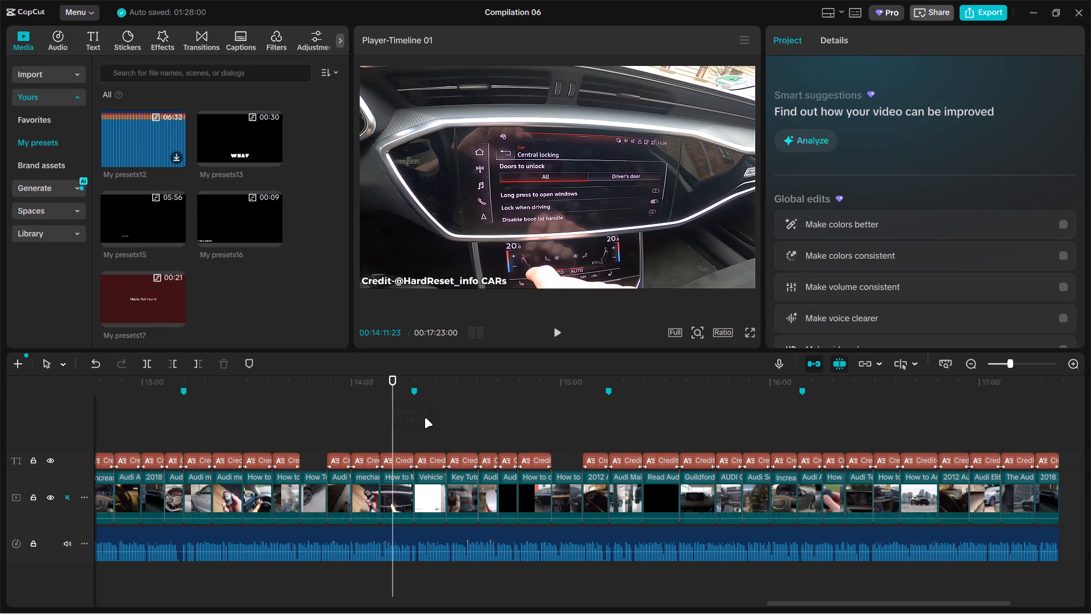
pyautogui.click(427, 420)
pyautogui.moveTo(425, 279); pyautogui.dragTo(410, 279)
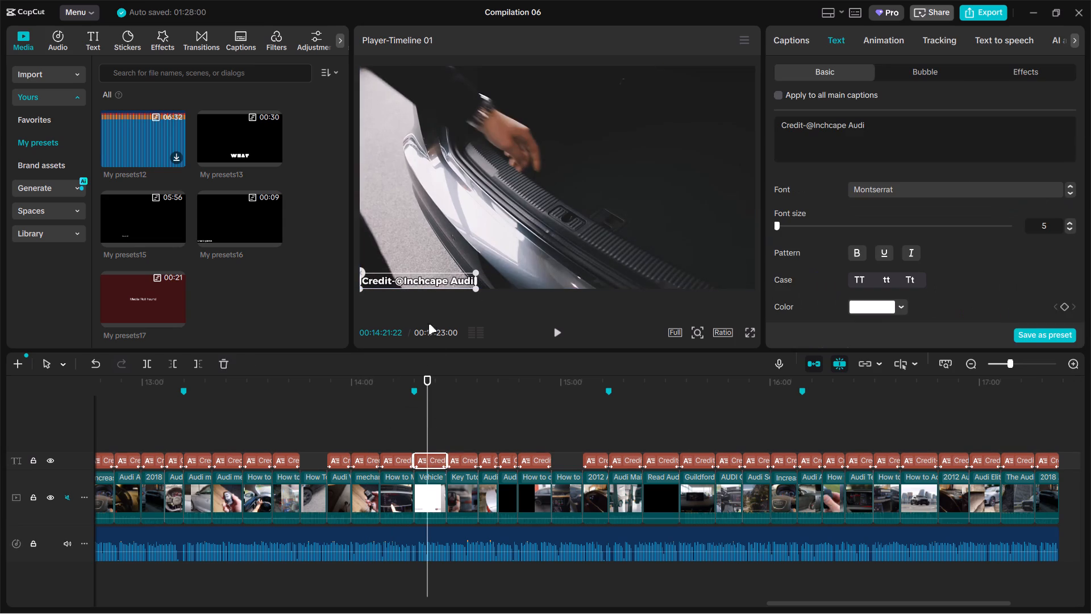
pyautogui.click(457, 411)
pyautogui.moveTo(410, 278); pyautogui.dragTo(394, 277)
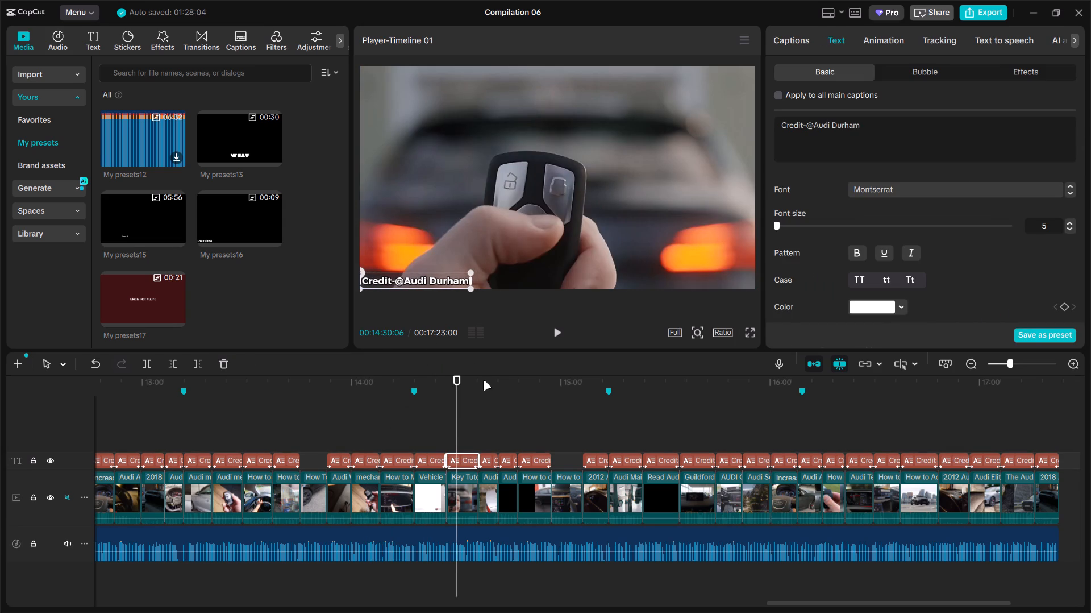
# Align the Ultimate DIY credit at 14:39 and the credit following it at about 14:44 with the frame's bottom-left corner.
pyautogui.click(494, 420)
pyautogui.click(490, 419)
pyautogui.moveTo(434, 277); pyautogui.dragTo(418, 276)
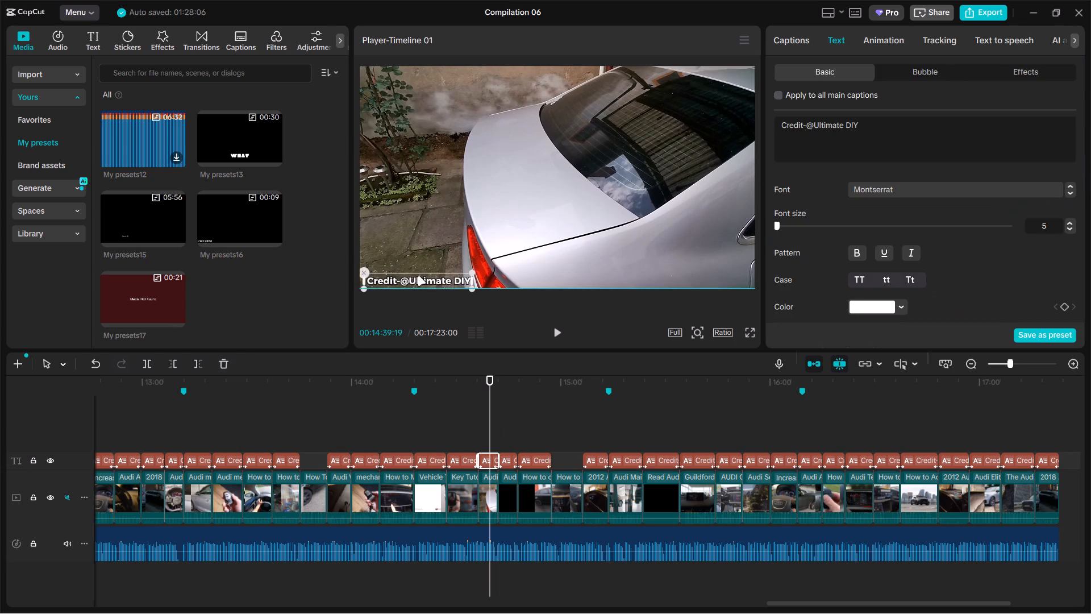
pyautogui.moveTo(418, 276); pyautogui.dragTo(415, 276)
pyautogui.click(505, 429)
pyautogui.moveTo(436, 274); pyautogui.dragTo(415, 272)
# Align the PDP Performance credit at 14:52 and the KostaKnowsBest credit at 15:08 with the frame's bottom-left corner.
pyautogui.click(536, 425)
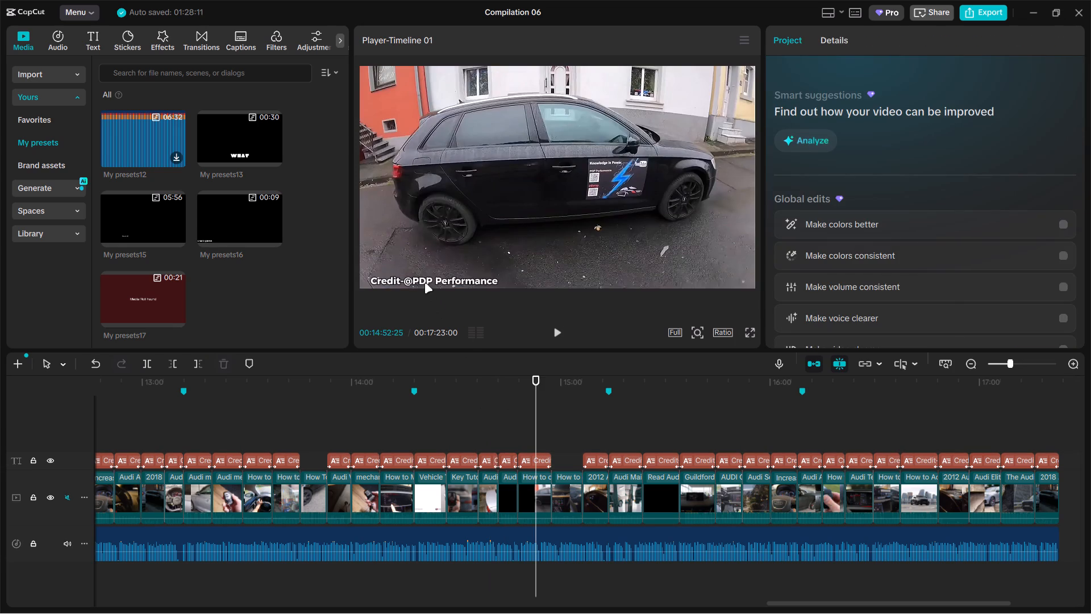
pyautogui.moveTo(423, 281); pyautogui.dragTo(415, 280)
pyautogui.click(590, 425)
pyautogui.moveTo(439, 280); pyautogui.dragTo(432, 279)
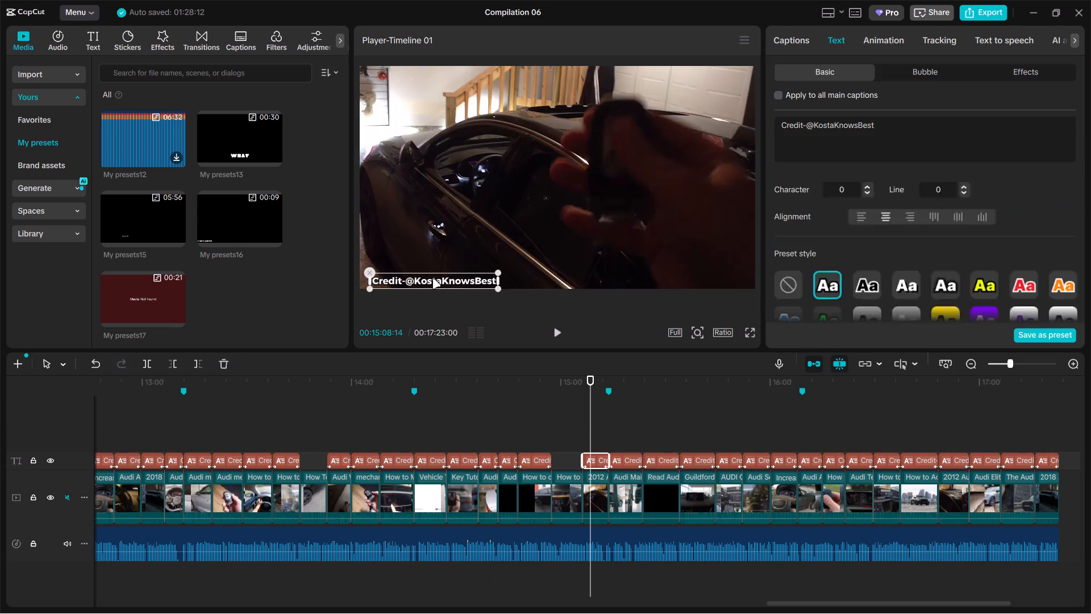
pyautogui.moveTo(432, 279); pyautogui.dragTo(428, 279)
# Align the Fluid MotorUnion credit at 15:20 and the GP Car Keys credit at 15:27 with the frame's bottom-left corner.
pyautogui.click(631, 419)
pyautogui.moveTo(447, 279); pyautogui.dragTo(444, 279)
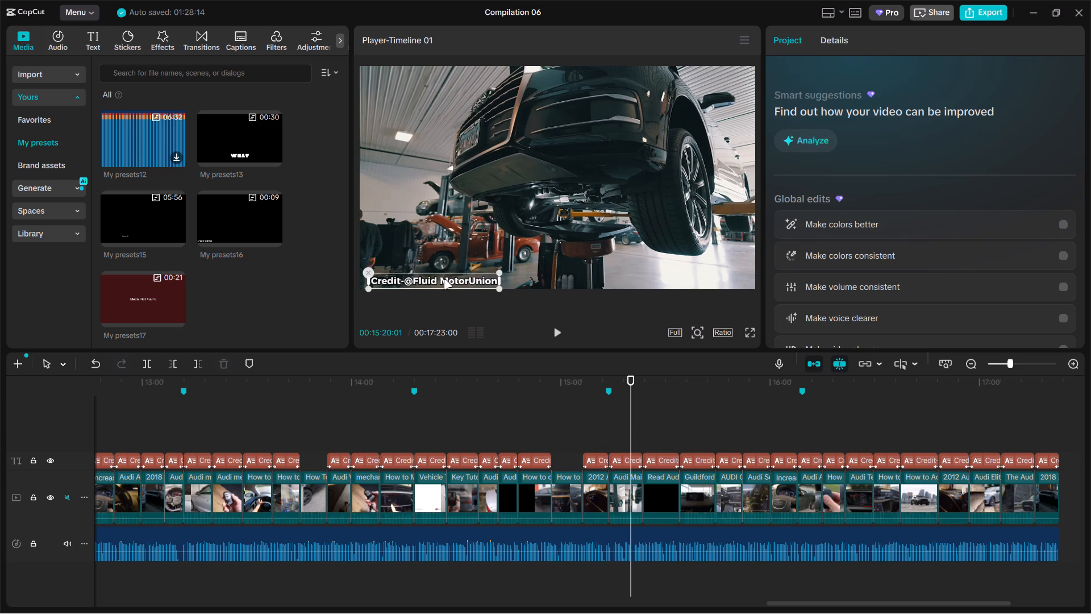
pyautogui.moveTo(444, 279); pyautogui.dragTo(440, 279)
pyautogui.click(656, 416)
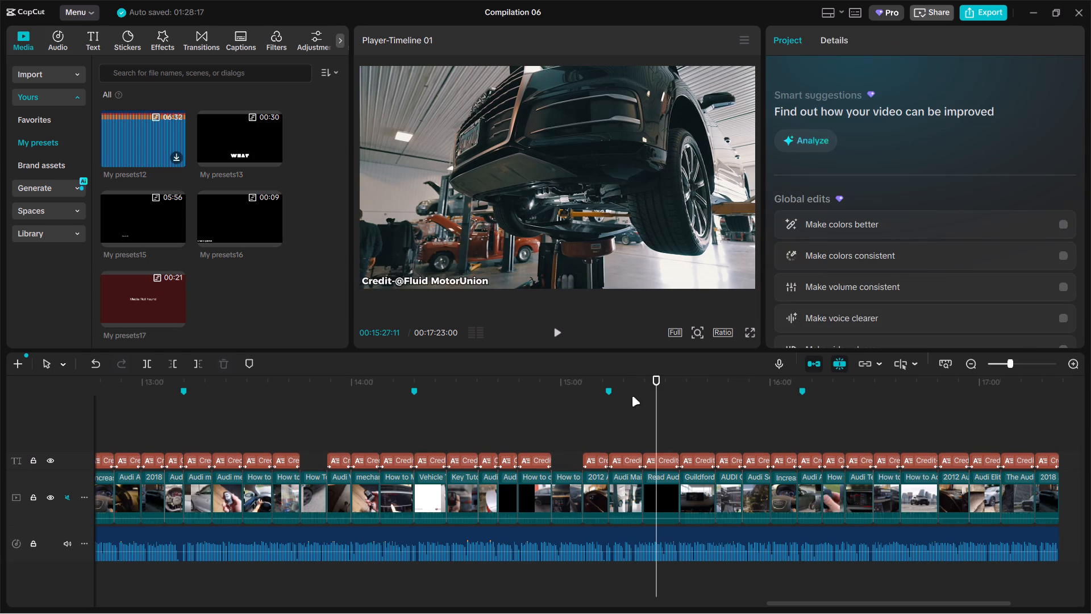
pyautogui.moveTo(444, 280); pyautogui.dragTo(423, 280)
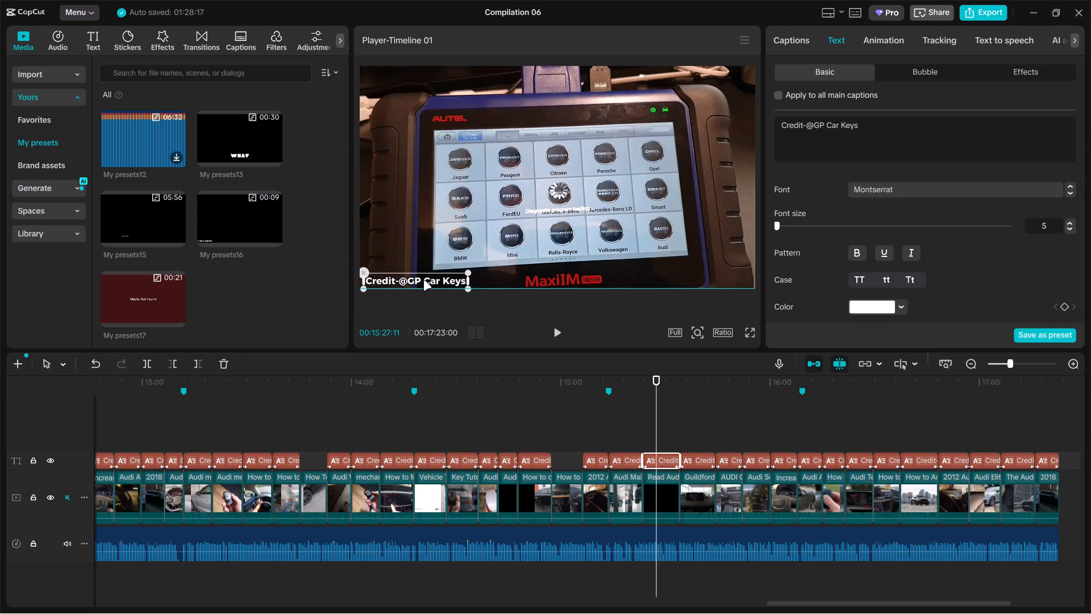
pyautogui.moveTo(423, 280); pyautogui.dragTo(420, 280)
# Align the Lookers Audi credit at 15:37 and the Audi India credit at 15:55 with the frame's bottom-left corner.
pyautogui.click(693, 426)
pyautogui.moveTo(461, 282); pyautogui.dragTo(446, 281)
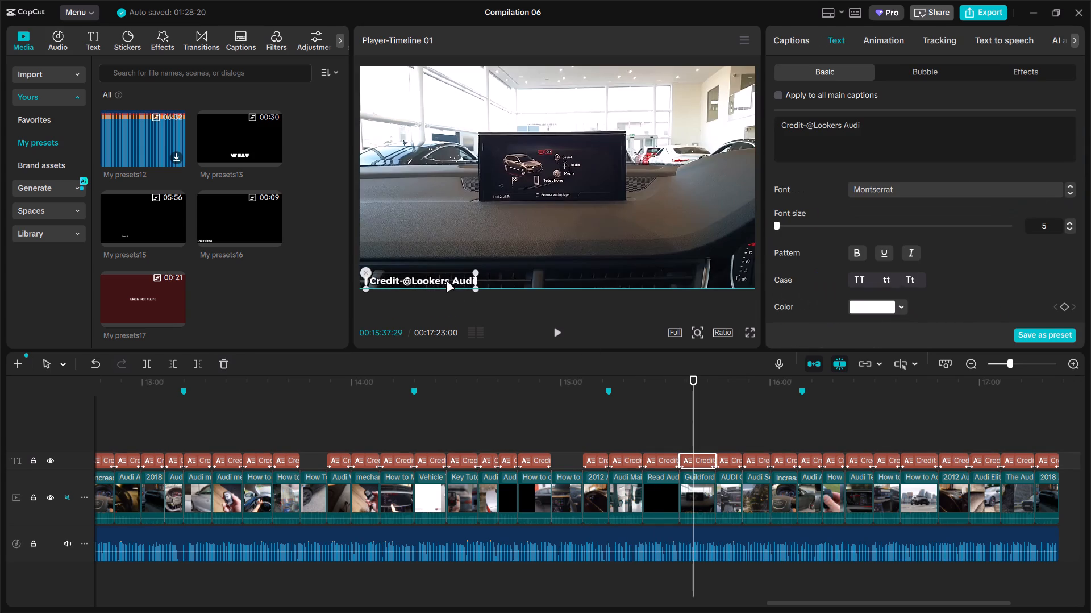
pyautogui.moveTo(446, 281); pyautogui.dragTo(440, 281)
pyautogui.click(615, 445)
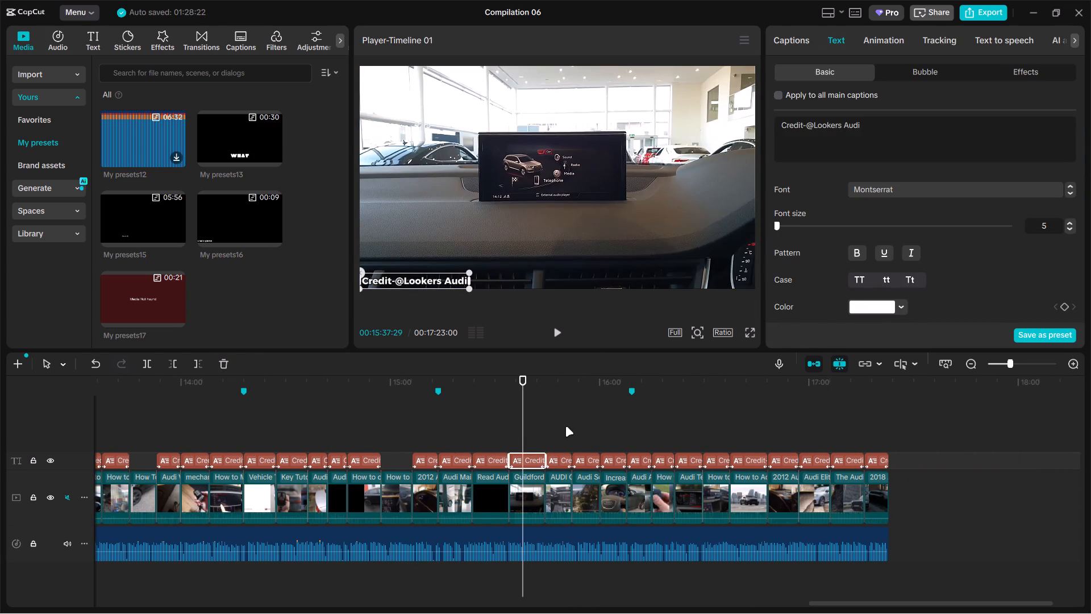
pyautogui.click(565, 426)
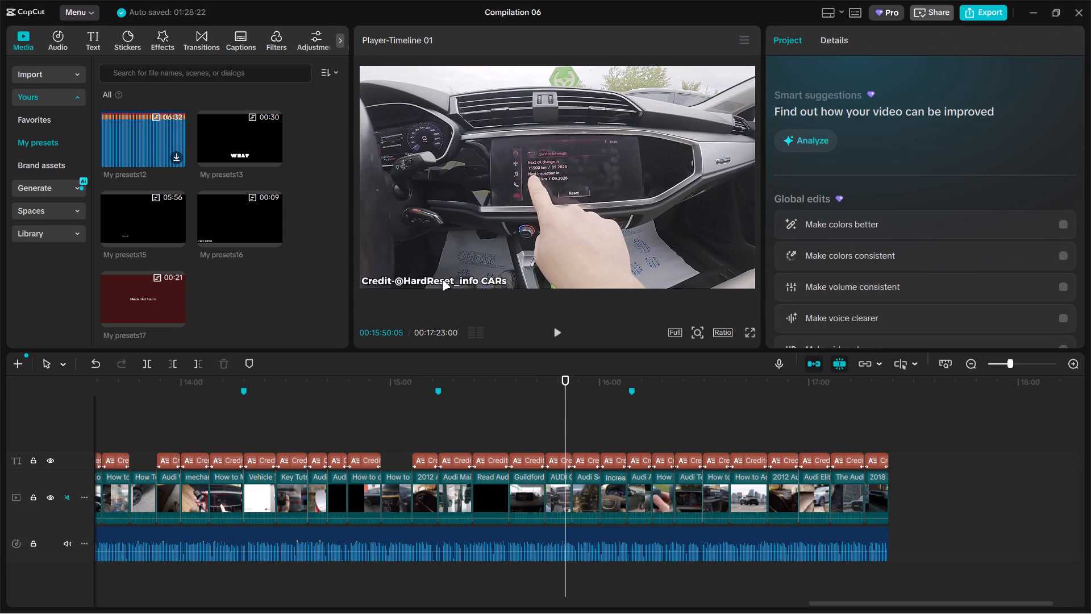
pyautogui.click(583, 430)
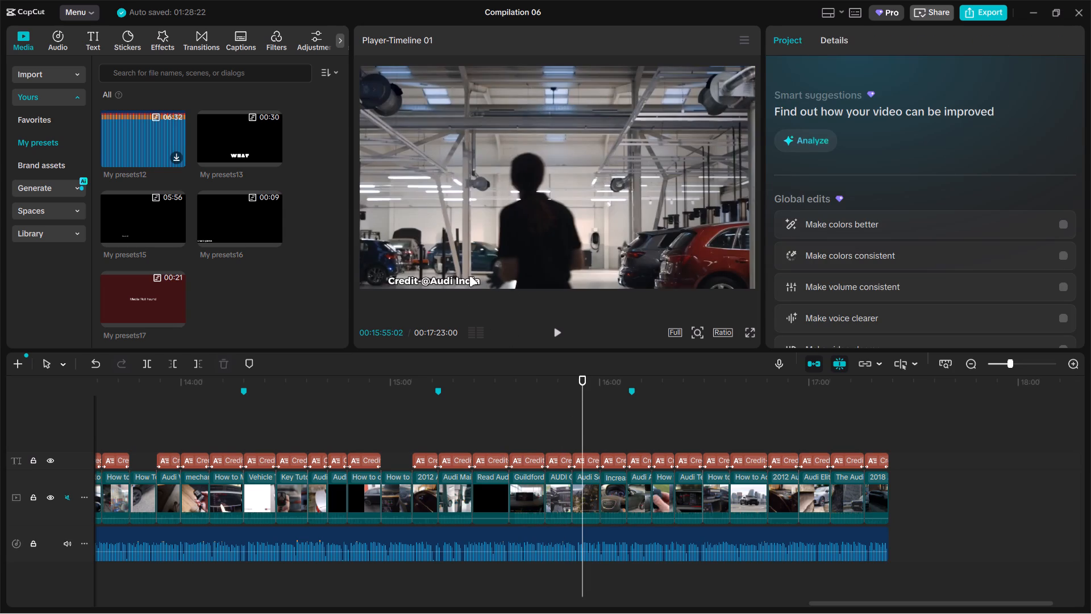
pyautogui.moveTo(469, 276); pyautogui.dragTo(444, 277)
# Align the Carlos VAG credit at 16:03 and the BurntRubba credit at 16:11 with the frame's bottom-left corner.
pyautogui.click(612, 435)
pyautogui.moveTo(424, 280); pyautogui.dragTo(397, 281)
pyautogui.click(639, 412)
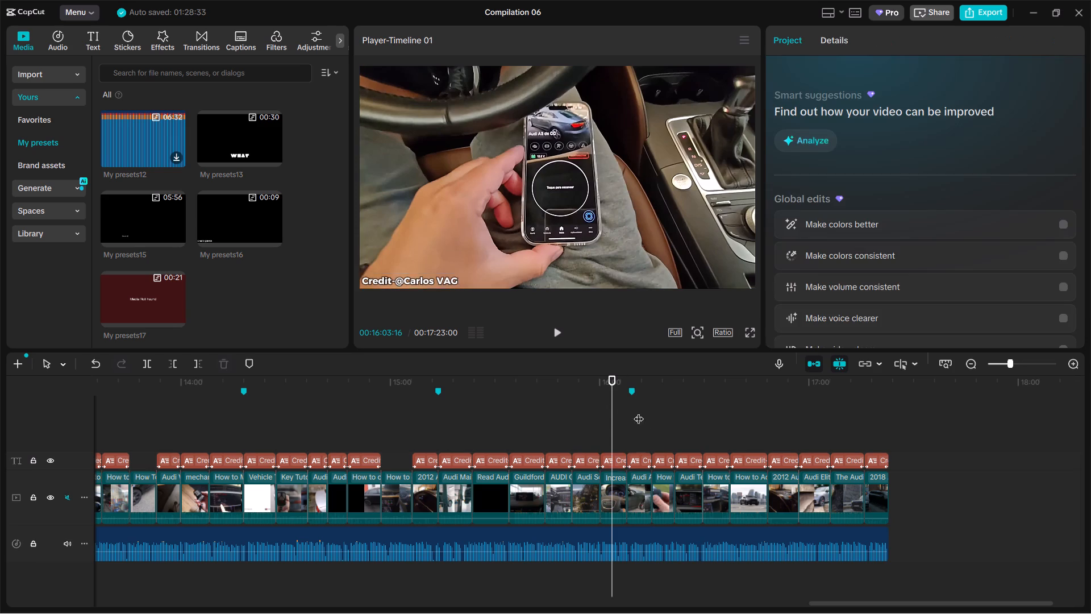
pyautogui.moveTo(436, 284); pyautogui.dragTo(412, 281)
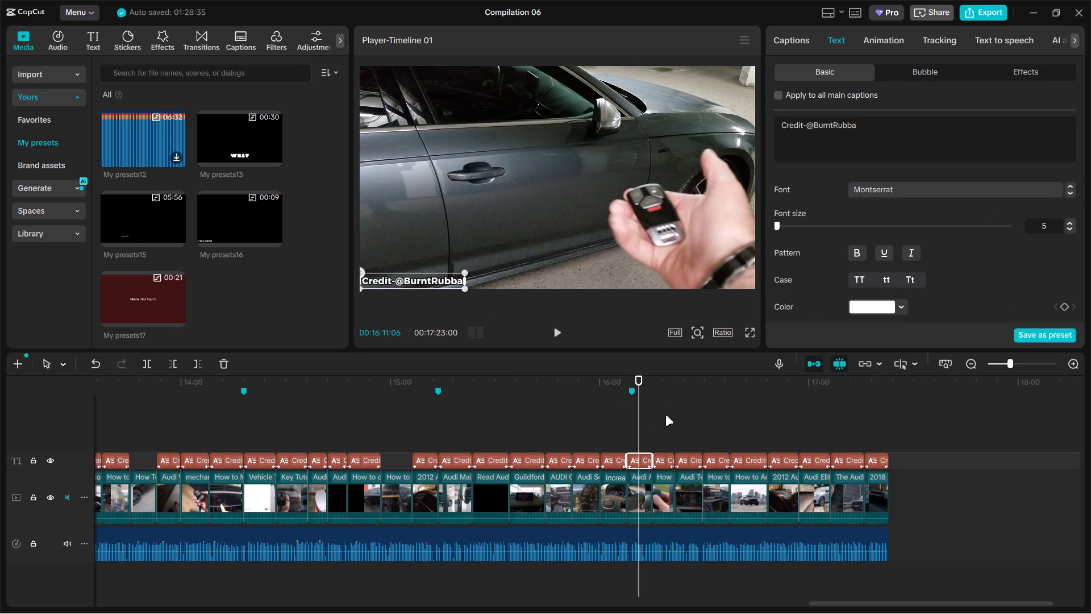
# Align the credit at about 16:18 and the Audi USA credit at 16:23 with the frame's bottom-left corner.
pyautogui.click(664, 424)
pyautogui.moveTo(437, 284); pyautogui.dragTo(407, 282)
pyautogui.click(680, 431)
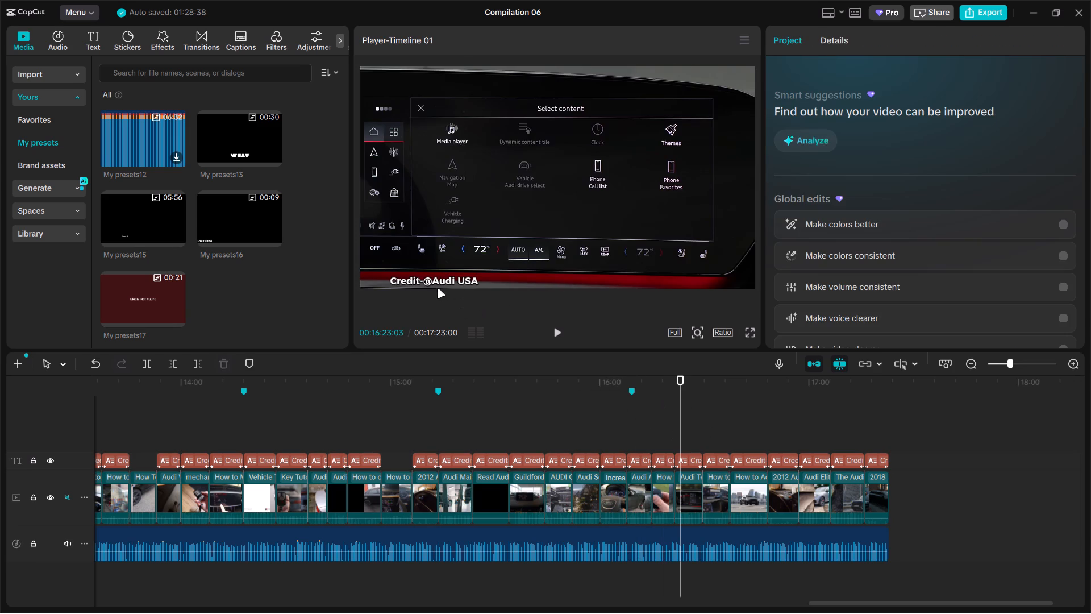
pyautogui.moveTo(434, 286); pyautogui.dragTo(408, 284)
# Align the credits at about 16:40 and 16:52 with the frame's bottom-left corner.
pyautogui.click(710, 413)
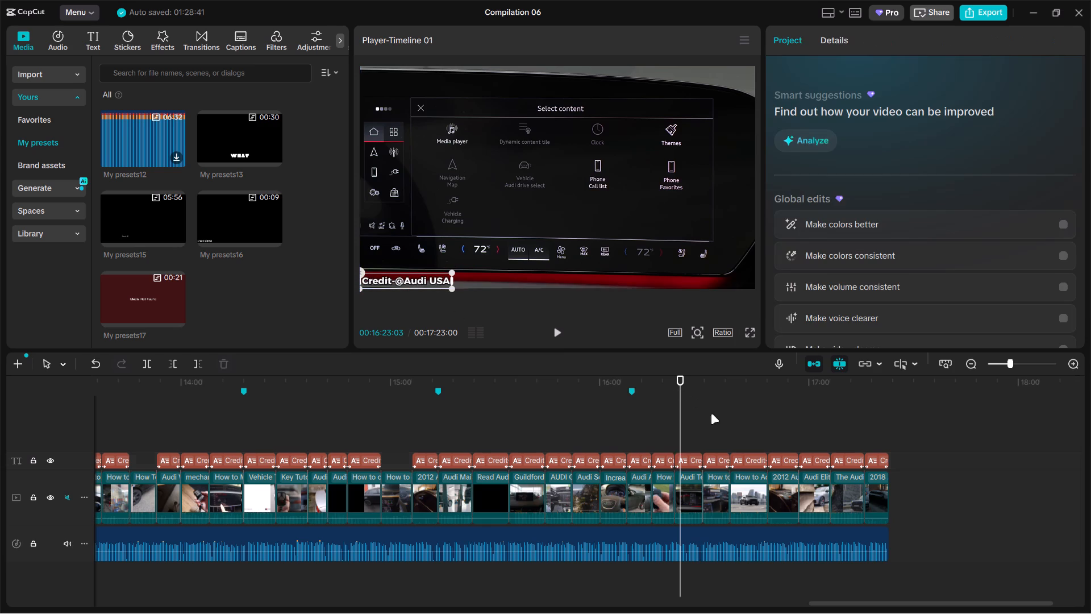
pyautogui.click(734, 428)
pyautogui.moveTo(734, 428); pyautogui.dragTo(740, 428)
pyautogui.moveTo(424, 287); pyautogui.dragTo(416, 284)
pyautogui.click(784, 422)
pyautogui.moveTo(467, 287); pyautogui.dragTo(457, 285)
# Align the Audi credit at 17:08 and the Remote Starts credit at 17:18 with the frame's bottom-left corner.
pyautogui.click(819, 423)
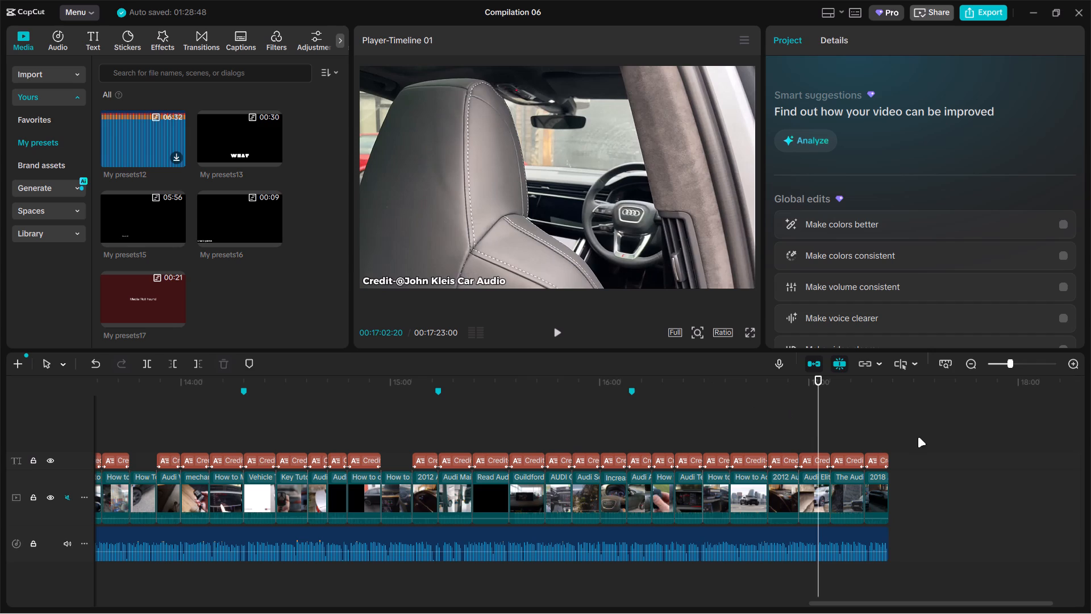
pyautogui.click(840, 434)
pyautogui.moveTo(436, 279); pyautogui.dragTo(421, 275)
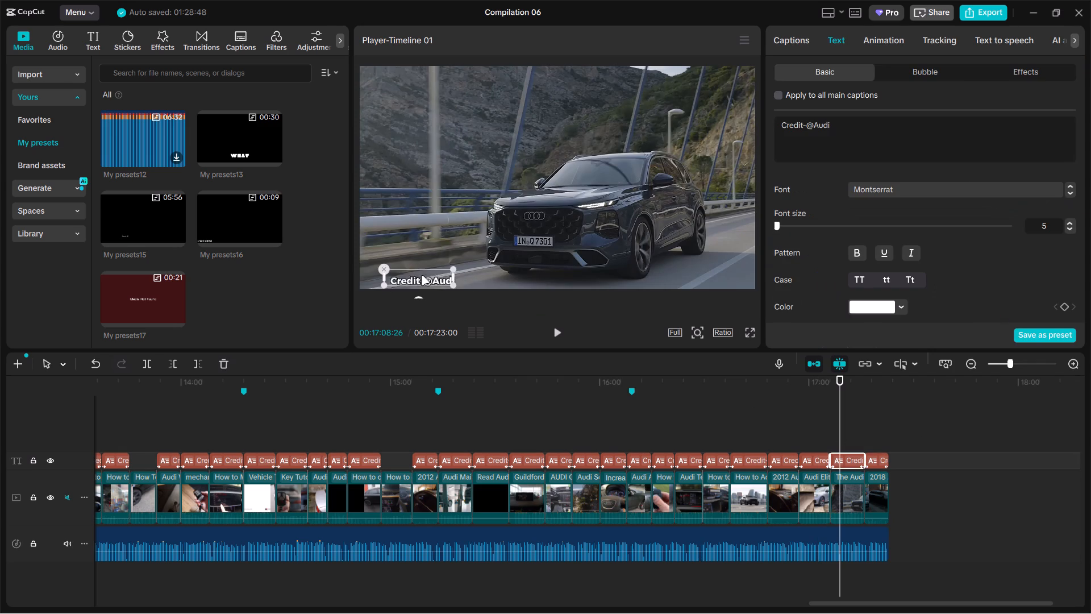
pyautogui.moveTo(421, 275); pyautogui.dragTo(399, 281)
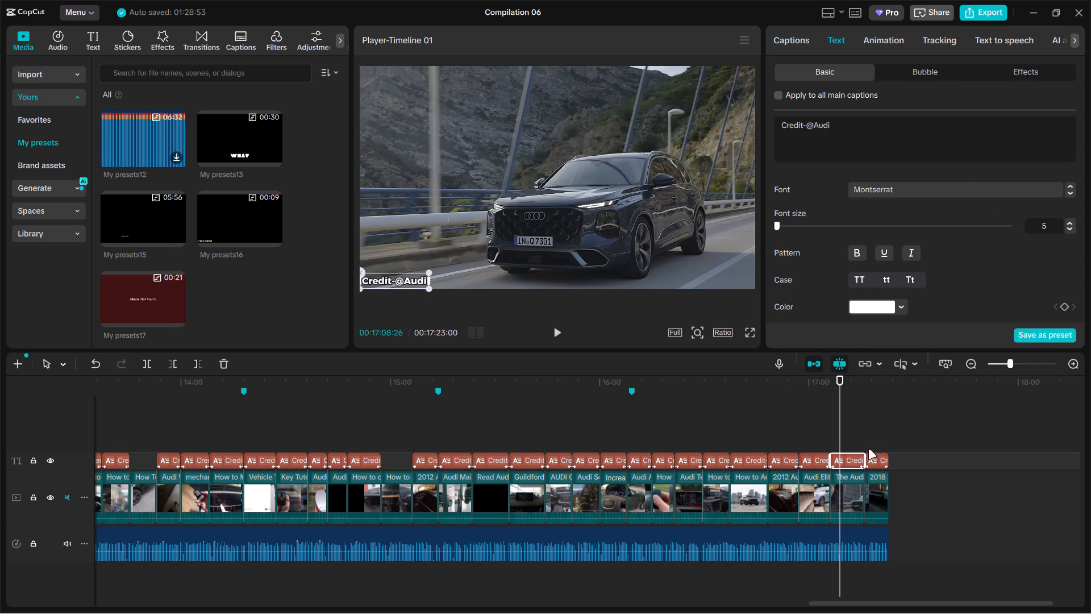
pyautogui.click(871, 434)
pyautogui.moveTo(470, 276); pyautogui.dragTo(453, 276)
pyautogui.moveTo(455, 277); pyautogui.dragTo(432, 277)
pyautogui.moveTo(435, 279); pyautogui.dragTo(432, 279)
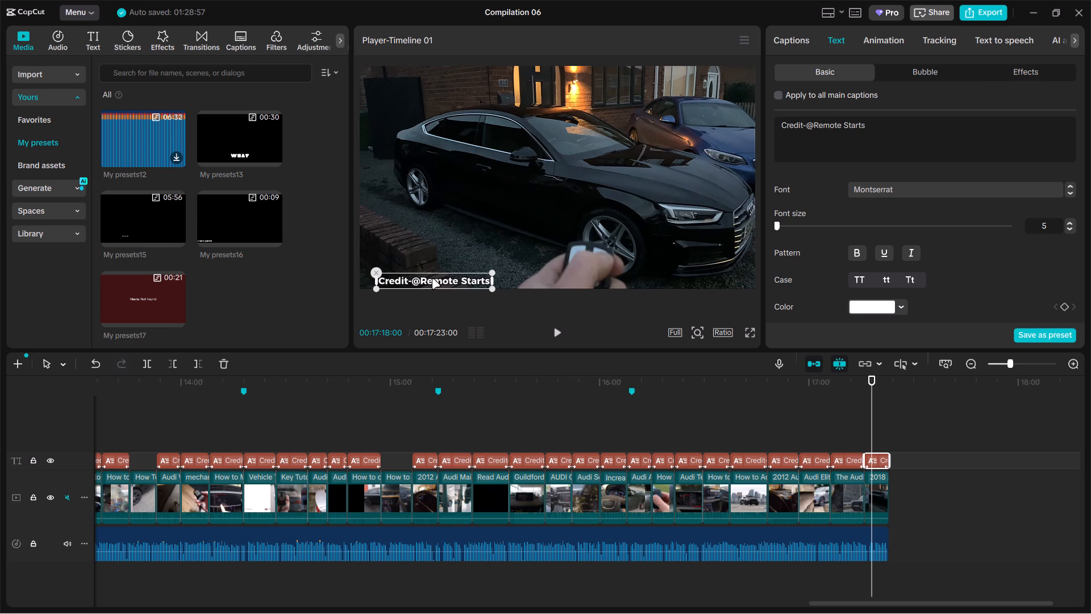
pyautogui.moveTo(432, 279); pyautogui.dragTo(420, 277)
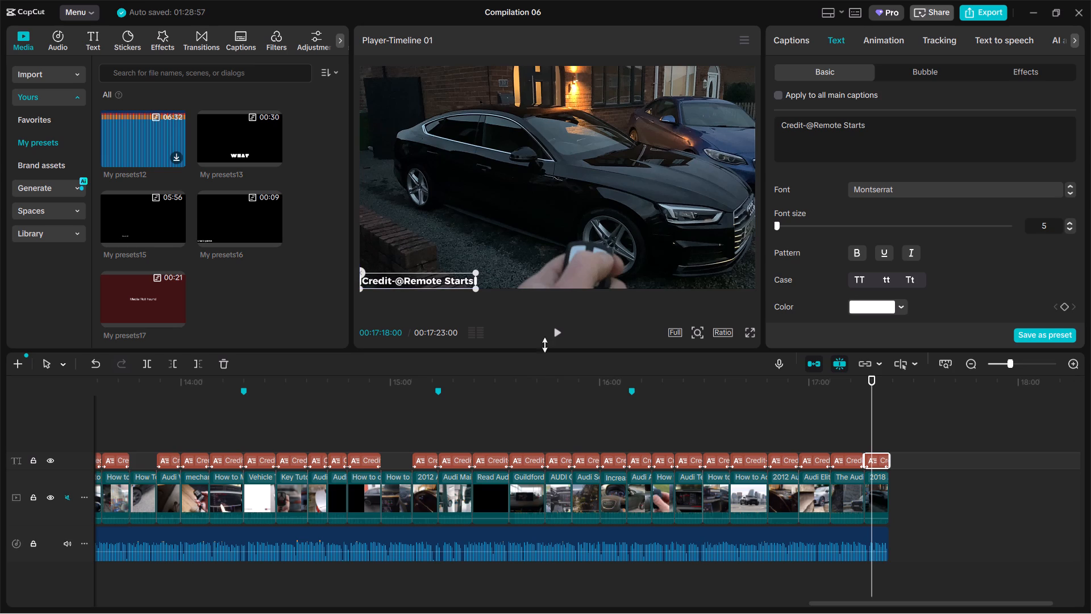
# Examine the gap in the credit track at about 13:45, above the How To Manually Lock Your Audi A4 Actuators clip.
pyautogui.keyDown('ctrl'); pyautogui.scroll(-9, 989, 471); pyautogui.keyUp('ctrl')
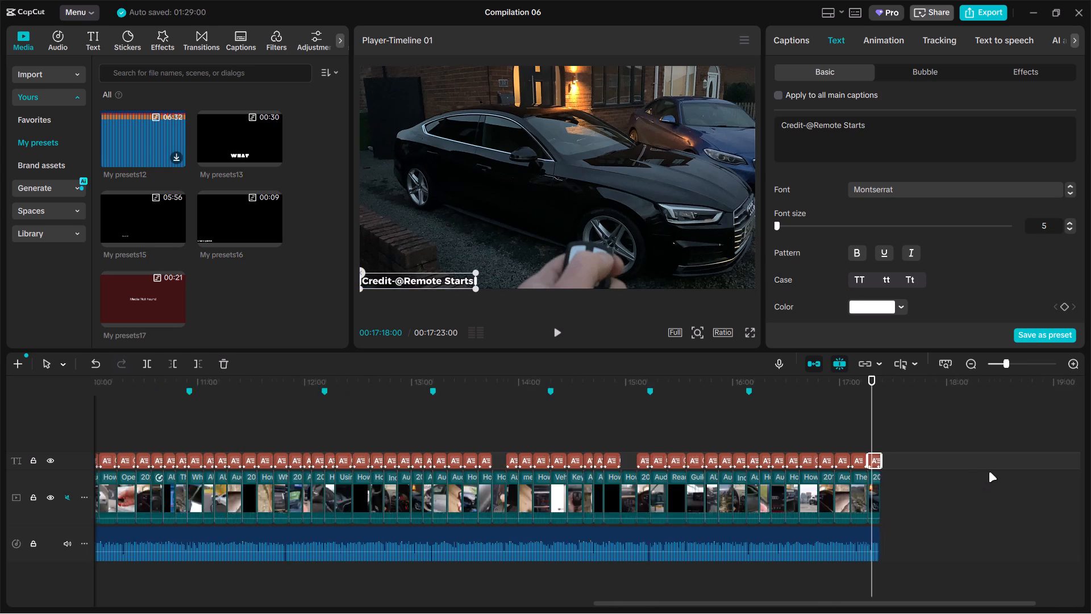
pyautogui.keyDown('ctrl'); pyautogui.scroll(-9, 989, 472); pyautogui.keyUp('ctrl')
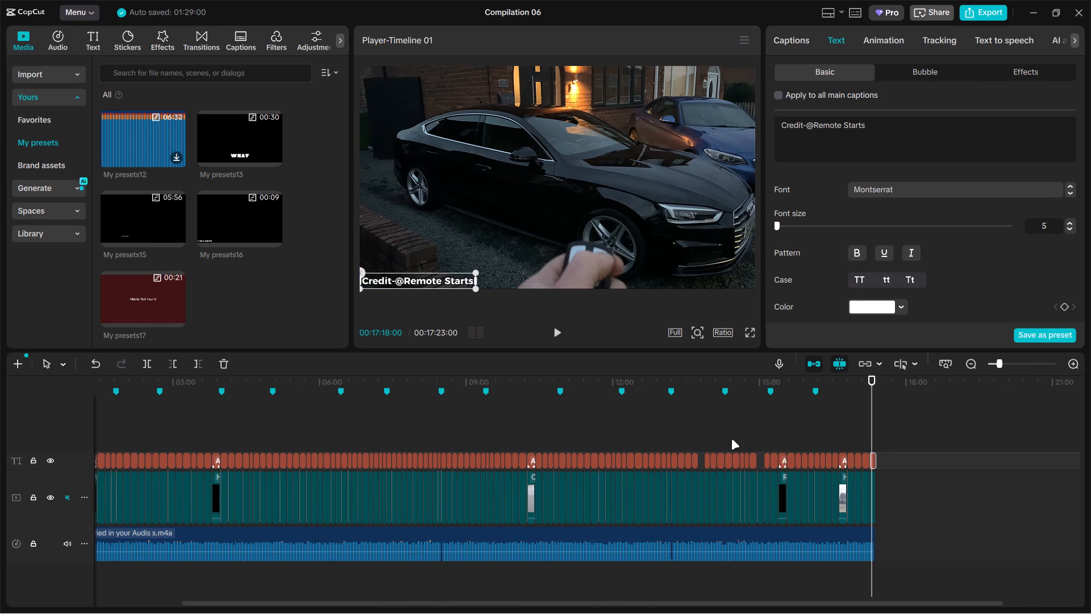
pyautogui.click(700, 433)
pyautogui.keyDown('ctrl'); pyautogui.scroll(3, 703, 434); pyautogui.keyUp('ctrl')
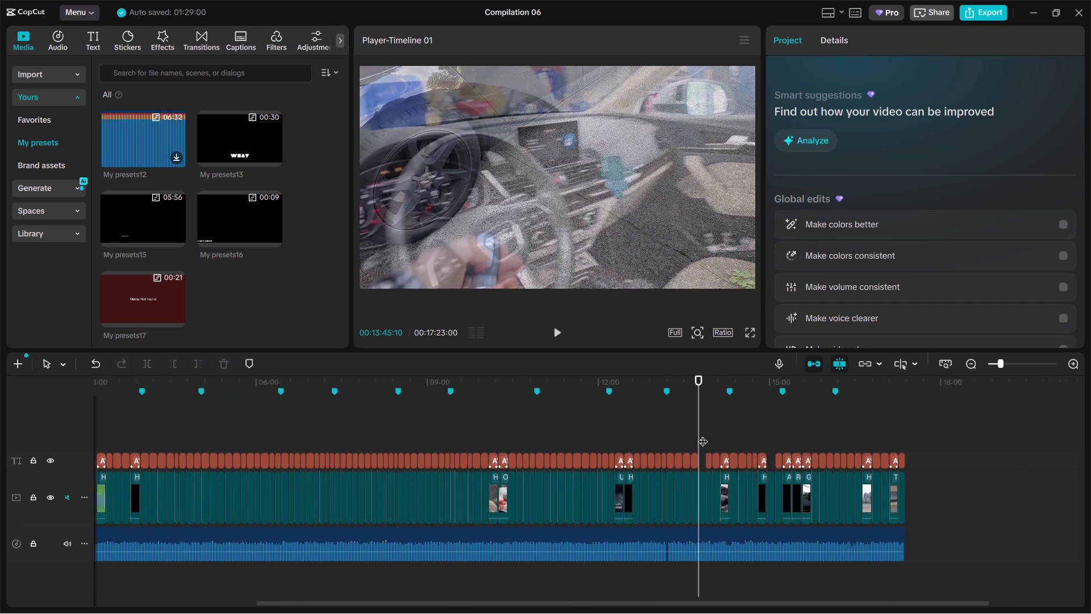
pyautogui.keyDown('ctrl'); pyautogui.scroll(20, 703, 434); pyautogui.keyUp('ctrl')
pyautogui.keyDown('ctrl'); pyautogui.scroll(14, 703, 434); pyautogui.keyUp('ctrl')
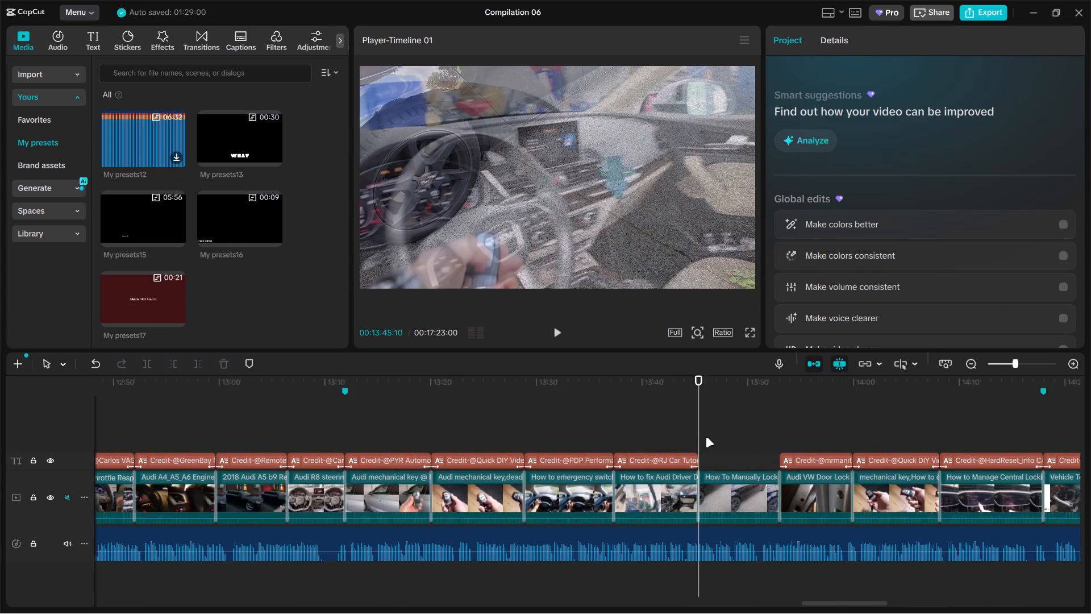
pyautogui.keyDown('ctrl'); pyautogui.scroll(9, 706, 437); pyautogui.keyUp('ctrl')
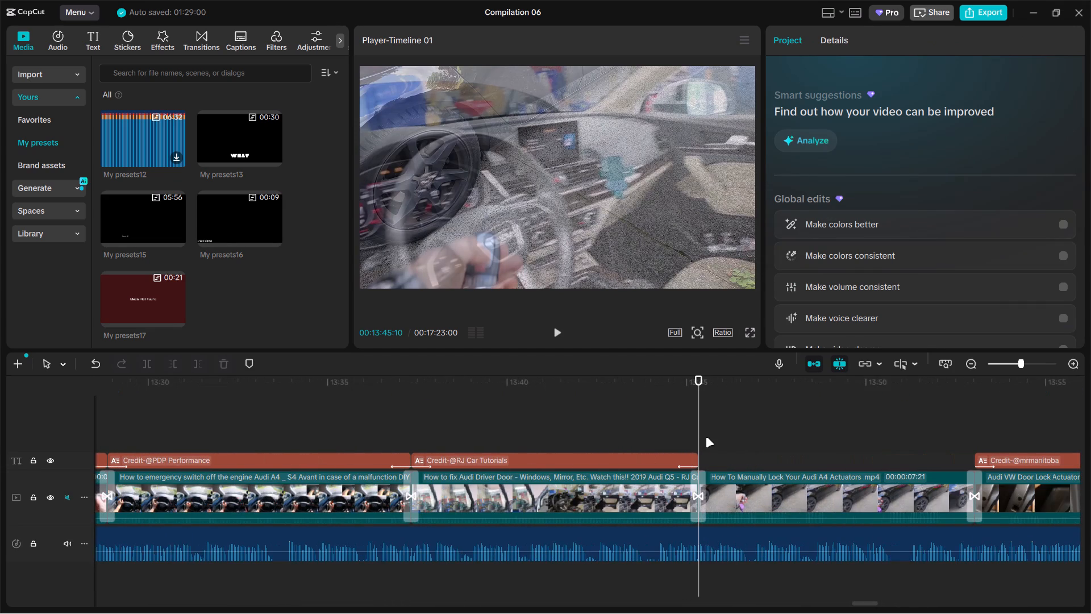
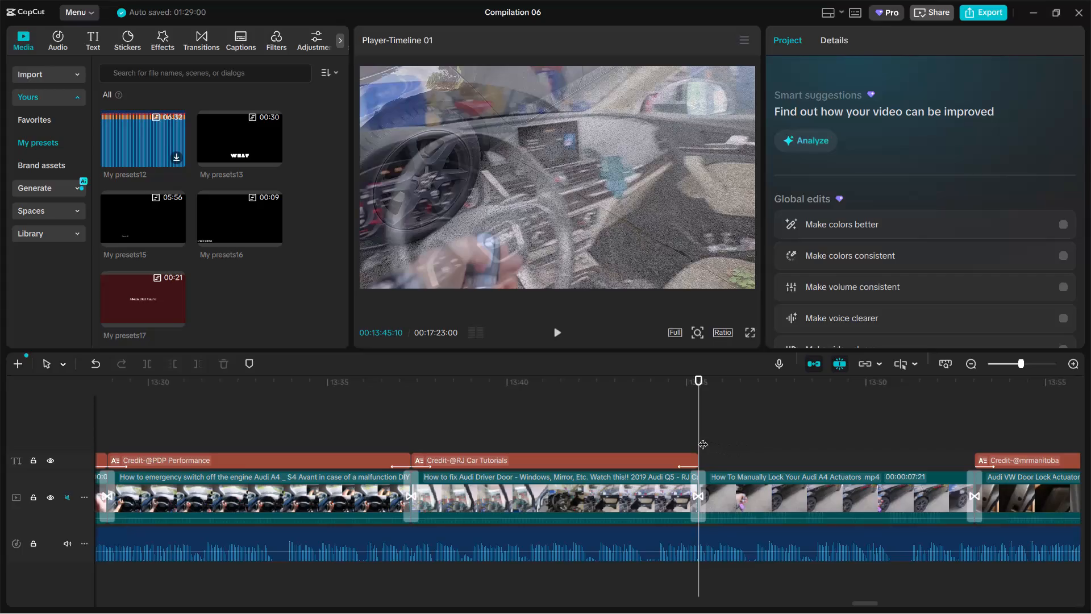
# Copy the RJ Car Tutorials credit into the credit-track gap at about 13:45, trimming its end to meet the mrmanitoba credit.
pyautogui.moveTo(693, 429); pyautogui.dragTo(706, 432)
pyautogui.moveTo(707, 430); pyautogui.dragTo(805, 424)
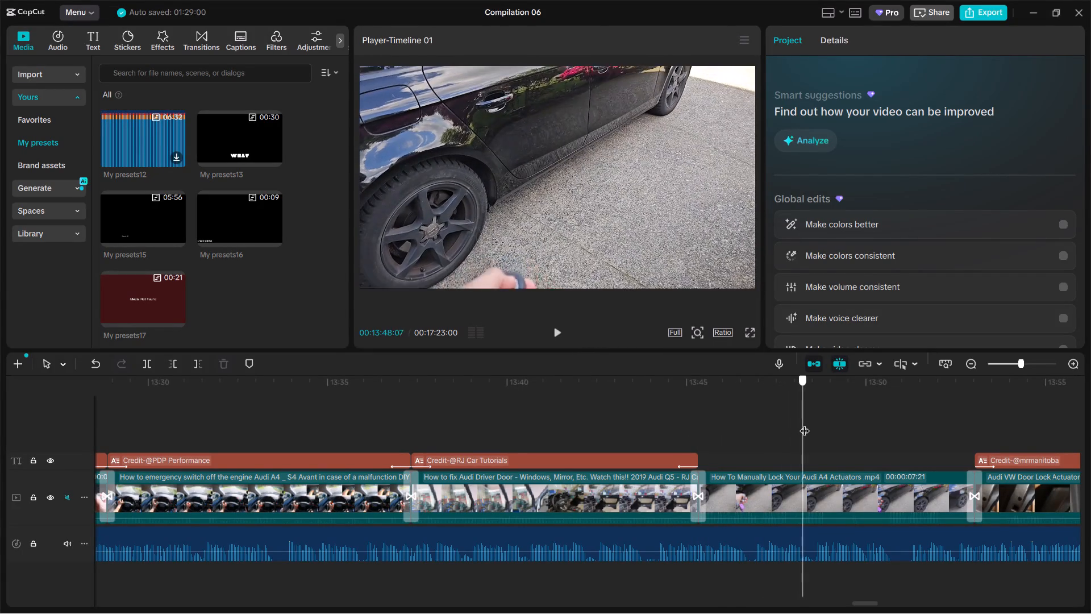
pyautogui.moveTo(805, 424); pyautogui.dragTo(829, 401)
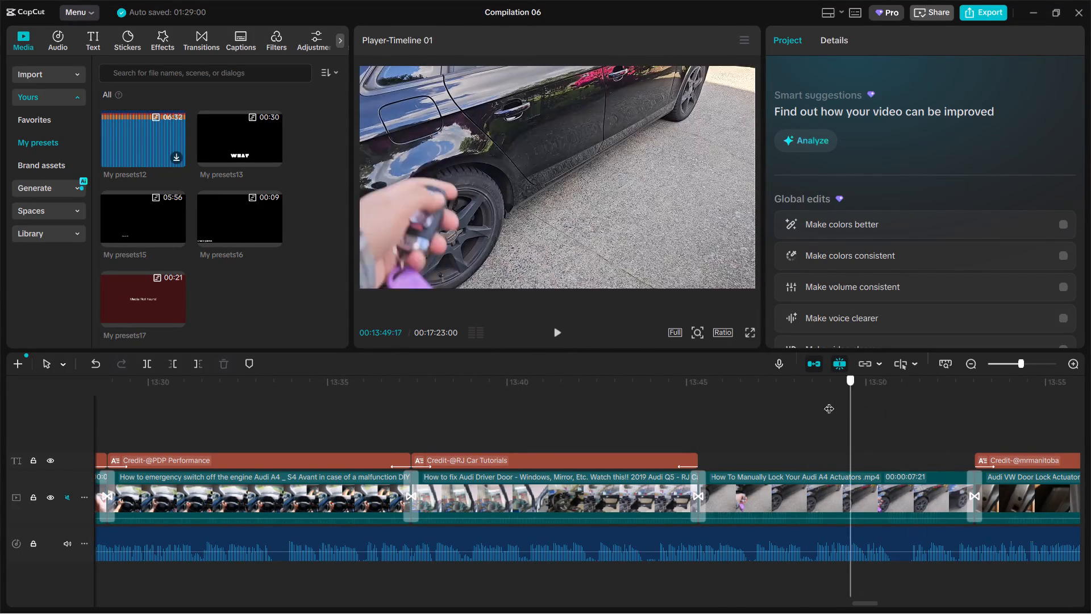
pyautogui.moveTo(829, 401); pyautogui.dragTo(827, 401)
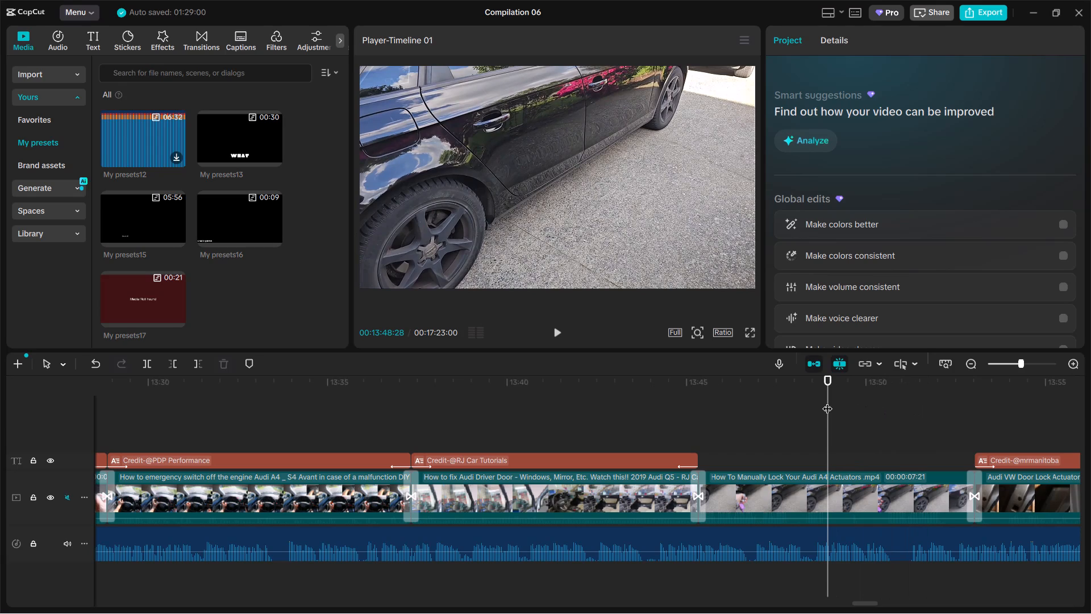
pyautogui.click(513, 457)
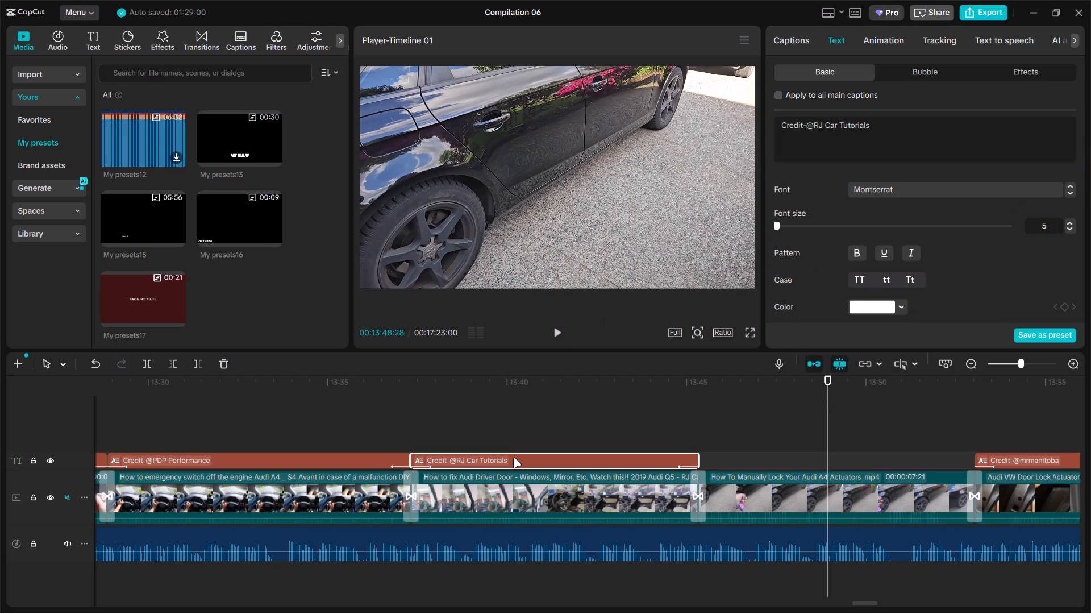
pyautogui.hotkey('ctrl', 'c')
pyautogui.keyDown('ctrl'); pyautogui.click(699, 432); pyautogui.keyUp('ctrl')
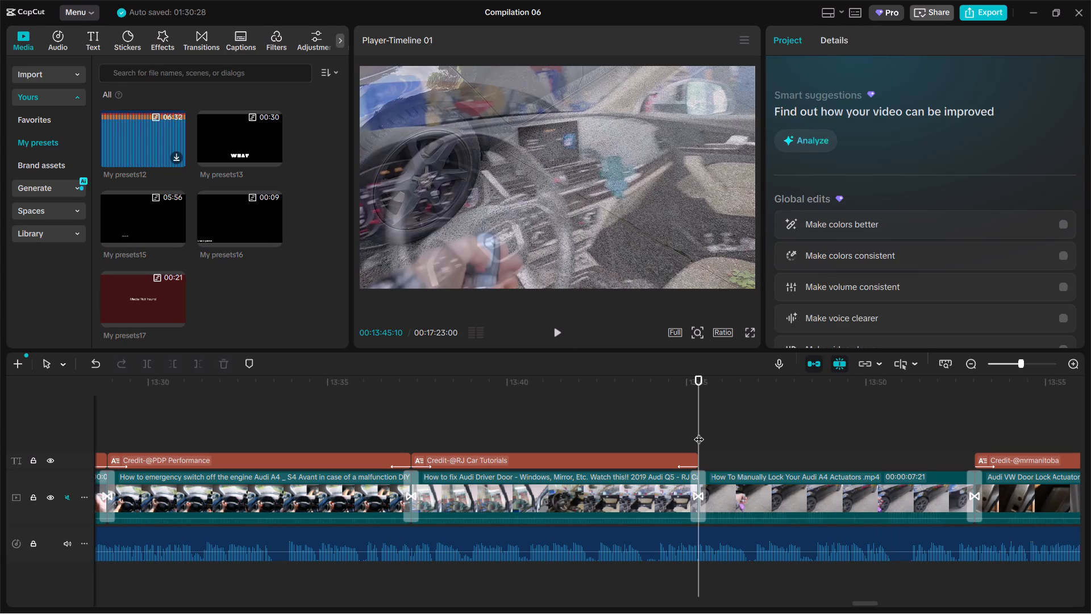
pyautogui.hotkey('ctrl', 'v')
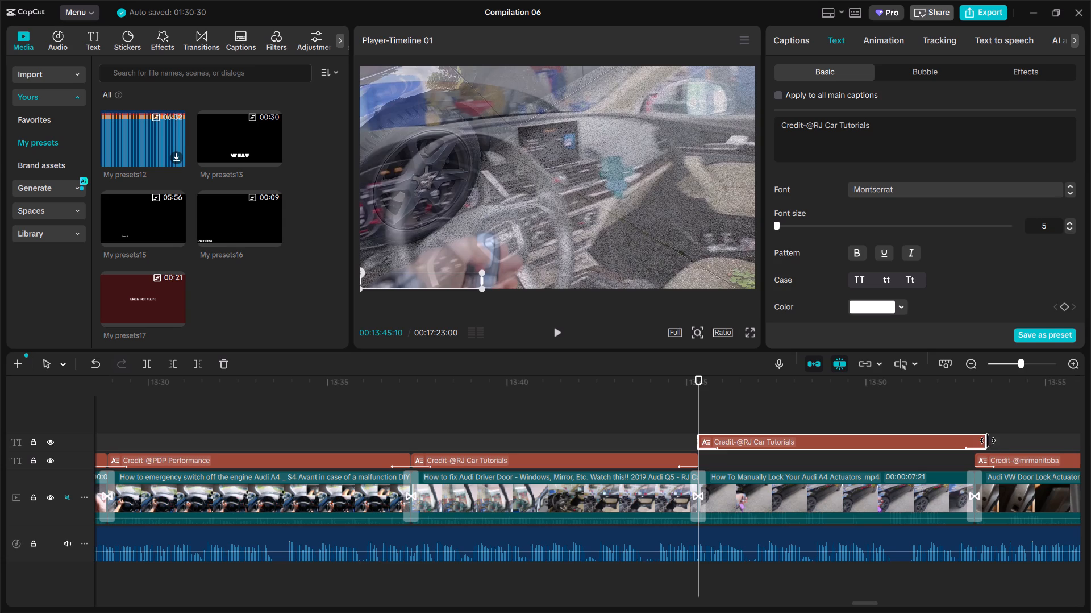
pyautogui.moveTo(988, 441); pyautogui.dragTo(971, 441)
pyautogui.moveTo(903, 438); pyautogui.dragTo(903, 451)
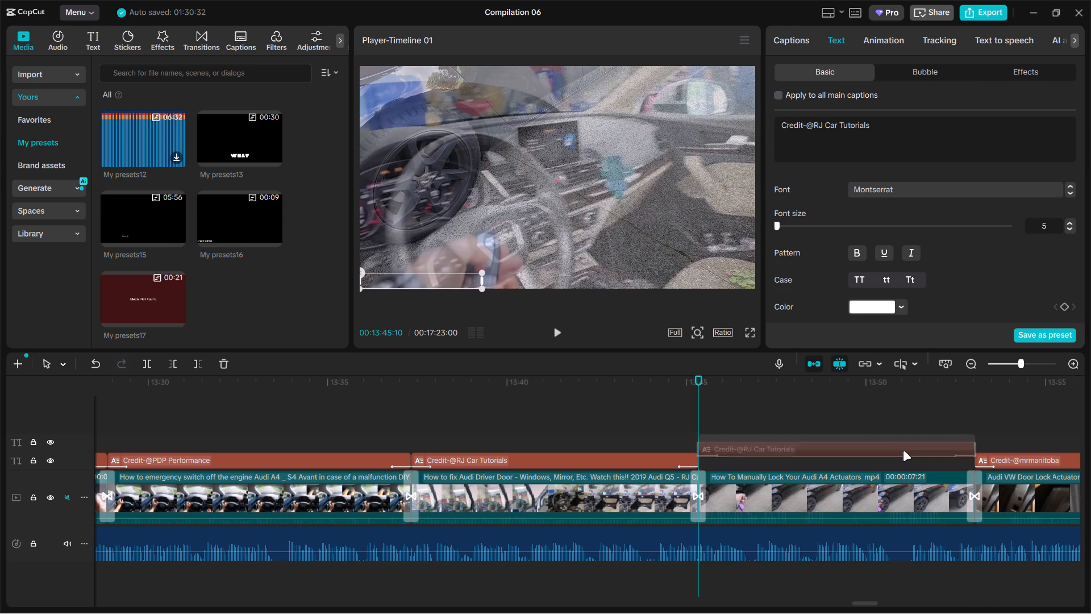
pyautogui.moveTo(903, 451); pyautogui.dragTo(902, 455)
pyautogui.click(898, 121)
pyautogui.click(898, 121)
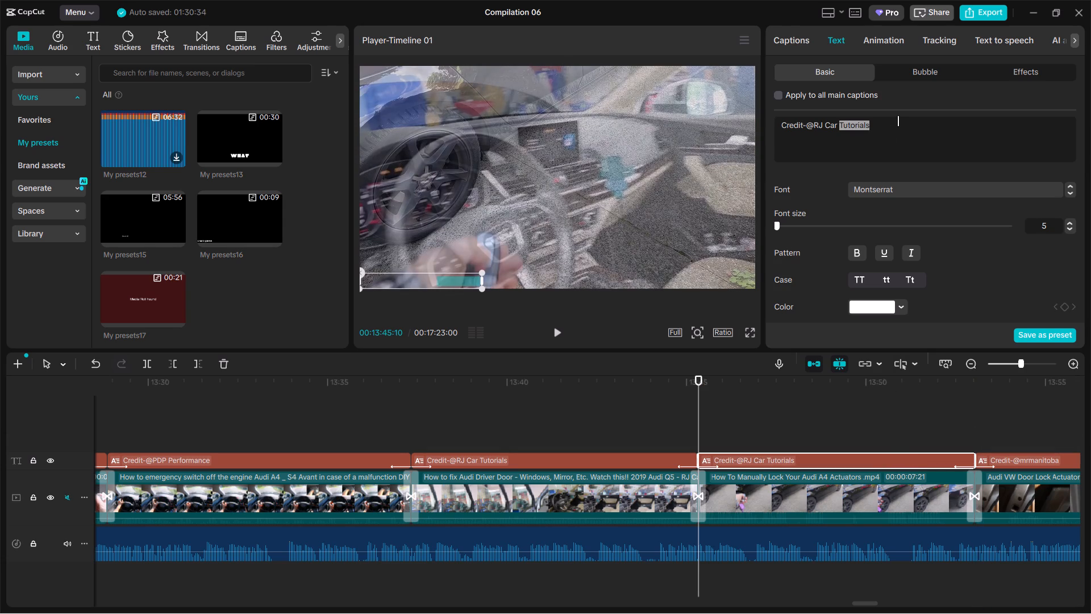
pyautogui.press('BackSpace')
pyautogui.press('BackSpace')
pyautogui.press('BackSpace')
pyautogui.press('BackSpace')
pyautogui.press('BackSpace')
pyautogui.press('BackSpace')
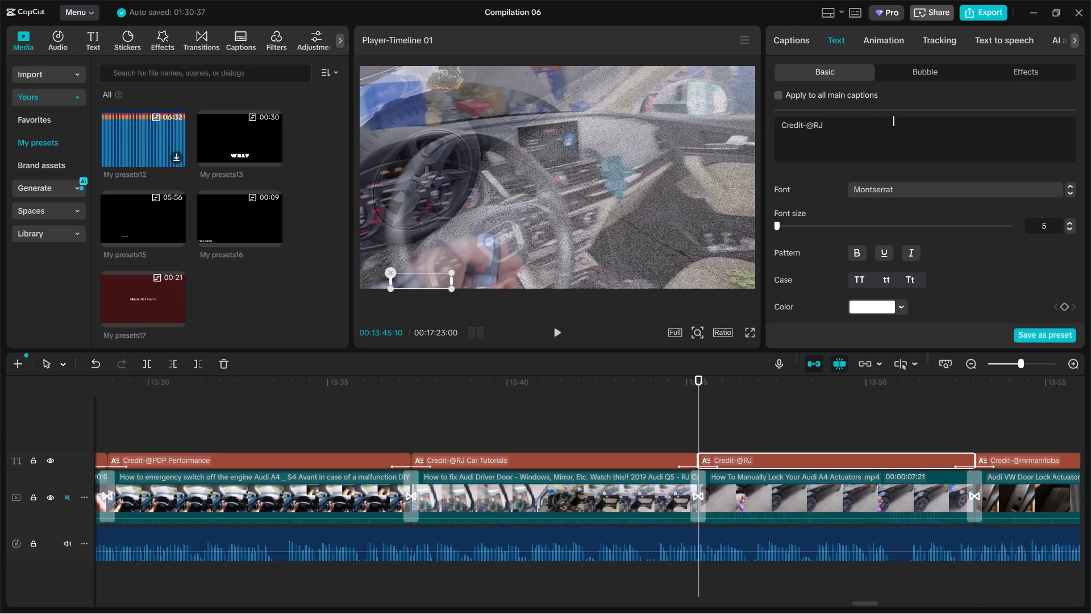
pyautogui.press('BackSpace')
pyautogui.press('BackSpace')
pyautogui.press('BackSpace')
pyautogui.hotkey('shift', '@')
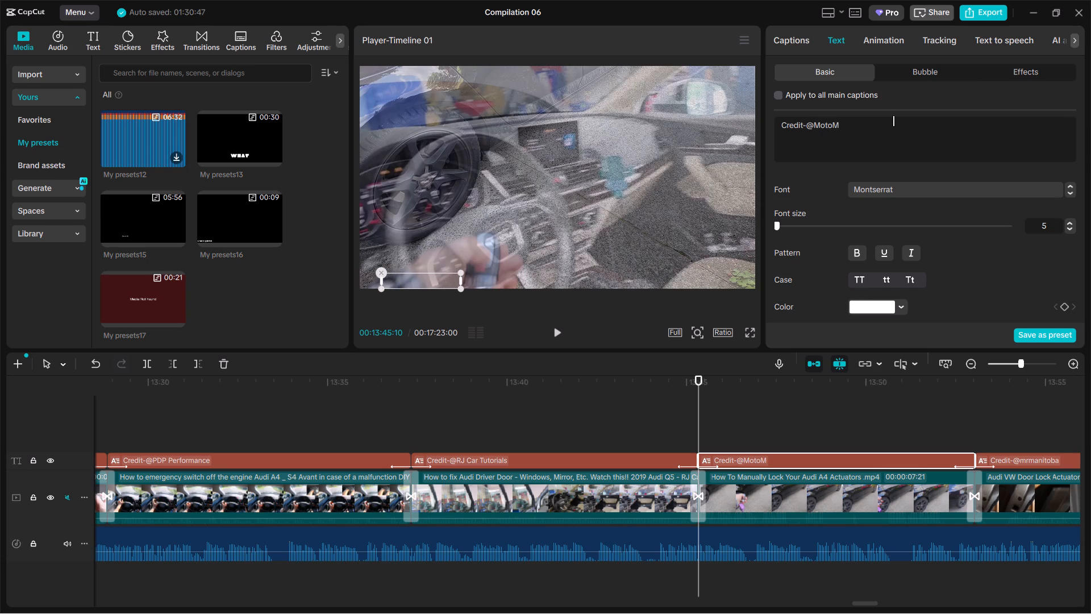
pyautogui.write('ara')
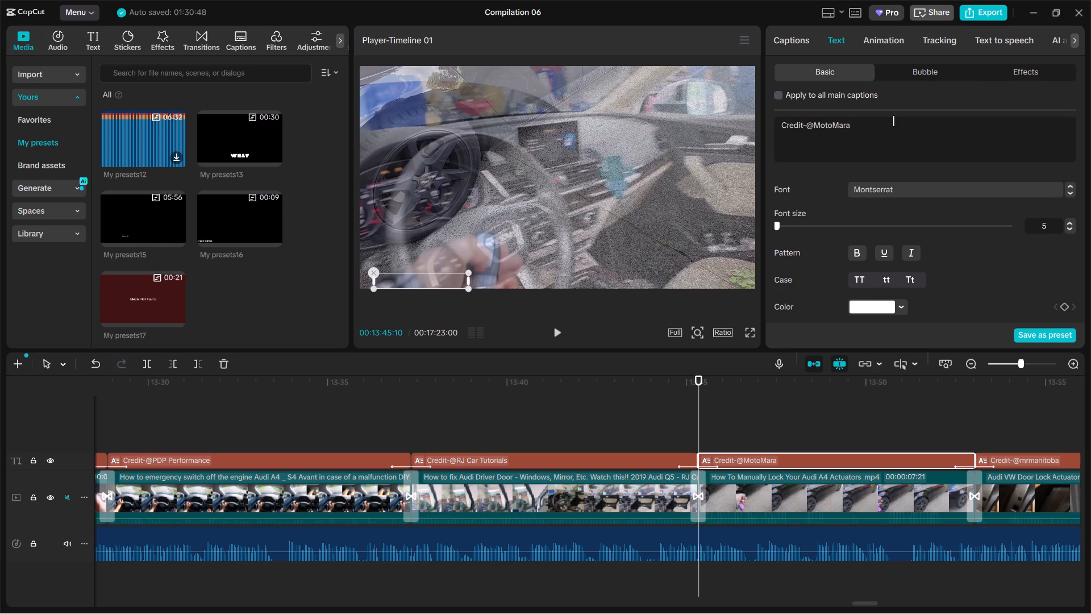
pyautogui.write('uder')
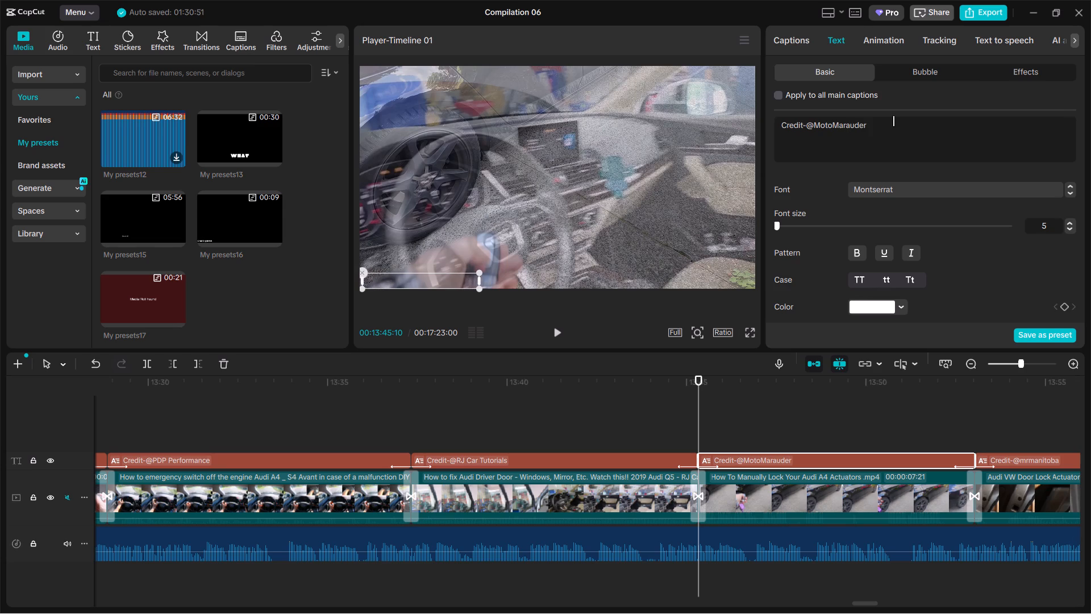
pyautogui.press('space')
pyautogui.press('space')
pyautogui.press('BackSpace')
pyautogui.press('BackSpace')
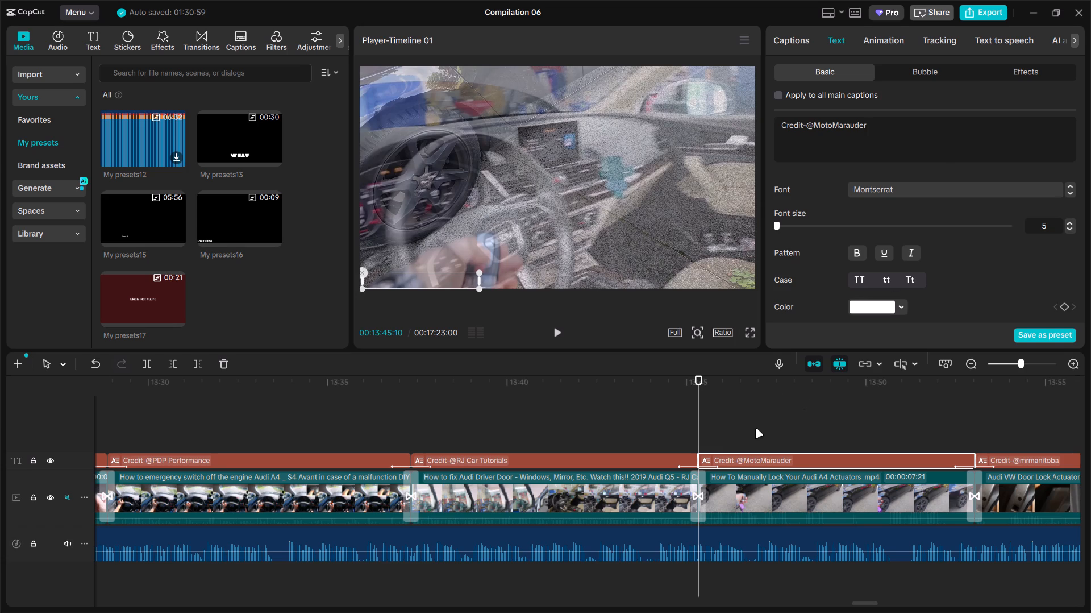
pyautogui.click(755, 428)
pyautogui.click(724, 463)
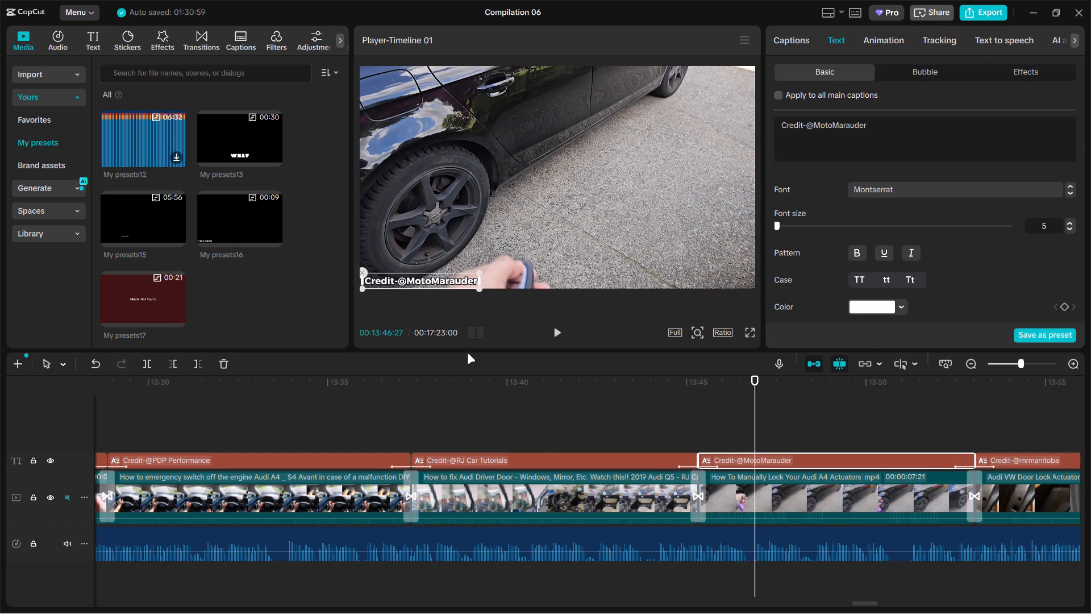
pyautogui.press('space')
# Examine the credit-track gap at about 14:58, above the How to disable the interior monitoring 2023 Audi e-tron clip.
pyautogui.keyDown('ctrl'); pyautogui.scroll(-11, 674, 447); pyautogui.keyUp('ctrl')
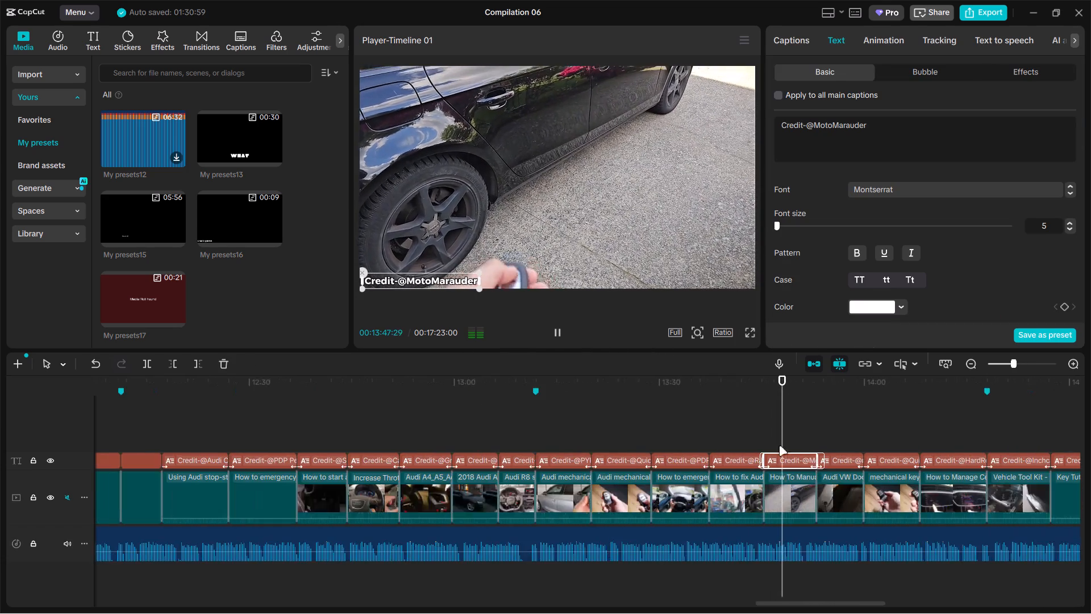
pyautogui.keyDown('ctrl'); pyautogui.scroll(-5, 850, 441); pyautogui.keyUp('ctrl')
pyautogui.click(1079, 447)
pyautogui.moveTo(1057, 445); pyautogui.dragTo(1064, 445)
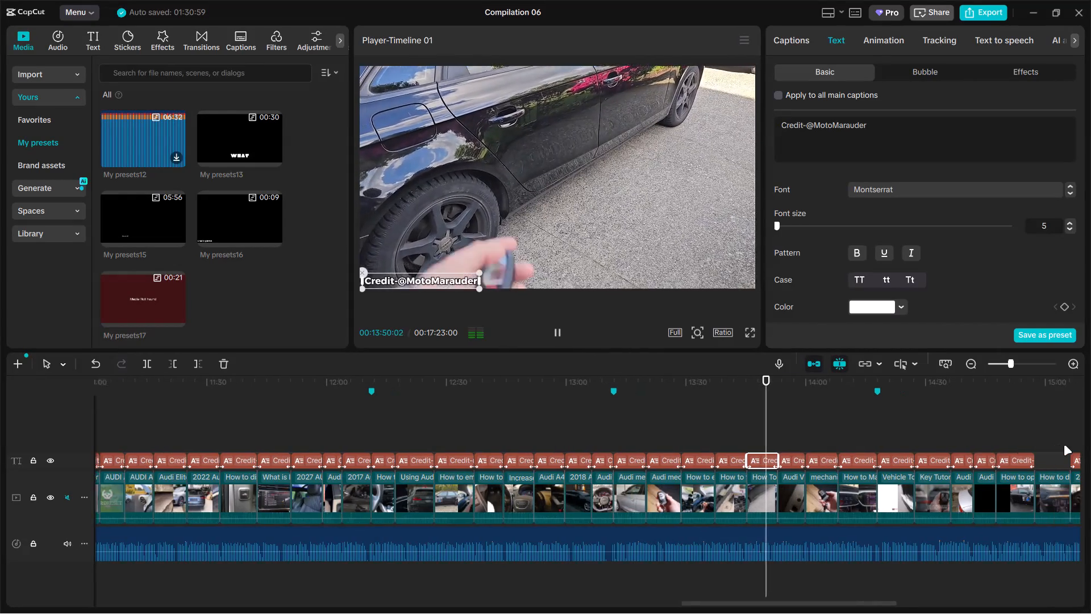
pyautogui.moveTo(1064, 445); pyautogui.dragTo(850, 427)
pyautogui.click(653, 438)
pyautogui.keyDown('ctrl'); pyautogui.scroll(8, 653, 438); pyautogui.keyUp('ctrl')
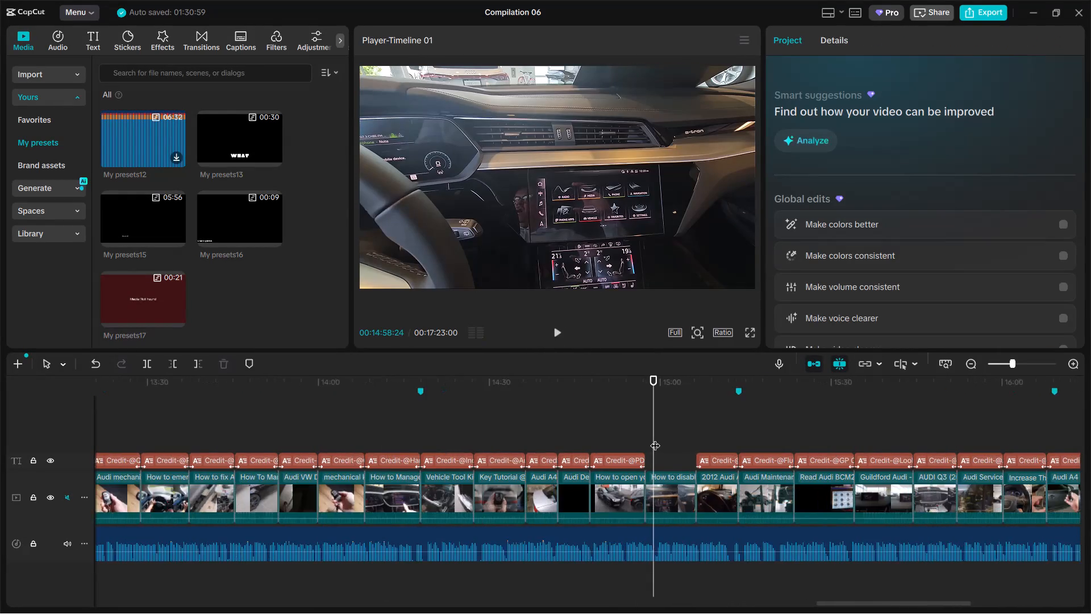
pyautogui.keyDown('ctrl'); pyautogui.scroll(14, 655, 438); pyautogui.keyUp('ctrl')
pyautogui.hotkey('ctrl', 'space')
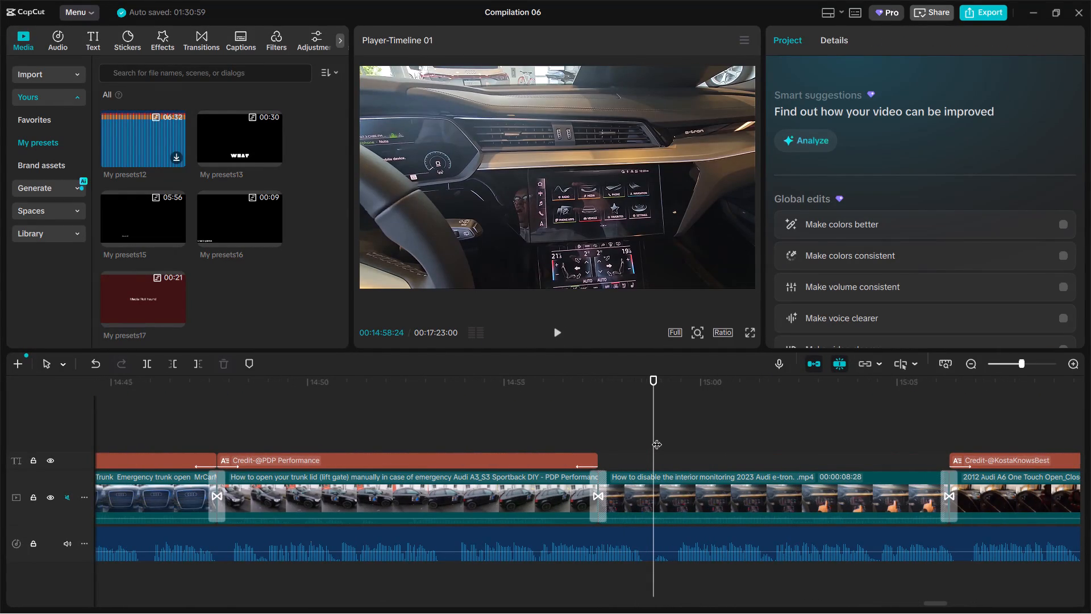
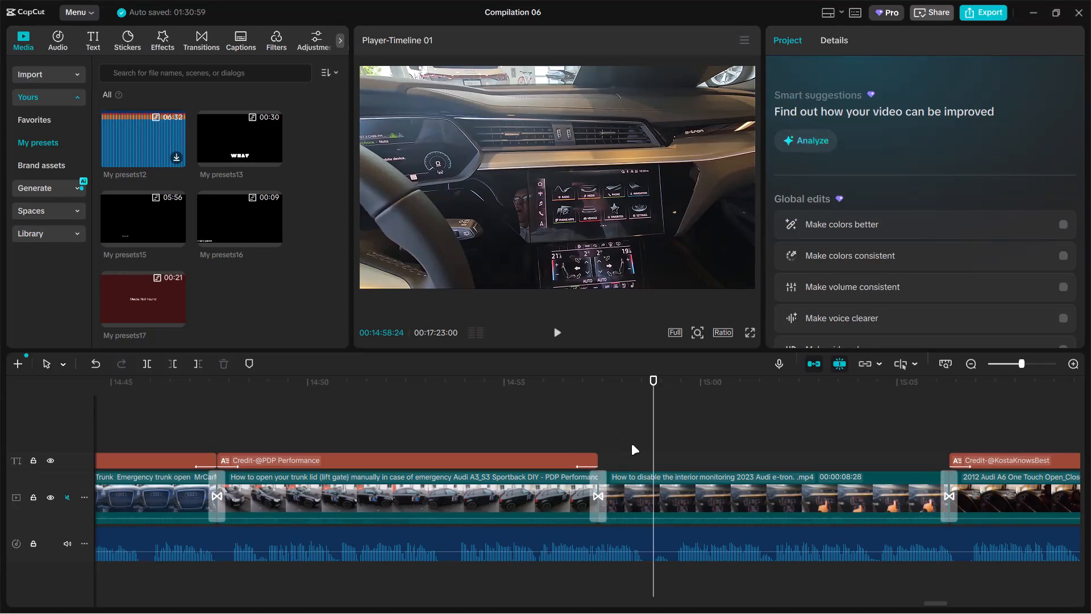
# Paste the copied RJ Car Tutorials credit into the credit-track gap at about 14:57, extending its end to meet the KostaKnowsBest credit.
pyautogui.moveTo(652, 437); pyautogui.dragTo(757, 422)
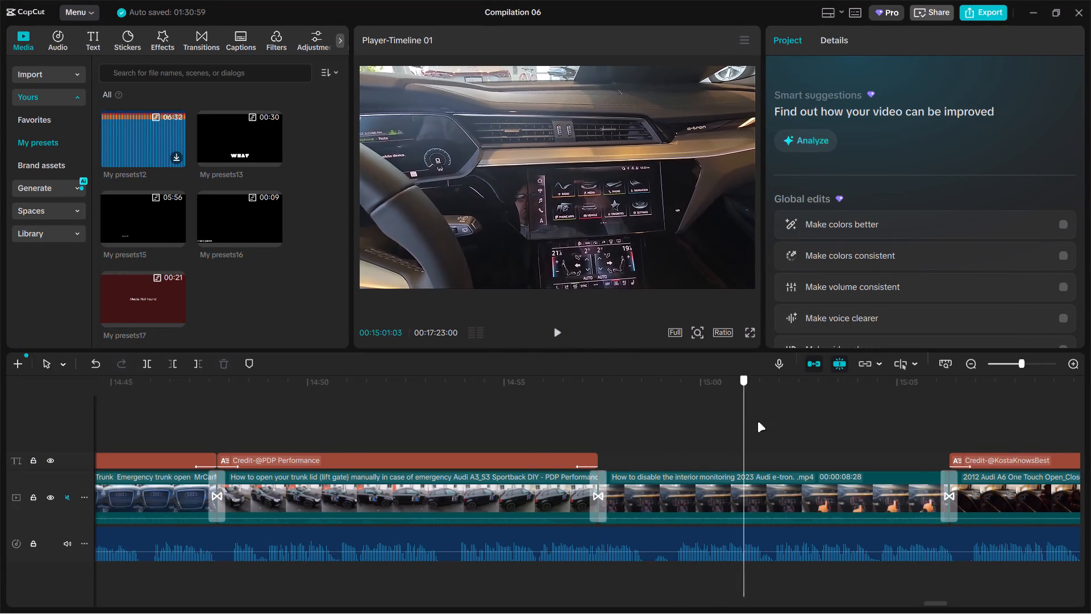
pyautogui.moveTo(757, 422); pyautogui.dragTo(710, 420)
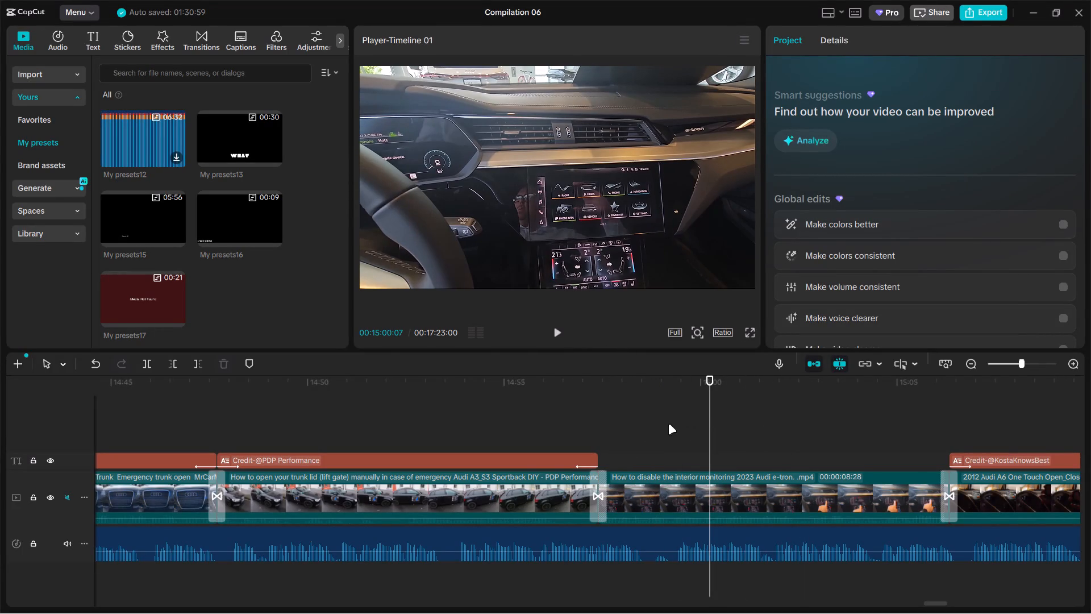
pyautogui.click(600, 430)
pyautogui.hotkey('ctrl', 'v')
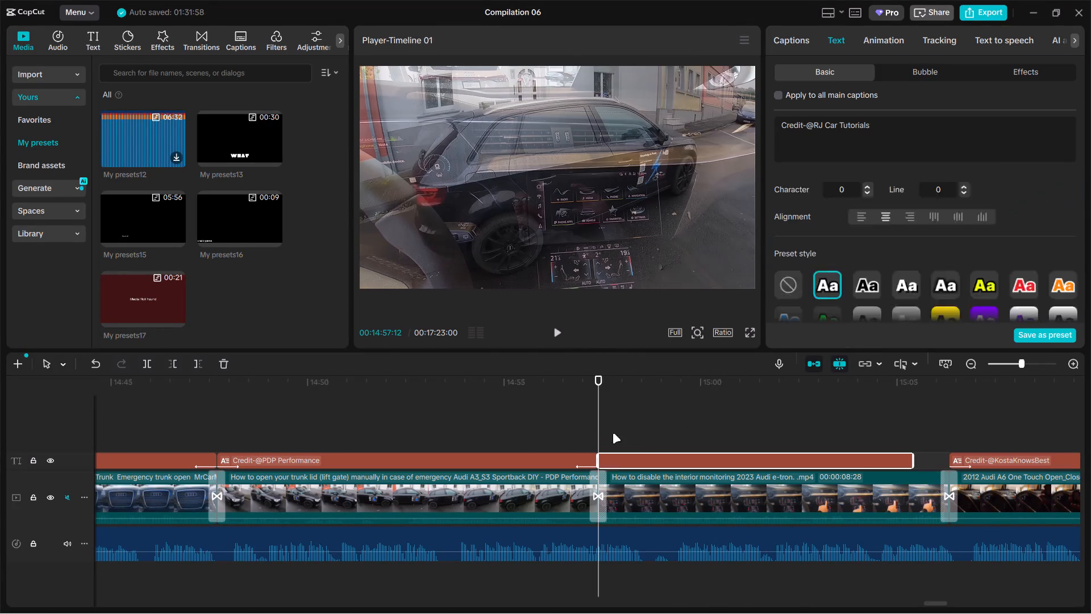
pyautogui.moveTo(914, 457); pyautogui.dragTo(946, 457)
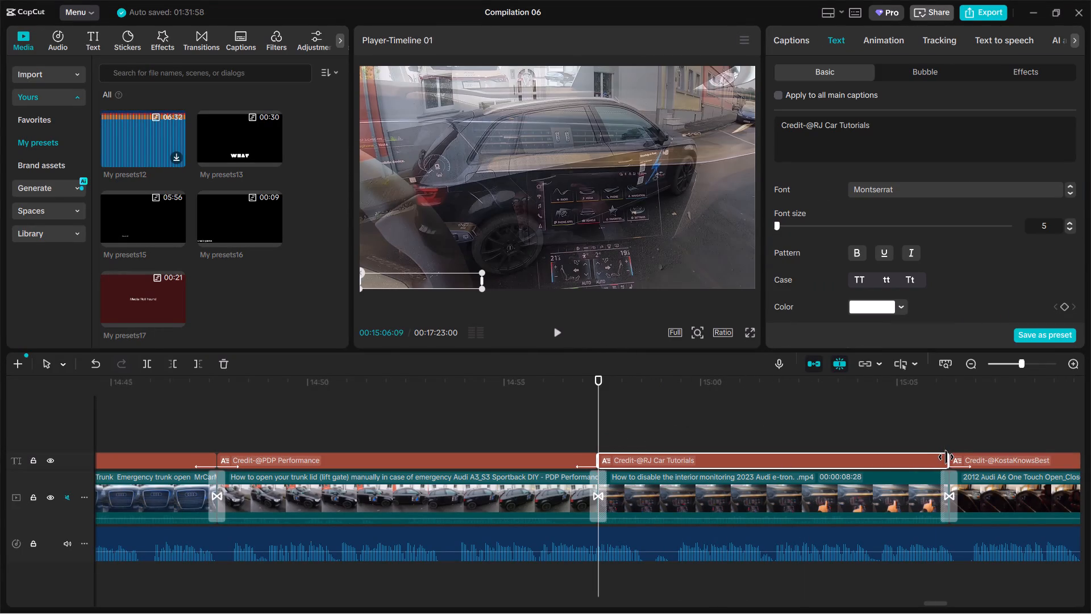
pyautogui.moveTo(946, 457); pyautogui.dragTo(954, 457)
pyautogui.doubleClick(922, 122)
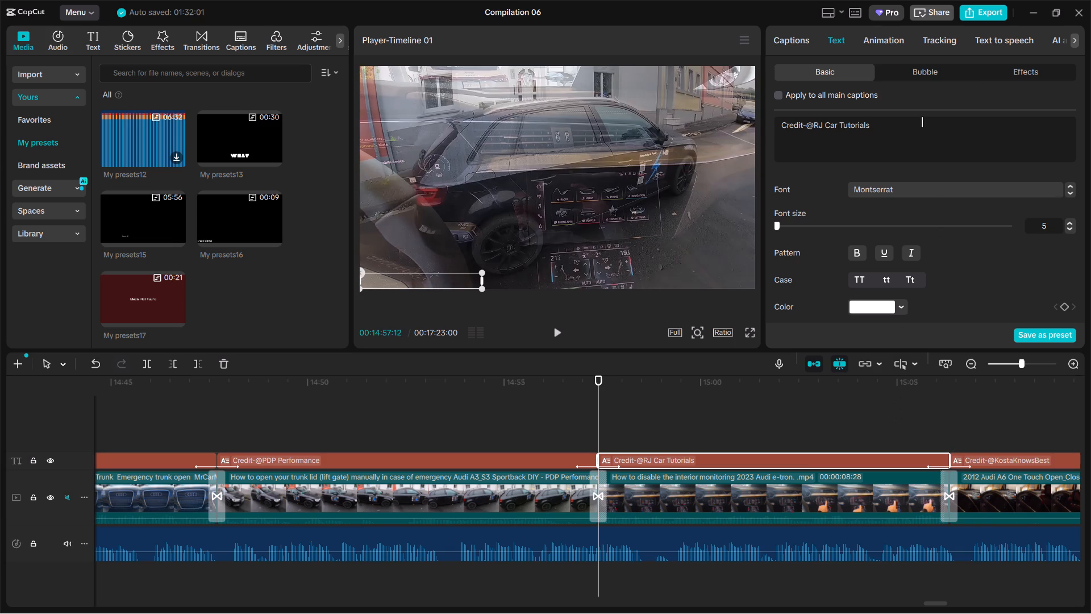
pyautogui.press('BackSpace')
pyautogui.press('BackSpace')
pyautogui.press('BackSpace')
pyautogui.press('BackSpace')
pyautogui.press('BackSpace')
pyautogui.press('BackSpace')
pyautogui.press('BackSpace')
pyautogui.press('BackSpace')
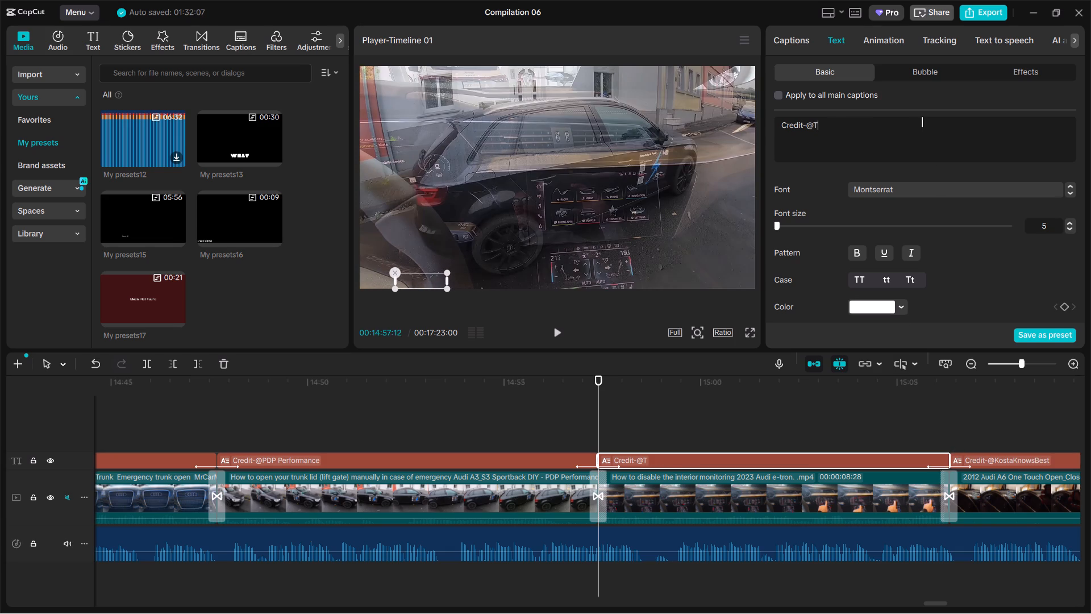
pyautogui.press('o')
pyautogui.press('Left')
pyautogui.write('dd')
pyautogui.press('space')
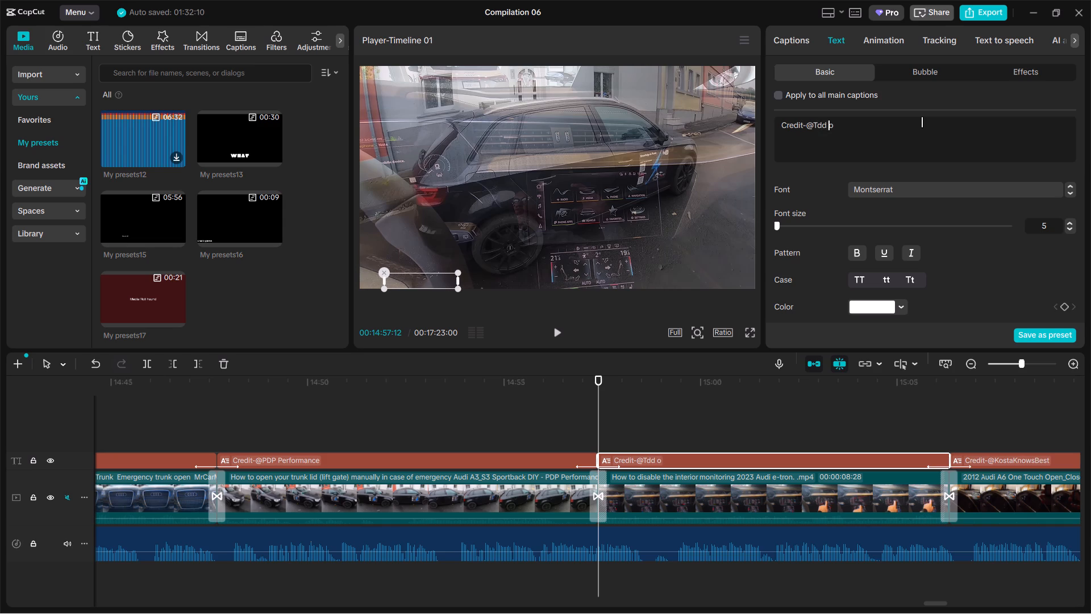
pyautogui.write('alks')
pyautogui.press('space')
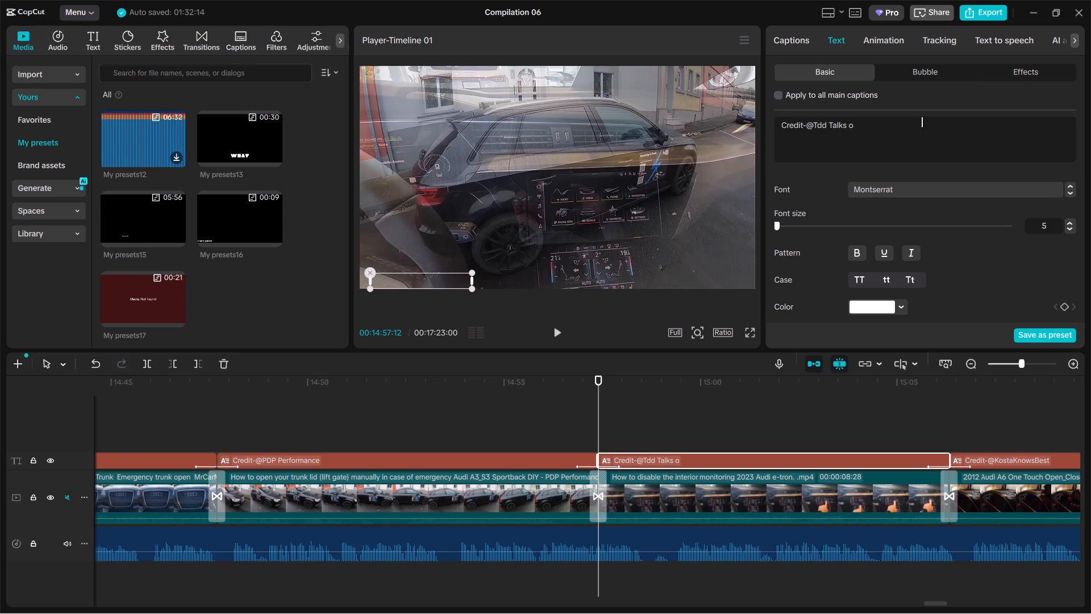
pyautogui.write('ut')
pyautogui.press('o')
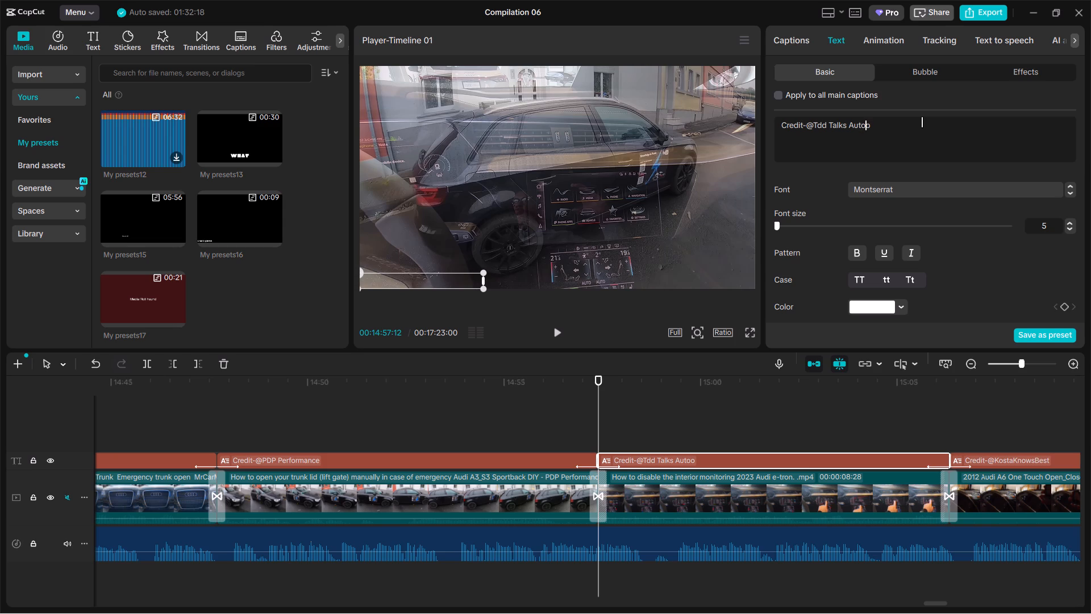
pyautogui.press('BackSpace')
pyautogui.press('s')
pyautogui.press('BackSpace')
pyautogui.press('Right')
pyautogui.press('s')
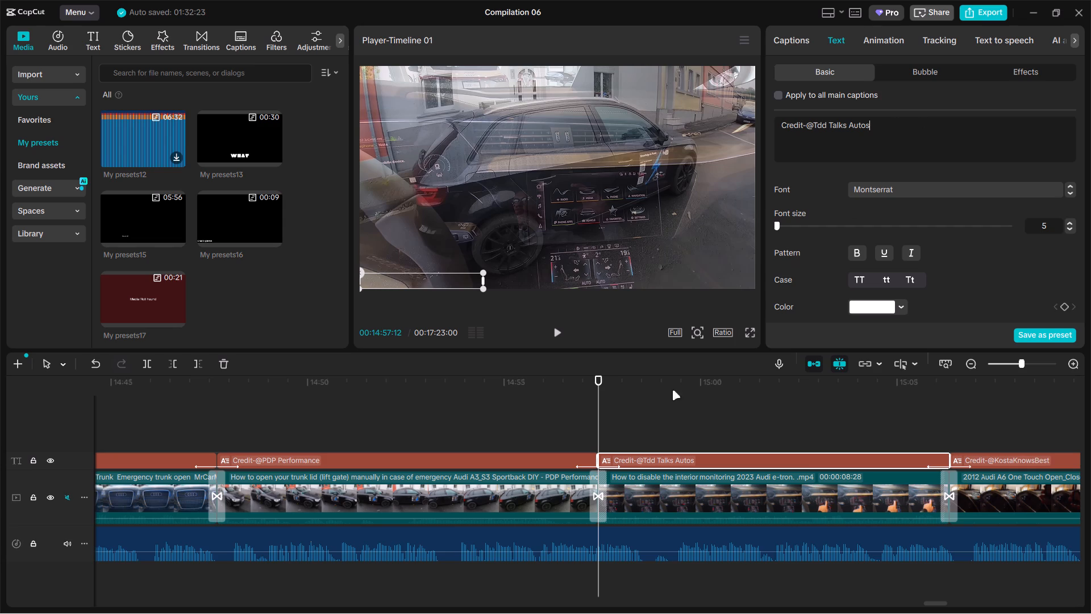
# Play back the timeline from about 14:57 to check the new Tdd Talks Autos credit over its clip.
pyautogui.click(616, 432)
pyautogui.press('space')
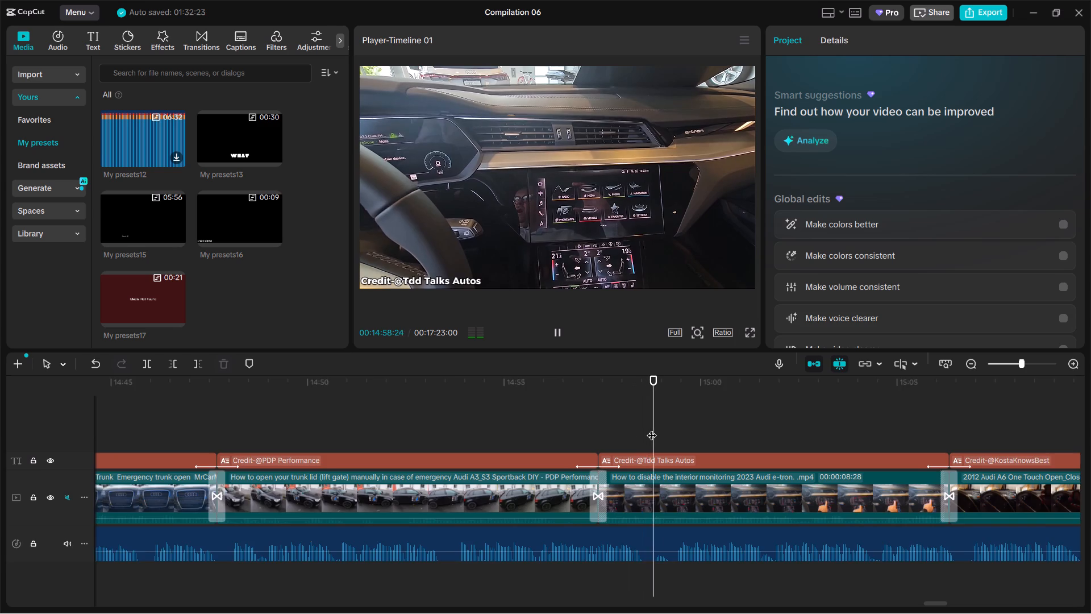
pyautogui.keyDown('ctrl'); pyautogui.scroll(-13, 652, 428); pyautogui.keyUp('ctrl')
pyautogui.keyDown('ctrl'); pyautogui.scroll(5, 652, 429); pyautogui.keyUp('ctrl')
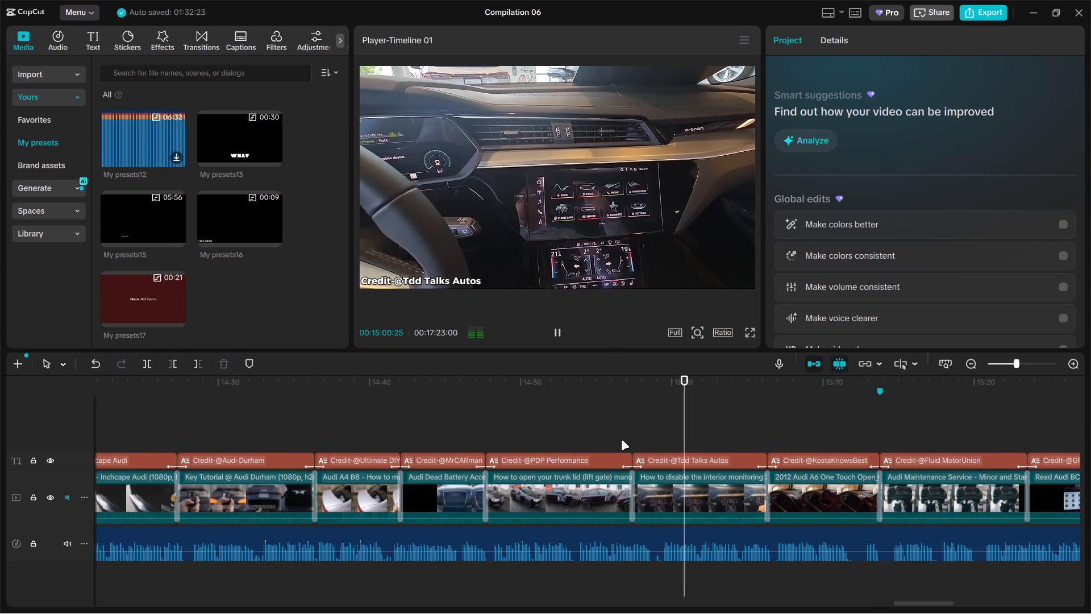
pyautogui.click(621, 440)
pyautogui.press('space')
pyautogui.press('space')
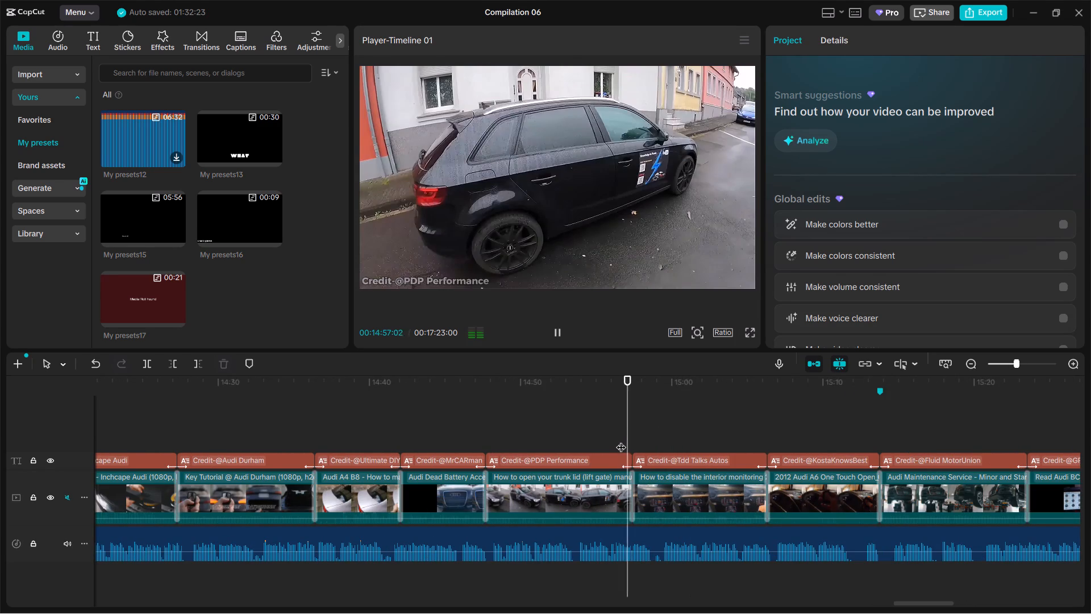
# Review the source credits over the clips from the start of the timeline to about 5:15, checking presence and bottom-left alignment.
pyautogui.keyDown('ctrl'); pyautogui.scroll(-20, 622, 439); pyautogui.keyUp('ctrl')
pyautogui.keyDown('ctrl'); pyautogui.scroll(-2, 622, 439); pyautogui.keyUp('ctrl')
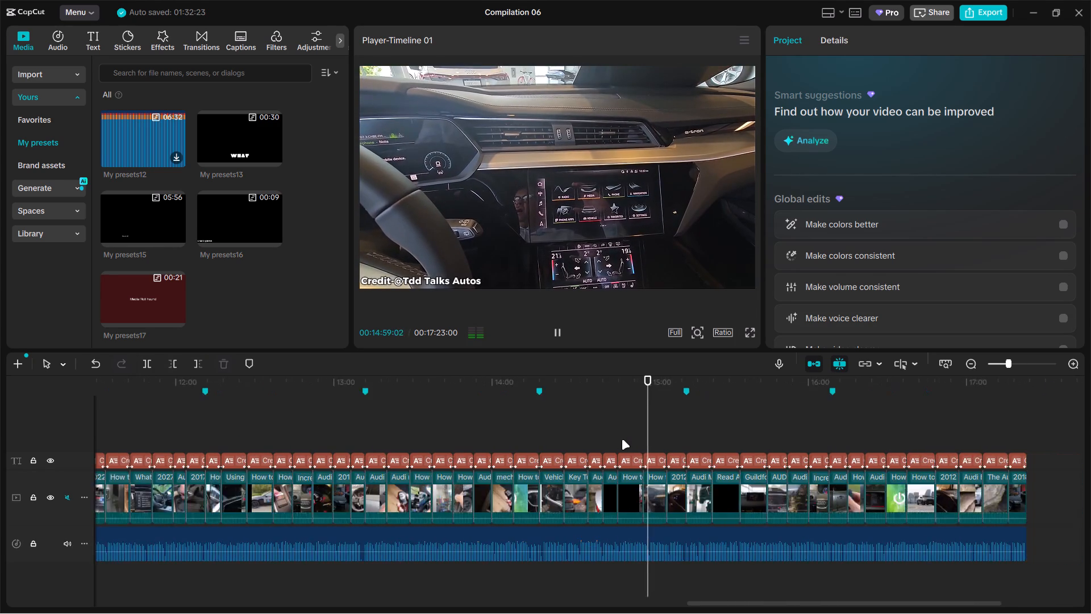
pyautogui.keyDown('ctrl'); pyautogui.scroll(-19, 622, 439); pyautogui.keyUp('ctrl')
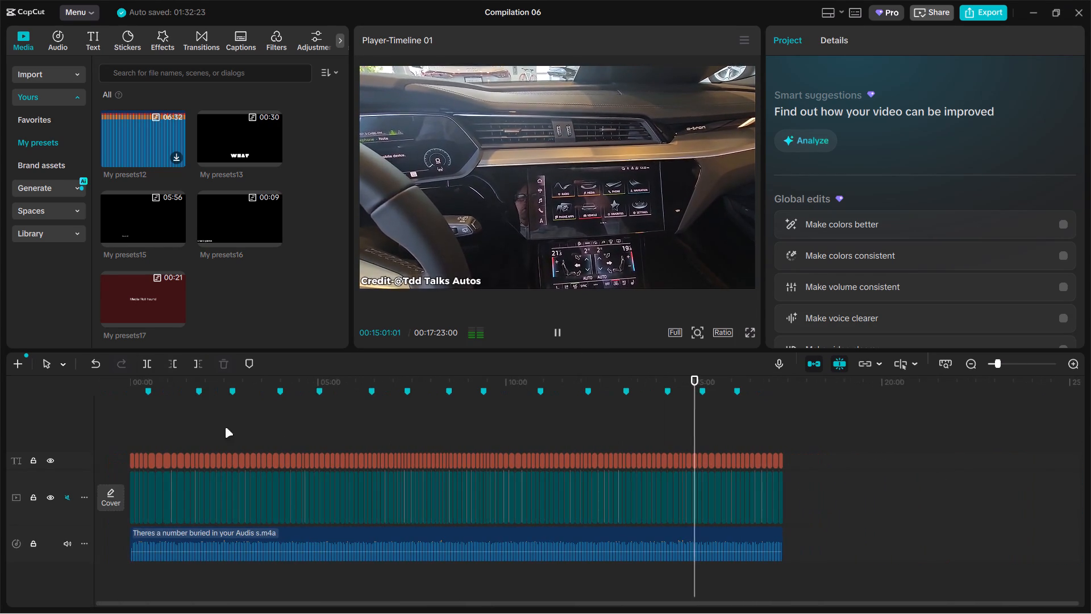
pyautogui.click(208, 427)
pyautogui.moveTo(206, 427); pyautogui.dragTo(100, 439)
pyautogui.keyDown('ctrl'); pyautogui.scroll(16, 199, 443); pyautogui.keyUp('ctrl')
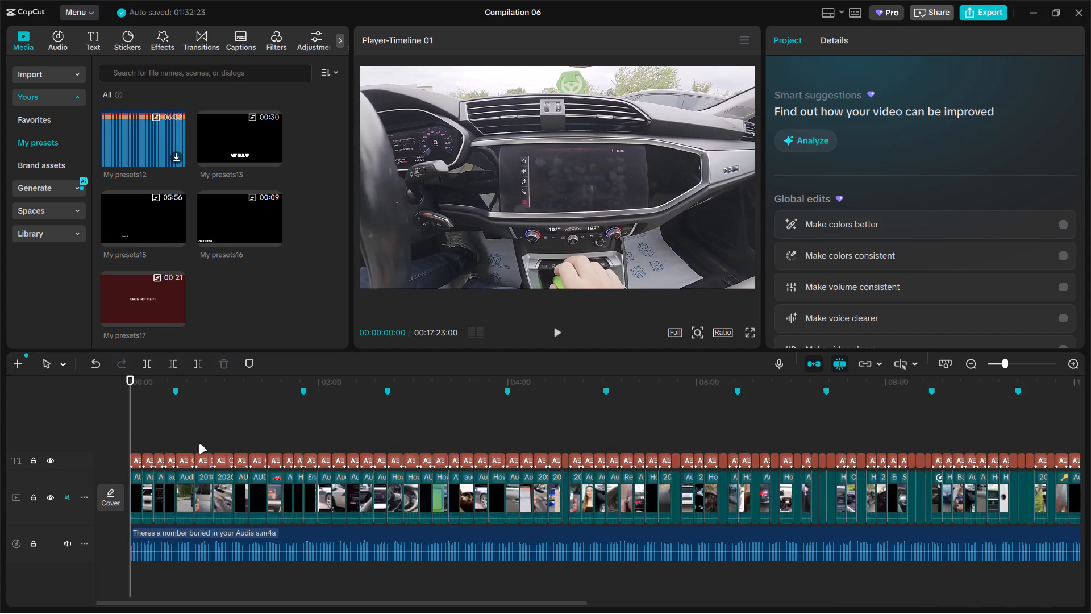
pyautogui.keyDown('ctrl'); pyautogui.scroll(6, 197, 443); pyautogui.keyUp('ctrl')
pyautogui.moveTo(128, 433); pyautogui.dragTo(132, 432)
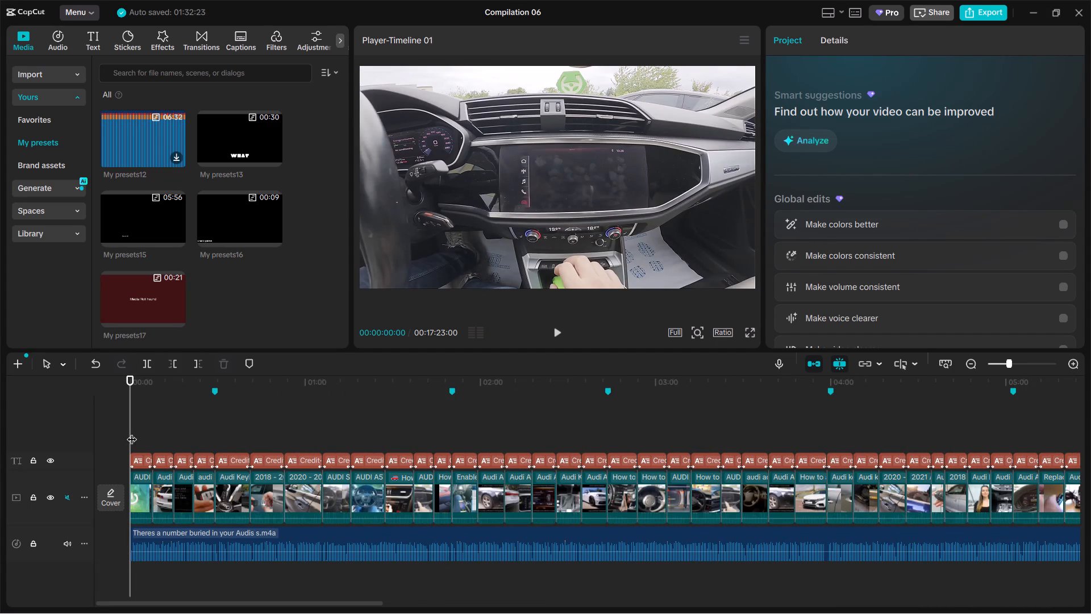
pyautogui.moveTo(132, 432); pyautogui.dragTo(231, 424)
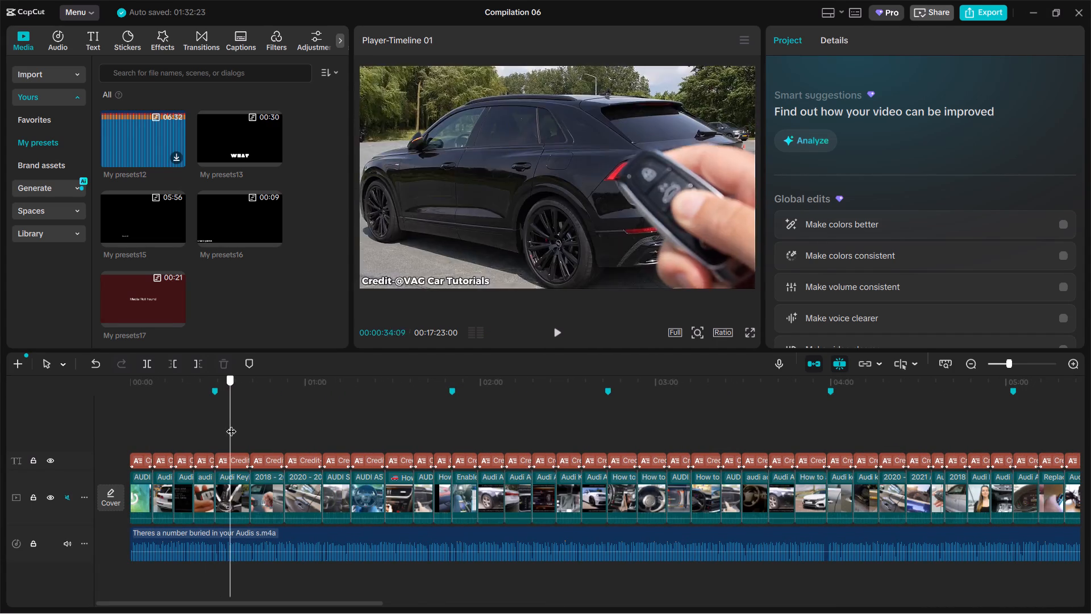
pyautogui.moveTo(231, 424); pyautogui.dragTo(368, 438)
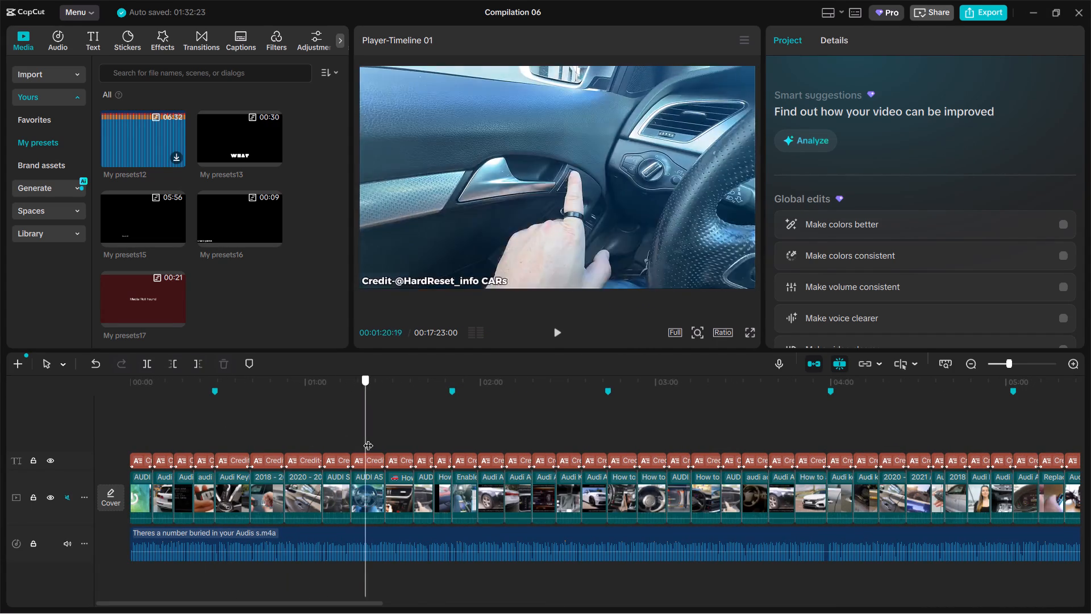
pyautogui.moveTo(368, 438); pyautogui.dragTo(507, 449)
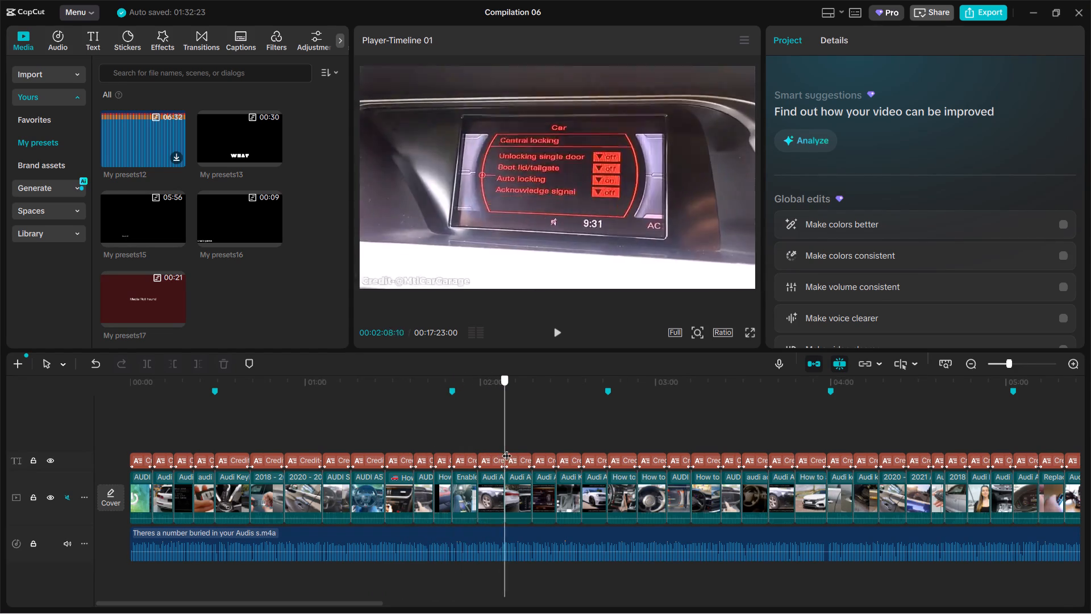
pyautogui.moveTo(507, 449); pyautogui.dragTo(449, 442)
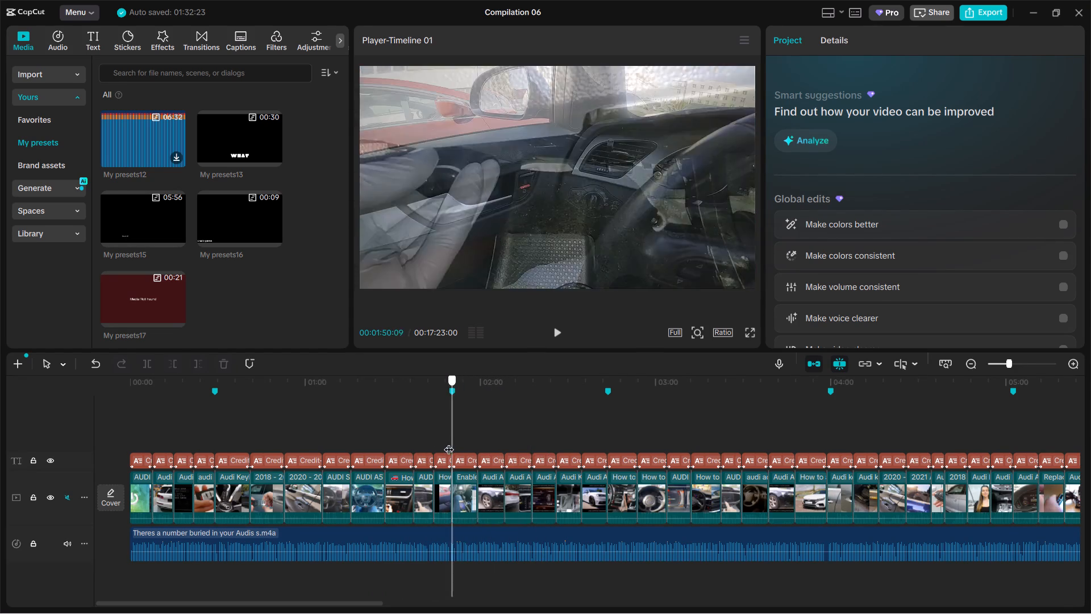
pyautogui.moveTo(449, 442); pyautogui.dragTo(601, 447)
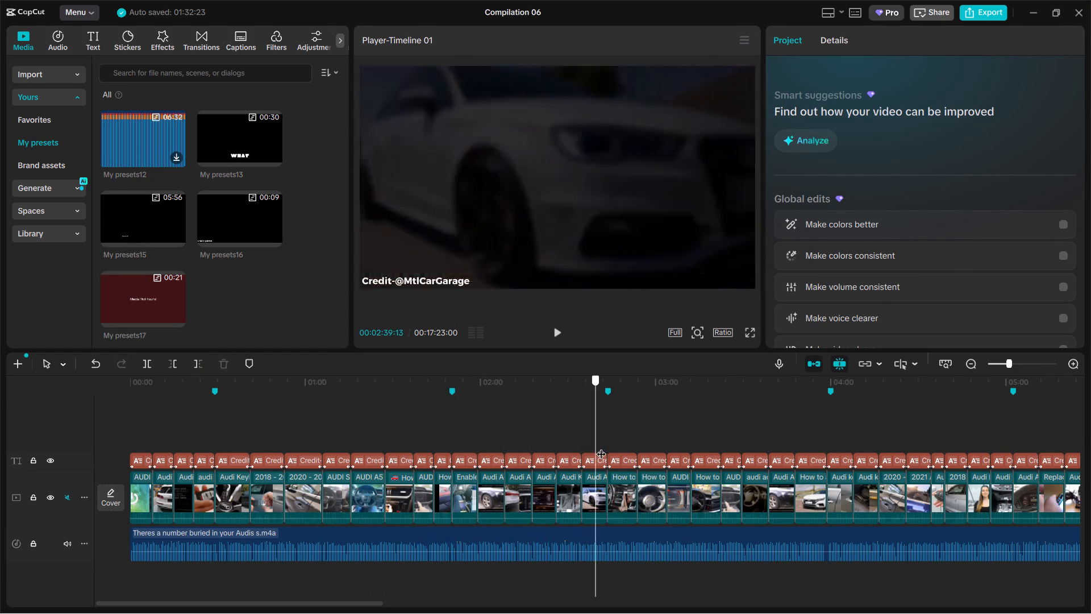
pyautogui.moveTo(601, 447); pyautogui.dragTo(715, 450)
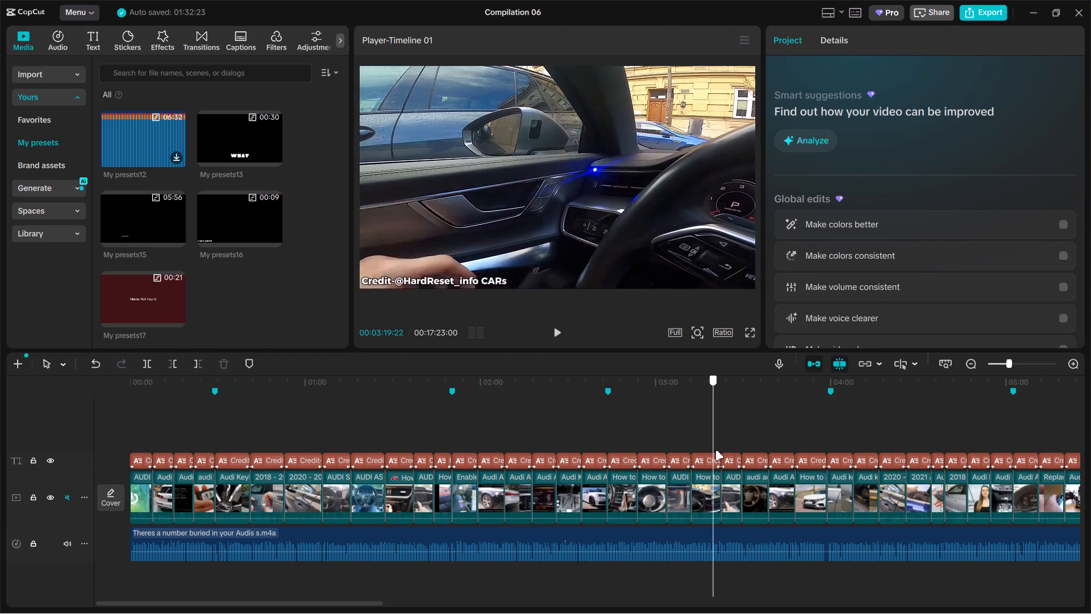
pyautogui.moveTo(715, 450); pyautogui.dragTo(893, 461)
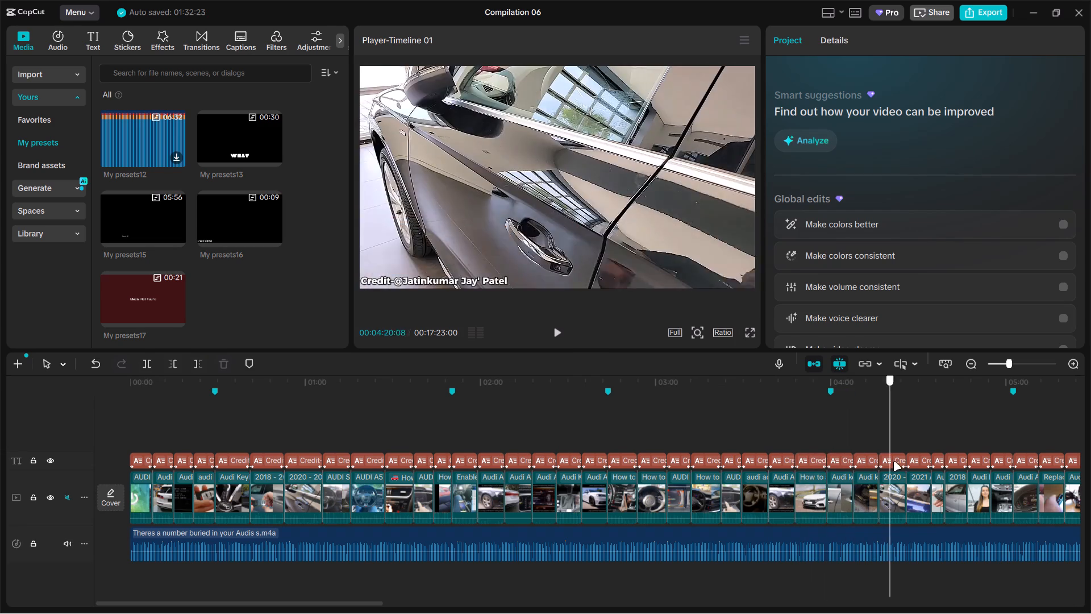
pyautogui.moveTo(893, 461); pyautogui.dragTo(1054, 478)
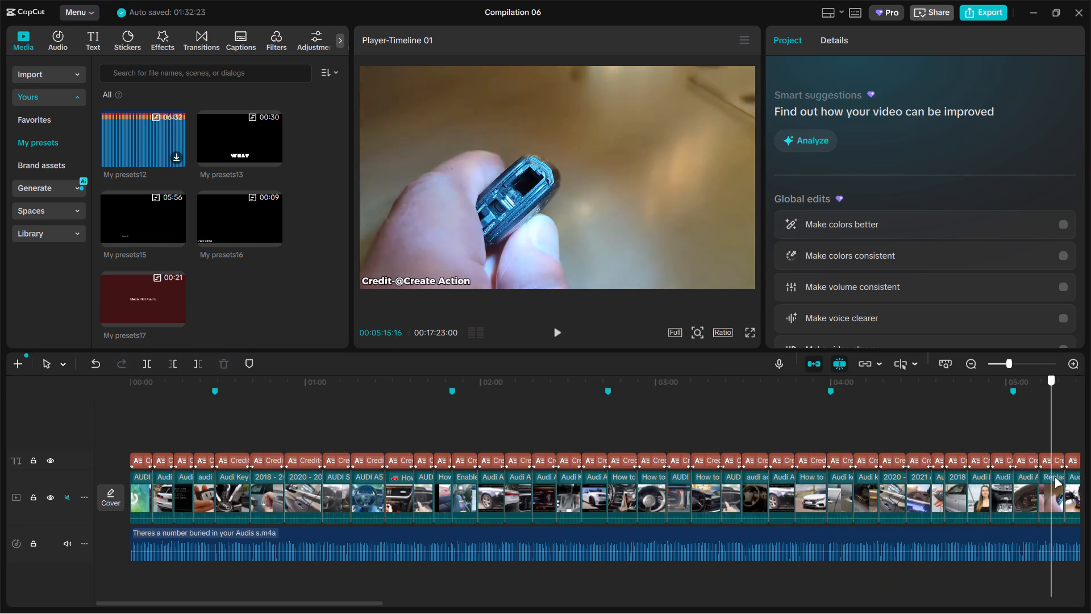
pyautogui.moveTo(1054, 478); pyautogui.dragTo(1056, 478)
# Continue checking the source credits' placement in the frame from about 5:15 to the Audi Fall River clip at about 7:31.
pyautogui.moveTo(978, 496); pyautogui.dragTo(968, 491)
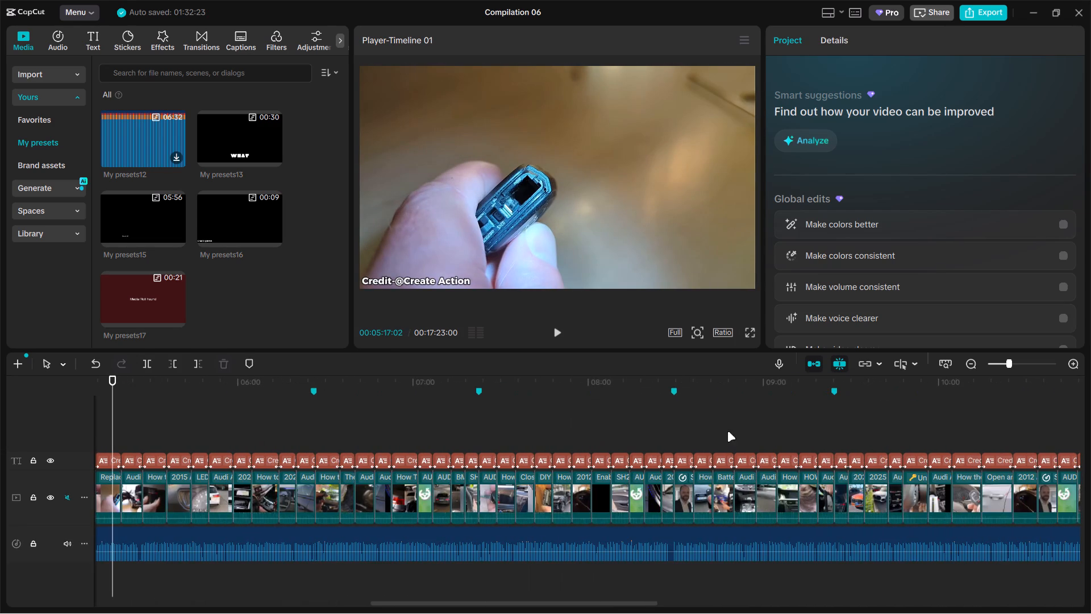
pyautogui.moveTo(114, 422); pyautogui.dragTo(165, 422)
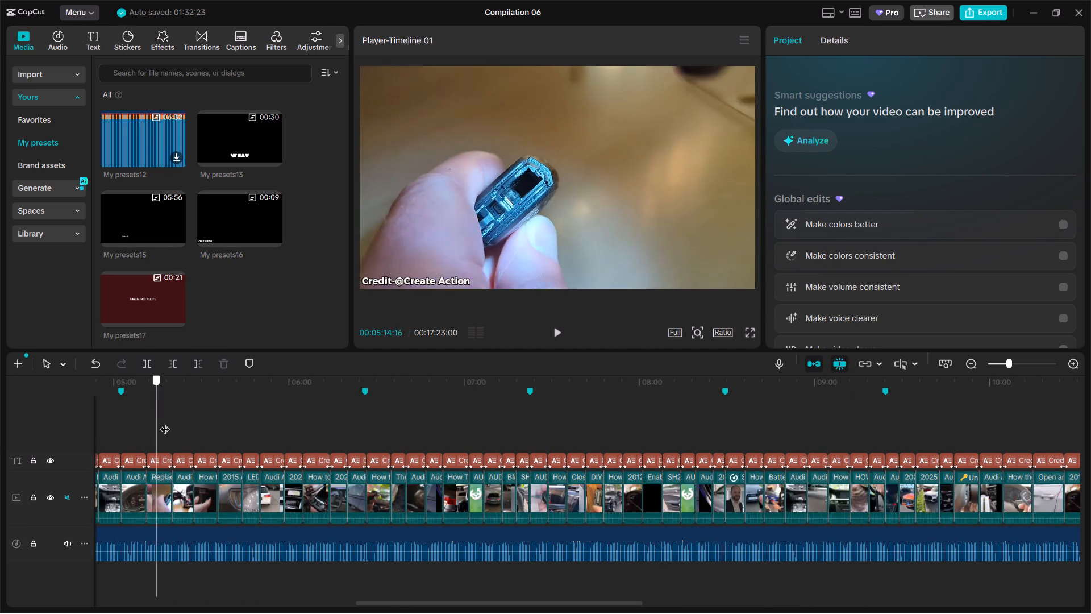
pyautogui.moveTo(165, 422); pyautogui.dragTo(388, 425)
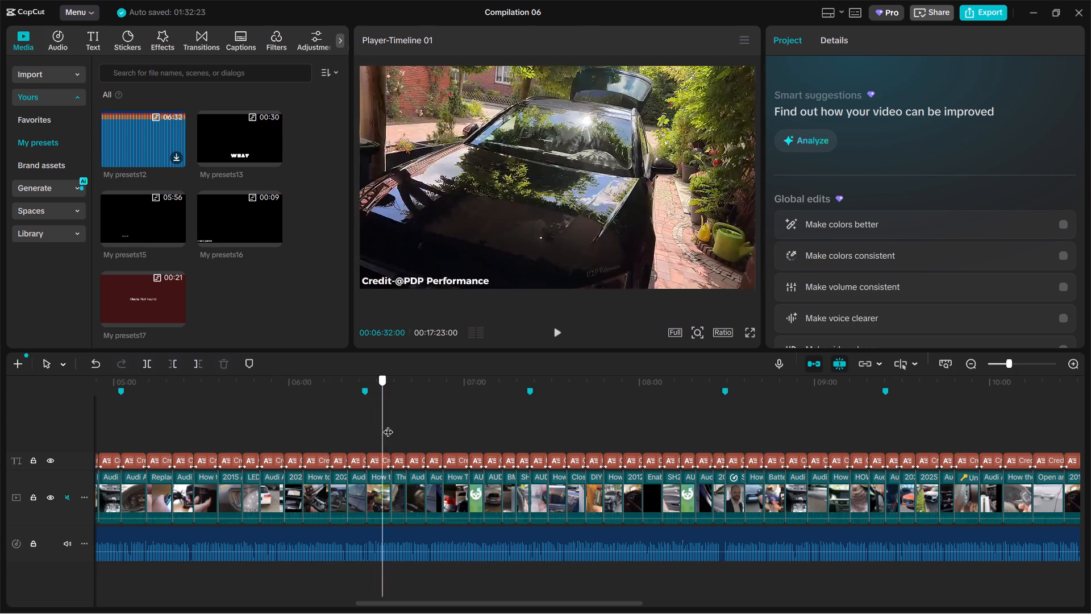
pyautogui.moveTo(388, 425); pyautogui.dragTo(499, 428)
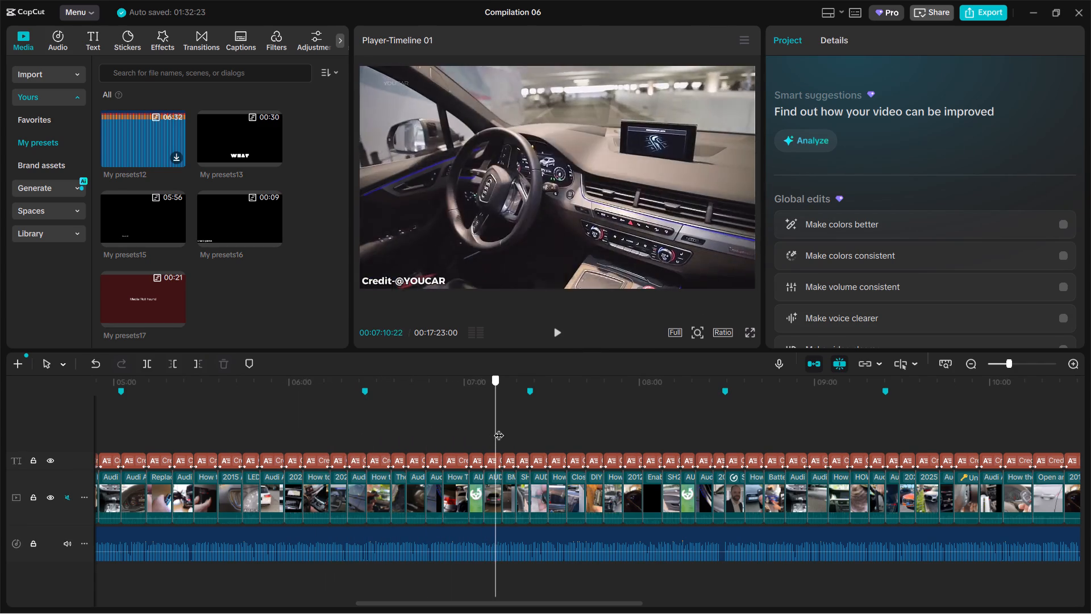
pyautogui.moveTo(499, 428); pyautogui.dragTo(357, 410)
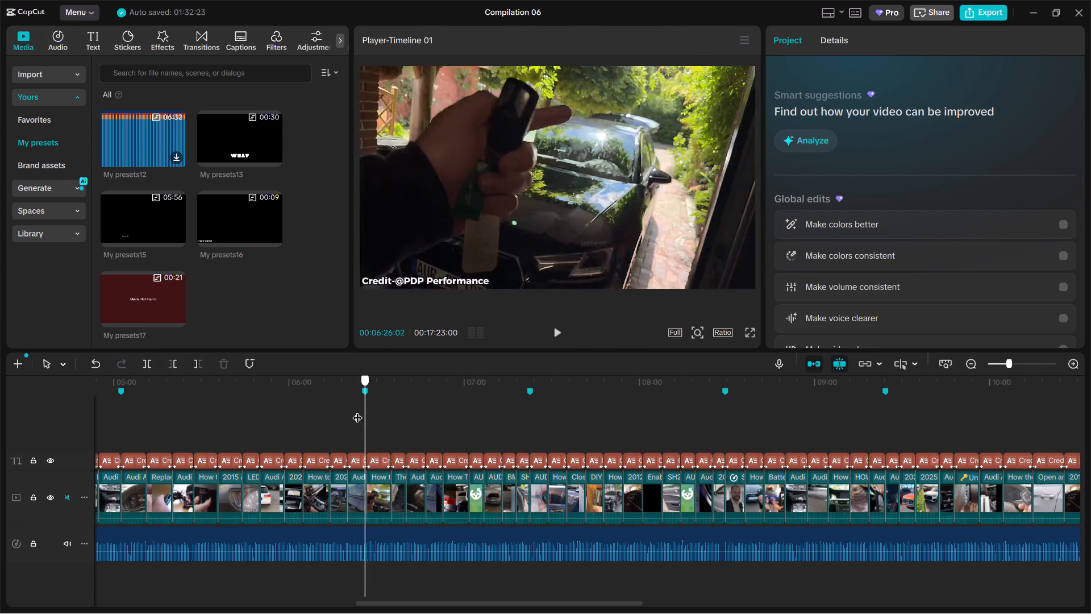
pyautogui.moveTo(357, 410); pyautogui.dragTo(547, 417)
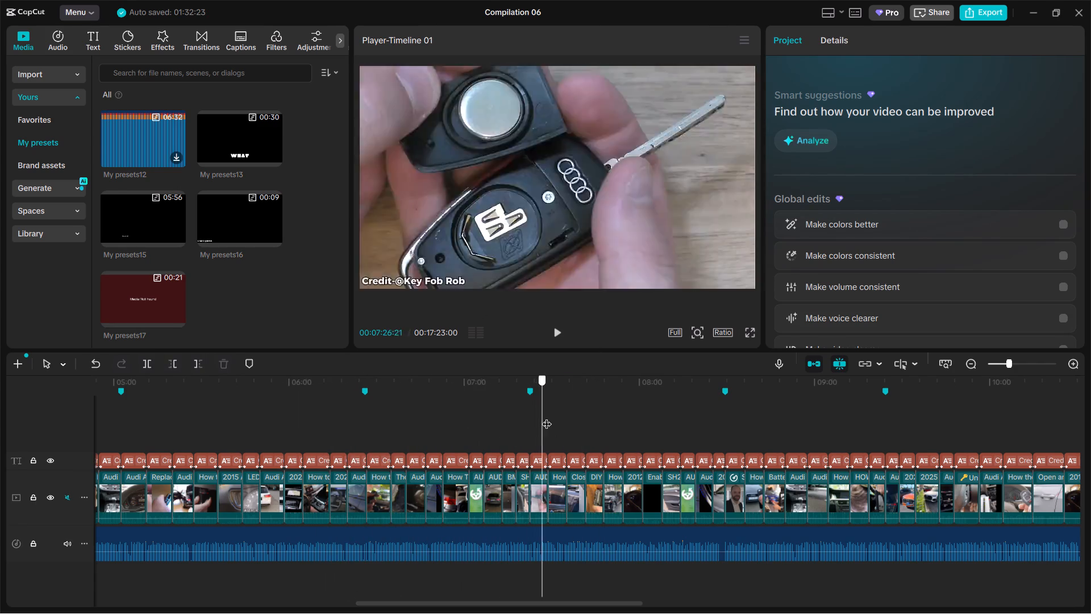
pyautogui.moveTo(547, 417); pyautogui.dragTo(547, 418)
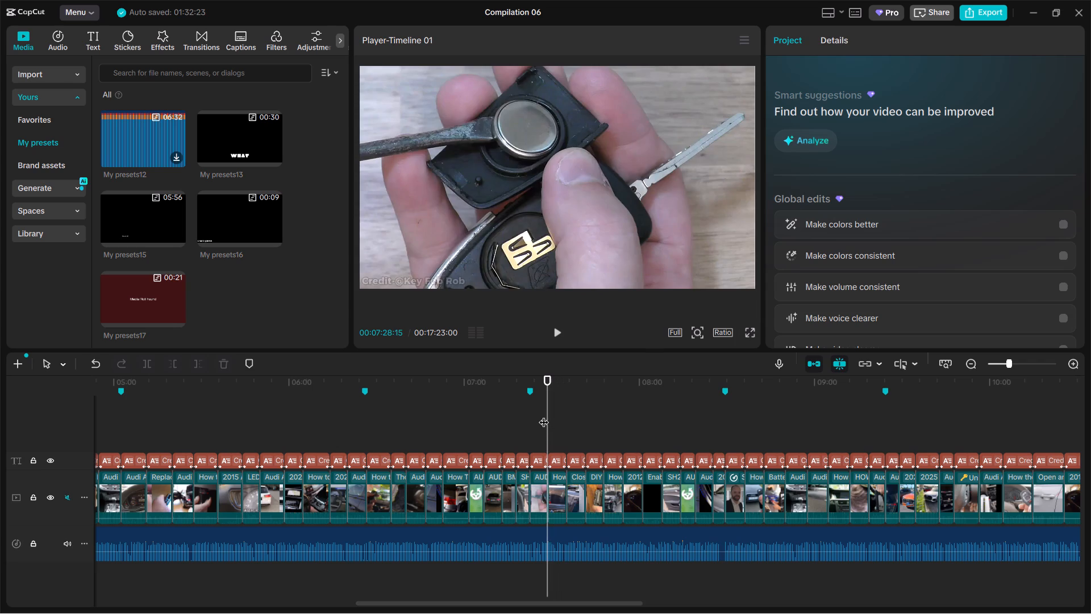
pyautogui.click(556, 425)
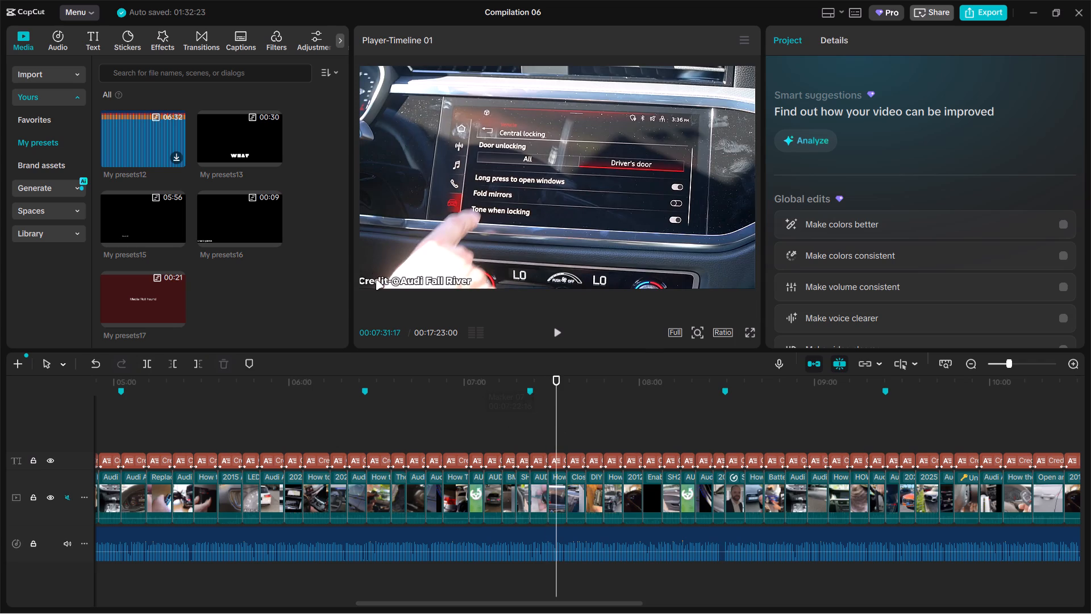
pyautogui.click(376, 280)
pyautogui.moveTo(377, 280); pyautogui.dragTo(384, 280)
pyautogui.click(447, 246)
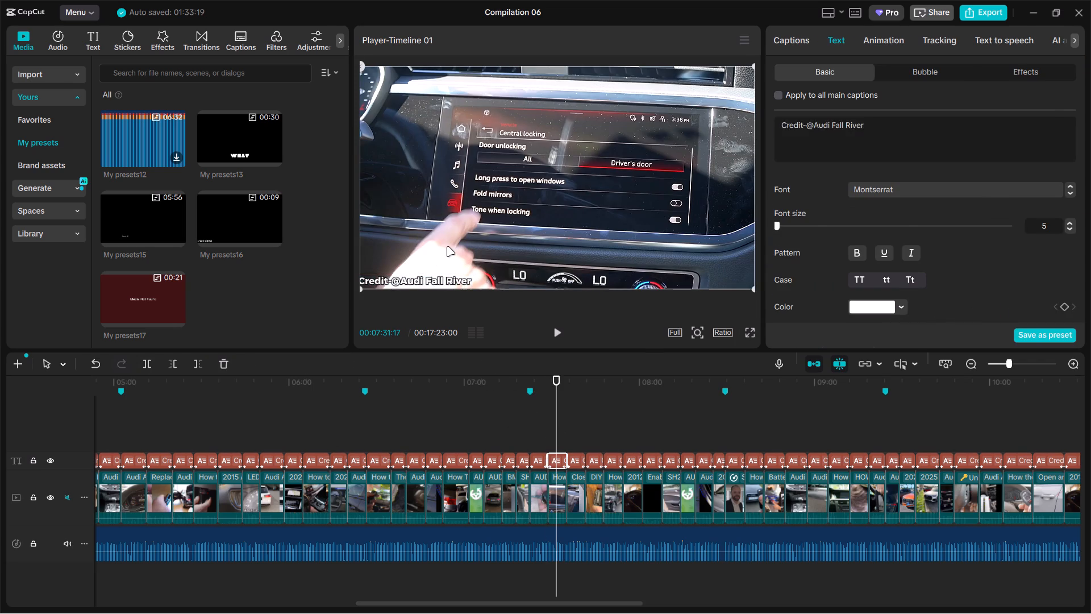
pyautogui.click(559, 428)
pyautogui.click(544, 432)
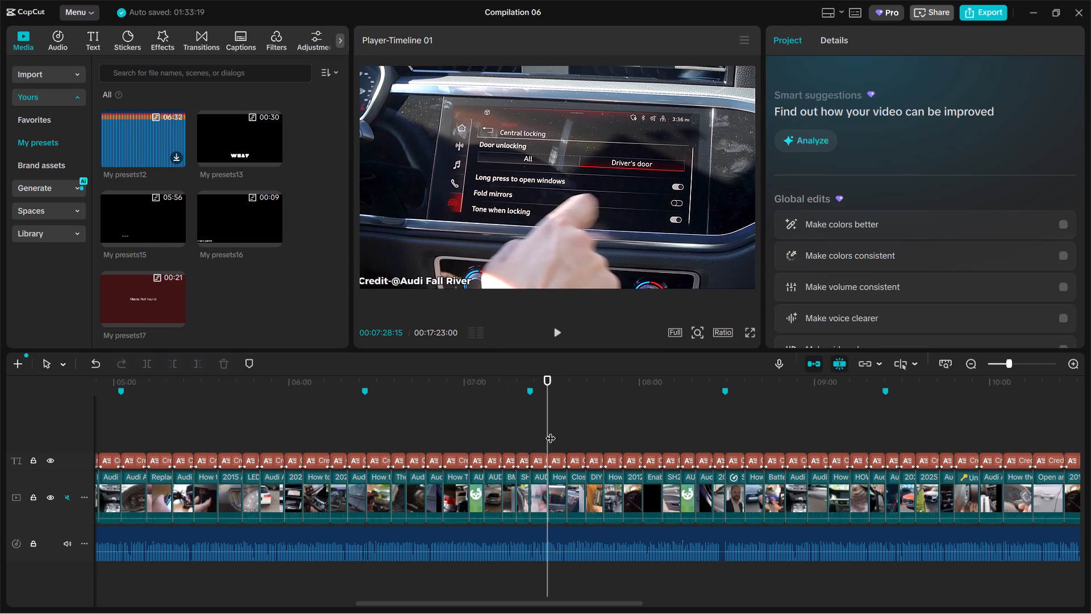
pyautogui.click(556, 431)
pyautogui.click(394, 278)
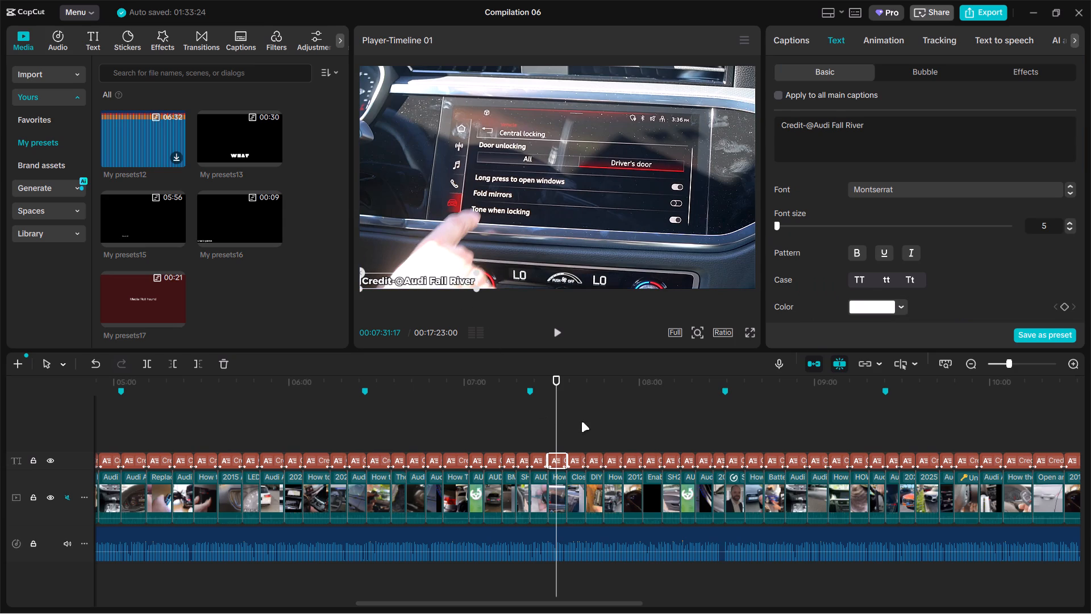
# Check the source credits' presence and bottom-left alignment over the clips from about 7:31 to the Koester's Kars clip at about 9:38.
pyautogui.moveTo(555, 421); pyautogui.dragTo(620, 418)
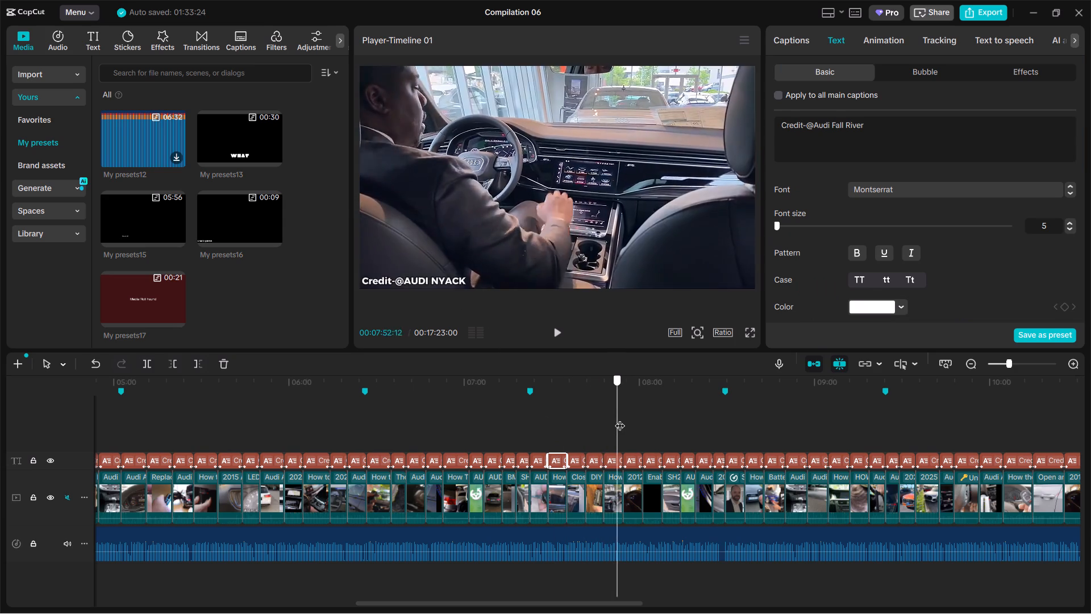
pyautogui.moveTo(620, 418); pyautogui.dragTo(705, 416)
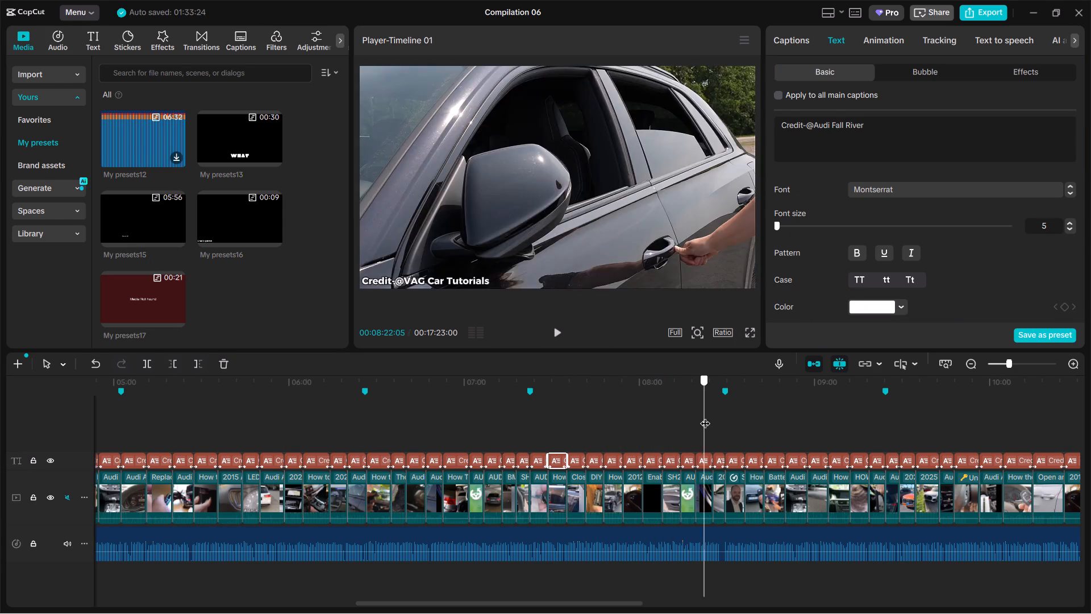
pyautogui.moveTo(705, 416); pyautogui.dragTo(770, 416)
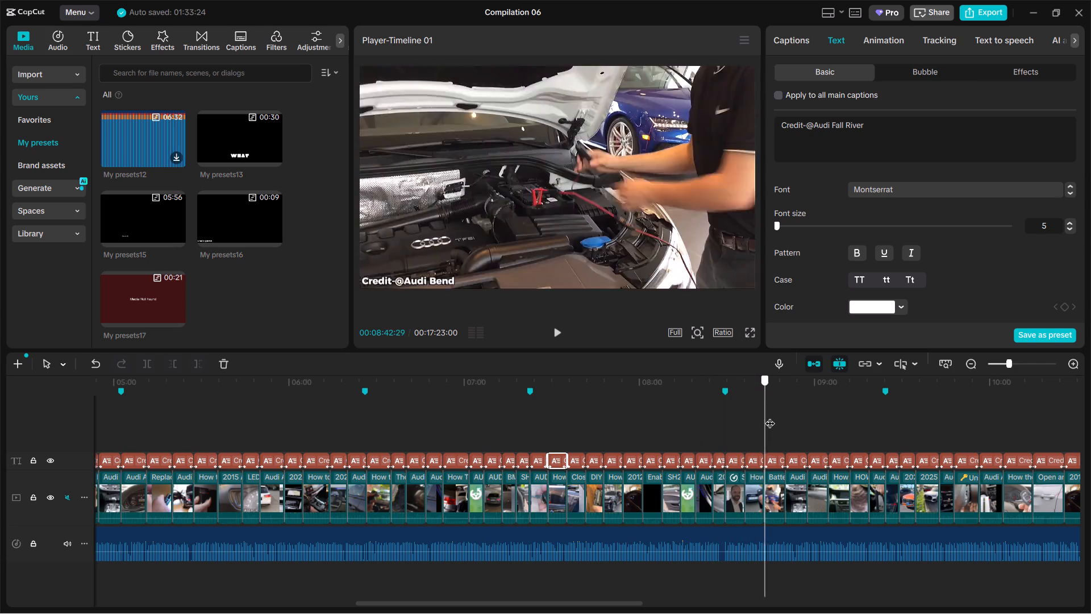
pyautogui.moveTo(770, 416); pyautogui.dragTo(838, 417)
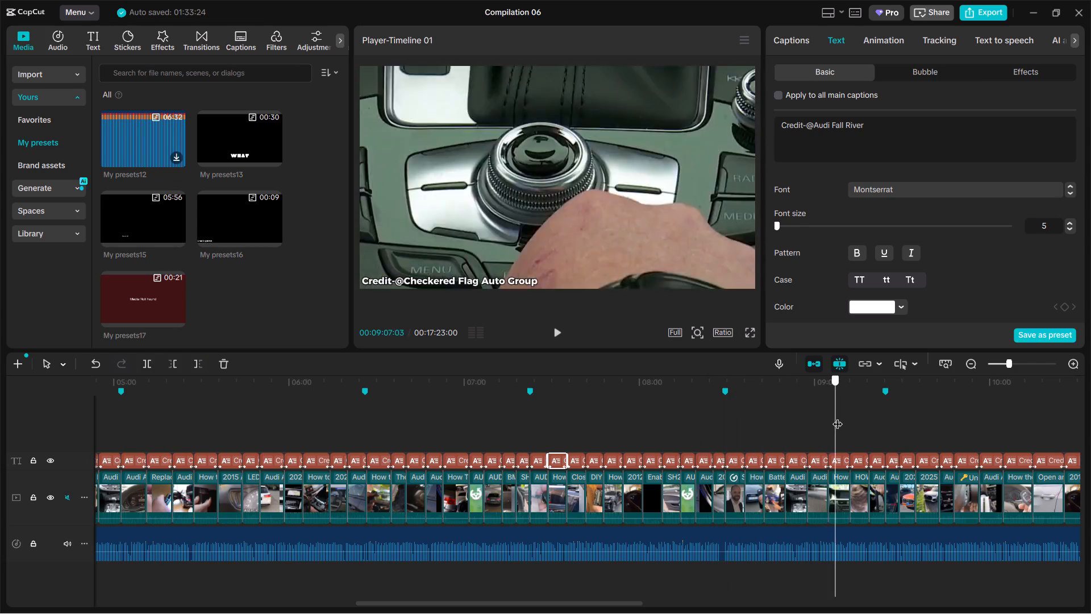
pyautogui.moveTo(838, 417); pyautogui.dragTo(905, 417)
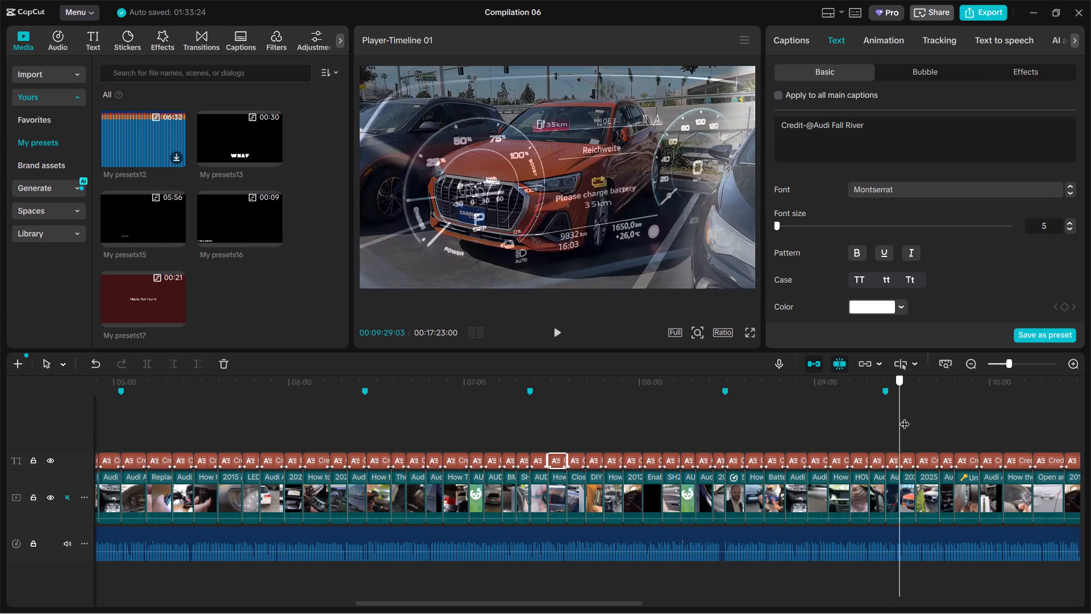
pyautogui.moveTo(905, 417); pyautogui.dragTo(935, 417)
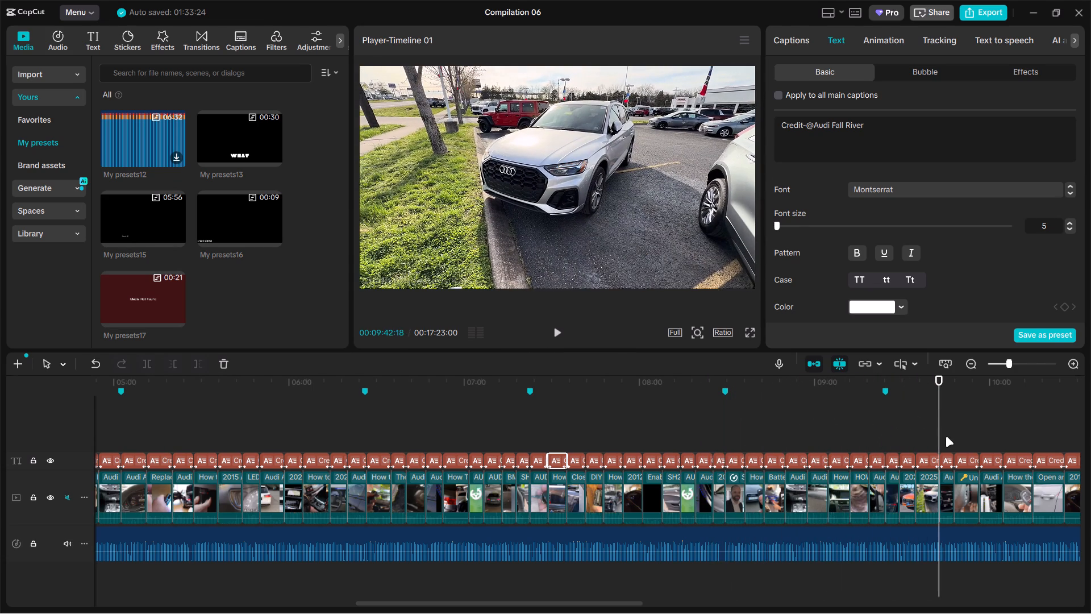
pyautogui.moveTo(942, 437); pyautogui.dragTo(928, 437)
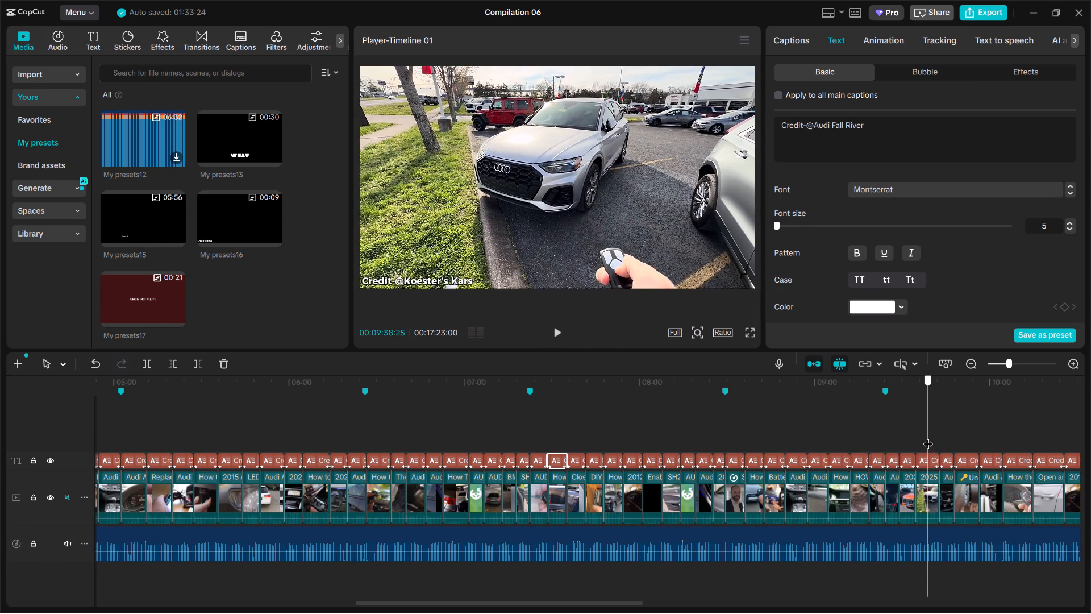
pyautogui.moveTo(928, 437); pyautogui.dragTo(926, 442)
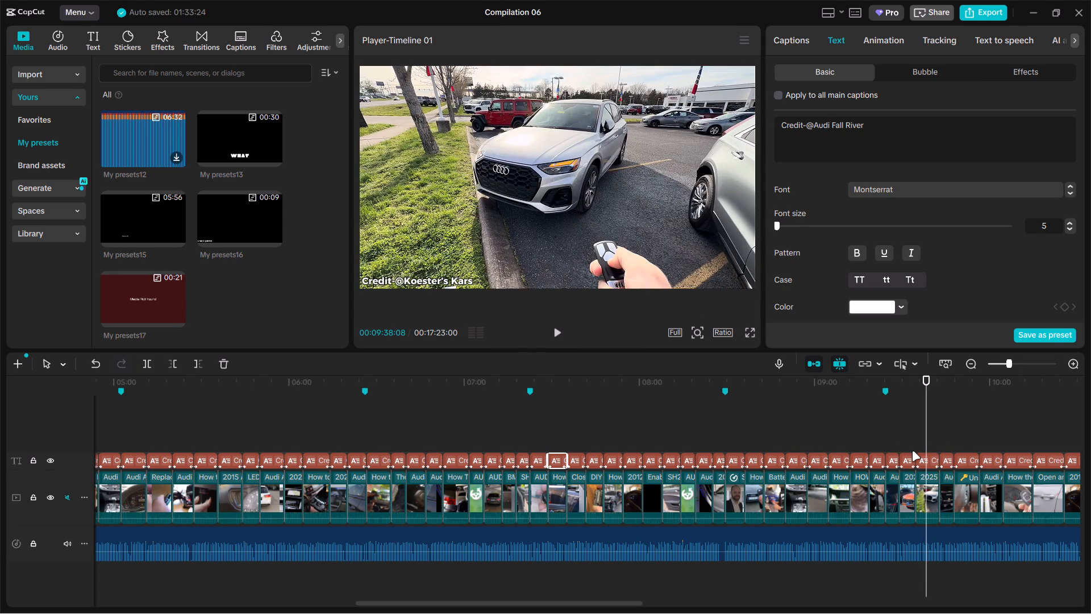
# Continue reviewing the source credits' bottom-left placement from about 9:38 to the mrmanitoba clip at about 13:56.
pyautogui.moveTo(911, 452); pyautogui.dragTo(776, 472)
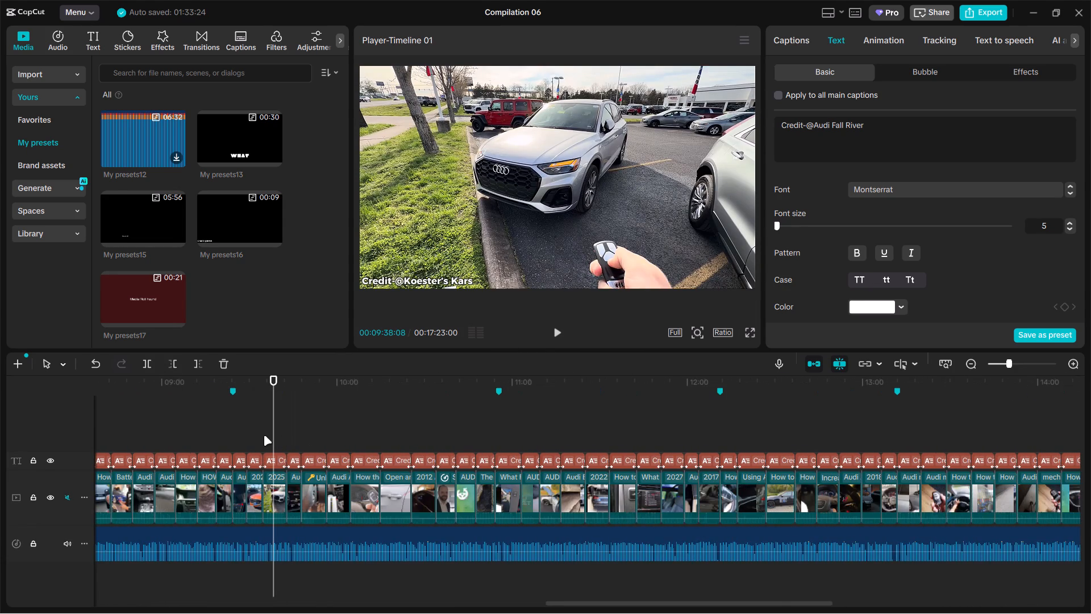
pyautogui.moveTo(273, 431); pyautogui.dragTo(311, 425)
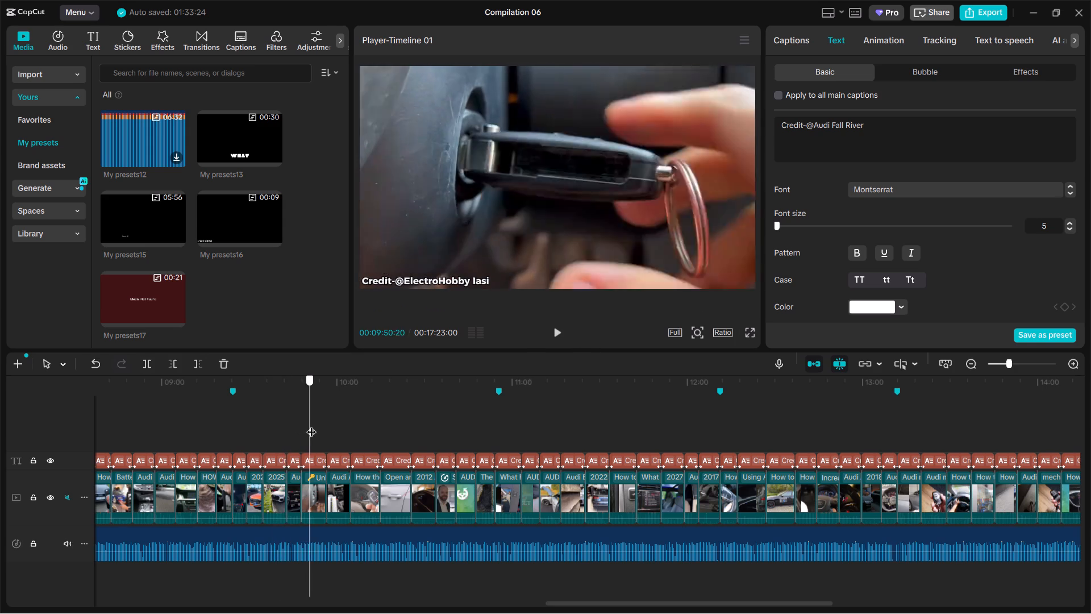
pyautogui.moveTo(311, 425); pyautogui.dragTo(395, 418)
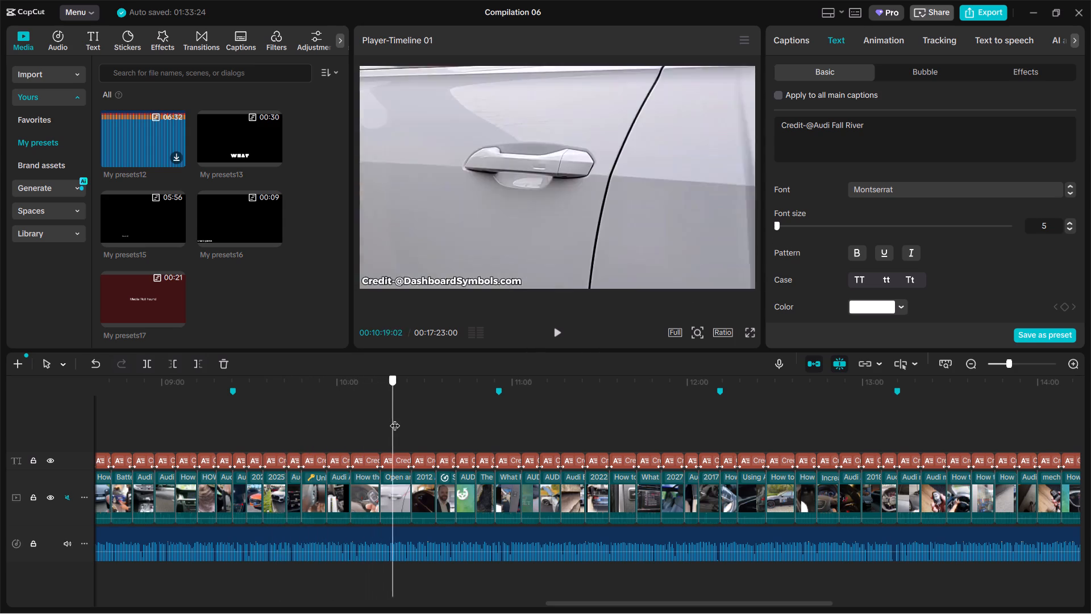
pyautogui.moveTo(395, 418); pyautogui.dragTo(482, 418)
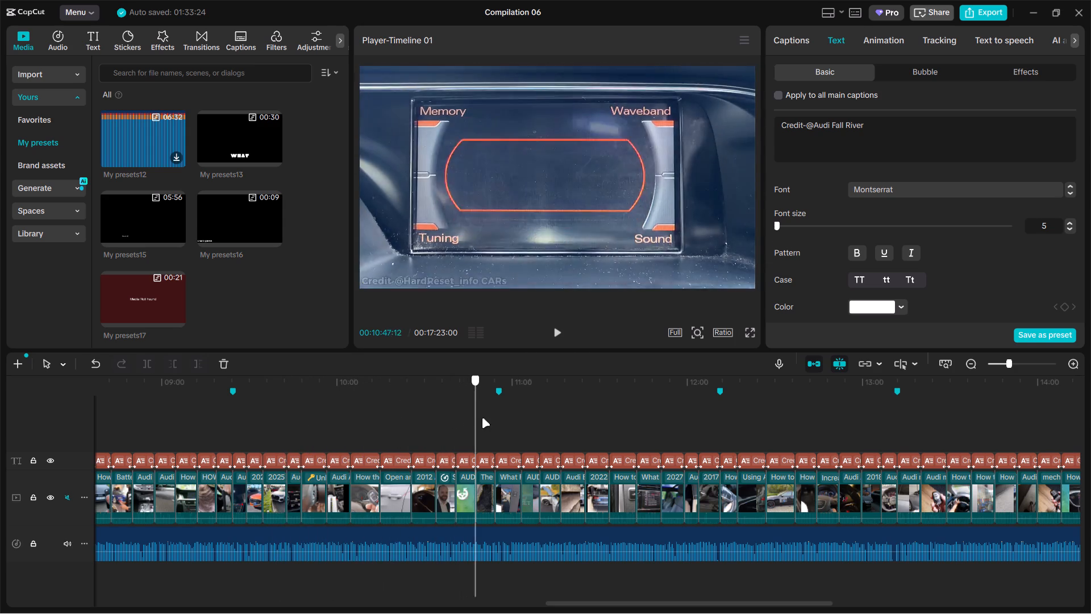
pyautogui.moveTo(482, 418); pyautogui.dragTo(618, 412)
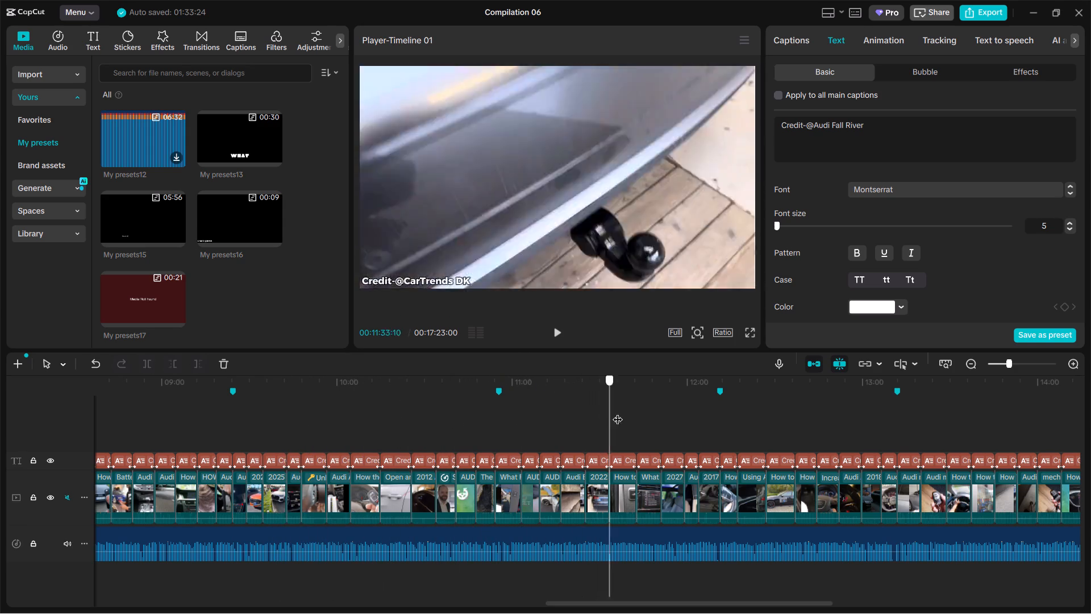
pyautogui.moveTo(618, 412); pyautogui.dragTo(777, 420)
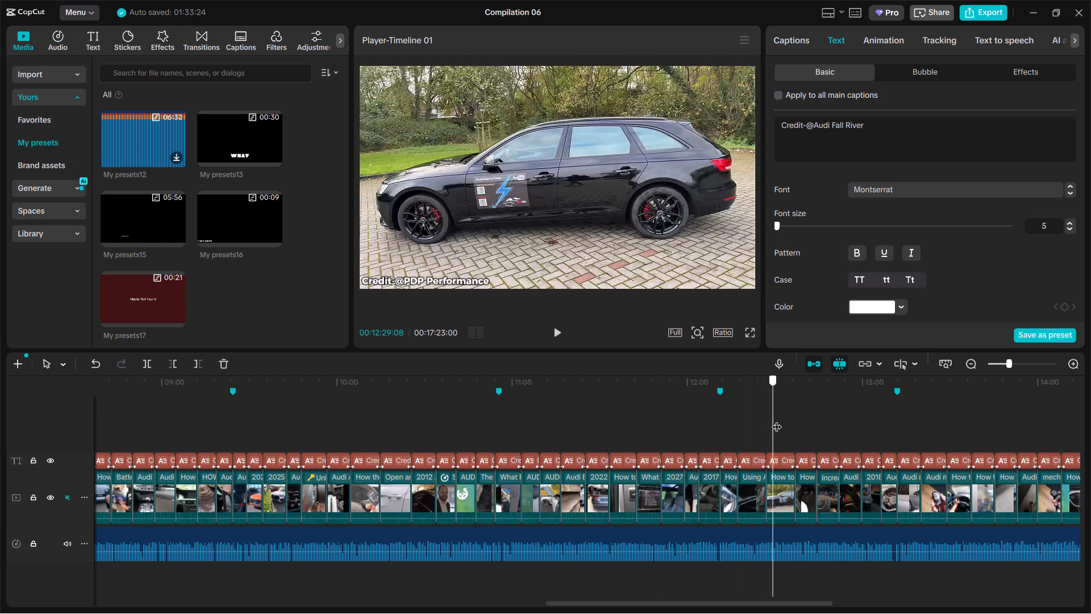
pyautogui.moveTo(777, 420); pyautogui.dragTo(813, 430)
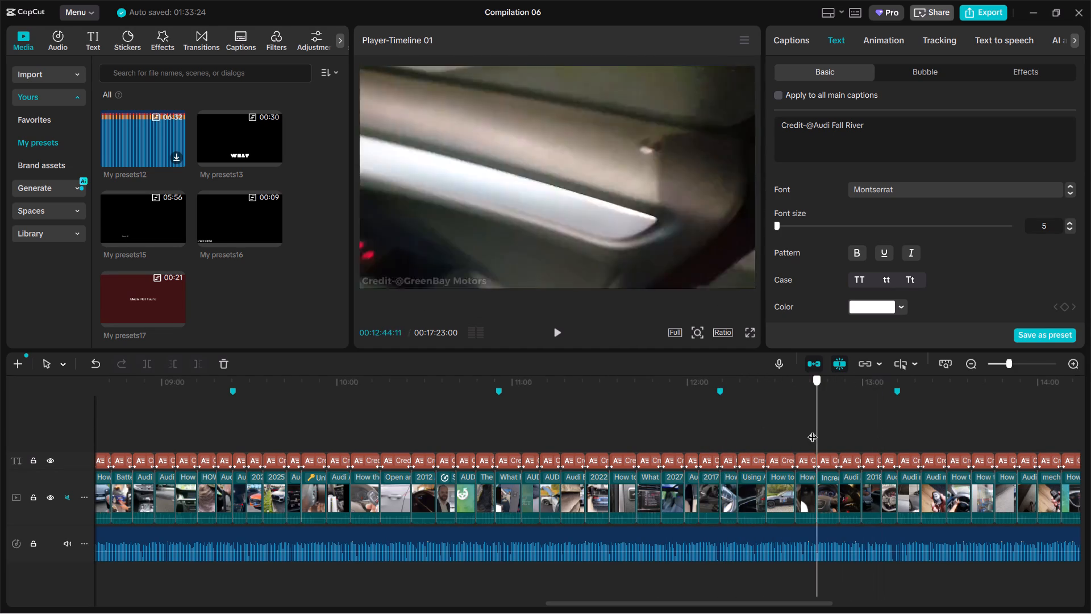
pyautogui.moveTo(813, 430); pyautogui.dragTo(947, 433)
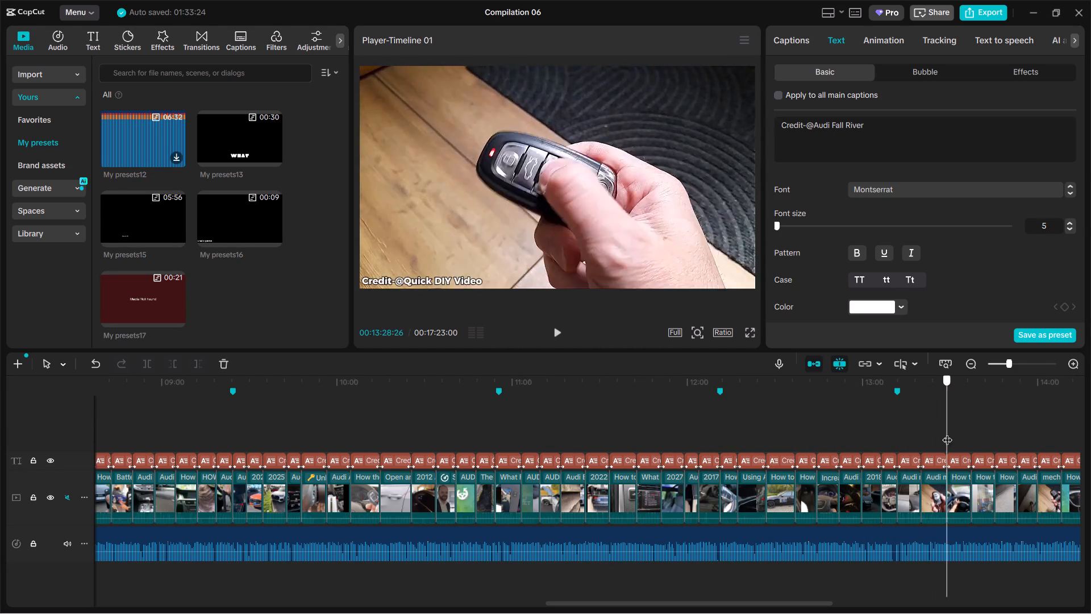
pyautogui.moveTo(947, 433); pyautogui.dragTo(1019, 432)
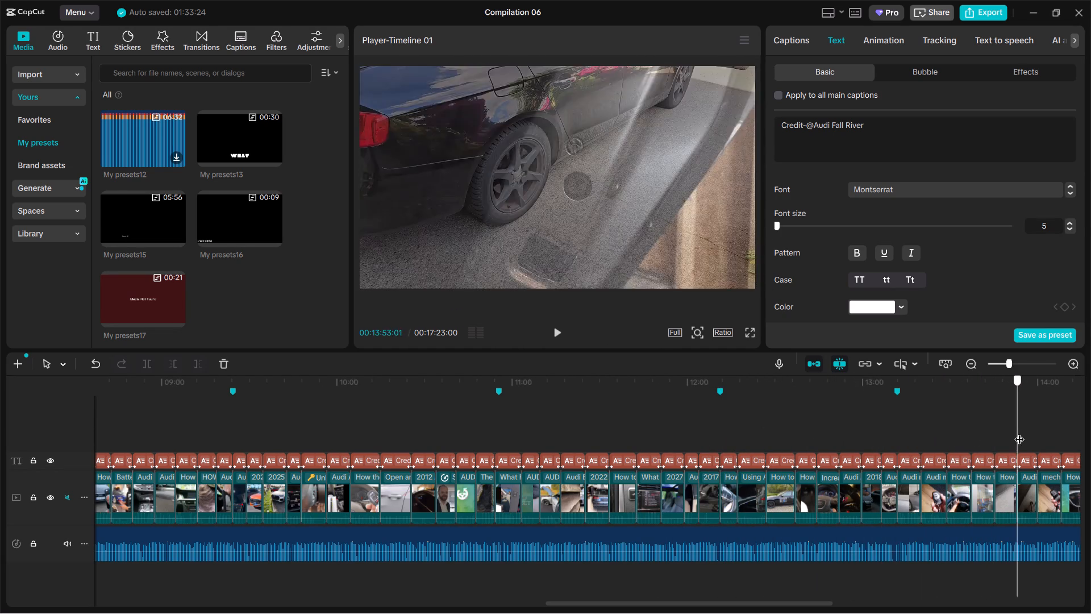
pyautogui.moveTo(1019, 432); pyautogui.dragTo(1028, 432)
# Review the remaining source credits from about 13:56 to the final Remote Starts clip at about 17:17, checking their bottom-left alignment.
pyautogui.moveTo(976, 445); pyautogui.dragTo(722, 490)
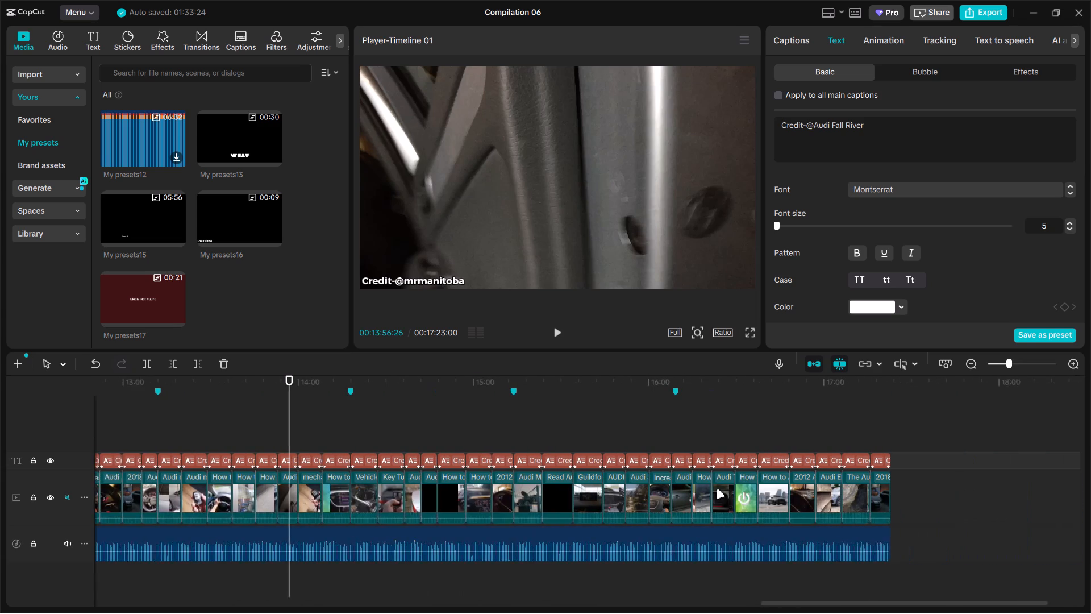
pyautogui.moveTo(235, 423); pyautogui.dragTo(301, 418)
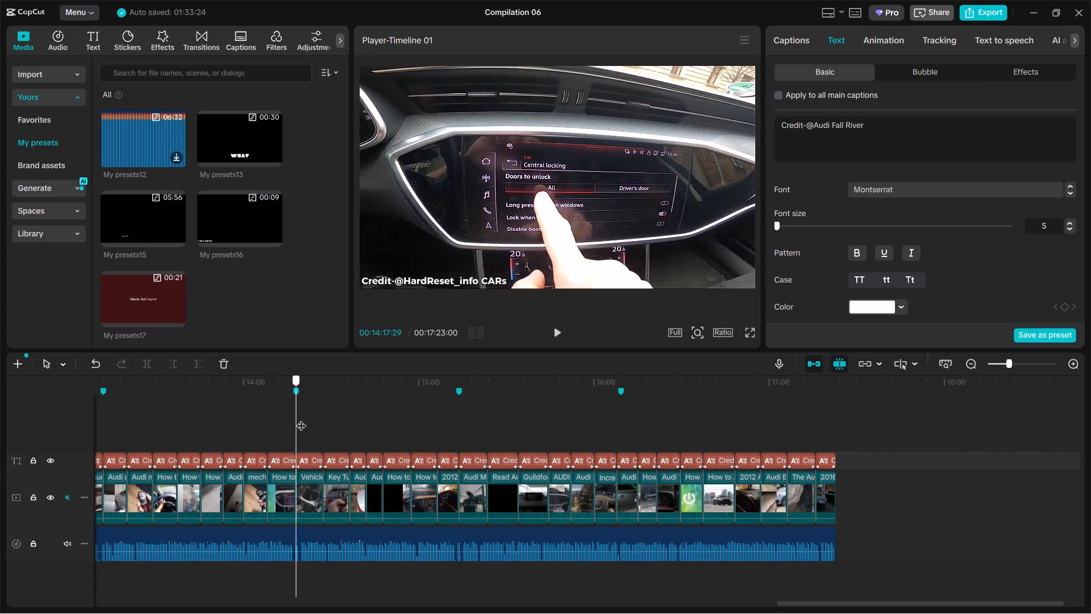
pyautogui.moveTo(301, 418); pyautogui.dragTo(481, 423)
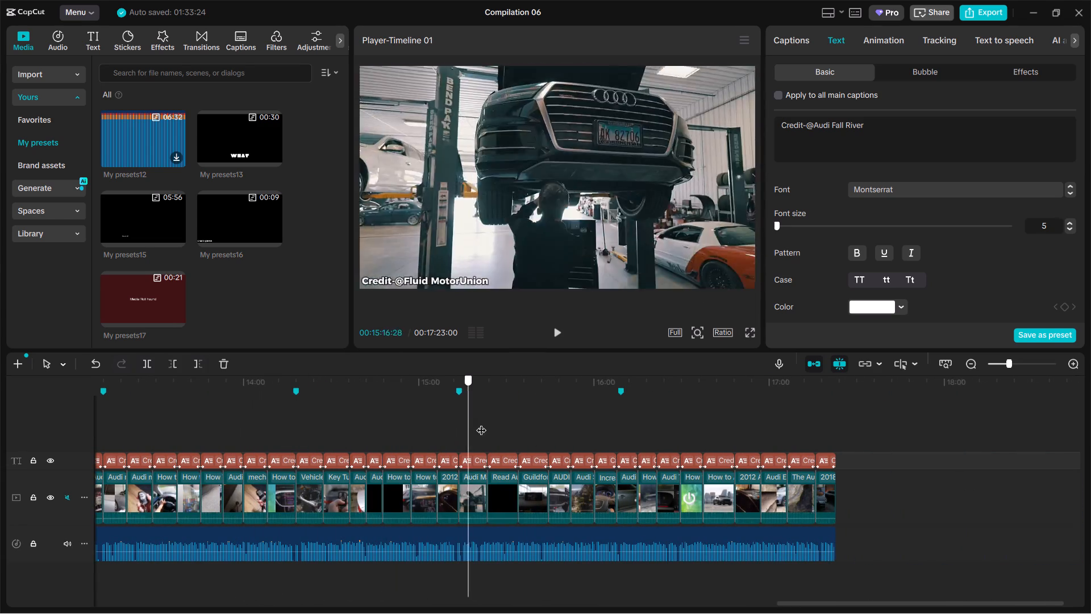
pyautogui.moveTo(481, 423); pyautogui.dragTo(407, 418)
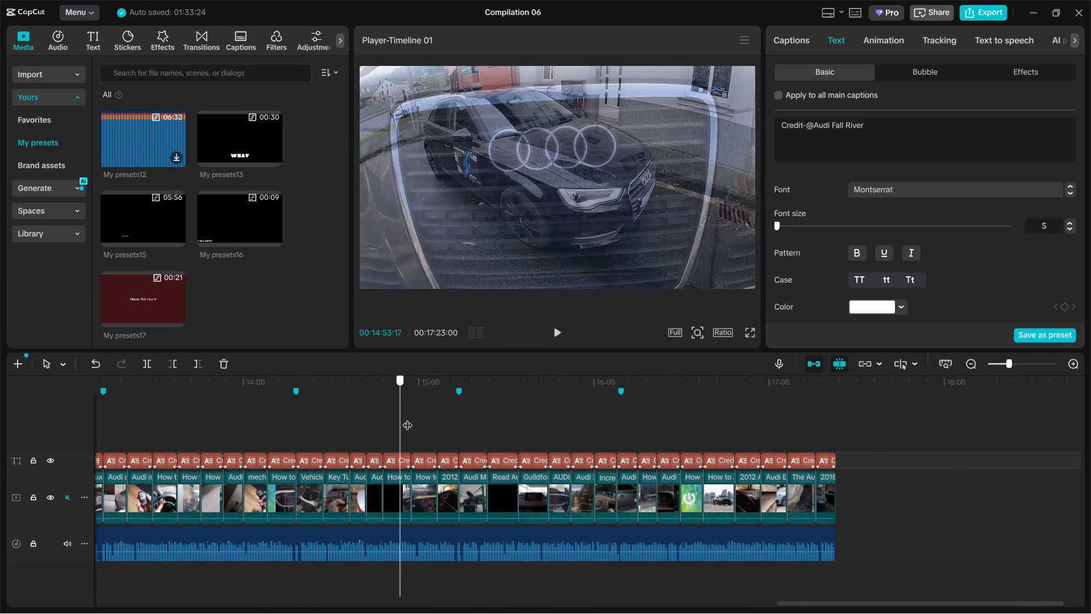
pyautogui.moveTo(407, 418); pyautogui.dragTo(574, 424)
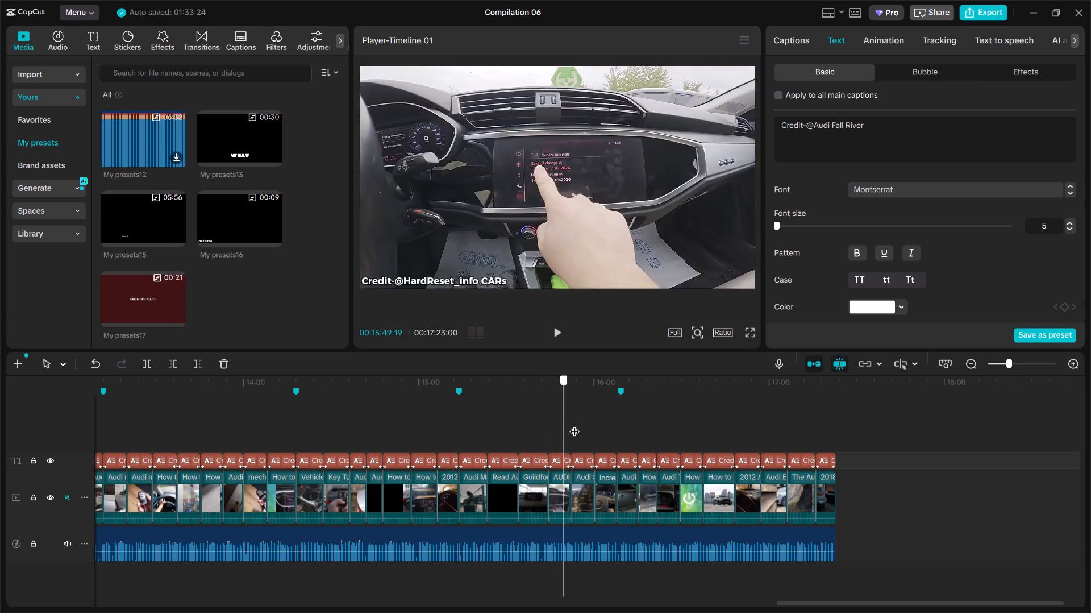
pyautogui.moveTo(574, 424); pyautogui.dragTo(680, 425)
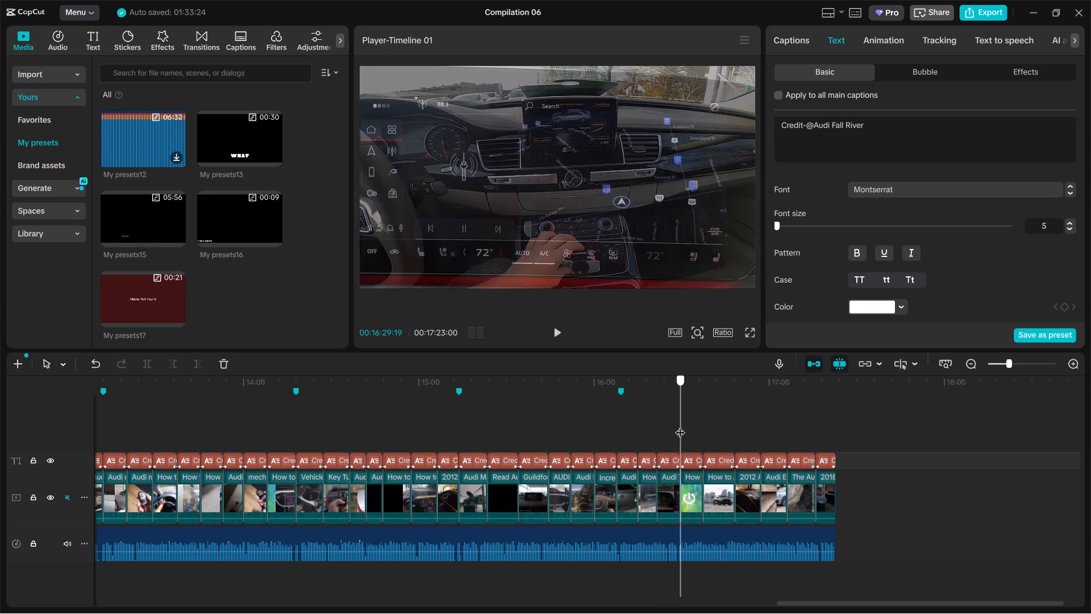
pyautogui.moveTo(680, 425); pyautogui.dragTo(751, 424)
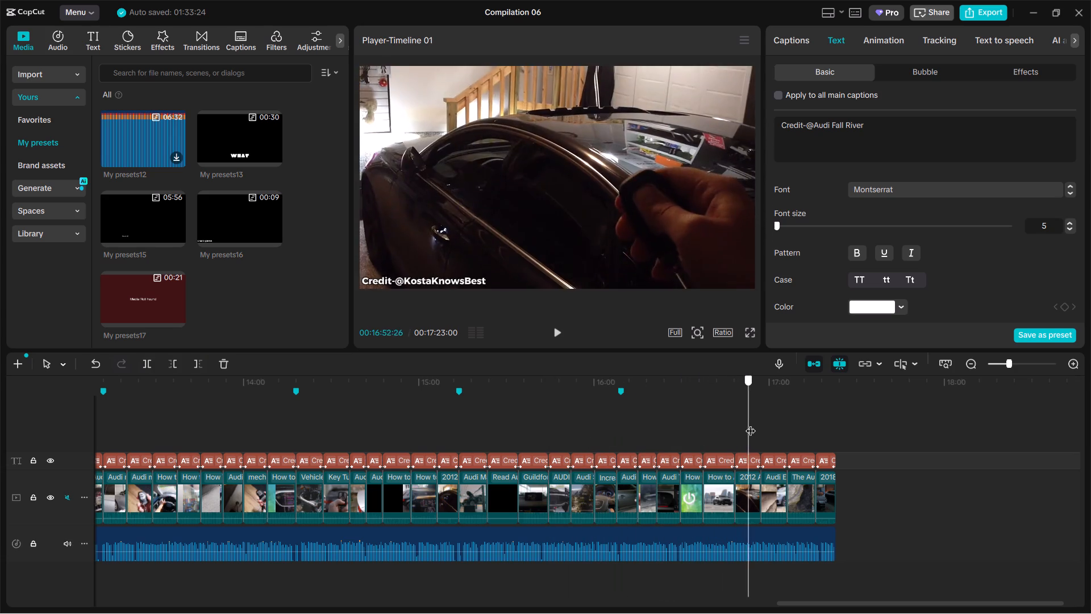
pyautogui.moveTo(751, 424); pyautogui.dragTo(825, 422)
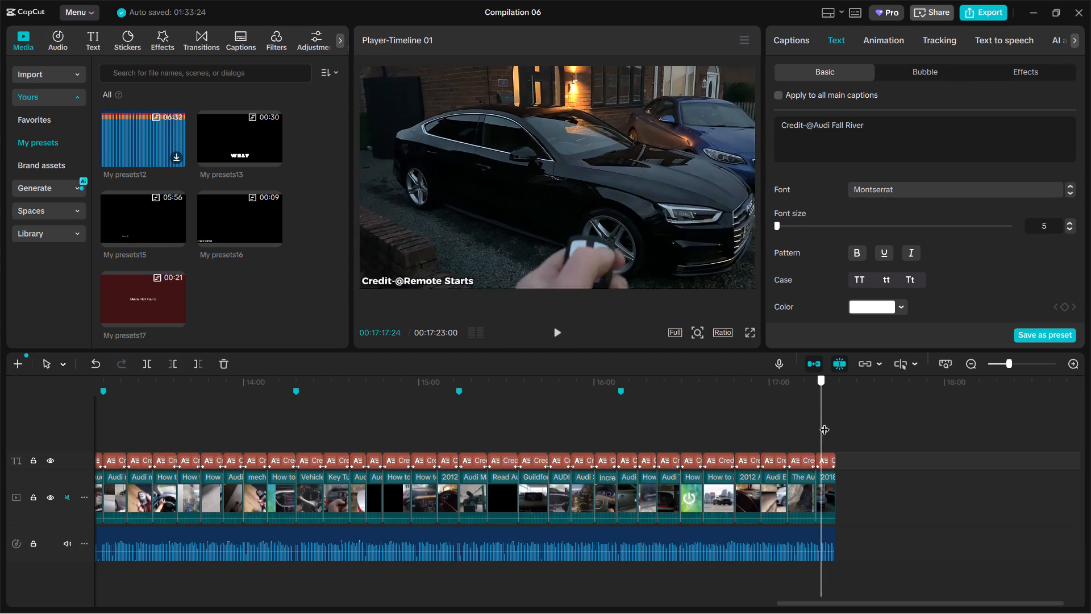
pyautogui.moveTo(825, 422); pyautogui.dragTo(794, 429)
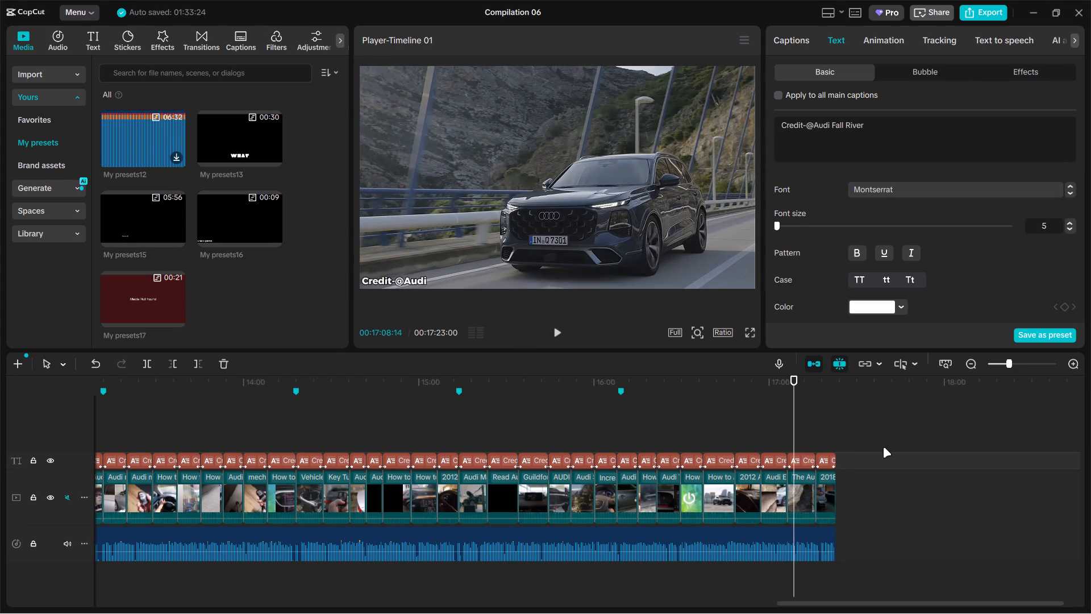
# Start exporting the timeline as Compilation 06 in 1080P, H.264, mp4 format at 30fps with the recommended bit rate.
pyautogui.keyDown('ctrl'); pyautogui.scroll(-20, 883, 447); pyautogui.keyUp('ctrl')
pyautogui.keyDown('ctrl'); pyautogui.scroll(-8, 883, 447); pyautogui.keyUp('ctrl')
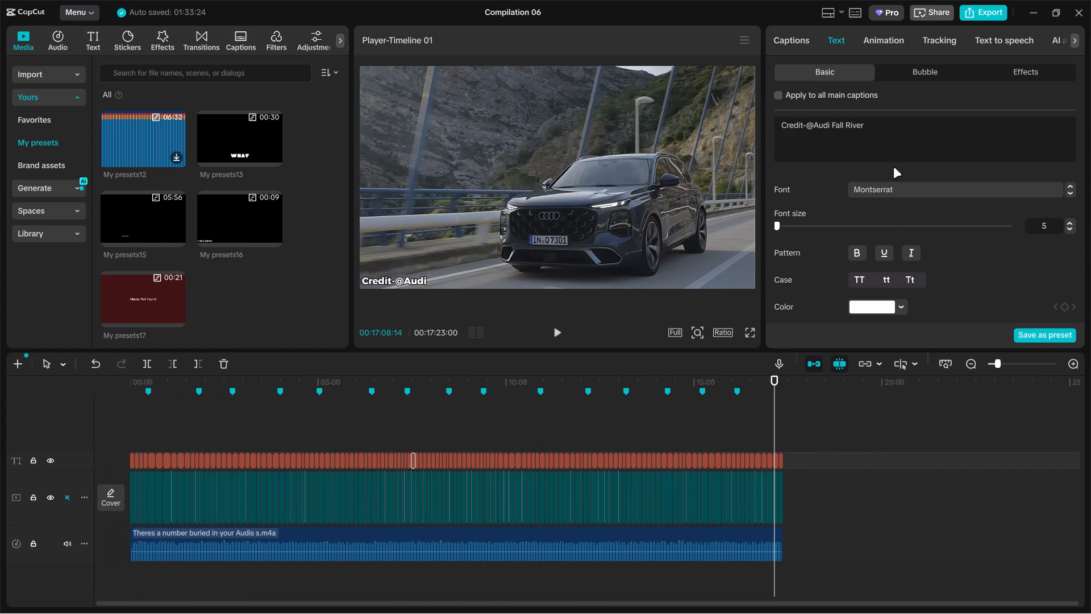
pyautogui.click(455, 435)
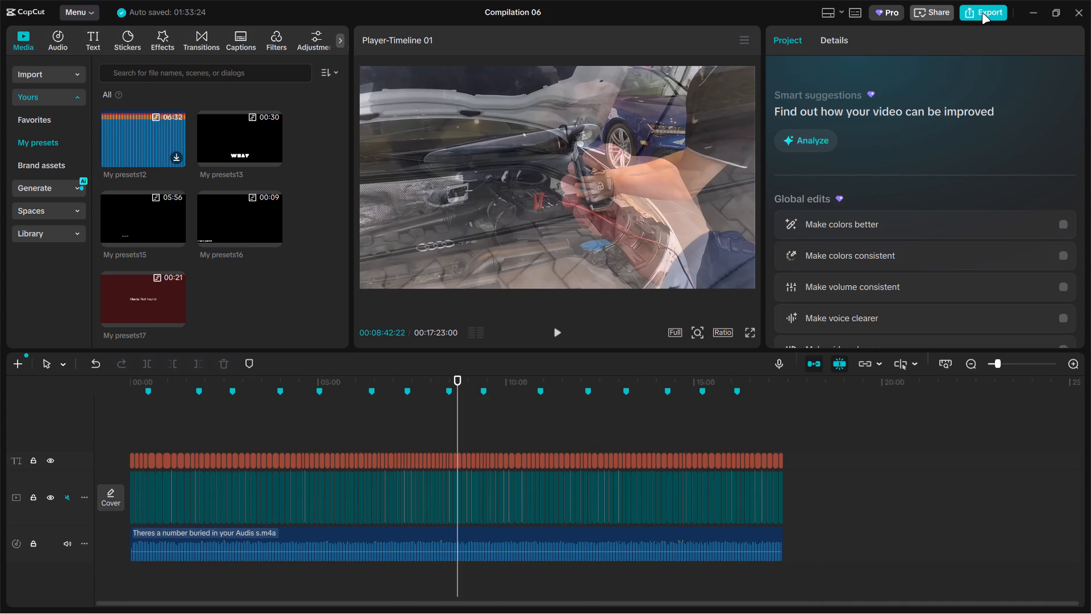
pyautogui.click(982, 14)
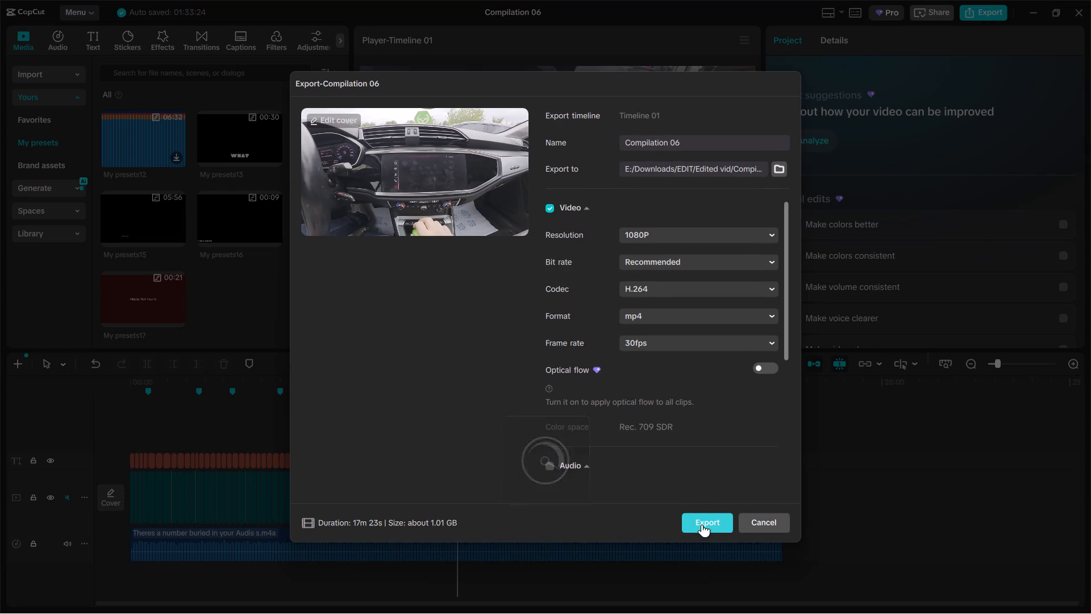
pyautogui.click(702, 525)
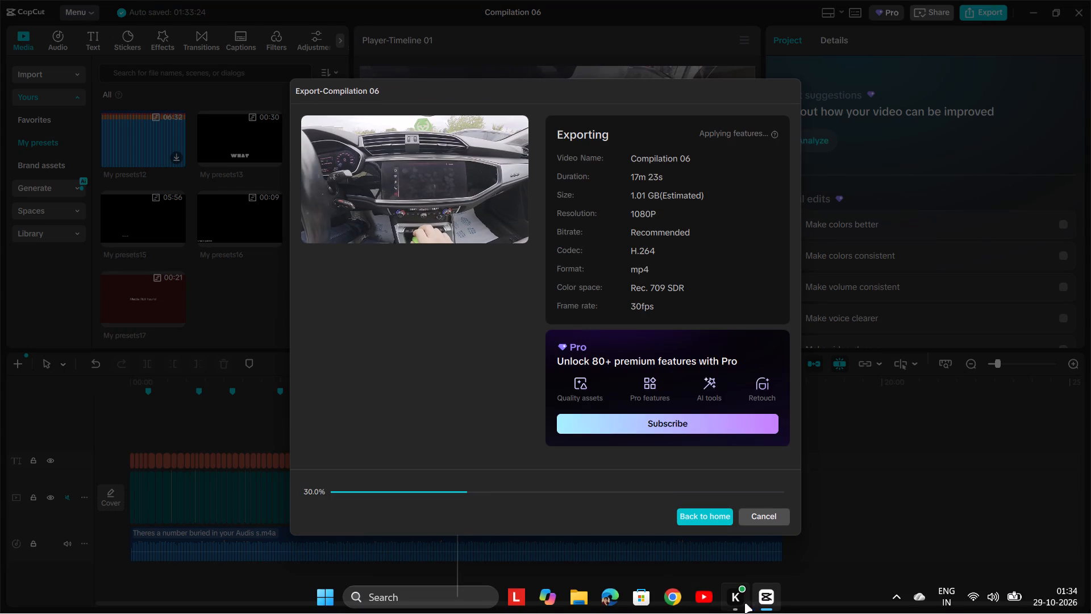